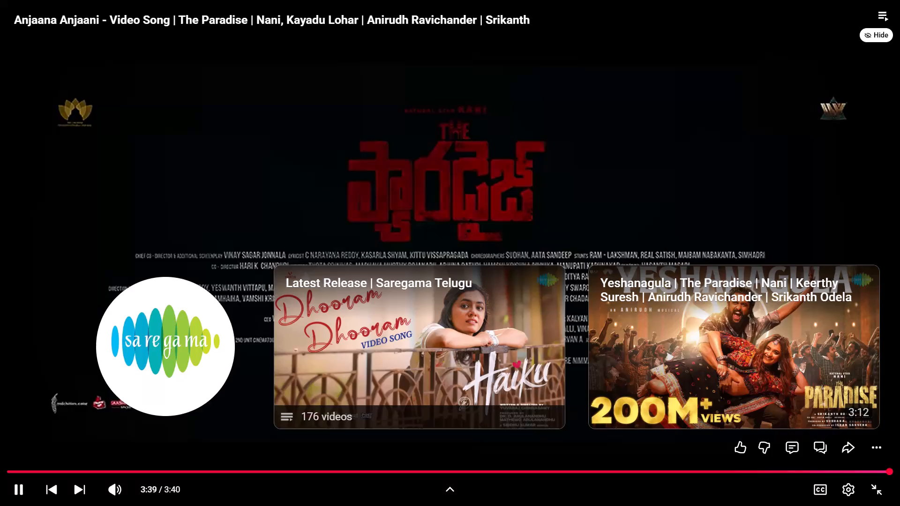
# Leave the full-screen video, refresh the desktop and switch to the JianyingPro video editor.
pyautogui.press('Escape')
pyautogui.click(899, 0)
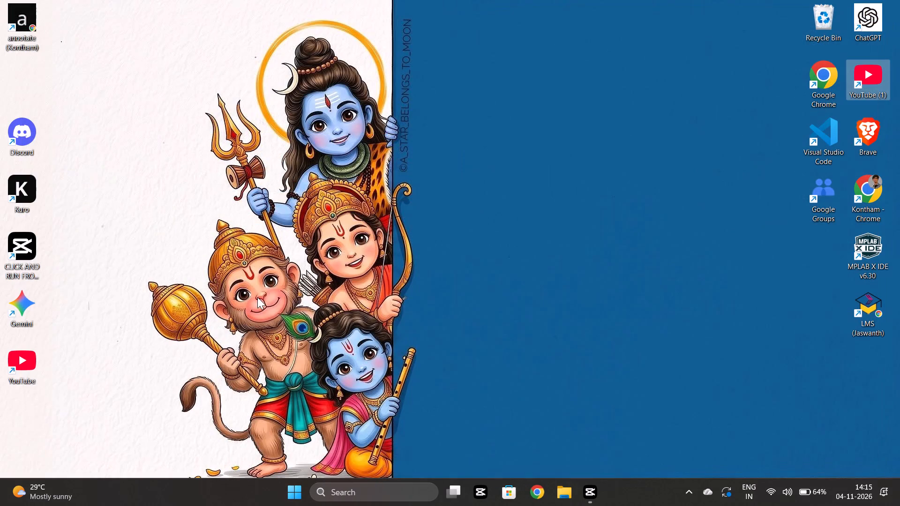
pyautogui.moveTo(465, 232); pyautogui.dragTo(462, 240, button='right')
pyautogui.click(523, 266)
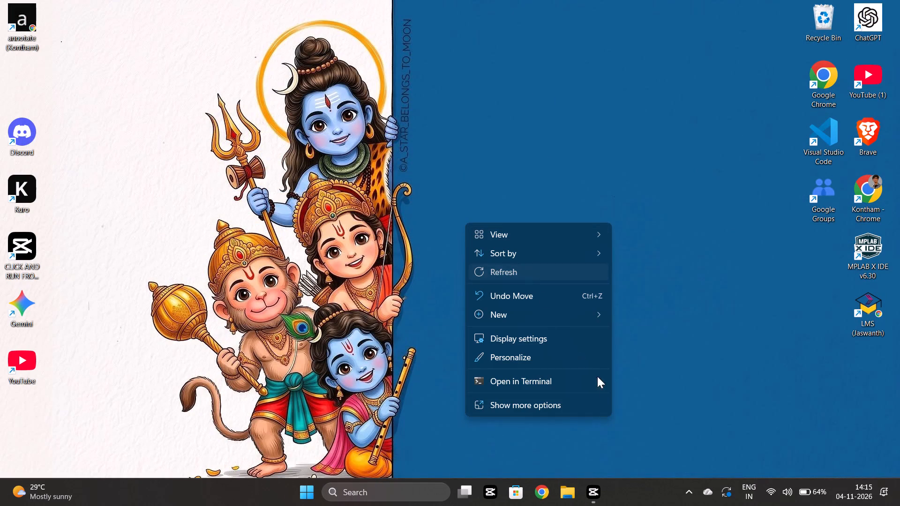
pyautogui.click(590, 487)
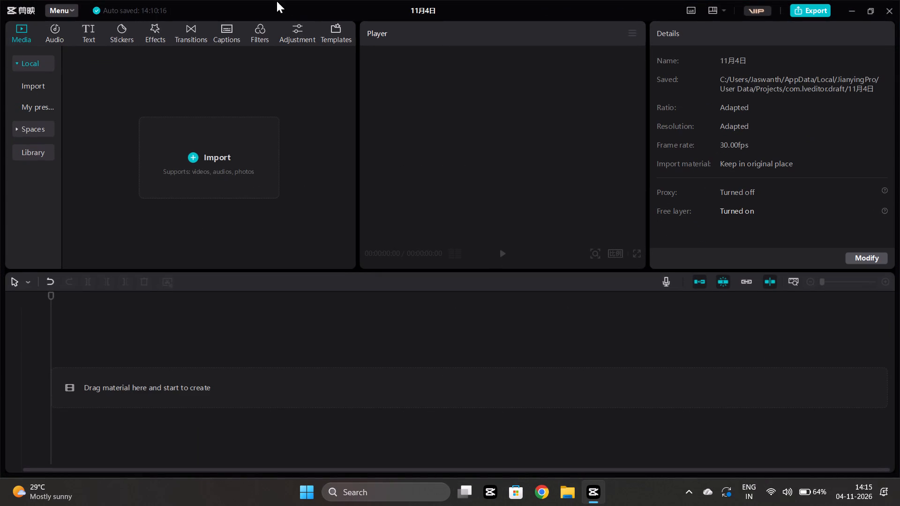
# Import the audio files part1 and part2 from the video9 folder in Pictures into the project media.
pyautogui.click(245, 163)
pyautogui.scroll(-3, 73, 158)
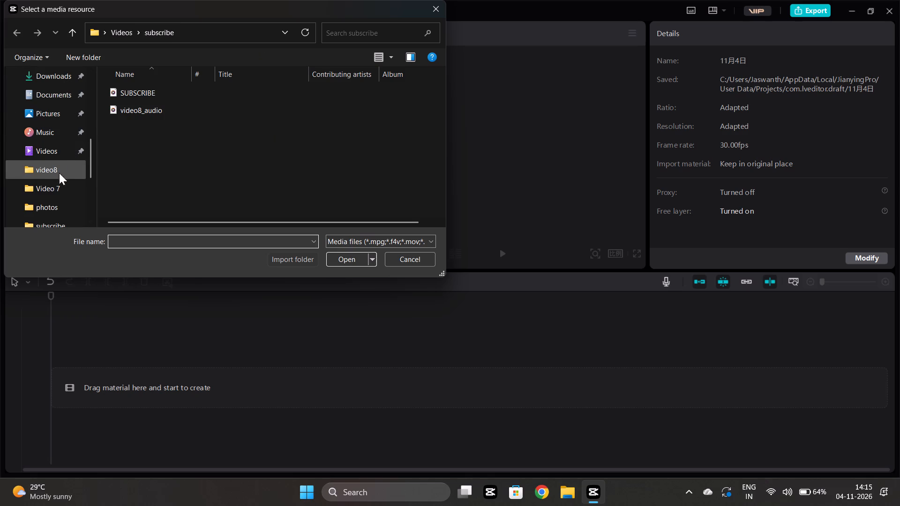
pyautogui.scroll(1, 56, 154)
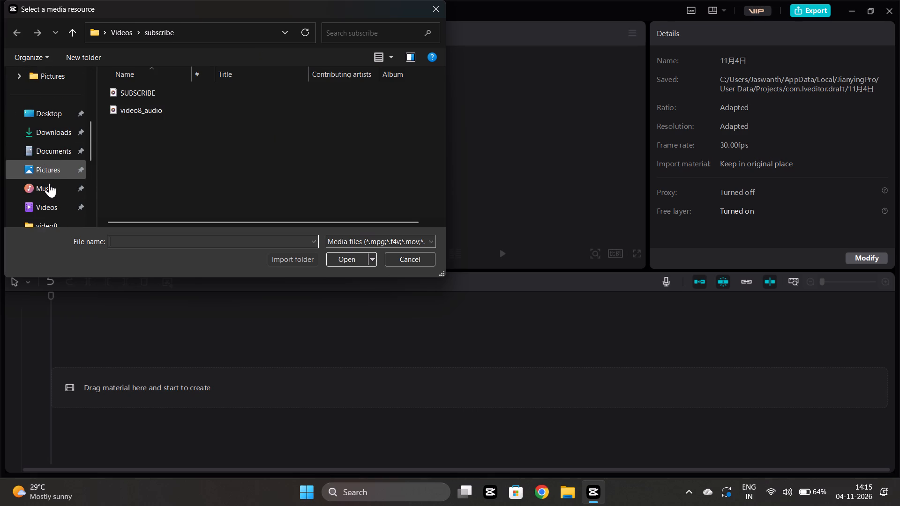
pyautogui.click(55, 174)
pyautogui.scroll(-2, 272, 181)
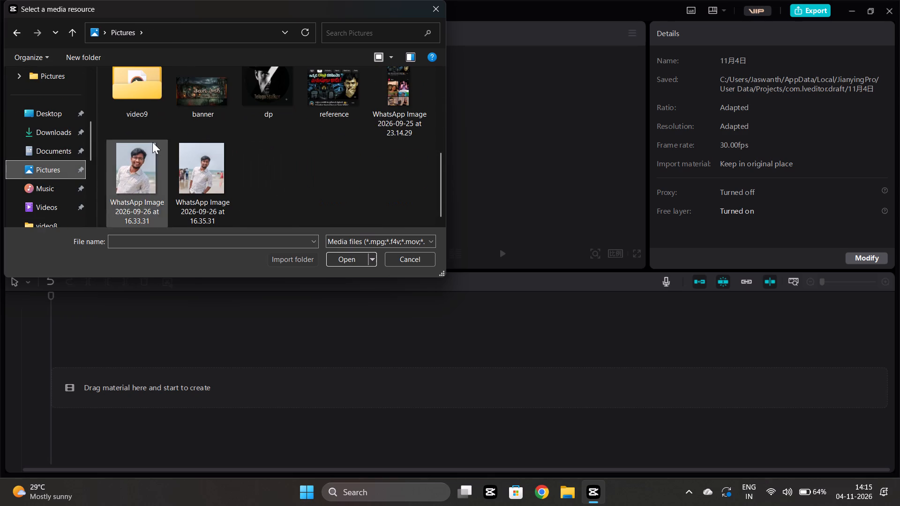
pyautogui.scroll(1, 241, 145)
pyautogui.doubleClick(156, 106)
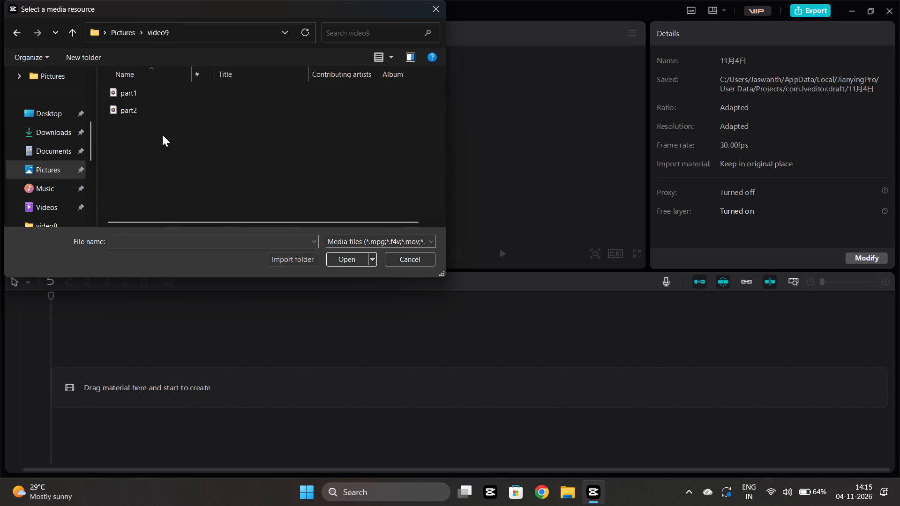
pyautogui.keyDown('ctrl'); pyautogui.click(157, 92); pyautogui.keyUp('ctrl')
pyautogui.keyDown('ctrl'); pyautogui.click(151, 115); pyautogui.keyUp('ctrl')
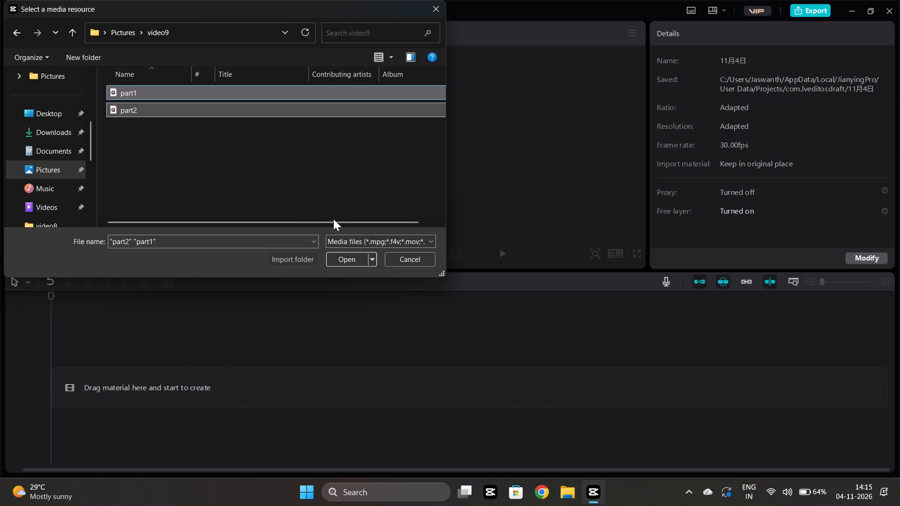
pyautogui.moveTo(345, 263); pyautogui.dragTo(348, 268)
pyautogui.click(344, 259)
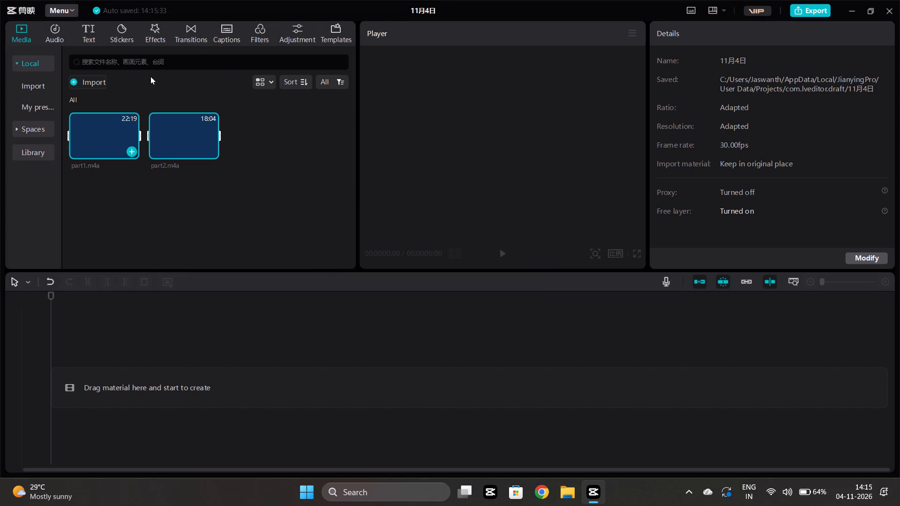
# Import the folders "music for youtube" and "new no attribute" from Music into the project media.
pyautogui.click(89, 85)
pyautogui.scroll(-3, 38, 132)
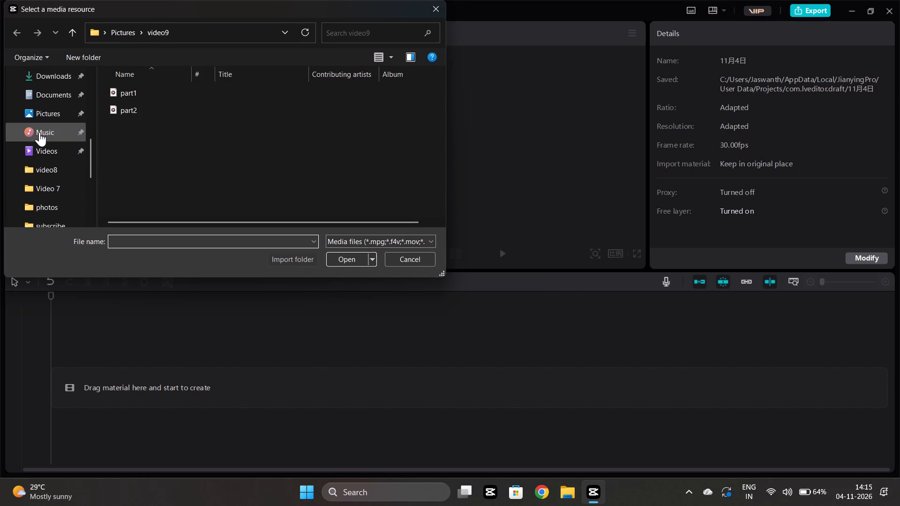
pyautogui.scroll(2, 39, 132)
pyautogui.scroll(-1, 52, 138)
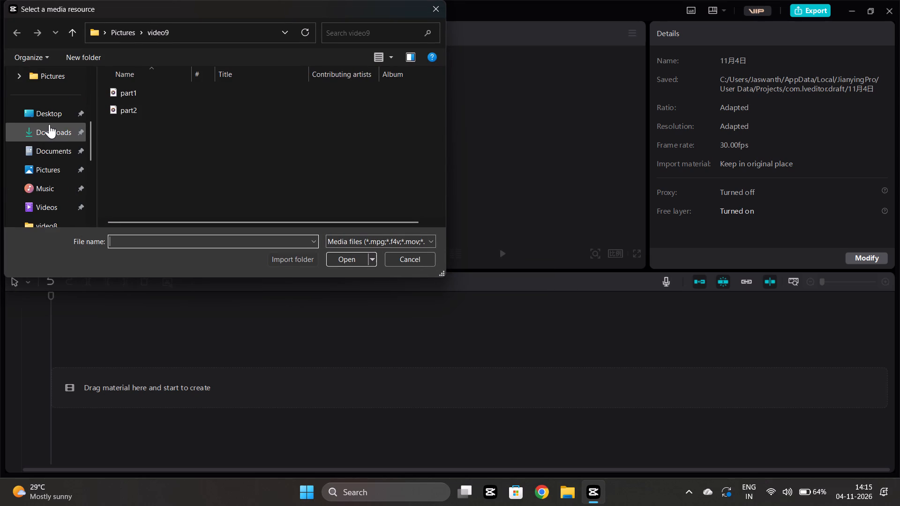
pyautogui.scroll(-3, 49, 124)
pyautogui.scroll(2, 49, 135)
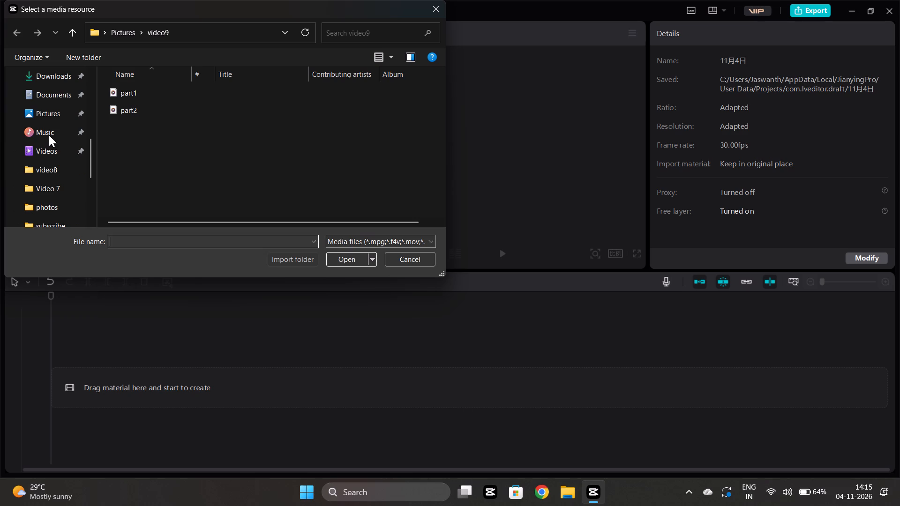
pyautogui.click(52, 131)
pyautogui.keyDown('ctrl'); pyautogui.click(183, 77); pyautogui.keyUp('ctrl')
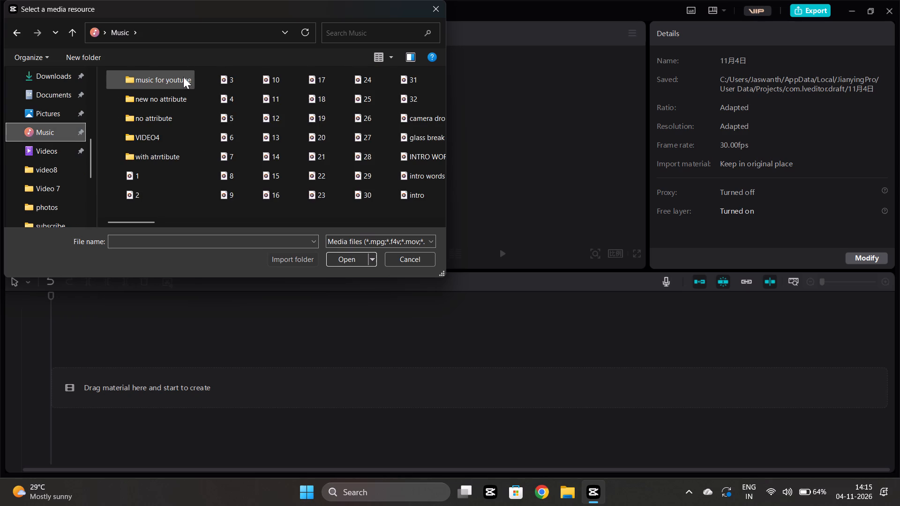
pyautogui.keyDown('ctrl'); pyautogui.click(154, 98); pyautogui.keyUp('ctrl')
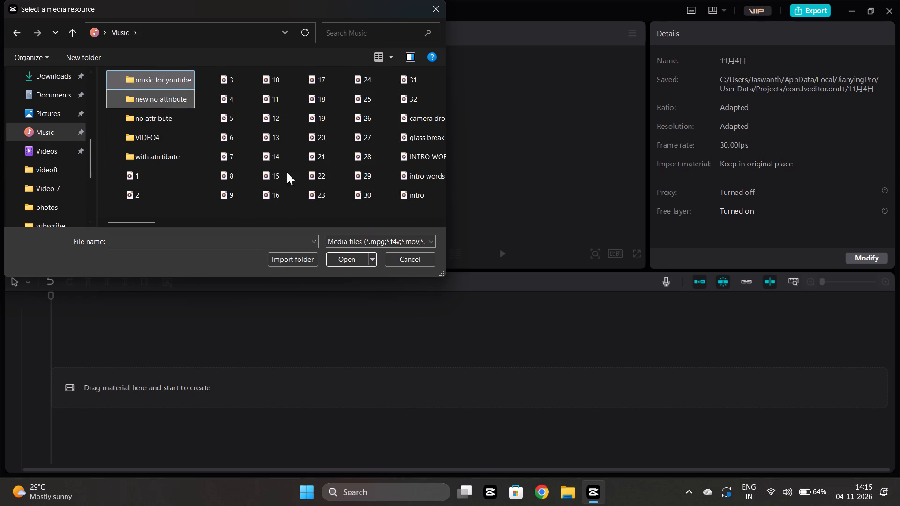
pyautogui.click(297, 255)
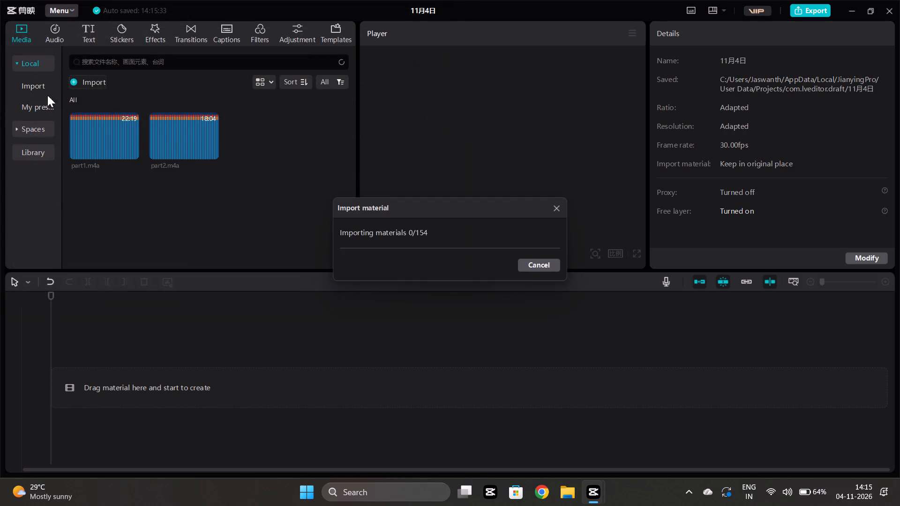
# Open another media import and look through the Music and Attachments folders for further material.
pyautogui.click(95, 85)
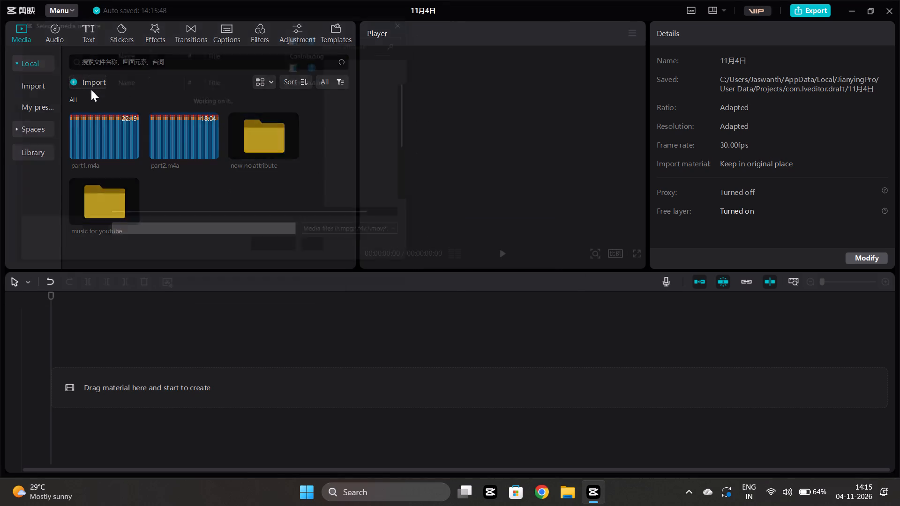
pyautogui.scroll(2, 52, 122)
pyautogui.scroll(-1, 52, 122)
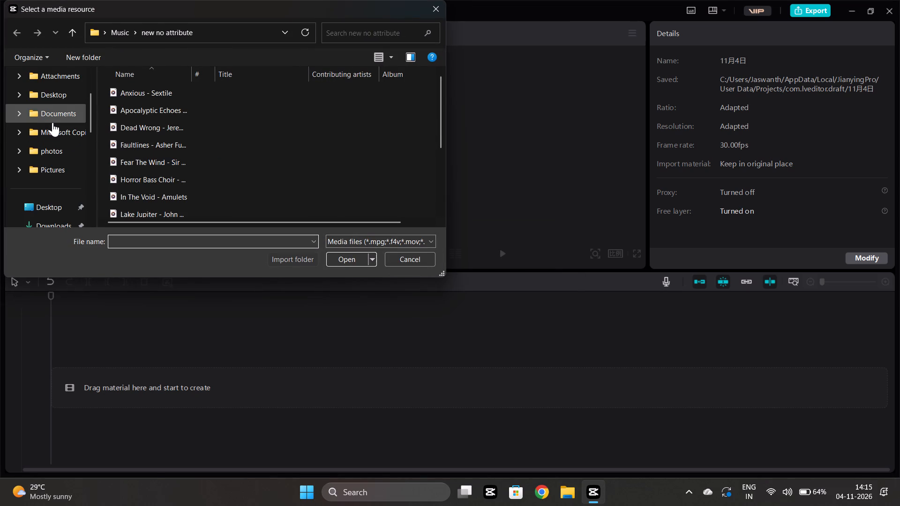
pyautogui.click(120, 26)
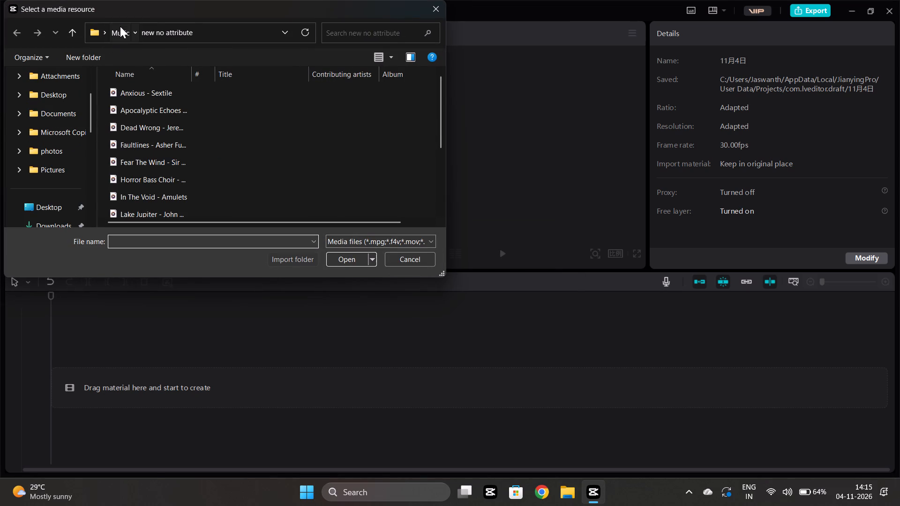
pyautogui.scroll(-1, 162, 132)
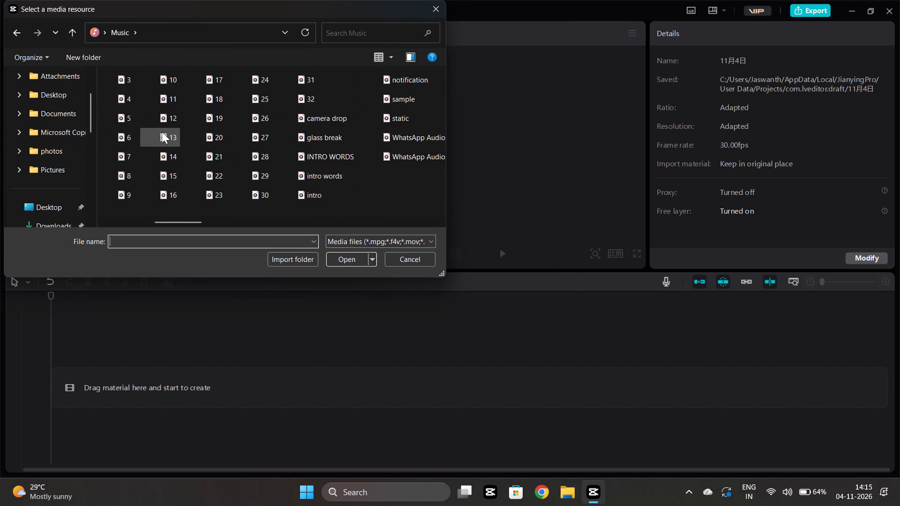
pyautogui.scroll(-3, 162, 132)
pyautogui.scroll(13, 162, 132)
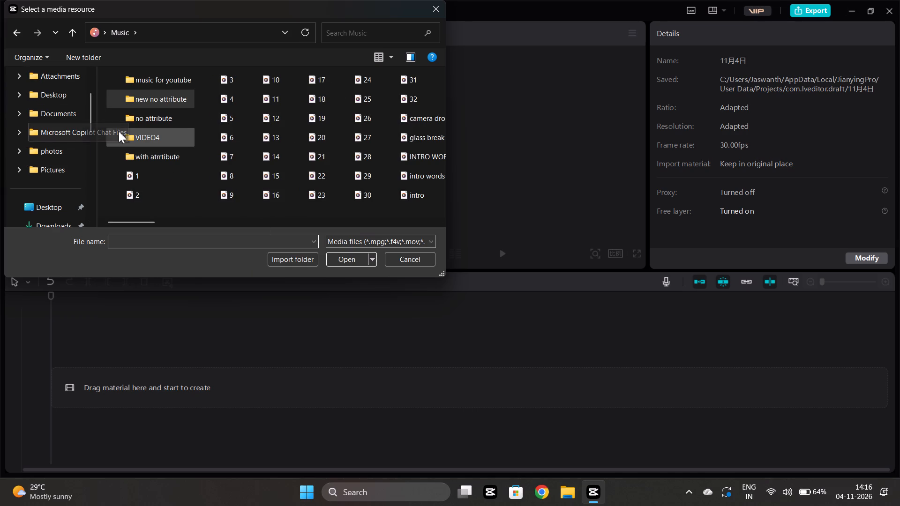
pyautogui.scroll(1, 58, 142)
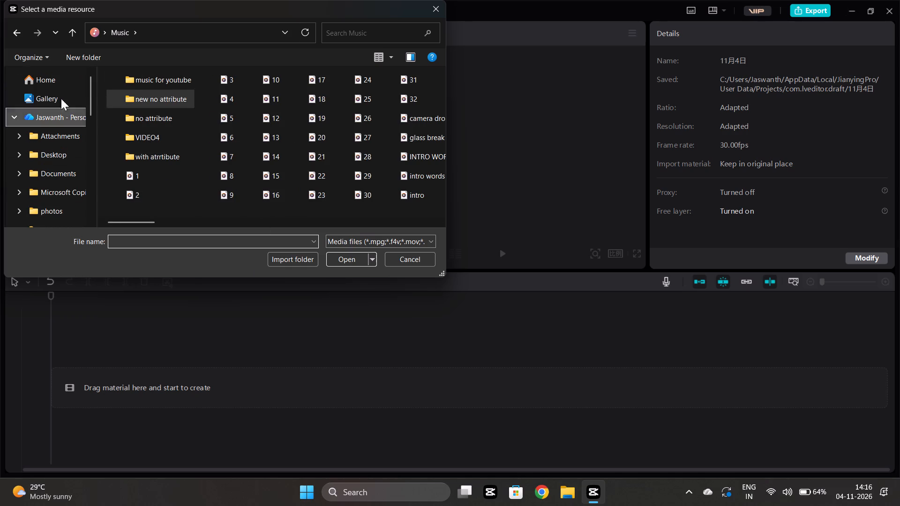
pyautogui.scroll(-1, 52, 133)
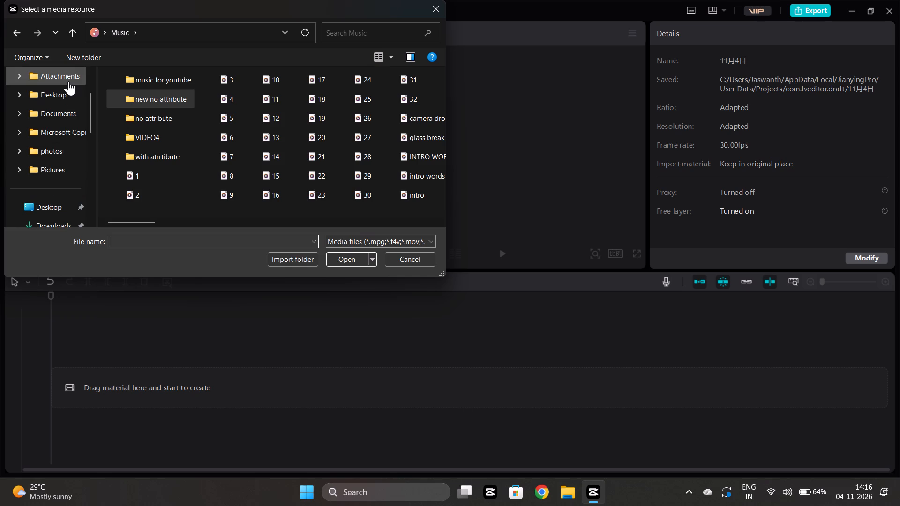
pyautogui.click(68, 81)
pyautogui.scroll(-2, 60, 134)
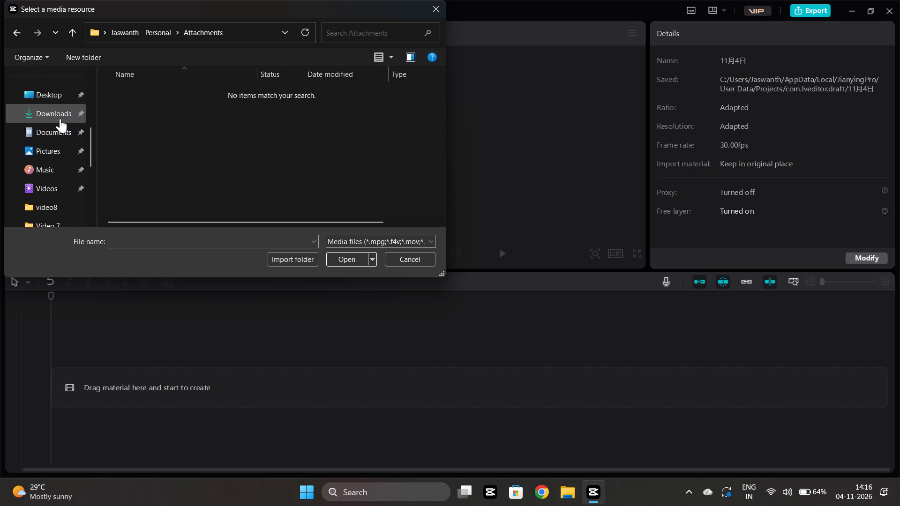
# Look through the whole Downloads folder for sound effects and other media to import.
pyautogui.click(60, 119)
pyautogui.scroll(-11, 211, 114)
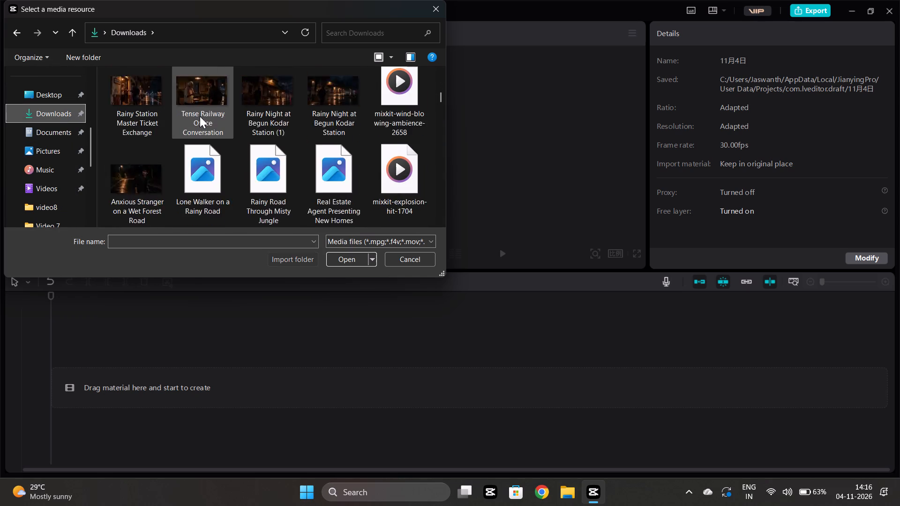
pyautogui.scroll(-15, 200, 116)
pyautogui.scroll(1, 200, 116)
pyautogui.scroll(-2, 200, 116)
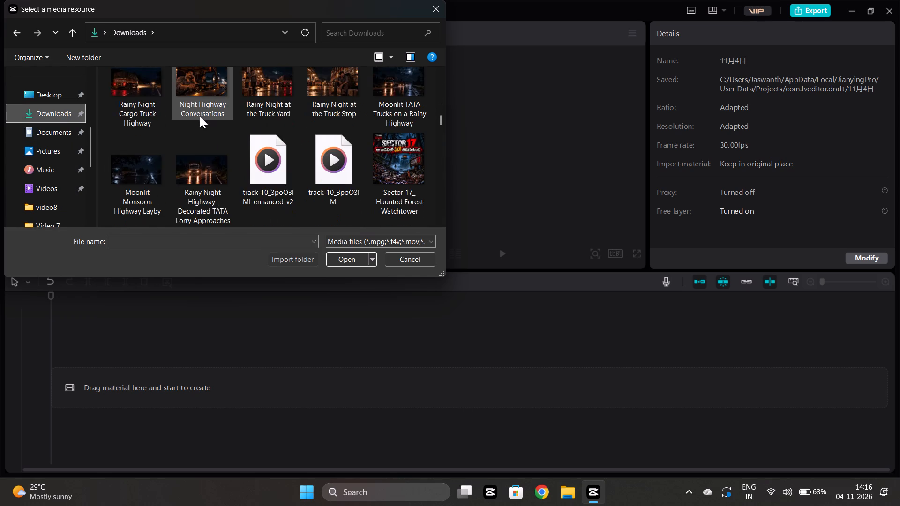
pyautogui.scroll(-7, 200, 116)
pyautogui.scroll(3, 200, 116)
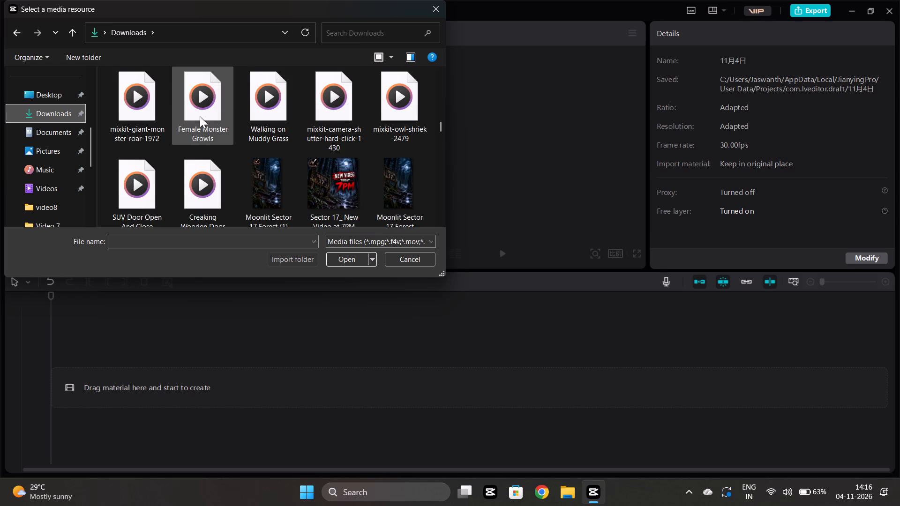
pyautogui.scroll(2, 200, 116)
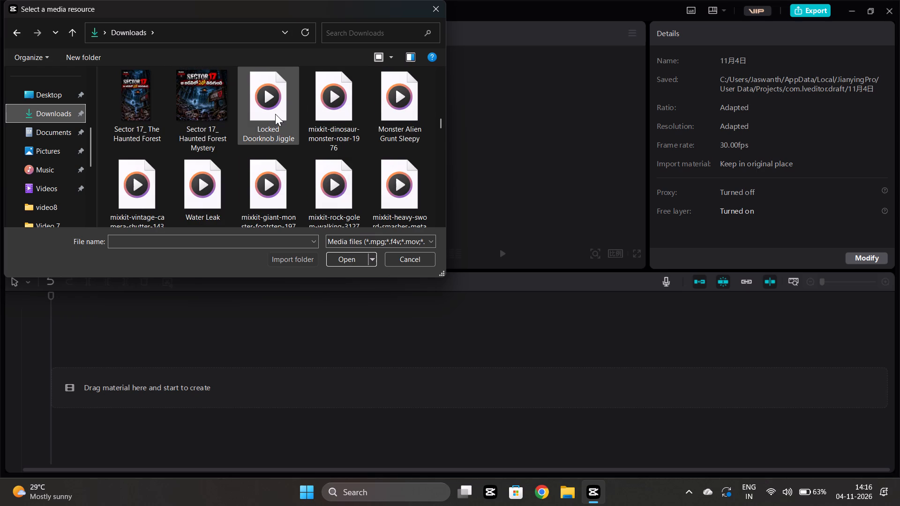
pyautogui.scroll(-2, 275, 114)
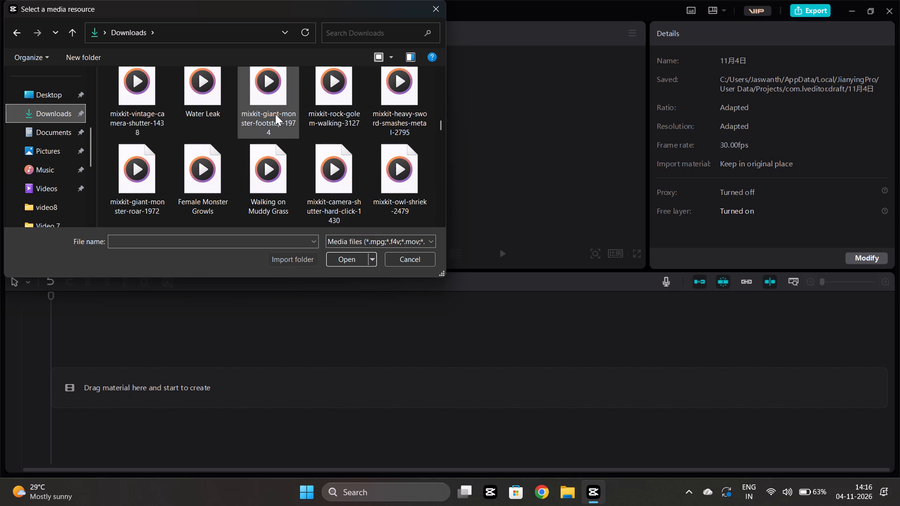
pyautogui.scroll(-1, 275, 114)
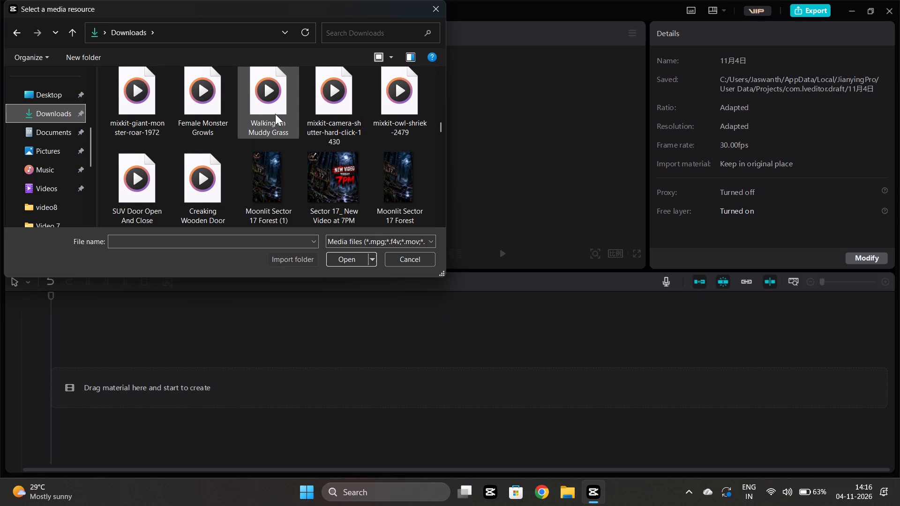
pyautogui.scroll(-2, 275, 114)
pyautogui.scroll(1, 275, 114)
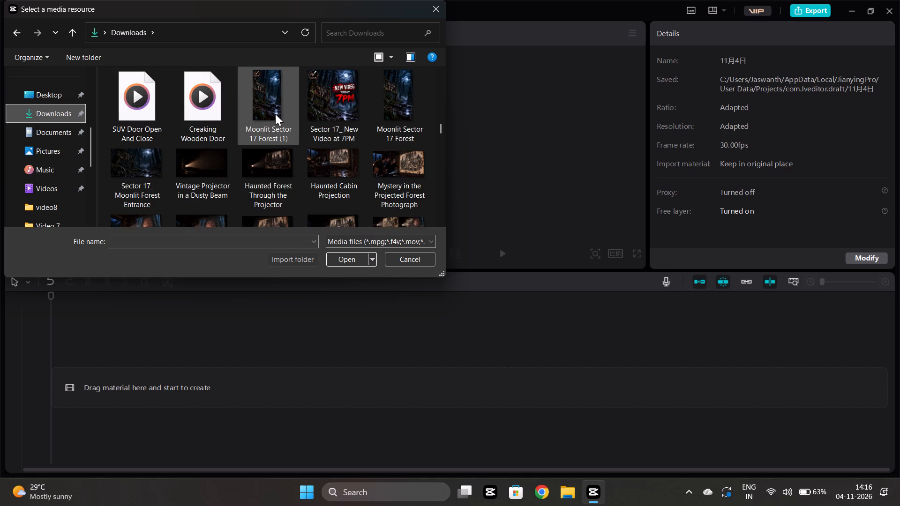
pyautogui.scroll(-5, 275, 114)
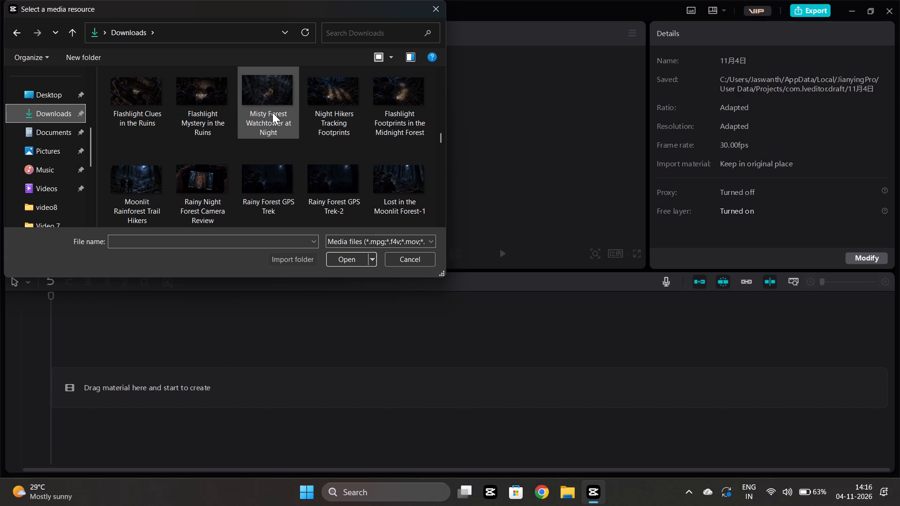
pyautogui.scroll(-10, 272, 112)
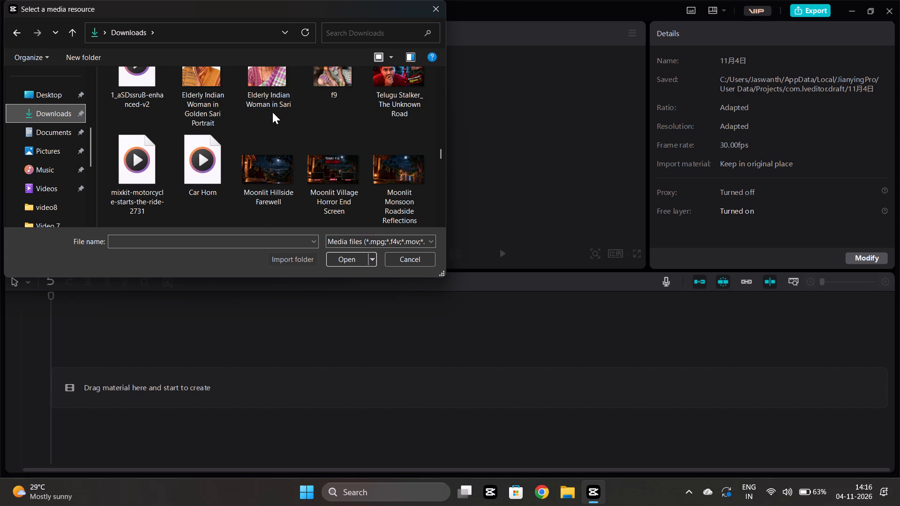
pyautogui.scroll(-2, 272, 112)
pyautogui.scroll(1, 272, 112)
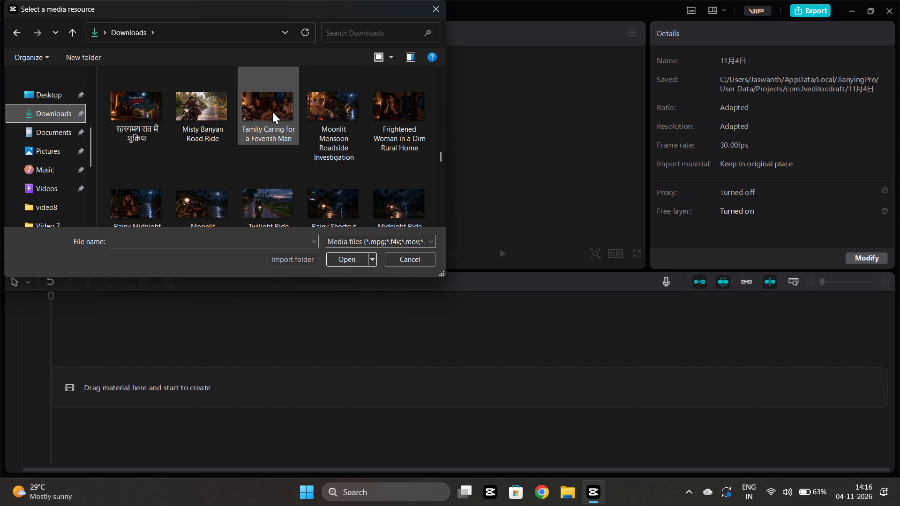
pyautogui.scroll(-3, 272, 112)
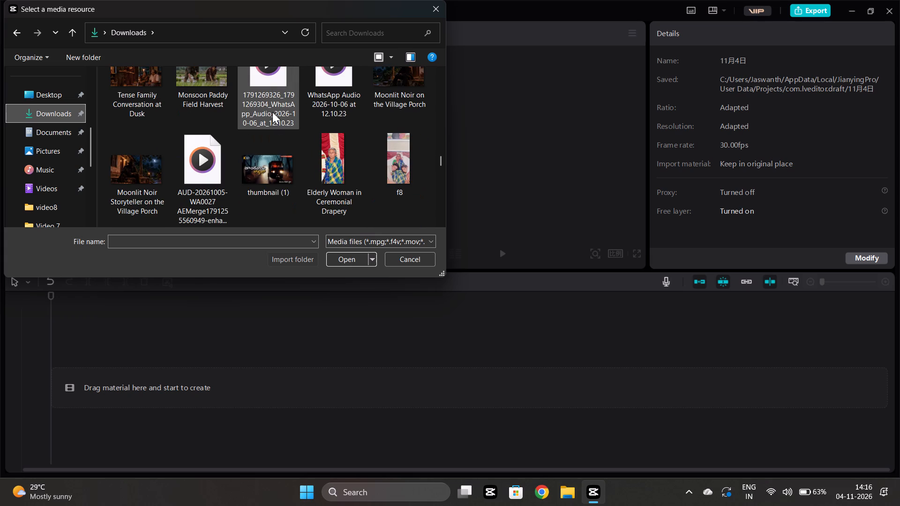
pyautogui.scroll(-8, 272, 112)
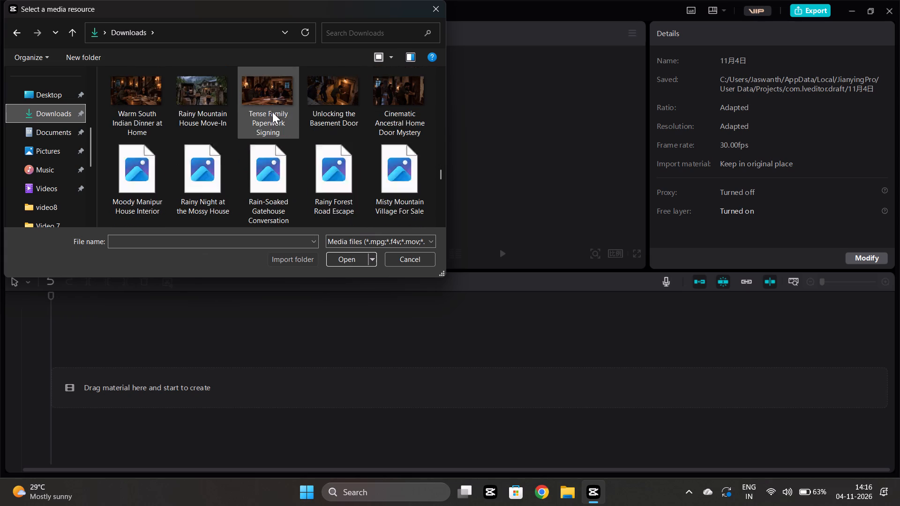
pyautogui.scroll(-11, 272, 112)
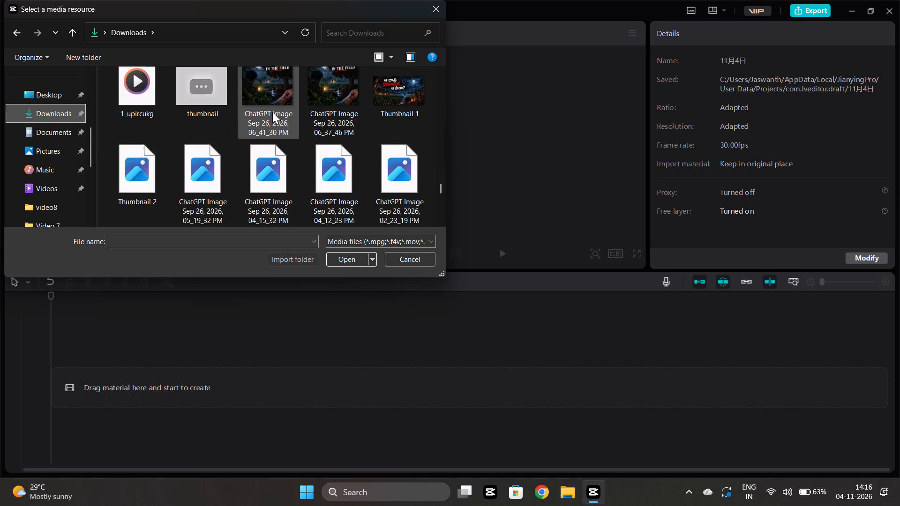
pyautogui.scroll(-10, 272, 112)
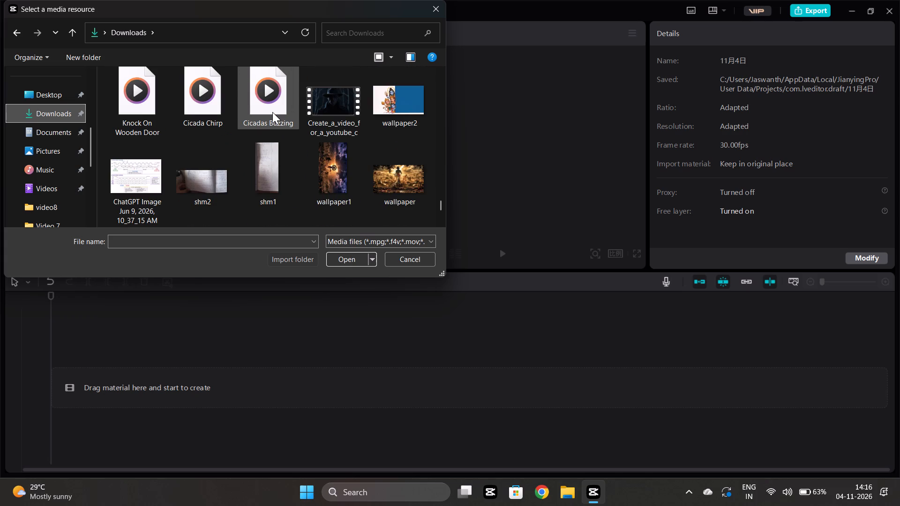
pyautogui.scroll(3, 246, 112)
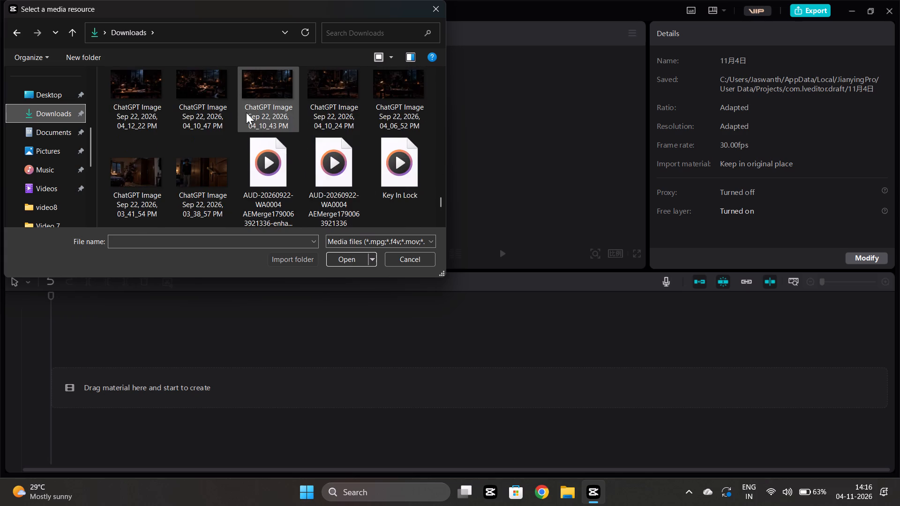
pyautogui.scroll(-6, 246, 112)
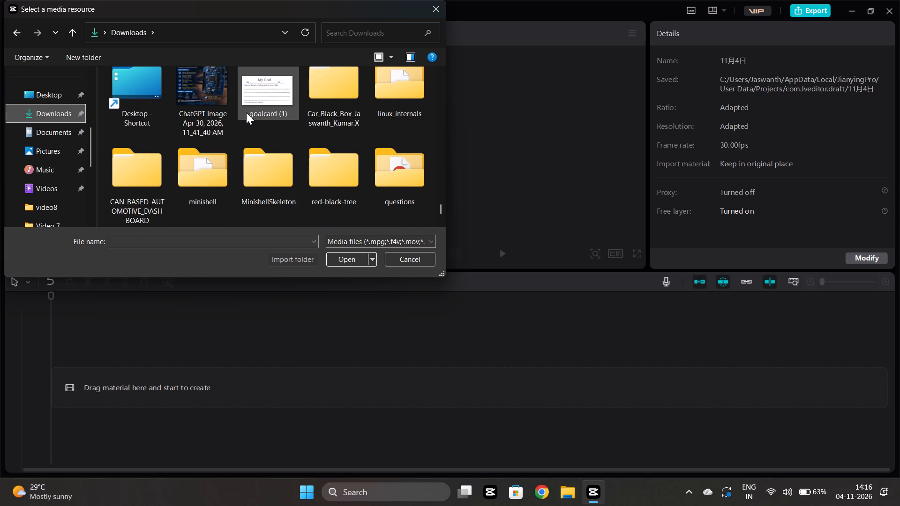
pyautogui.scroll(3, 246, 112)
pyautogui.scroll(-2, 246, 112)
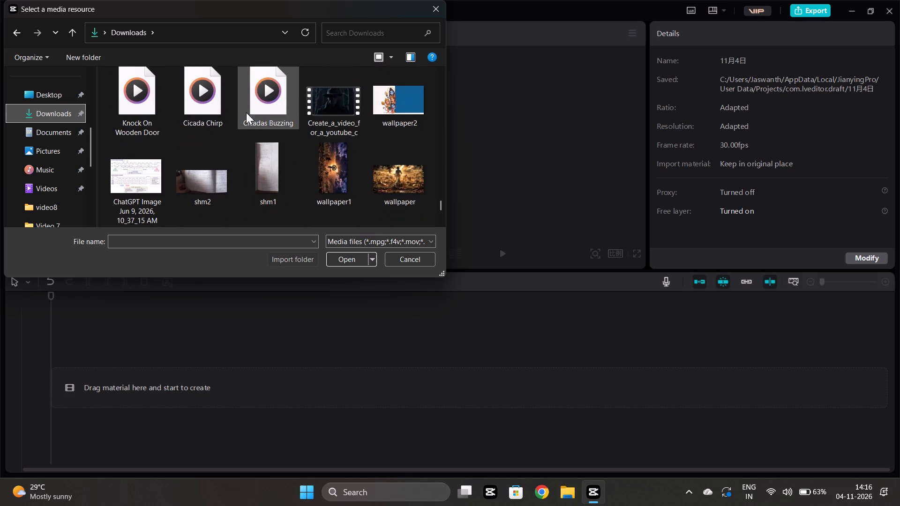
# Check the Documents, Videos and Music folders for the material to import.
pyautogui.moveTo(42, 134); pyautogui.dragTo(42, 138)
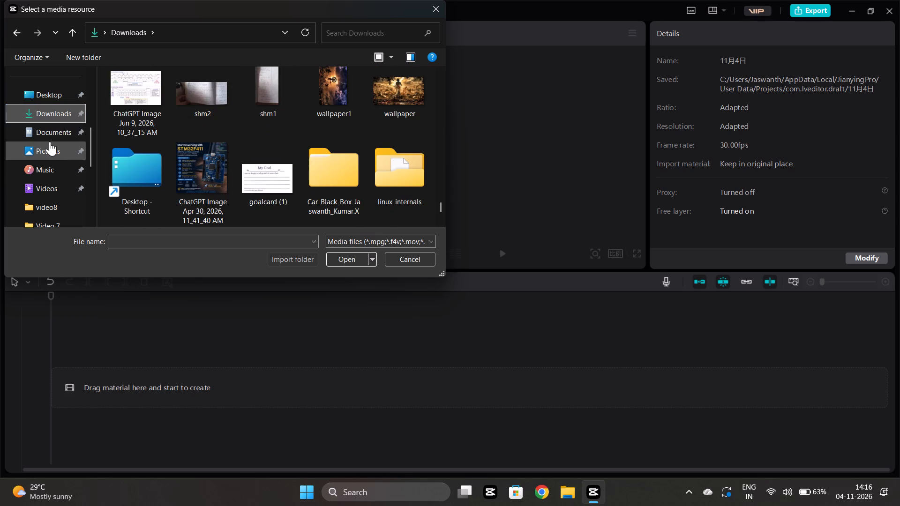
pyautogui.click(50, 141)
pyautogui.click(52, 131)
pyautogui.scroll(-1, 49, 145)
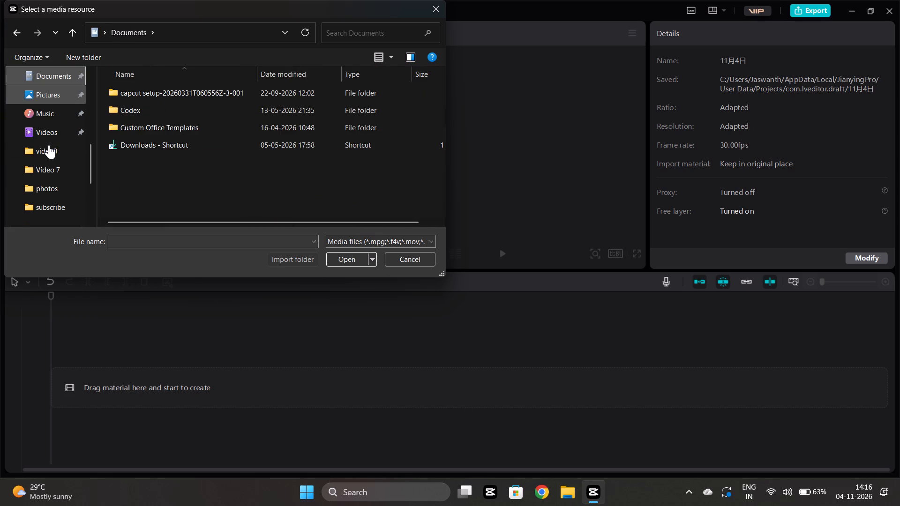
pyautogui.scroll(-1, 49, 145)
pyautogui.scroll(1, 49, 145)
pyautogui.click(52, 126)
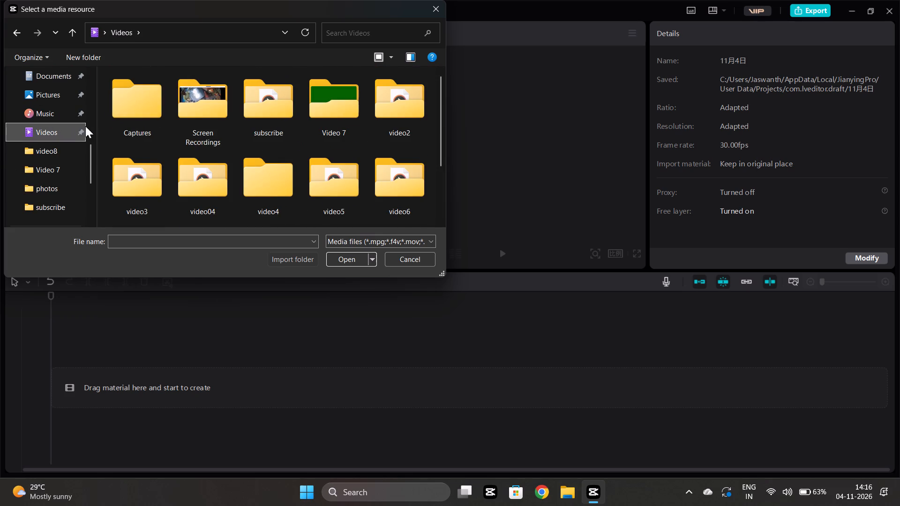
pyautogui.scroll(-2, 210, 130)
pyautogui.scroll(4, 210, 130)
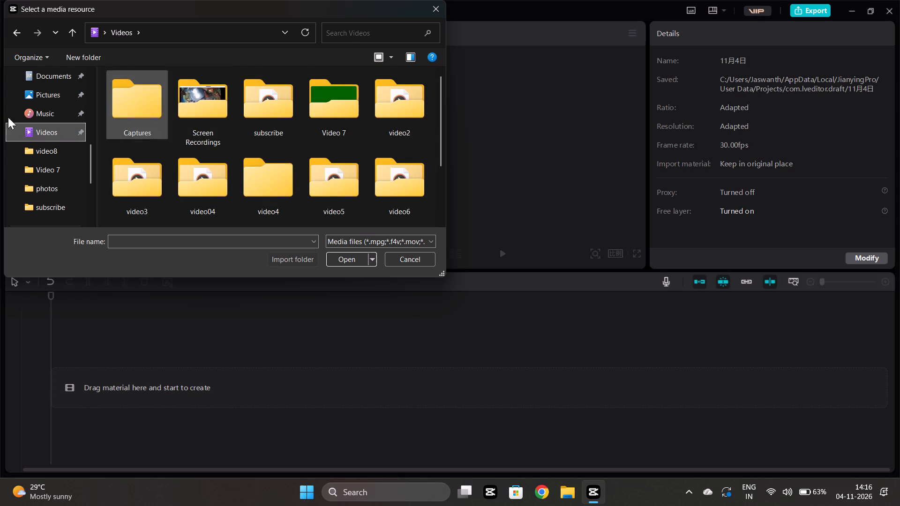
pyautogui.click(55, 114)
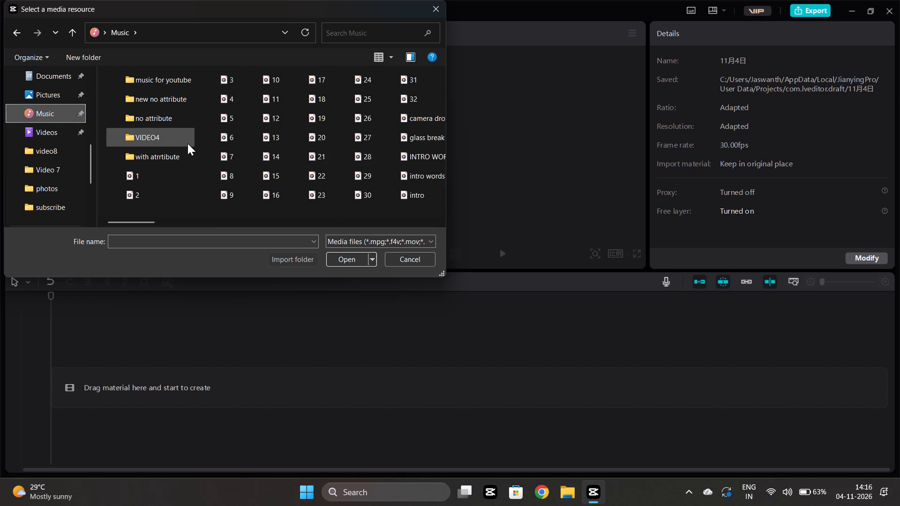
# Search the Home location for "sound".
pyautogui.scroll(2, 150, 148)
pyautogui.scroll(5, 224, 95)
pyautogui.scroll(-3, 225, 96)
pyautogui.scroll(8, 146, 101)
pyautogui.scroll(6, 70, 98)
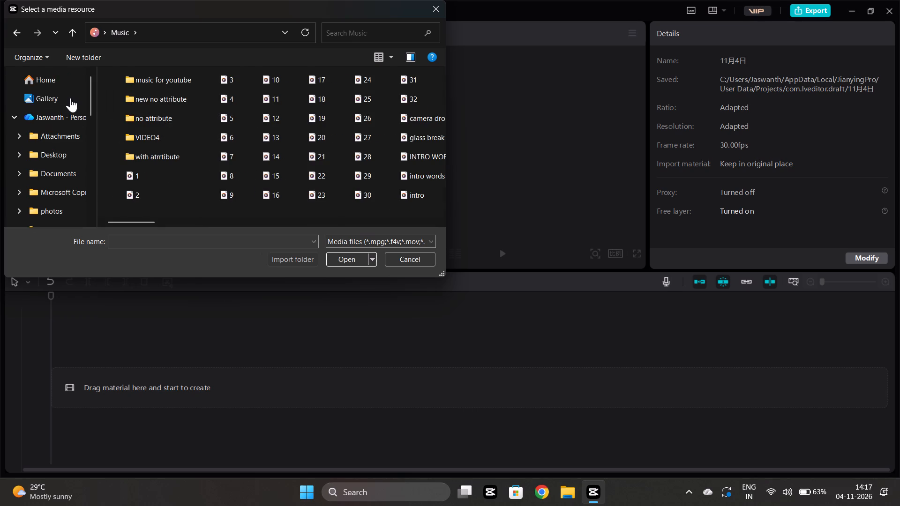
pyautogui.click(73, 80)
pyautogui.click(339, 35)
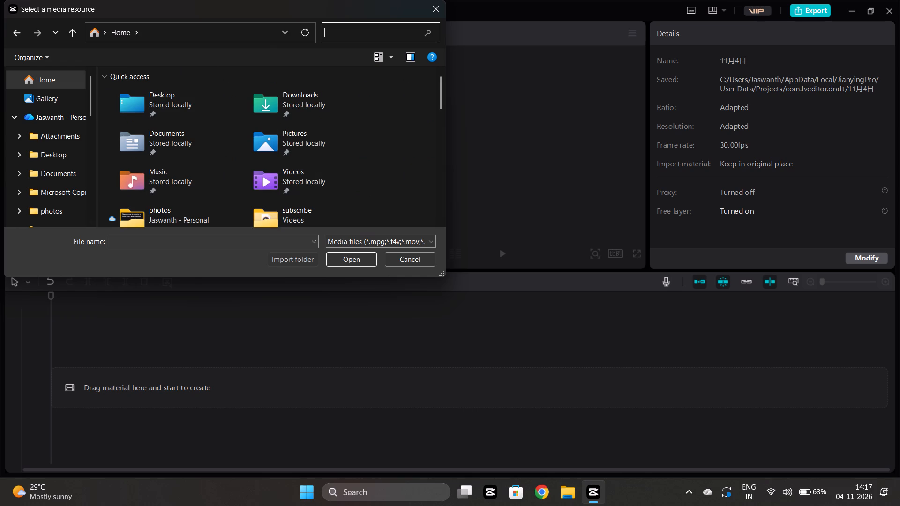
pyautogui.write('sound')
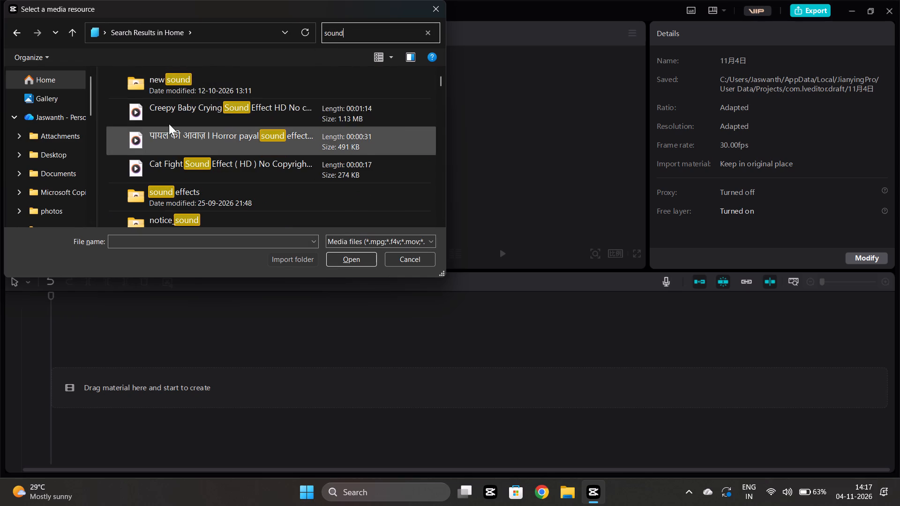
# Open the "sound effects" folder from the search results and look through its audio files.
pyautogui.scroll(-1, 201, 109)
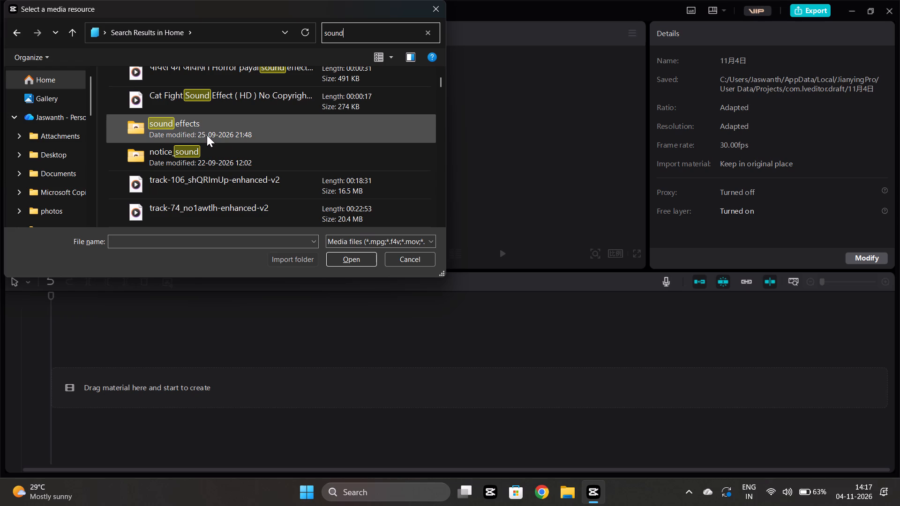
pyautogui.click(207, 134)
pyautogui.doubleClick(206, 130)
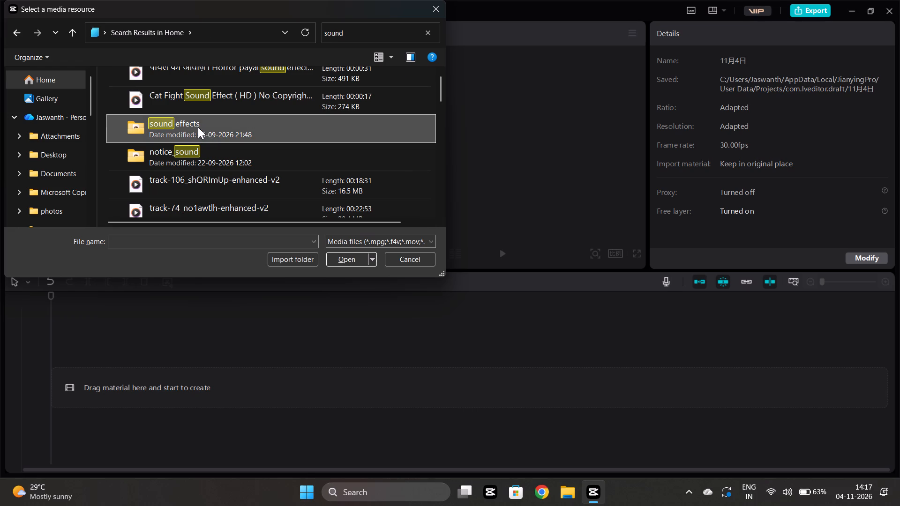
pyautogui.scroll(-1, 176, 179)
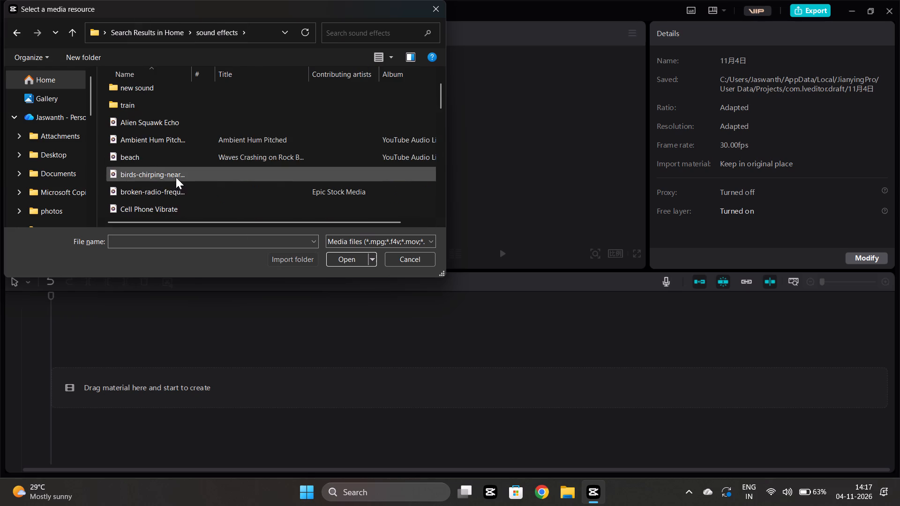
pyautogui.scroll(4, 176, 177)
pyautogui.scroll(-11, 176, 176)
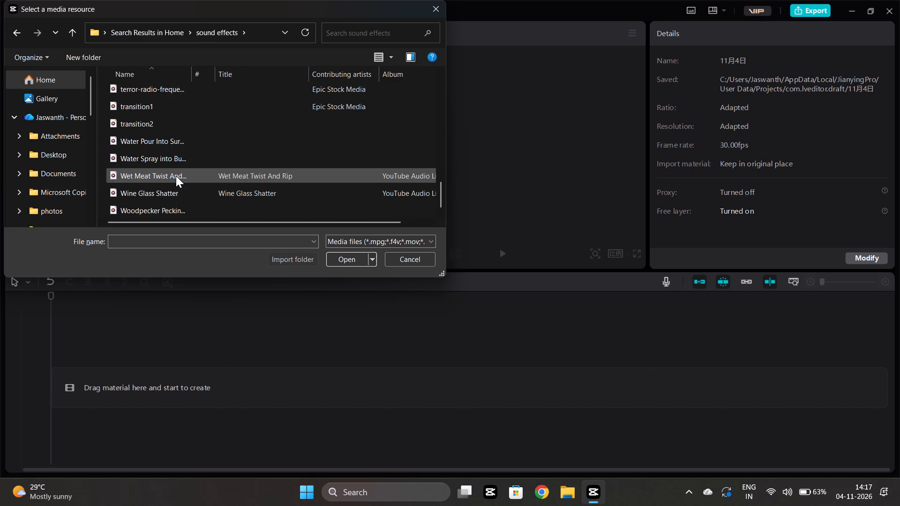
pyautogui.scroll(-5, 176, 176)
pyautogui.scroll(8, 176, 174)
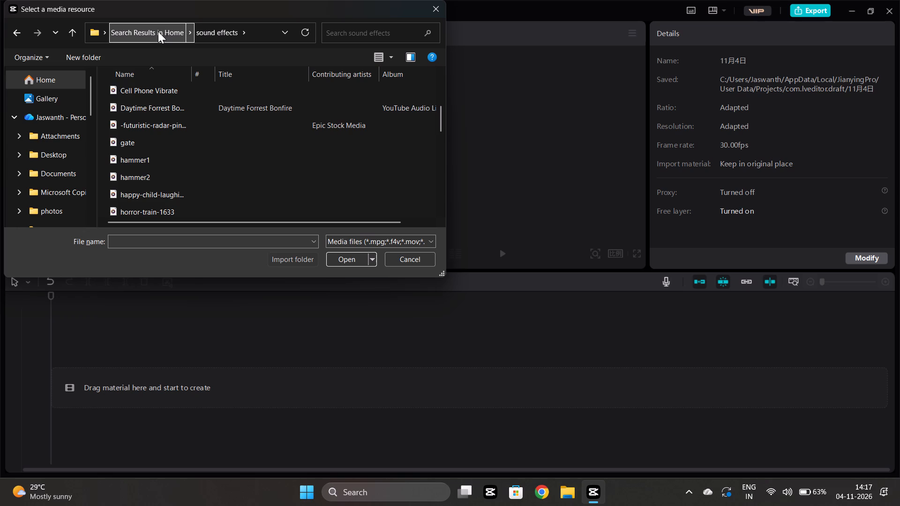
# Go back to the "sound" search results in Home and look through the folders and audio files listed.
pyautogui.click(157, 33)
pyautogui.click(165, 31)
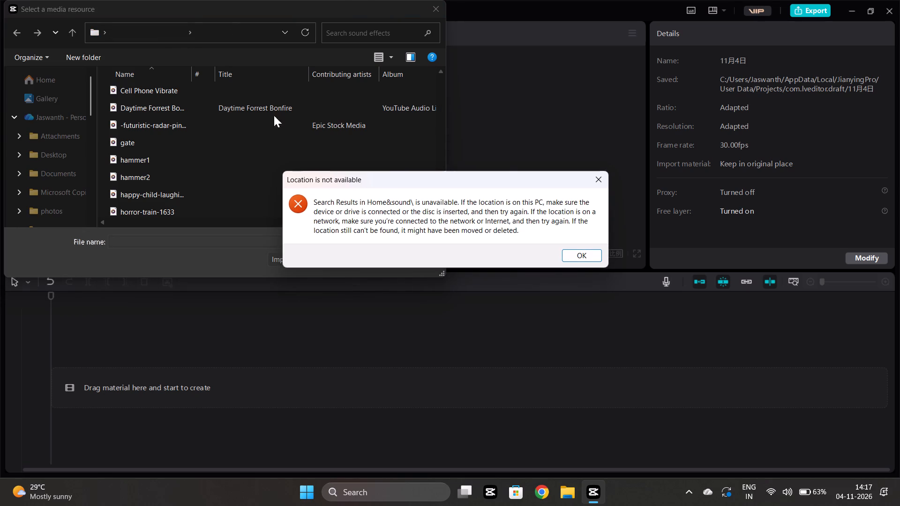
pyautogui.click(582, 249)
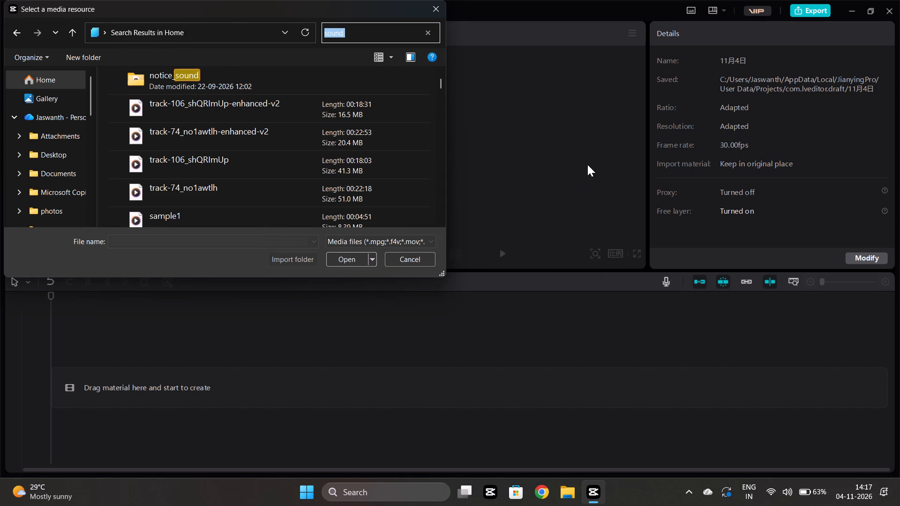
pyautogui.click(250, 33)
pyautogui.scroll(2, 223, 117)
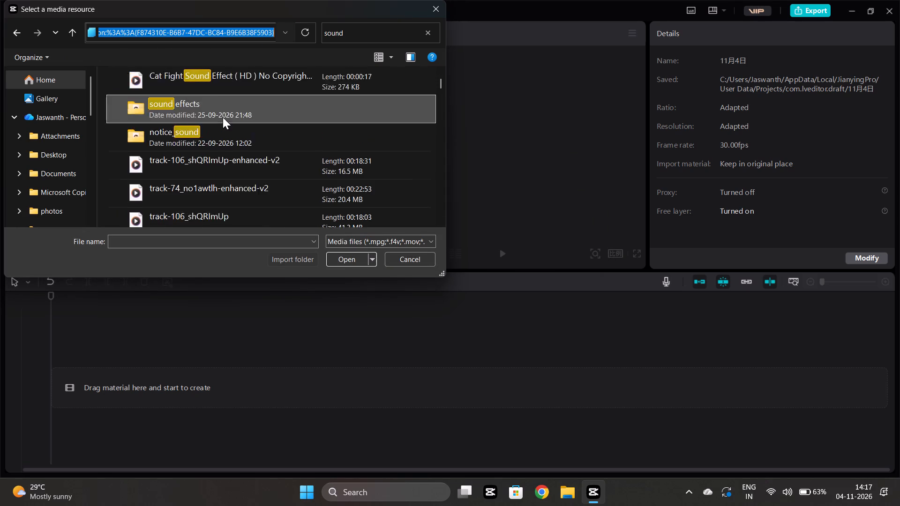
pyautogui.scroll(2, 223, 117)
pyautogui.scroll(-8, 223, 117)
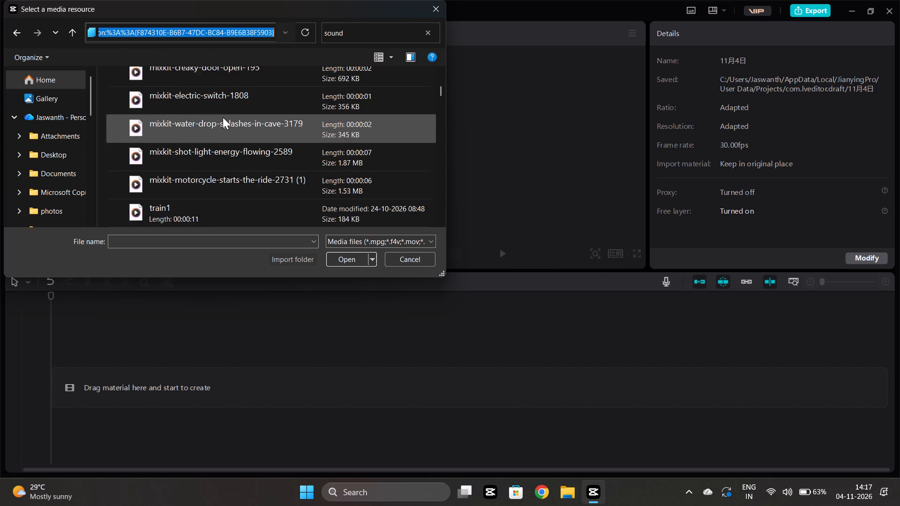
pyautogui.scroll(-2, 223, 117)
pyautogui.scroll(11, 223, 117)
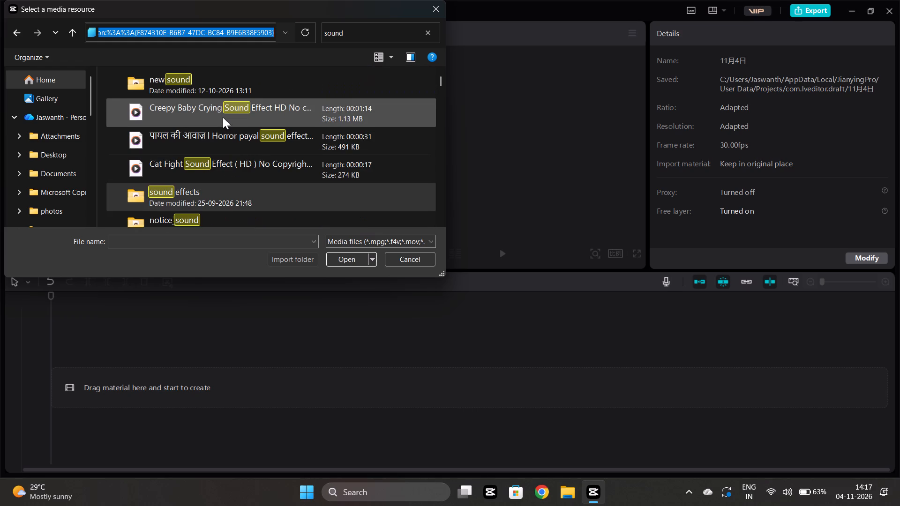
# Open the location of the "sound effects" folder from the search results, check it and the parent Music folder, and close the import dialog.
pyautogui.scroll(-3, 197, 140)
pyautogui.scroll(2, 197, 140)
pyautogui.rightClick(208, 106)
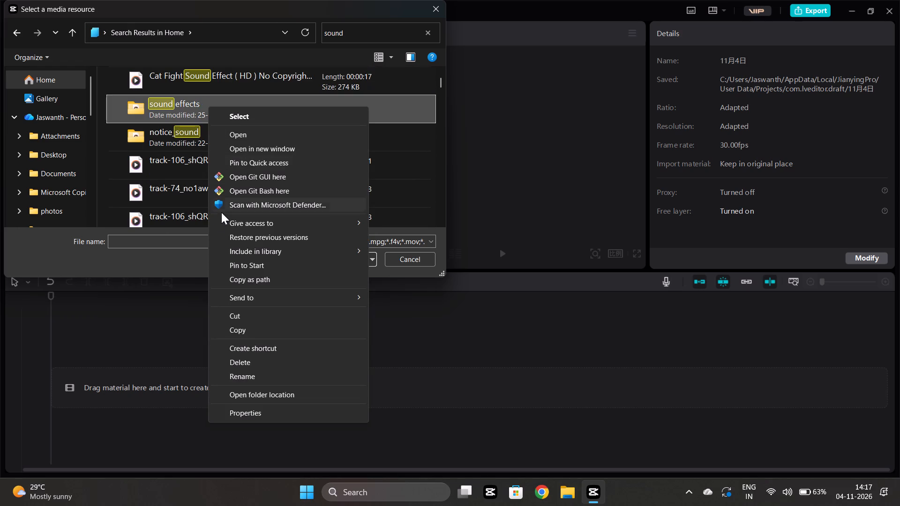
pyautogui.click(252, 391)
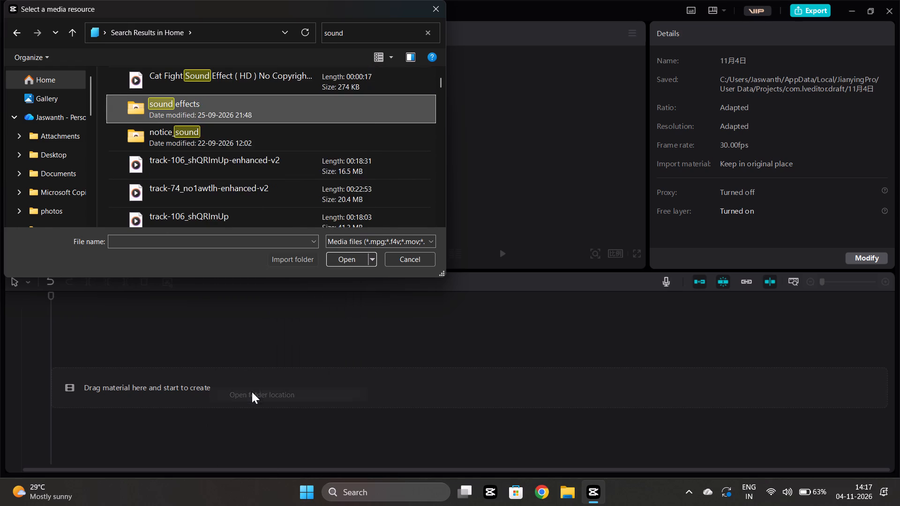
pyautogui.scroll(5, 202, 126)
pyautogui.scroll(-4, 202, 126)
pyautogui.scroll(2, 202, 126)
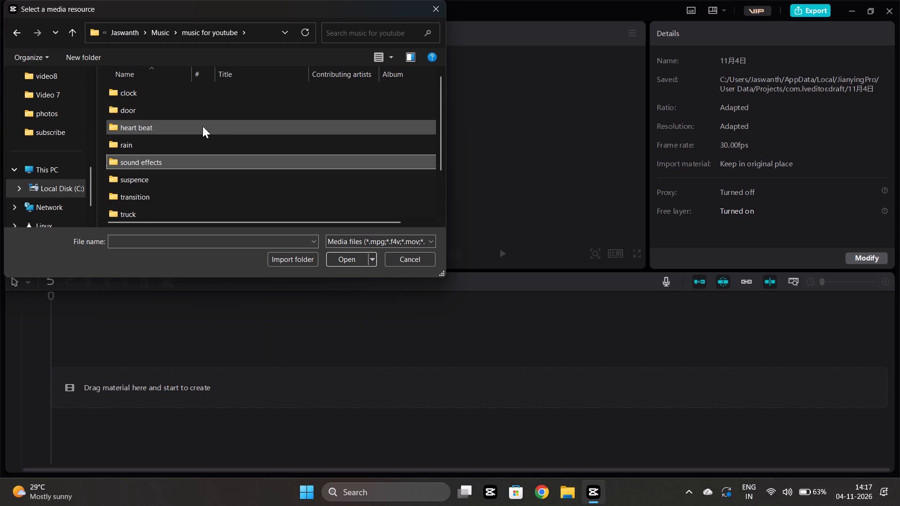
pyautogui.scroll(2, 202, 126)
pyautogui.click(163, 27)
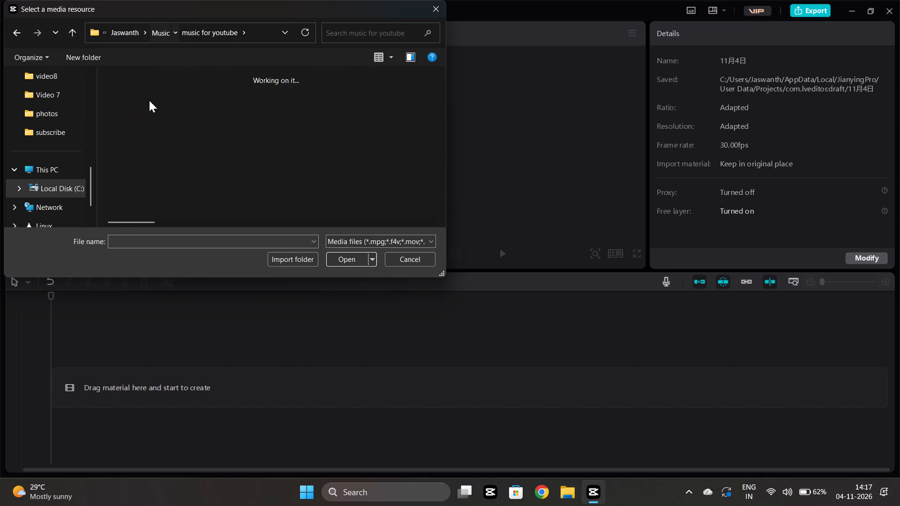
pyautogui.click(397, 260)
# Import the "no attribute" folder from Music into the project's media.
pyautogui.scroll(-5, 241, 163)
pyautogui.scroll(5, 240, 164)
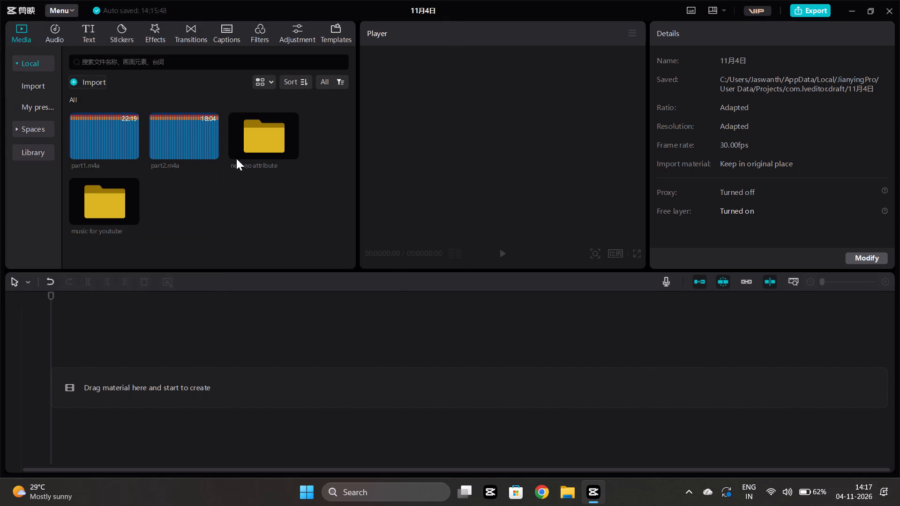
pyautogui.scroll(-3, 240, 175)
pyautogui.scroll(3, 227, 186)
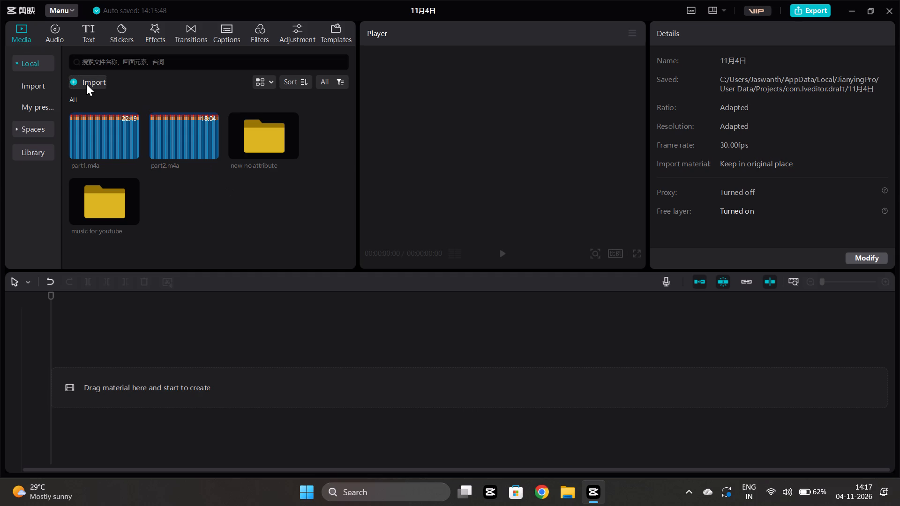
pyautogui.click(86, 84)
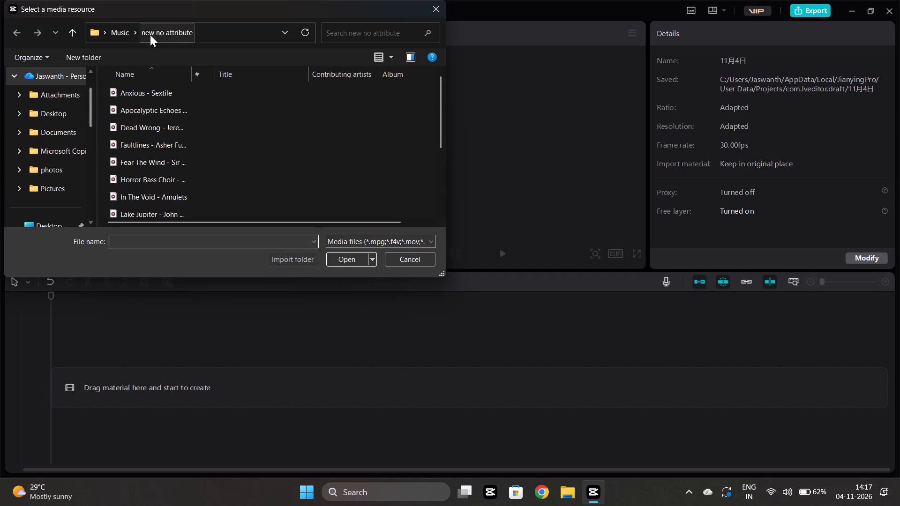
pyautogui.click(118, 32)
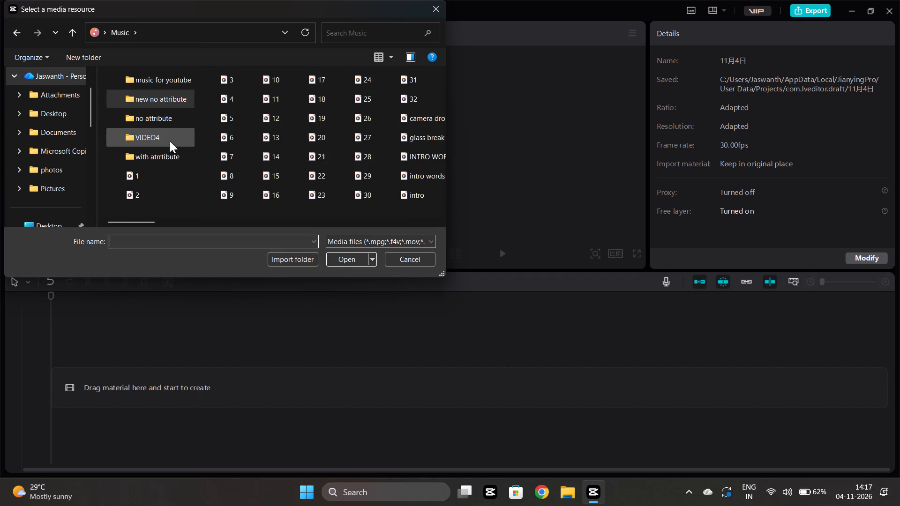
pyautogui.click(169, 119)
pyautogui.click(292, 255)
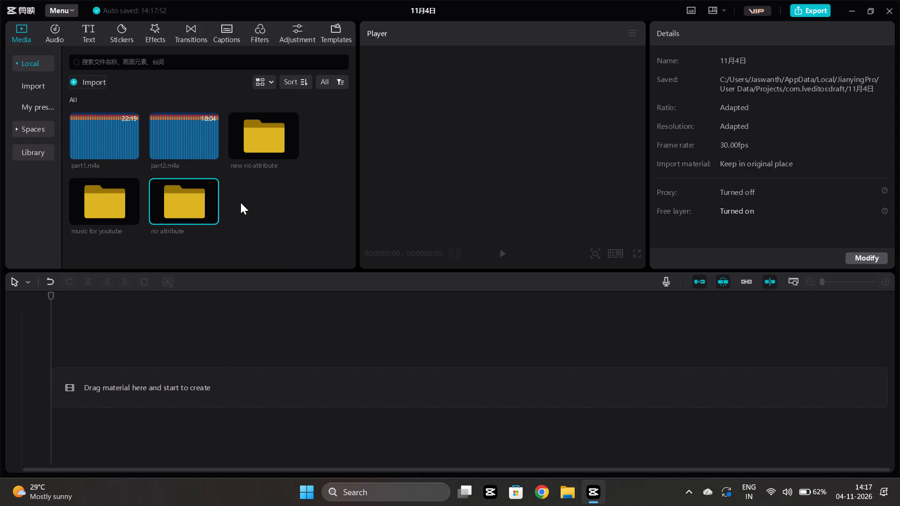
# Preview the part1.m4a narration and add it to the timeline.
pyautogui.click(101, 133)
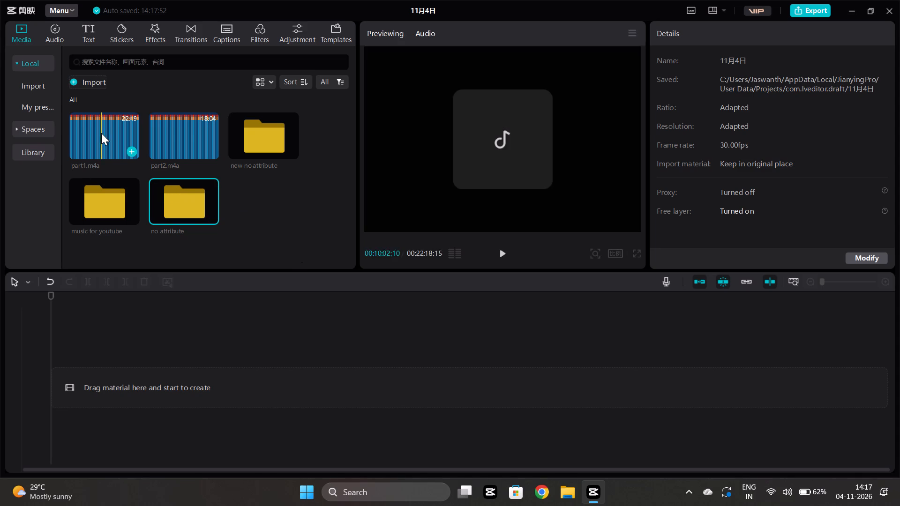
pyautogui.click(131, 152)
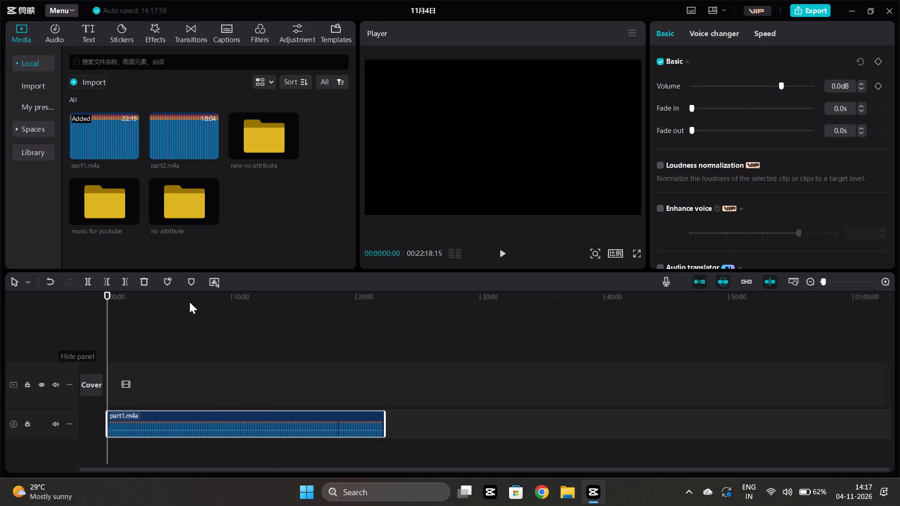
# Examine the waveform at the start of the part1.m4a clip on the timeline in close detail.
pyautogui.keyDown('ctrl'); pyautogui.scroll(2, 274, 319); pyautogui.keyUp('ctrl')
pyautogui.hscroll(2, 274, 319)
pyautogui.keyDown('ctrl'); pyautogui.scroll(11, 274, 319); pyautogui.keyUp('ctrl')
pyautogui.hscroll(7, 274, 319)
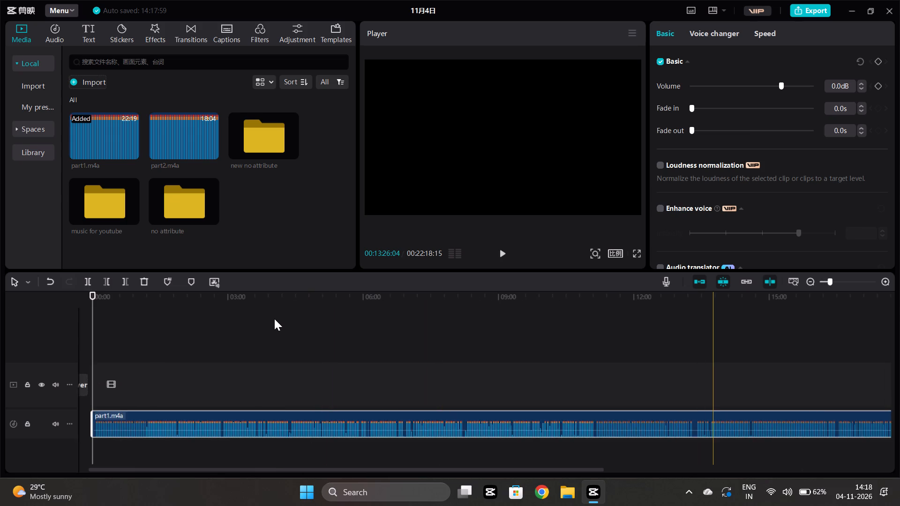
pyautogui.hscroll(3, 274, 319)
pyautogui.keyDown('ctrl'); pyautogui.scroll(13, 274, 319); pyautogui.keyUp('ctrl')
pyautogui.hscroll(3, 274, 319)
pyautogui.keyDown('ctrl'); pyautogui.scroll(5, 274, 319); pyautogui.keyUp('ctrl')
pyautogui.hscroll(2, 274, 319)
pyautogui.scroll(1, 274, 319)
pyautogui.hscroll(1, 274, 319)
pyautogui.scroll(2, 274, 319)
pyautogui.hscroll(1, 274, 319)
pyautogui.scroll(1, 274, 319)
pyautogui.hscroll(1, 274, 319)
pyautogui.scroll(3, 274, 319)
pyautogui.hscroll(1, 274, 319)
pyautogui.scroll(1, 274, 319)
pyautogui.hscroll(1, 274, 319)
pyautogui.scroll(1, 274, 319)
pyautogui.hscroll(1, 274, 319)
pyautogui.scroll(1, 274, 319)
pyautogui.hscroll(1, 274, 319)
pyautogui.scroll(1, 274, 319)
pyautogui.hscroll(1, 274, 319)
pyautogui.scroll(1, 274, 319)
pyautogui.hscroll(1, 274, 319)
pyautogui.scroll(1, 274, 319)
pyautogui.hscroll(1, 274, 319)
pyautogui.scroll(1, 274, 319)
pyautogui.hscroll(1, 274, 319)
pyautogui.scroll(1, 274, 319)
pyautogui.hscroll(1, 274, 319)
pyautogui.scroll(1, 274, 319)
pyautogui.hscroll(1, 274, 319)
pyautogui.scroll(1, 274, 319)
pyautogui.hscroll(1, 274, 319)
pyautogui.scroll(1, 274, 319)
pyautogui.hscroll(1, 274, 319)
pyautogui.scroll(1, 274, 319)
pyautogui.hscroll(1, 274, 319)
pyautogui.scroll(1, 274, 319)
pyautogui.hscroll(1, 274, 319)
pyautogui.scroll(1, 274, 319)
pyautogui.hscroll(1, 274, 319)
pyautogui.scroll(1, 274, 319)
pyautogui.hscroll(1, 274, 319)
pyautogui.keyDown('ctrl'); pyautogui.scroll(10, 274, 319); pyautogui.keyUp('ctrl')
pyautogui.hscroll(20, 274, 319)
pyautogui.hscroll(1, 274, 319)
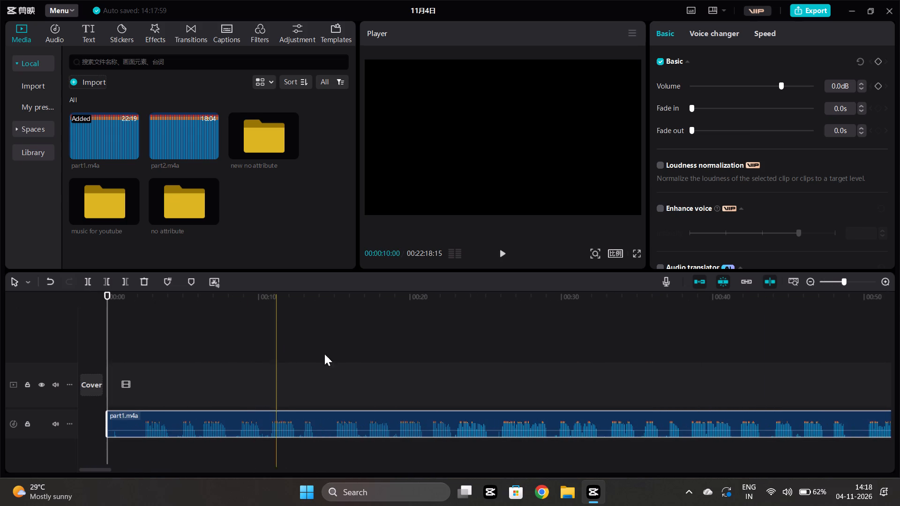
# Show the hidden background app icons in the Windows system tray.
pyautogui.moveTo(686, 488); pyautogui.dragTo(689, 493)
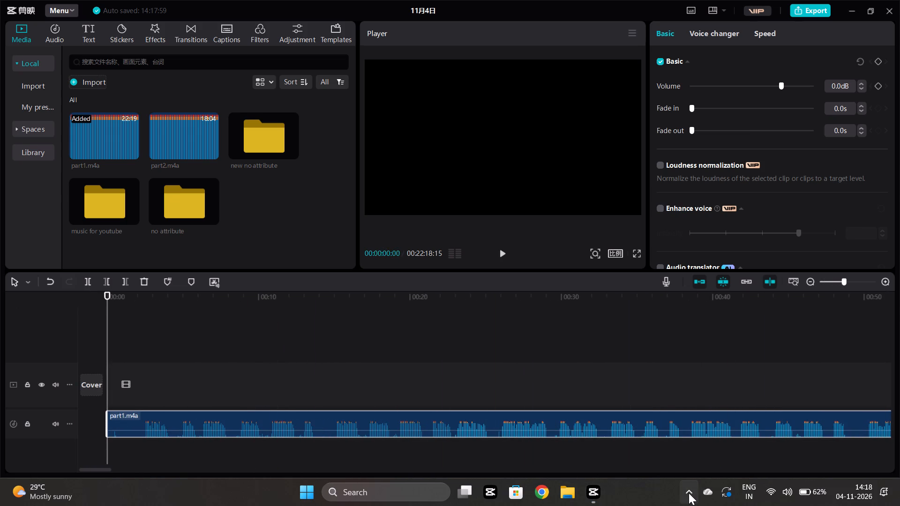
pyautogui.click(689, 493)
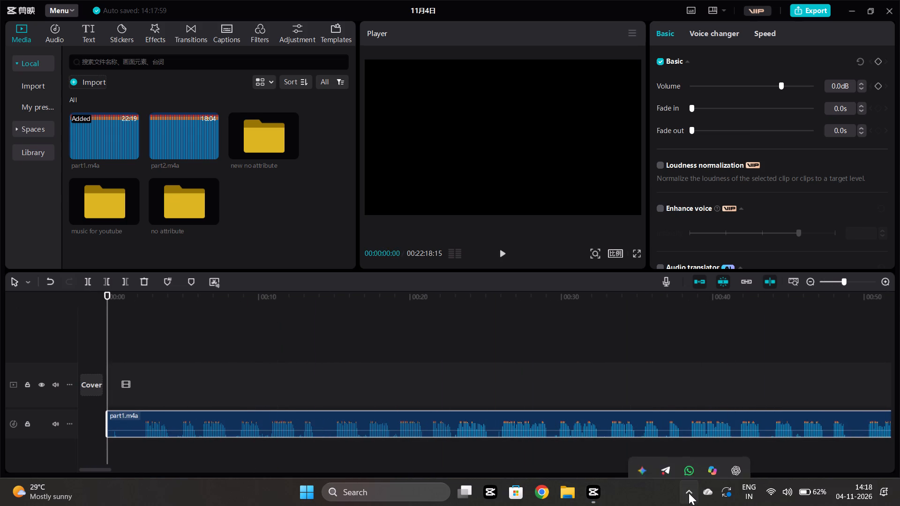
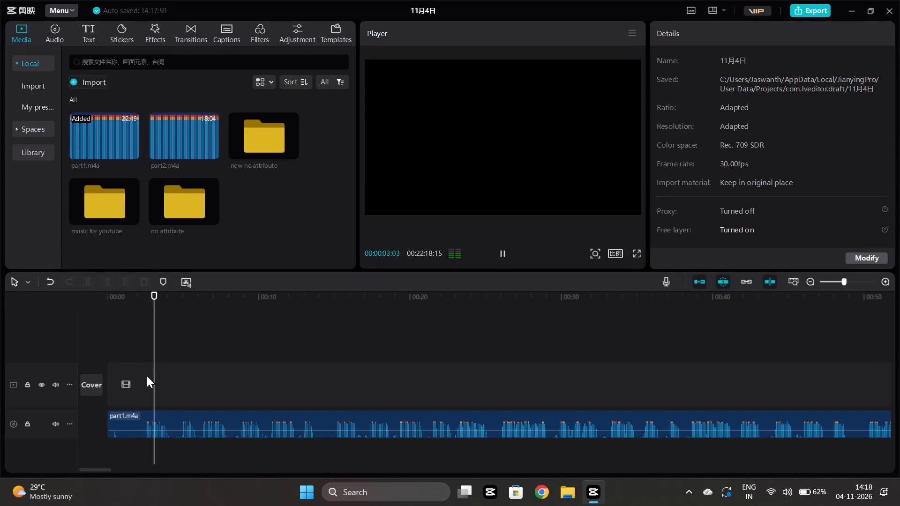
# Trim the first 2 seconds off the part1.m4a clip and move the rest back to the timeline start.
pyautogui.press('space')
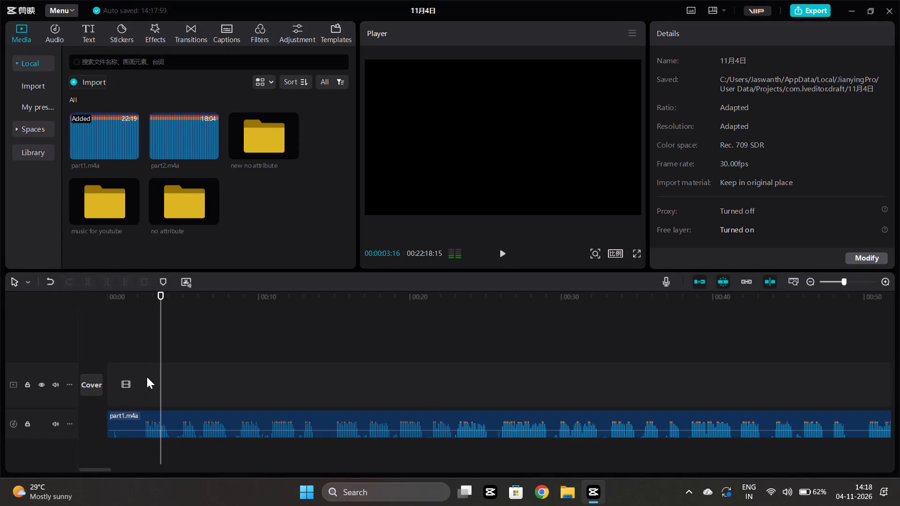
pyautogui.click(142, 374)
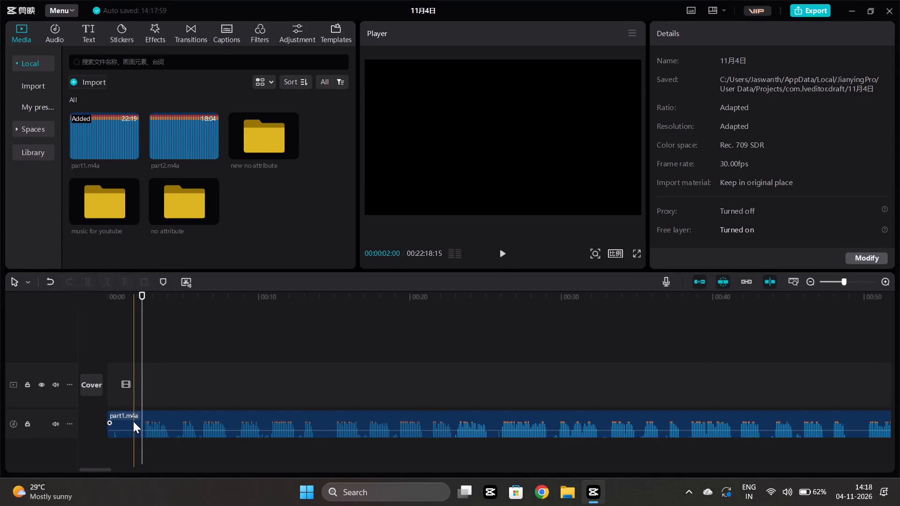
pyautogui.click(132, 424)
pyautogui.click(112, 282)
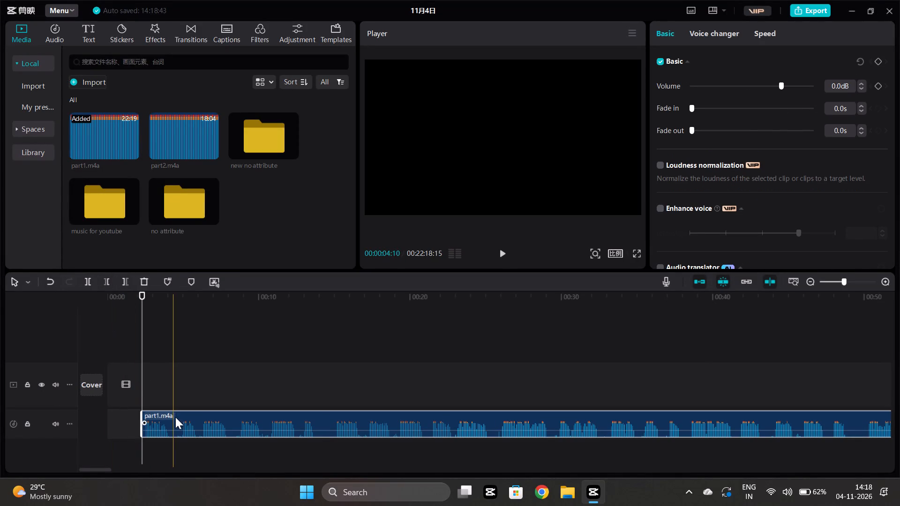
pyautogui.moveTo(176, 418); pyautogui.dragTo(123, 417)
# Play the narration, trim away everything before about 00:03:27 and move the clip back to the timeline start.
pyautogui.click(114, 386)
pyautogui.press('space')
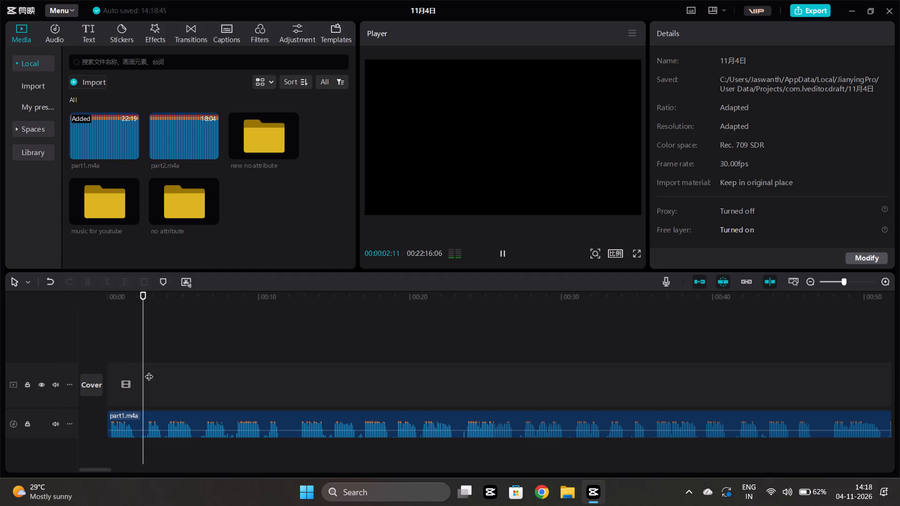
pyautogui.keyDown('ctrl'); pyautogui.scroll(12, 165, 418); pyautogui.keyUp('ctrl')
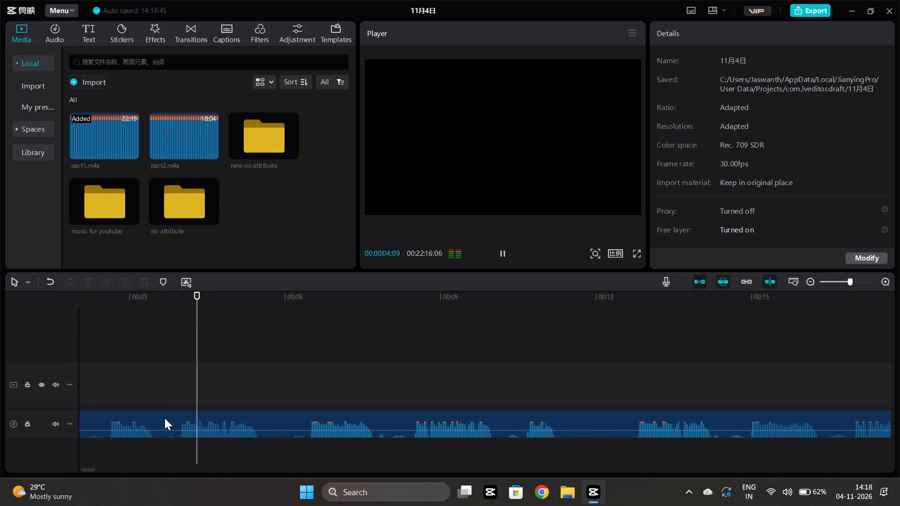
pyautogui.keyDown('ctrl'); pyautogui.scroll(-9, 165, 418); pyautogui.keyUp('ctrl')
pyautogui.click(196, 394)
pyautogui.click(196, 390)
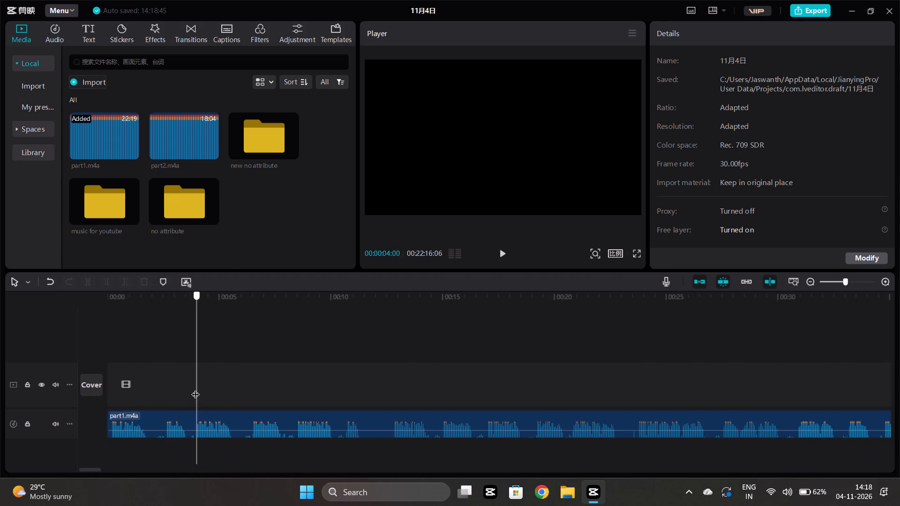
pyautogui.click(201, 417)
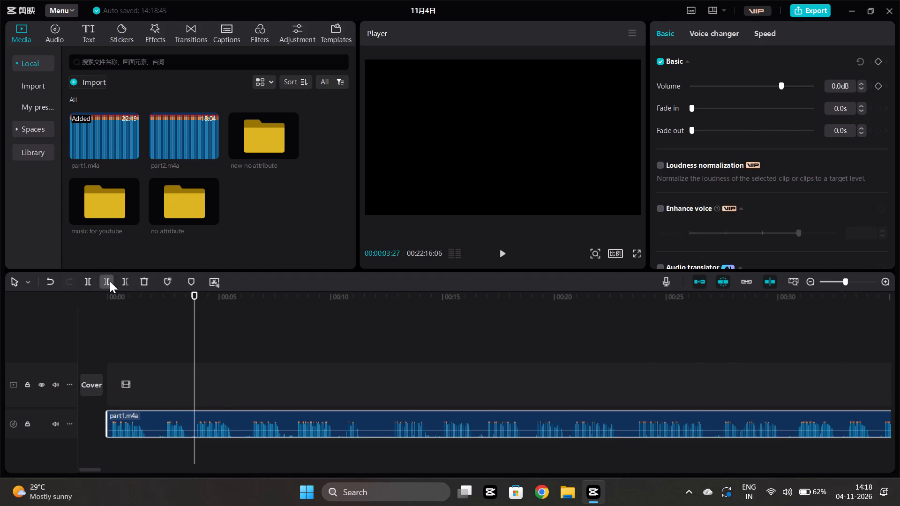
pyautogui.click(110, 281)
pyautogui.moveTo(208, 413); pyautogui.dragTo(122, 418)
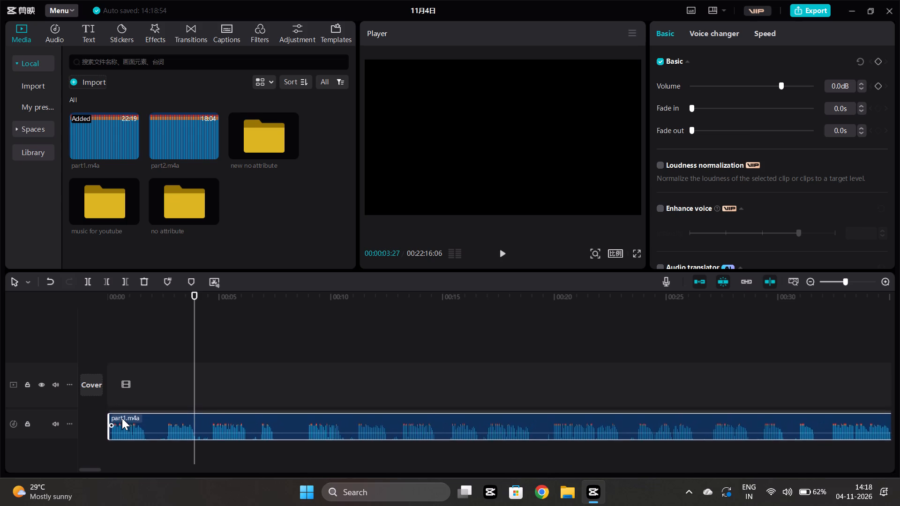
pyautogui.moveTo(122, 418); pyautogui.dragTo(121, 418)
# Play the narration from the beginning and split the part1.m4a clip after its opening phrase, at about 2 seconds.
pyautogui.click(108, 390)
pyautogui.press('space')
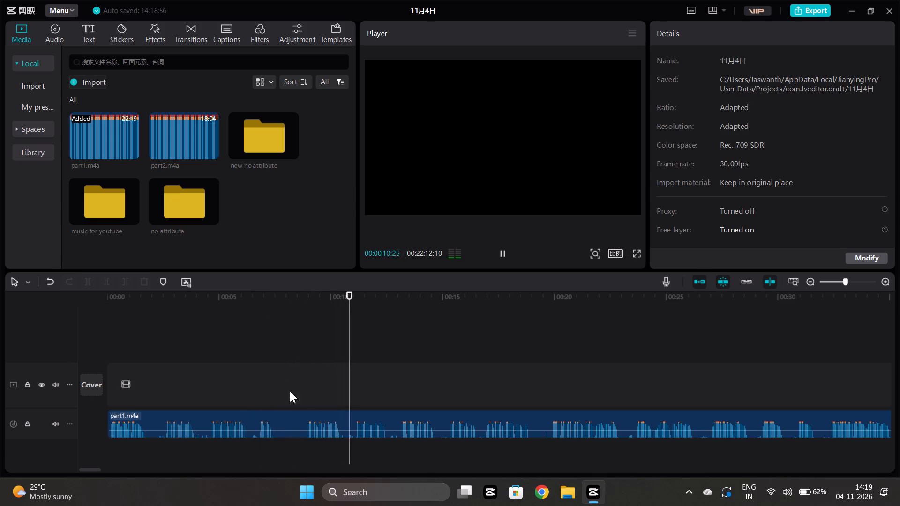
pyautogui.click(111, 368)
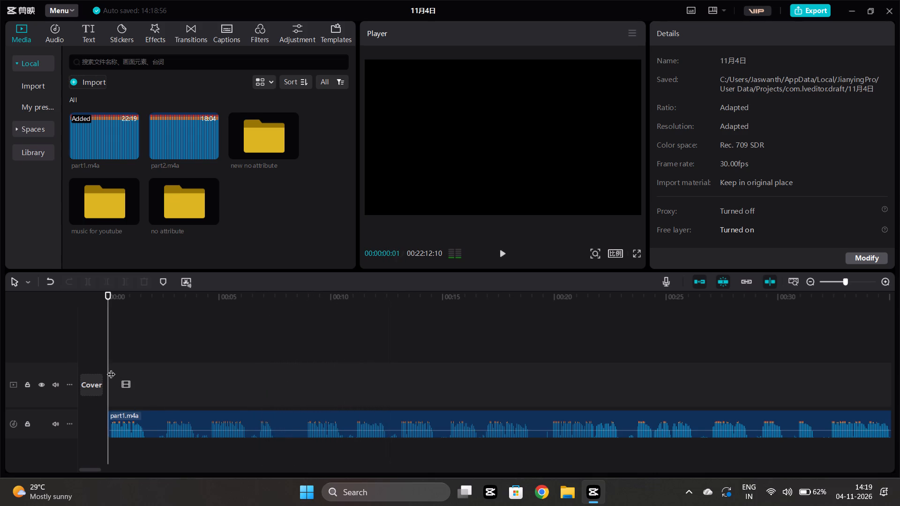
pyautogui.press('space')
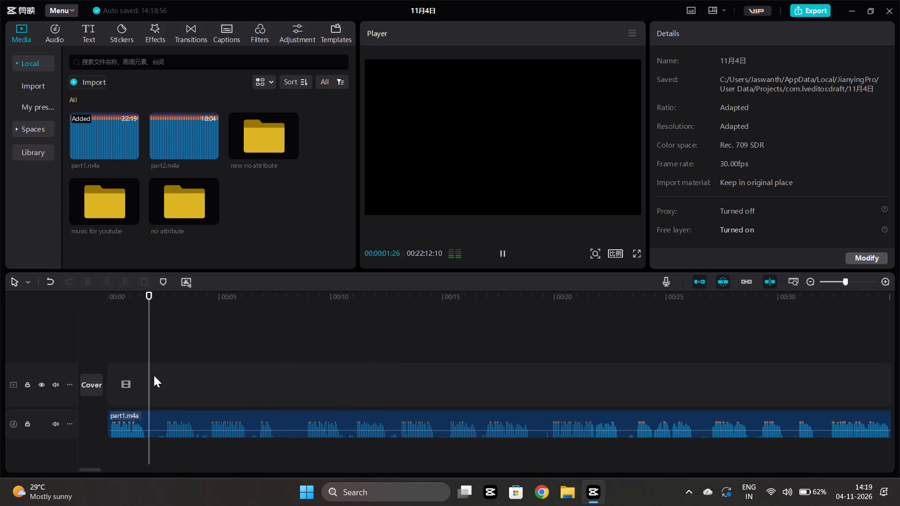
pyautogui.press('space')
pyautogui.click(160, 427)
pyautogui.click(90, 280)
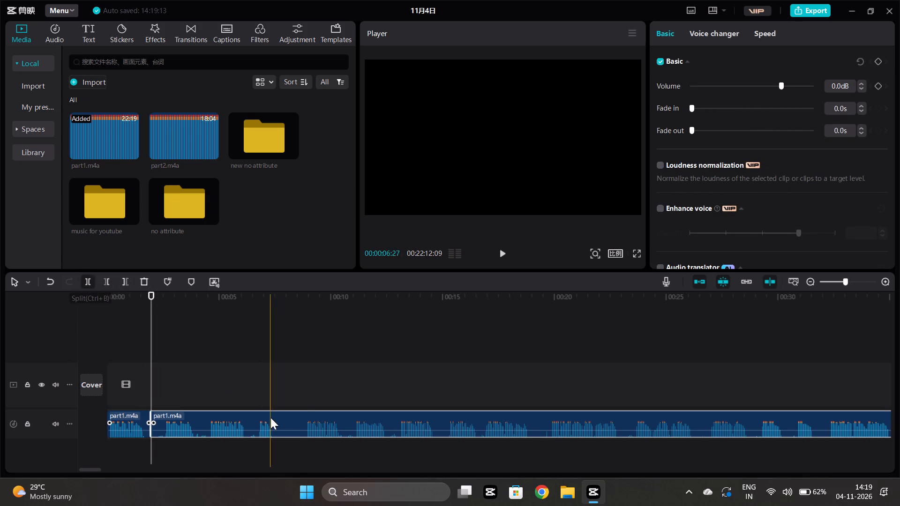
# Trim the second part1.m4a segment's start to 00:00:11:02 and move it up against the end of the first segment.
pyautogui.click(300, 404)
pyautogui.press('space')
pyautogui.click(346, 399)
pyautogui.press('space')
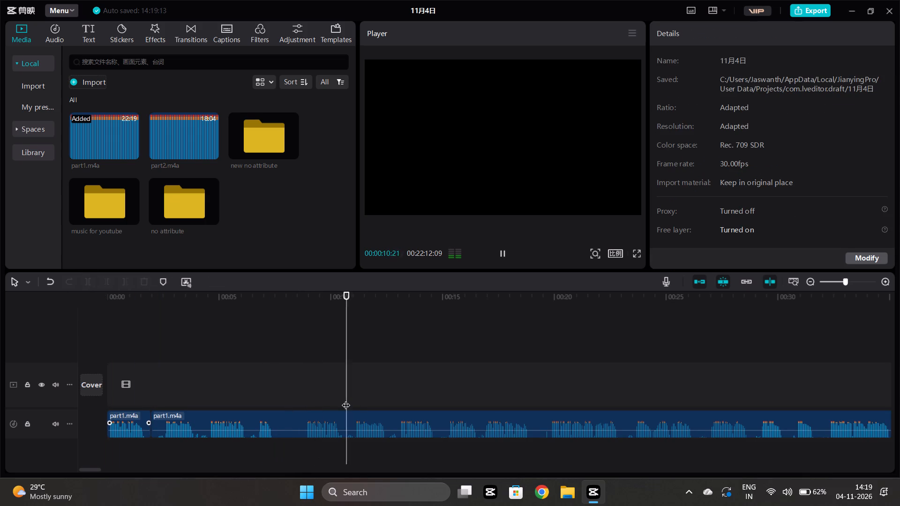
pyautogui.press('space')
pyautogui.click(354, 392)
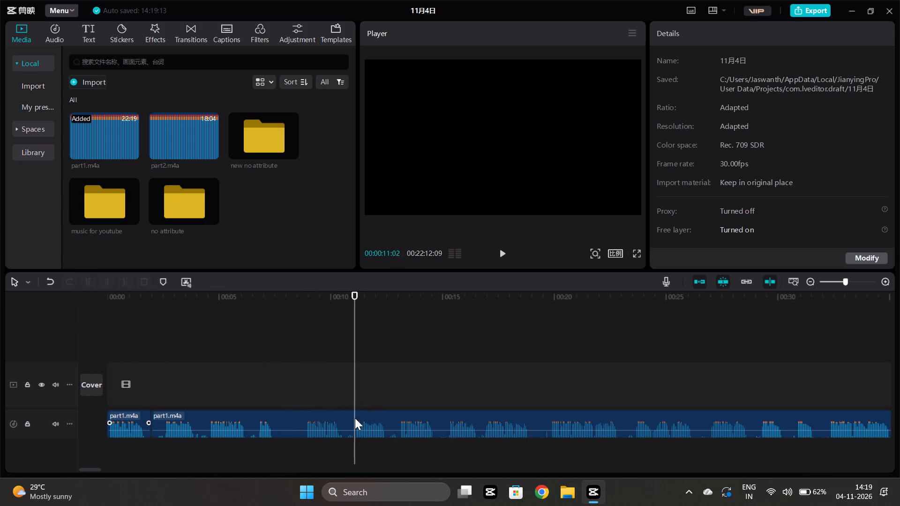
pyautogui.click(353, 422)
pyautogui.click(102, 279)
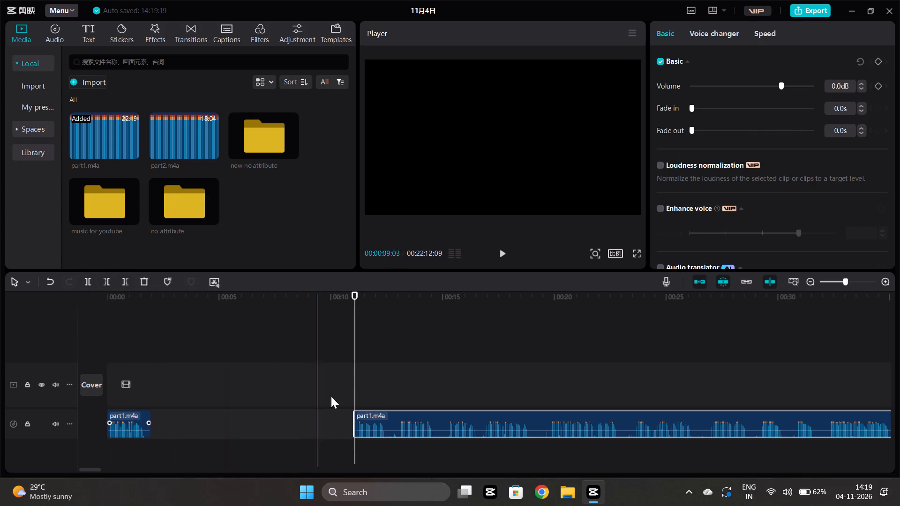
pyautogui.moveTo(360, 417); pyautogui.dragTo(161, 426)
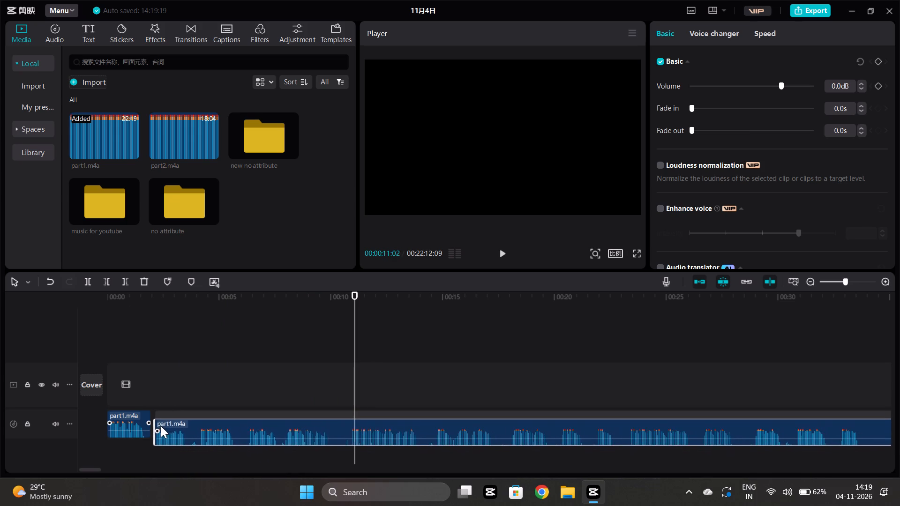
pyautogui.moveTo(161, 426); pyautogui.dragTo(159, 424)
# Play the edited narration from the start and set the second segment's volume to -1.0 dB.
pyautogui.click(111, 370)
pyautogui.press('space')
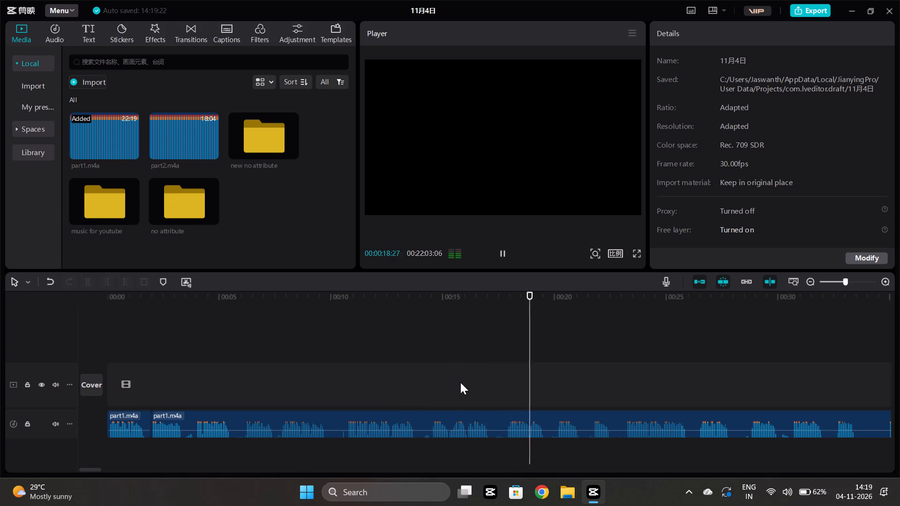
pyautogui.click(399, 418)
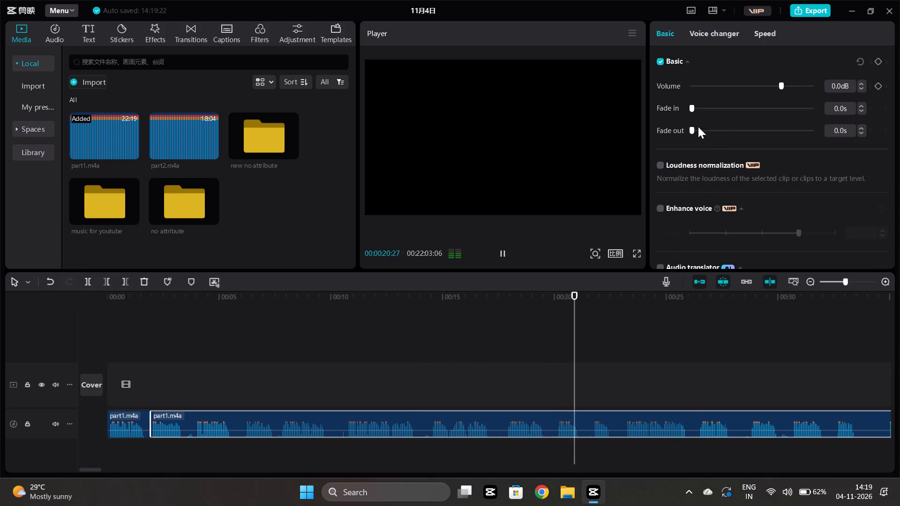
pyautogui.click(776, 86)
pyautogui.click(776, 83)
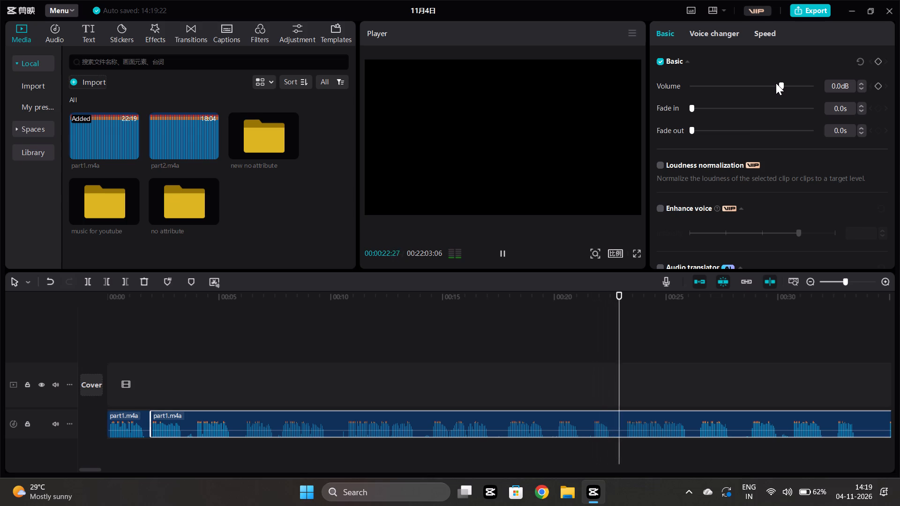
pyautogui.click(772, 87)
pyautogui.click(778, 83)
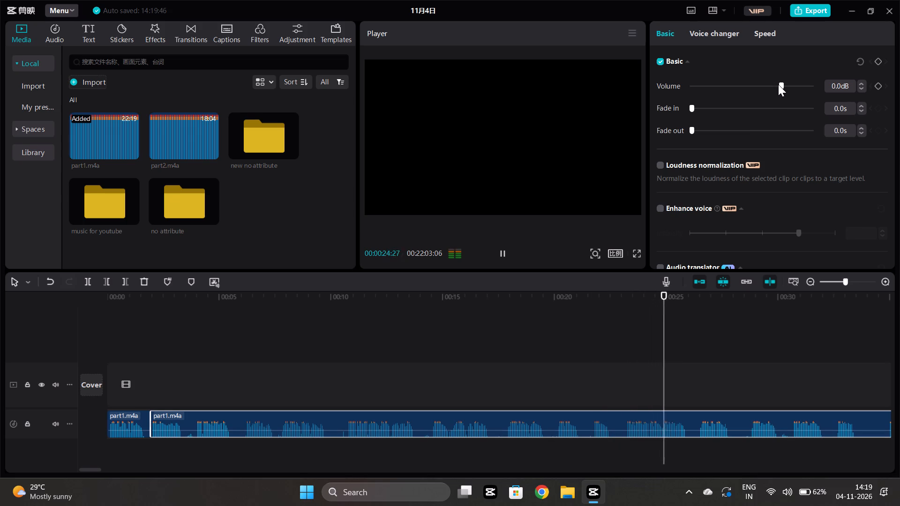
pyautogui.click(780, 85)
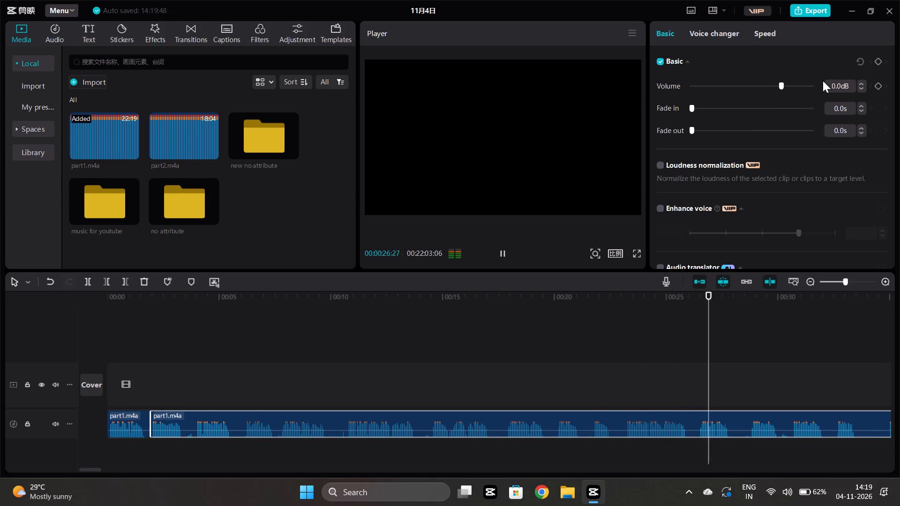
pyautogui.tripleClick(861, 88)
pyautogui.tripleClick(861, 88)
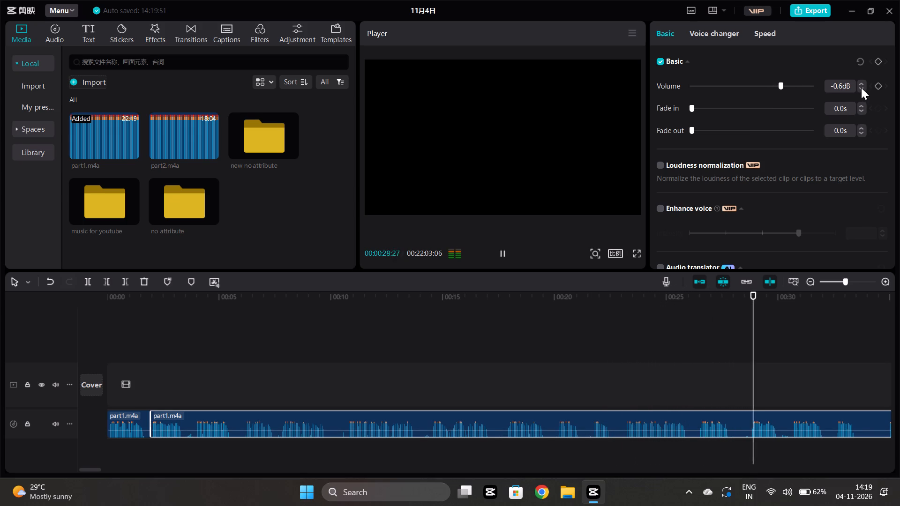
pyautogui.tripleClick(860, 87)
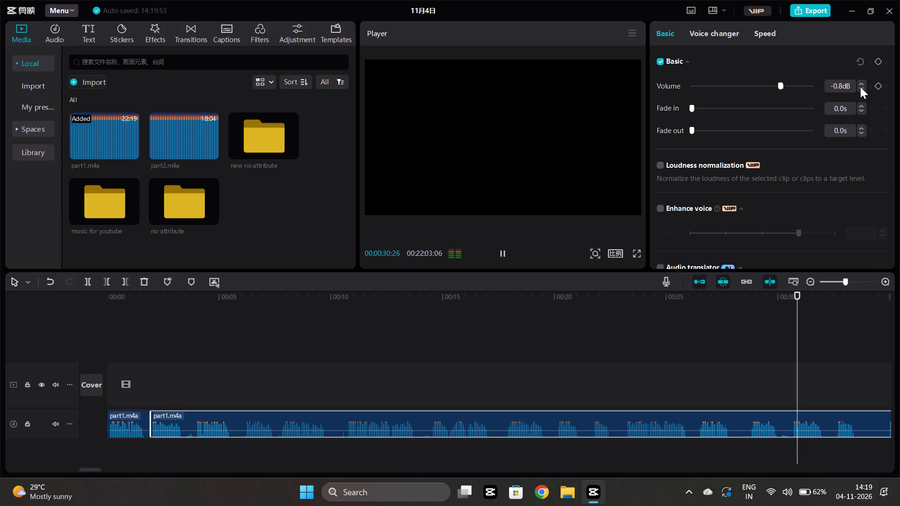
pyautogui.click(861, 87)
# Listen further through the narration and split the second segment at about 00:00:54:13, just before the pause.
pyautogui.hscroll(-1, 726, 326)
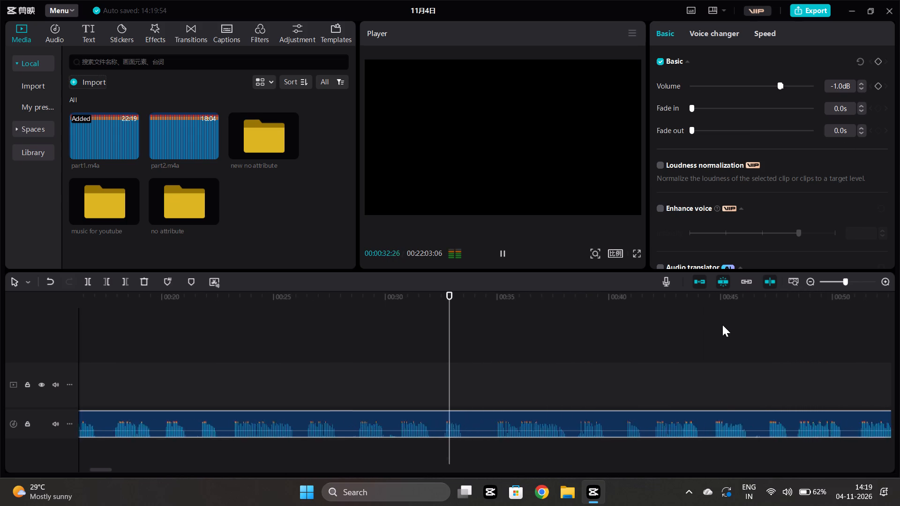
pyautogui.hscroll(-2, 722, 325)
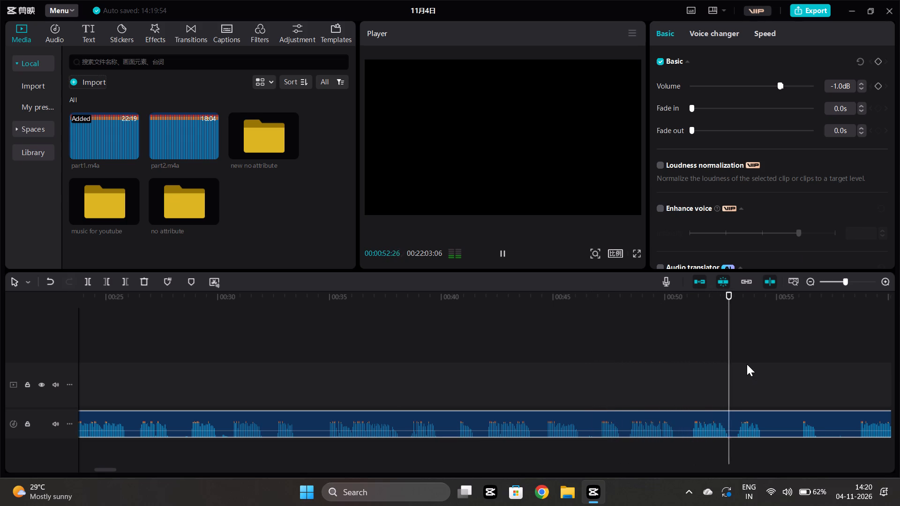
pyautogui.hscroll(-1, 744, 362)
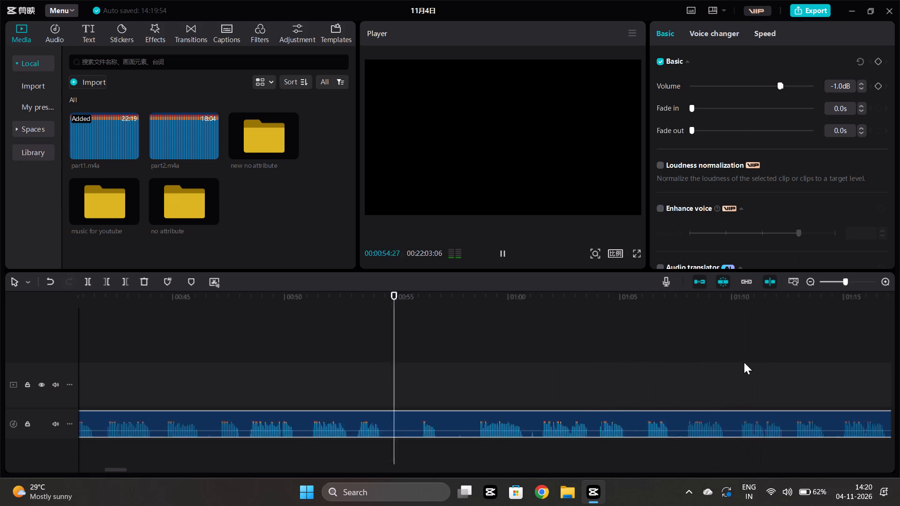
pyautogui.hscroll(-1, 744, 362)
pyautogui.hscroll(-1, 493, 366)
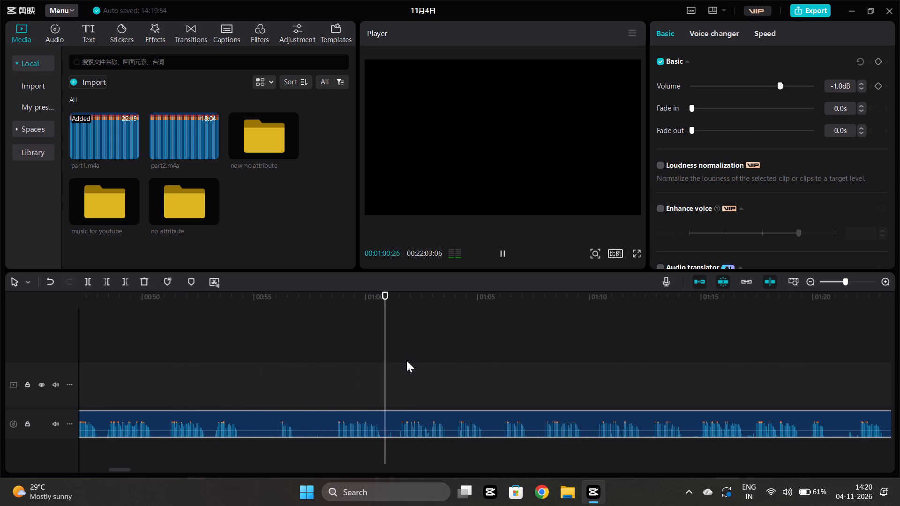
pyautogui.click(230, 373)
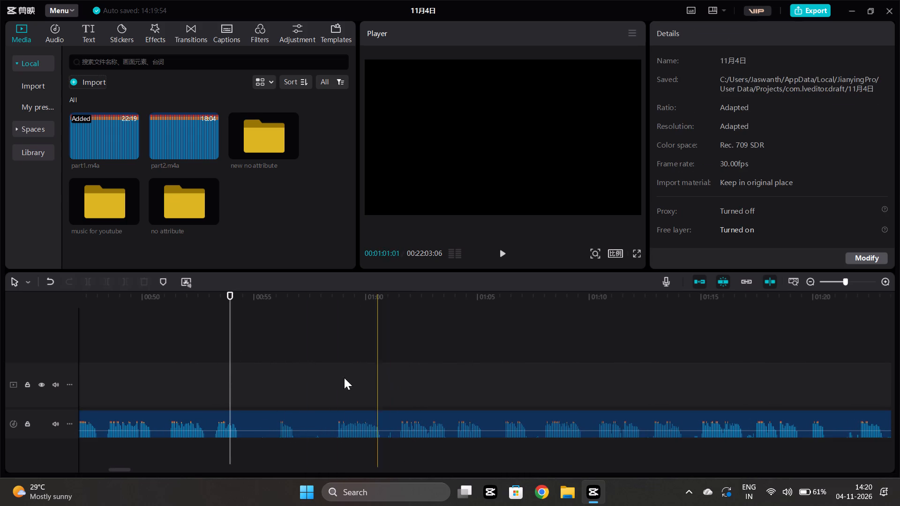
pyautogui.click(241, 376)
pyautogui.click(251, 420)
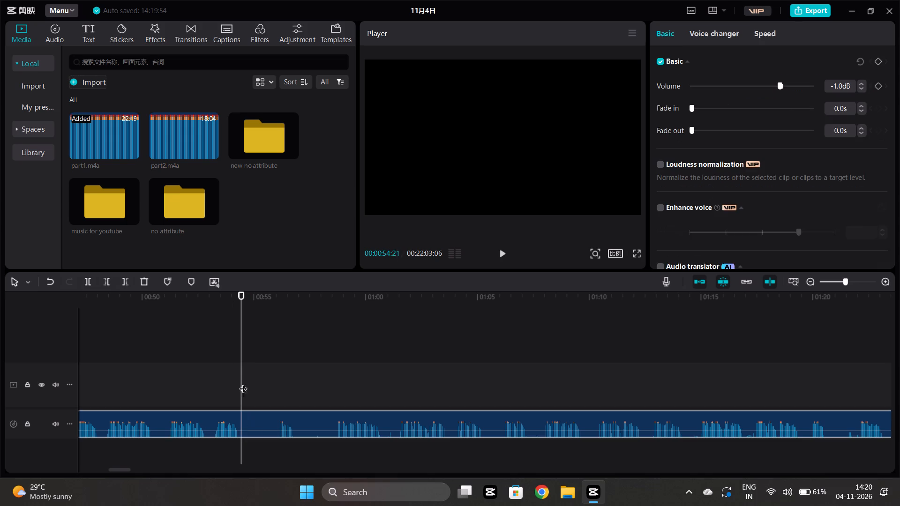
pyautogui.click(82, 284)
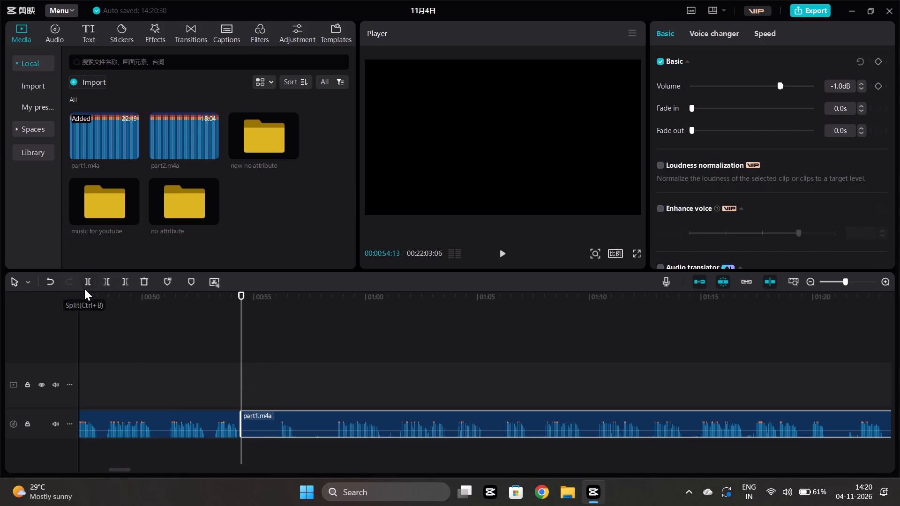
# Trim the new segment's start to 00:00:56:01 and move it close behind the preceding segment, leaving a short gap.
pyautogui.click(277, 352)
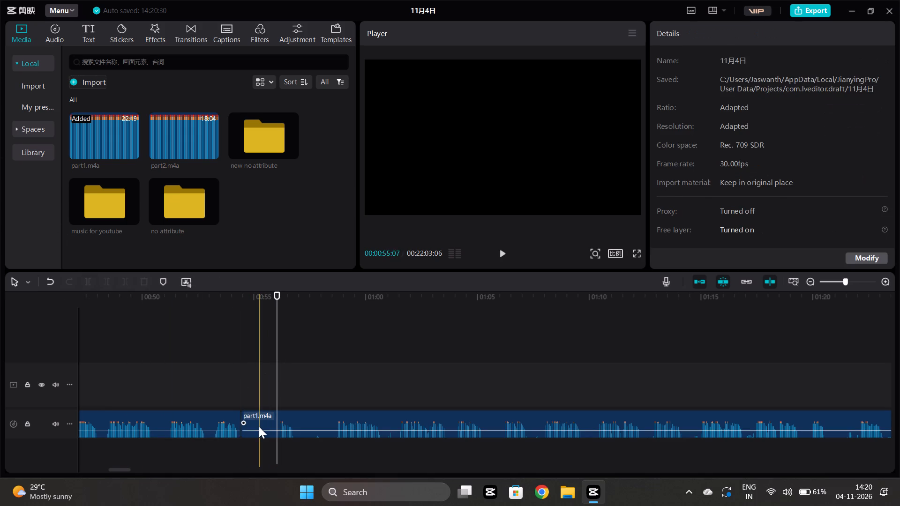
pyautogui.click(259, 426)
pyautogui.click(106, 277)
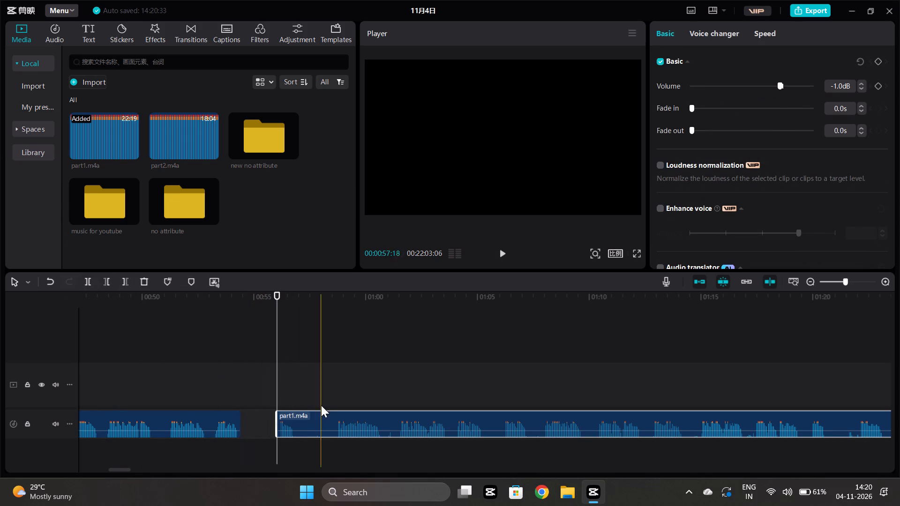
pyautogui.moveTo(309, 418); pyautogui.dragTo(280, 425)
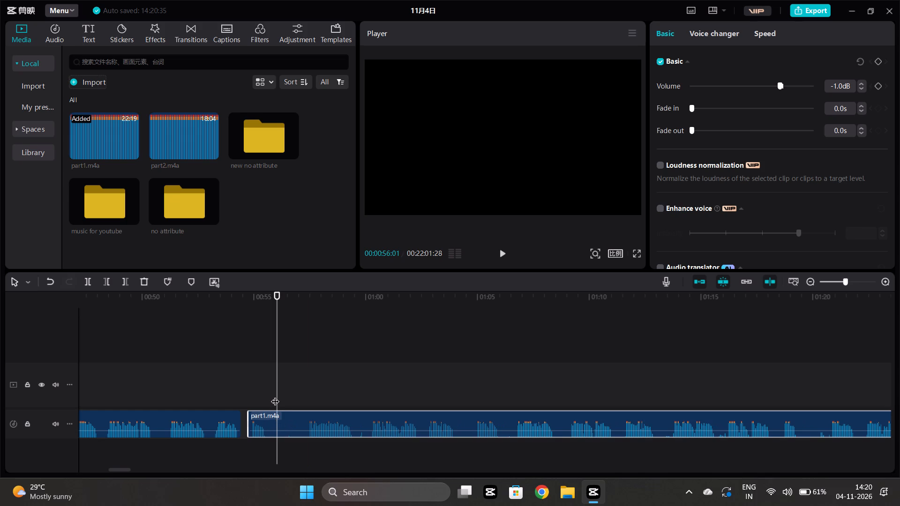
# Play the narration from 00:00:52:13 across the latest cut.
pyautogui.click(275, 394)
pyautogui.click(196, 369)
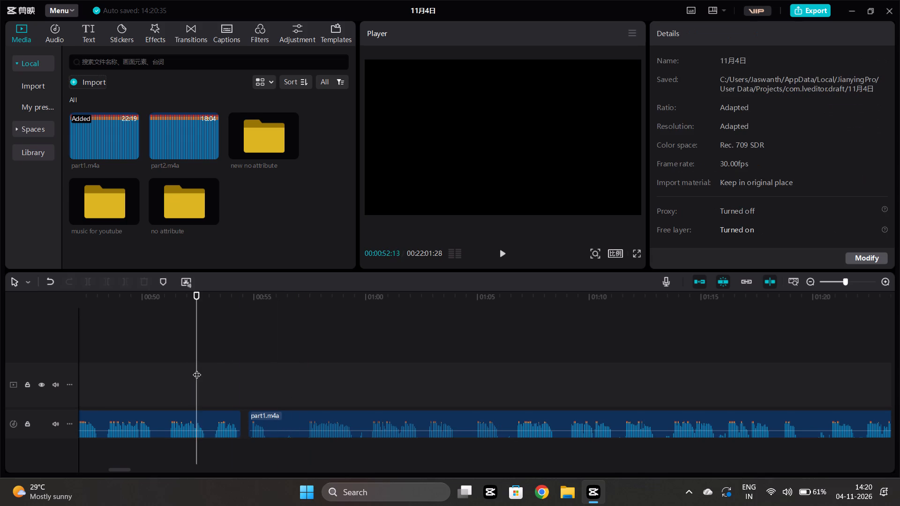
pyautogui.press('space')
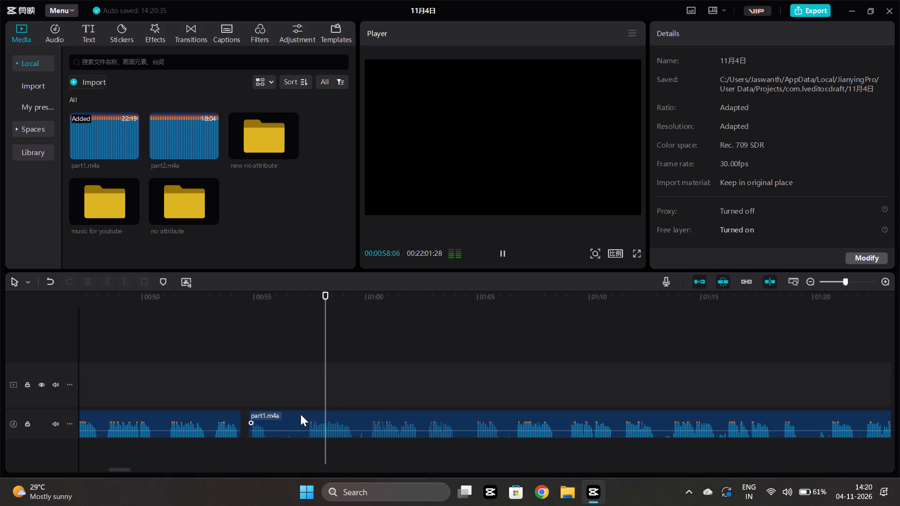
# Listen on through the third segment from about 00:00:58 to 00:01:42, checking for unwanted passages and pauses.
pyautogui.hscroll(-1, 361, 394)
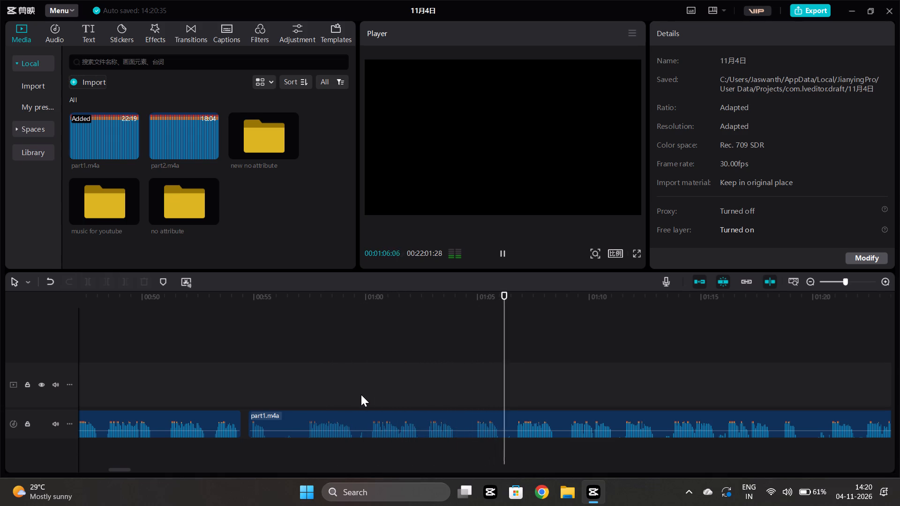
pyautogui.hscroll(-1, 361, 394)
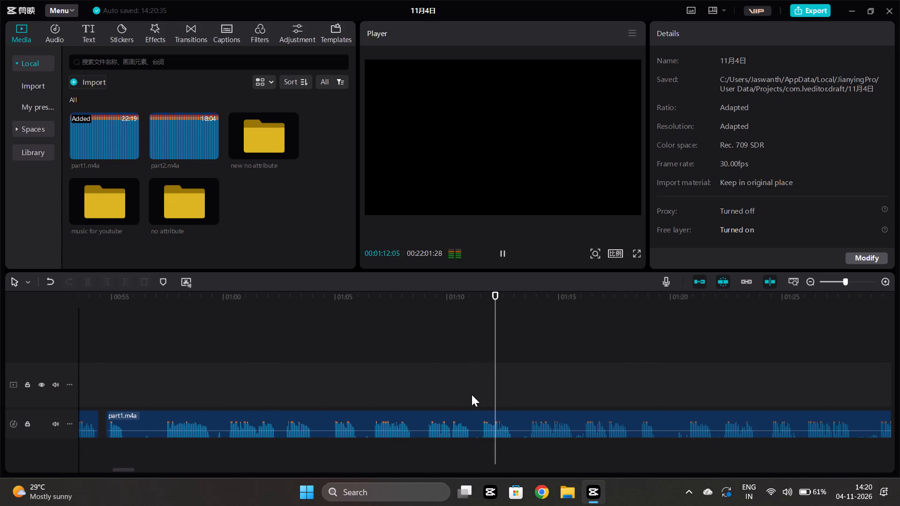
pyautogui.hscroll(-1, 473, 393)
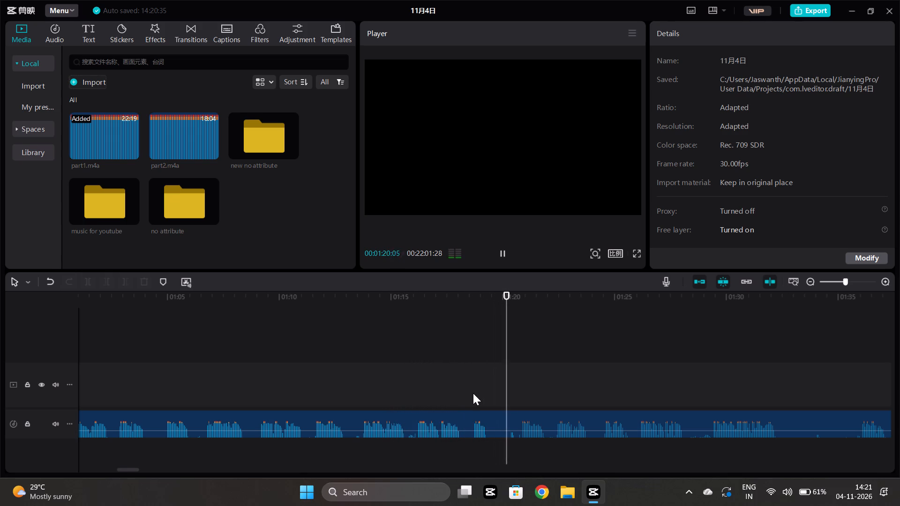
pyautogui.hscroll(-2, 583, 387)
pyautogui.hscroll(1, 404, 389)
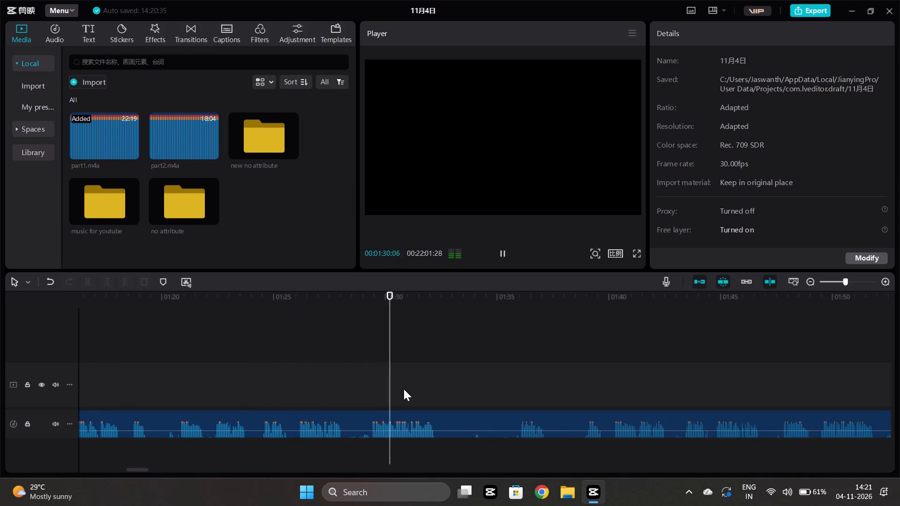
pyautogui.hscroll(-1, 404, 389)
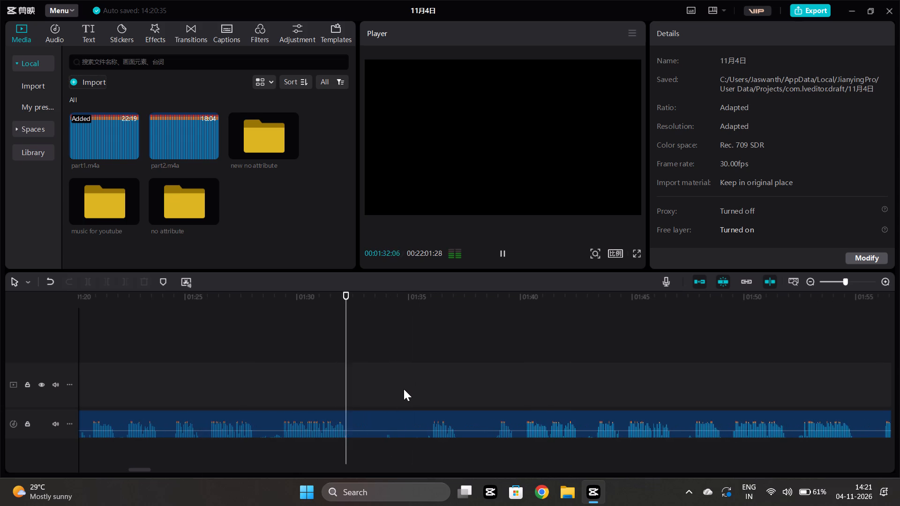
pyautogui.click(426, 391)
pyautogui.press('space')
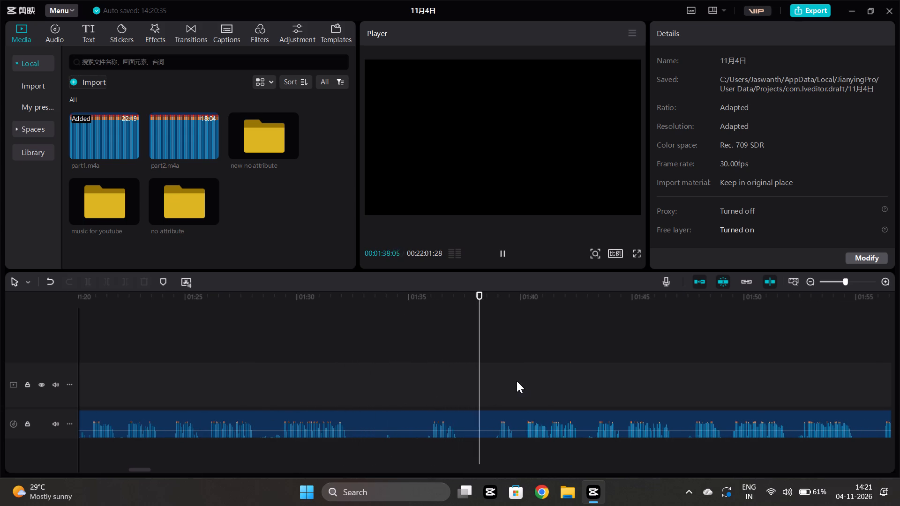
pyautogui.click(497, 378)
pyautogui.press('space')
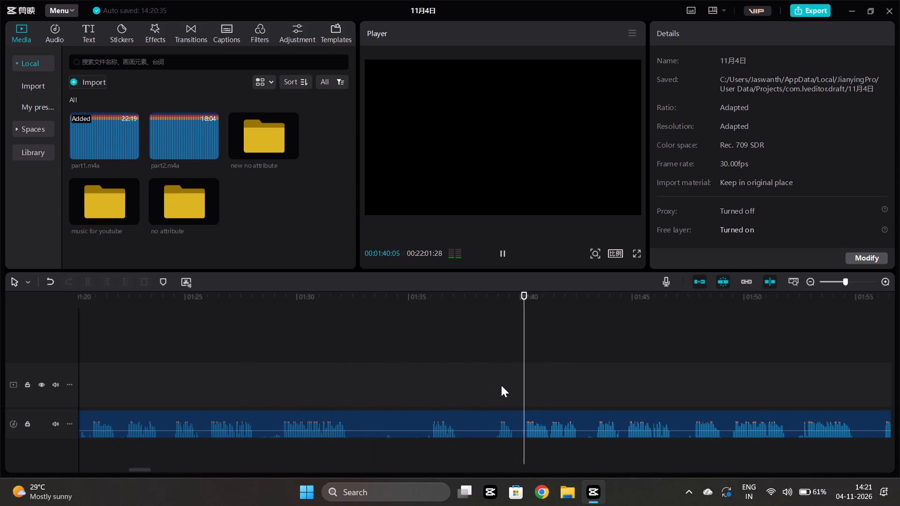
pyautogui.hscroll(1, 503, 390)
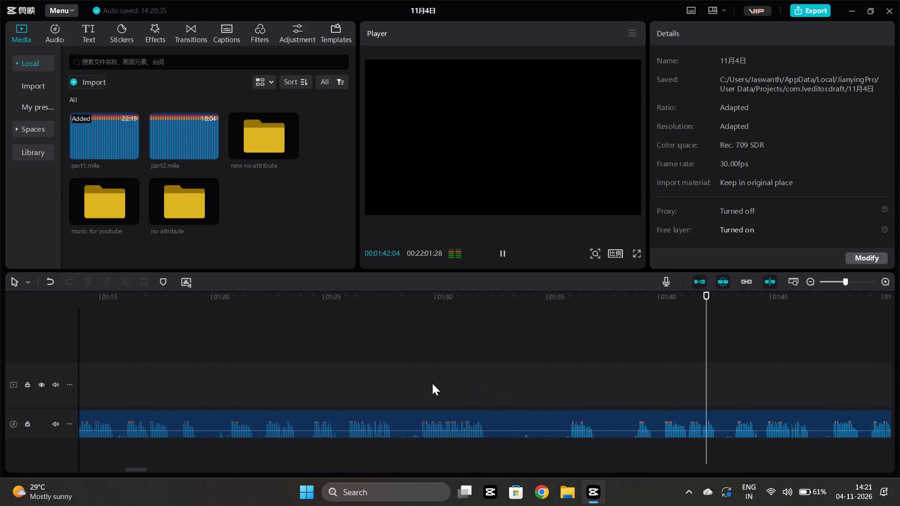
pyautogui.hscroll(1, 432, 383)
# Replay the passage around 00:01:17 and split the third segment at 00:01:18:11.
pyautogui.click(333, 383)
pyautogui.press('space')
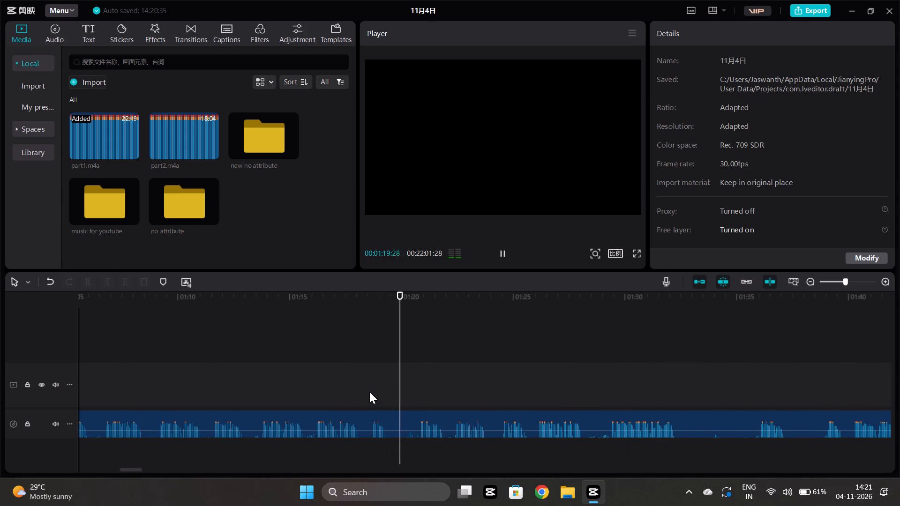
pyautogui.click(367, 385)
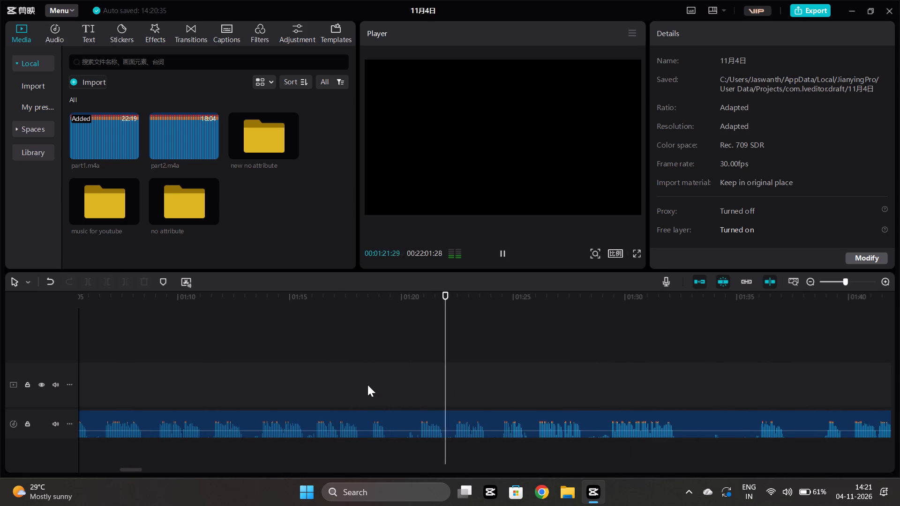
pyautogui.moveTo(367, 385); pyautogui.dragTo(365, 380)
pyautogui.click(370, 423)
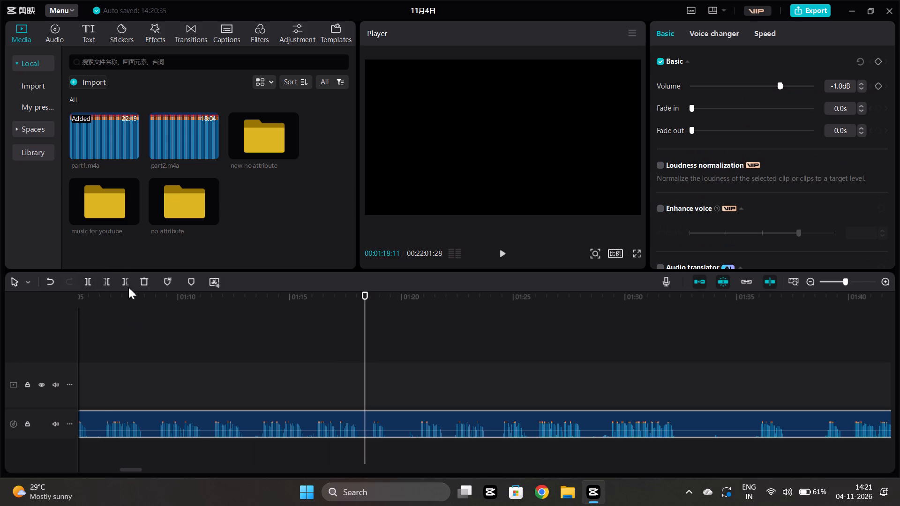
pyautogui.click(89, 278)
# Trim the new segment's start to 00:01:38:23 and move it close behind the preceding segment, leaving a short gap.
pyautogui.hscroll(-1, 528, 354)
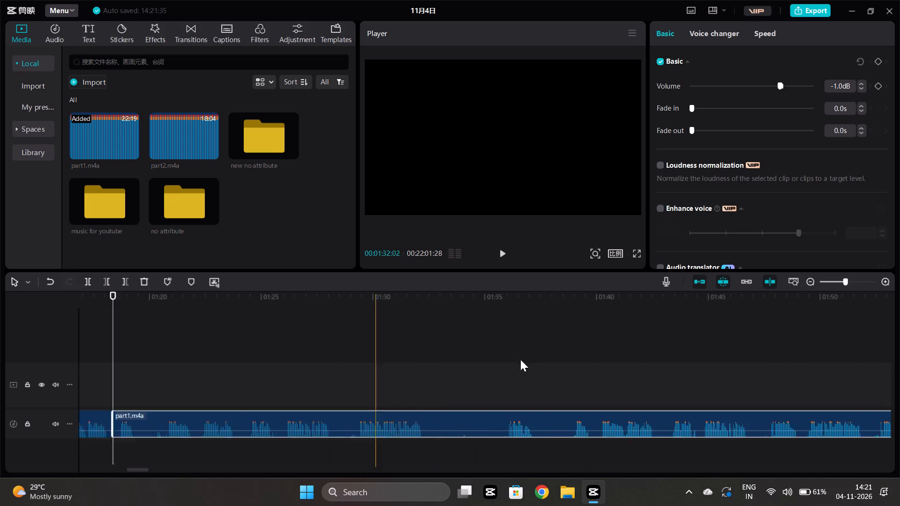
pyautogui.hscroll(-1, 520, 359)
pyautogui.click(442, 383)
pyautogui.press('space')
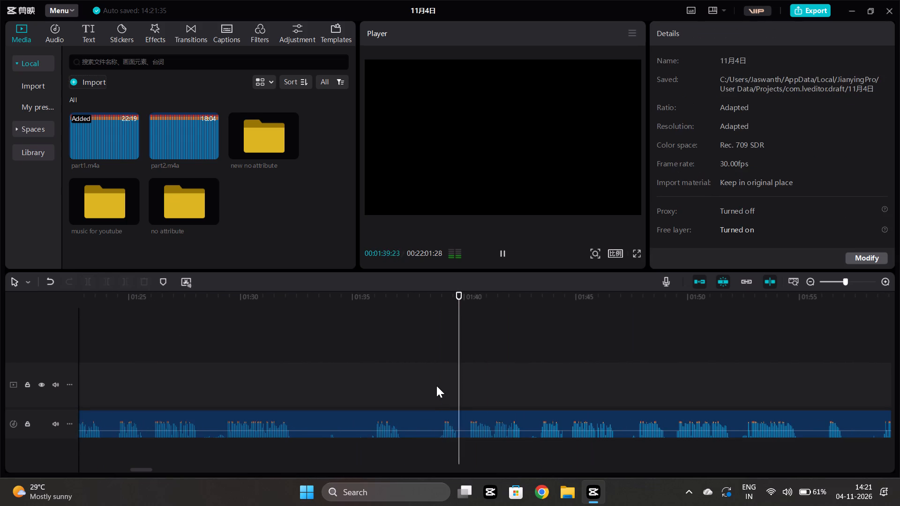
pyautogui.click(436, 386)
pyautogui.click(436, 417)
pyautogui.click(105, 284)
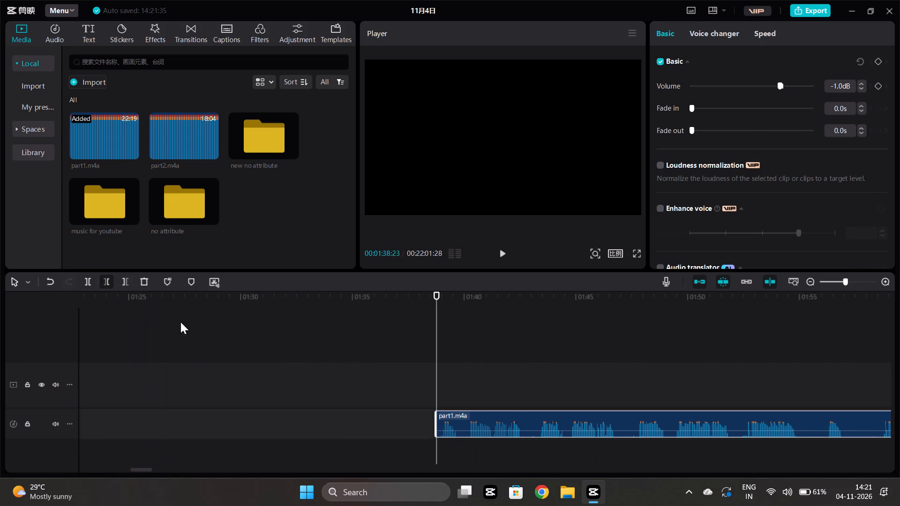
pyautogui.hscroll(1, 501, 359)
pyautogui.moveTo(832, 415); pyautogui.dragTo(795, 425)
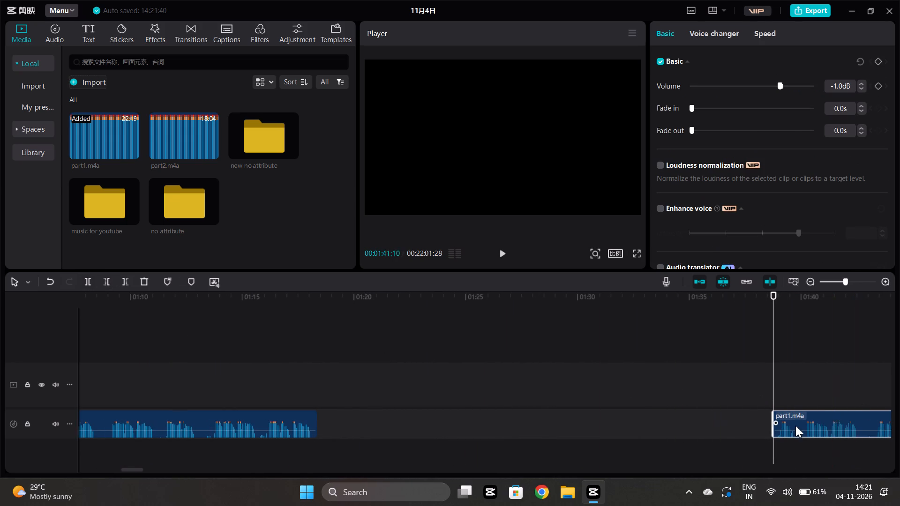
pyautogui.moveTo(795, 425); pyautogui.dragTo(390, 419)
# Play the narration from 00:01:17:11 across the latest cut.
pyautogui.click(295, 388)
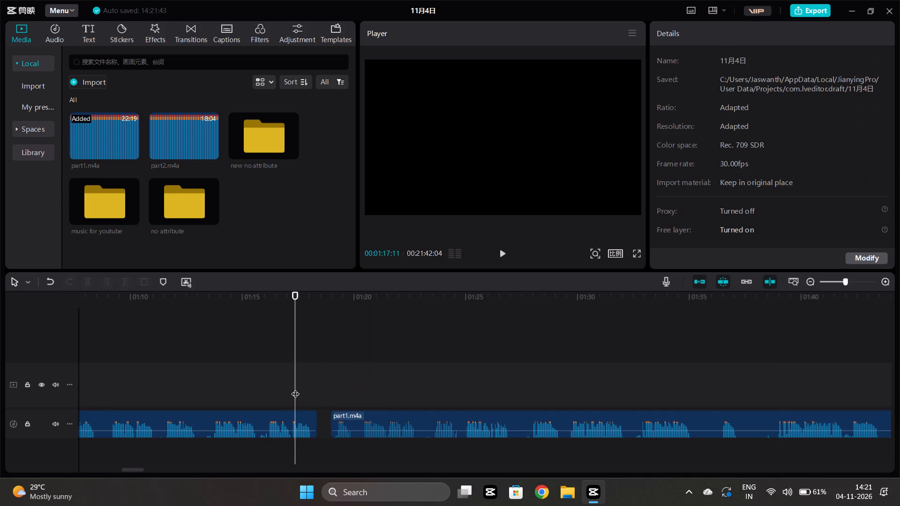
pyautogui.press('space')
pyautogui.hscroll(-1, 445, 383)
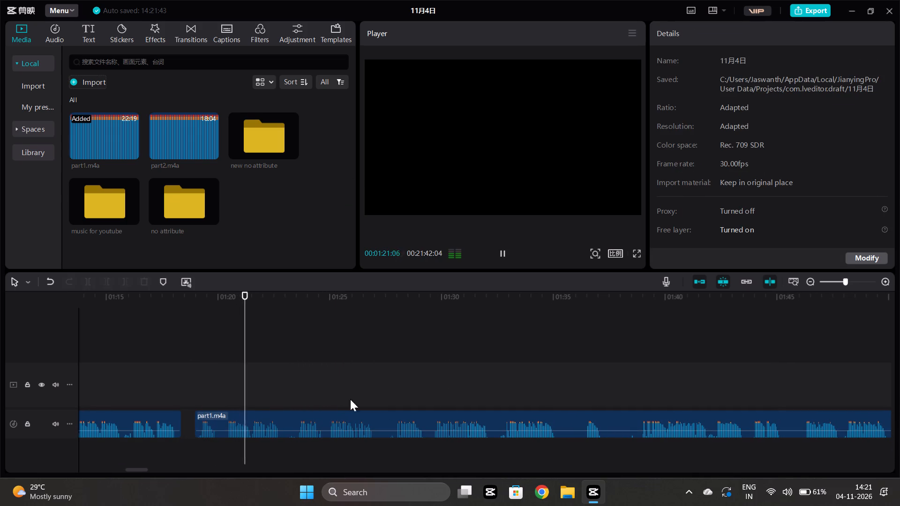
# Adjust the volume of the segment after the latest cut while it plays, settling on -1.1 dB.
pyautogui.click(318, 418)
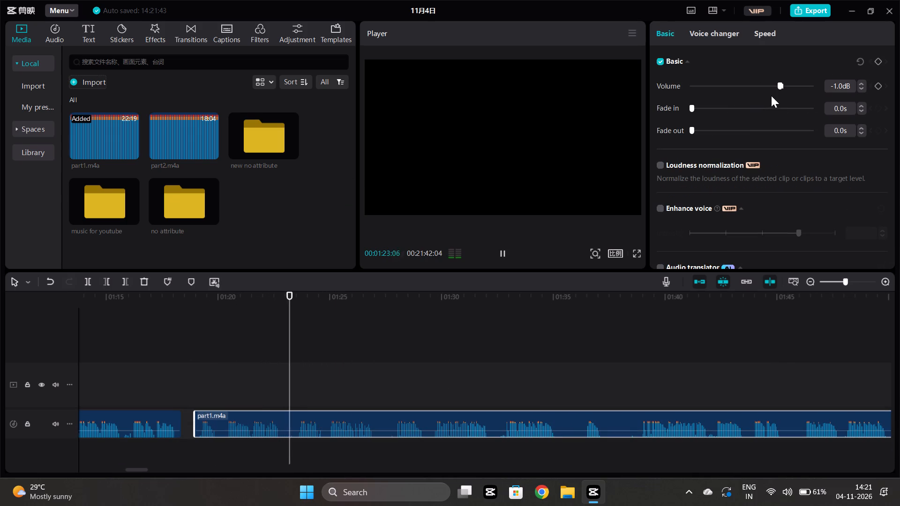
pyautogui.click(777, 85)
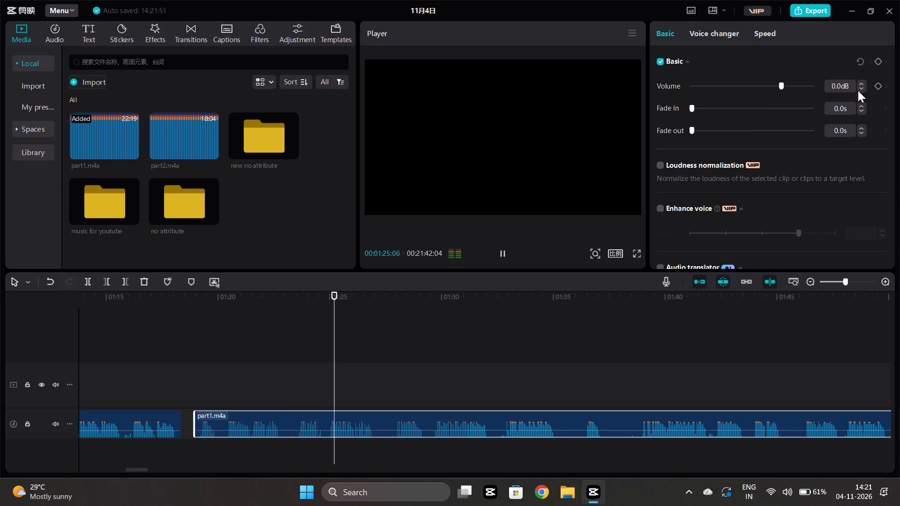
pyautogui.moveTo(780, 87); pyautogui.dragTo(776, 87)
pyautogui.click(777, 83)
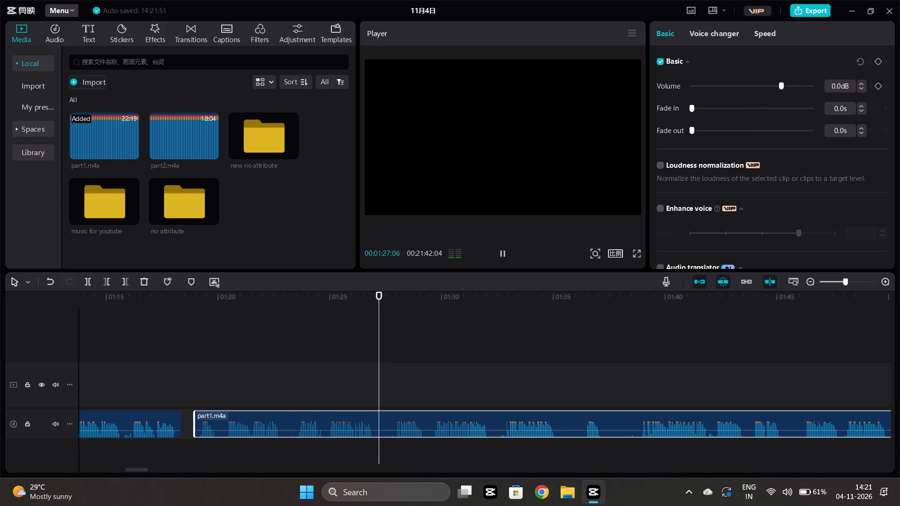
pyautogui.tripleClick(861, 85)
pyautogui.tripleClick(861, 85)
pyautogui.tripleClick(861, 85)
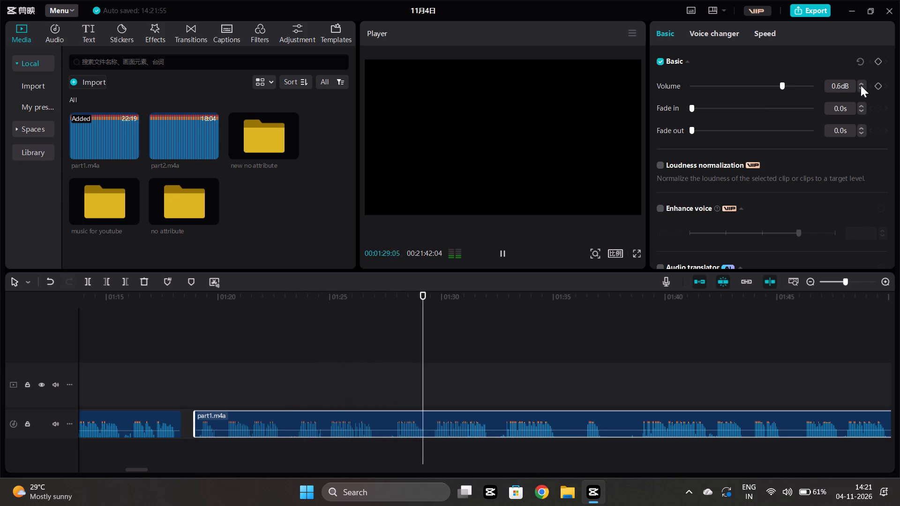
pyautogui.doubleClick(861, 85)
pyautogui.tripleClick(859, 88)
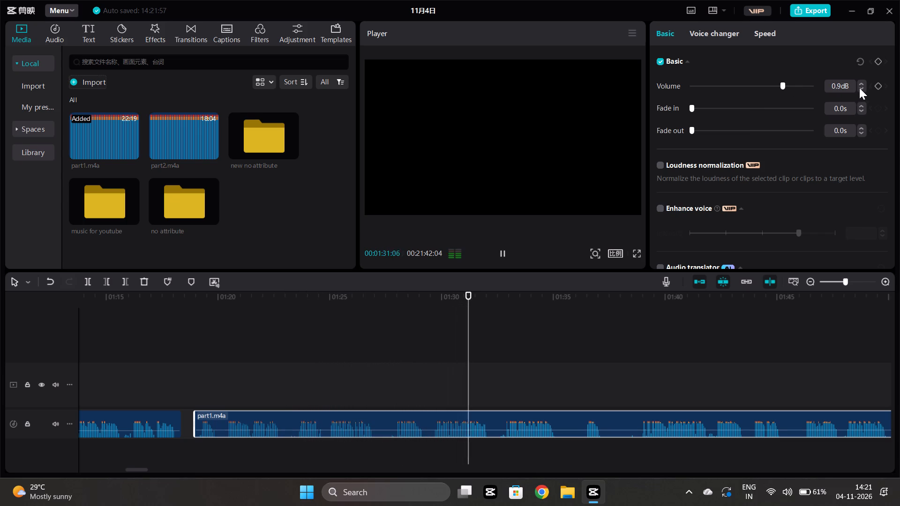
pyautogui.tripleClick(859, 88)
pyautogui.tripleClick(859, 88)
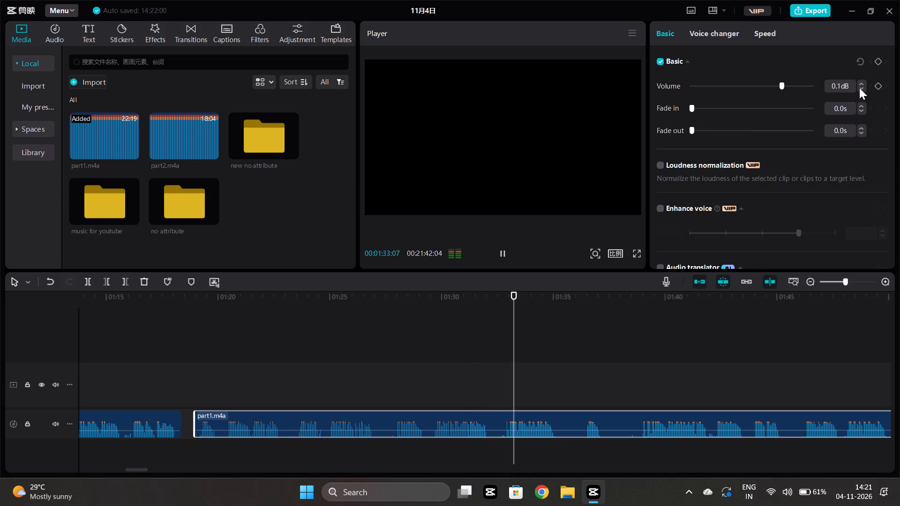
pyautogui.tripleClick(859, 88)
pyautogui.tripleClick(859, 88)
pyautogui.tripleClick(859, 88)
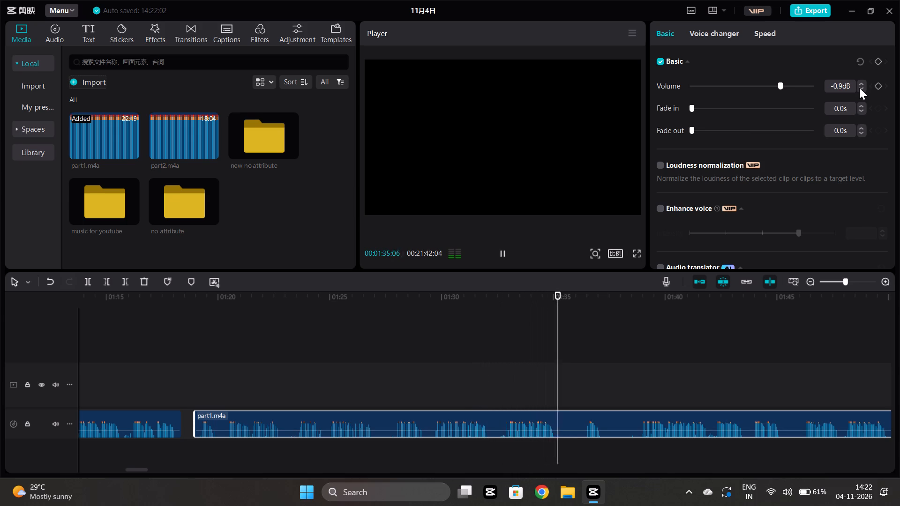
pyautogui.click(859, 88)
# Listen further, replay the passage around 00:01:32, and split the segment at 00:01:32:10.
pyautogui.hscroll(-1, 562, 417)
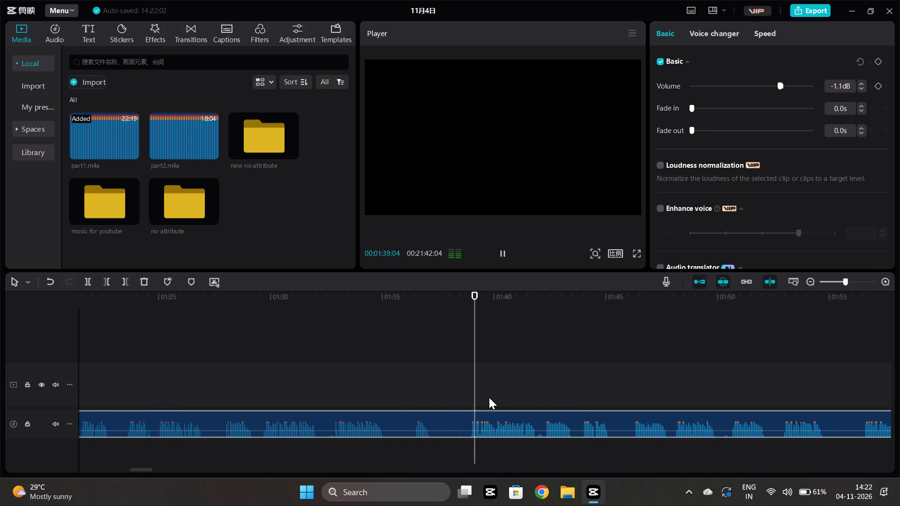
pyautogui.click(317, 397)
pyautogui.press('space')
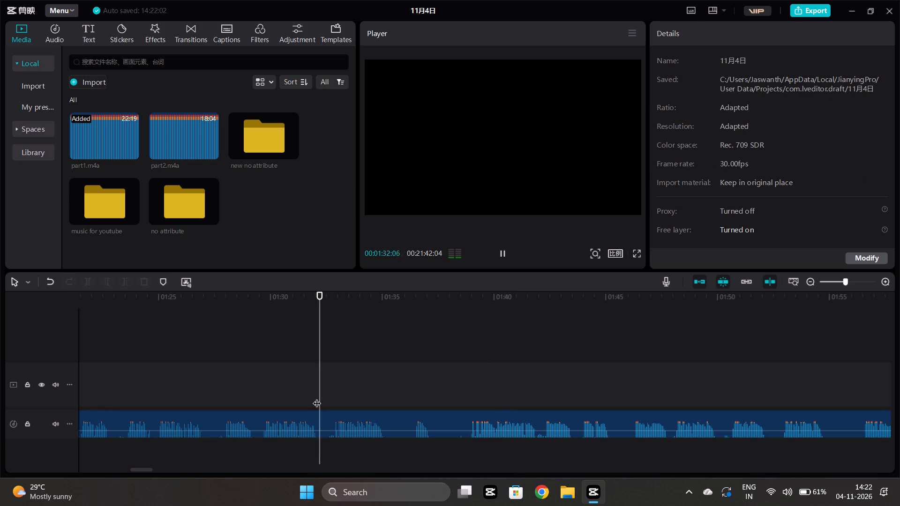
pyautogui.click(326, 393)
pyautogui.moveTo(330, 394); pyautogui.dragTo(322, 388)
pyautogui.click(323, 428)
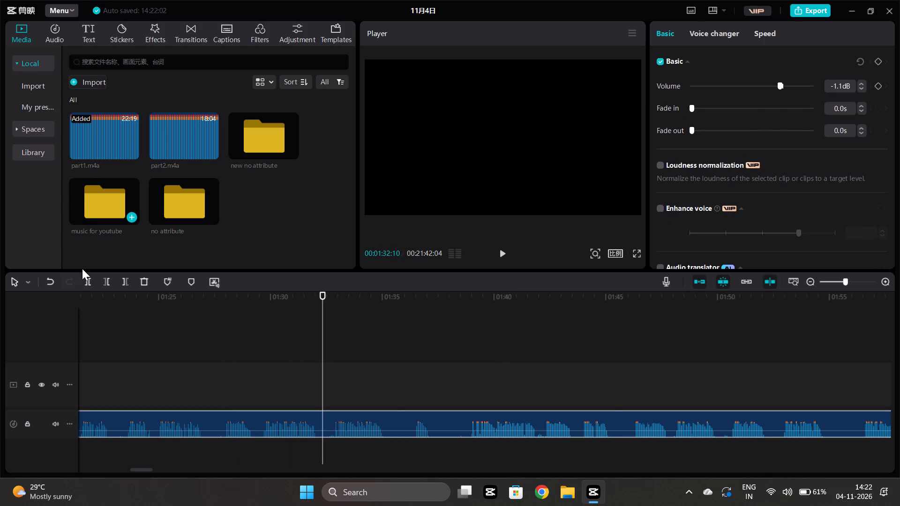
pyautogui.click(82, 280)
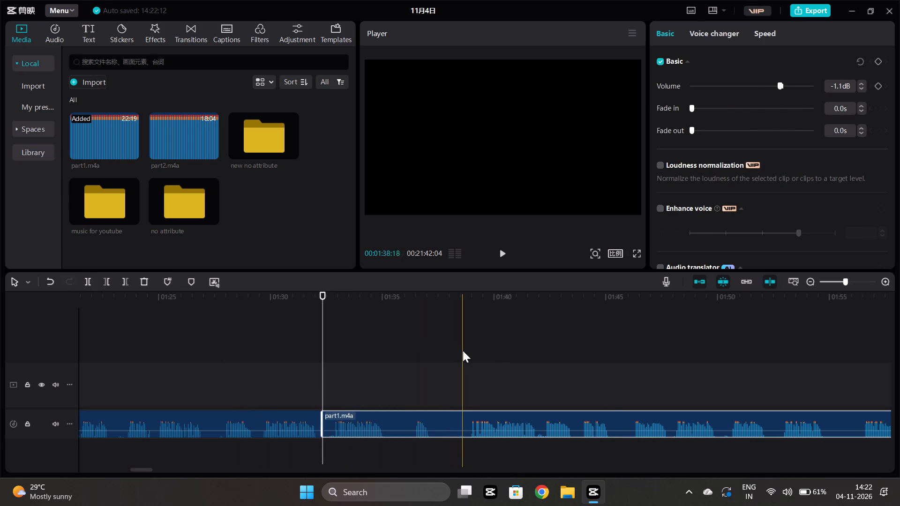
# Trim the new segment's start to 00:01:38:21 and move it close behind the preceding segment, leaving a short gap.
pyautogui.click(465, 355)
pyautogui.click(461, 420)
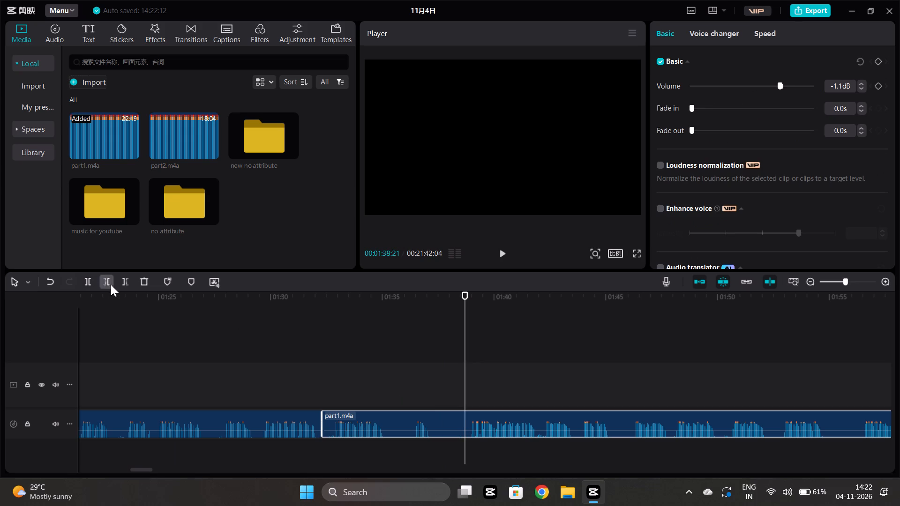
pyautogui.click(111, 284)
pyautogui.moveTo(482, 414); pyautogui.dragTo(349, 419)
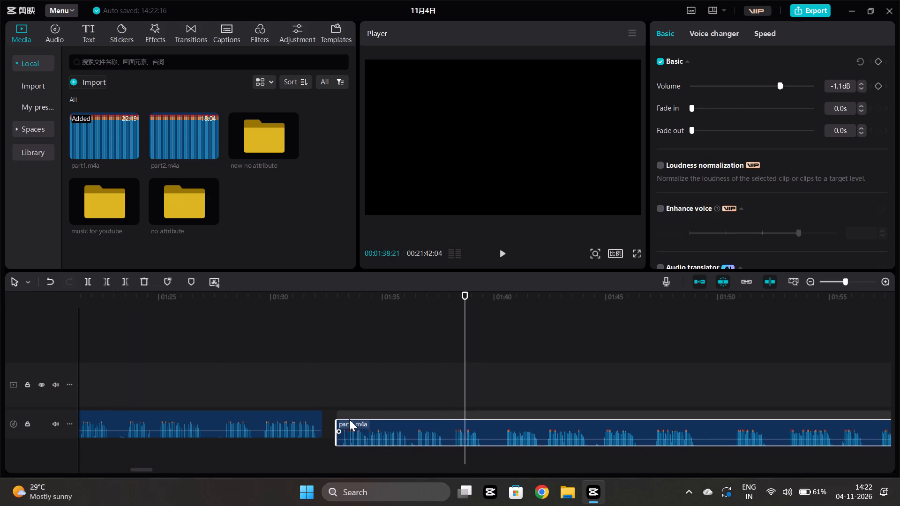
pyautogui.moveTo(349, 419); pyautogui.dragTo(345, 415)
# Play the narration from just before the latest cut near 00:01:32.
pyautogui.click(314, 377)
pyautogui.press('space')
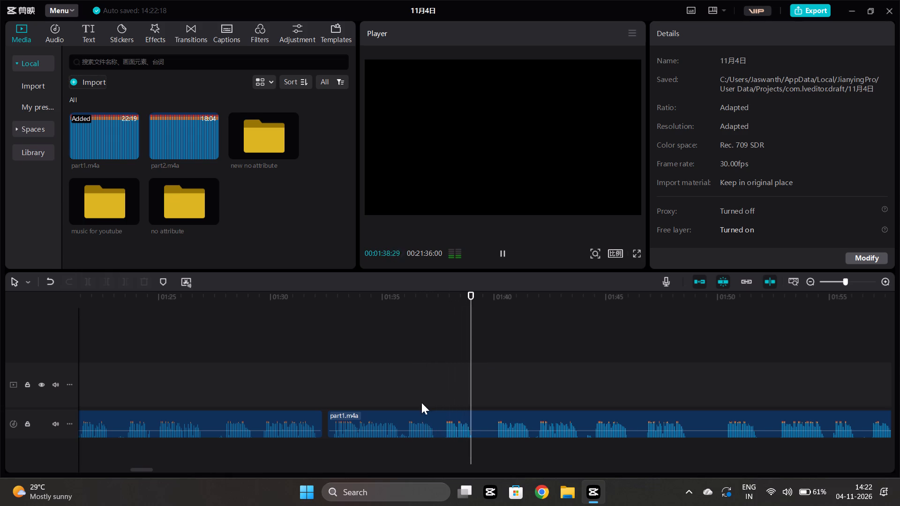
# Skim the narration after the latest cut, sampling short passages from about 00:01:44 to 00:02:25.
pyautogui.click(593, 379)
pyautogui.press('space')
pyautogui.hscroll(-1, 593, 379)
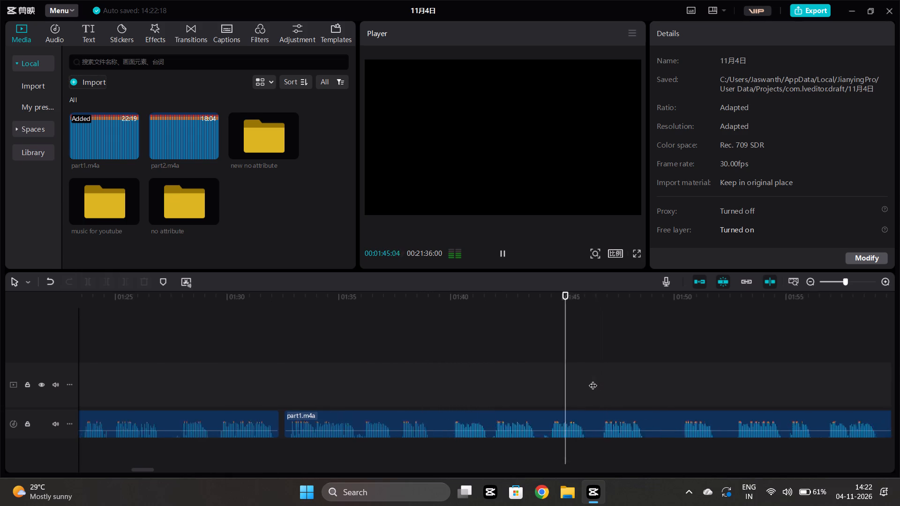
pyautogui.hscroll(-1, 593, 379)
pyautogui.click(437, 392)
pyautogui.press('space')
pyautogui.hscroll(-1, 437, 392)
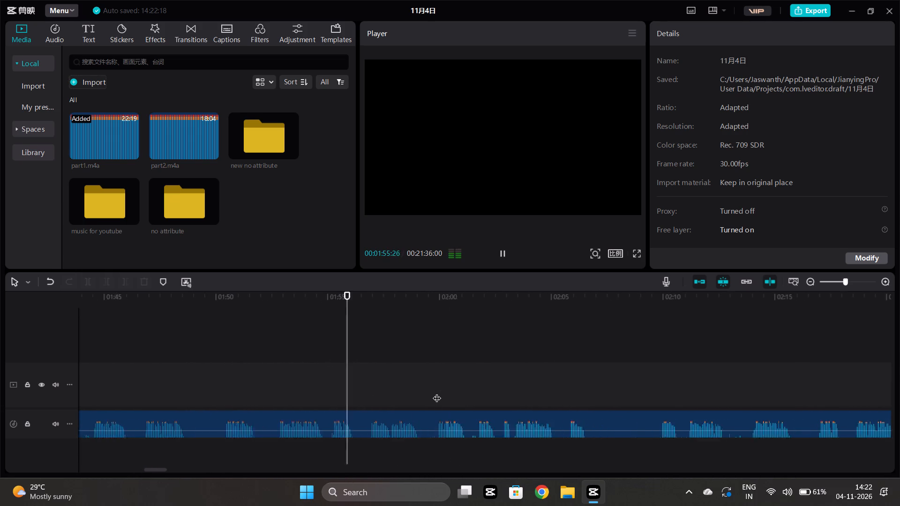
pyautogui.hscroll(-1, 437, 392)
pyautogui.click(414, 398)
pyautogui.press('space')
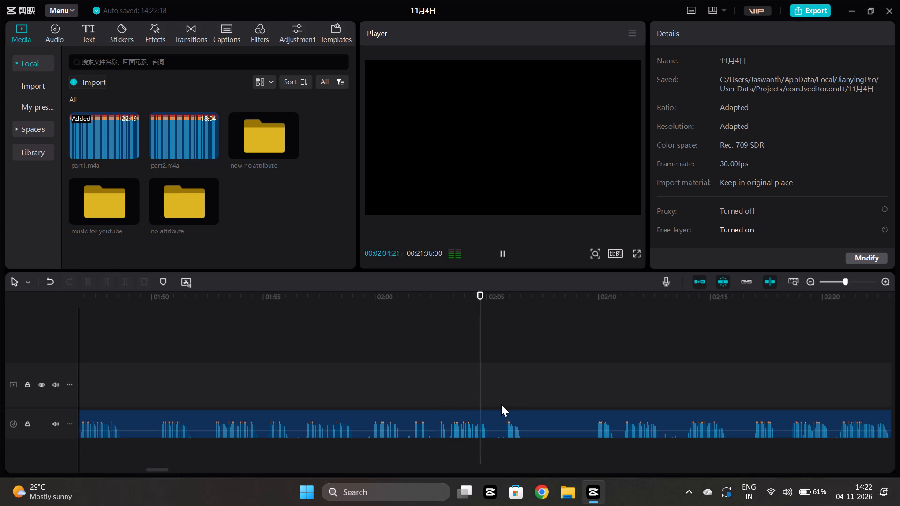
pyautogui.click(505, 398)
pyautogui.press('space')
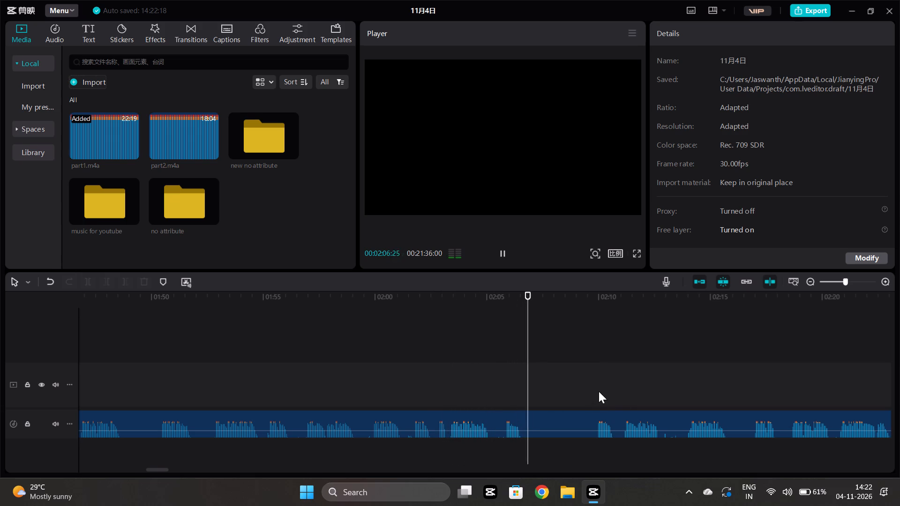
pyautogui.click(599, 391)
pyautogui.press('space')
pyautogui.hscroll(-1, 599, 391)
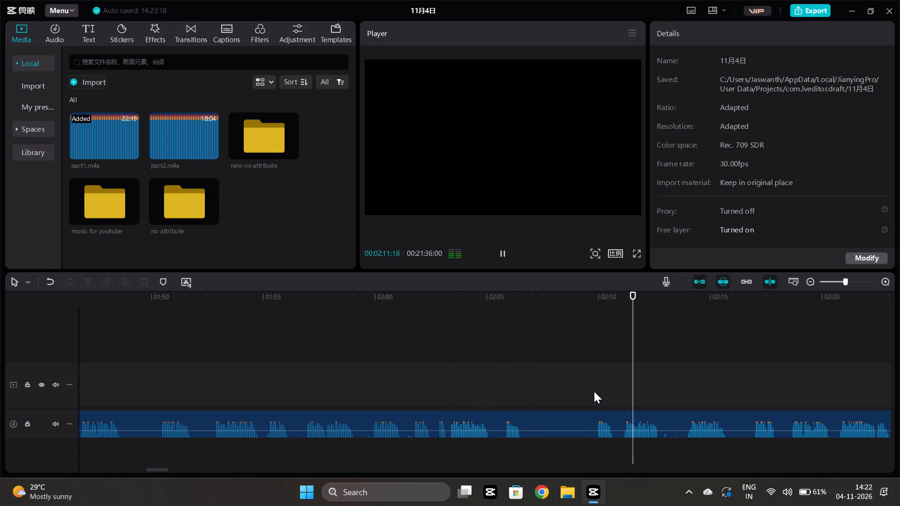
pyautogui.hscroll(-2, 594, 391)
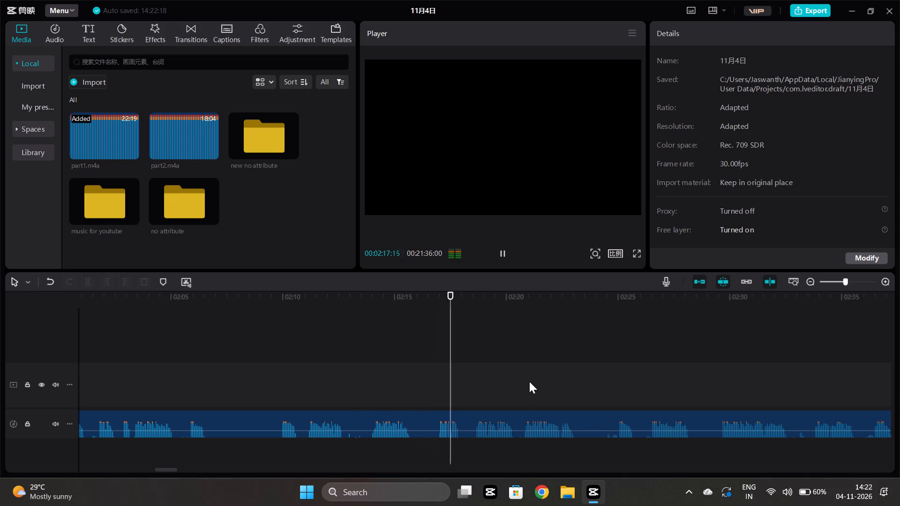
pyautogui.click(558, 381)
pyautogui.press('space')
pyautogui.click(619, 400)
pyautogui.press('space')
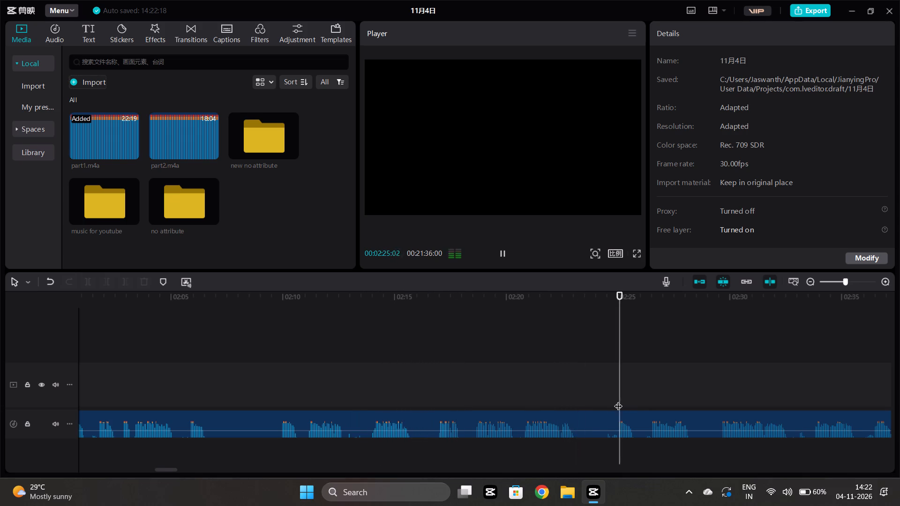
# Continue sampling short passages of the narration from about 00:02:33 to 00:03:09.
pyautogui.hscroll(-1, 616, 400)
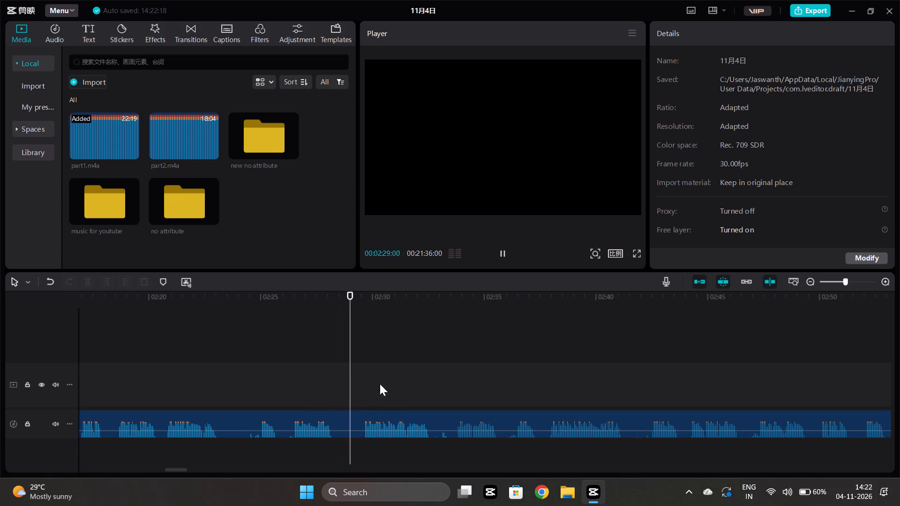
pyautogui.click(462, 402)
pyautogui.press('space')
pyautogui.hscroll(-1, 462, 402)
pyautogui.click(398, 407)
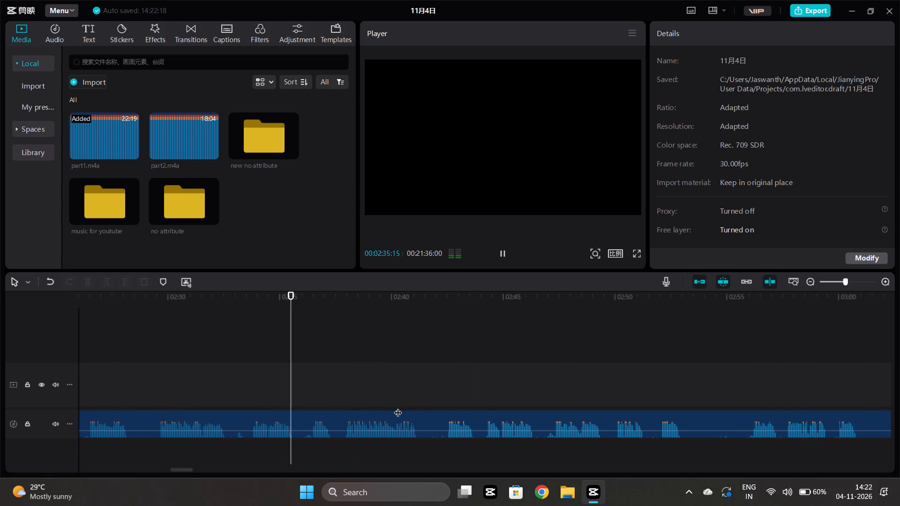
pyautogui.press('space')
pyautogui.hscroll(-1, 448, 398)
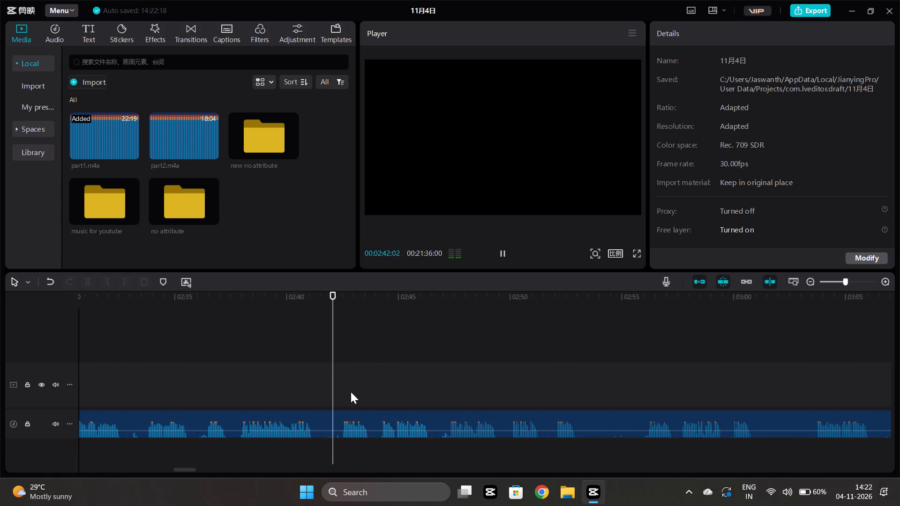
pyautogui.click(405, 392)
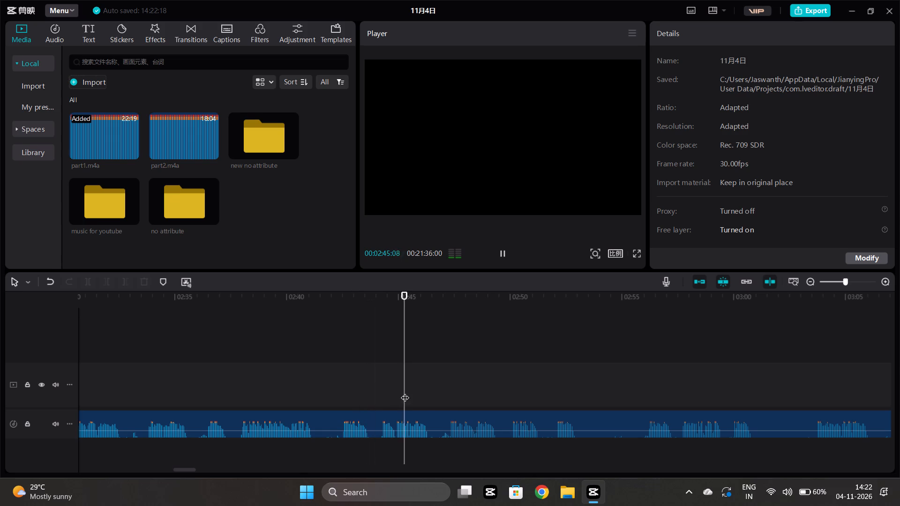
pyautogui.press('space')
pyautogui.hscroll(-2, 444, 397)
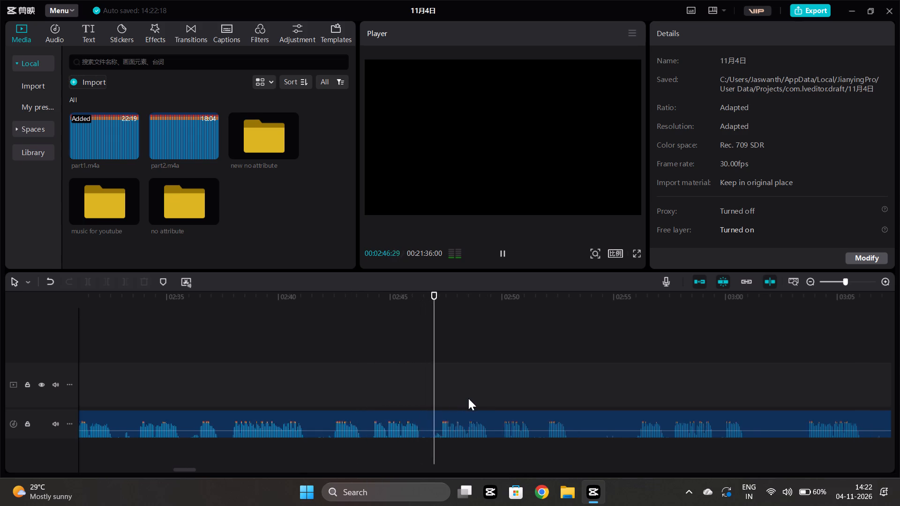
pyautogui.hscroll(-1, 468, 398)
pyautogui.hscroll(-1, 557, 378)
pyautogui.click(286, 389)
pyautogui.press('space')
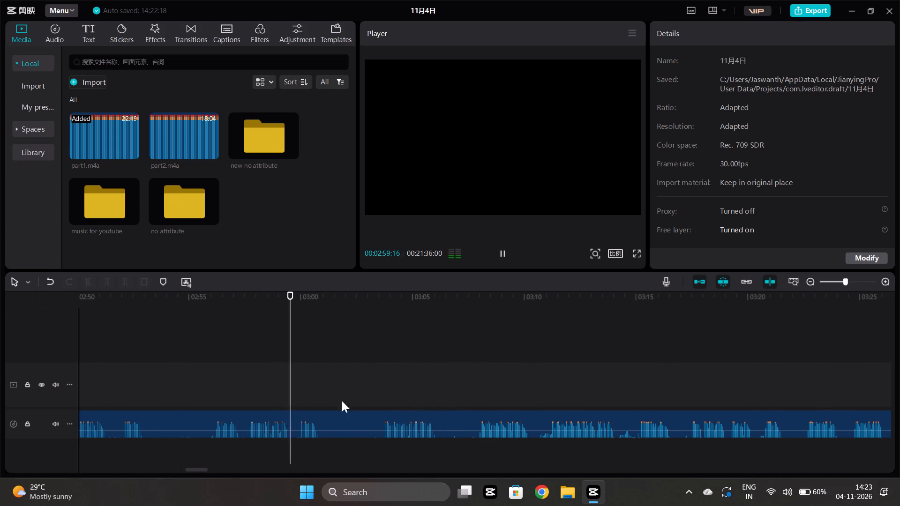
pyautogui.click(405, 383)
pyautogui.press('space')
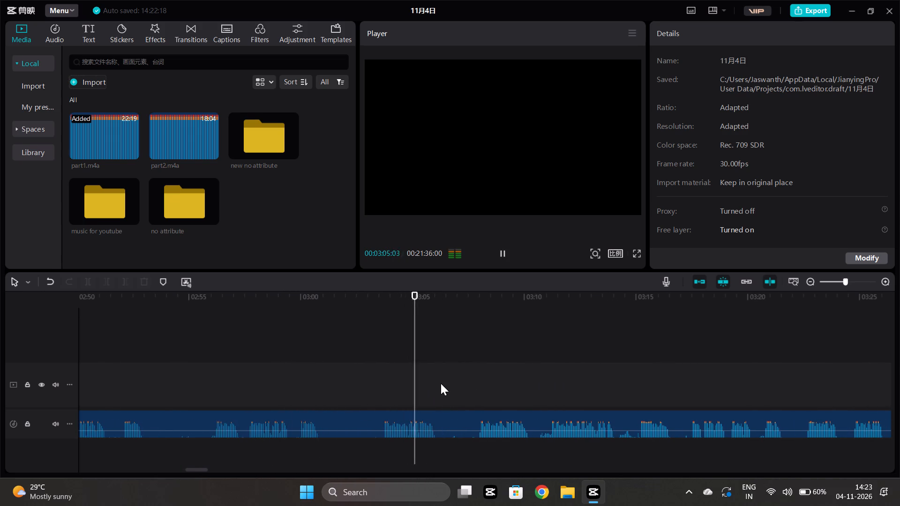
pyautogui.hscroll(-1, 441, 383)
pyautogui.click(342, 375)
pyautogui.press('space')
pyautogui.click(323, 376)
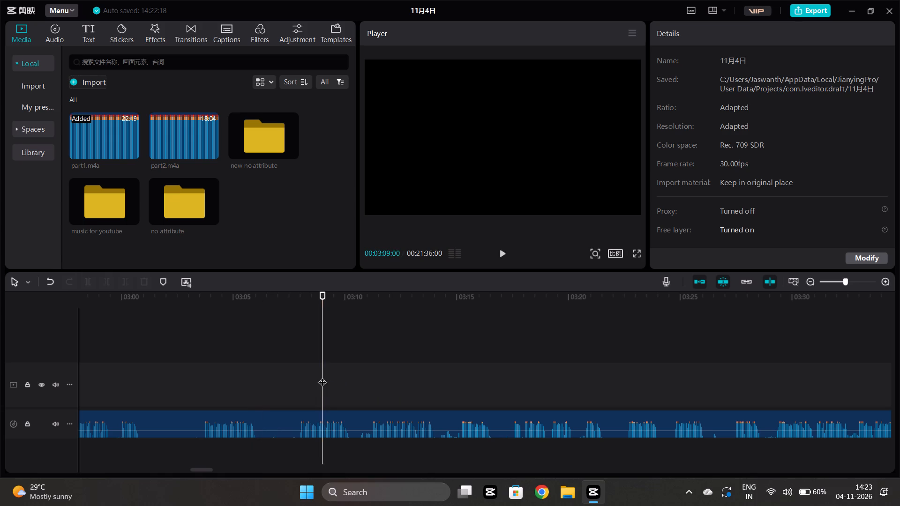
pyautogui.press('space')
# Listen to further short passages of the narration from about 00:03:13 up to the speech following the long pause near 00:03:40.
pyautogui.hscroll(-1, 354, 385)
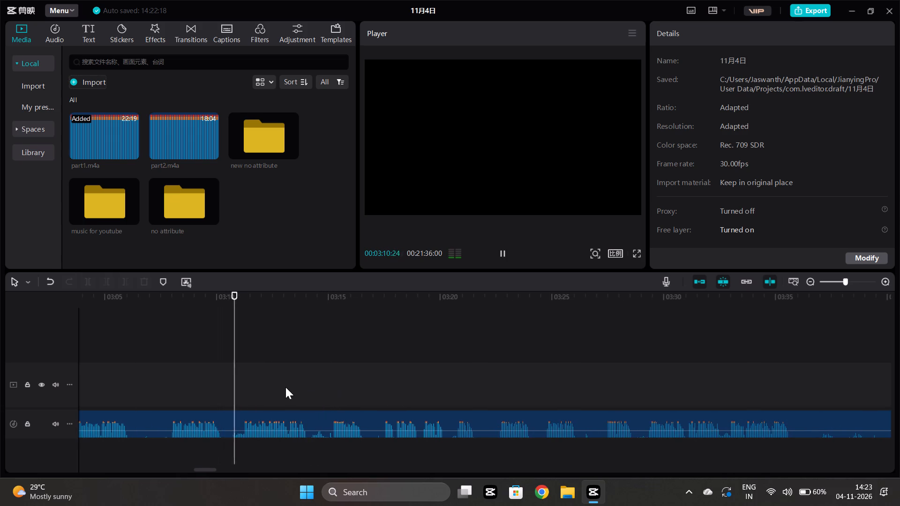
pyautogui.click(285, 387)
pyautogui.press('space')
pyautogui.click(344, 392)
pyautogui.press('space')
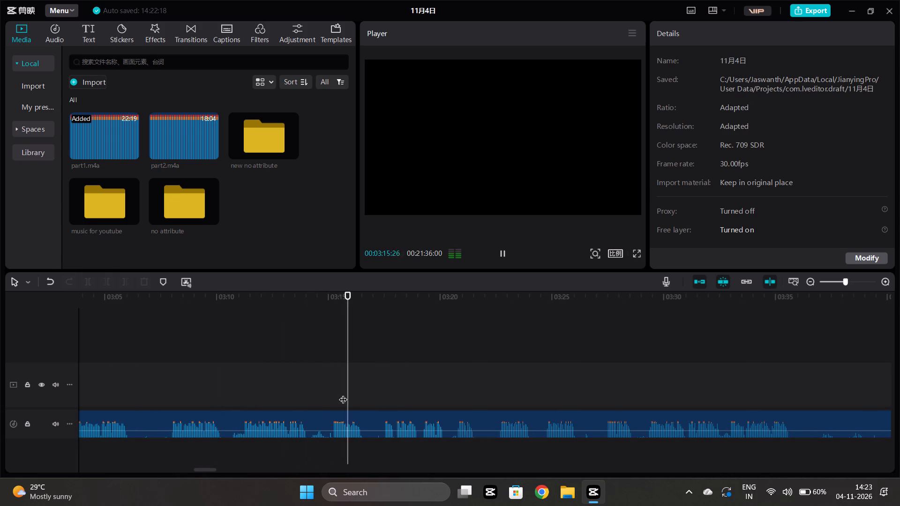
pyautogui.click(410, 388)
pyautogui.press('space')
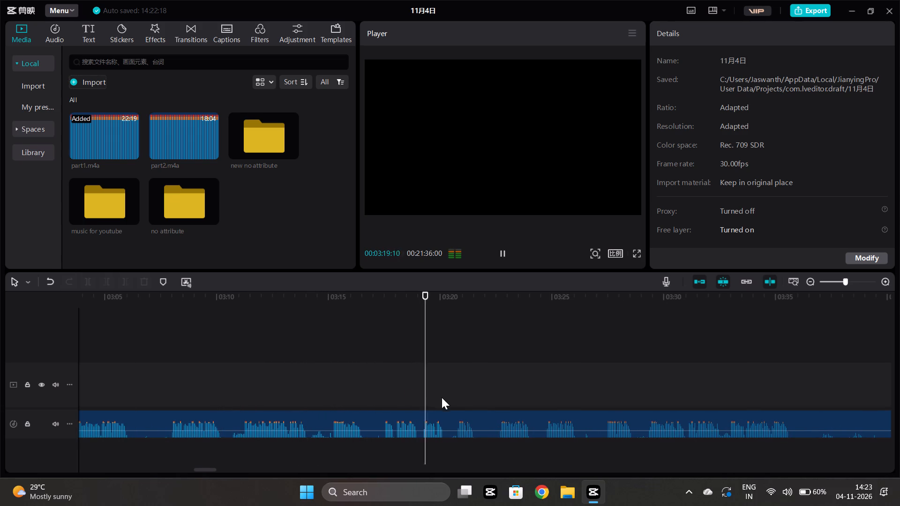
pyautogui.click(500, 392)
pyautogui.press('space')
pyautogui.hscroll(-1, 500, 392)
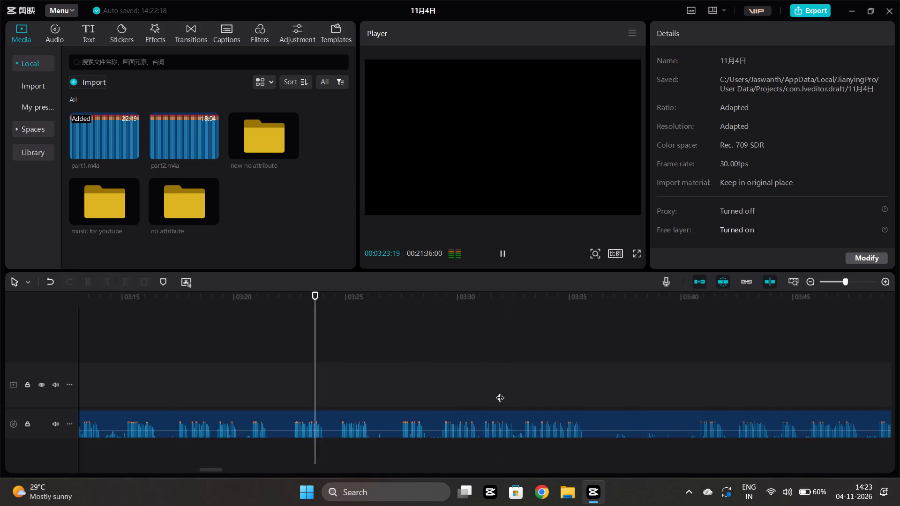
pyautogui.click(391, 399)
pyautogui.press('space')
pyautogui.hscroll(-1, 485, 390)
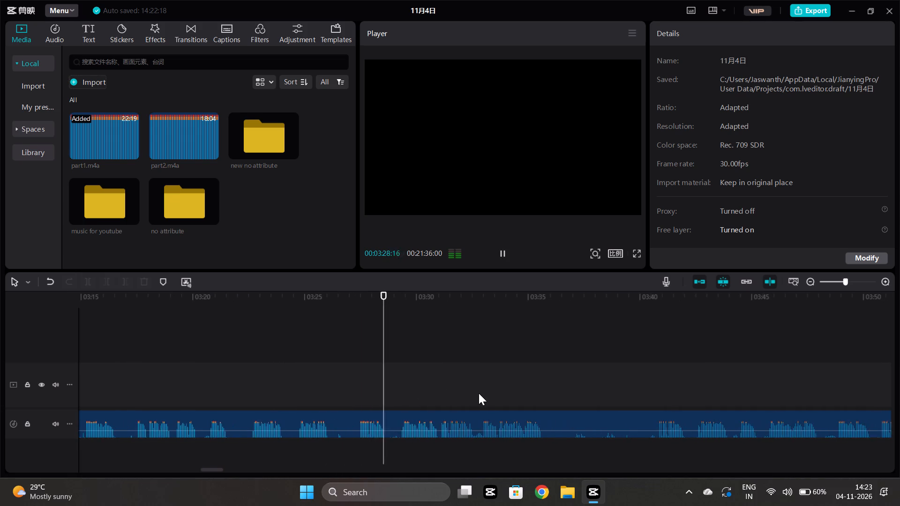
pyautogui.hscroll(-1, 479, 393)
pyautogui.click(472, 394)
pyautogui.press('space')
pyautogui.hscroll(-1, 471, 394)
pyautogui.keyDown('ctrl'); pyautogui.scroll(-1, 471, 394); pyautogui.keyUp('ctrl')
pyautogui.keyDown('ctrl'); pyautogui.hscroll(-1, 471, 394); pyautogui.keyUp('ctrl')
pyautogui.hscroll(-1, 567, 390)
pyautogui.click(397, 386)
pyautogui.press('space')
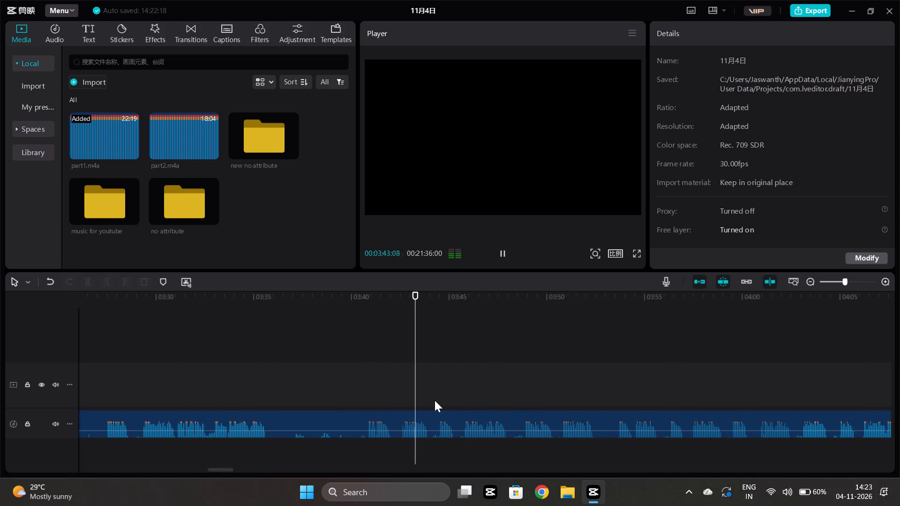
# Trim the start of the long last segment to 00:03:40:21, just before speech resumes after the pause.
pyautogui.hscroll(1, 435, 400)
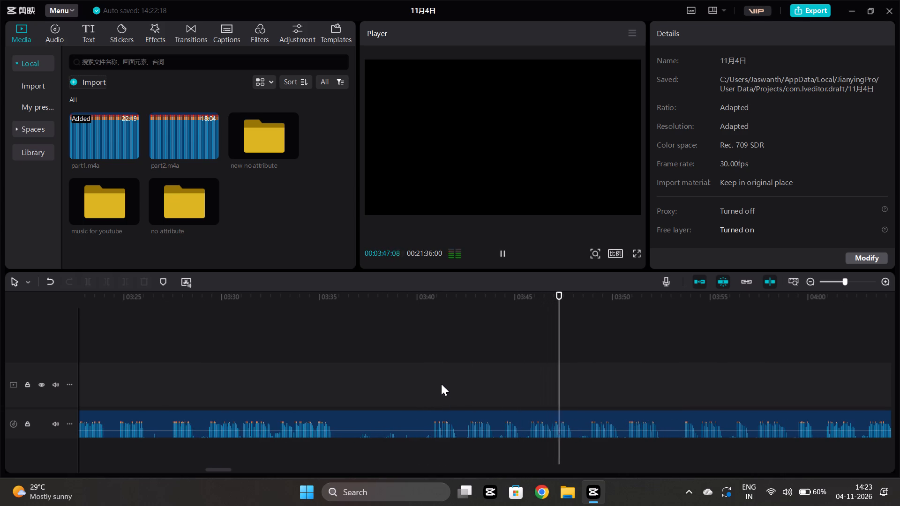
pyautogui.click(429, 377)
pyautogui.moveTo(429, 377); pyautogui.dragTo(434, 379)
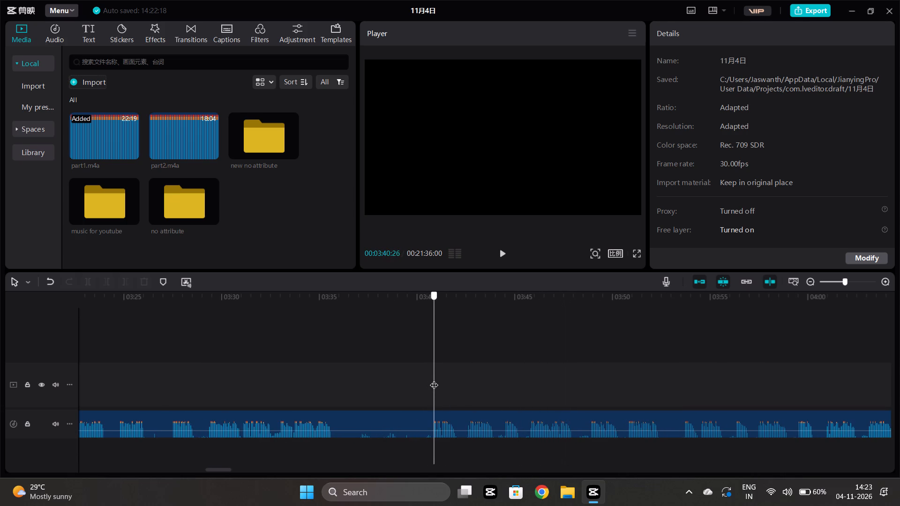
pyautogui.moveTo(434, 379); pyautogui.dragTo(431, 372)
pyautogui.click(435, 417)
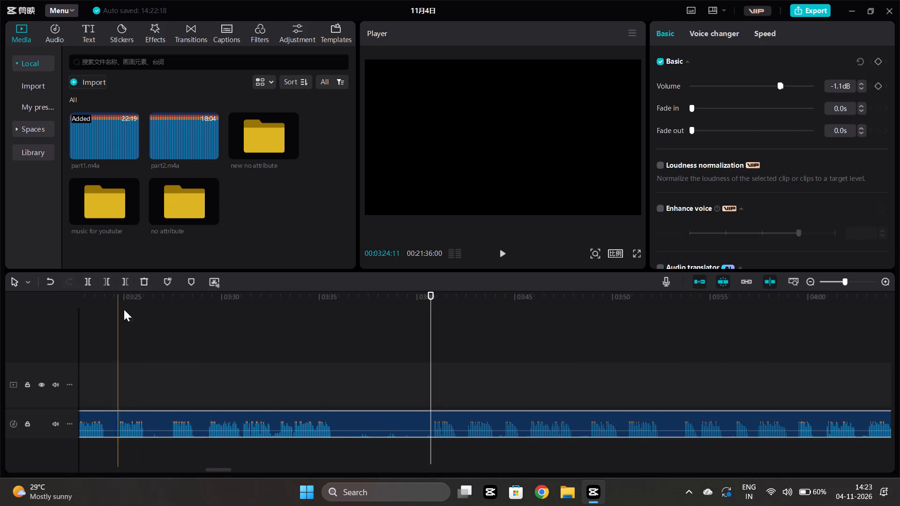
pyautogui.click(107, 287)
# Replay the kept narration before the gap, from about 00:01:23 to 00:01:32 and again from about 00:01:07.
pyautogui.hscroll(10, 267, 391)
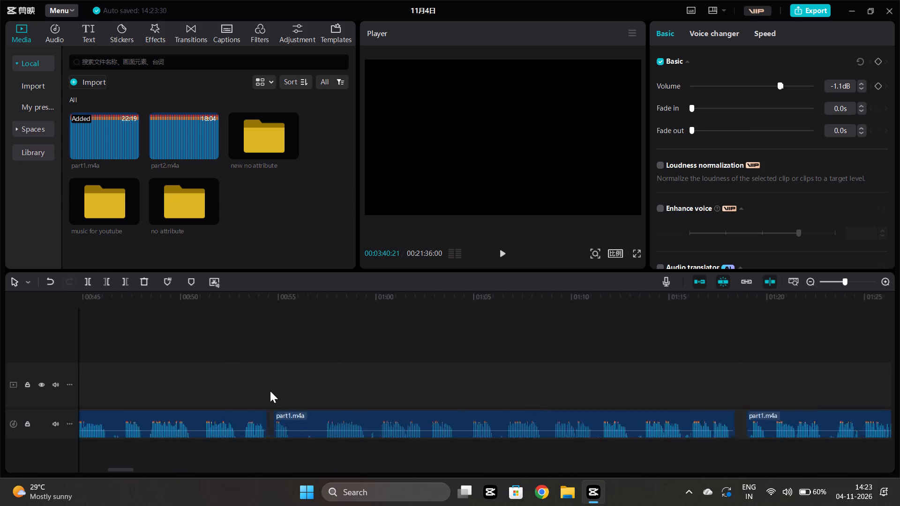
pyautogui.hscroll(2, 270, 391)
pyautogui.hscroll(-1, 270, 391)
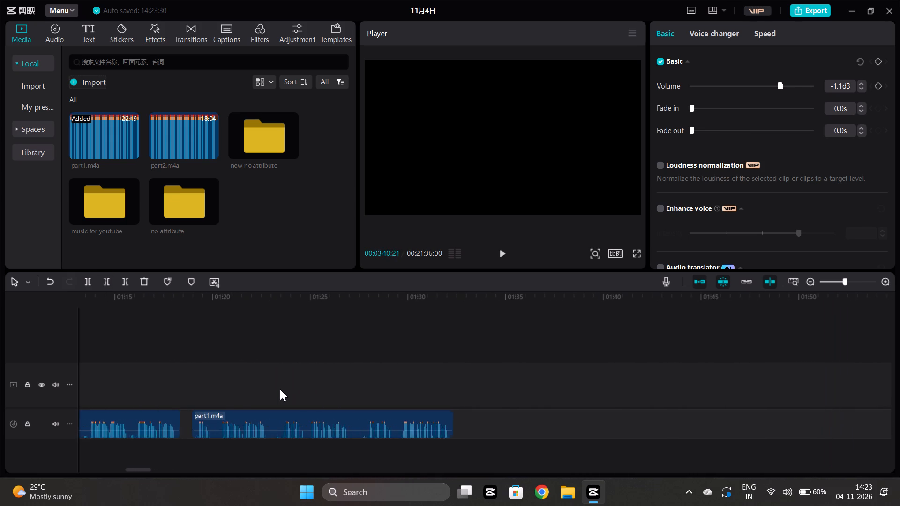
pyautogui.hscroll(-1, 280, 389)
pyautogui.click(280, 389)
pyautogui.press('space')
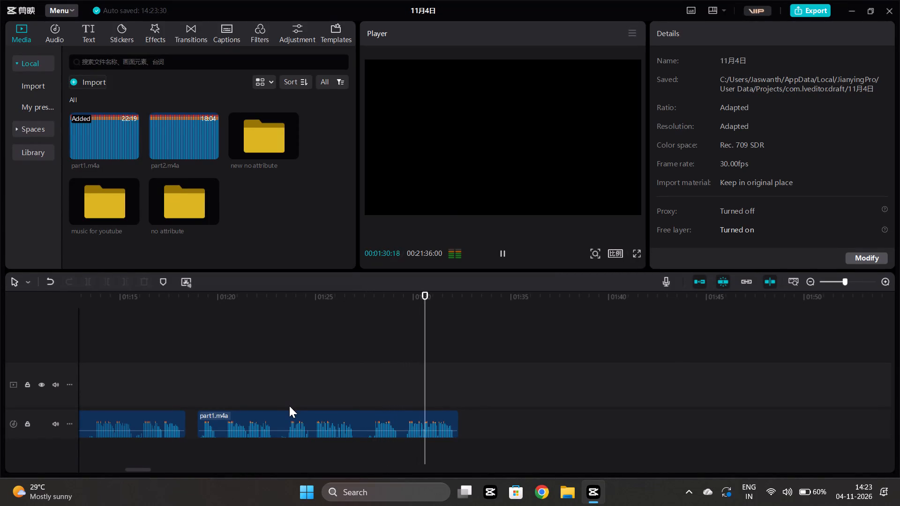
pyautogui.hscroll(1, 289, 406)
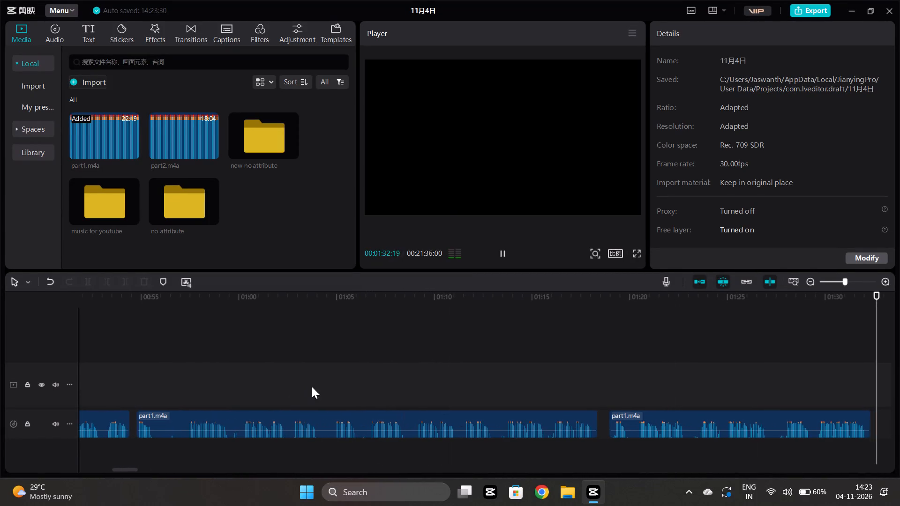
pyautogui.click(383, 381)
pyautogui.press('space')
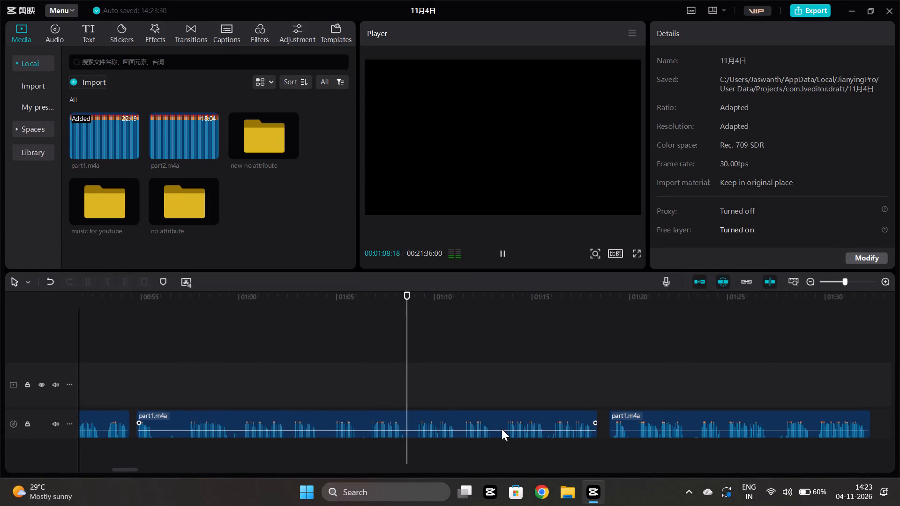
pyautogui.hscroll(-1, 496, 415)
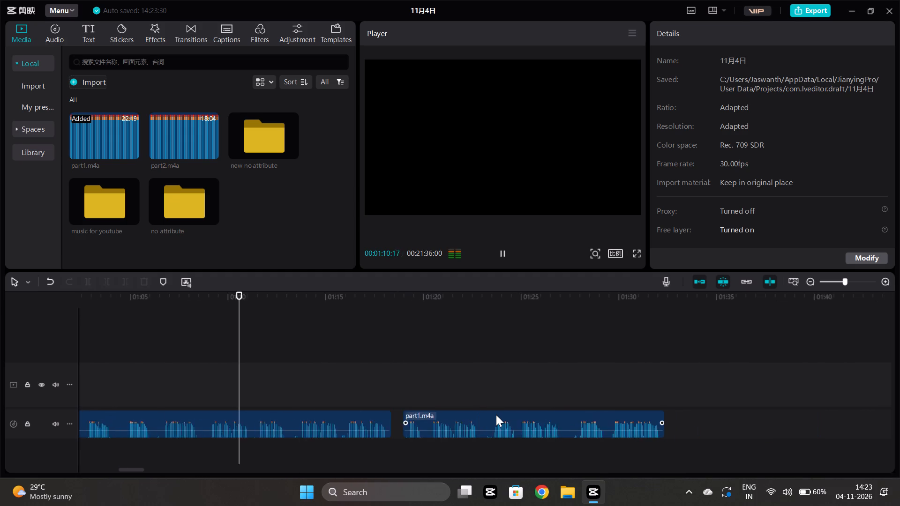
pyautogui.hscroll(-1, 496, 415)
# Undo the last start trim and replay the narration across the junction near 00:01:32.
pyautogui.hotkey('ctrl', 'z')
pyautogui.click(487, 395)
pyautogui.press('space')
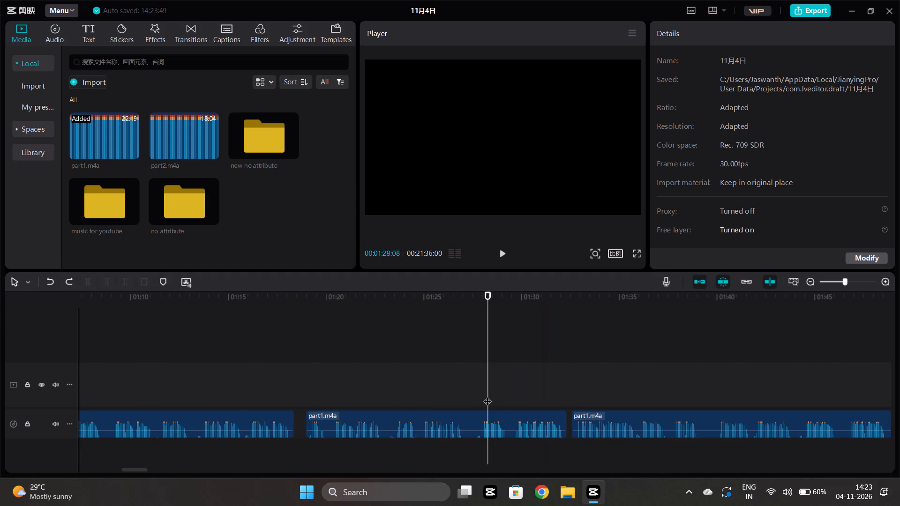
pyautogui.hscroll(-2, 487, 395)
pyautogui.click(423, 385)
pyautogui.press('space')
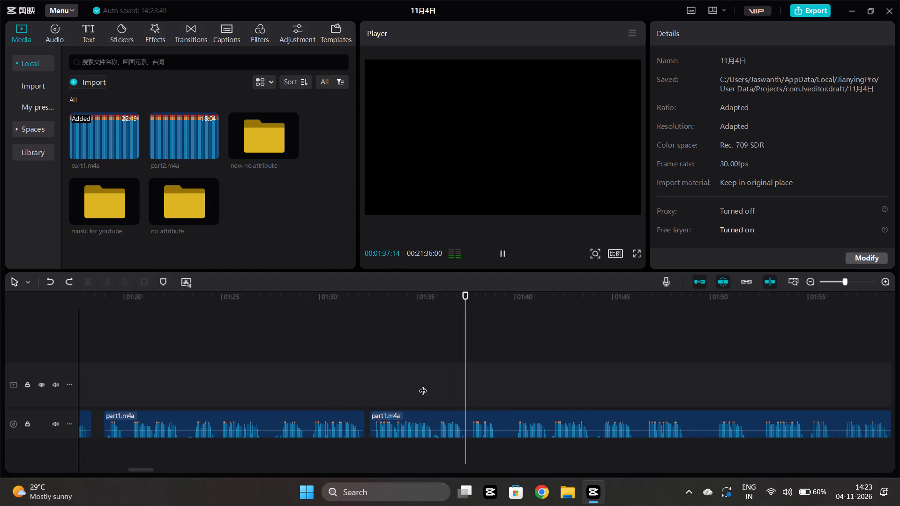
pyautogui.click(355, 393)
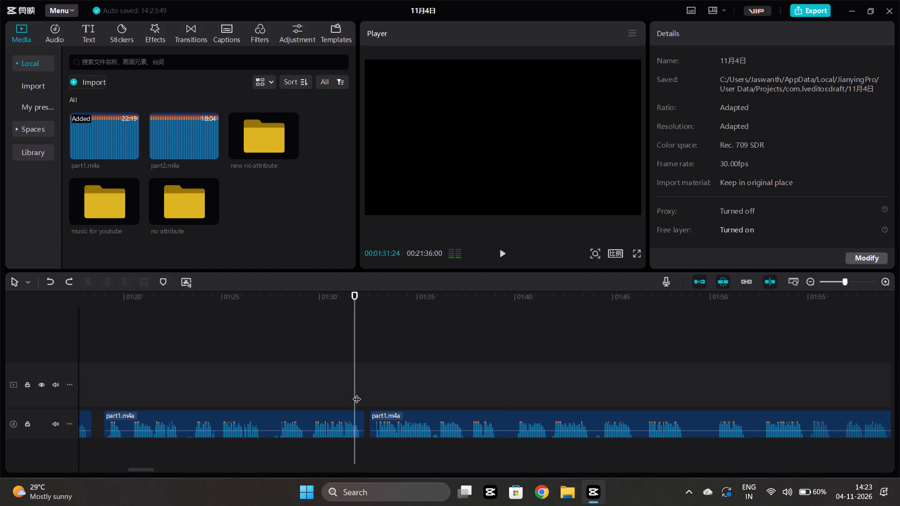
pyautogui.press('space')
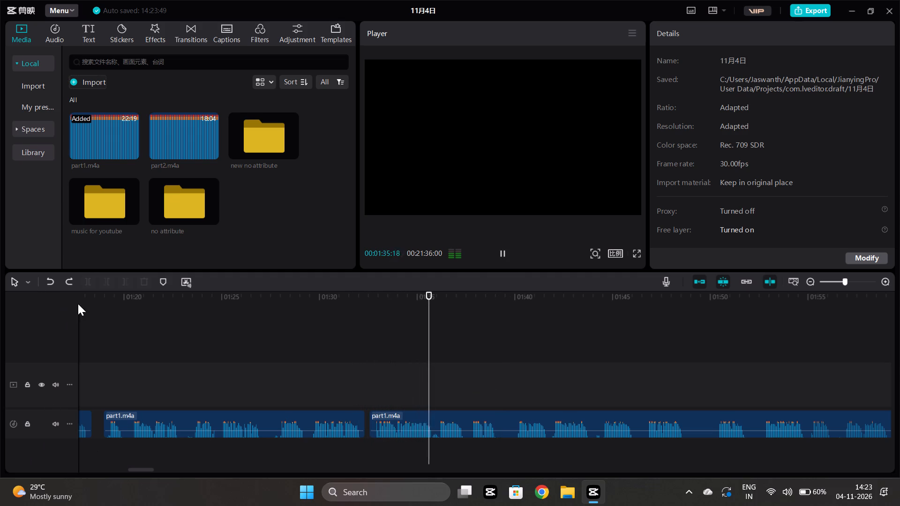
# Redo the trim of the last segment's start to 00:03:40:21.
pyautogui.click(66, 285)
pyautogui.hscroll(-2, 481, 354)
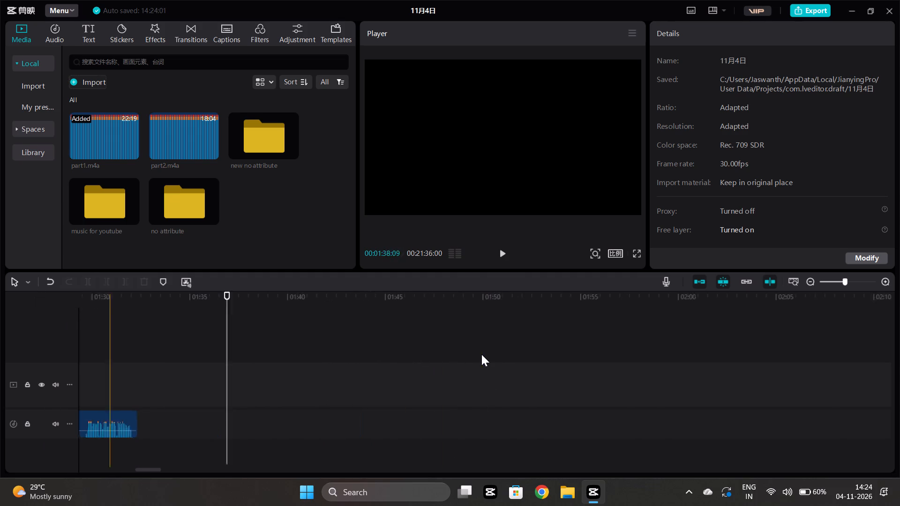
# Move the trimmed last segment from 00:03:40:21 back to about 00:01:33, leaving a short gap after the preceding segment.
pyautogui.hscroll(-9, 481, 354)
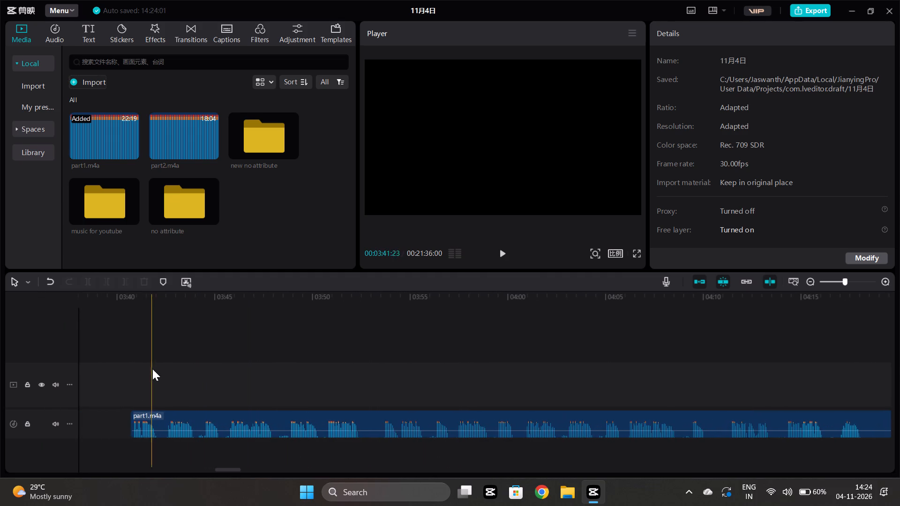
pyautogui.click(132, 368)
pyautogui.press('space')
pyautogui.hscroll(2, 157, 380)
pyautogui.press('space')
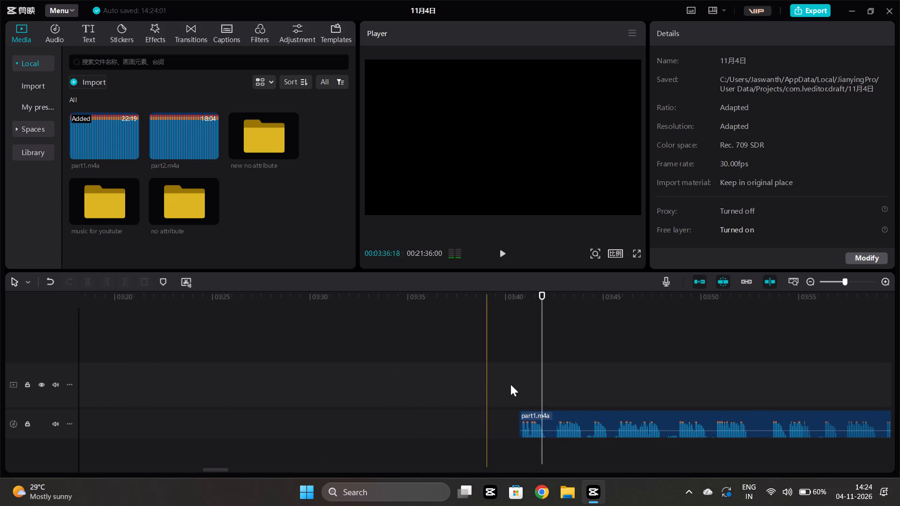
pyautogui.moveTo(551, 420); pyautogui.dragTo(84, 394)
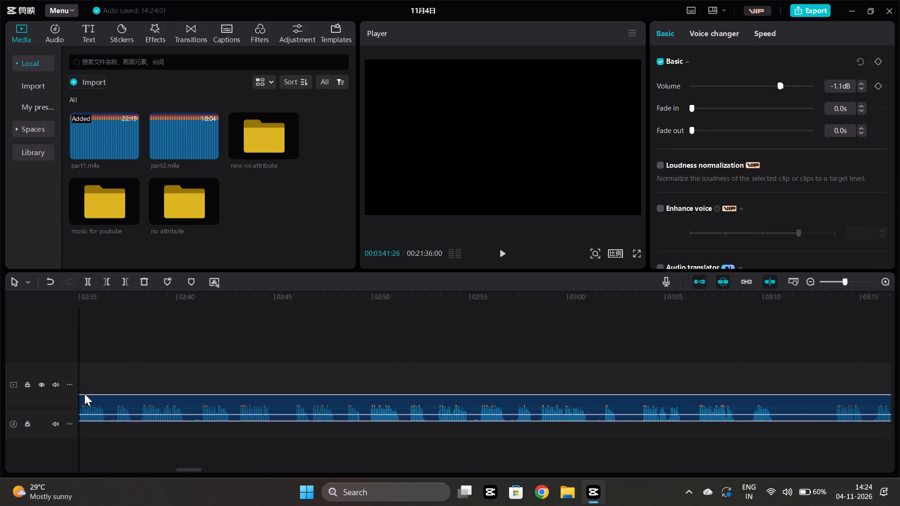
pyautogui.moveTo(84, 394); pyautogui.dragTo(690, 340)
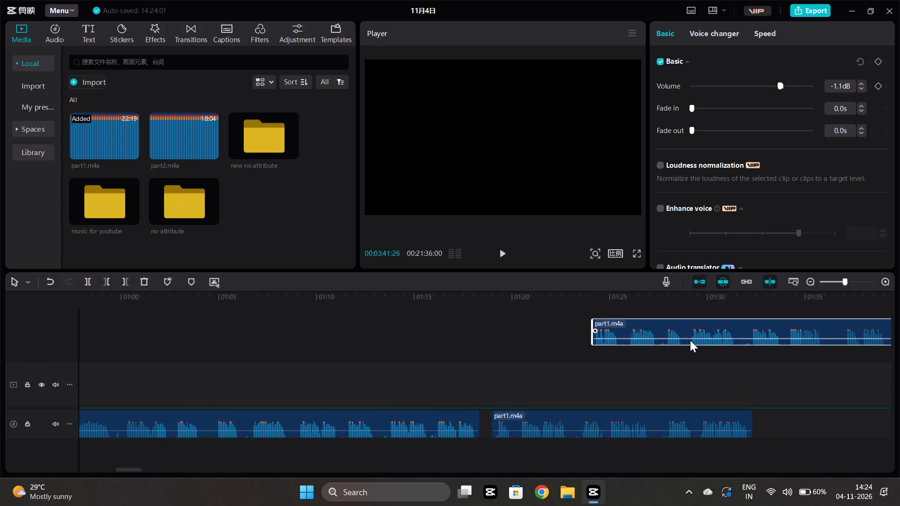
pyautogui.moveTo(690, 340); pyautogui.dragTo(795, 423)
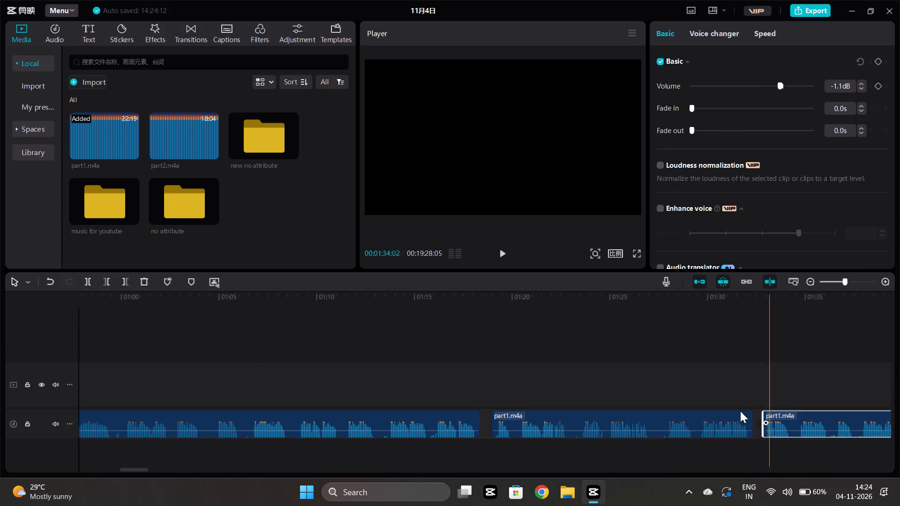
# Play the narration on from about 00:01:31 and split the last segment at about 00:02:12, in the pause between phrases.
pyautogui.click(728, 398)
pyautogui.press('space')
pyautogui.hscroll(-2, 728, 398)
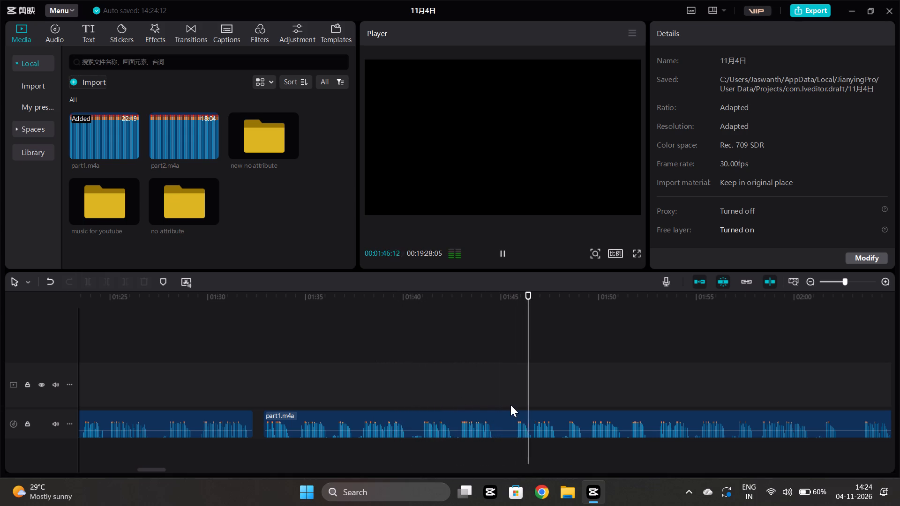
pyautogui.hscroll(-1, 543, 383)
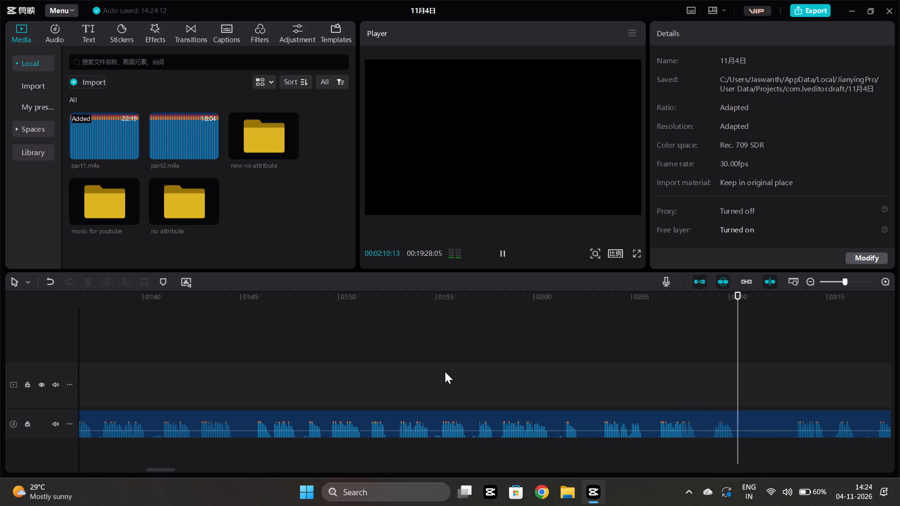
pyautogui.hscroll(-1, 483, 379)
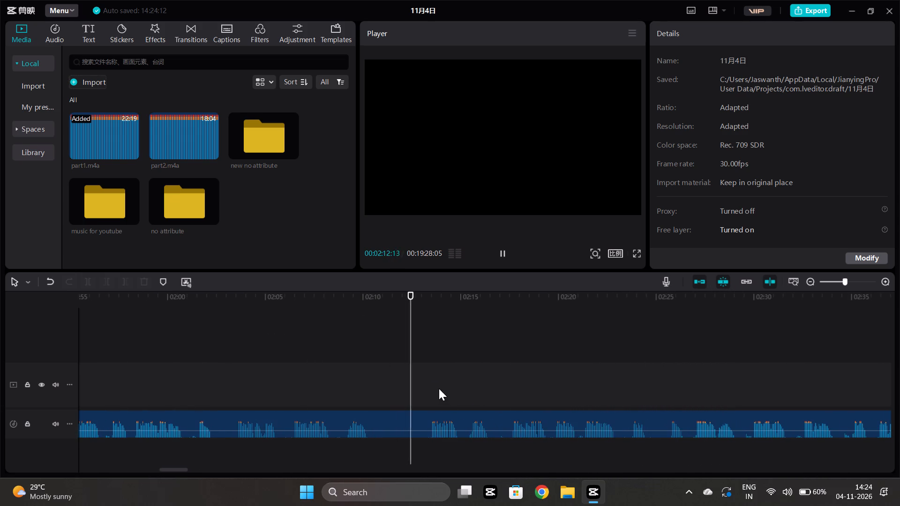
pyautogui.click(430, 385)
pyautogui.press('space')
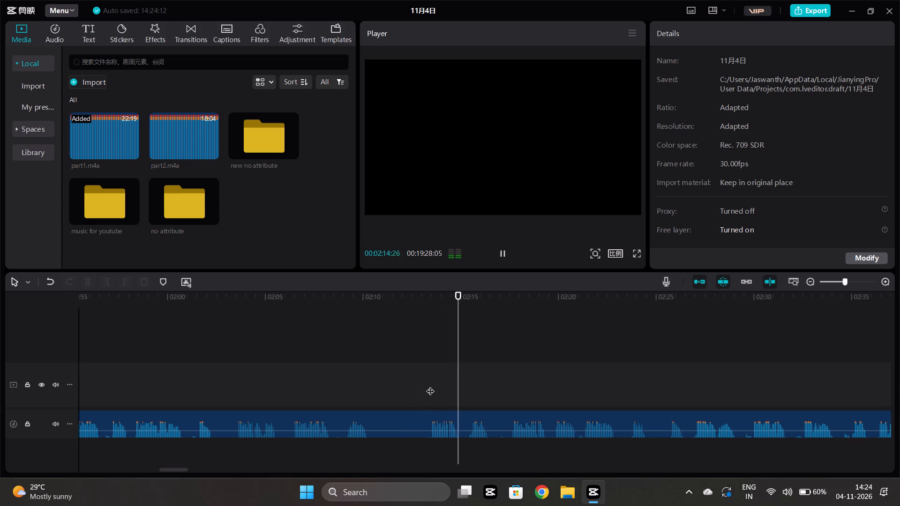
pyautogui.click(341, 391)
pyautogui.press('space')
pyautogui.press('space')
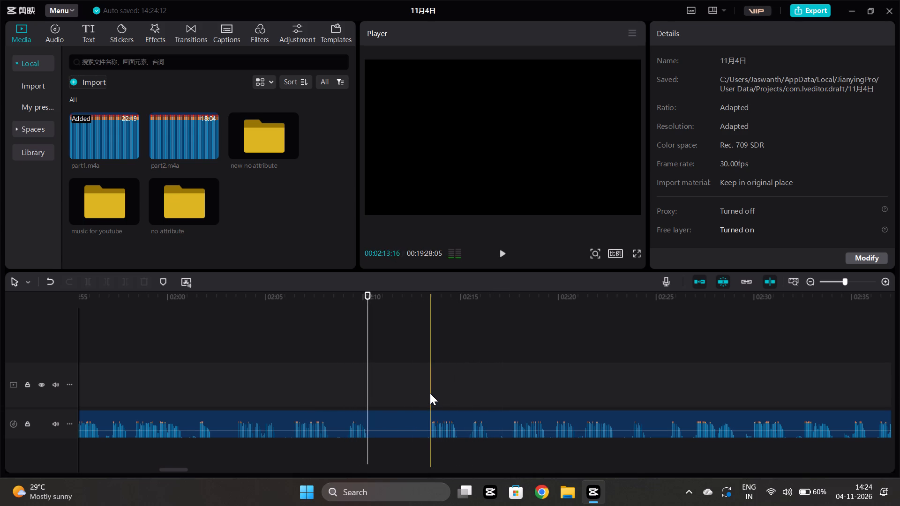
pyautogui.click(425, 391)
pyautogui.click(405, 385)
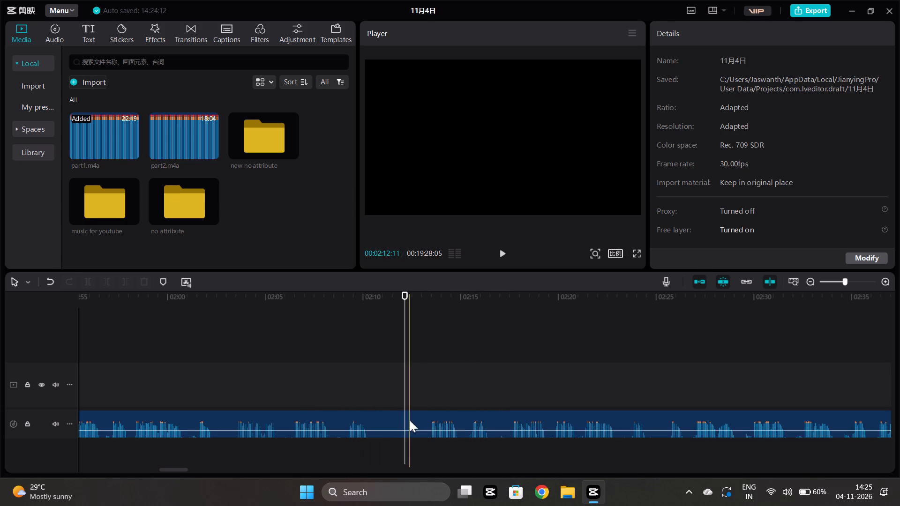
pyautogui.click(410, 420)
pyautogui.click(82, 279)
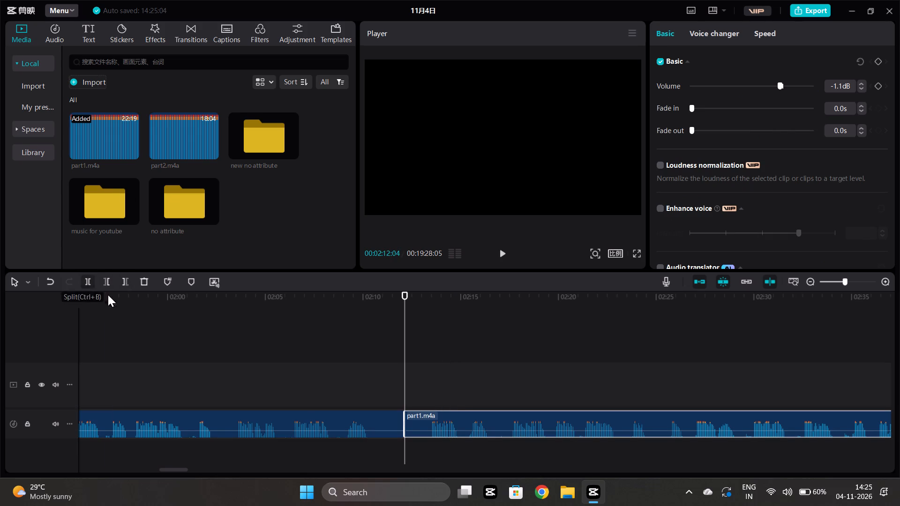
# Trim the new last segment's start to 00:02:17:13 and move it back to about 00:02:12:19, leaving a brief gap.
pyautogui.click(460, 365)
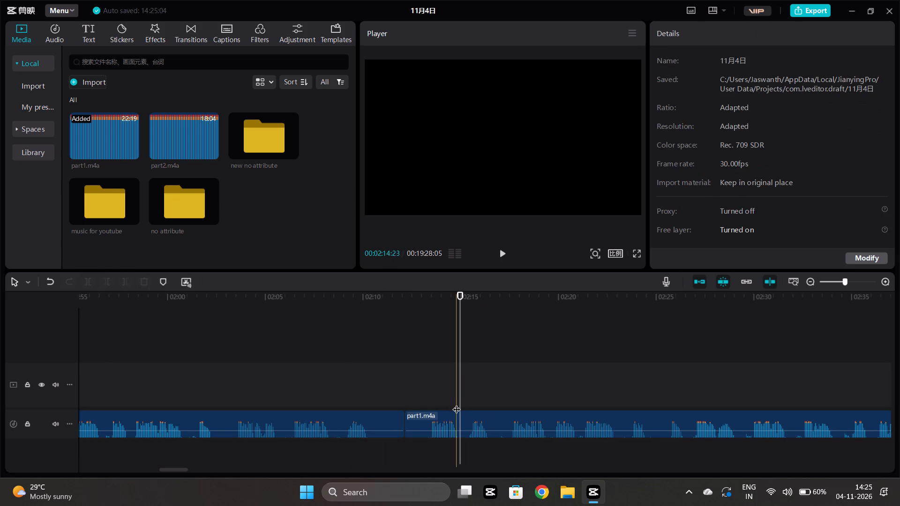
pyautogui.click(506, 402)
pyautogui.click(500, 413)
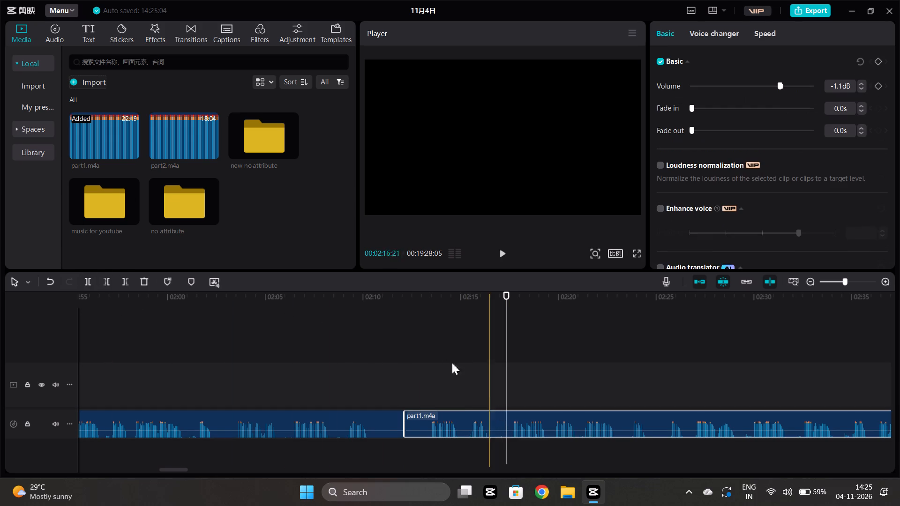
pyautogui.click(426, 368)
pyautogui.press('space')
pyautogui.press('space')
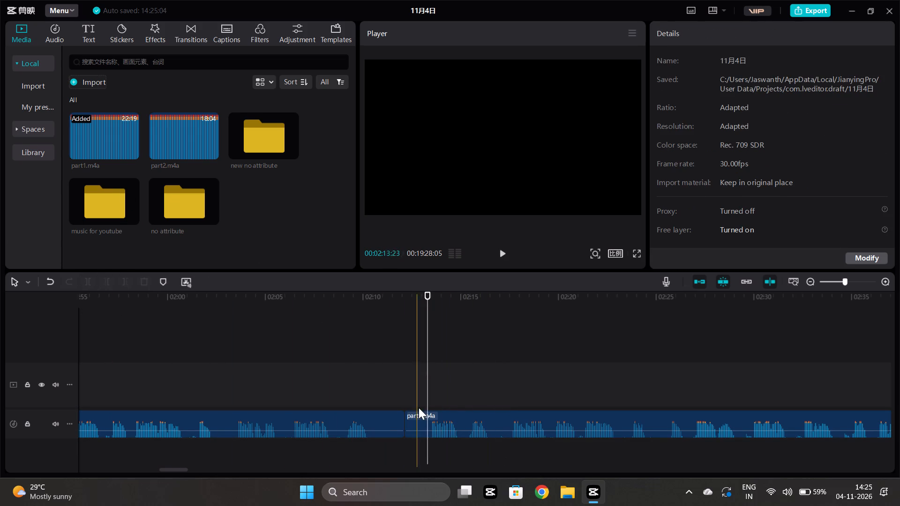
pyautogui.click(428, 399)
pyautogui.press('space')
pyautogui.click(476, 397)
pyautogui.press('space')
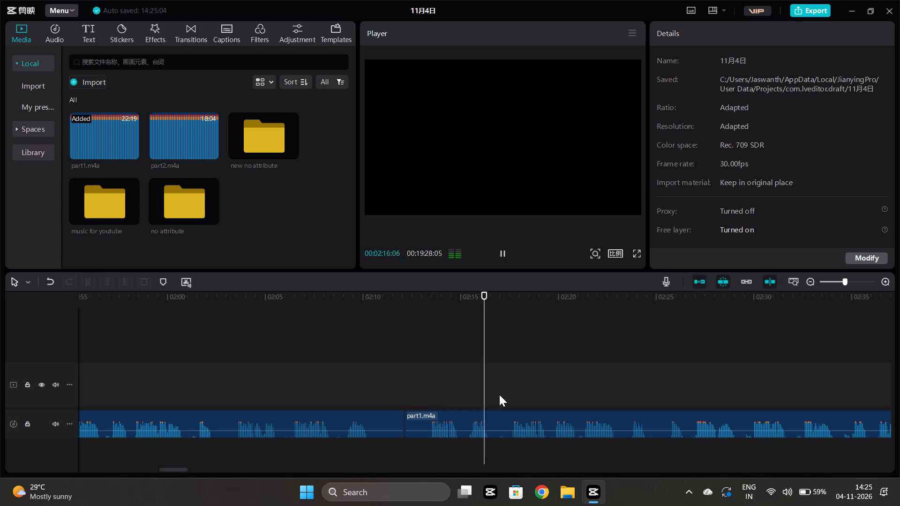
pyautogui.click(510, 394)
pyautogui.click(509, 394)
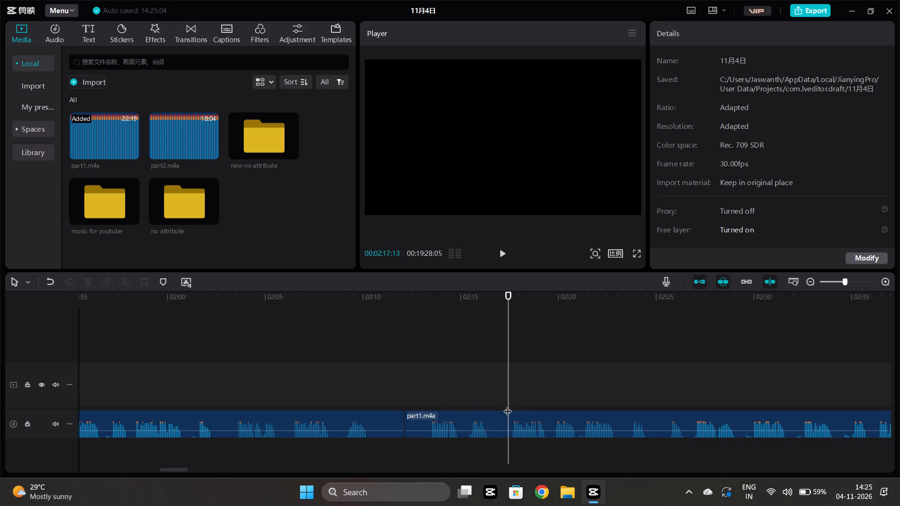
pyautogui.click(504, 423)
pyautogui.click(106, 283)
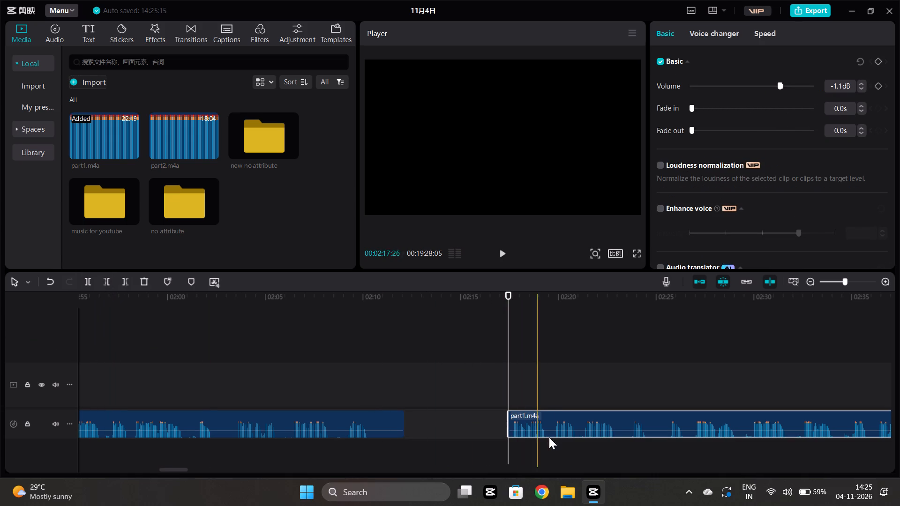
pyautogui.moveTo(548, 421); pyautogui.dragTo(455, 431)
# Play the narration on from the 00:02:12 junction and split the last segment just before 00:02:40, at the start of a pause.
pyautogui.click(409, 402)
pyautogui.press('space')
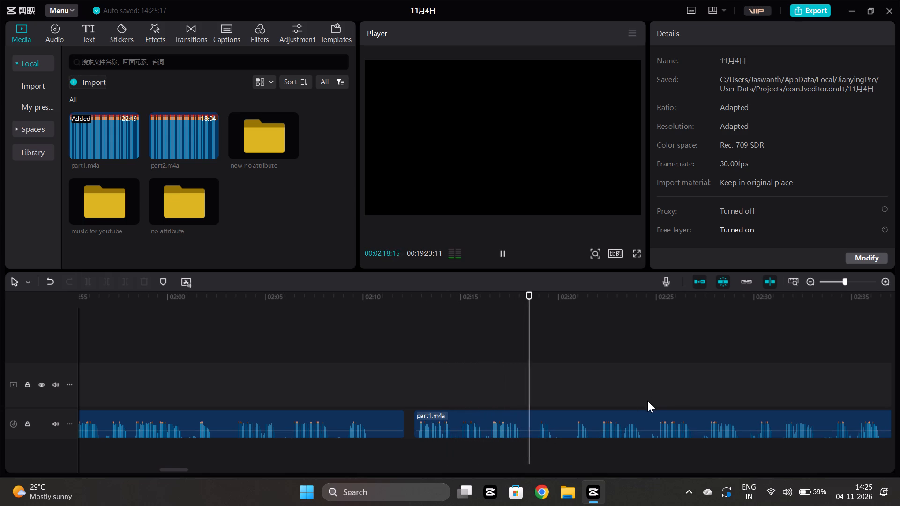
pyautogui.hscroll(-1, 636, 405)
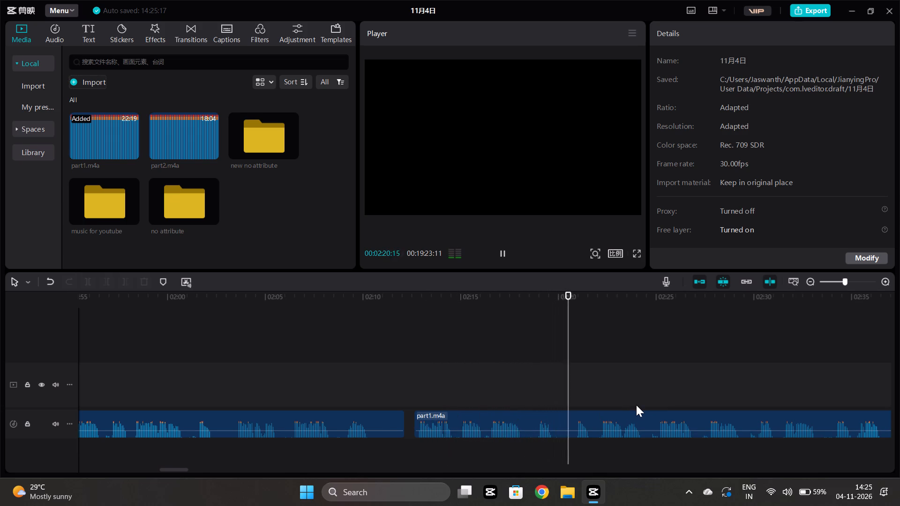
pyautogui.hscroll(-1, 636, 405)
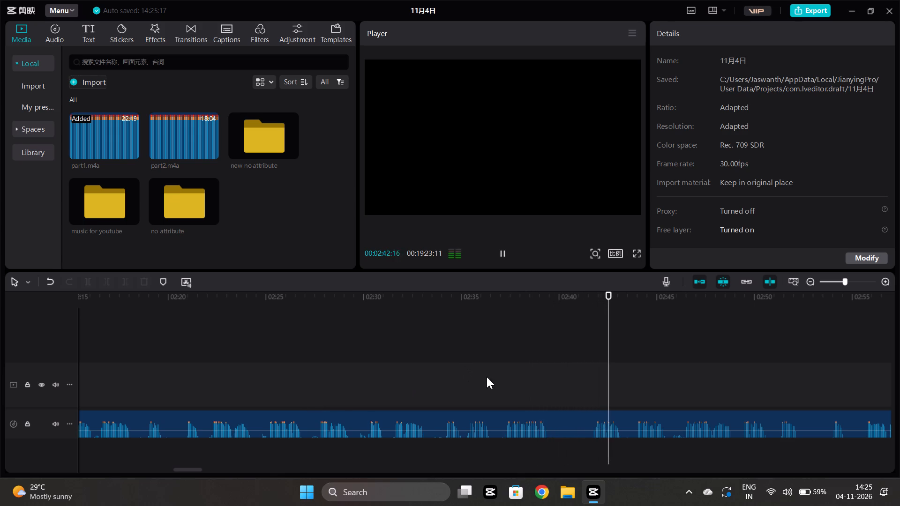
pyautogui.click(502, 393)
pyautogui.press('space')
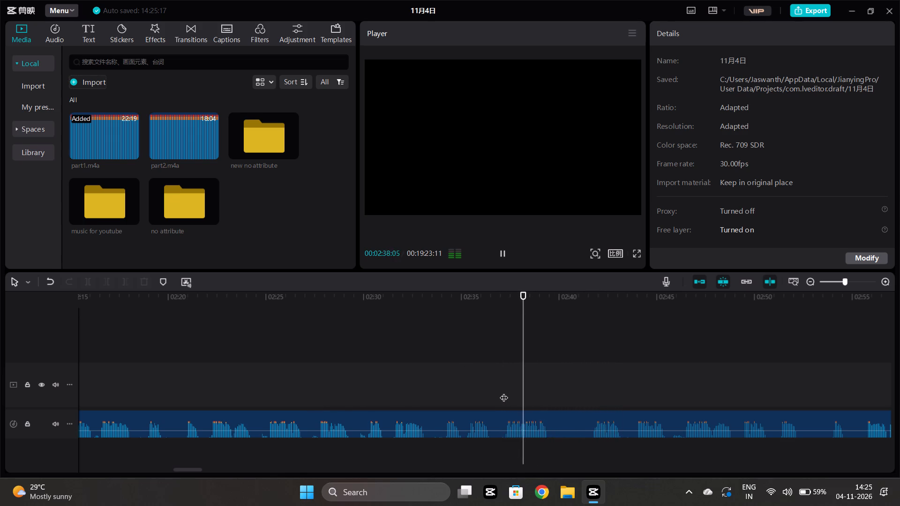
pyautogui.hscroll(-1, 504, 392)
pyautogui.press('space')
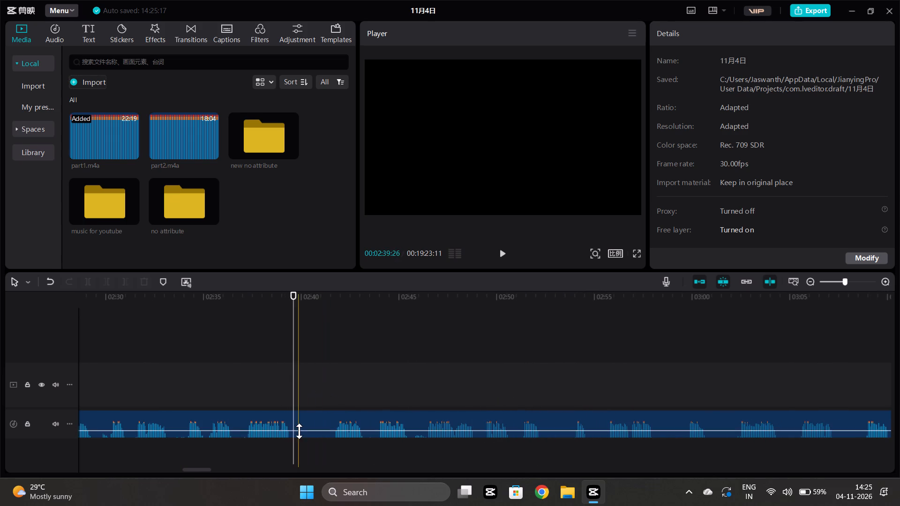
pyautogui.click(299, 429)
pyautogui.click(82, 284)
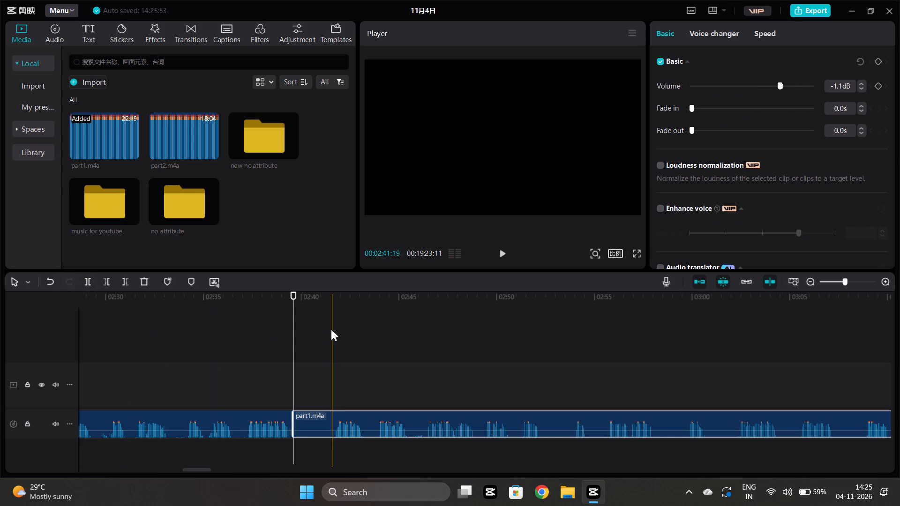
# Trim the new last segment's start to about 00:02:41:19 and move it back to about 00:02:40:09.
pyautogui.click(331, 329)
pyautogui.click(333, 420)
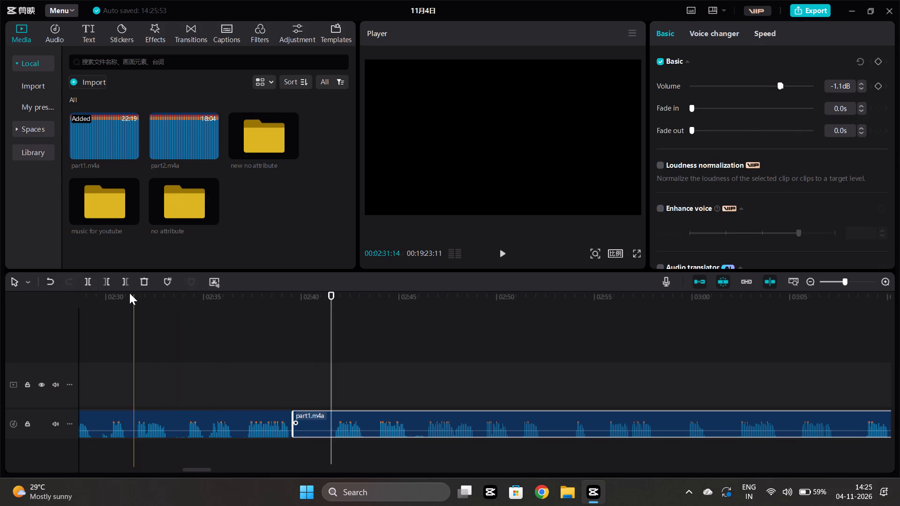
pyautogui.click(107, 277)
pyautogui.moveTo(352, 417); pyautogui.dragTo(326, 418)
# Play the narration on from about 00:02:40, recheck the phrases near 00:02:50, and split the last segment at about 00:02:51.
pyautogui.click(302, 379)
pyautogui.press('space')
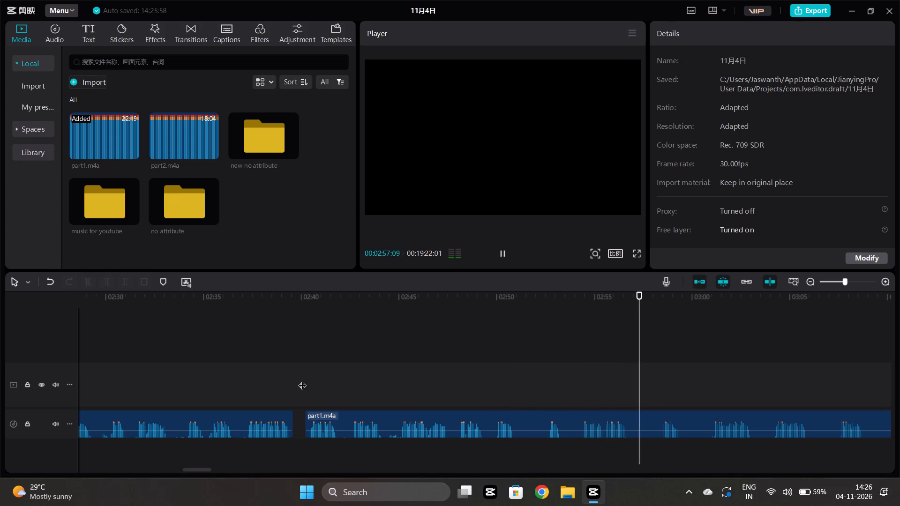
pyautogui.hscroll(-1, 620, 374)
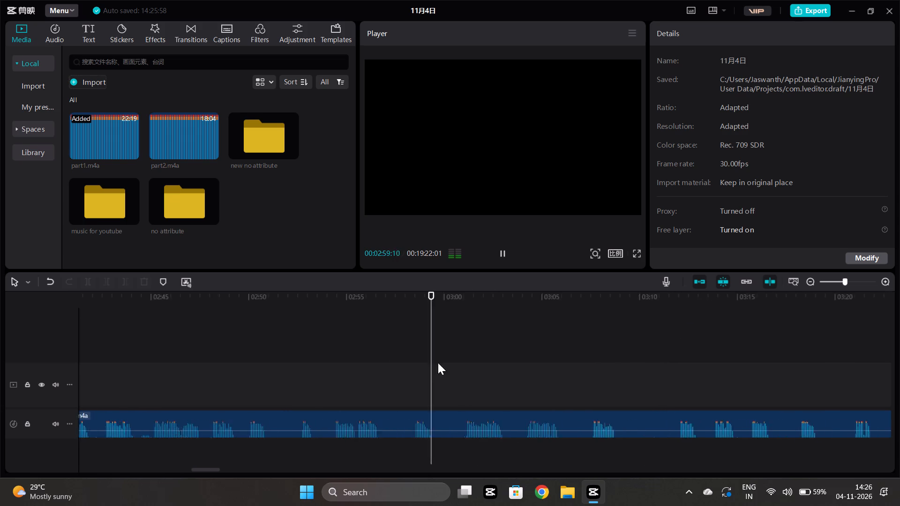
pyautogui.hscroll(-1, 438, 363)
pyautogui.click(284, 375)
pyautogui.press('space')
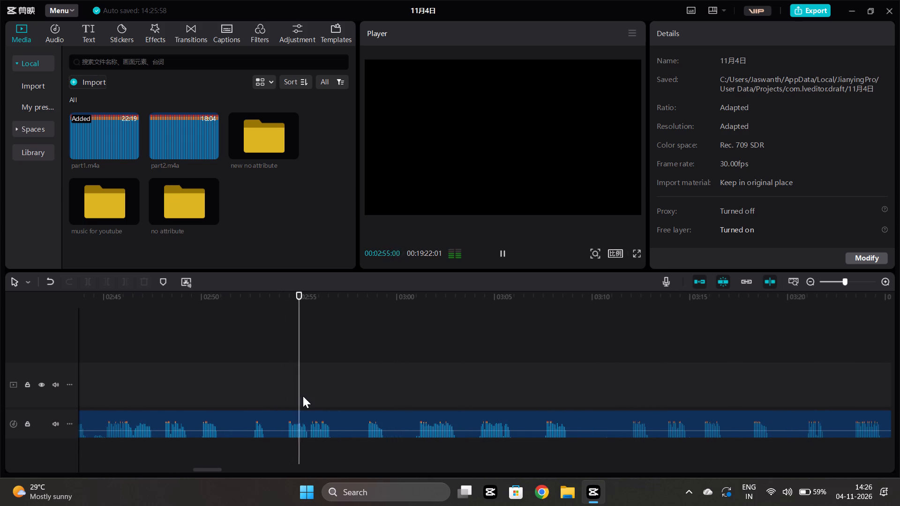
pyautogui.click(240, 400)
pyautogui.press('space')
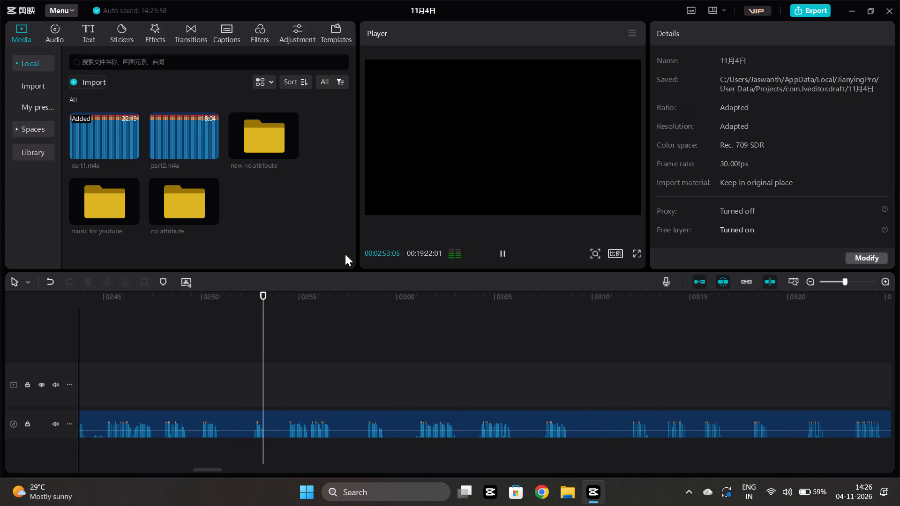
pyautogui.click(195, 368)
pyautogui.press('space')
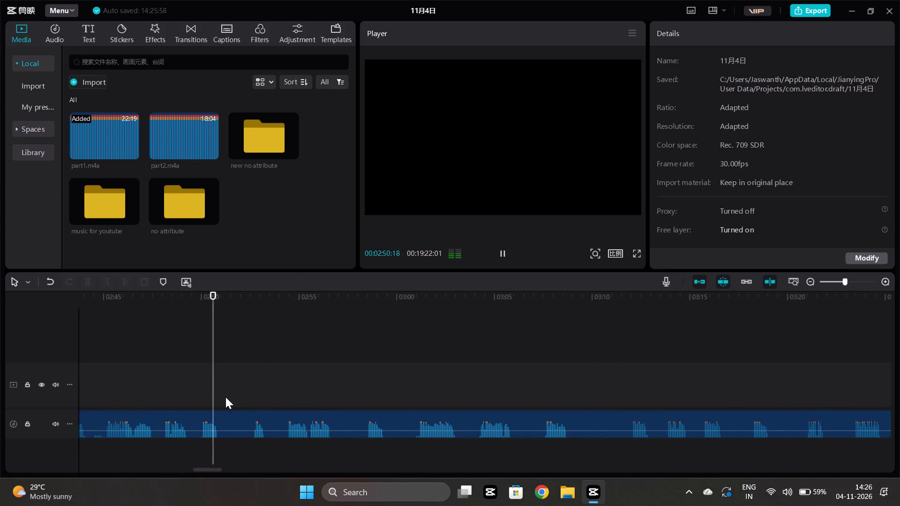
pyautogui.press('space')
pyautogui.click(224, 418)
pyautogui.click(91, 285)
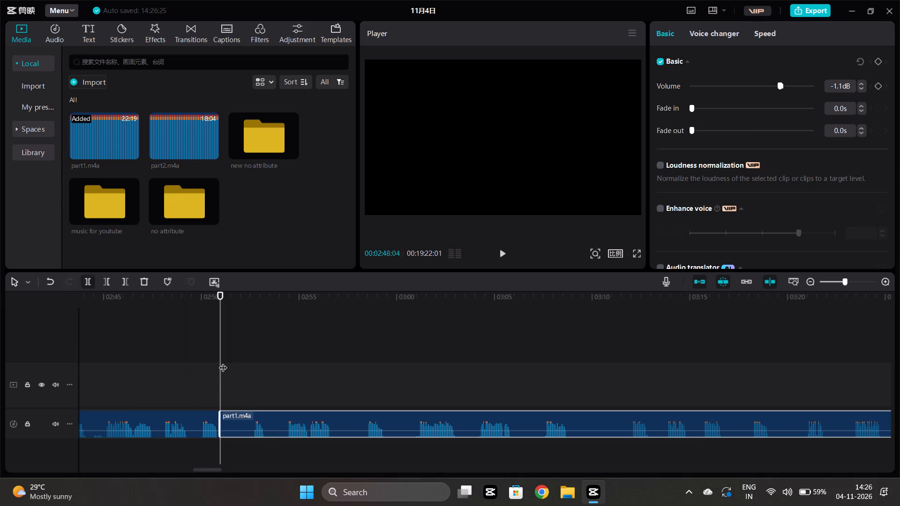
# Trim the new last segment's start to 00:02:52:06 and move it back against the end of the preceding segment.
pyautogui.click(244, 359)
pyautogui.click(249, 426)
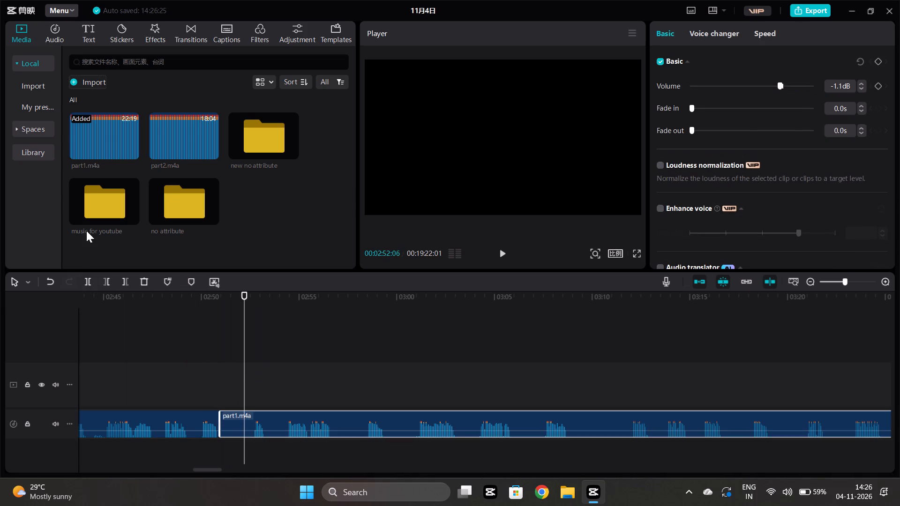
pyautogui.click(112, 279)
pyautogui.moveTo(273, 424); pyautogui.dragTo(239, 423)
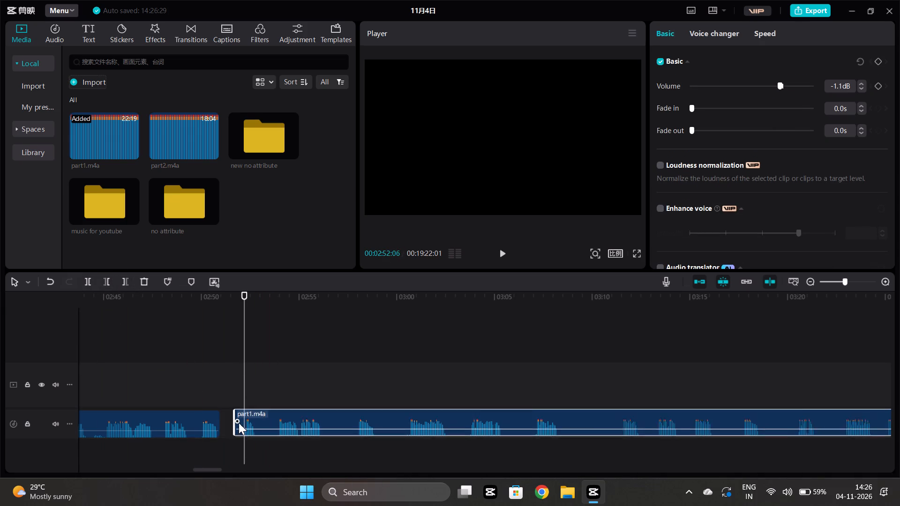
pyautogui.moveTo(239, 423); pyautogui.dragTo(249, 425)
# Play the narration on from just before 00:02:50 and split the last segment at 00:03:07:24, in the pause.
pyautogui.click(194, 393)
pyautogui.press('space')
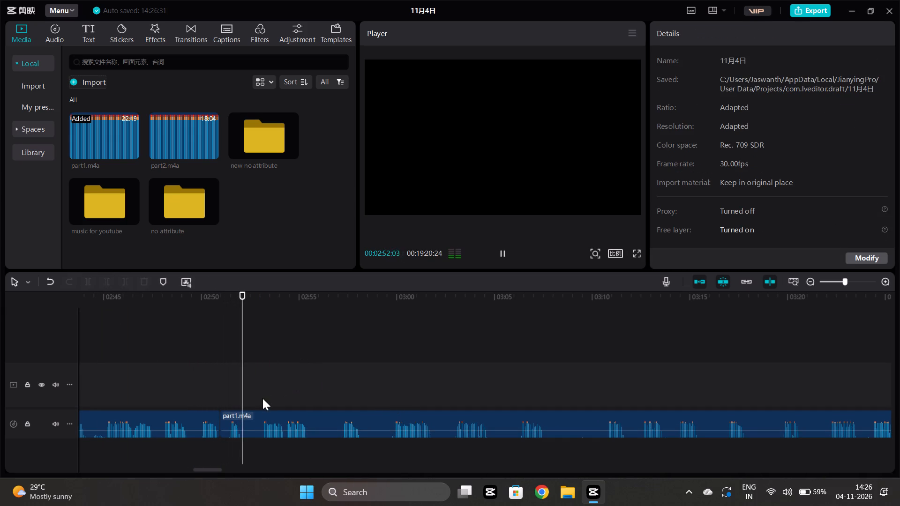
pyautogui.click(301, 384)
pyautogui.press('space')
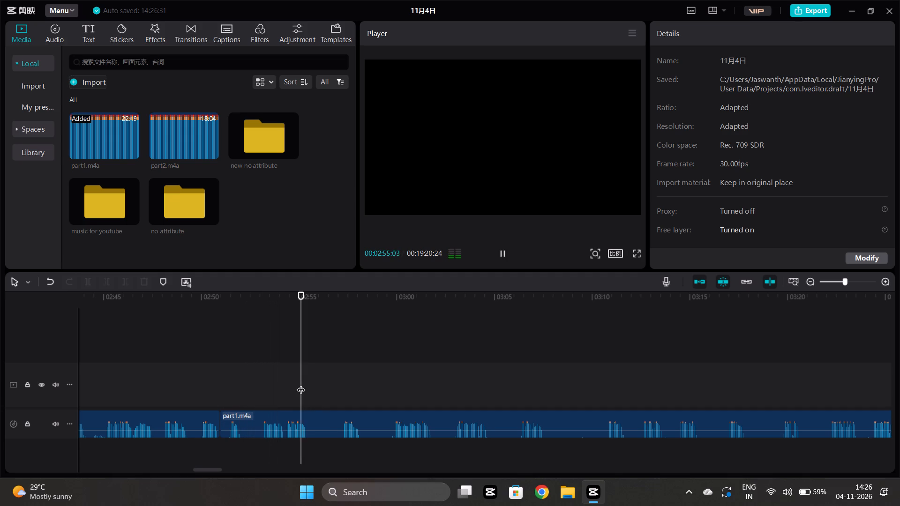
pyautogui.click(328, 399)
pyautogui.press('space')
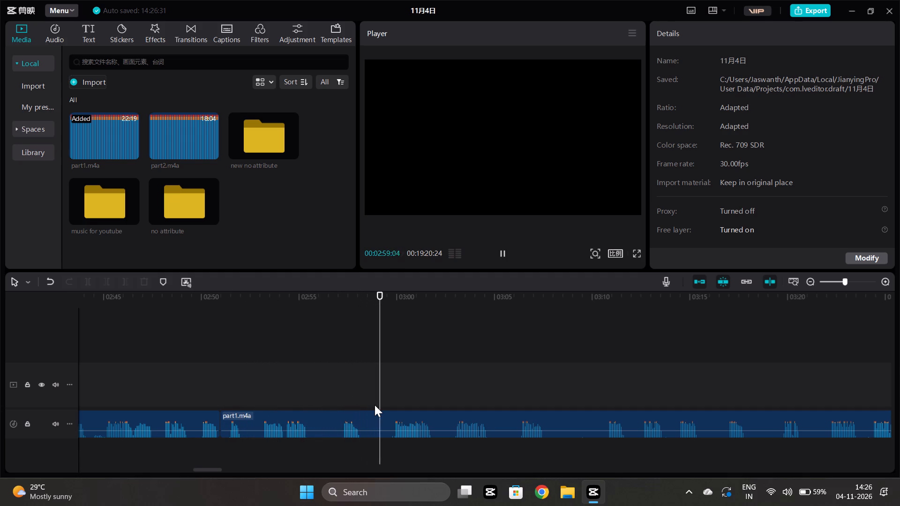
pyautogui.hscroll(-1, 375, 405)
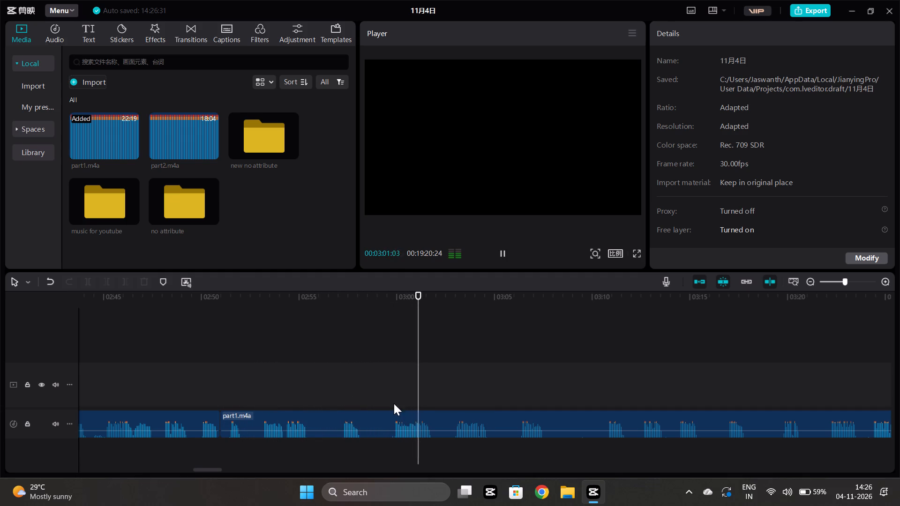
pyautogui.hscroll(-1, 454, 392)
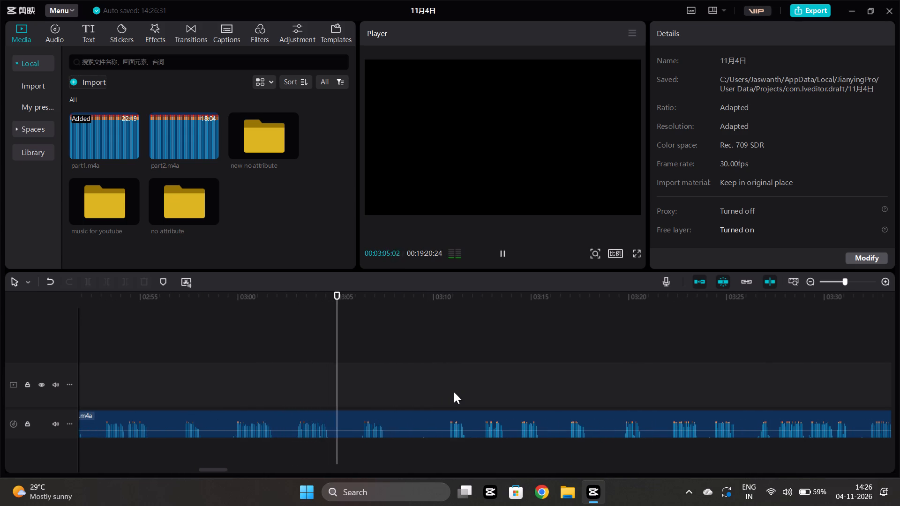
pyautogui.click(365, 389)
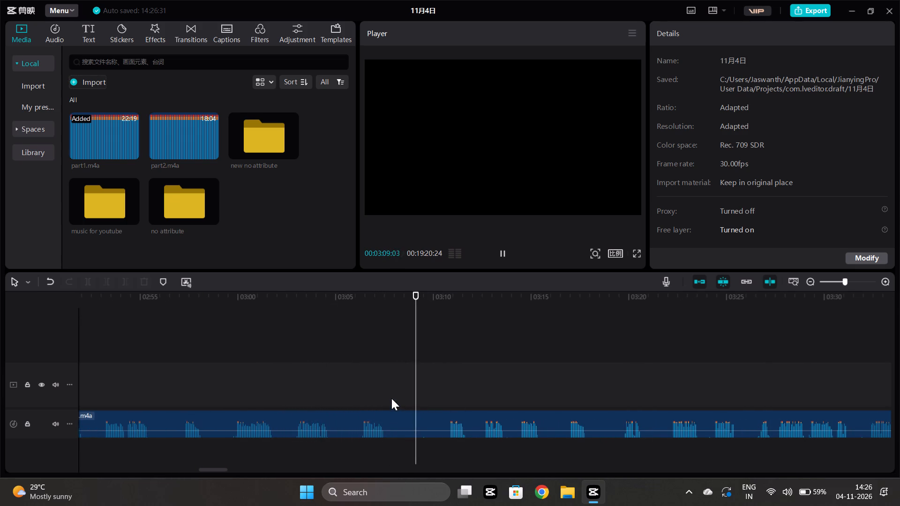
pyautogui.click(390, 397)
pyautogui.click(391, 422)
pyautogui.click(90, 277)
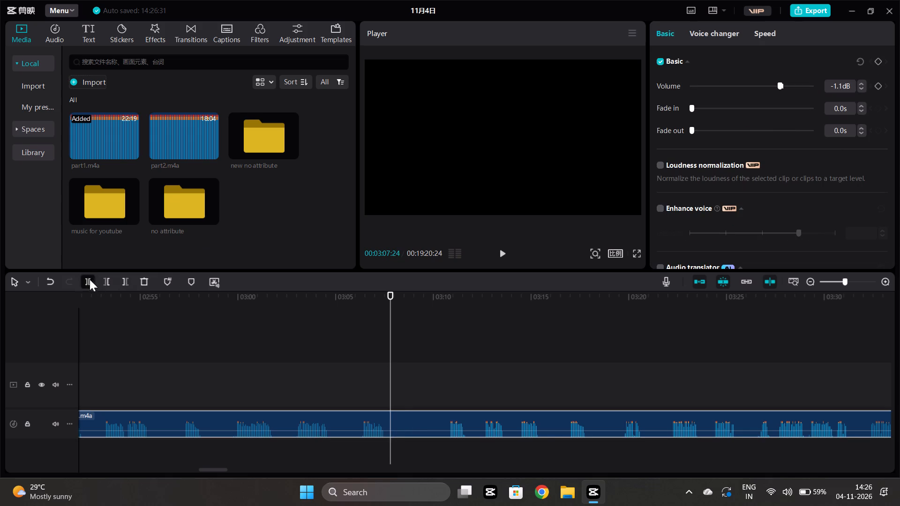
# Trim the new last segment's start to 00:03:10:21 and move it back against the end of the preceding segment.
pyautogui.press('space')
pyautogui.click(426, 384)
pyautogui.press('space')
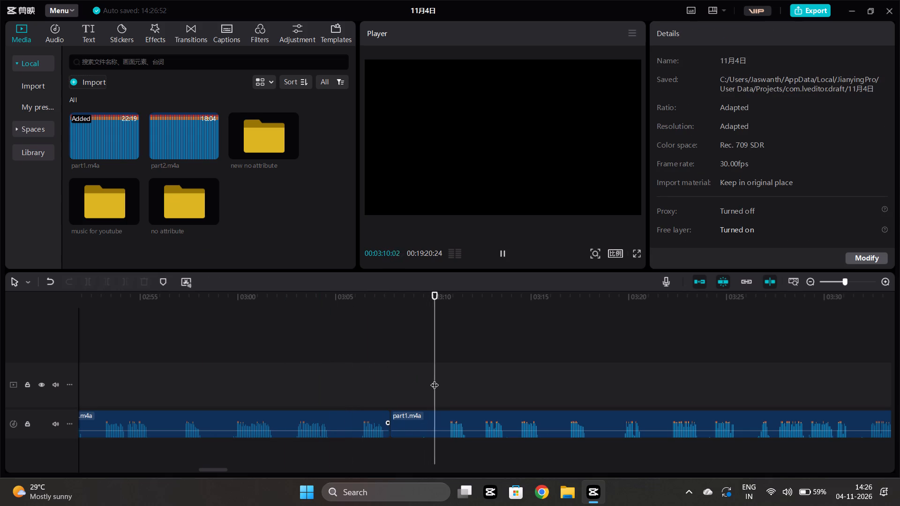
pyautogui.press('space')
pyautogui.click(473, 423)
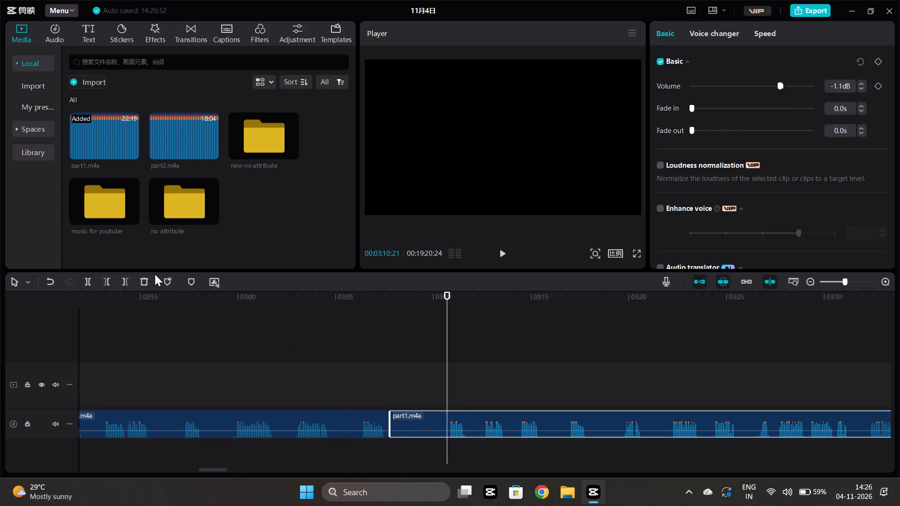
pyautogui.click(108, 282)
pyautogui.moveTo(465, 415); pyautogui.dragTo(422, 416)
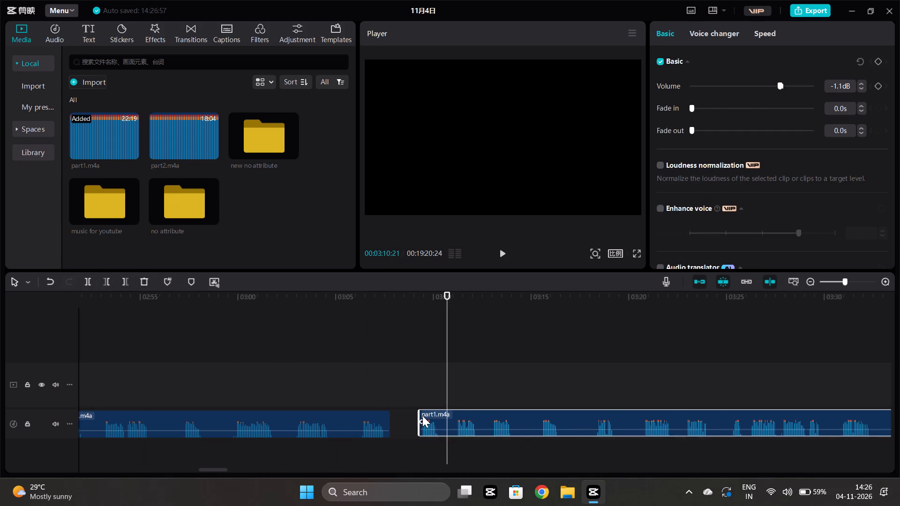
pyautogui.moveTo(422, 416); pyautogui.dragTo(409, 418)
# Play through the narration from the 00:03:07:24 junction to about 00:03:26, listening for passages to cut.
pyautogui.click(385, 384)
pyautogui.press('space')
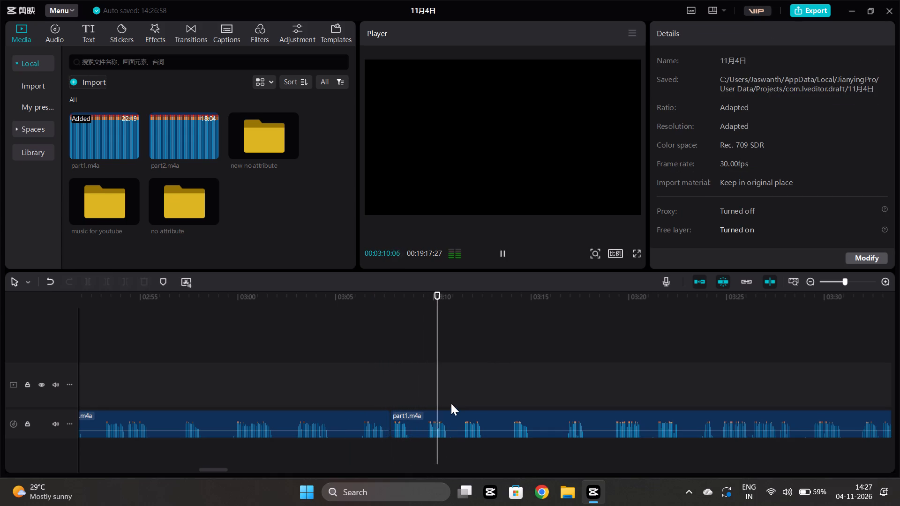
pyautogui.click(465, 396)
pyautogui.press('space')
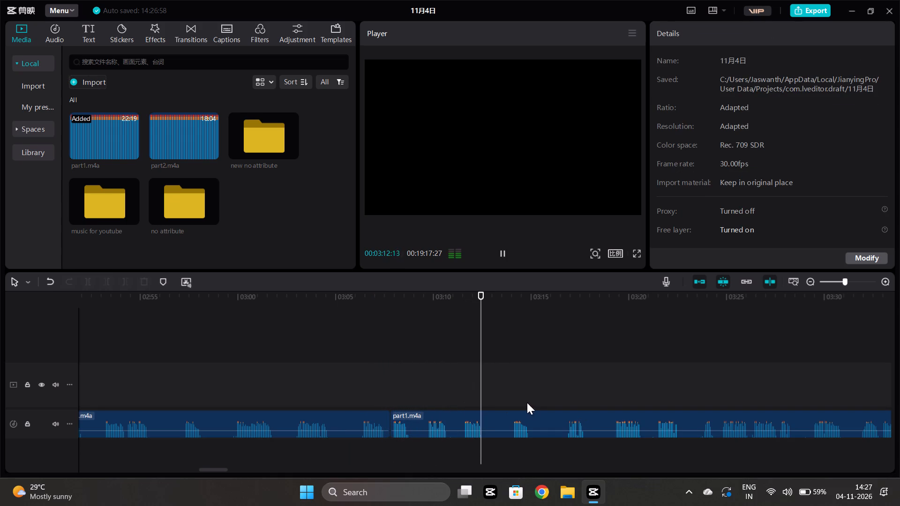
pyautogui.click(520, 390)
pyautogui.click(512, 388)
pyautogui.press('space')
pyautogui.hscroll(-1, 527, 396)
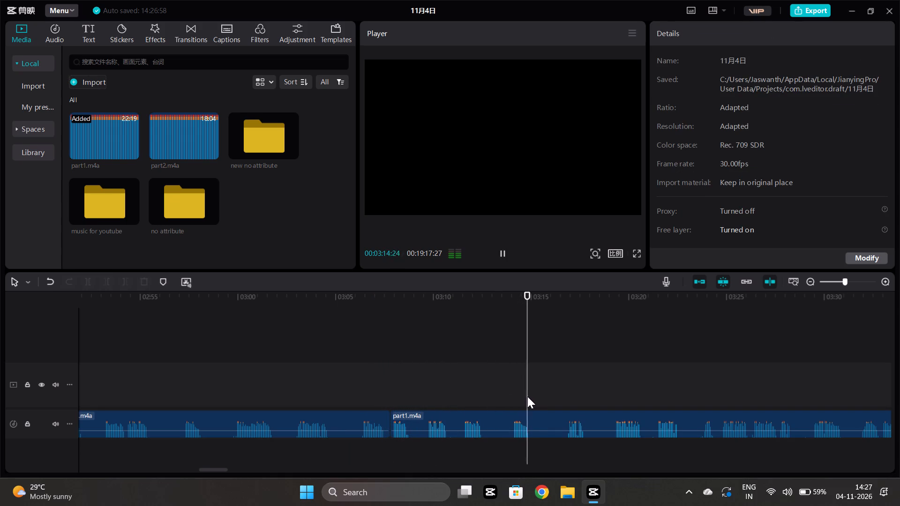
pyautogui.hscroll(-2, 527, 396)
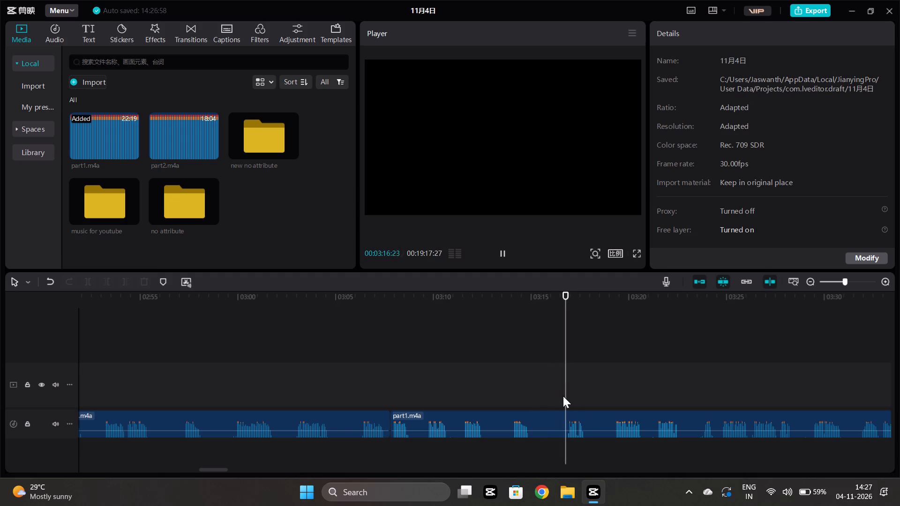
pyautogui.click(562, 395)
pyautogui.press('space')
pyautogui.hscroll(-2, 562, 395)
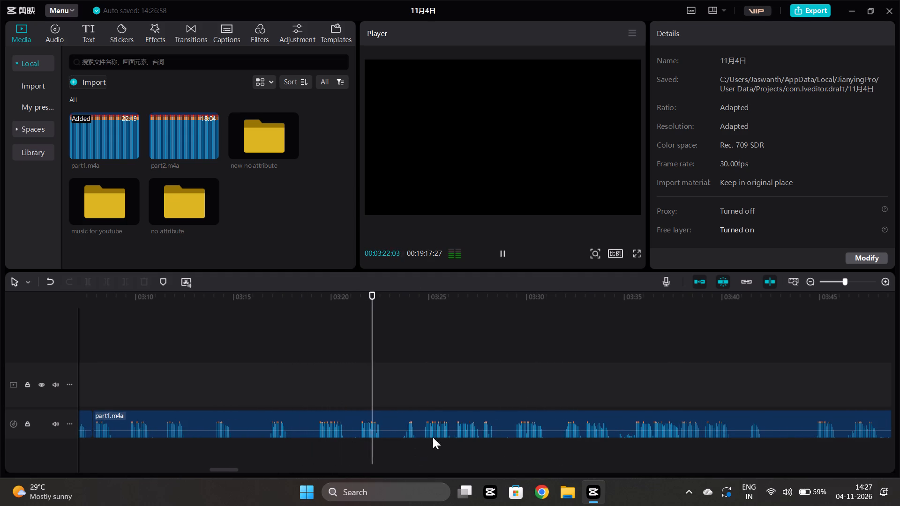
pyautogui.click(405, 396)
pyautogui.press('space')
pyautogui.hscroll(-1, 405, 396)
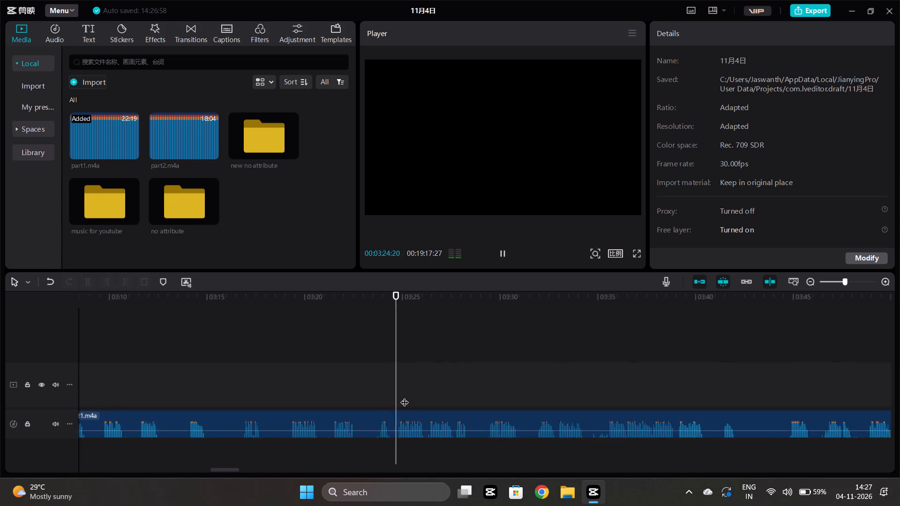
pyautogui.hscroll(-1, 405, 396)
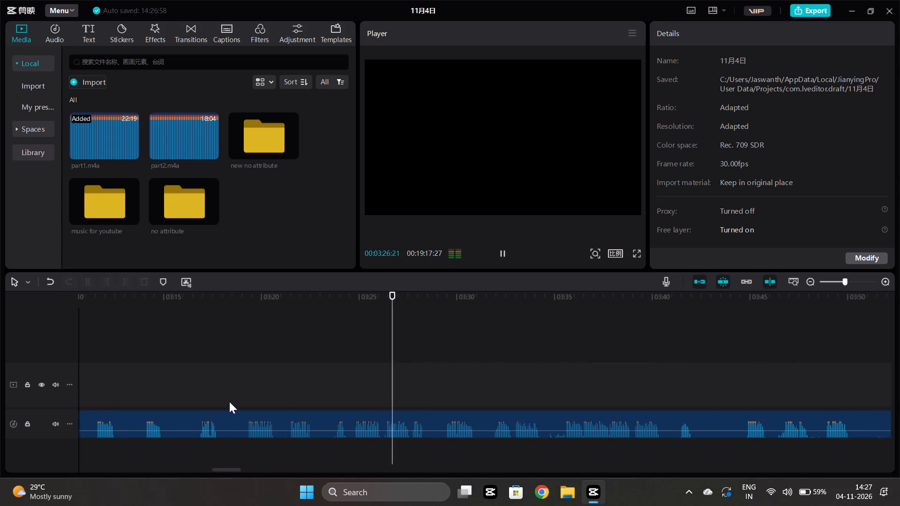
# Replay the narration from about 00:03:23 and split the last segment at 00:03:24:17, before the next phrase.
pyautogui.click(330, 391)
pyautogui.press('space')
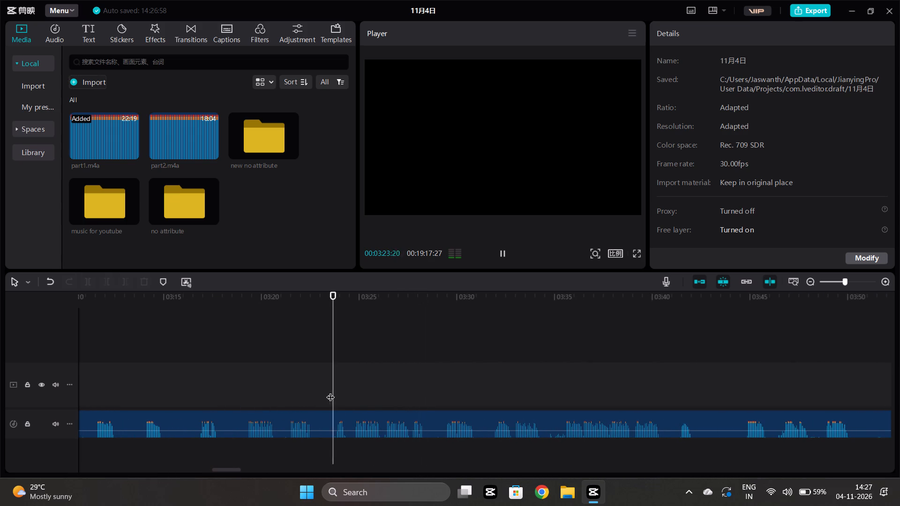
pyautogui.press('space')
pyautogui.click(357, 427)
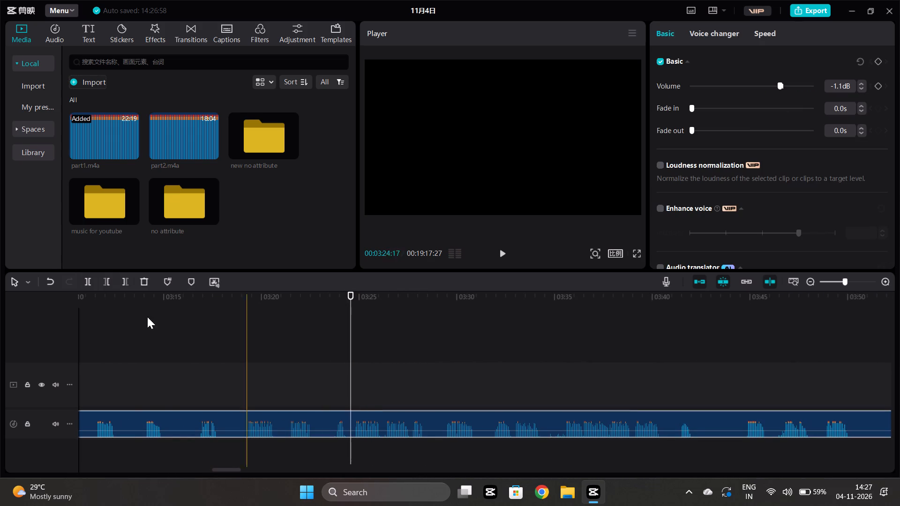
pyautogui.click(87, 276)
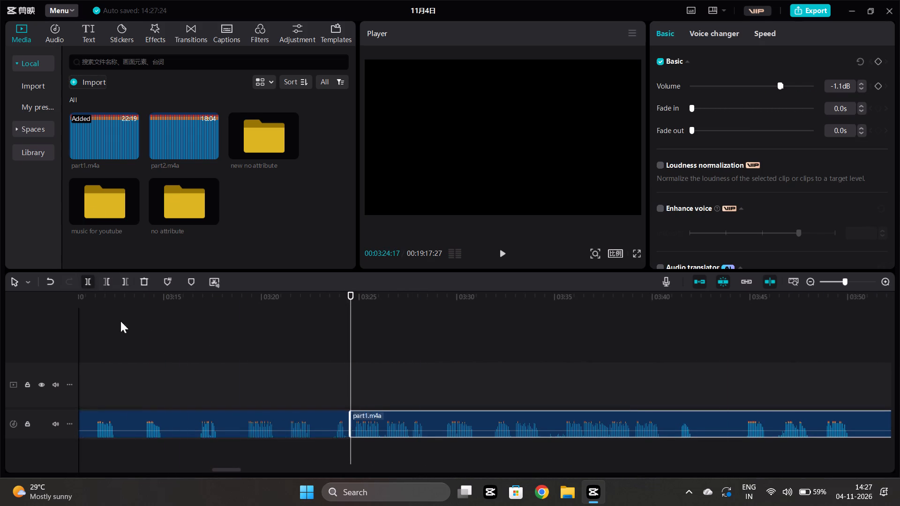
# Trim the preceding segment's end back to 00:03:18:15 and move the last segment back against it.
pyautogui.click(235, 394)
pyautogui.press('space')
pyautogui.click(232, 389)
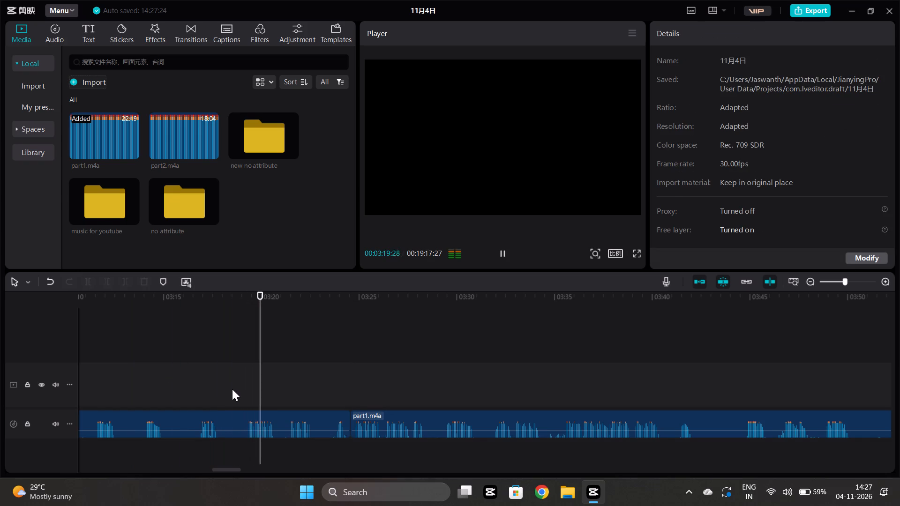
pyautogui.click(234, 432)
pyautogui.click(119, 280)
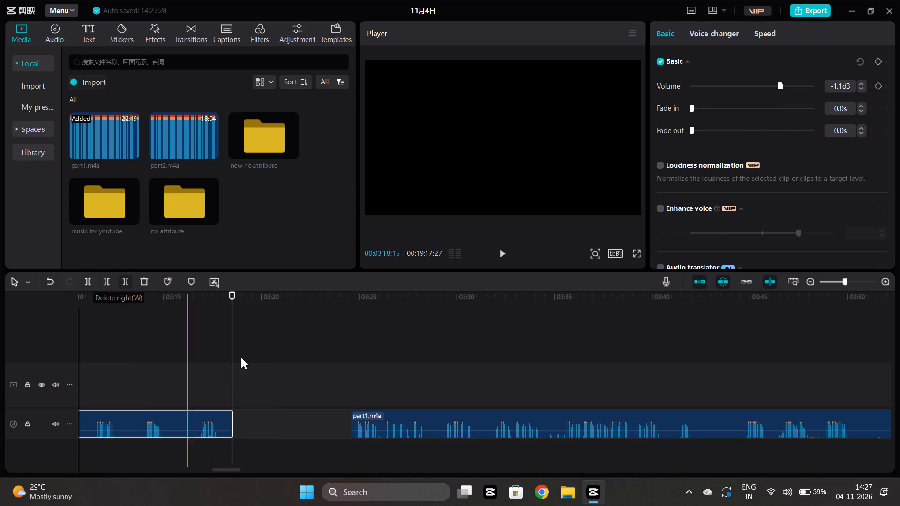
pyautogui.moveTo(360, 417); pyautogui.dragTo(246, 417)
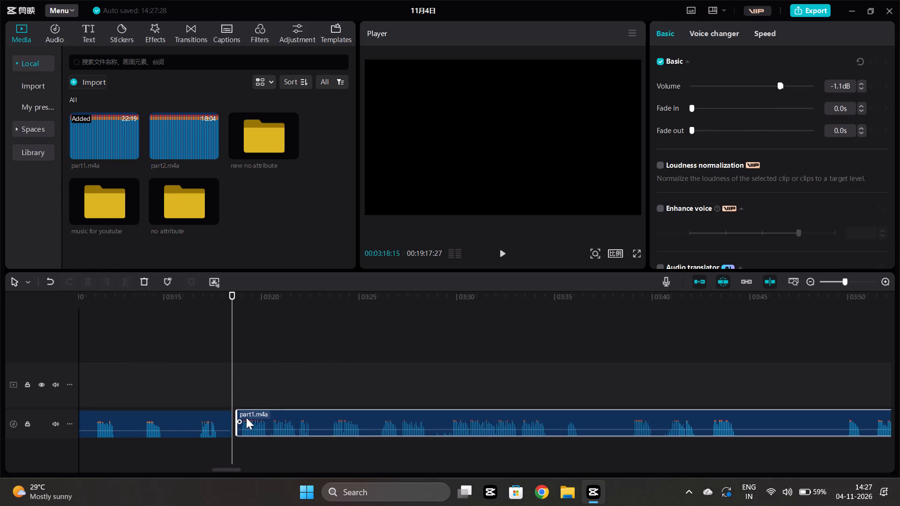
pyautogui.moveTo(246, 417); pyautogui.dragTo(244, 418)
# Play through the narration from the 00:03:18:15 junction to about 00:03:36, checking the join and the phrases that follow.
pyautogui.click(240, 398)
pyautogui.press('space')
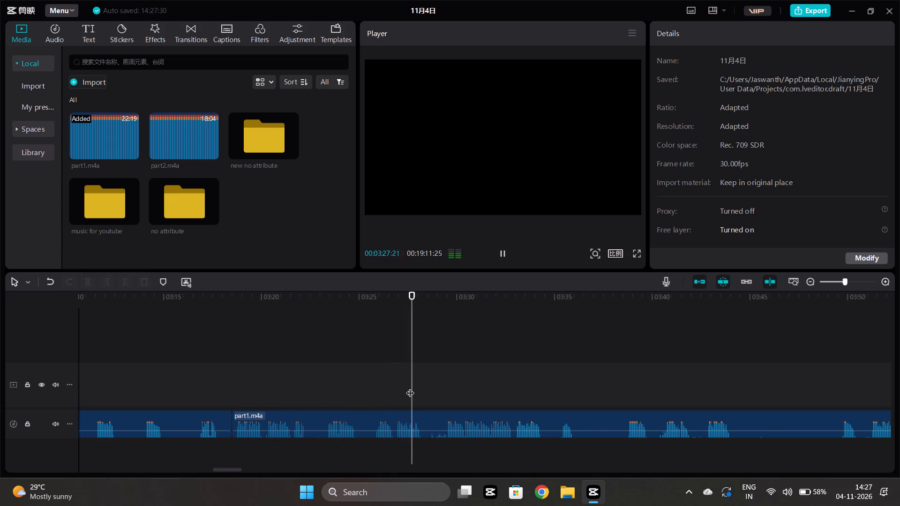
pyautogui.hscroll(-1, 414, 388)
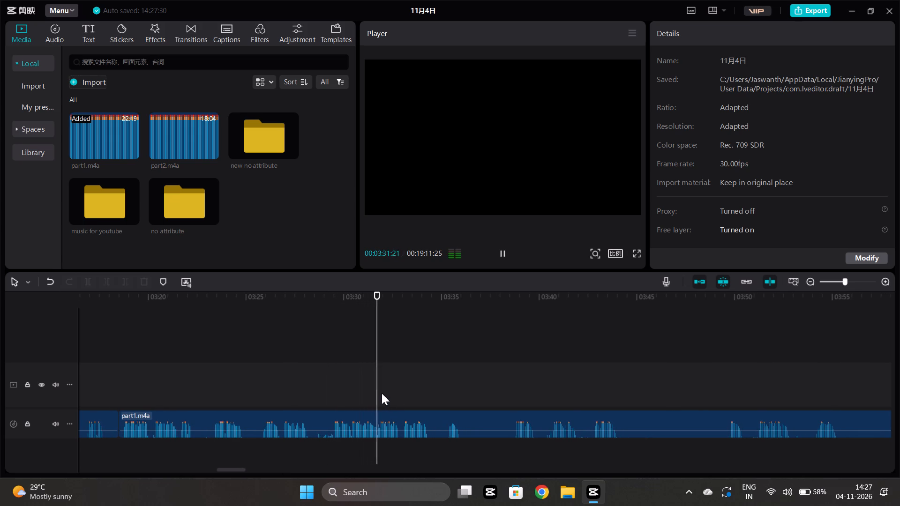
pyautogui.click(407, 396)
pyautogui.press('space')
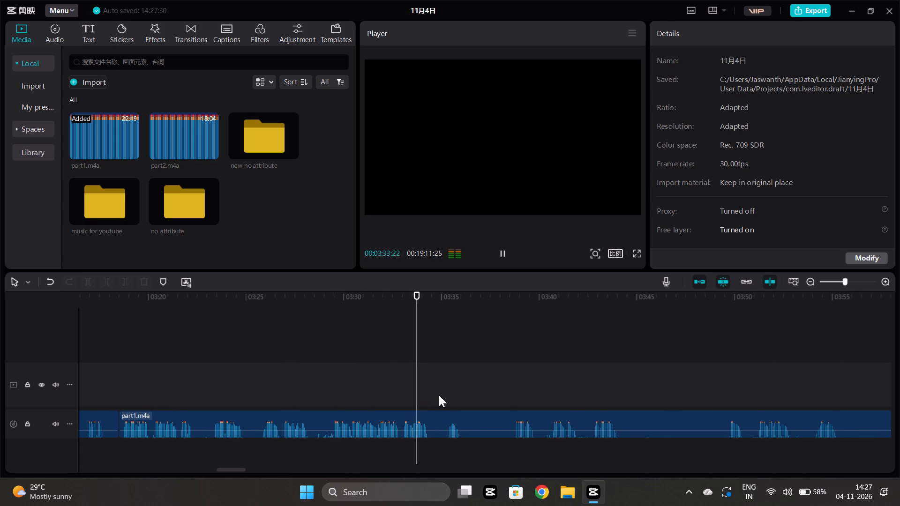
pyautogui.click(442, 394)
pyautogui.press('space')
pyautogui.hscroll(-1, 442, 393)
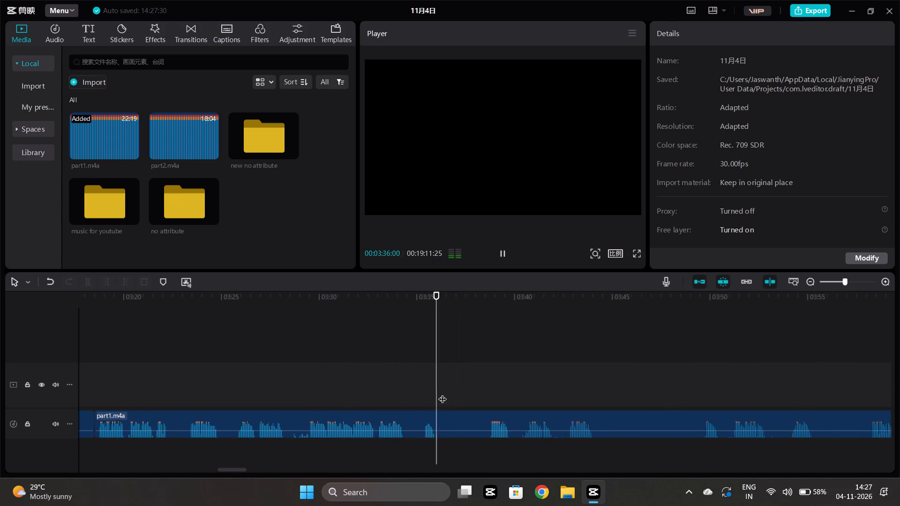
pyautogui.hscroll(-1, 442, 393)
# Listen to the phrases from about 00:03:38 to 00:03:59, rechecking the one near 00:03:39 and looking for repeated passages.
pyautogui.click(363, 389)
pyautogui.press('space')
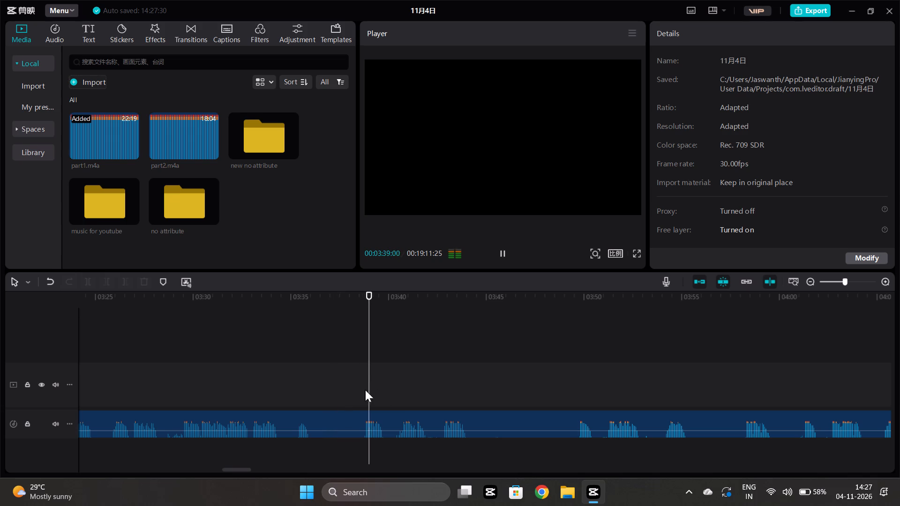
pyautogui.click(363, 398)
pyautogui.press('space')
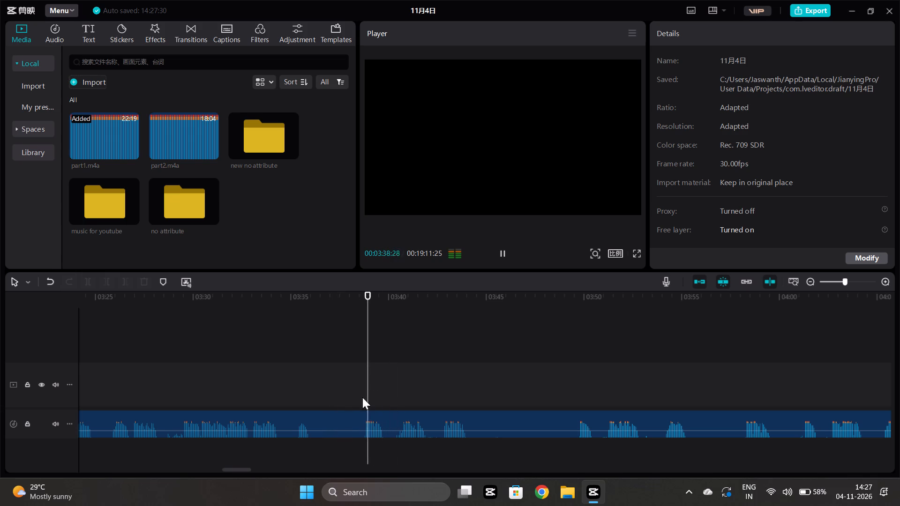
pyautogui.click(395, 384)
pyautogui.press('space')
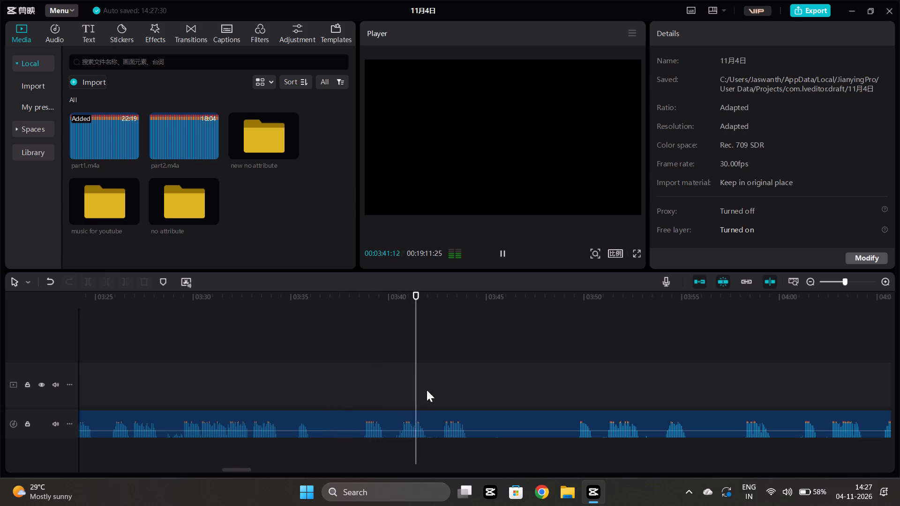
pyautogui.click(442, 395)
pyautogui.press('space')
pyautogui.keyDown('ctrl'); pyautogui.scroll(-1, 449, 400); pyautogui.keyUp('ctrl')
pyautogui.hscroll(-1, 476, 399)
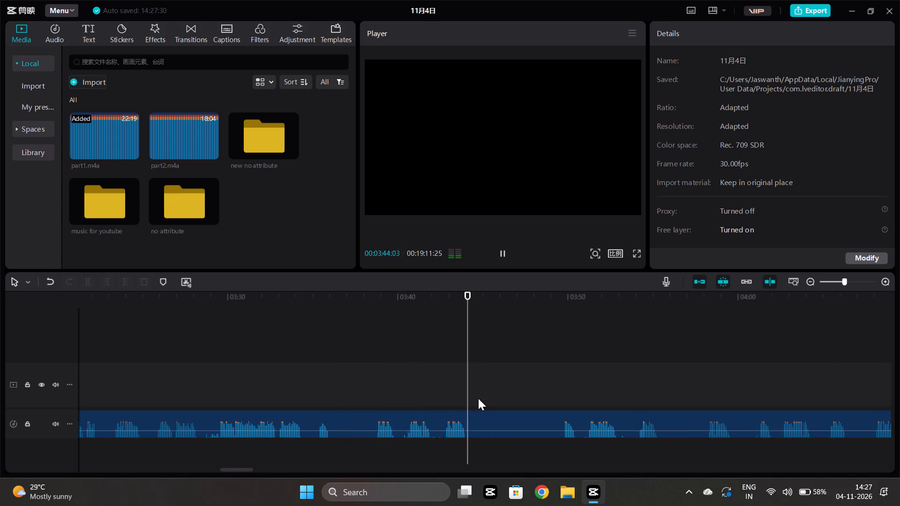
pyautogui.hscroll(-2, 478, 398)
pyautogui.click(307, 386)
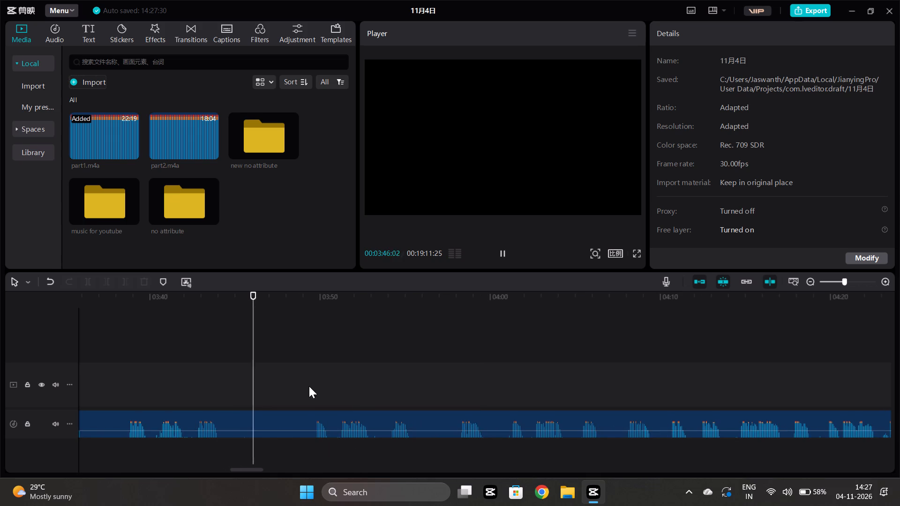
pyautogui.press('space')
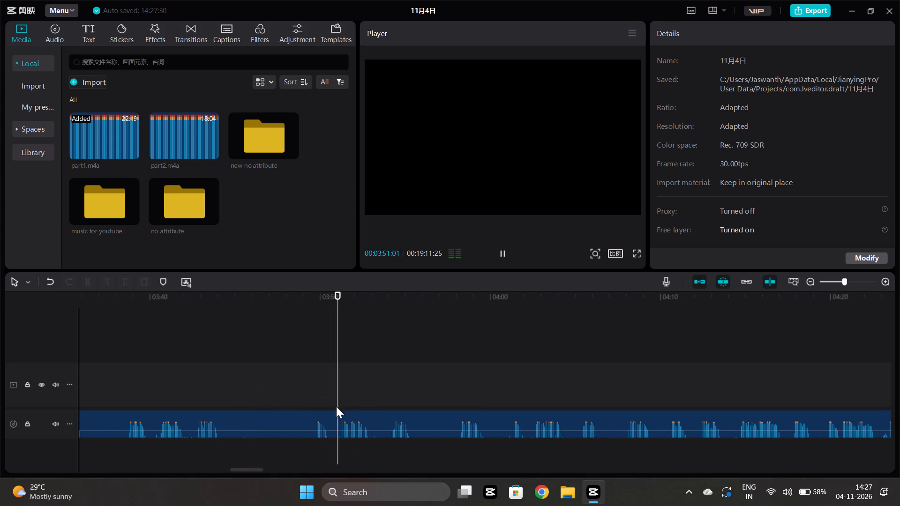
pyautogui.click(454, 390)
pyautogui.press('space')
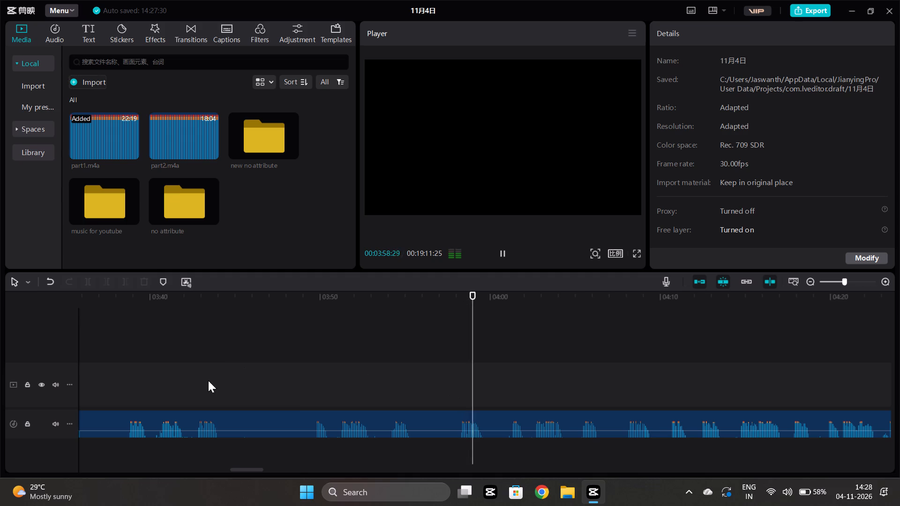
# Split the last segment at 00:03:42:12, at the start of the long pause.
pyautogui.click(241, 381)
pyautogui.click(234, 419)
pyautogui.moveTo(91, 281); pyautogui.dragTo(91, 286)
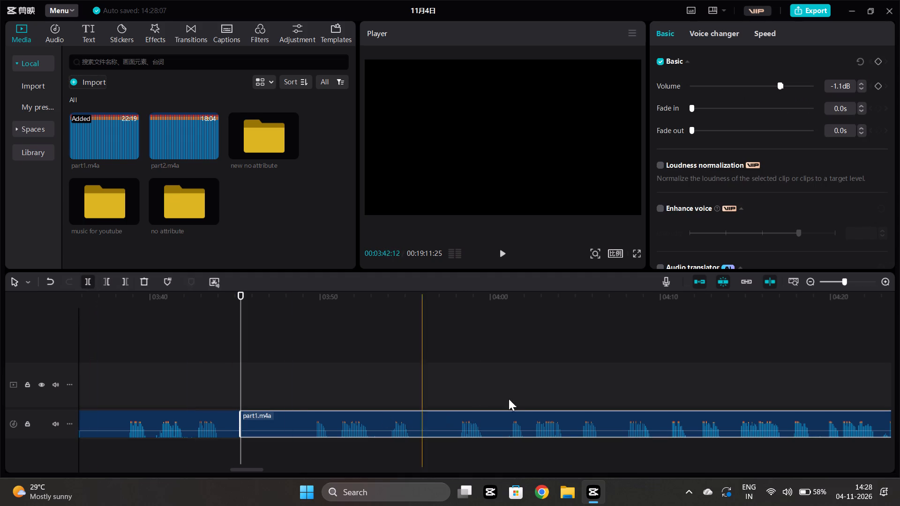
# Spot-check earlier narration by listening at about 00:02:41, 00:01:20, 00:01:33 and 00:02:02 to 00:02:09.
pyautogui.hscroll(5, 295, 396)
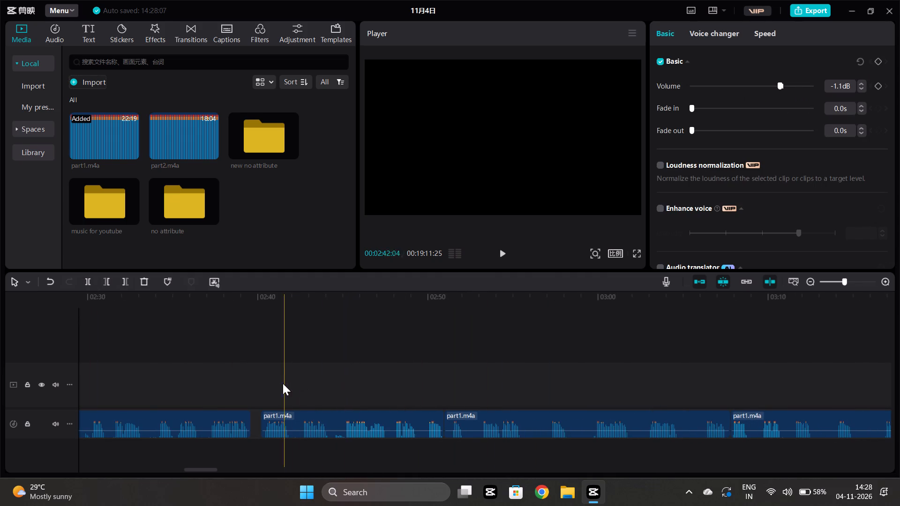
pyautogui.click(265, 380)
pyautogui.press('space')
pyautogui.hscroll(-1, 300, 423)
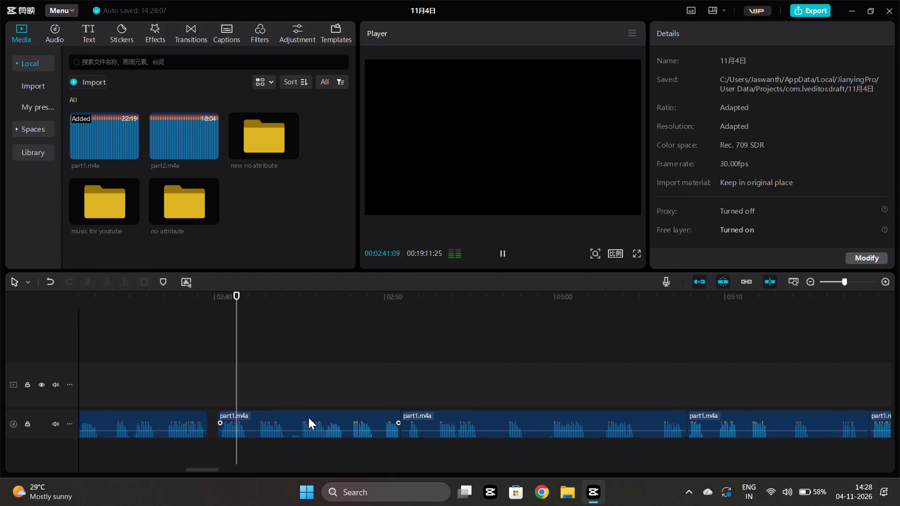
pyautogui.hscroll(8, 321, 404)
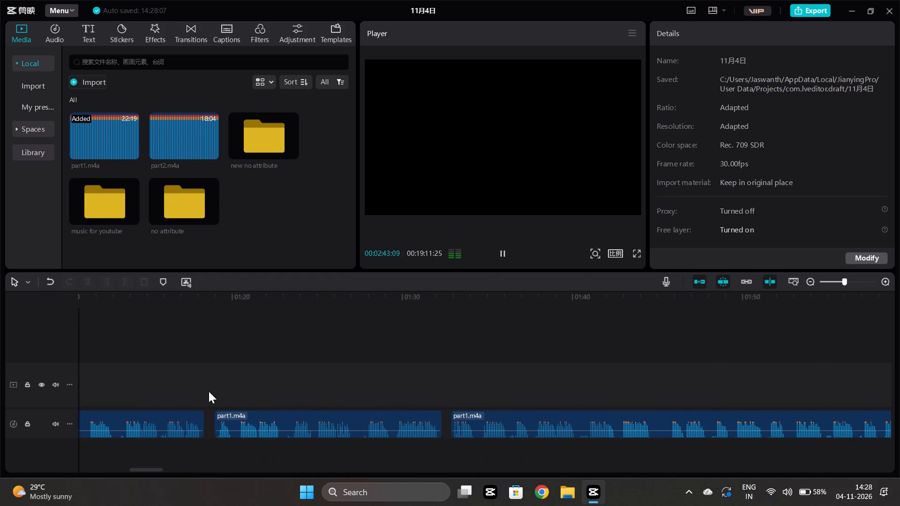
pyautogui.click(209, 391)
pyautogui.press('space')
pyautogui.hscroll(2, 218, 388)
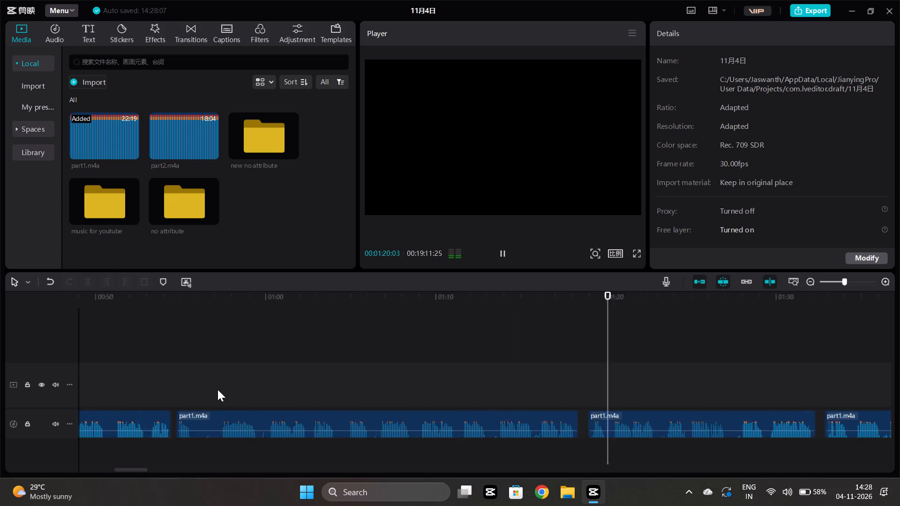
pyautogui.hscroll(1, 217, 389)
pyautogui.hscroll(-2, 343, 394)
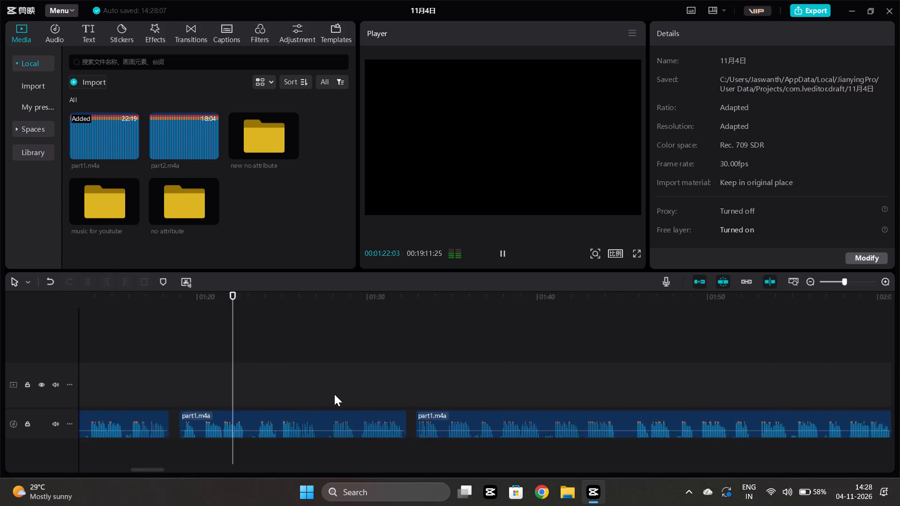
pyautogui.hscroll(-1, 334, 394)
pyautogui.click(311, 378)
pyautogui.press('space')
pyautogui.hscroll(-1, 312, 377)
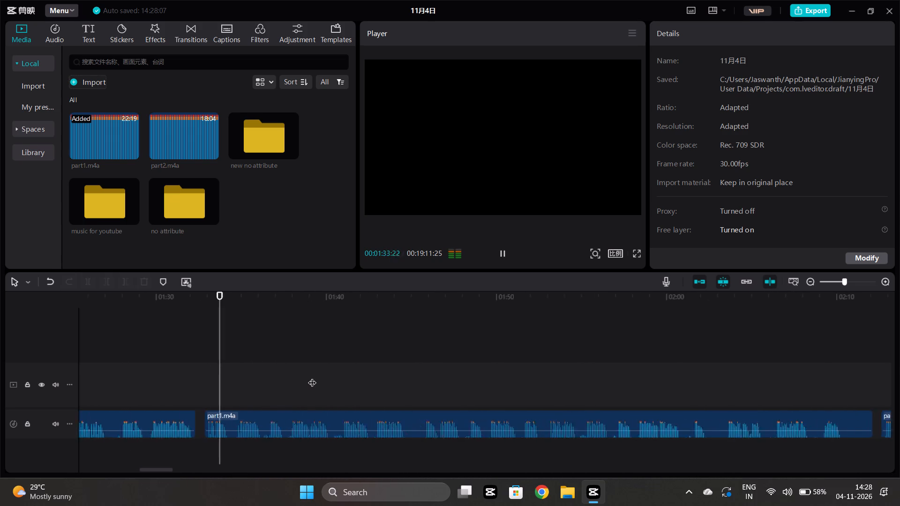
pyautogui.hscroll(-1, 312, 377)
pyautogui.hscroll(-1, 479, 386)
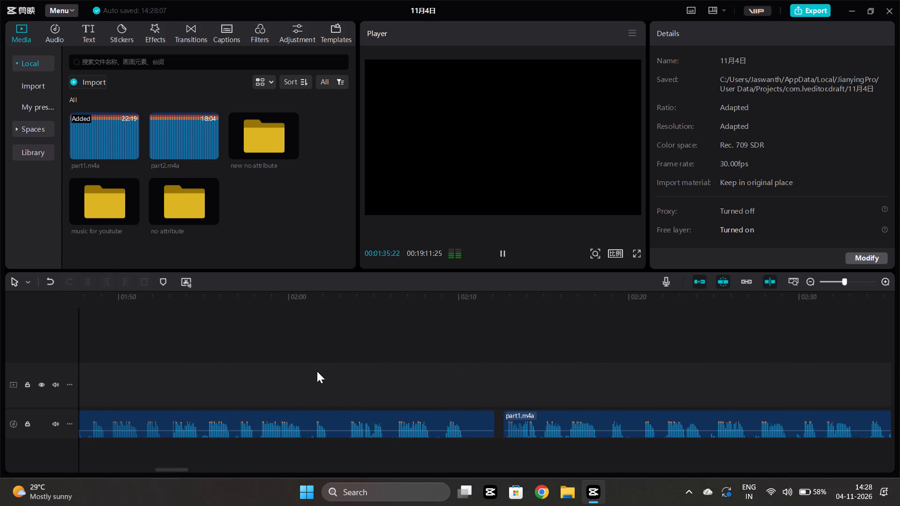
pyautogui.click(317, 371)
pyautogui.press('space')
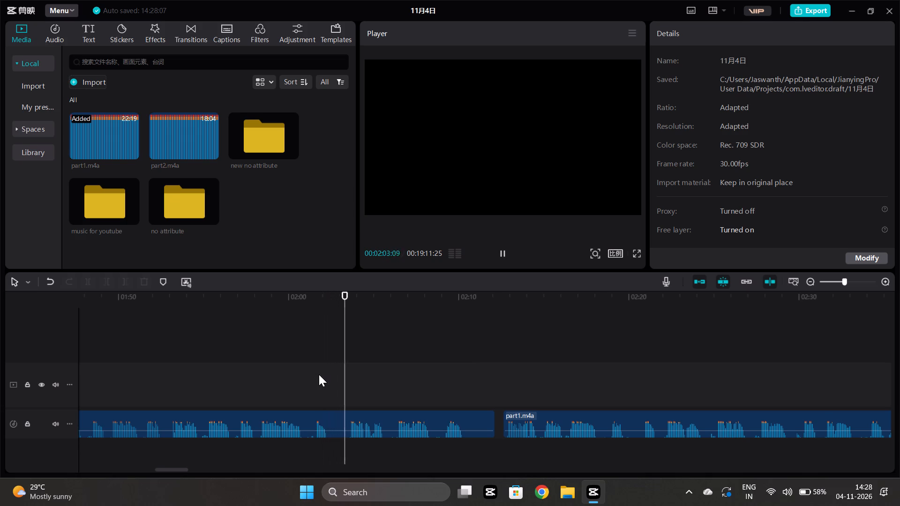
pyautogui.hscroll(-1, 326, 380)
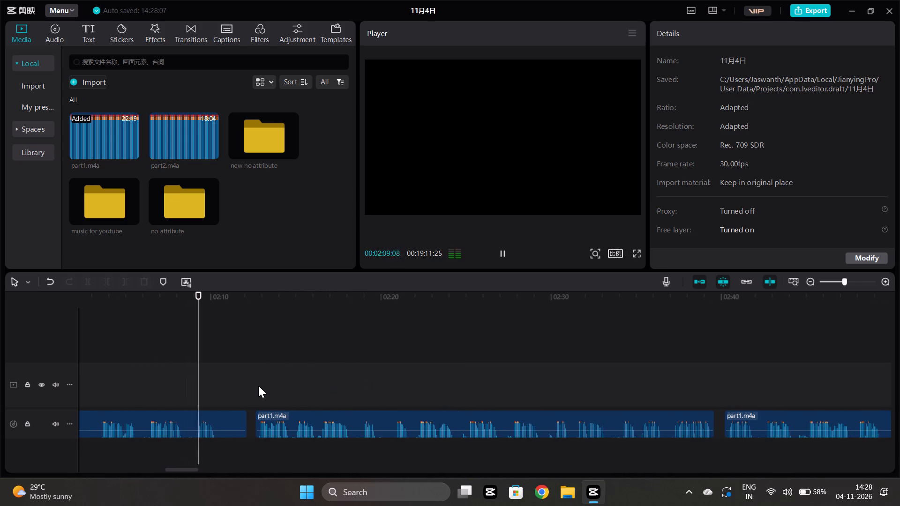
# Listen to the last segment's phrases from about 00:03:49 to 00:04:06 to find where the wanted passage begins.
pyautogui.hscroll(-5, 258, 386)
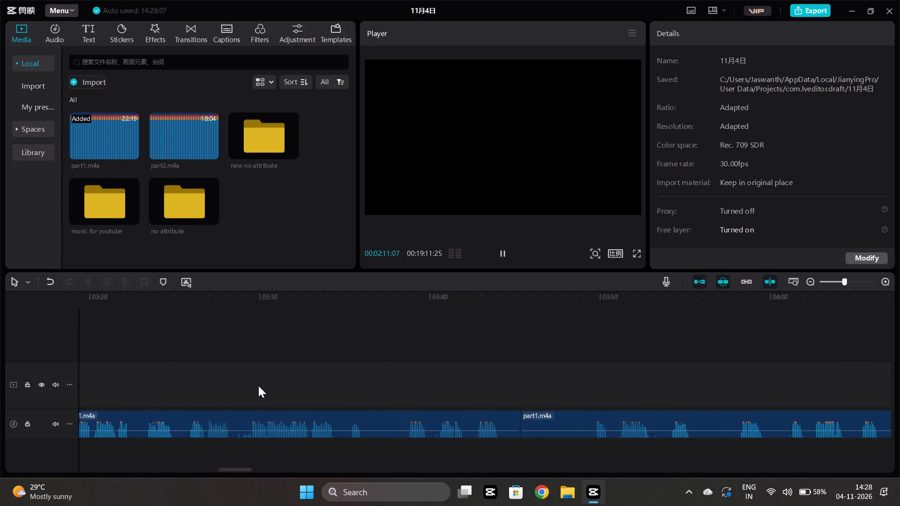
pyautogui.hscroll(-1, 258, 386)
pyautogui.click(301, 374)
pyautogui.press('space')
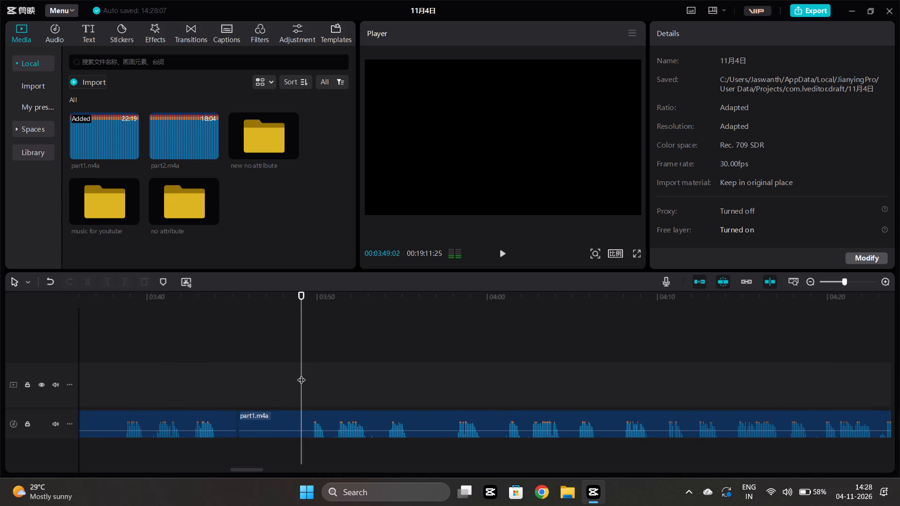
pyautogui.hscroll(-1, 301, 374)
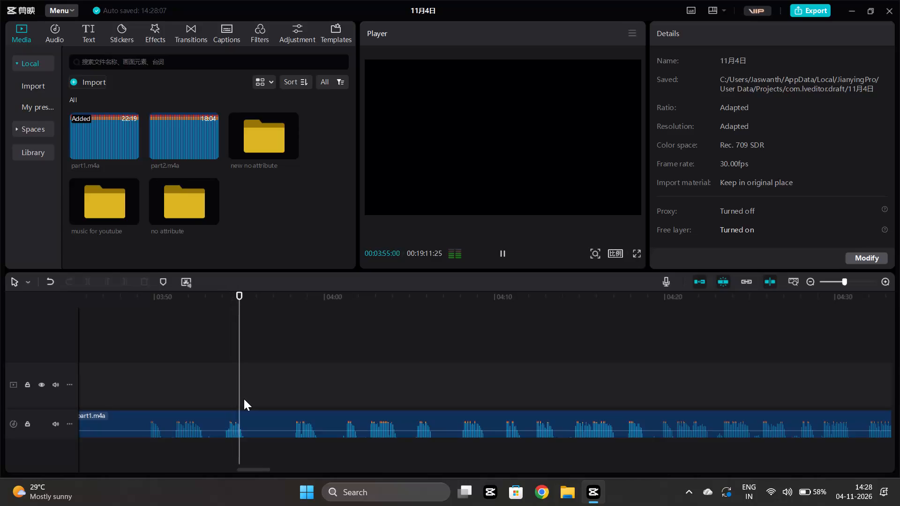
pyautogui.click(291, 395)
pyautogui.press('space')
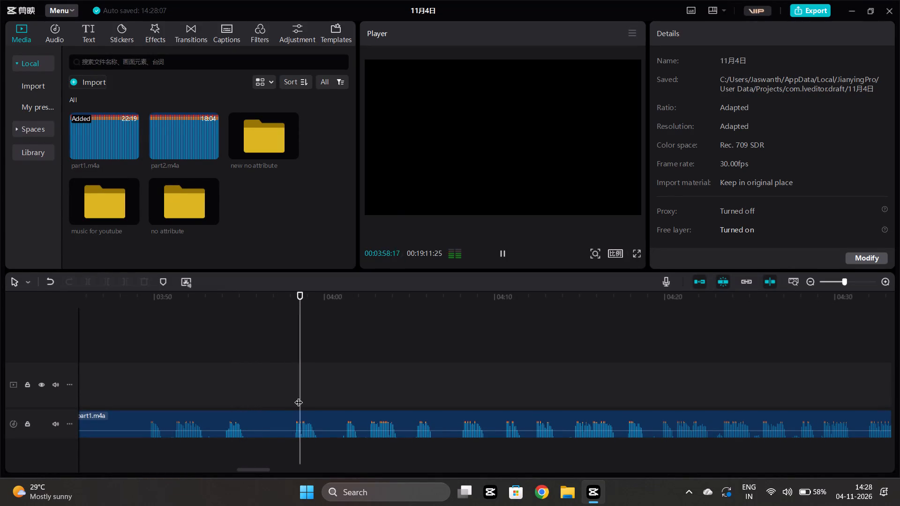
pyautogui.click(338, 398)
pyautogui.press('space')
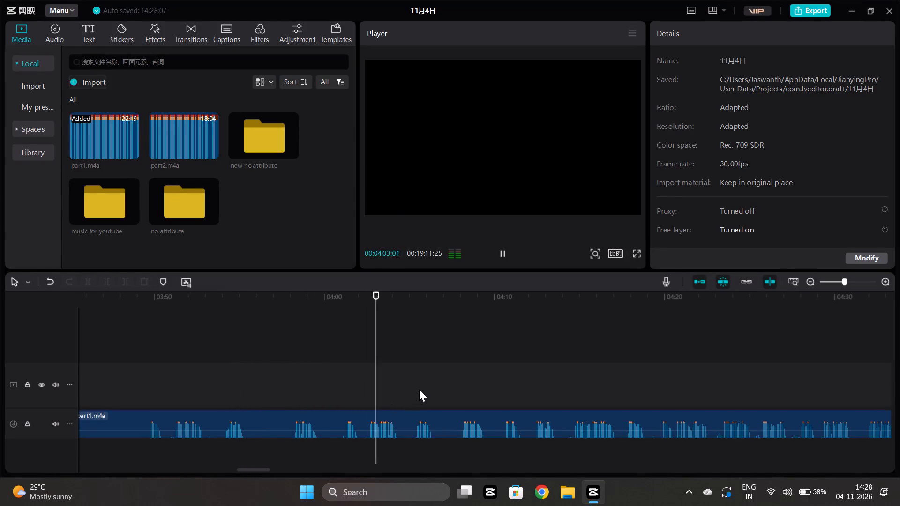
pyautogui.click(419, 389)
pyautogui.press('space')
# Cut away the last segment's opening up to 00:04:00:26, just before the phrase at about 00:04:01.
pyautogui.click(340, 385)
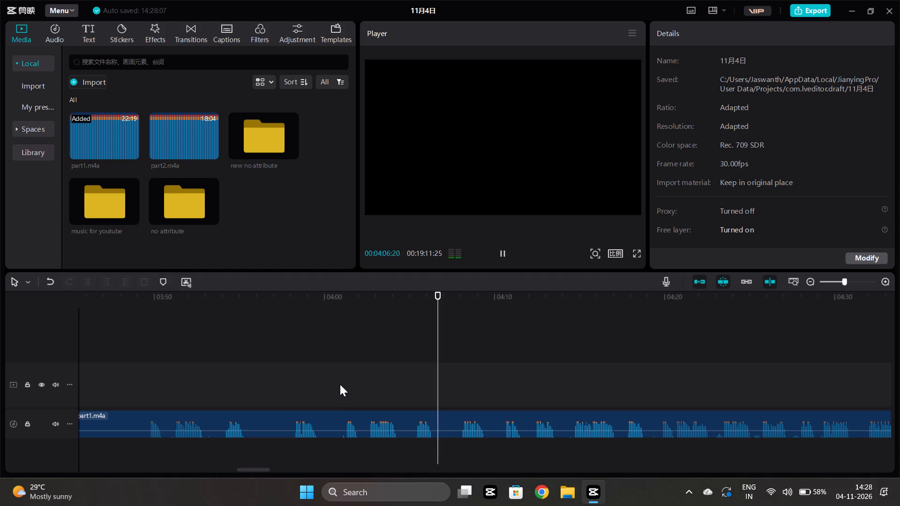
pyautogui.press('space')
pyautogui.press('space')
pyautogui.keyDown('ctrl'); pyautogui.scroll(8, 342, 386); pyautogui.keyUp('ctrl')
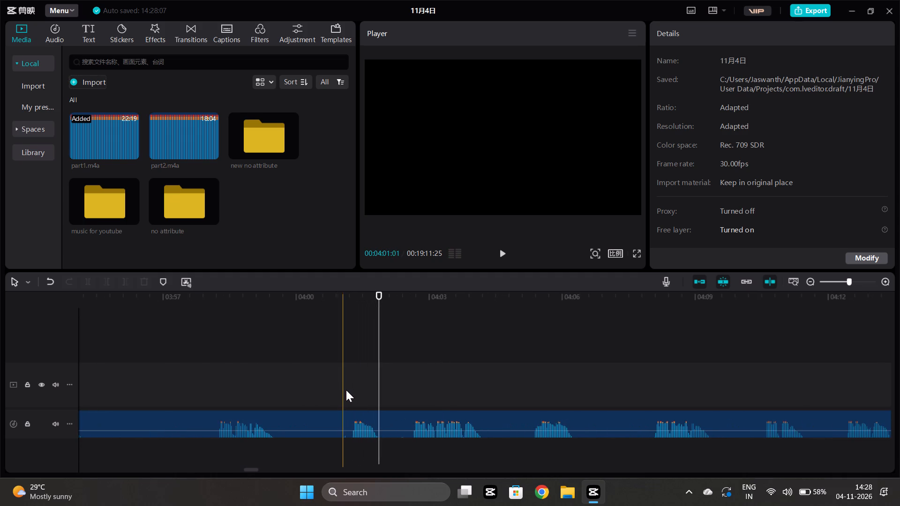
pyautogui.keyDown('ctrl'); pyautogui.scroll(1, 346, 390); pyautogui.keyUp('ctrl')
pyautogui.click(348, 387)
pyautogui.click(345, 432)
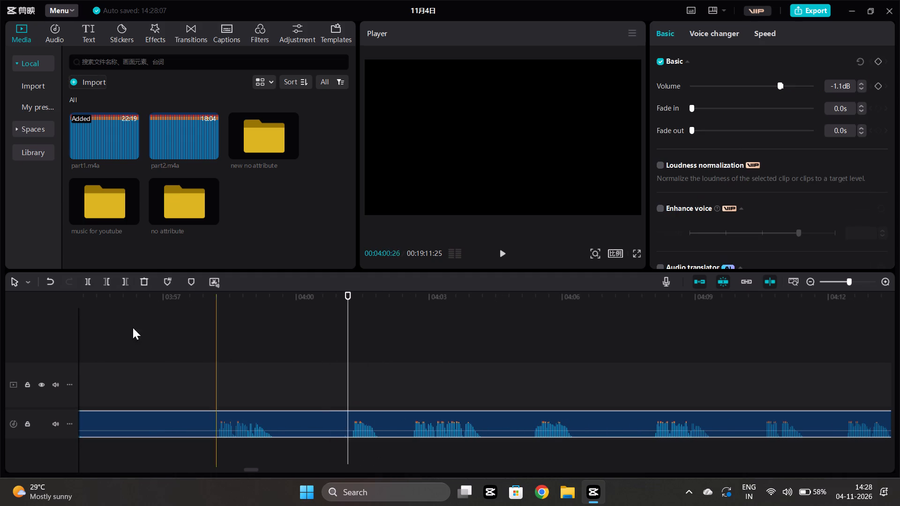
pyautogui.click(105, 283)
# Listen to the last segment's phrases from about 00:04:03 to 00:04:22, skipping over the pauses.
pyautogui.click(436, 338)
pyautogui.press('space')
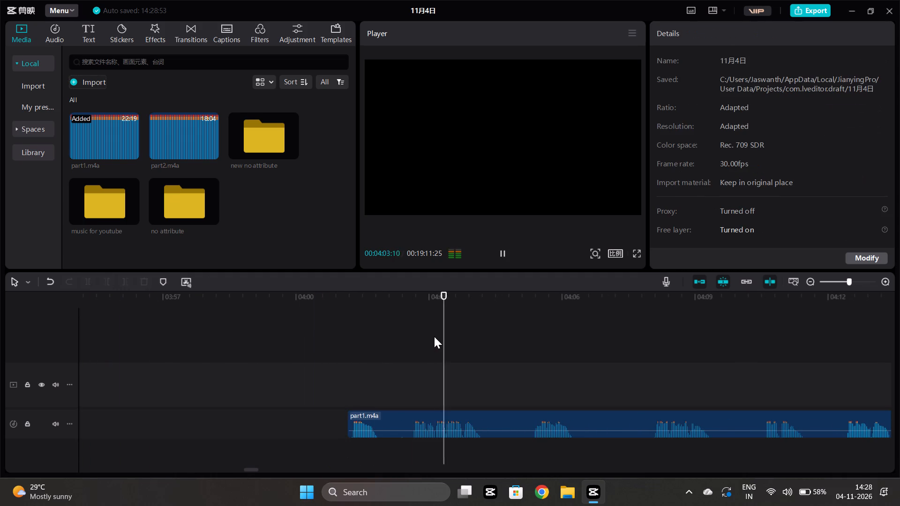
pyautogui.hscroll(-1, 434, 341)
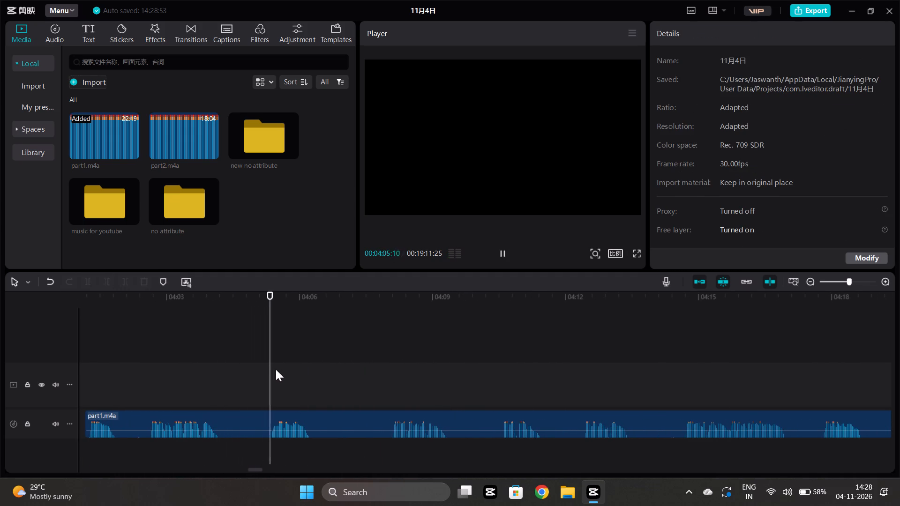
pyautogui.moveTo(382, 383); pyautogui.dragTo(388, 391)
pyautogui.press('space')
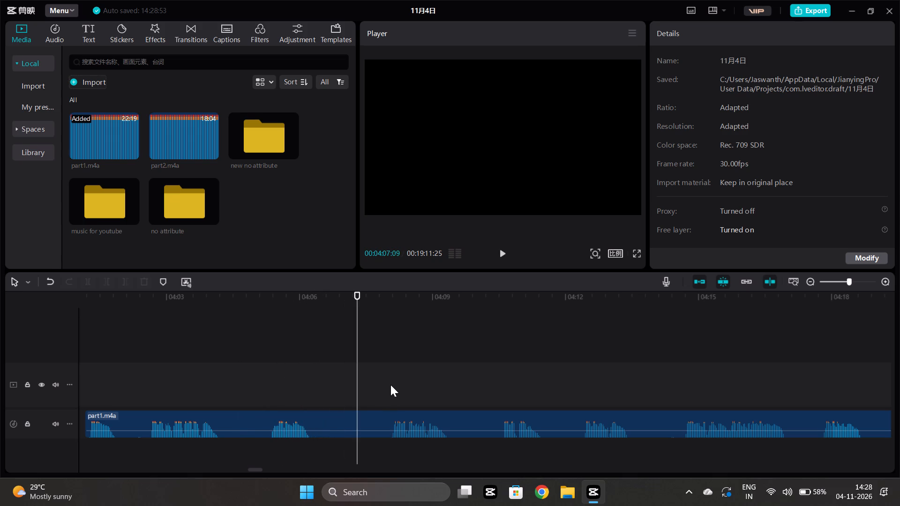
pyautogui.click(390, 385)
pyautogui.press('space')
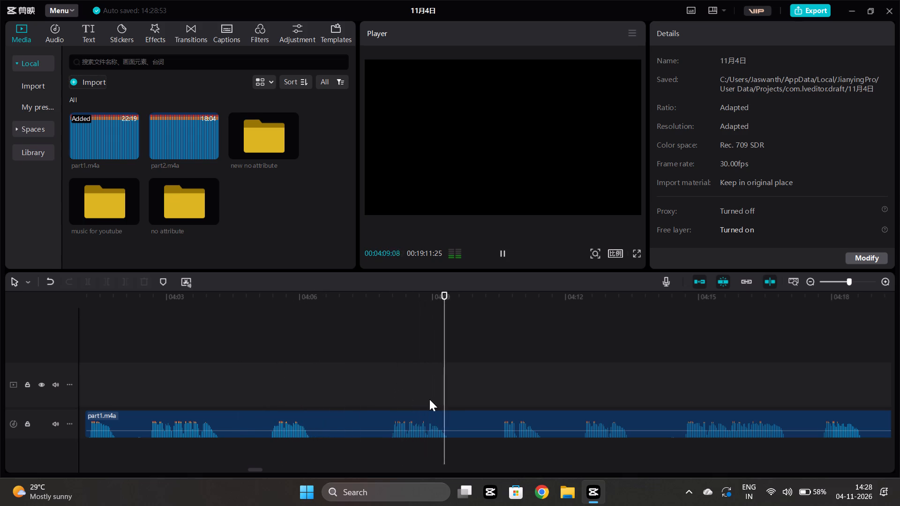
pyautogui.hscroll(-1, 433, 402)
pyautogui.hscroll(-1, 350, 387)
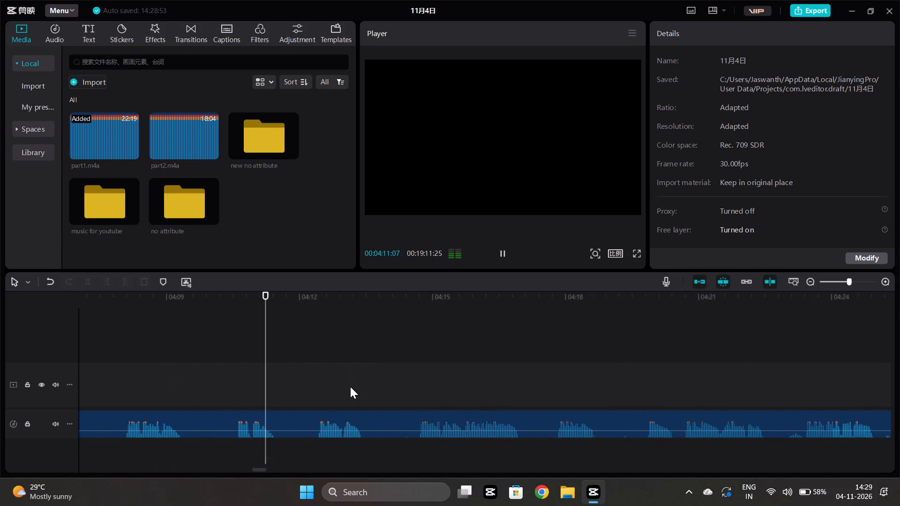
pyautogui.hscroll(-1, 350, 387)
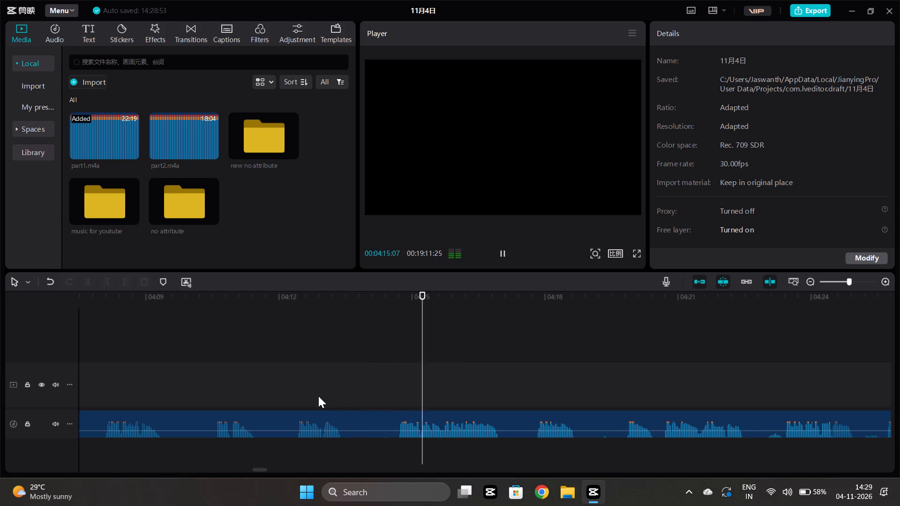
pyautogui.hscroll(-1, 318, 396)
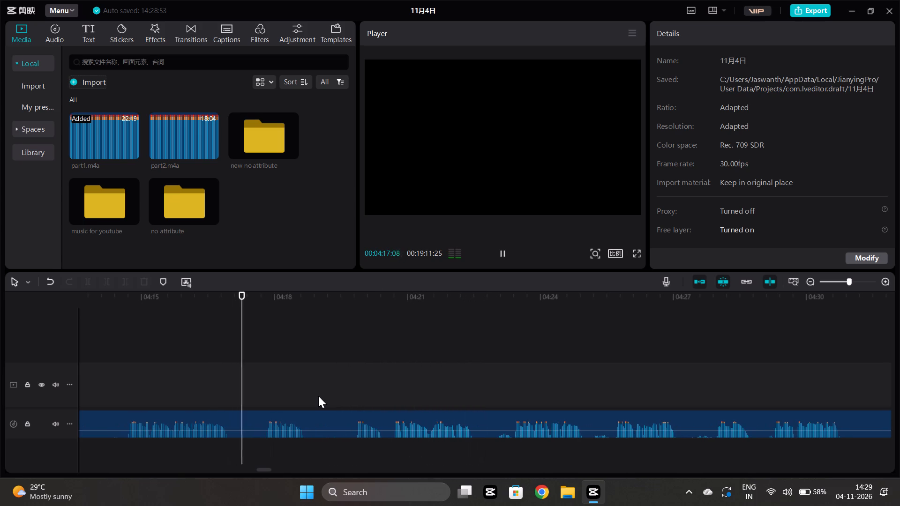
pyautogui.hscroll(-1, 318, 396)
pyautogui.press('space')
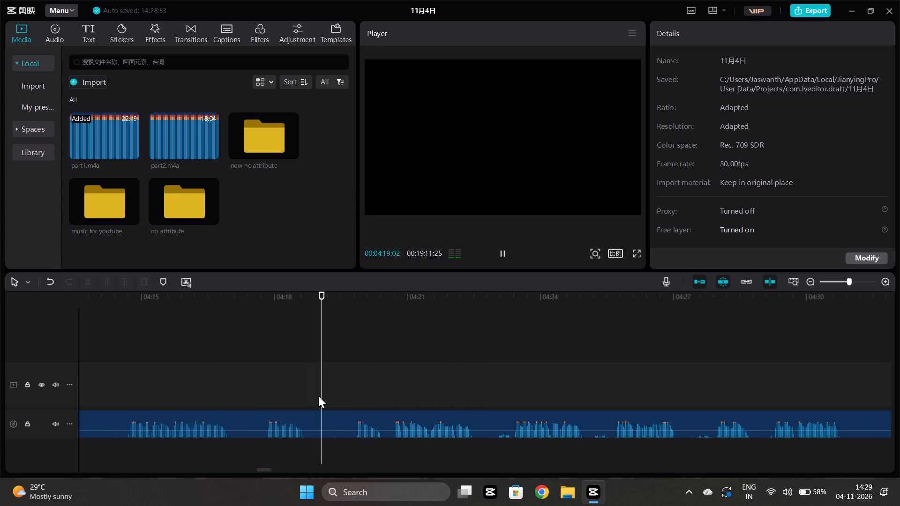
pyautogui.click(351, 386)
pyautogui.press('space')
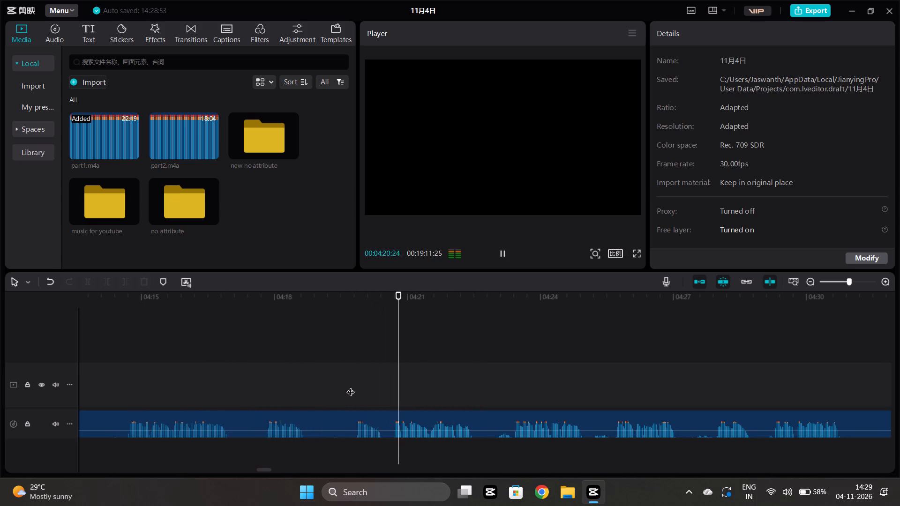
pyautogui.press('space')
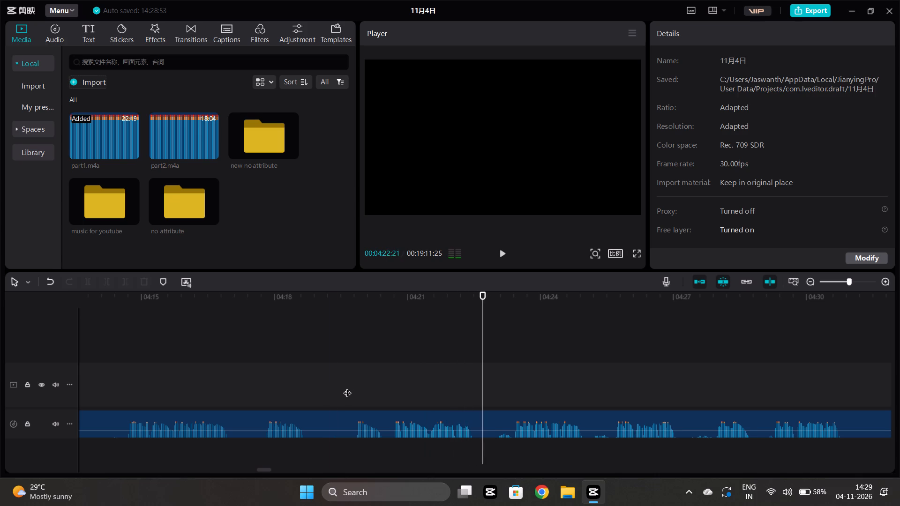
# Listen to the last segment's phrases from about 00:04:17 to 00:04:45, skipping over some pauses.
pyautogui.click(251, 367)
pyautogui.press('space')
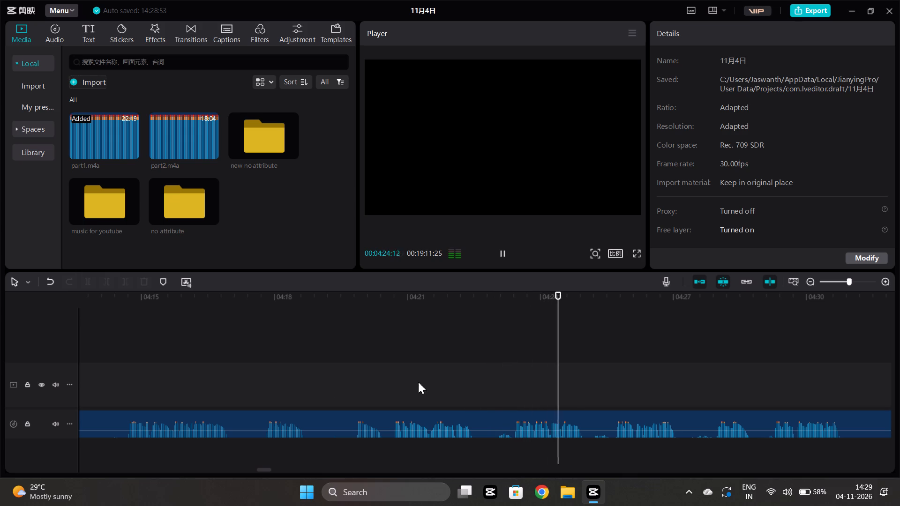
pyautogui.hscroll(-1, 531, 380)
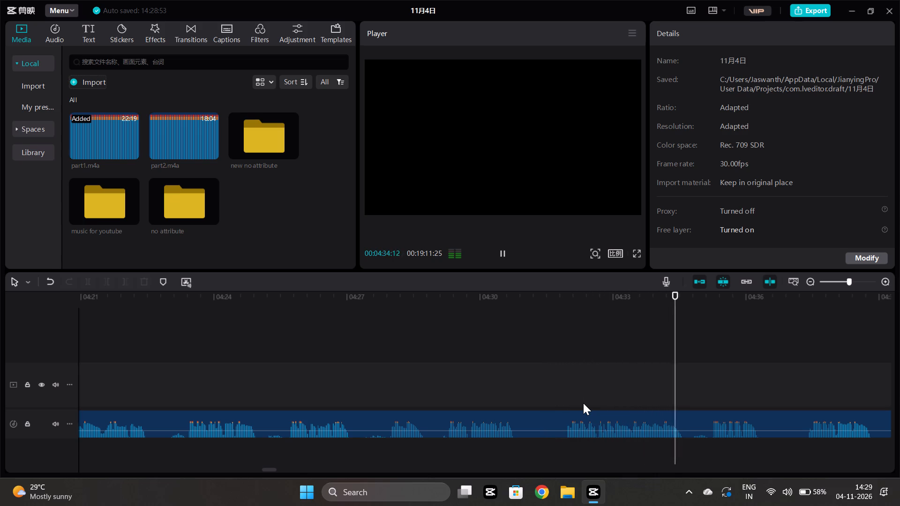
pyautogui.hscroll(-1, 590, 404)
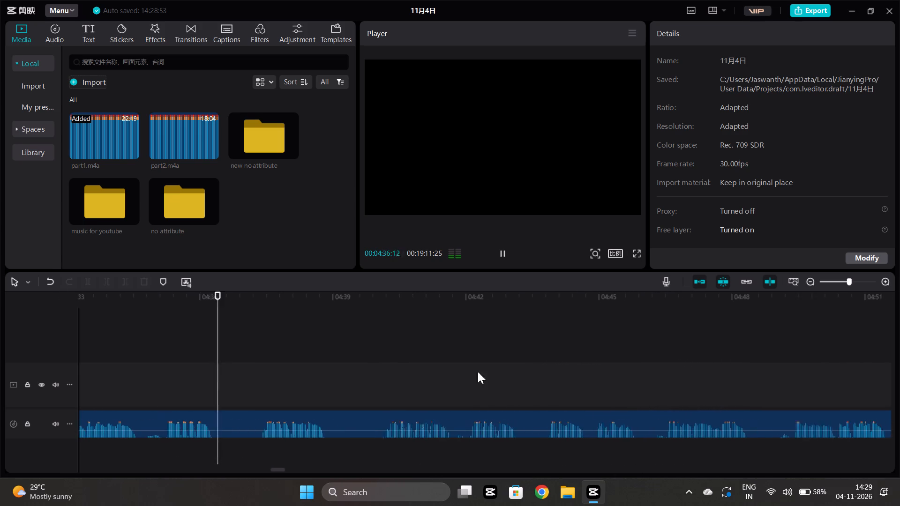
pyautogui.hscroll(-1, 478, 372)
pyautogui.hscroll(-2, 432, 385)
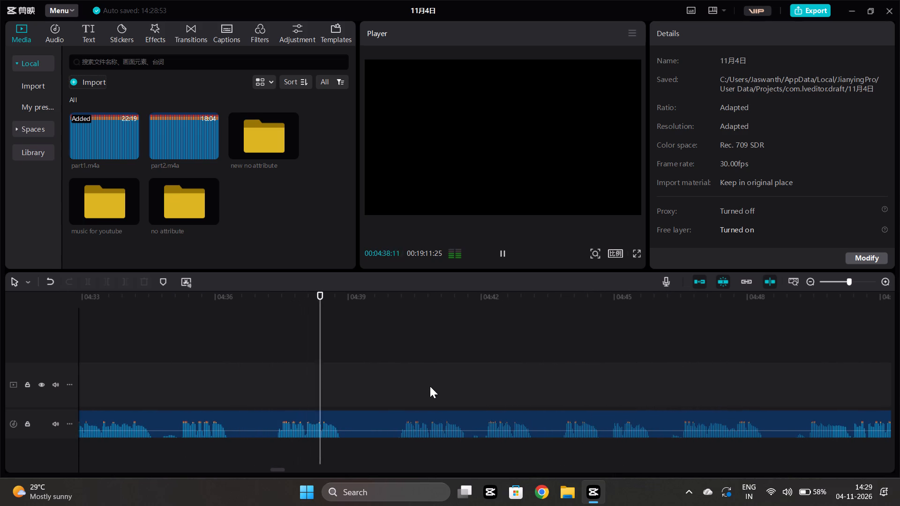
pyautogui.click(390, 384)
pyautogui.press('space')
pyautogui.hscroll(-1, 416, 385)
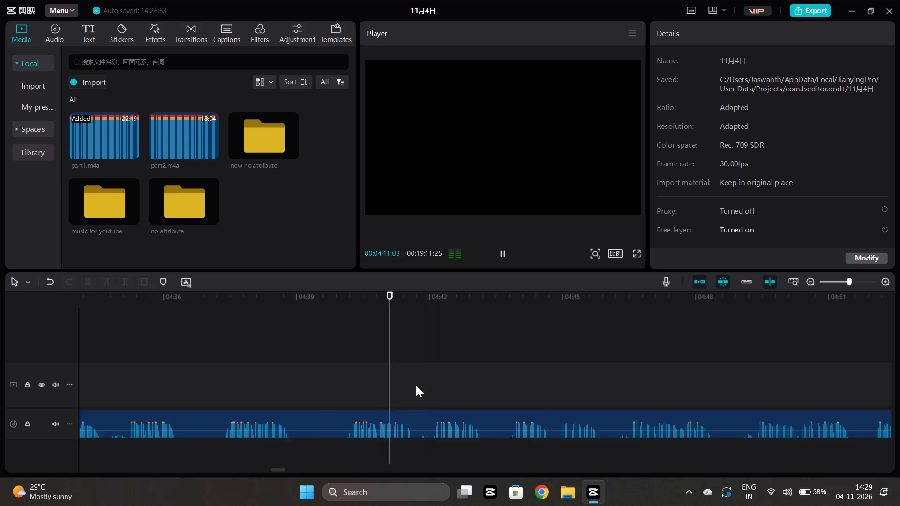
pyautogui.hscroll(-1, 416, 385)
pyautogui.click(416, 385)
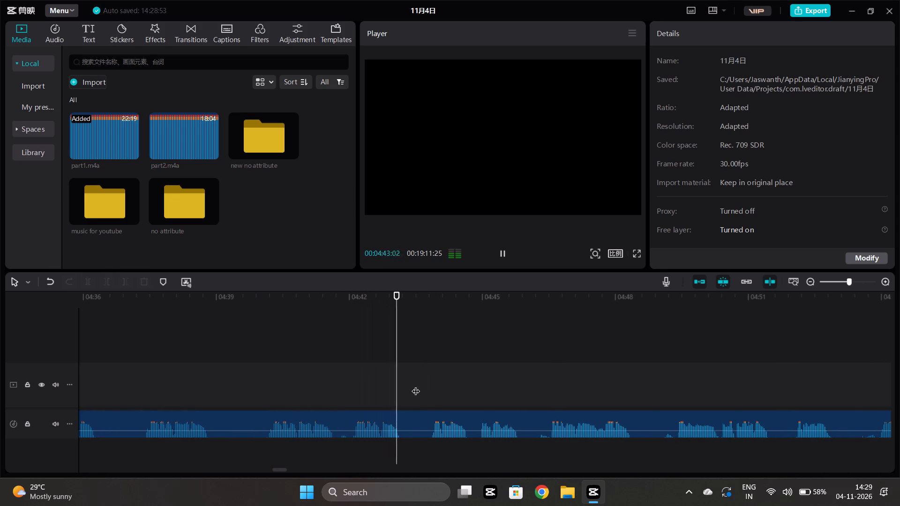
pyautogui.press('space')
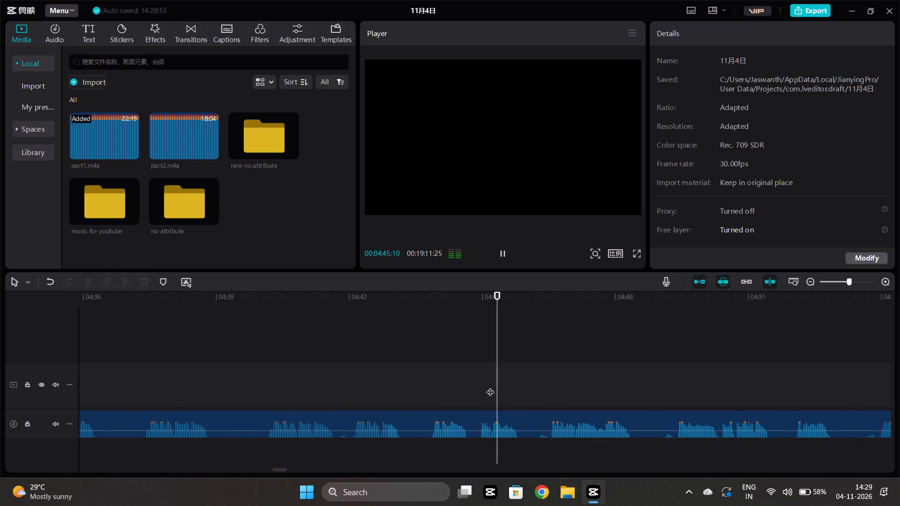
# Listen to the last segment's phrases from about 00:04:45 to 00:05:03, skipping ahead to the next phrase during pauses.
pyautogui.hscroll(-1, 511, 424)
pyautogui.hscroll(-1, 608, 397)
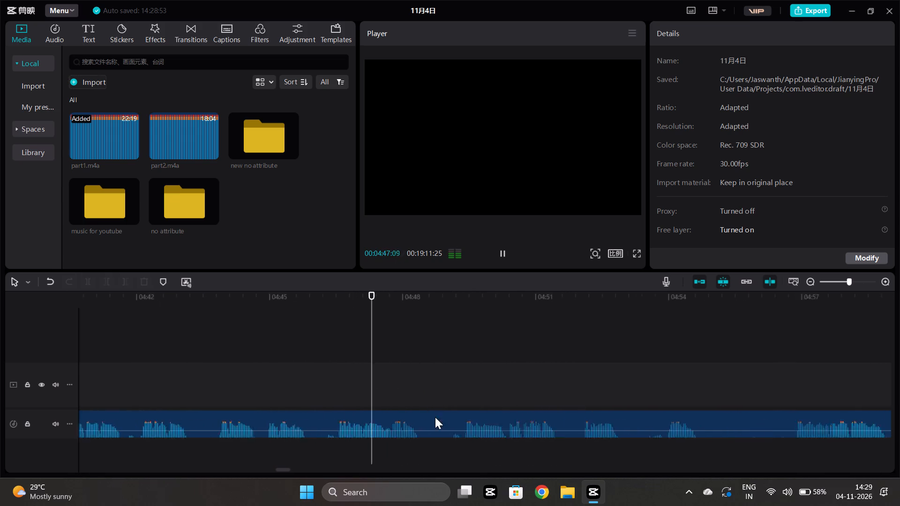
pyautogui.hscroll(-1, 435, 417)
pyautogui.click(399, 390)
pyautogui.press('space')
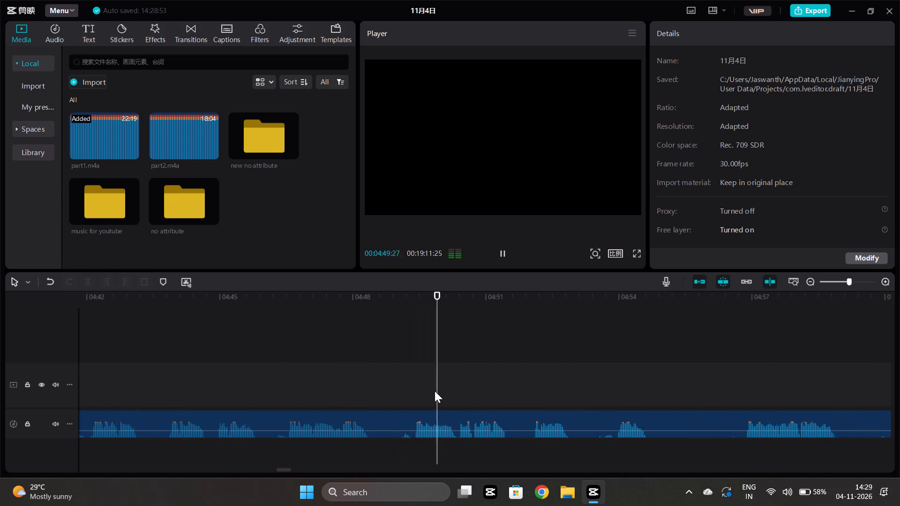
pyautogui.hscroll(-1, 458, 383)
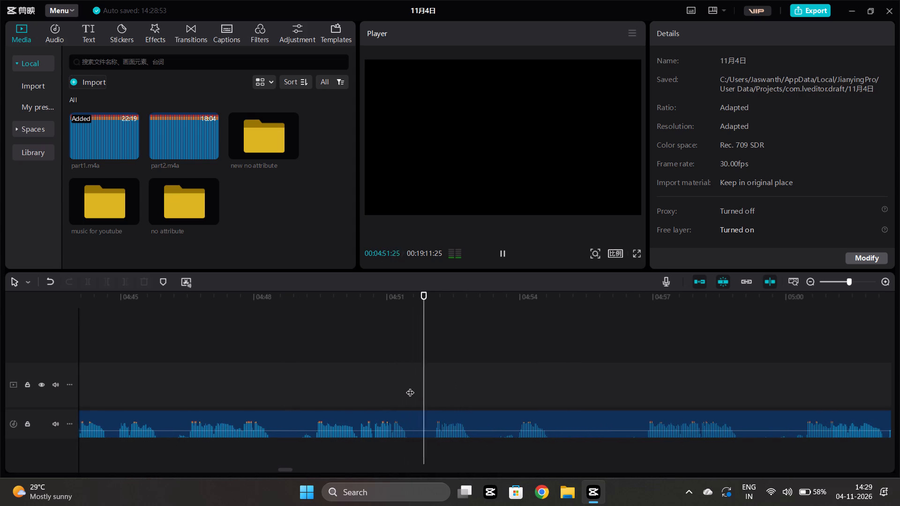
pyautogui.hscroll(-1, 410, 387)
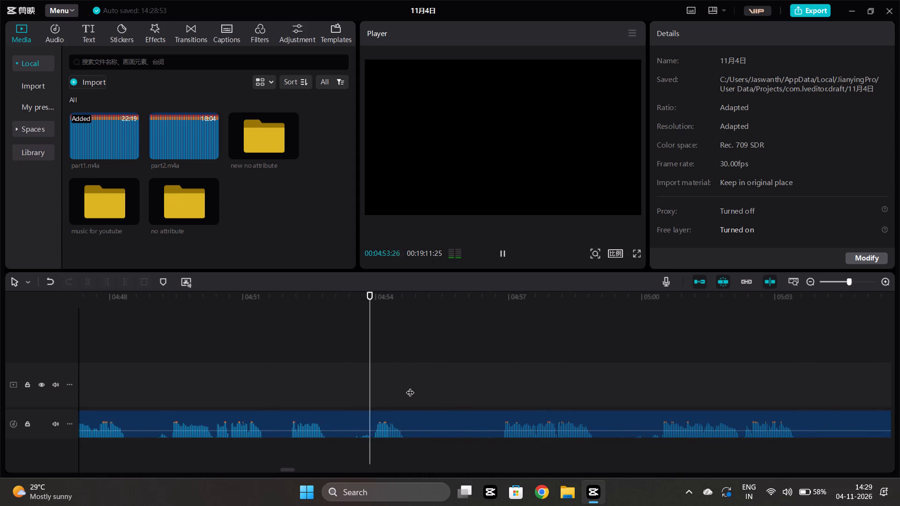
pyautogui.hscroll(-1, 474, 389)
pyautogui.click(493, 385)
pyautogui.press('space')
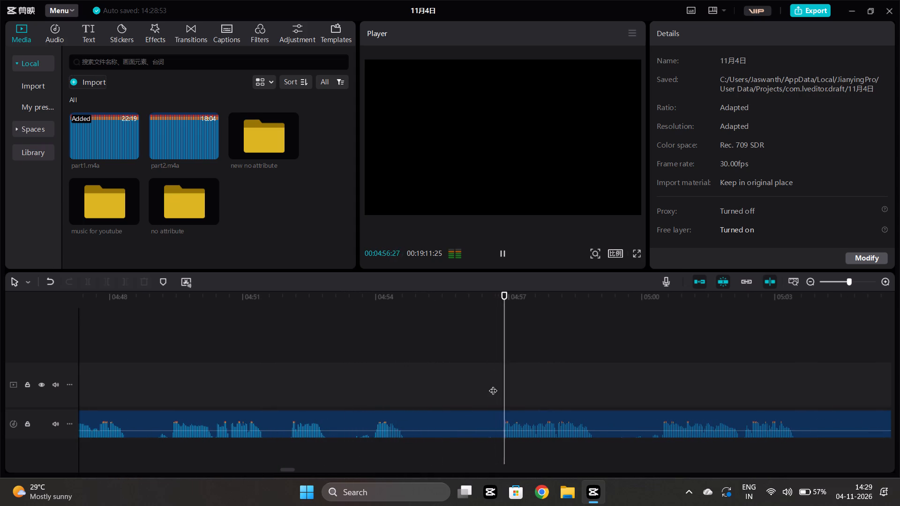
pyautogui.hscroll(-1, 493, 385)
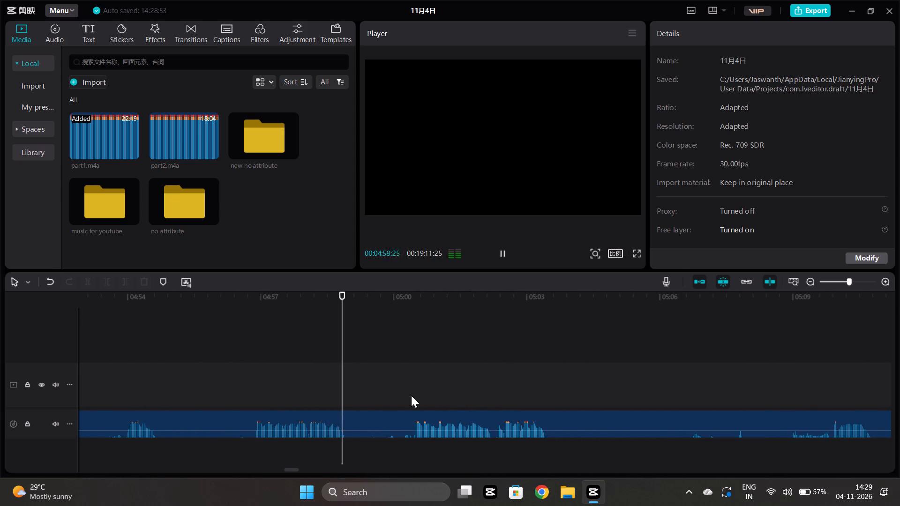
pyautogui.click(414, 387)
pyautogui.press('space')
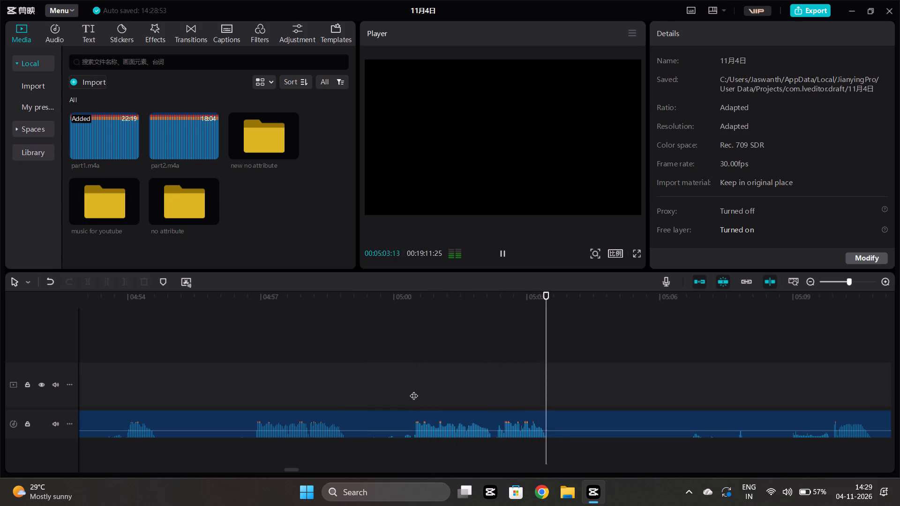
# Skip the long pause after 00:05:03 and replay the phrases between about 00:05:09 and 00:05:14.
pyautogui.hscroll(-2, 530, 400)
pyautogui.keyDown('ctrl'); pyautogui.scroll(-1, 531, 397); pyautogui.keyUp('ctrl')
pyautogui.keyDown('ctrl'); pyautogui.hscroll(-1, 531, 397); pyautogui.keyUp('ctrl')
pyautogui.hscroll(-1, 636, 380)
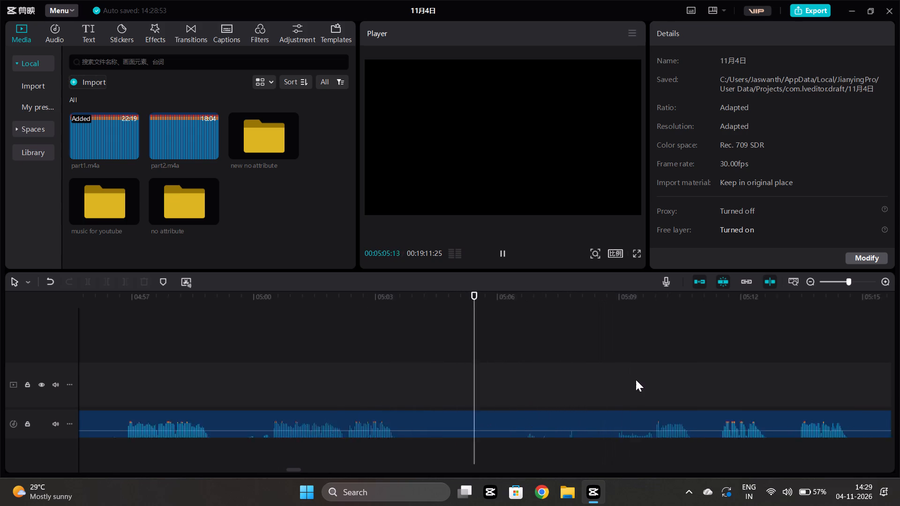
pyautogui.hscroll(-1, 636, 379)
pyautogui.click(384, 371)
pyautogui.press('space')
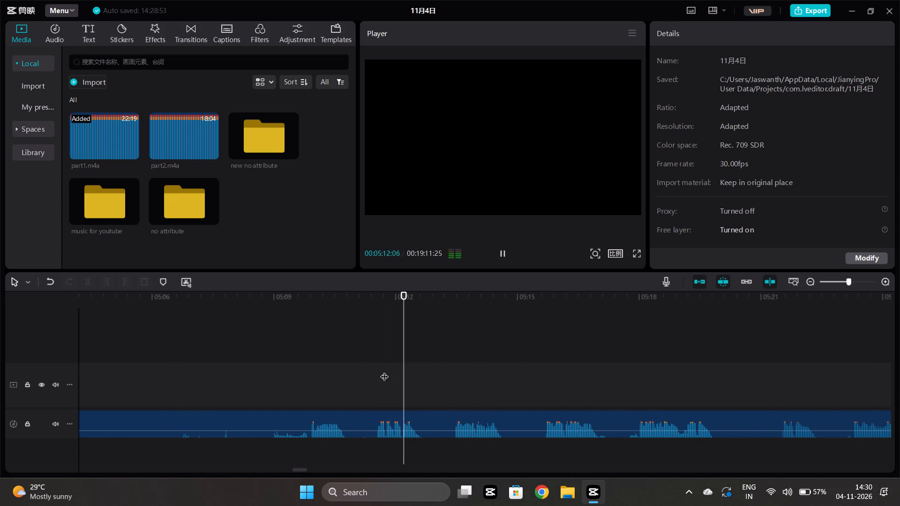
pyautogui.click(371, 383)
pyautogui.press('space')
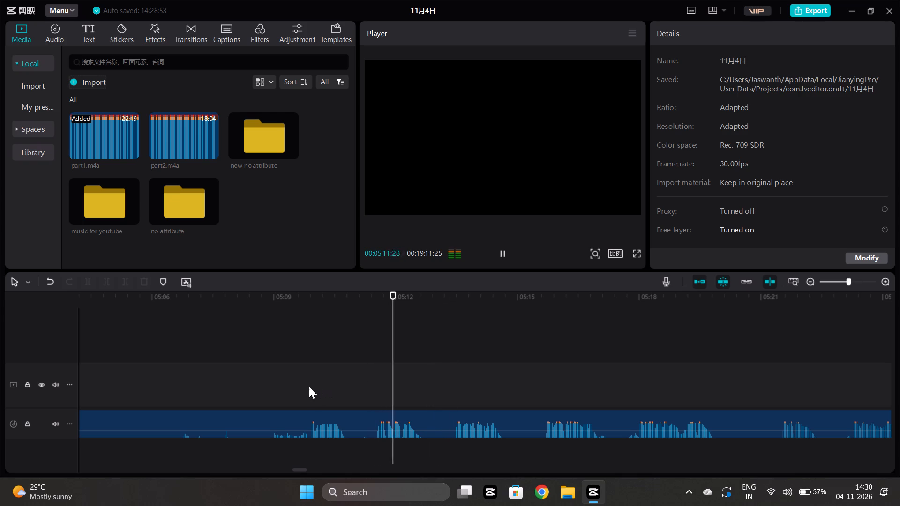
pyautogui.click(309, 387)
pyautogui.press('space')
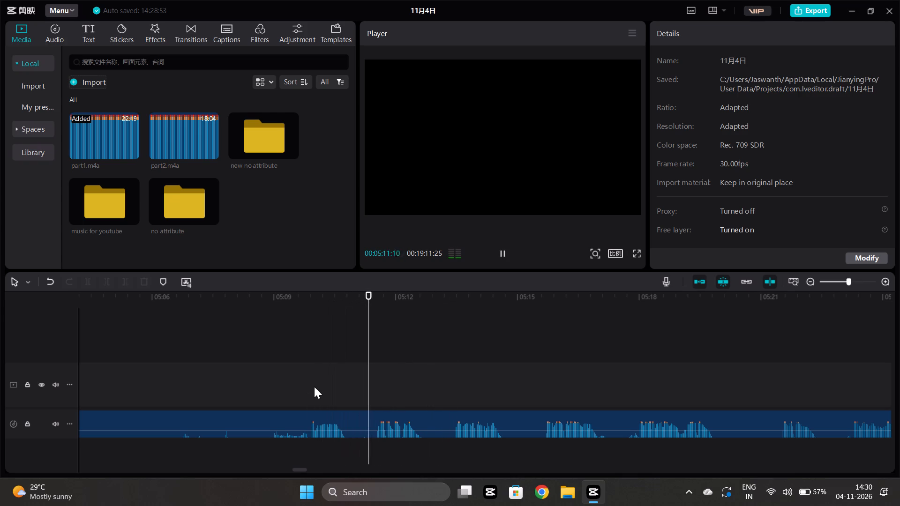
pyautogui.click(309, 387)
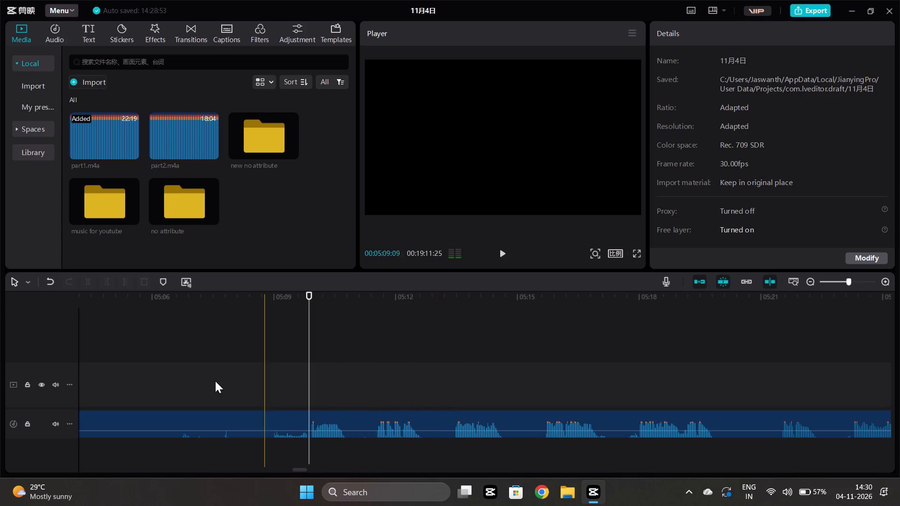
pyautogui.click(275, 380)
pyautogui.press('space')
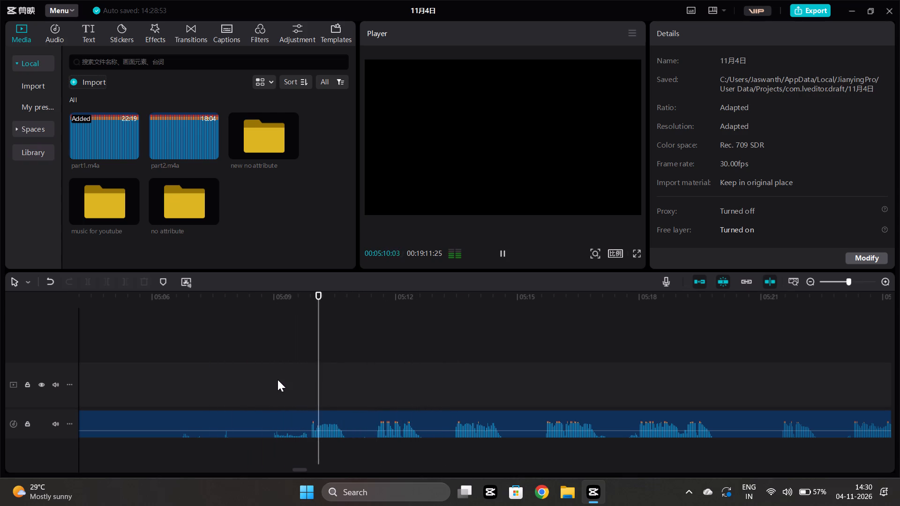
pyautogui.press('space')
# Listen again from about 00:04:43 and split the last segment at about 00:04:52, in the pause just before that phrase.
pyautogui.hscroll(6, 382, 377)
pyautogui.click(382, 377)
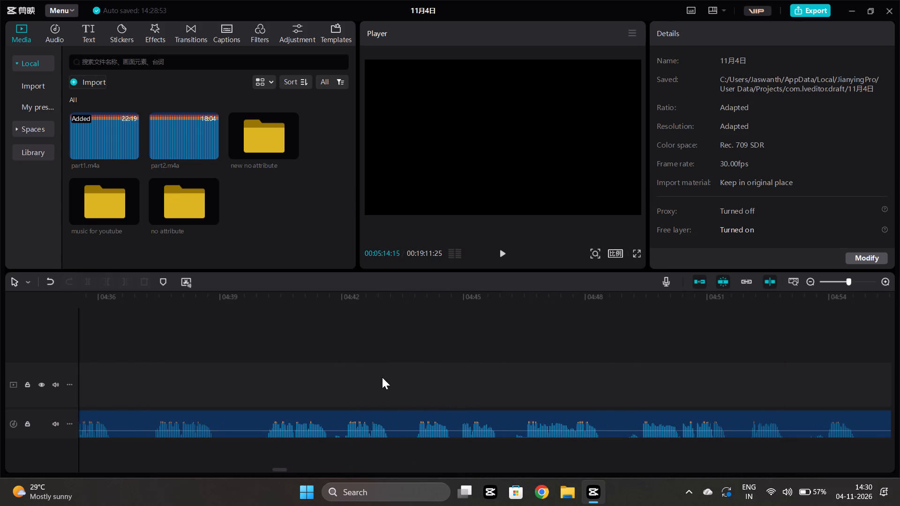
pyautogui.press('space')
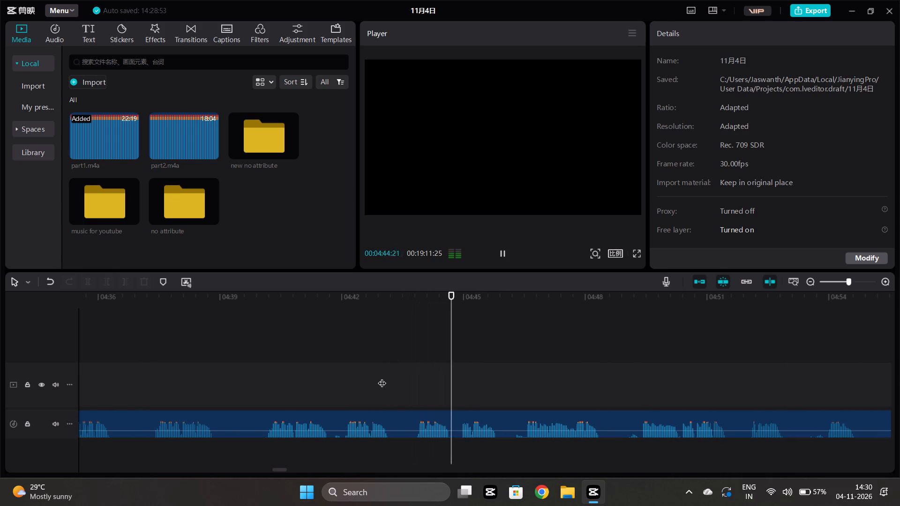
pyautogui.hscroll(1, 382, 377)
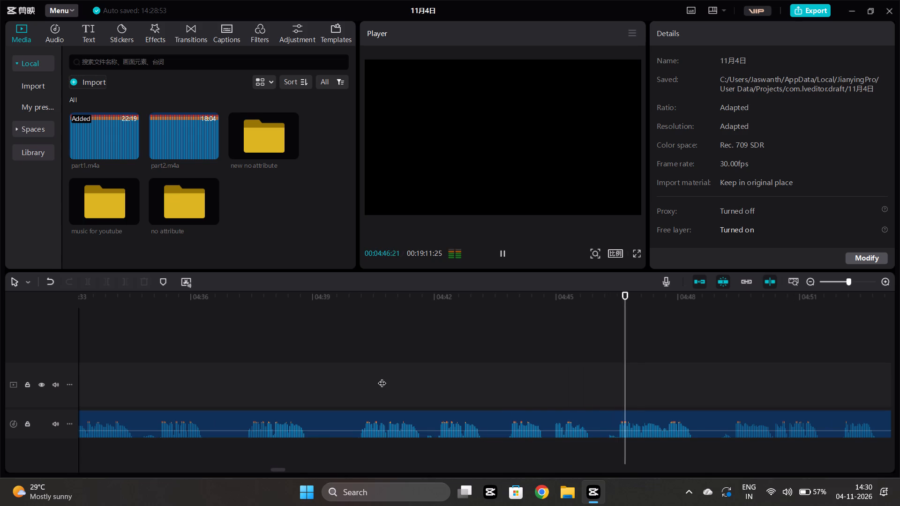
pyautogui.hscroll(-3, 382, 377)
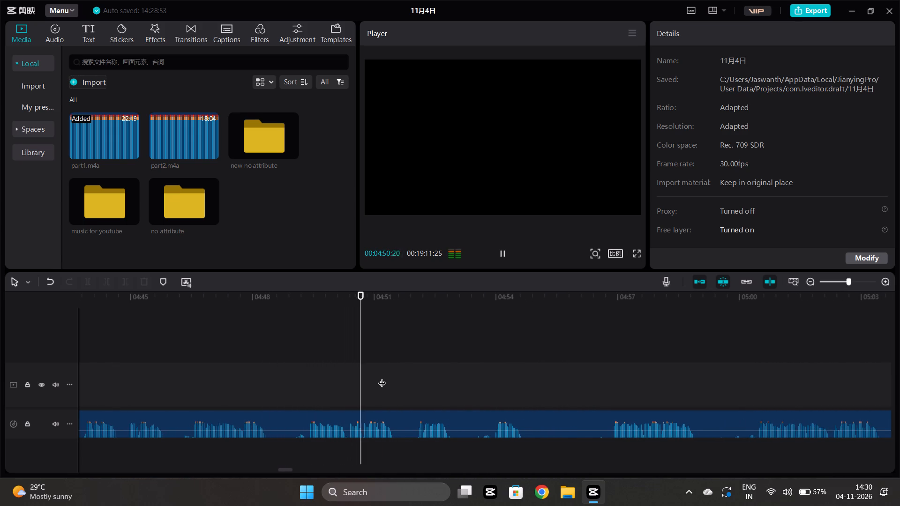
pyautogui.hscroll(-1, 382, 377)
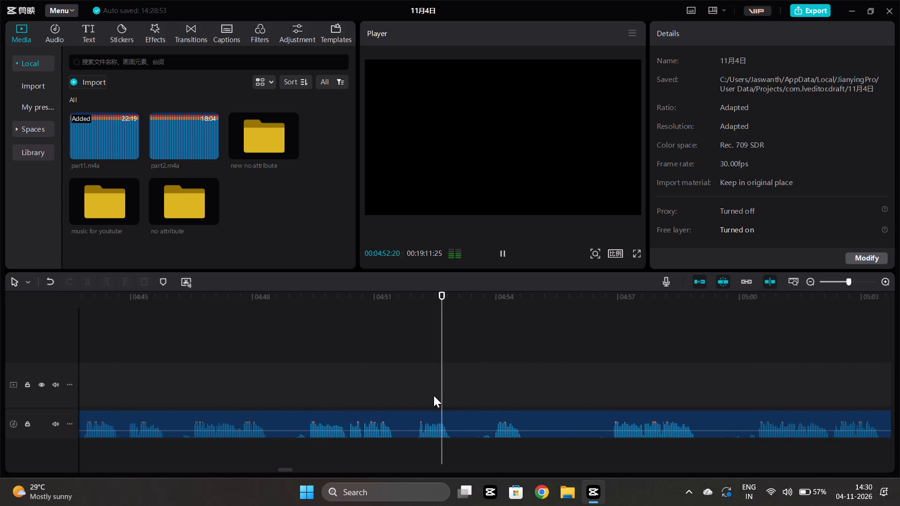
pyautogui.press('space')
pyautogui.click(413, 388)
pyautogui.click(421, 420)
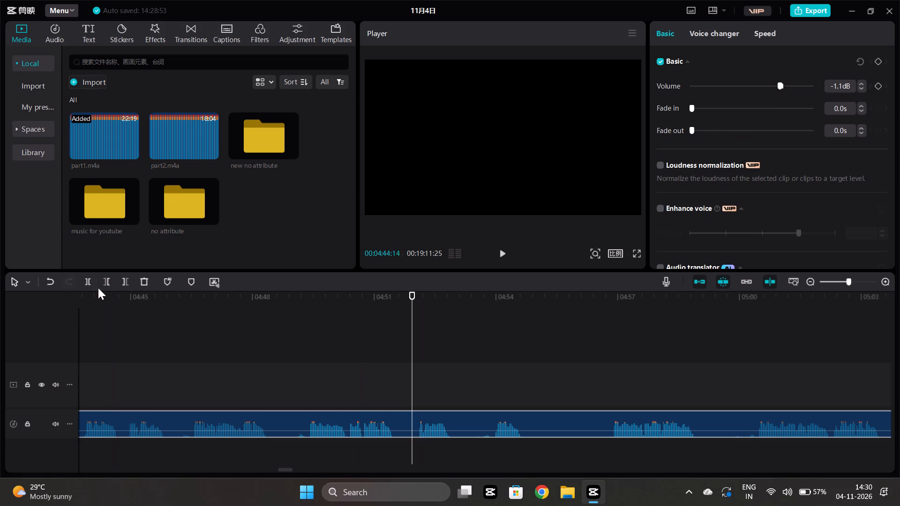
pyautogui.click(77, 285)
pyautogui.click(84, 284)
# Listen from the part1.m4a segment's start at about 00:04:01 through its phrases up to about 00:04:10, skipping pauses.
pyautogui.hscroll(2, 229, 330)
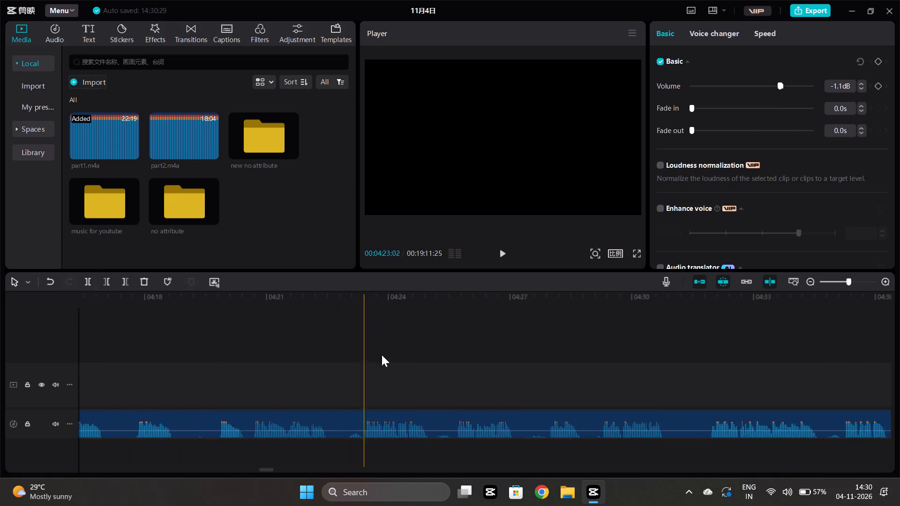
pyautogui.hscroll(5, 382, 355)
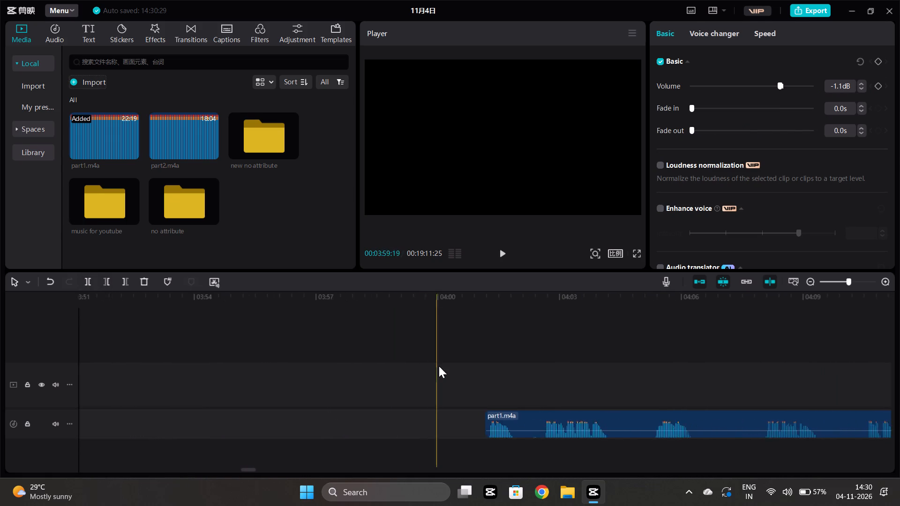
pyautogui.hscroll(1, 439, 366)
pyautogui.moveTo(409, 365); pyautogui.dragTo(423, 372)
pyautogui.press('space')
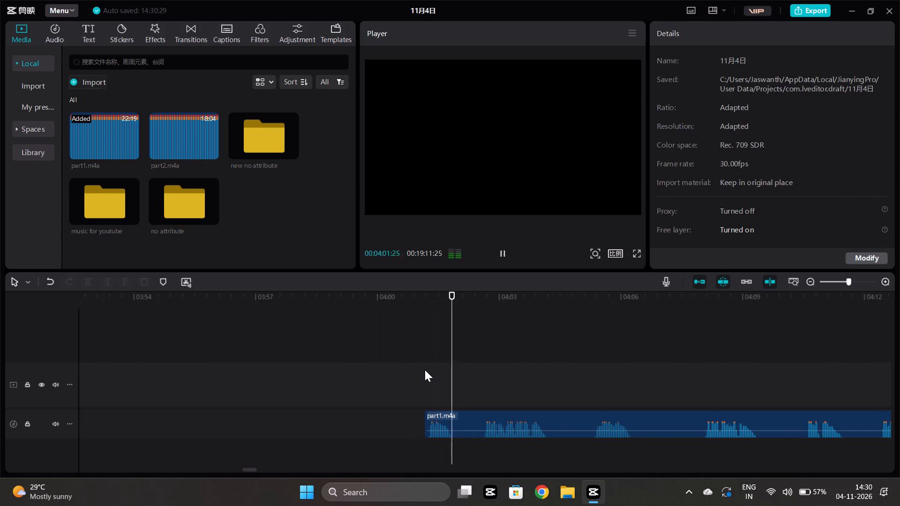
pyautogui.hscroll(-1, 456, 378)
pyautogui.hscroll(-1, 361, 374)
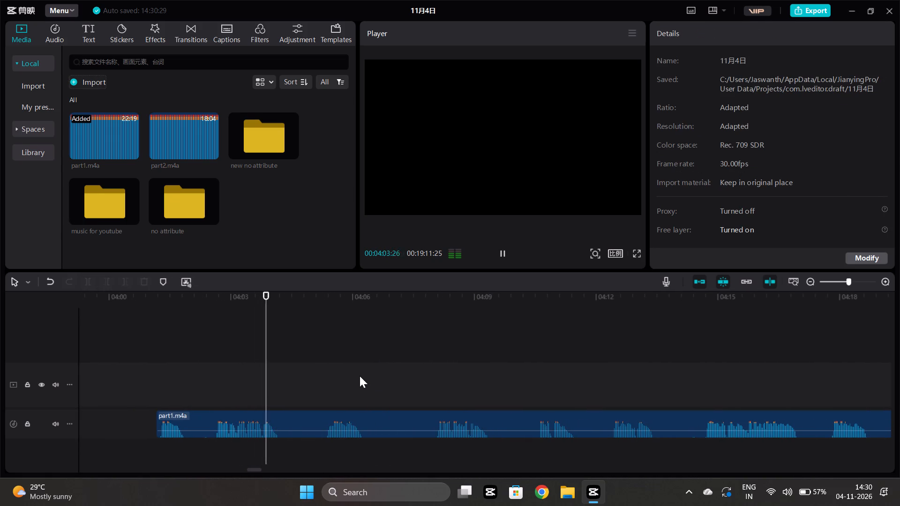
pyautogui.hscroll(-1, 358, 375)
pyautogui.click(350, 372)
pyautogui.press('space')
pyautogui.click(437, 370)
pyautogui.press('space')
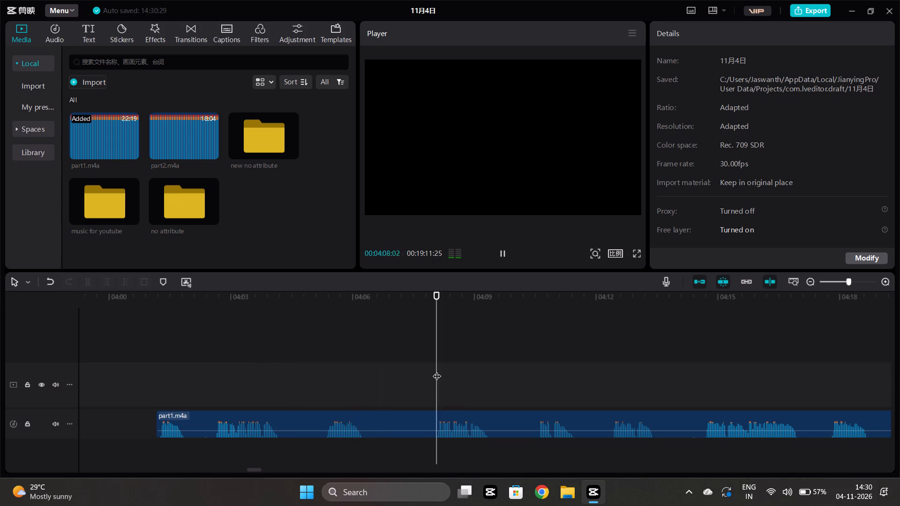
pyautogui.hscroll(-1, 450, 375)
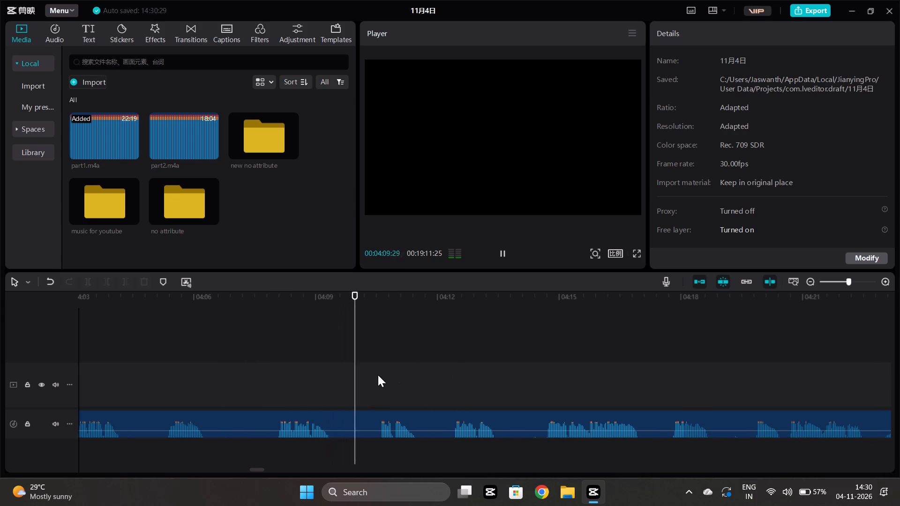
# Replay the phrase at about 00:04:05 and split the segment just after it, at about 00:04:06.
pyautogui.click(184, 373)
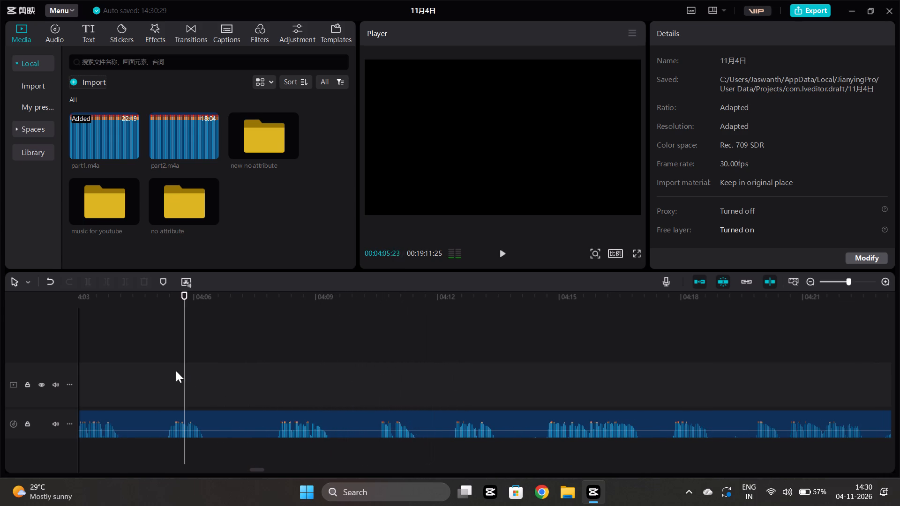
pyautogui.click(155, 375)
pyautogui.press('space')
pyautogui.press('space')
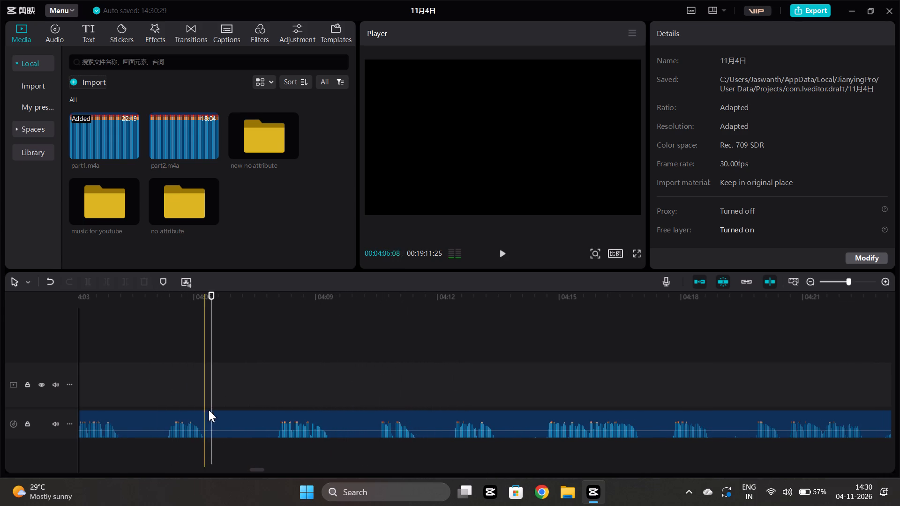
pyautogui.click(211, 413)
pyautogui.click(86, 279)
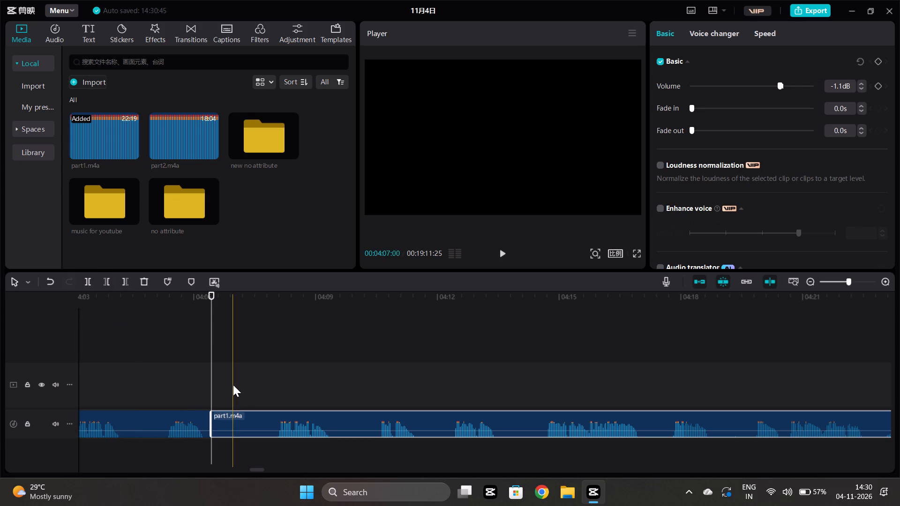
# Listen from about 00:04:07, trim off the start of the newly split part1.m4a segment up to about 00:04:09:27, and replay its opening.
pyautogui.click(263, 388)
pyautogui.press('space')
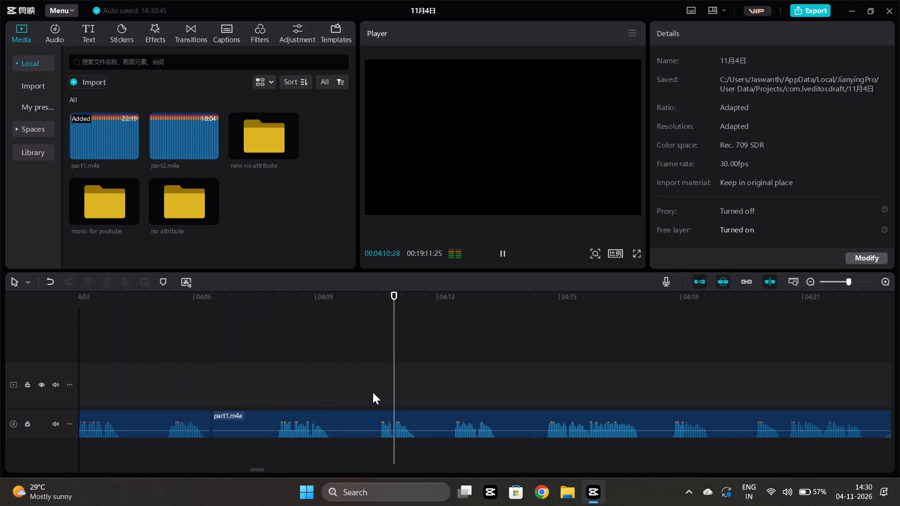
pyautogui.click(352, 385)
pyautogui.click(365, 417)
pyautogui.click(108, 283)
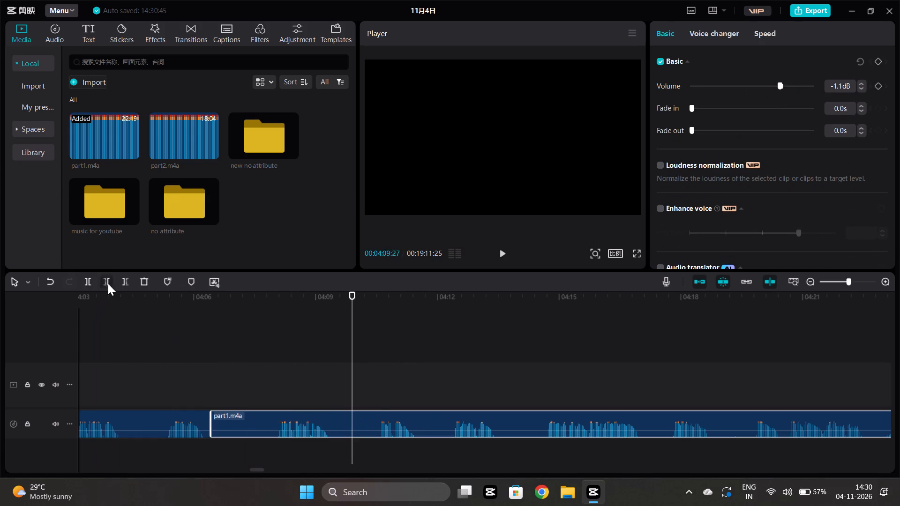
pyautogui.click(370, 348)
pyautogui.press('space')
pyautogui.hscroll(1, 371, 348)
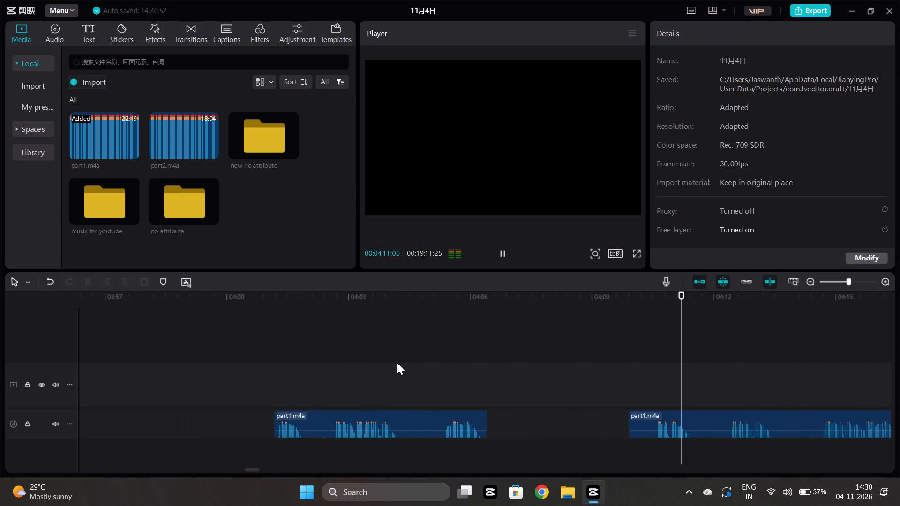
pyautogui.hscroll(1, 397, 363)
pyautogui.press('space')
# Move the short segment starting at about 00:04:01 onto a separate audio track at about 00:02:29, checking playback near 00:02:41 along the way.
pyautogui.moveTo(469, 416); pyautogui.dragTo(0, 363)
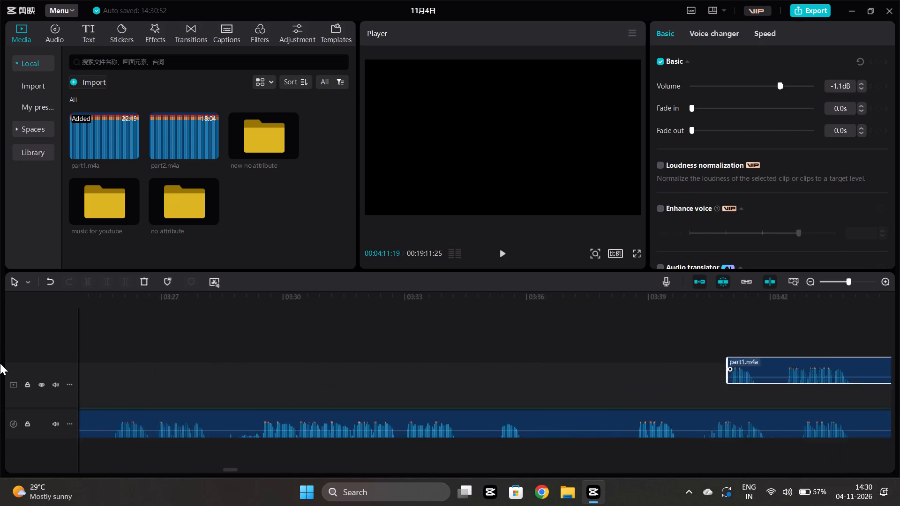
pyautogui.moveTo(0, 363); pyautogui.dragTo(568, 355)
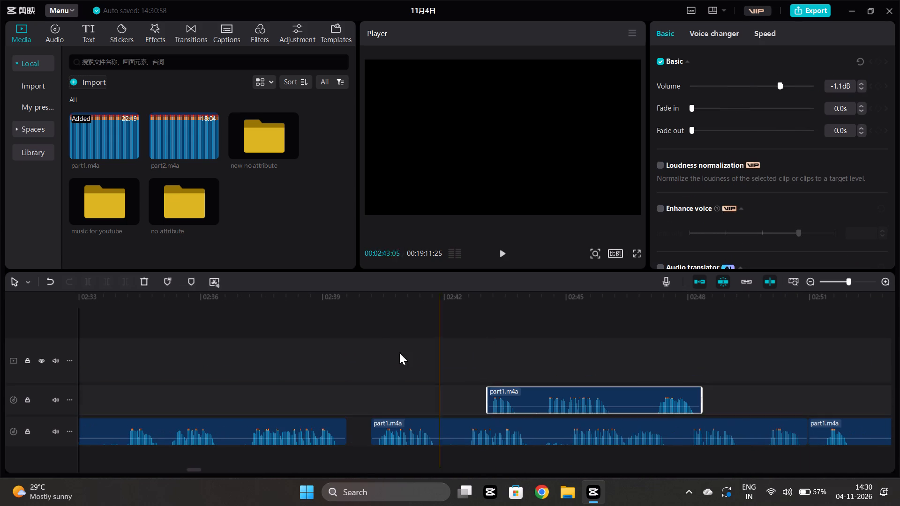
pyautogui.click(370, 352)
pyautogui.press('space')
pyautogui.keyDown('ctrl'); pyautogui.scroll(-1, 370, 352); pyautogui.keyUp('ctrl')
pyautogui.hscroll(-1, 440, 388)
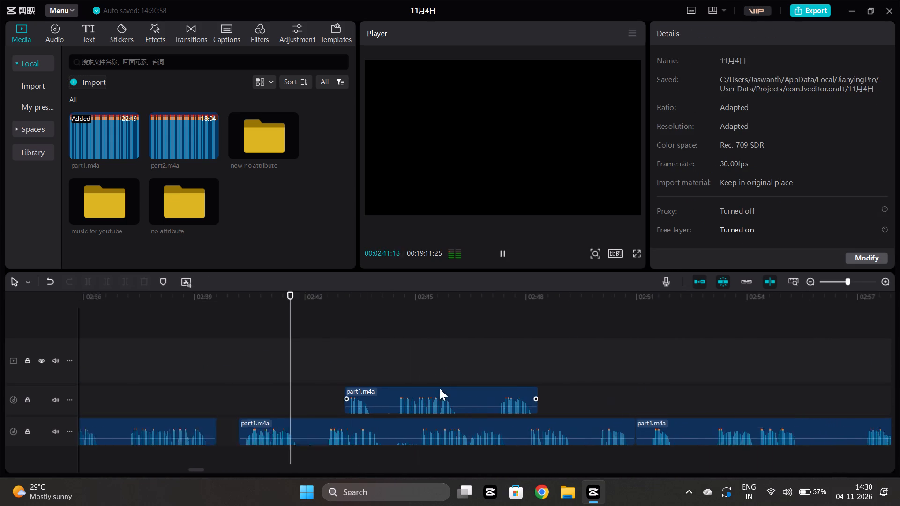
pyautogui.hscroll(-1, 440, 388)
pyautogui.press('space')
pyautogui.hscroll(1, 349, 390)
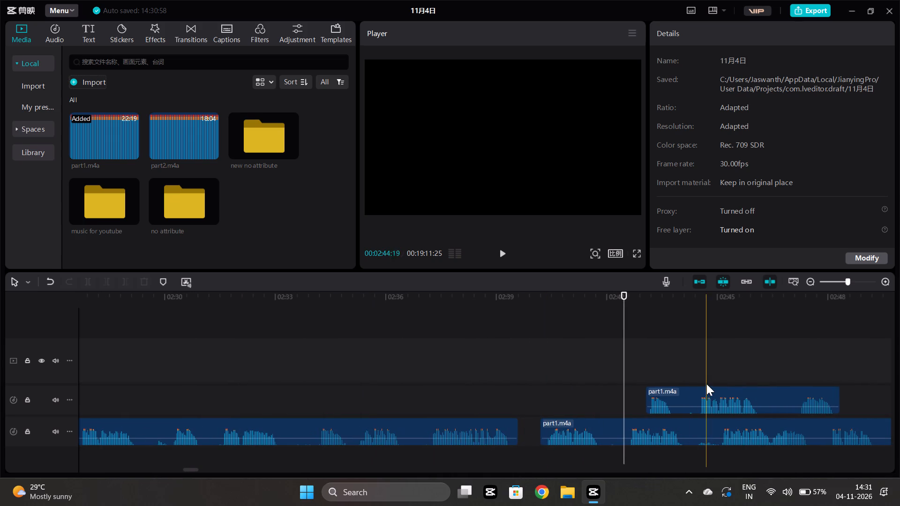
pyautogui.moveTo(708, 394); pyautogui.dragTo(203, 395)
# Listen from about 00:02:12 and 00:02:03, and trim off the end of the main-track segment from about 00:02:05:24.
pyautogui.hscroll(3, 237, 387)
pyautogui.click(259, 372)
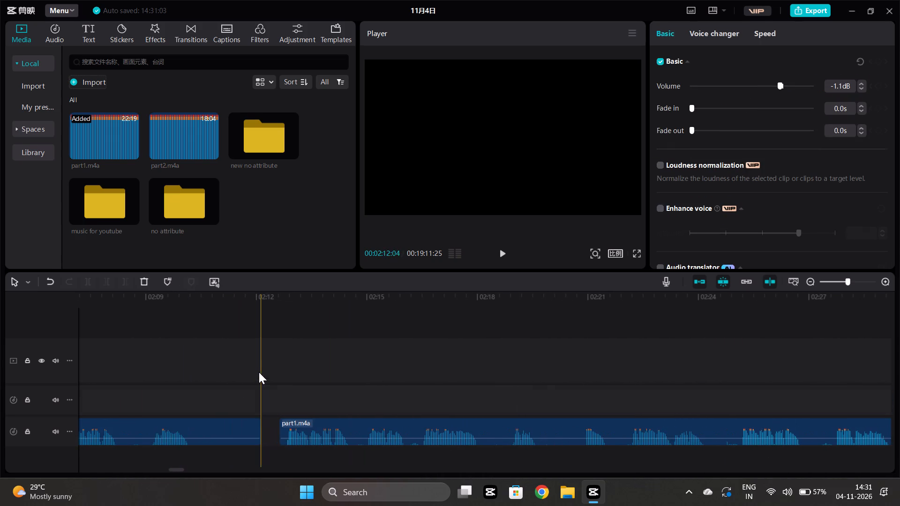
pyautogui.press('space')
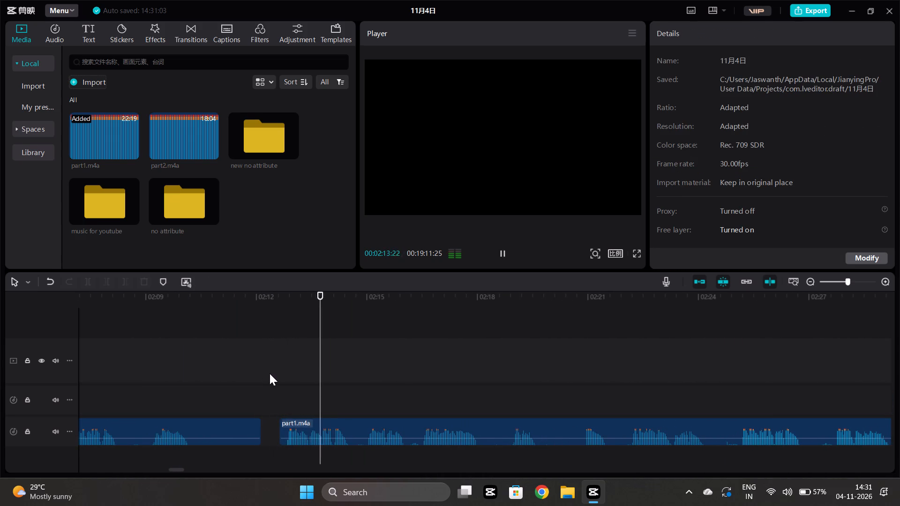
pyautogui.hscroll(1, 271, 374)
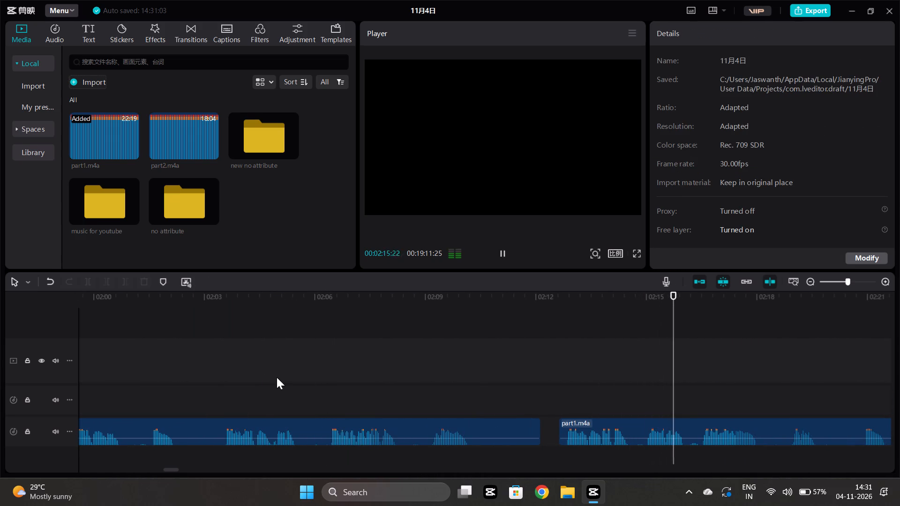
pyautogui.click(216, 378)
pyautogui.press('space')
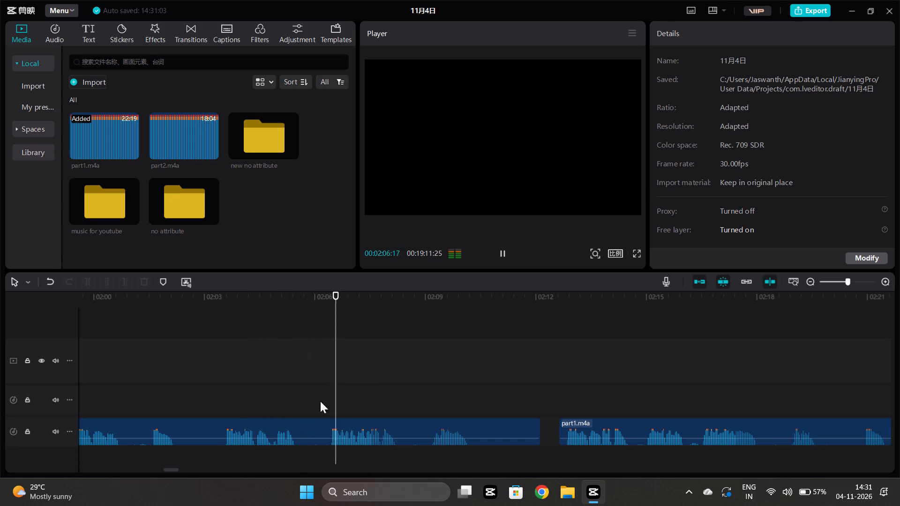
pyautogui.press('space')
pyautogui.click(307, 387)
pyautogui.click(306, 424)
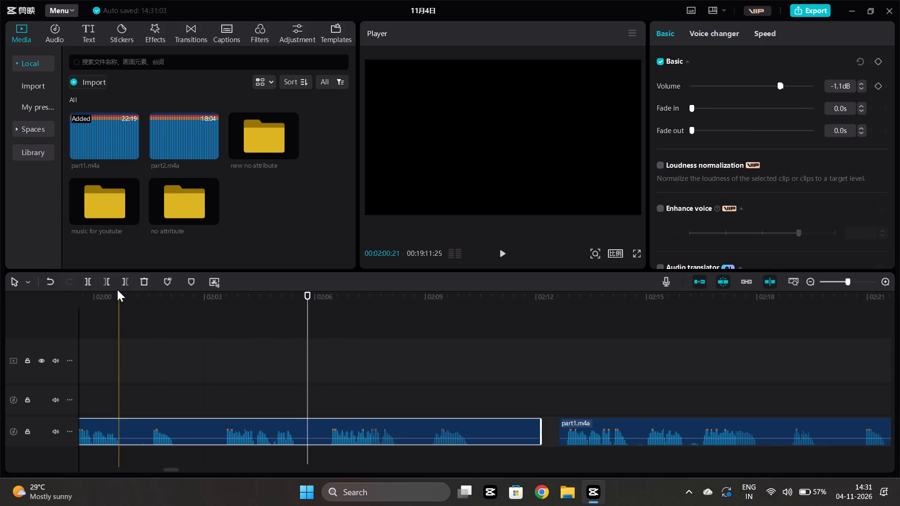
pyautogui.click(130, 281)
# Move the short segment onto the main audio track directly after the cut at 00:02:05:24 and play across the join.
pyautogui.hscroll(-1, 348, 336)
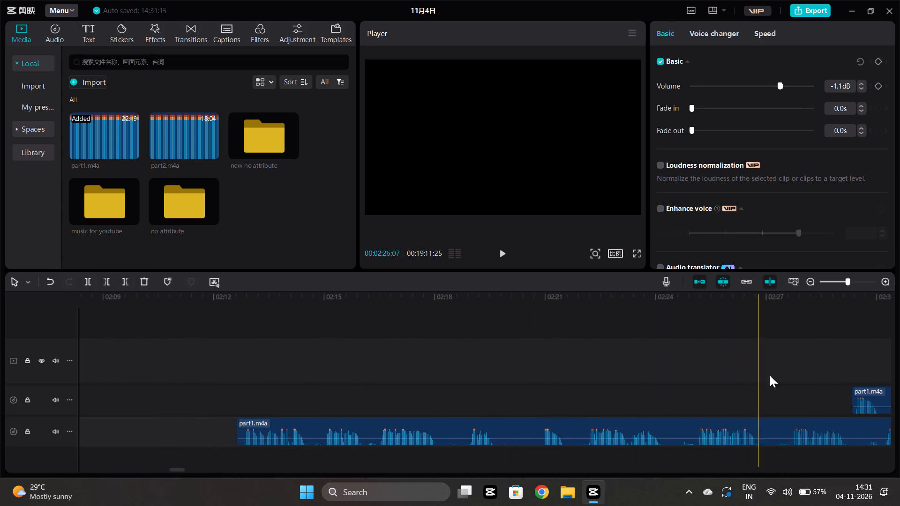
pyautogui.hscroll(-1, 770, 375)
pyautogui.moveTo(870, 396); pyautogui.dragTo(133, 402)
pyautogui.hscroll(1, 162, 390)
pyautogui.moveTo(628, 387); pyautogui.dragTo(516, 435)
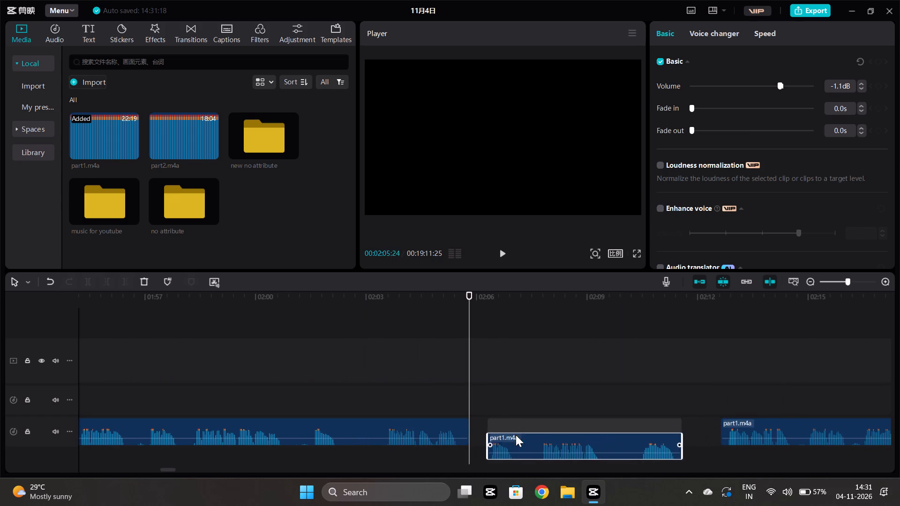
pyautogui.moveTo(516, 435); pyautogui.dragTo(498, 424)
pyautogui.click(424, 397)
pyautogui.press('space')
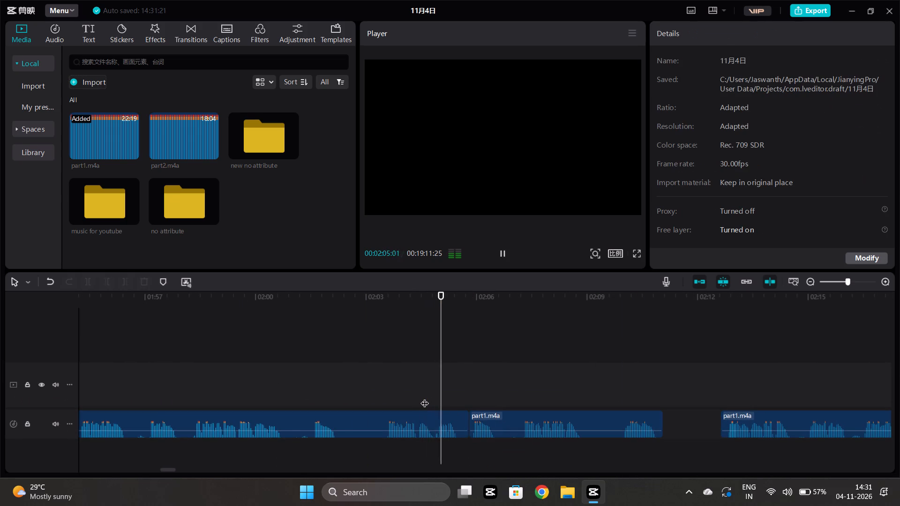
# Listen through the inserted segment and on from about 00:02:12, and move the following segment to a separate lower track at about 00:02:15:18.
pyautogui.hscroll(-1, 425, 397)
pyautogui.keyDown('ctrl'); pyautogui.scroll(-1, 425, 397); pyautogui.keyUp('ctrl')
pyautogui.keyDown('ctrl'); pyautogui.hscroll(-1, 425, 397); pyautogui.keyUp('ctrl')
pyautogui.hscroll(-1, 535, 379)
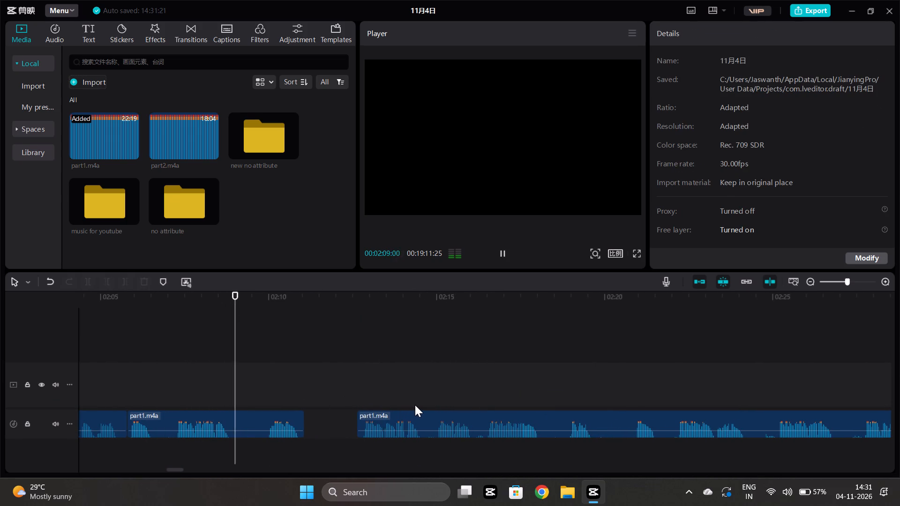
pyautogui.click(341, 385)
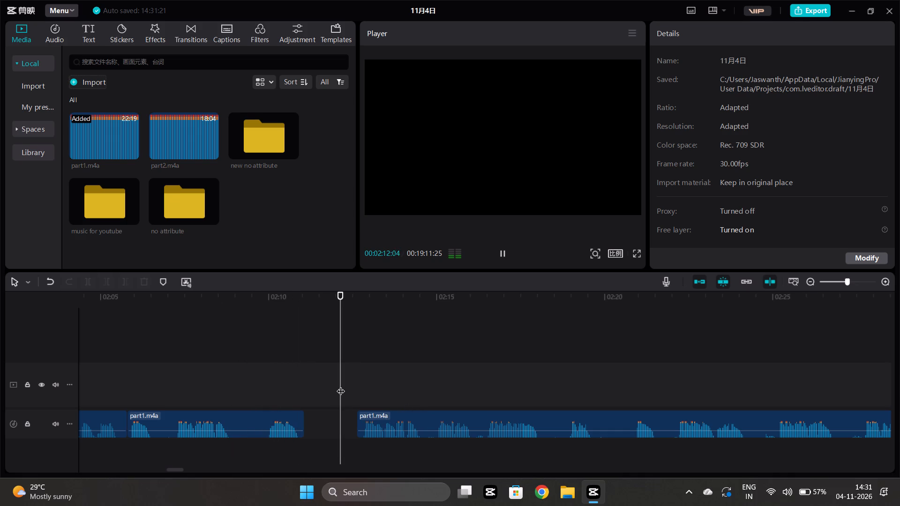
pyautogui.press('space')
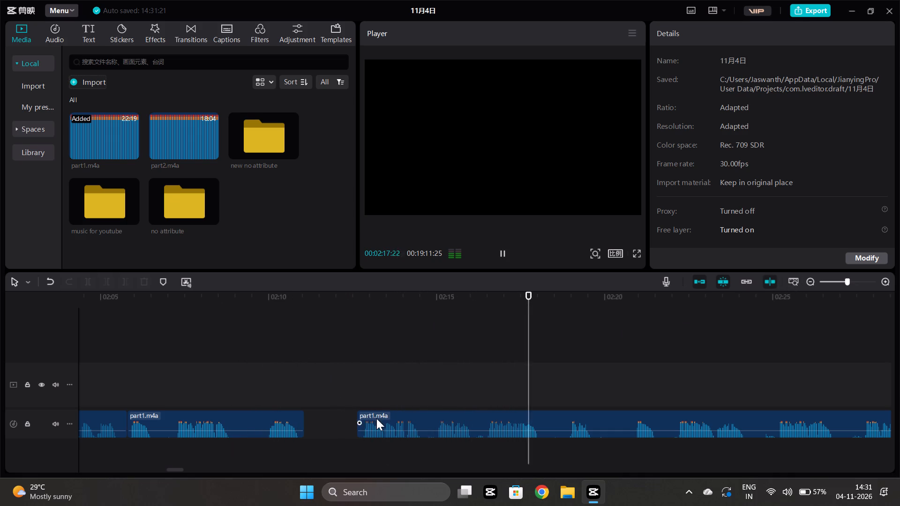
pyautogui.moveTo(378, 418); pyautogui.dragTo(478, 424)
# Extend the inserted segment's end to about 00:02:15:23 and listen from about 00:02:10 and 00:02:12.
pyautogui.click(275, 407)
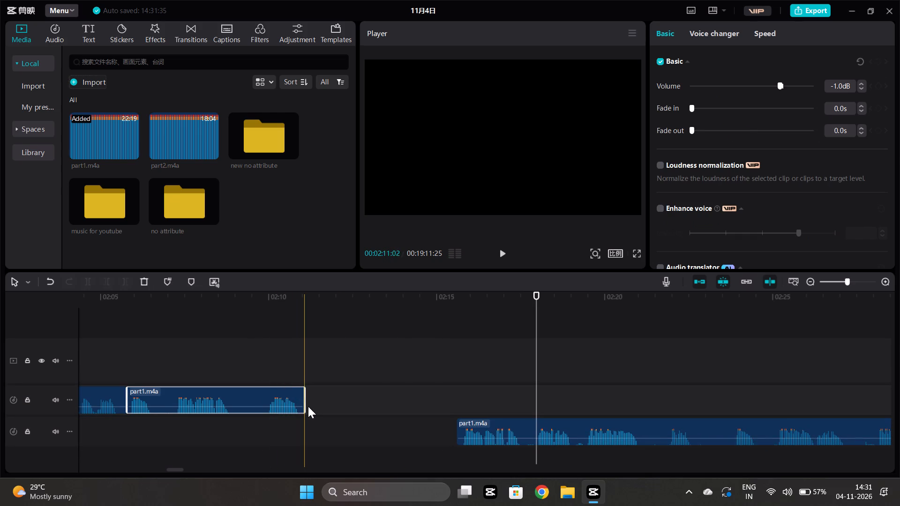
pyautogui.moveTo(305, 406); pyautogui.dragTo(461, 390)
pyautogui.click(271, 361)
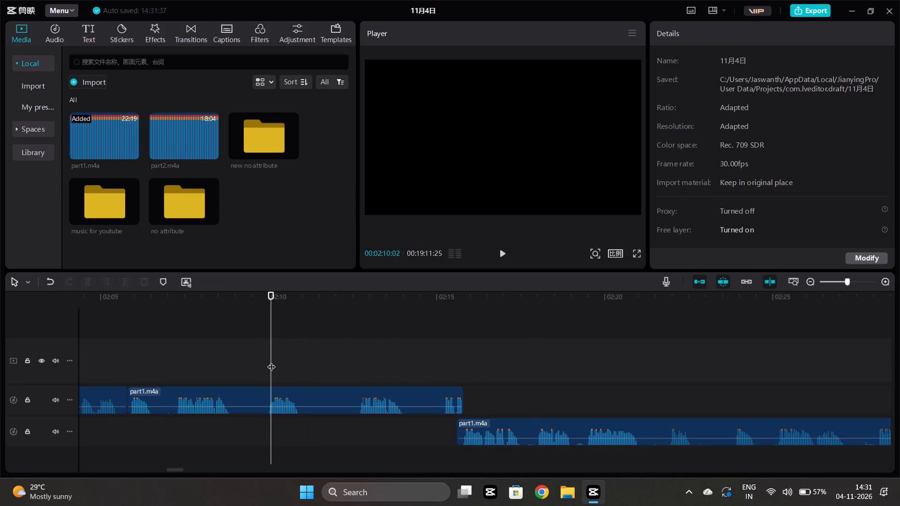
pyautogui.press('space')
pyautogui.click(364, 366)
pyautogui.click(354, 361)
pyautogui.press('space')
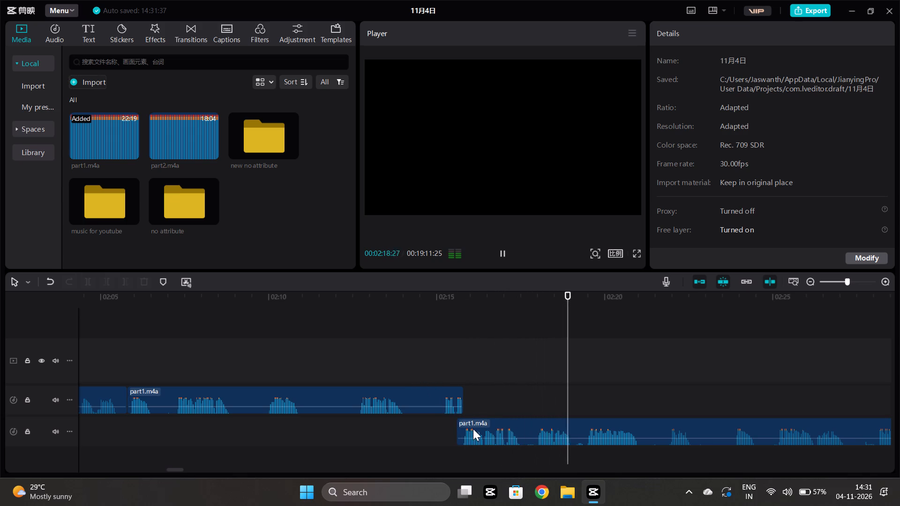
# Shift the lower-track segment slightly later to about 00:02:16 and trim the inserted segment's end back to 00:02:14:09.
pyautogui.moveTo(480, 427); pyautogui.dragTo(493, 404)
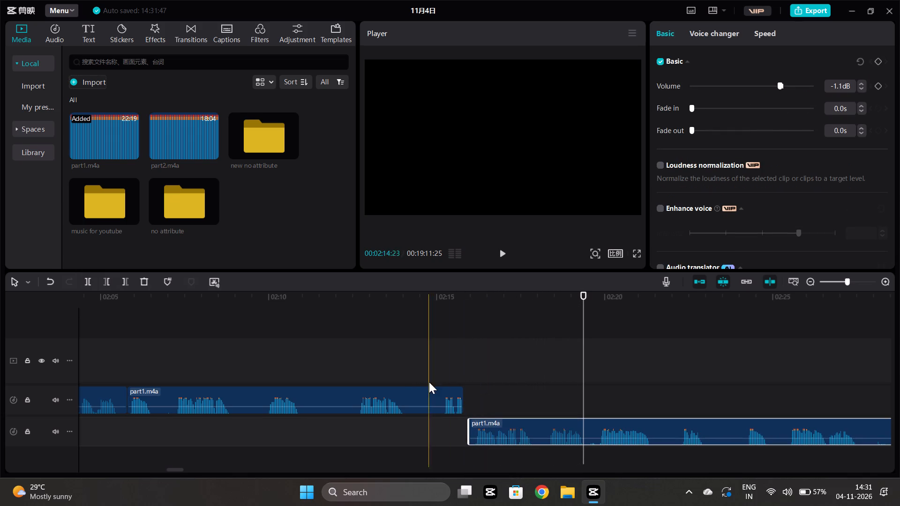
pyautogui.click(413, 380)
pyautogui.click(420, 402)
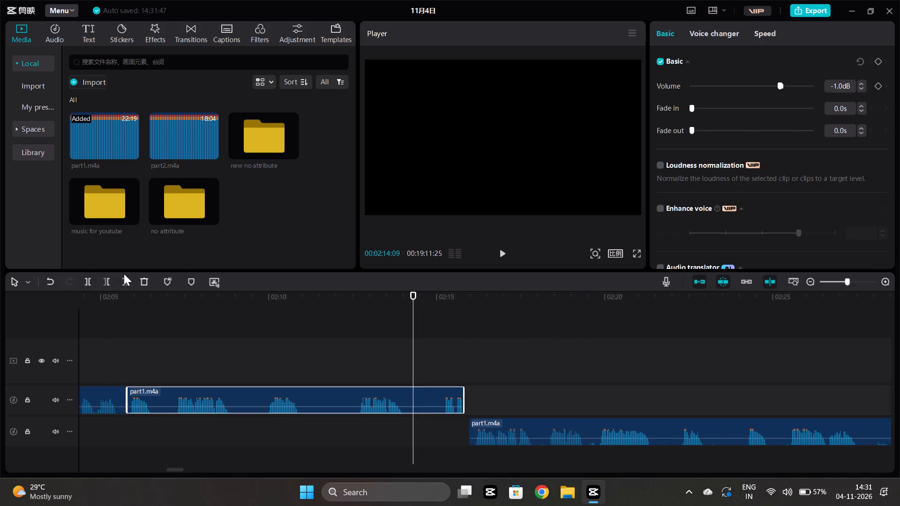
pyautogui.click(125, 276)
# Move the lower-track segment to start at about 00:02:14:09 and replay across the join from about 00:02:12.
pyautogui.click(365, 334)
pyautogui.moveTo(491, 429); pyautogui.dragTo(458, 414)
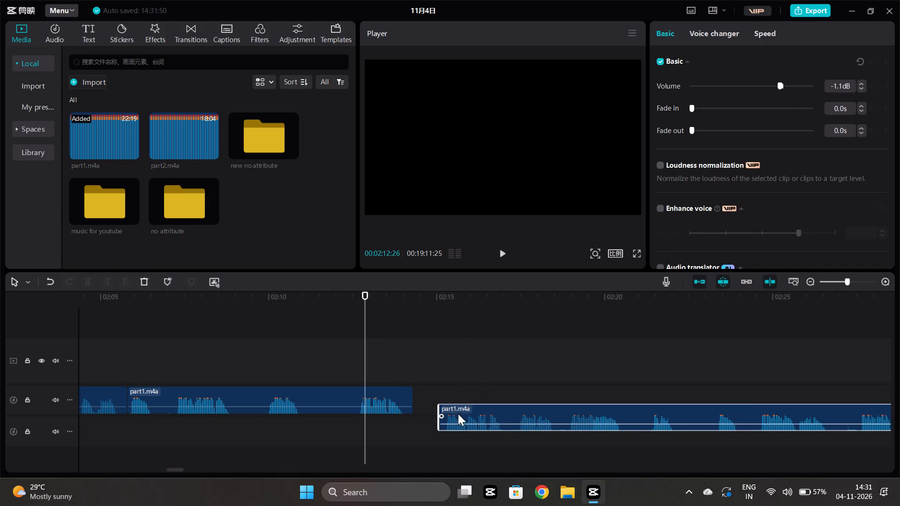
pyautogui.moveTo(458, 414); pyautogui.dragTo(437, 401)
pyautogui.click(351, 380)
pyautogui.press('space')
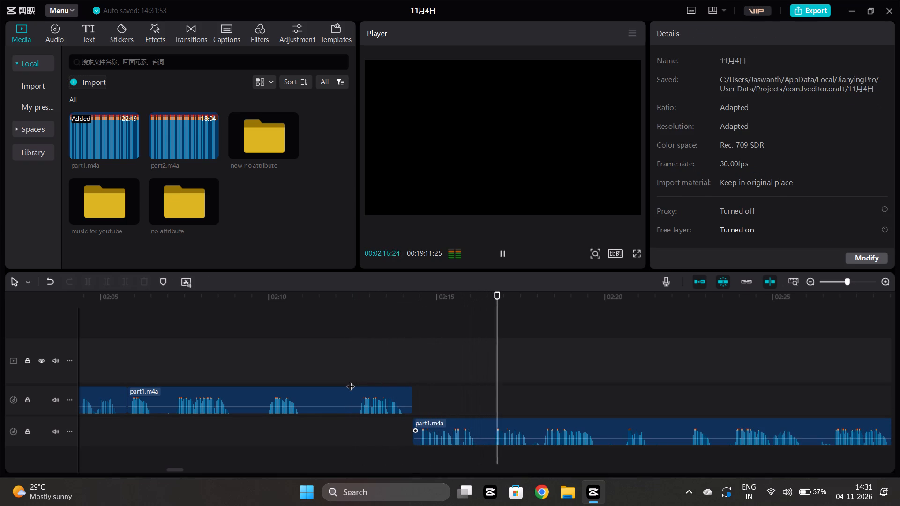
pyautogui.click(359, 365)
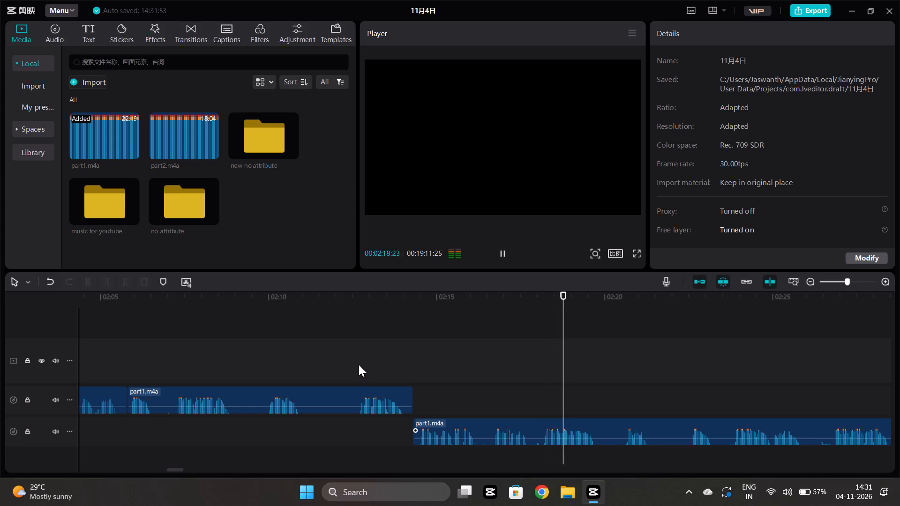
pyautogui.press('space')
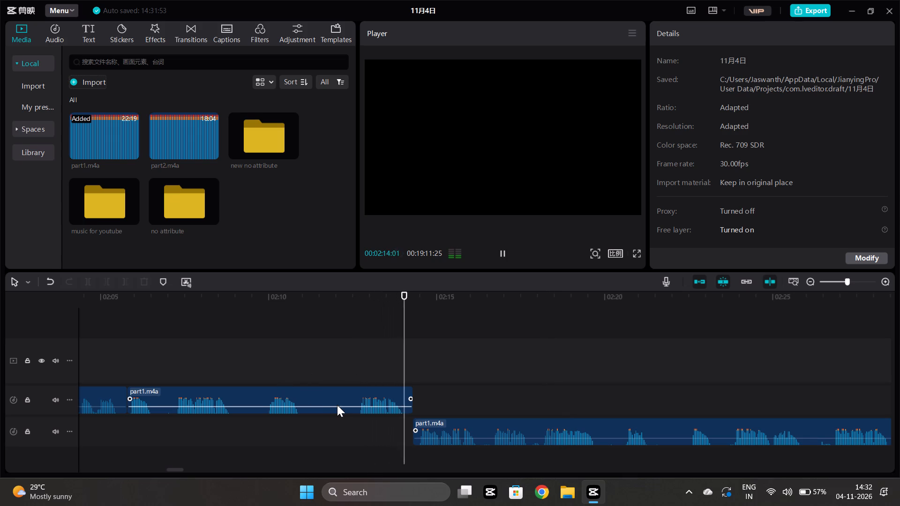
# Trim the inserted segment's end back to 00:02:11:03, in the pause after its phrase near 00:02:10.
pyautogui.click(305, 368)
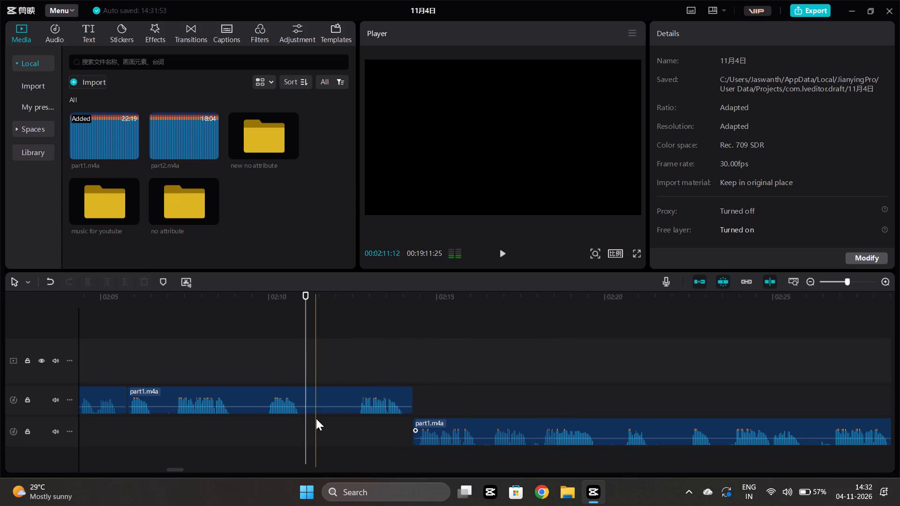
pyautogui.click(321, 399)
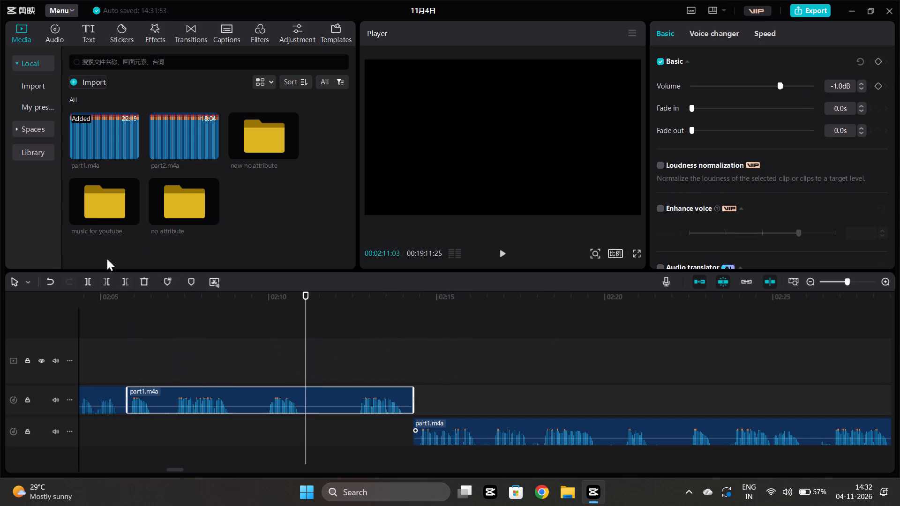
pyautogui.click(131, 283)
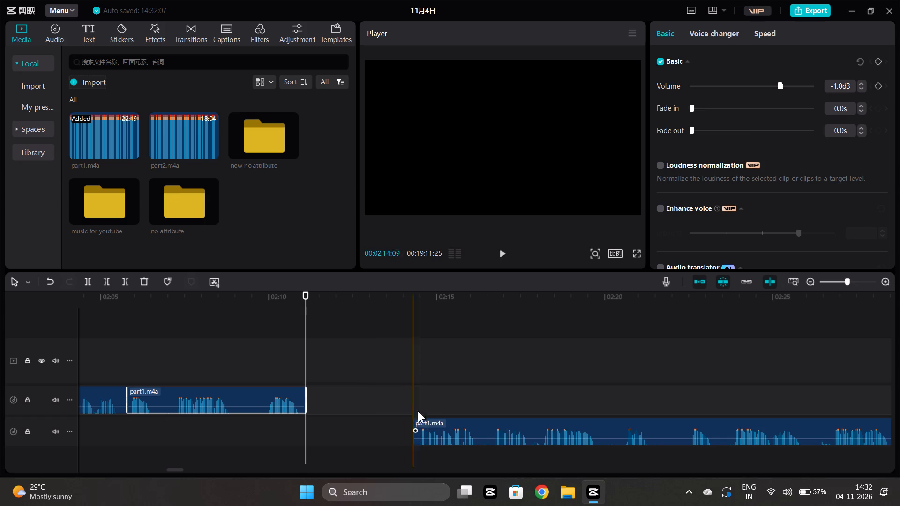
# Move the lower-track segment to about 00:02:15:07, extend its start back to about 00:02:11:20, and play the recovered audio.
pyautogui.moveTo(427, 428); pyautogui.dragTo(458, 400)
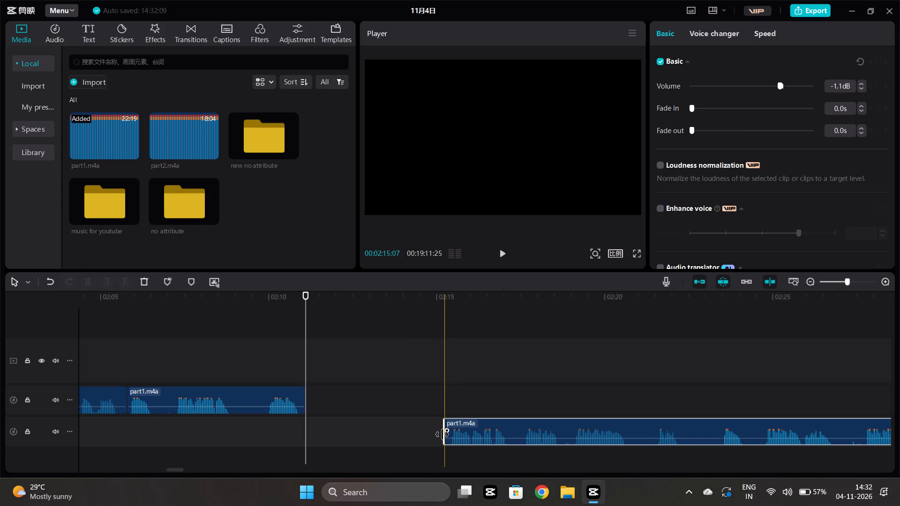
pyautogui.moveTo(443, 434); pyautogui.dragTo(325, 434)
pyautogui.click(324, 391)
pyautogui.press('space')
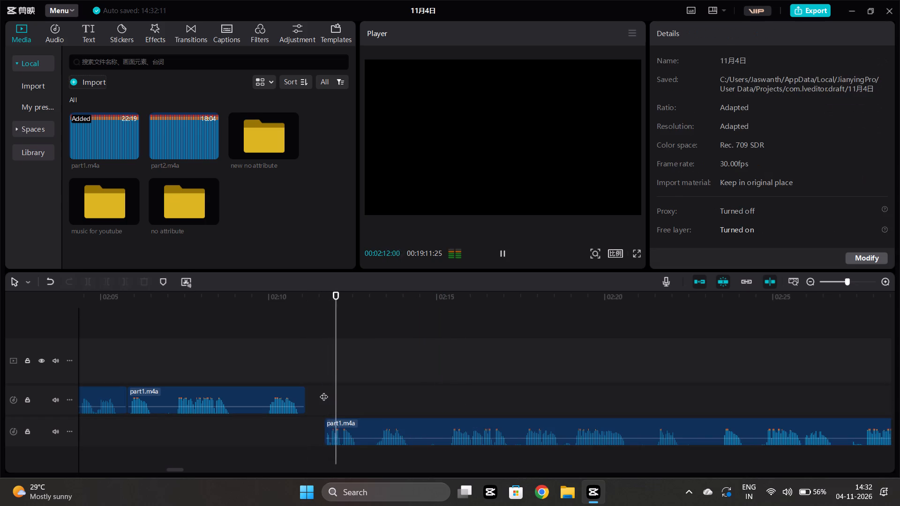
# Move the lower-track segment to about 00:02:14:04, extend its start back to about 00:02:10:18, and listen from about 00:02:10 and 00:02:13:20.
pyautogui.moveTo(360, 425); pyautogui.dragTo(444, 428)
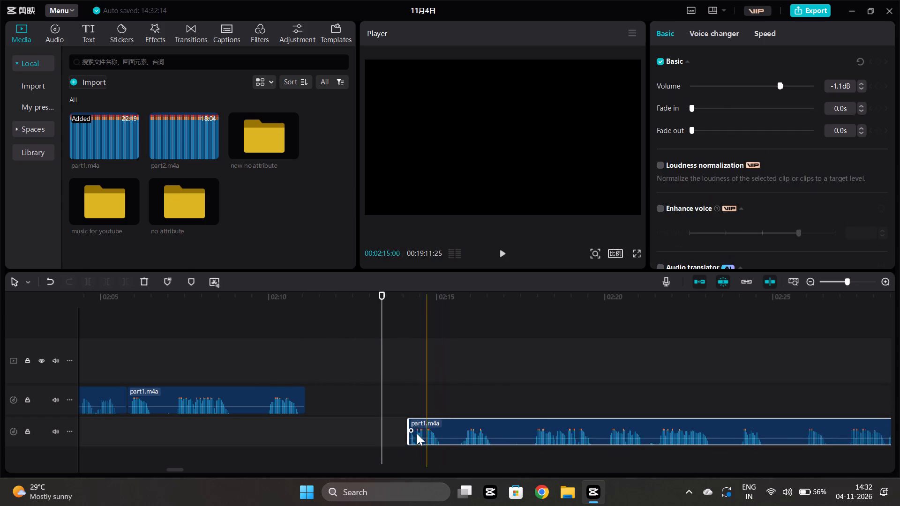
pyautogui.moveTo(407, 434); pyautogui.dragTo(289, 433)
pyautogui.click(275, 376)
pyautogui.press('space')
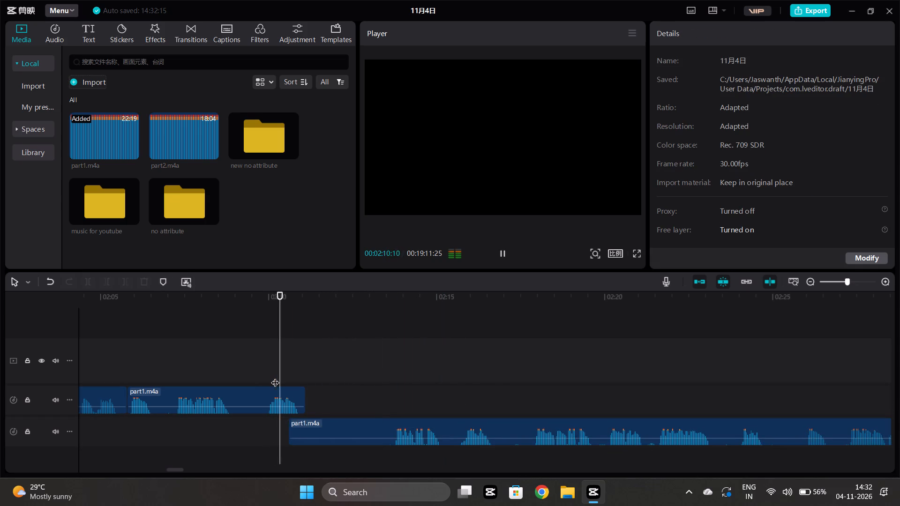
pyautogui.click(392, 382)
pyautogui.press('space')
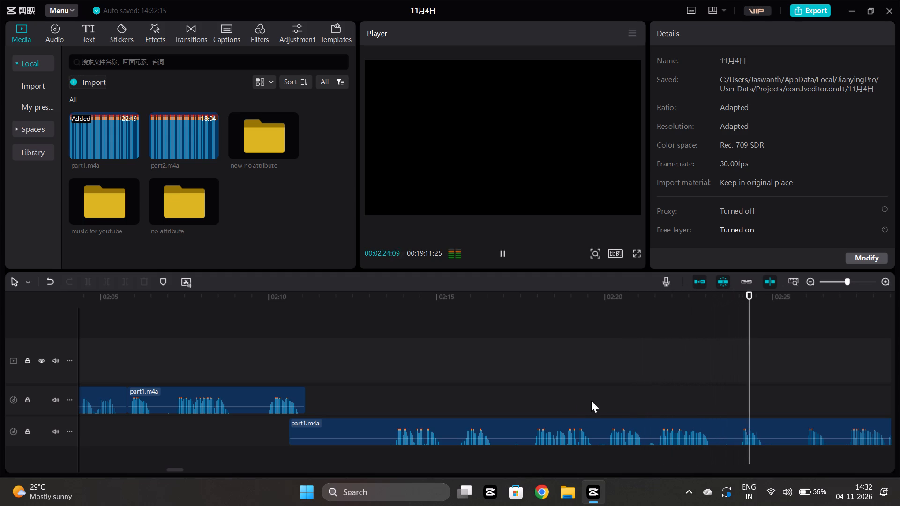
# Stop playback and split the lower-track segment at 00:02:24:26.
pyautogui.press('space')
pyautogui.click(709, 428)
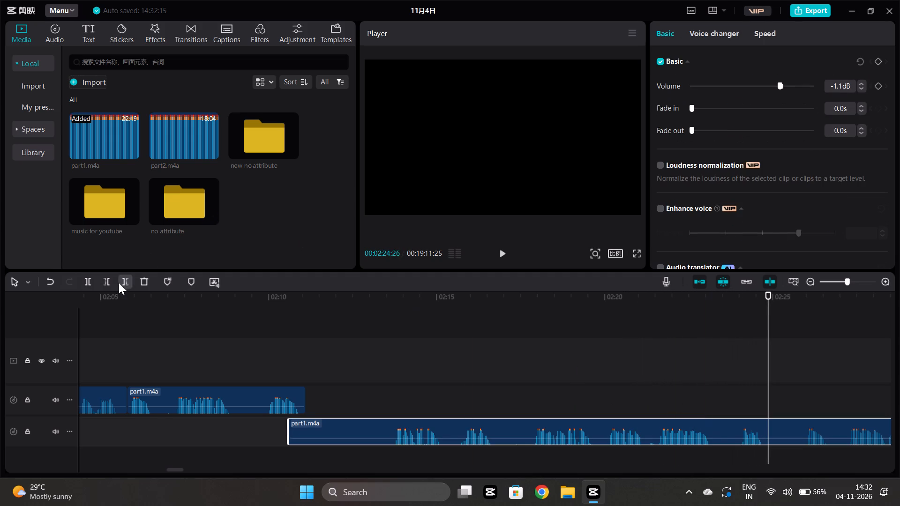
pyautogui.click(90, 284)
# Trim the first lower-track piece's start to 00:02:13:14 and move it onto the upper track at about 00:02:11:15.
pyautogui.click(386, 348)
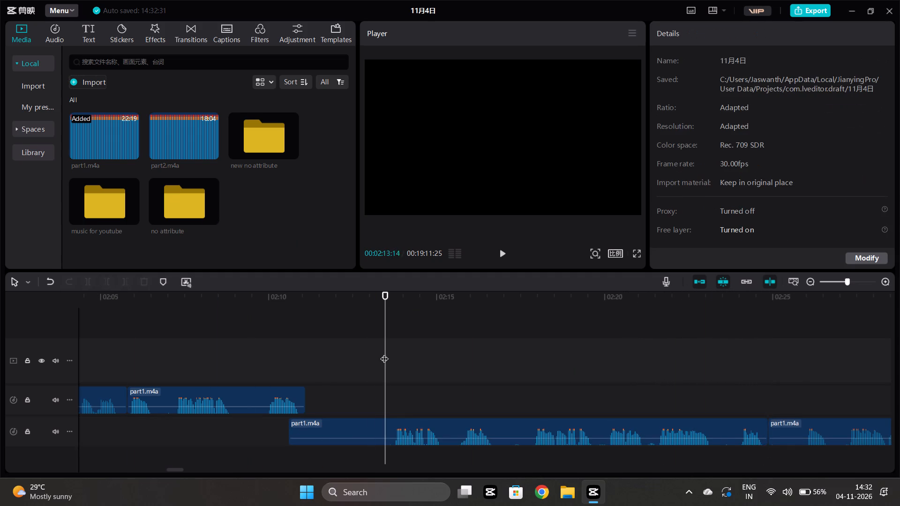
pyautogui.click(357, 424)
pyautogui.click(113, 279)
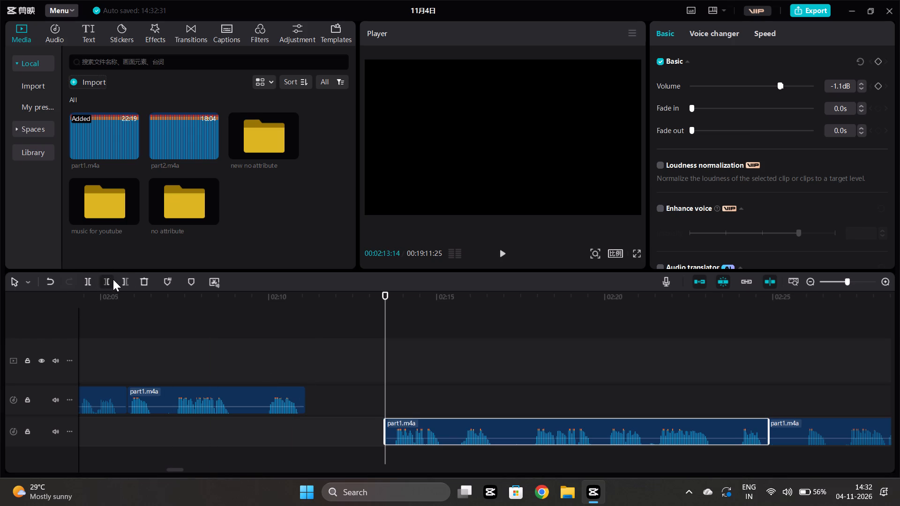
pyautogui.hotkey('ctrl', 'z')
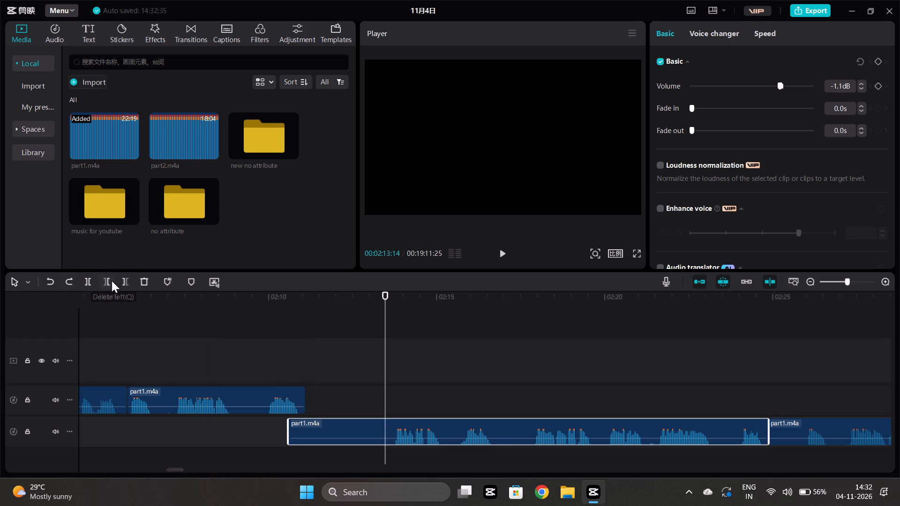
pyautogui.click(111, 281)
pyautogui.moveTo(415, 423); pyautogui.dragTo(348, 389)
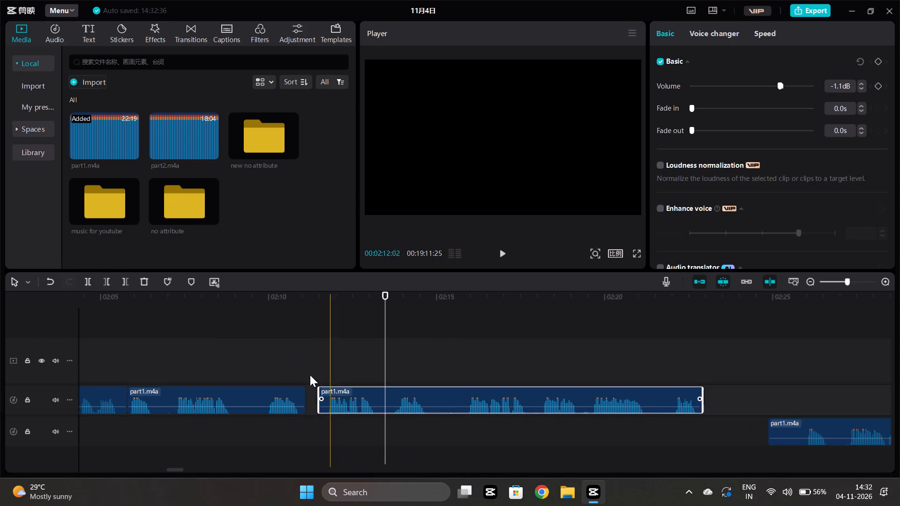
# Listen from about 00:02:09, cut the moved segment's opening up to 00:02:15:21, and shift the remainder back to about 00:02:11:16.
pyautogui.click(247, 371)
pyautogui.press('space')
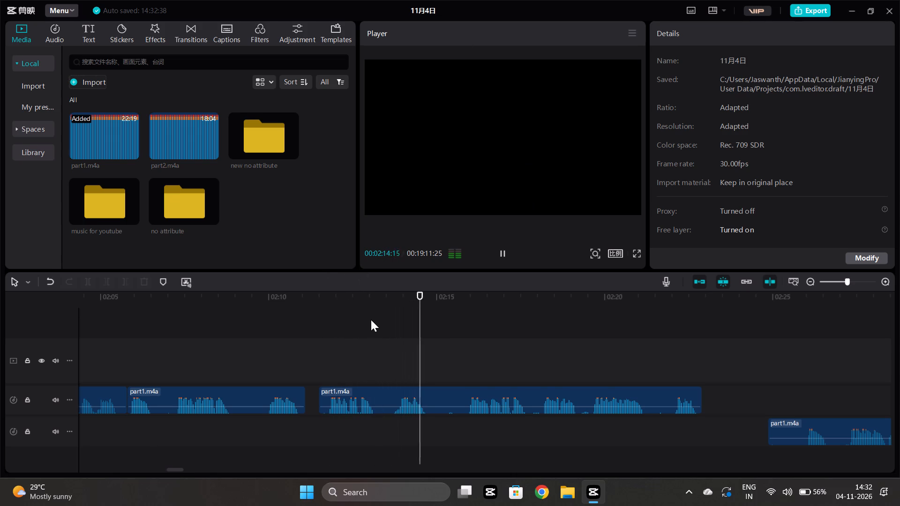
pyautogui.click(460, 372)
pyautogui.click(460, 394)
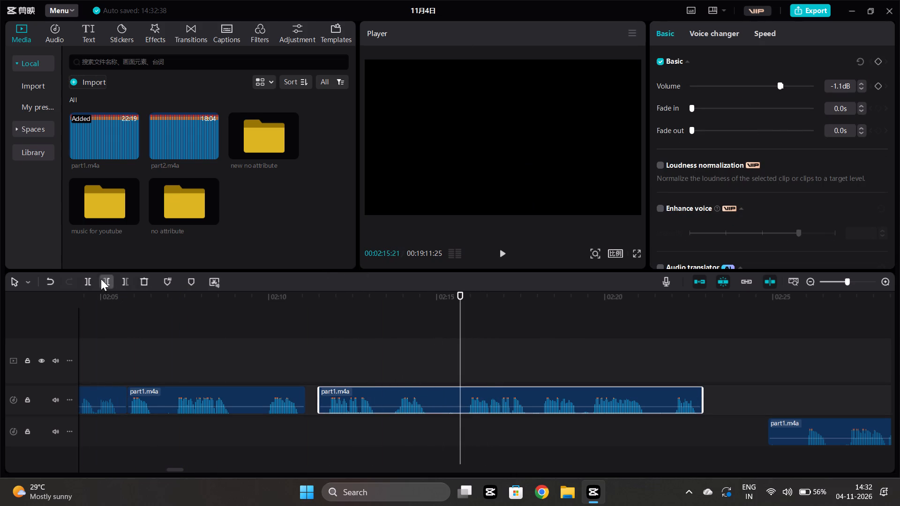
pyautogui.click(105, 280)
pyautogui.moveTo(487, 391); pyautogui.dragTo(345, 402)
# Play the leftover lower-track segment from about 00:02:25 and delete it.
pyautogui.hscroll(-1, 596, 399)
pyautogui.click(540, 389)
pyautogui.press('space')
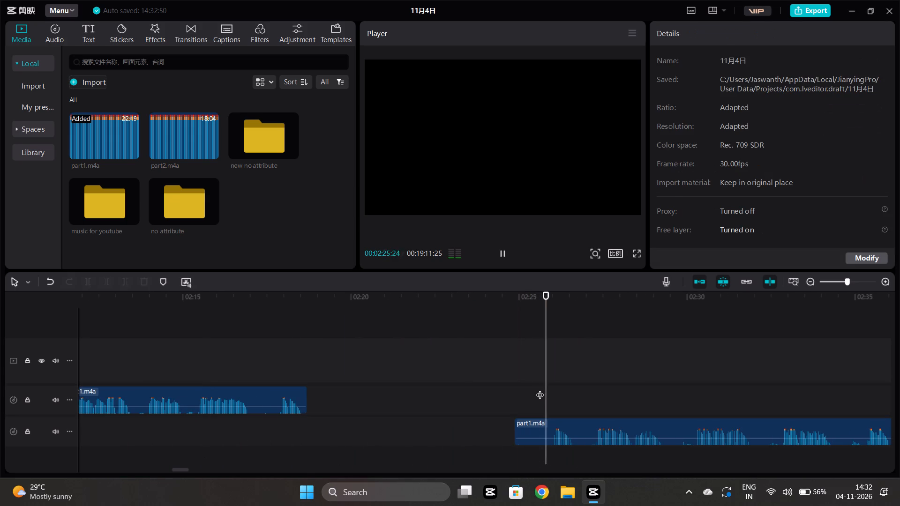
pyautogui.keyDown('ctrl'); pyautogui.scroll(-11, 540, 389); pyautogui.keyUp('ctrl')
pyautogui.hscroll(-1, 540, 389)
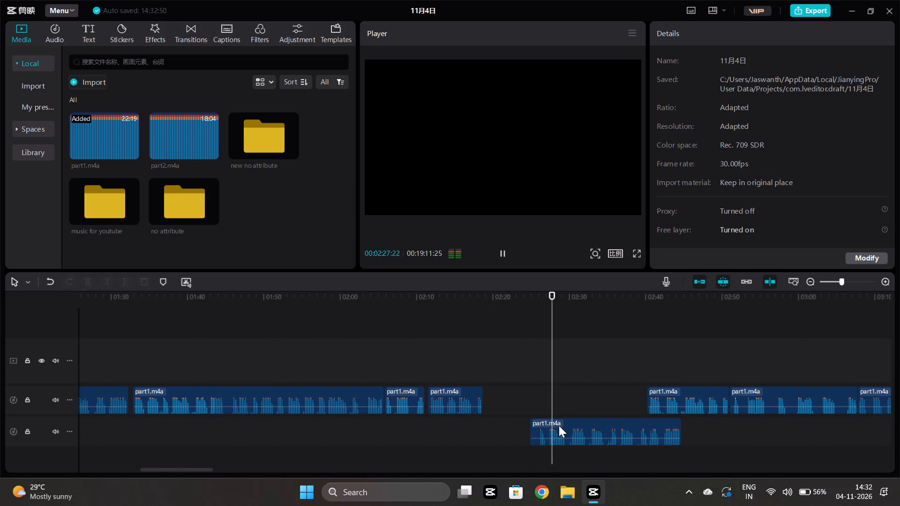
pyautogui.click(586, 428)
pyautogui.press('Delete')
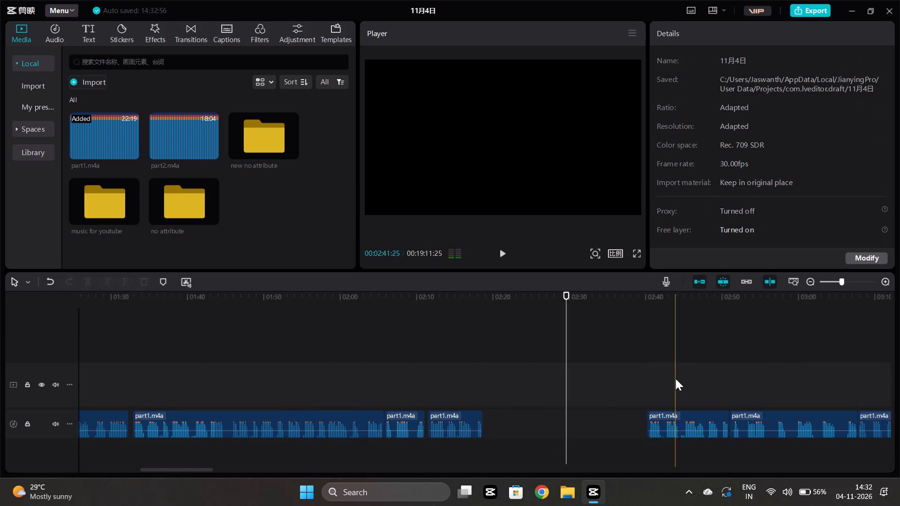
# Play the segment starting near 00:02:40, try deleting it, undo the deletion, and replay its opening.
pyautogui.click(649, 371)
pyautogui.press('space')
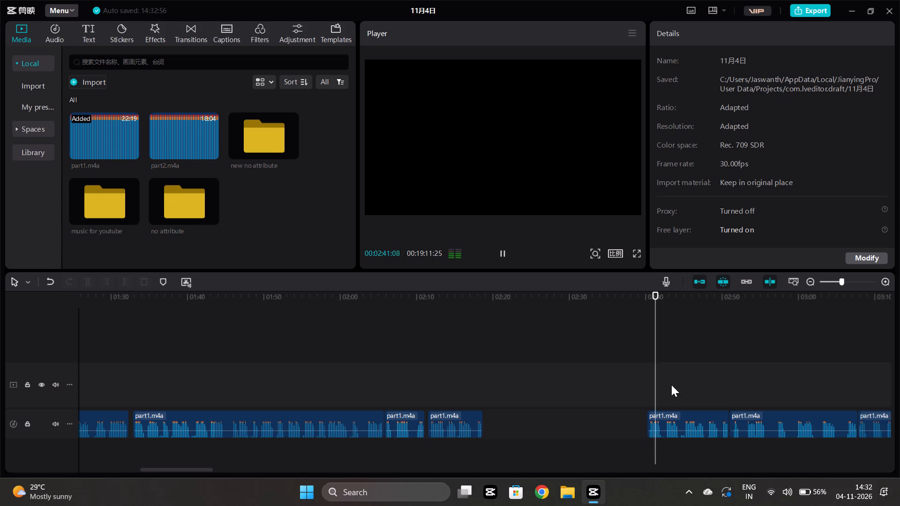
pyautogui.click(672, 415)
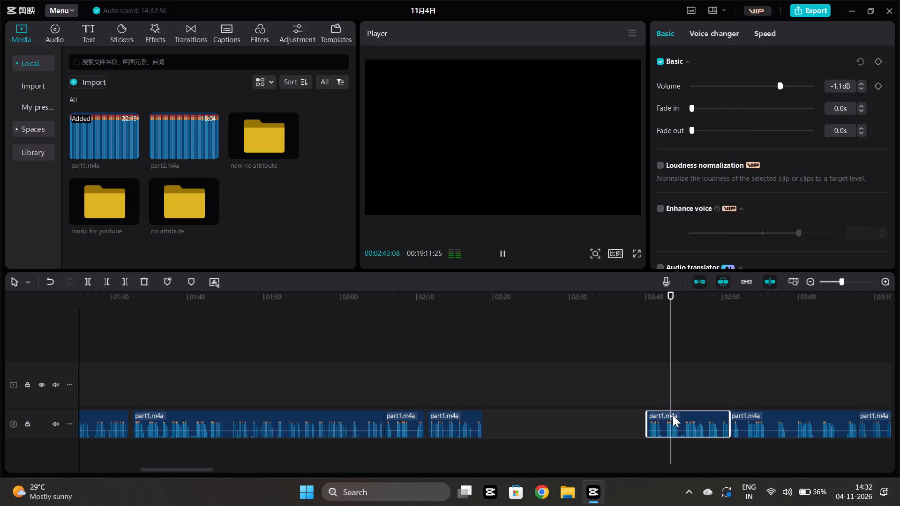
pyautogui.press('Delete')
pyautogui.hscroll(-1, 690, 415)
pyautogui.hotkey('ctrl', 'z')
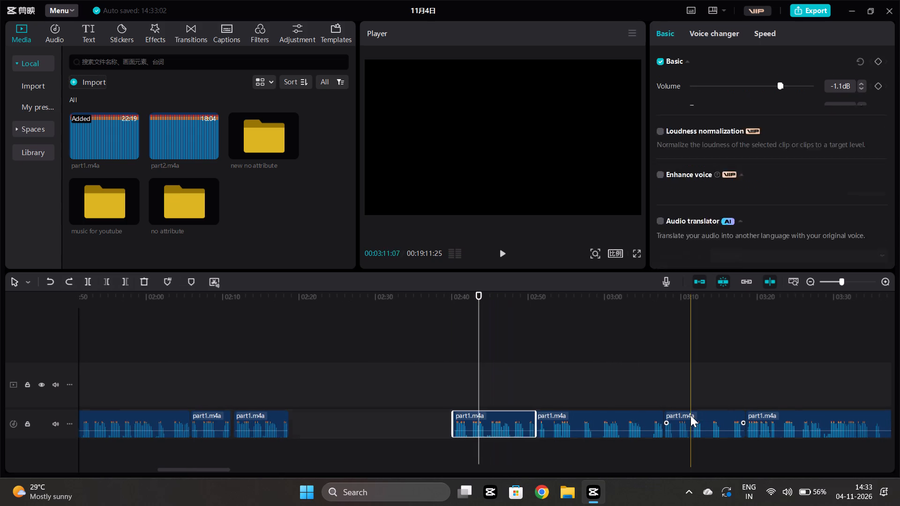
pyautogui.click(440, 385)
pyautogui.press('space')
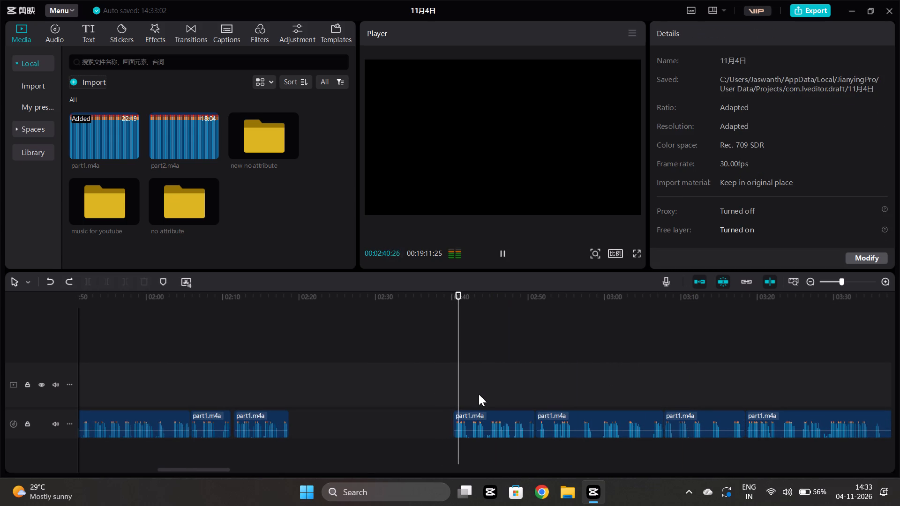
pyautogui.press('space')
# Listen to the segment starting near 00:04:10 and split it in the pause at about 00:04:36:24.
pyautogui.hscroll(-3, 566, 414)
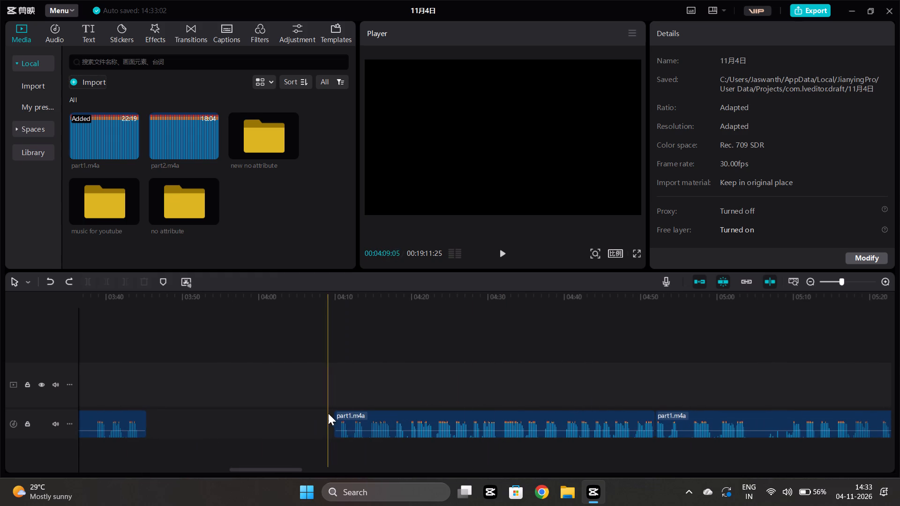
pyautogui.click(328, 413)
pyautogui.press('space')
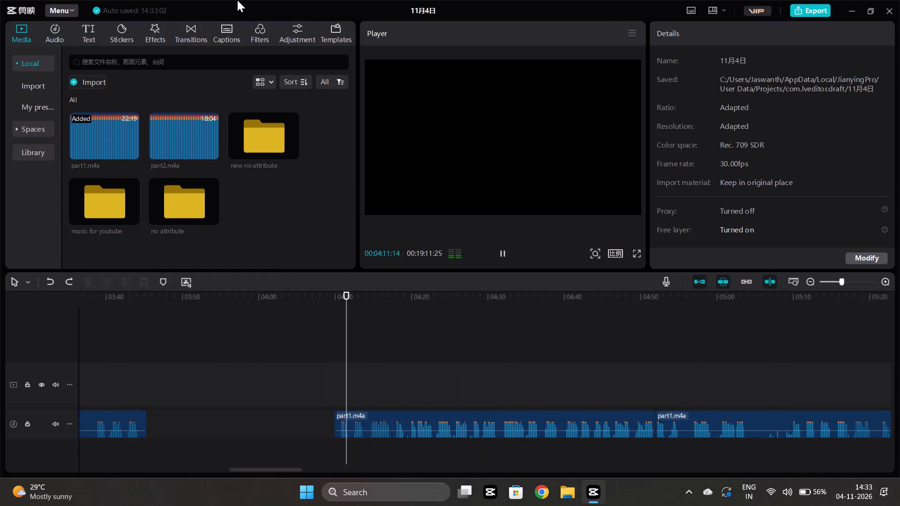
pyautogui.moveTo(221, 1); pyautogui.dragTo(212, 3)
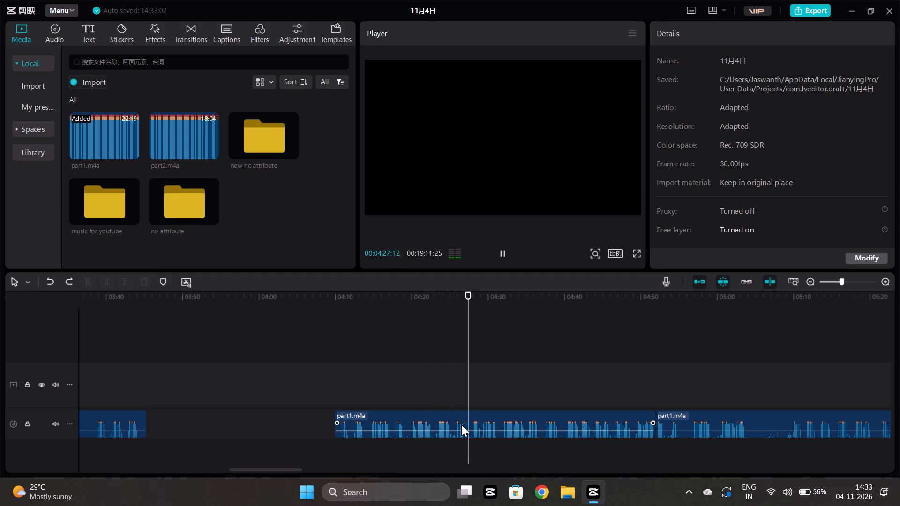
pyautogui.keyDown('ctrl'); pyautogui.scroll(-9, 461, 424); pyautogui.keyUp('ctrl')
pyautogui.hscroll(1, 461, 424)
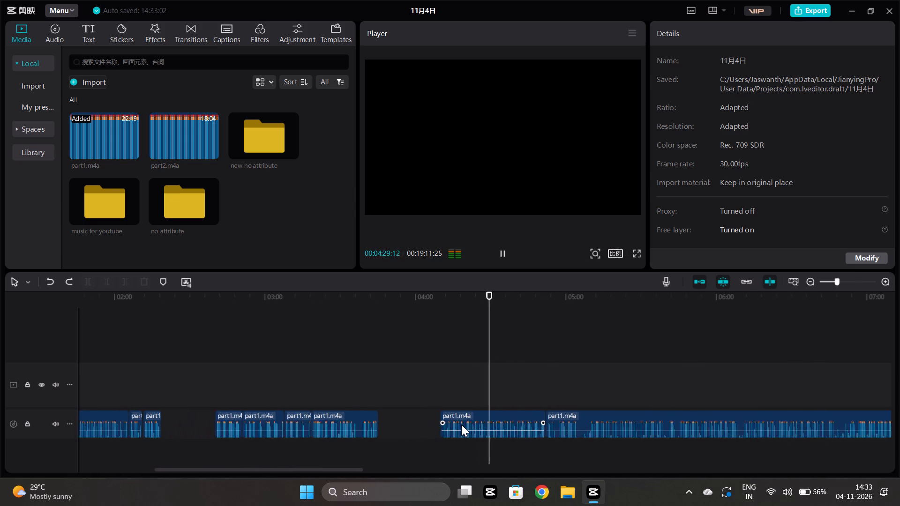
pyautogui.hscroll(1, 461, 424)
pyautogui.keyDown('ctrl'); pyautogui.scroll(5, 610, 416); pyautogui.keyUp('ctrl')
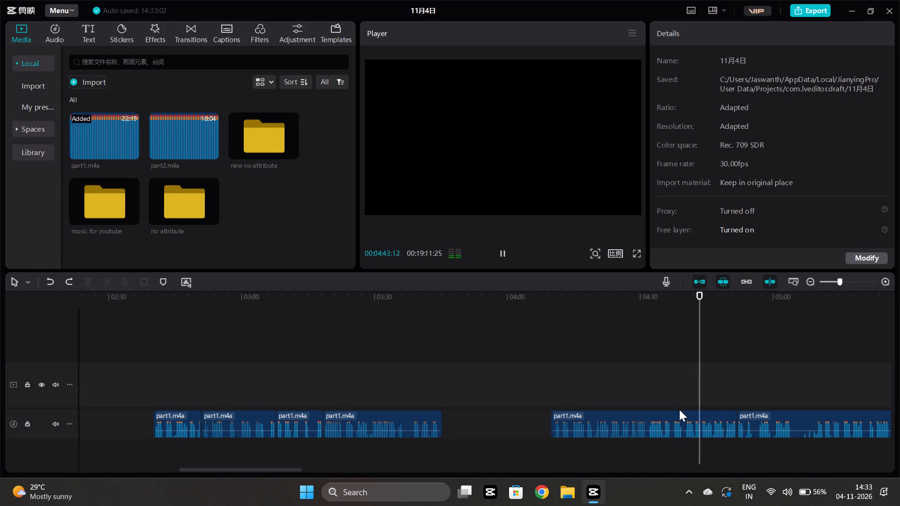
pyautogui.keyDown('ctrl'); pyautogui.scroll(11, 679, 409); pyautogui.keyUp('ctrl')
pyautogui.click(406, 383)
pyautogui.press('space')
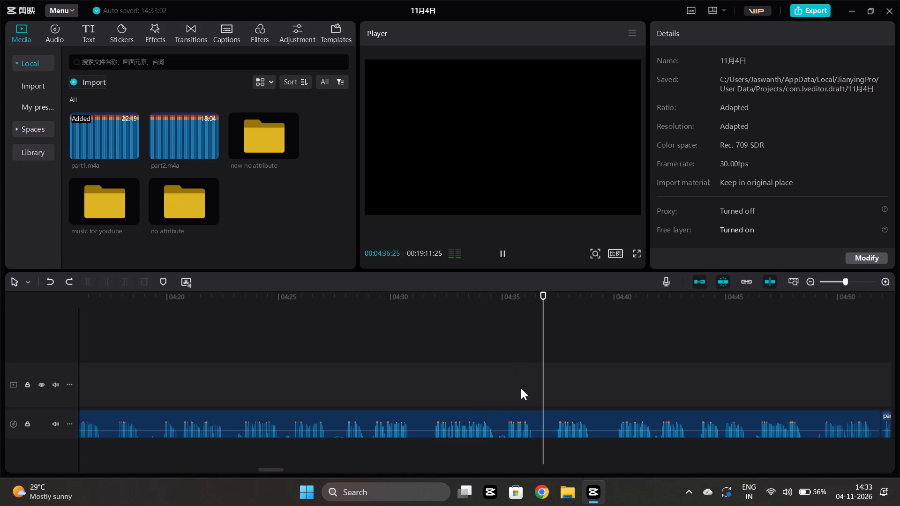
pyautogui.click(542, 388)
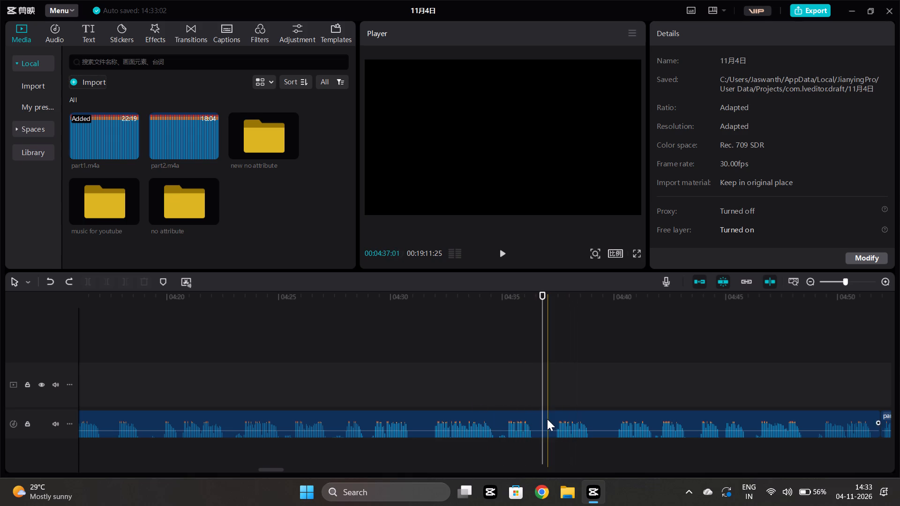
pyautogui.click(547, 419)
pyautogui.click(87, 280)
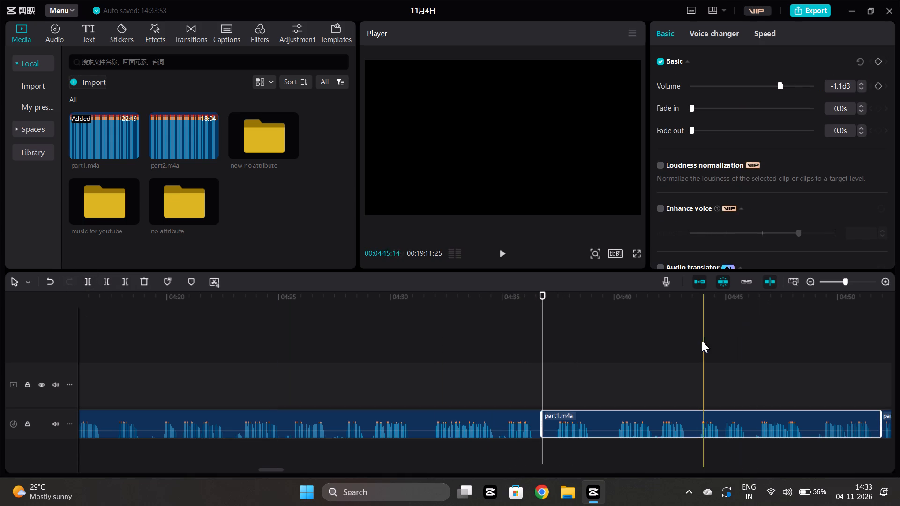
# Listen to the second piece, cut its opening up to about 00:04:42, and move the remainder back against the preceding piece's end.
pyautogui.click(656, 341)
pyautogui.press('space')
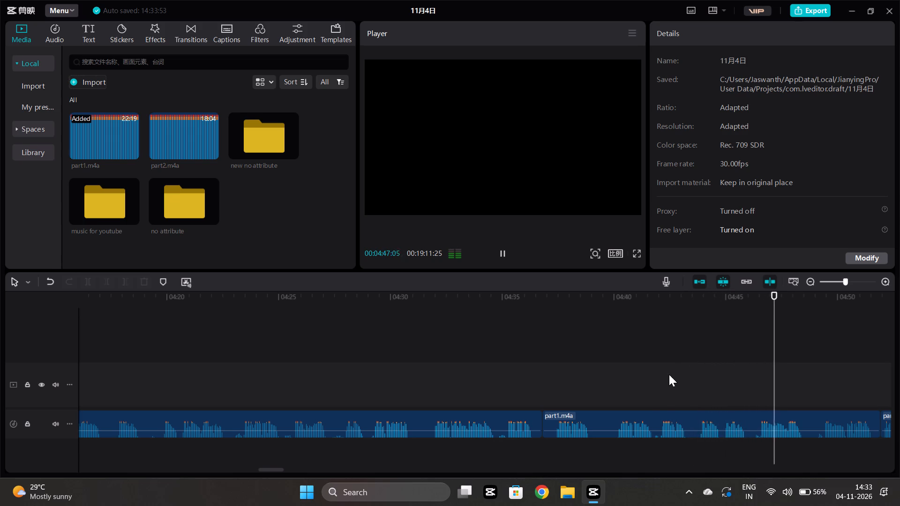
pyautogui.click(659, 404)
pyautogui.click(652, 387)
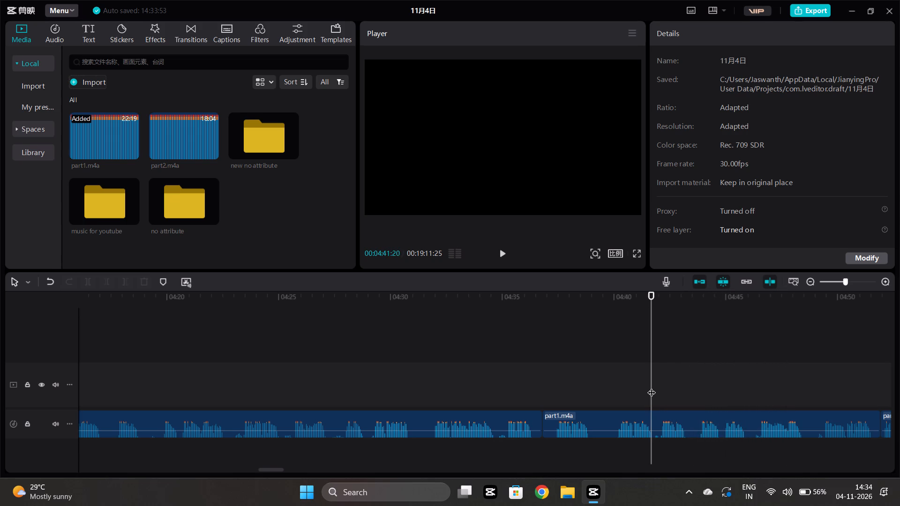
pyautogui.press('space')
pyautogui.keyDown('ctrl'); pyautogui.scroll(6, 670, 399); pyautogui.keyUp('ctrl')
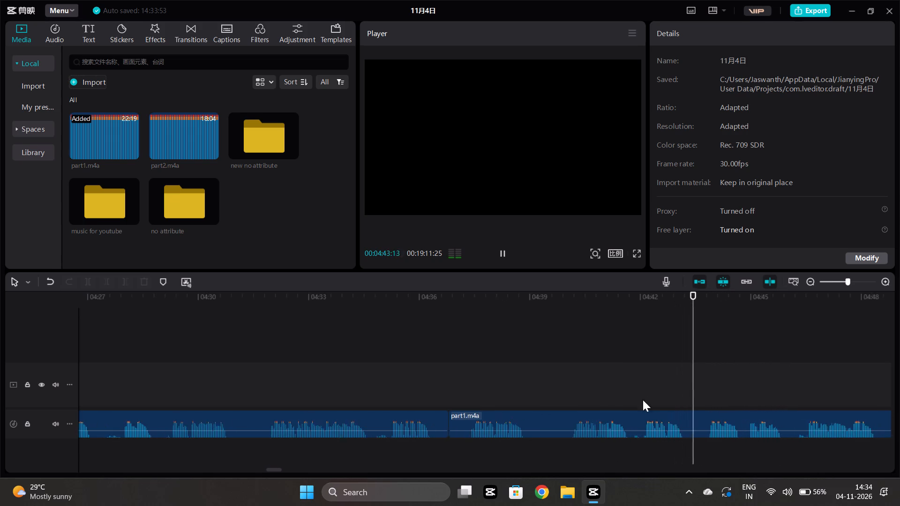
pyautogui.doubleClick(633, 388)
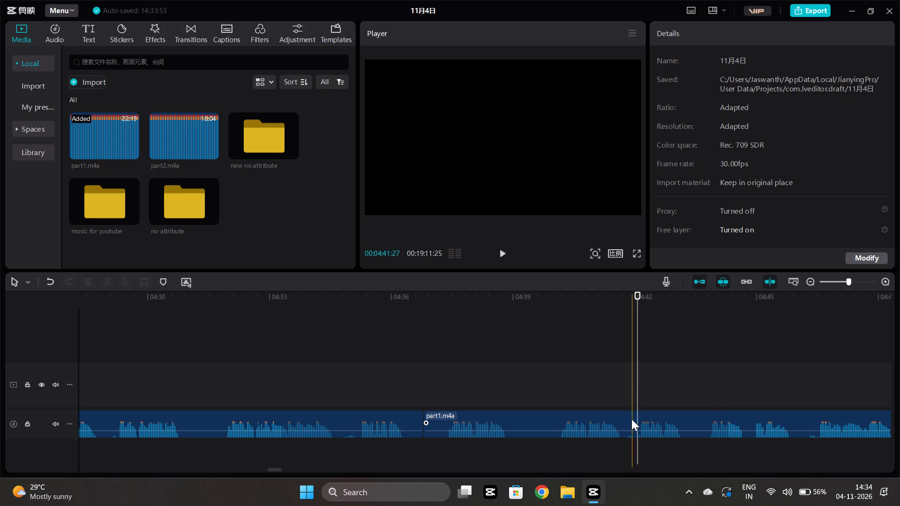
pyautogui.click(632, 424)
pyautogui.click(106, 284)
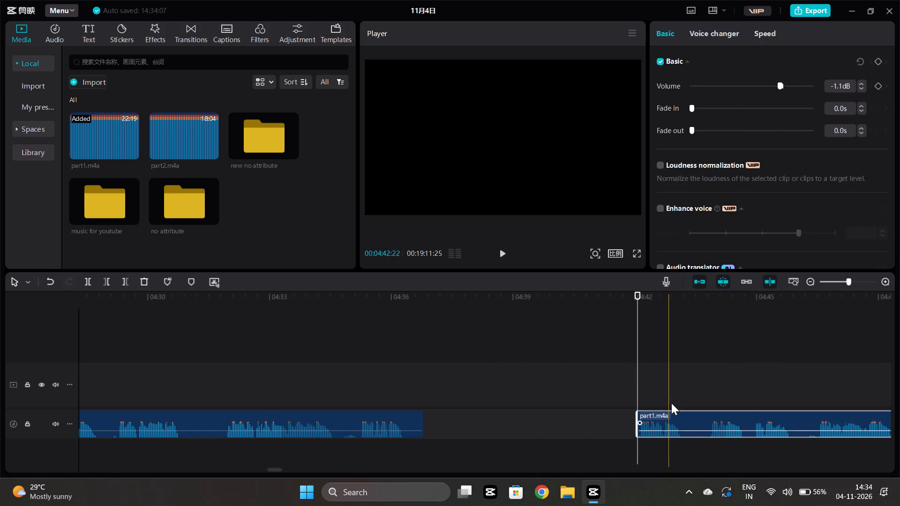
pyautogui.moveTo(664, 422); pyautogui.dragTo(453, 428)
# Move the segment starting near 00:04:10 onto a new track above, starting at about 00:02:18:23 where the earlier segment ends.
pyautogui.scroll(-8, 456, 432)
pyautogui.keyDown('ctrl'); pyautogui.scroll(-7, 503, 424); pyautogui.keyUp('ctrl')
pyautogui.hscroll(1, 488, 439)
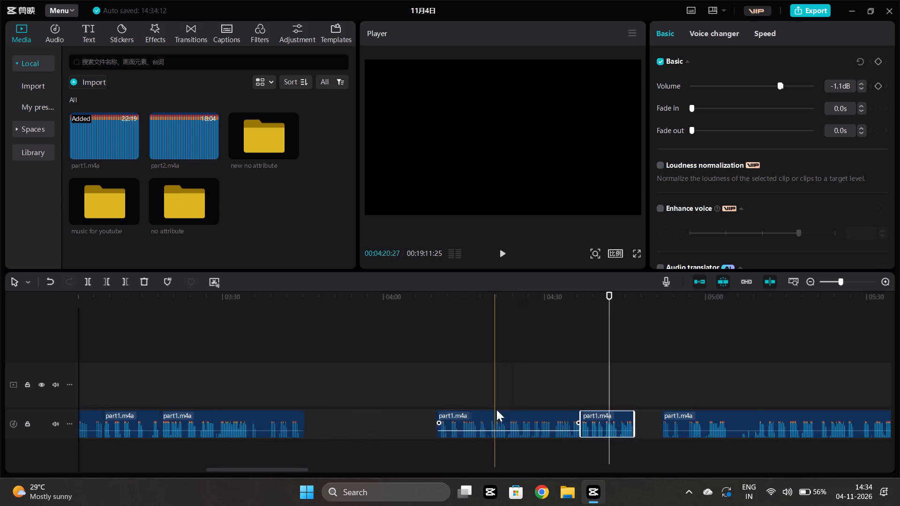
pyautogui.hscroll(1, 496, 409)
pyautogui.moveTo(647, 424); pyautogui.dragTo(559, 419)
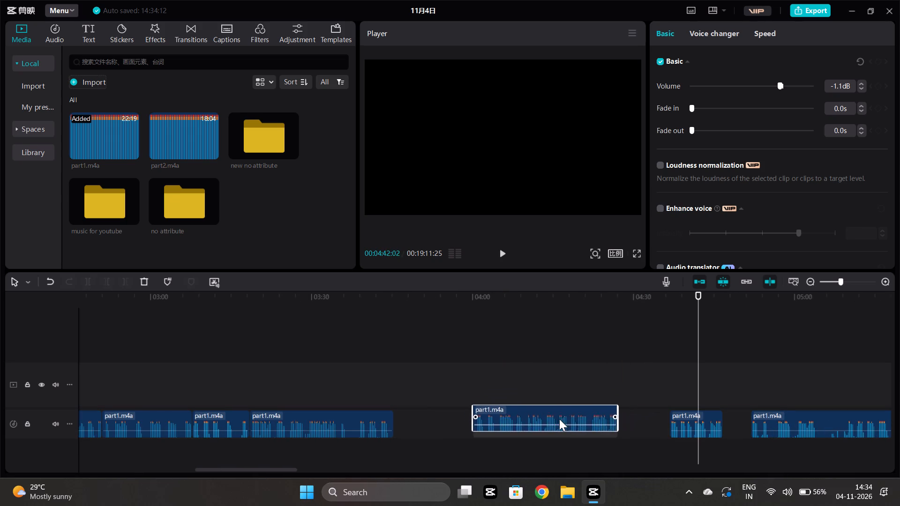
pyautogui.moveTo(559, 419); pyautogui.dragTo(551, 425)
pyautogui.hscroll(1, 556, 425)
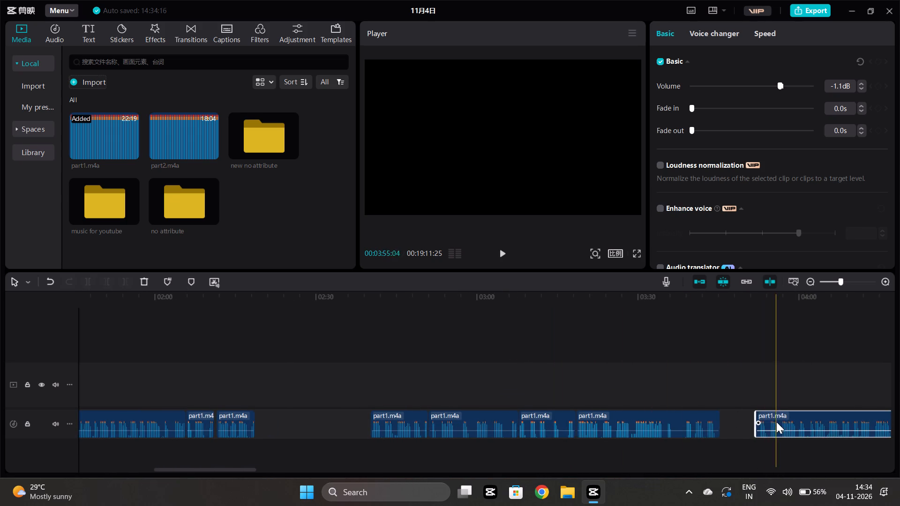
pyautogui.moveTo(776, 422); pyautogui.dragTo(273, 400)
# Listen to the narration from about 00:02:14 and 00:02:04 through the join near 00:02:18:23.
pyautogui.click(231, 457)
pyautogui.press('v')
pyautogui.press('space')
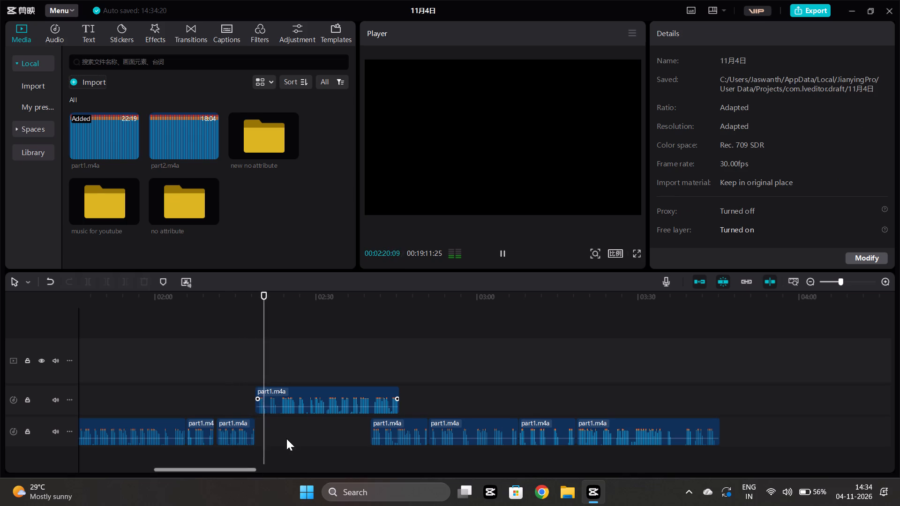
pyautogui.hscroll(1, 288, 430)
pyautogui.click(329, 389)
pyautogui.press('space')
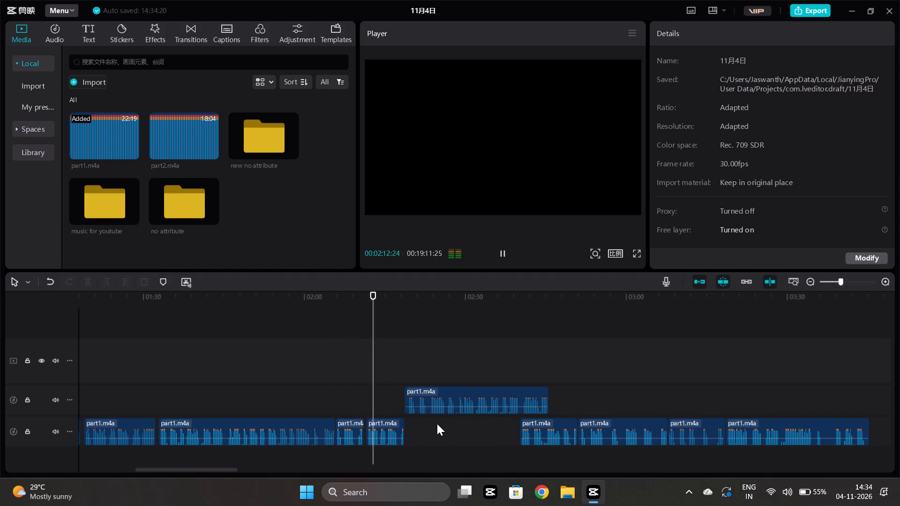
pyautogui.keyDown('ctrl'); pyautogui.scroll(9, 390, 438); pyautogui.keyUp('ctrl')
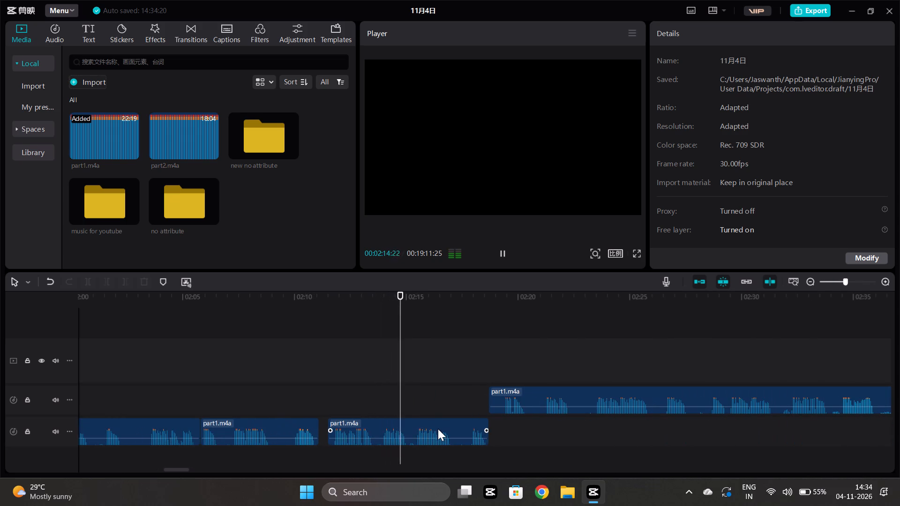
pyautogui.hscroll(-1, 440, 431)
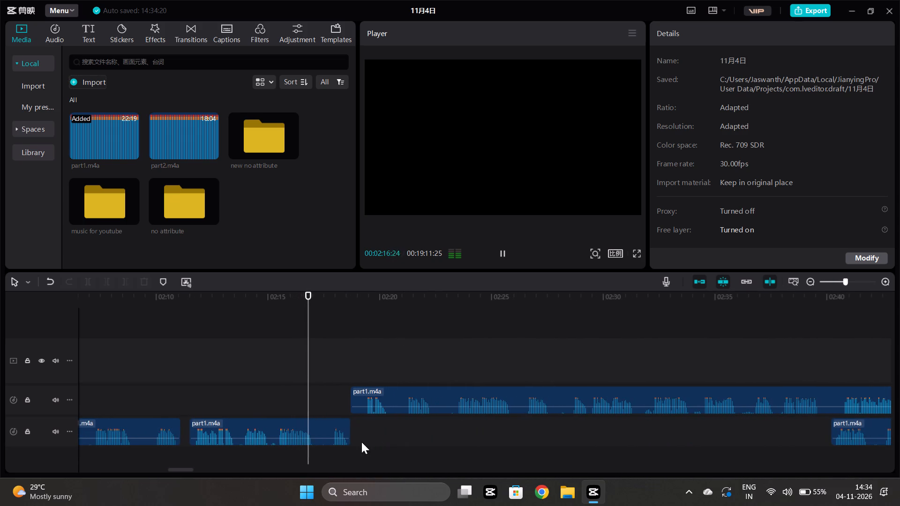
pyautogui.click(413, 428)
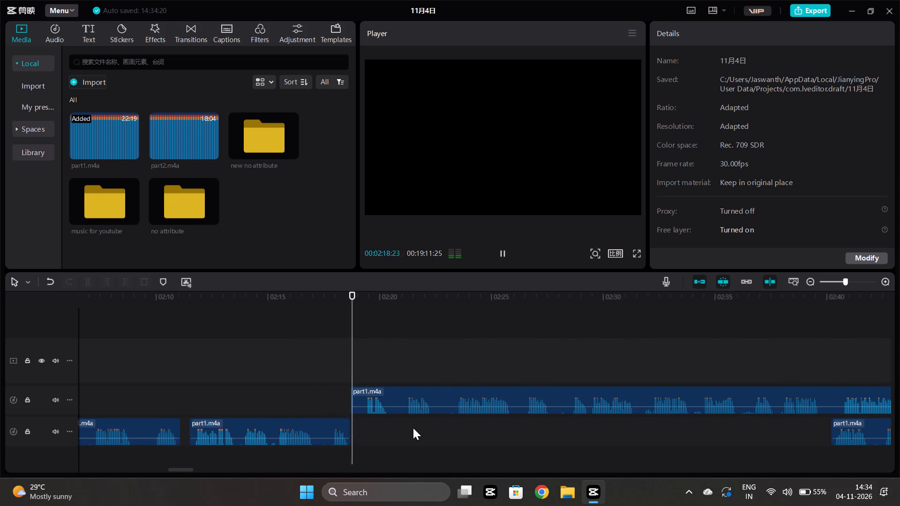
# Listen across the join near 00:02:18:23 and cut the opening of the upper-track segment up to about 00:02:23:09.
pyautogui.press('space')
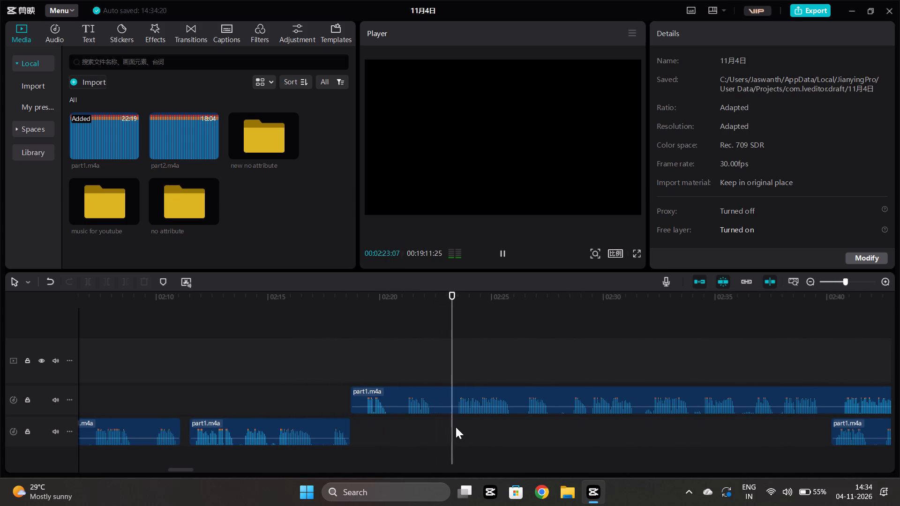
pyautogui.click(354, 430)
pyautogui.press('space')
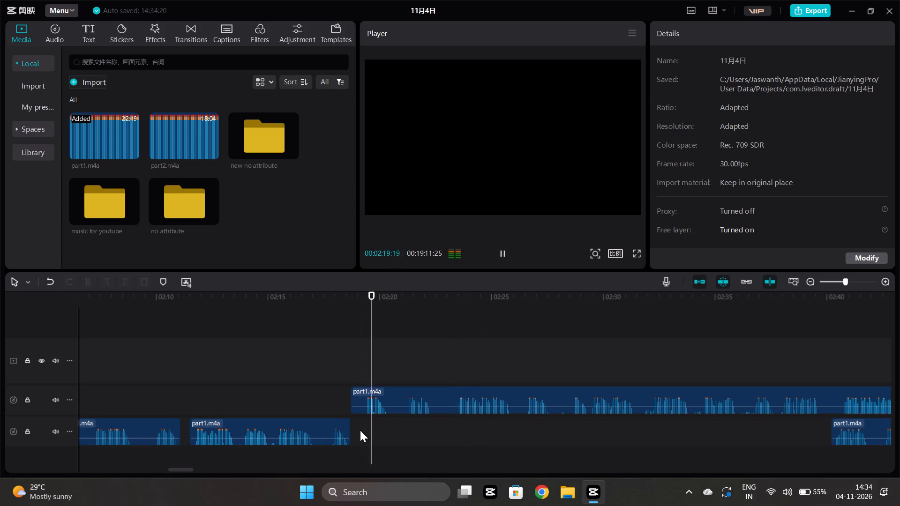
pyautogui.click(195, 451)
pyautogui.press('space')
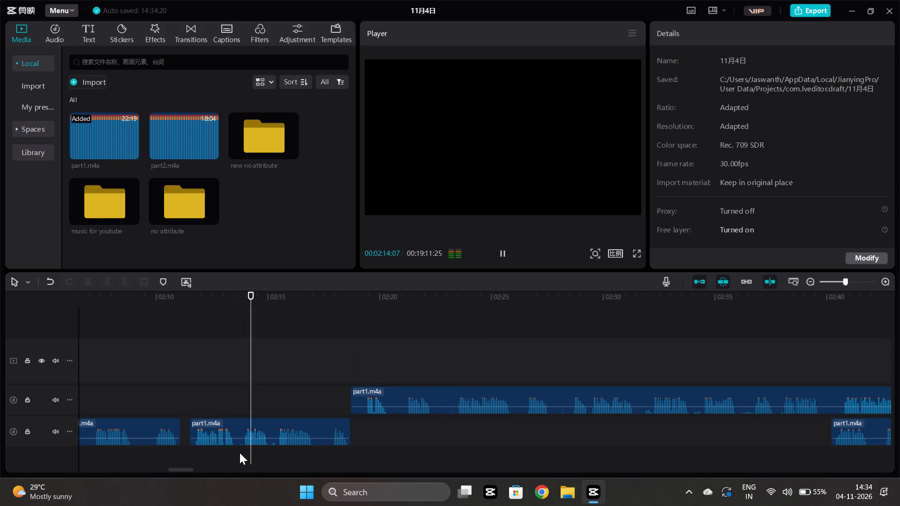
pyautogui.click(408, 428)
pyautogui.press('space')
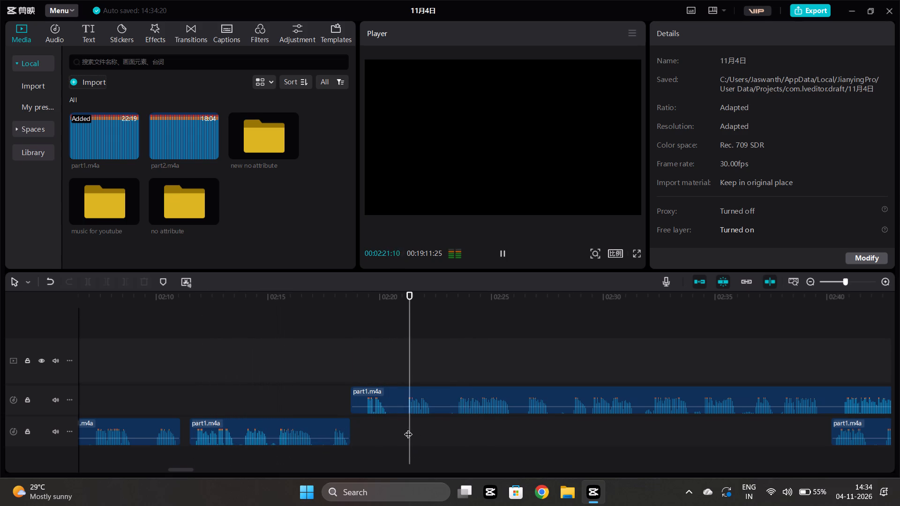
pyautogui.press('space')
pyautogui.click(453, 429)
pyautogui.click(444, 390)
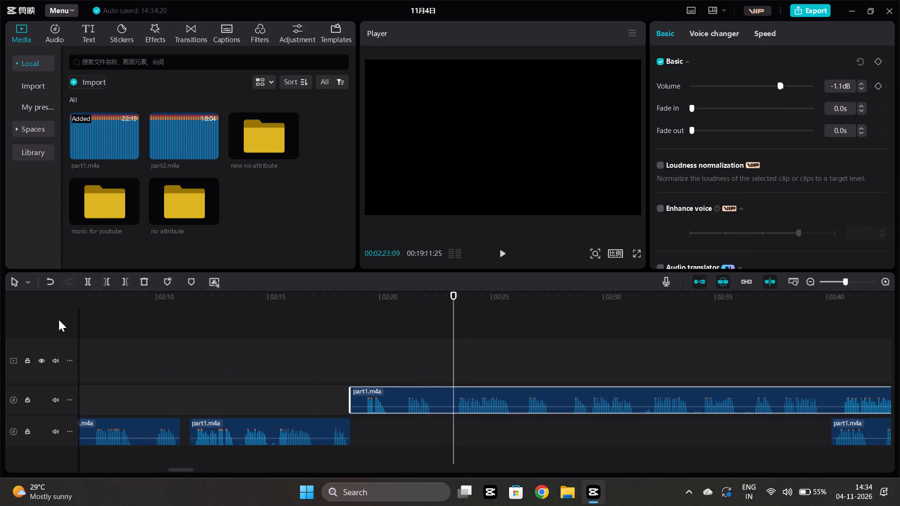
pyautogui.click(101, 278)
# Cut the end of the lower-track segment starting near 00:02:11:15 from about 00:02:13:21 onward.
pyautogui.click(240, 450)
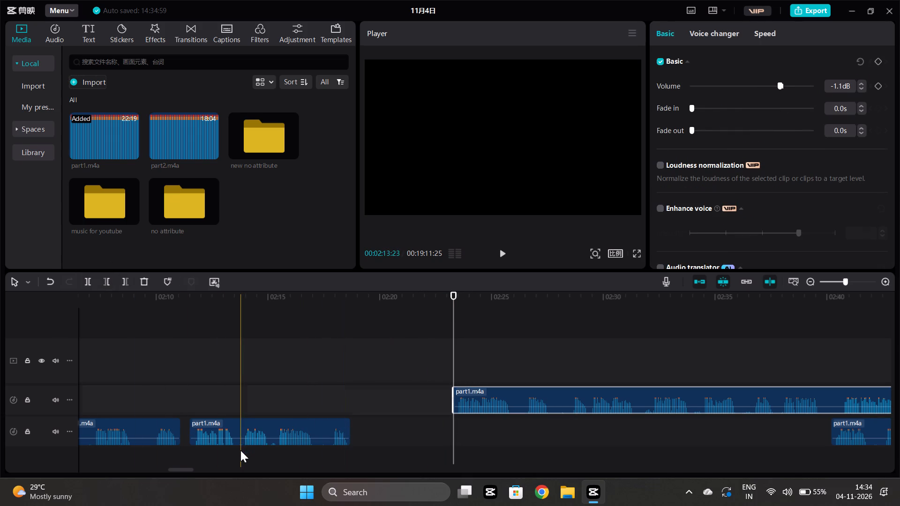
pyautogui.press('space')
pyautogui.click(245, 460)
pyautogui.moveTo(244, 457); pyautogui.dragTo(242, 456)
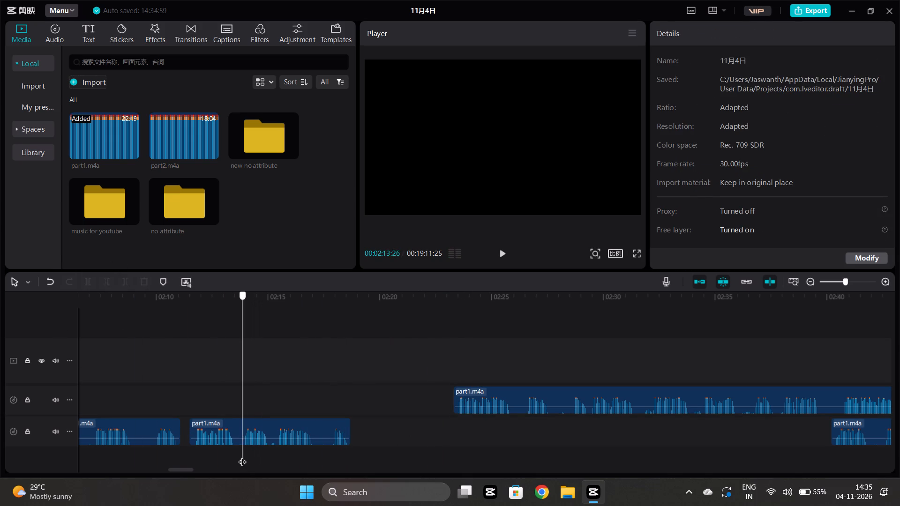
pyautogui.moveTo(242, 456); pyautogui.dragTo(239, 453)
pyautogui.click(251, 435)
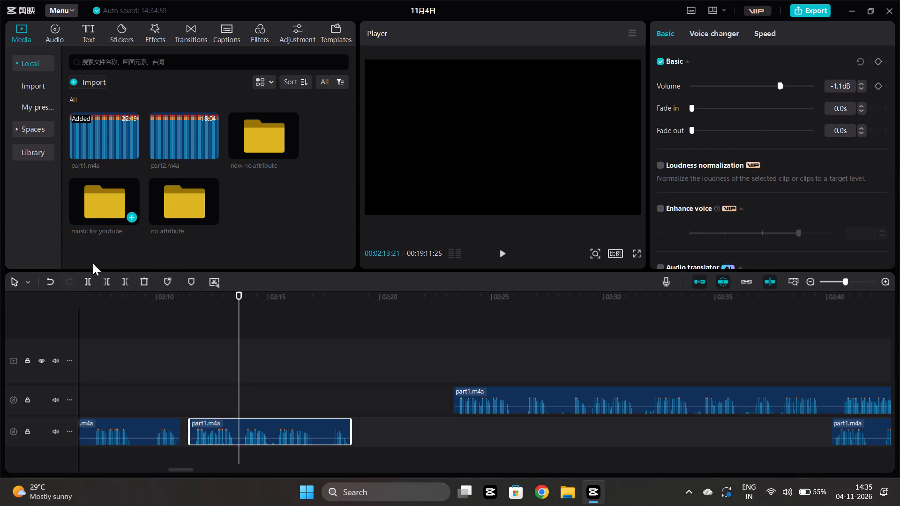
pyautogui.click(123, 286)
# Move the upper-track segment down onto the main narration track against the shortened segment's end at about 00:02:13:21.
pyautogui.moveTo(539, 399); pyautogui.dragTo(352, 440)
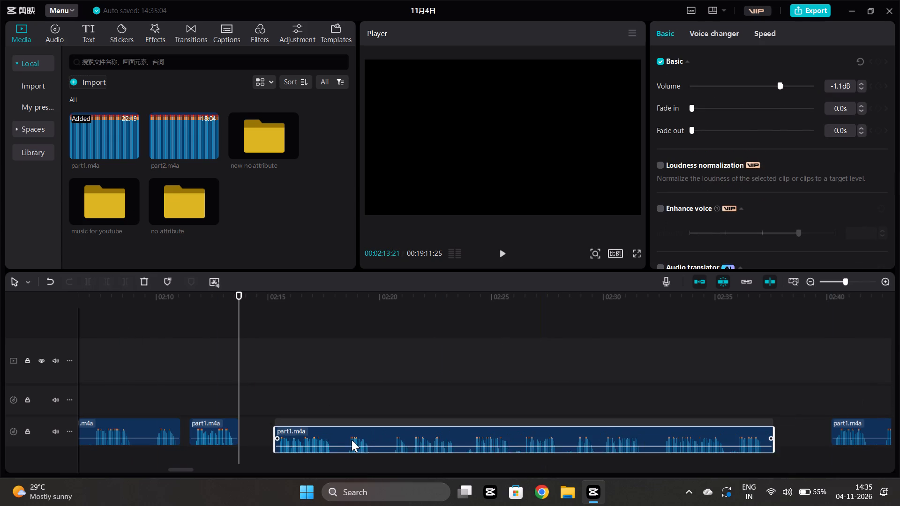
pyautogui.moveTo(352, 440); pyautogui.dragTo(324, 433)
# Listen to the rejoined narration from about 00:02:09 through the following phrases past 00:02:30.
pyautogui.moveTo(135, 395); pyautogui.dragTo(139, 396)
pyautogui.press('space')
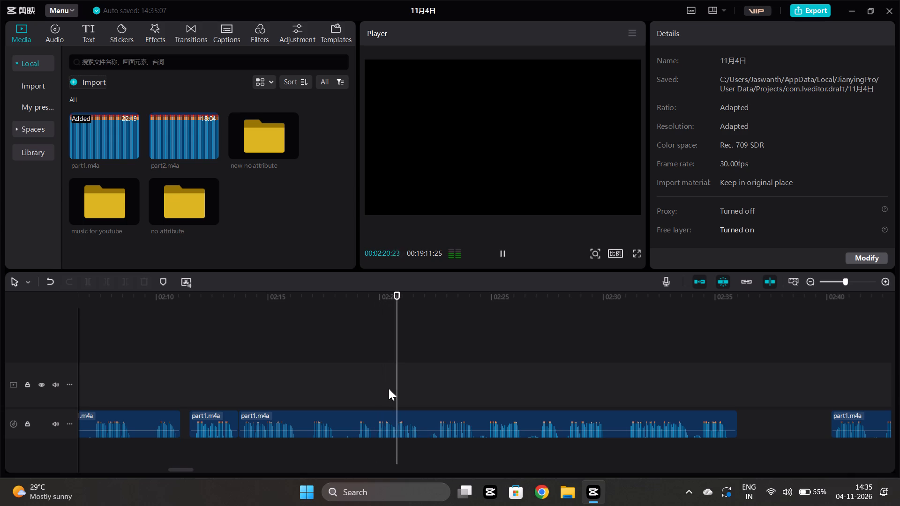
pyautogui.hscroll(-1, 483, 390)
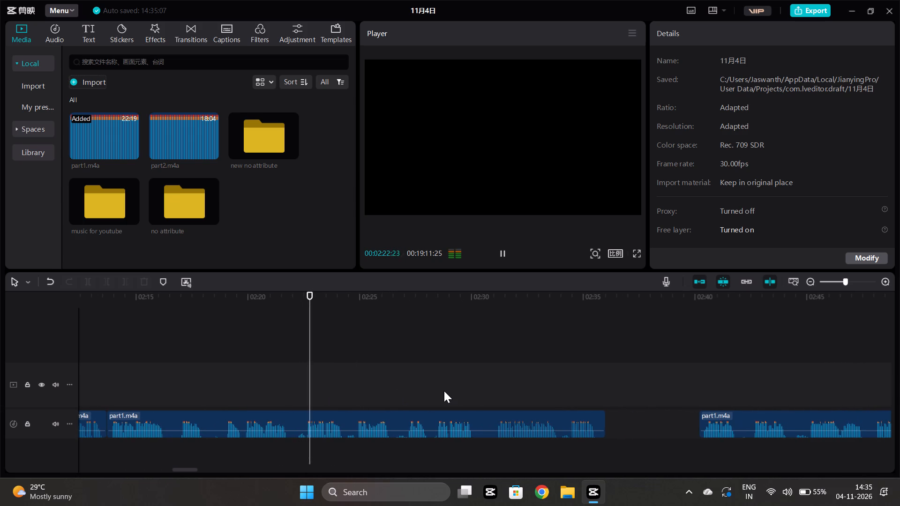
pyautogui.hscroll(-1, 444, 391)
pyautogui.hscroll(-1, 544, 404)
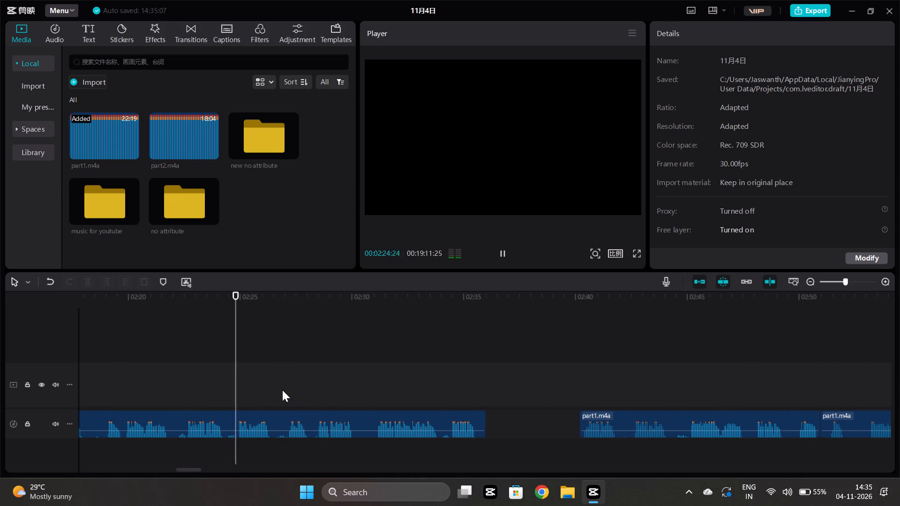
pyautogui.click(287, 395)
pyautogui.press('space')
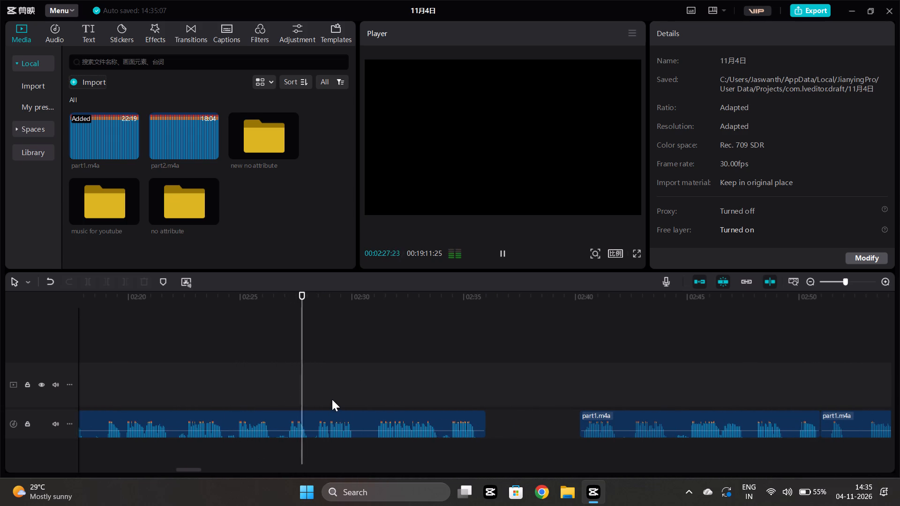
pyautogui.click(332, 399)
pyautogui.press('space')
pyautogui.hscroll(-1, 416, 383)
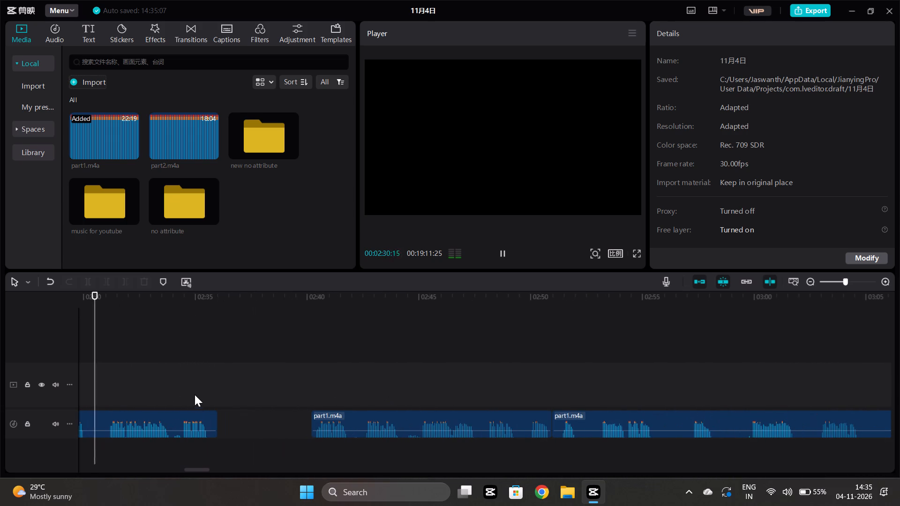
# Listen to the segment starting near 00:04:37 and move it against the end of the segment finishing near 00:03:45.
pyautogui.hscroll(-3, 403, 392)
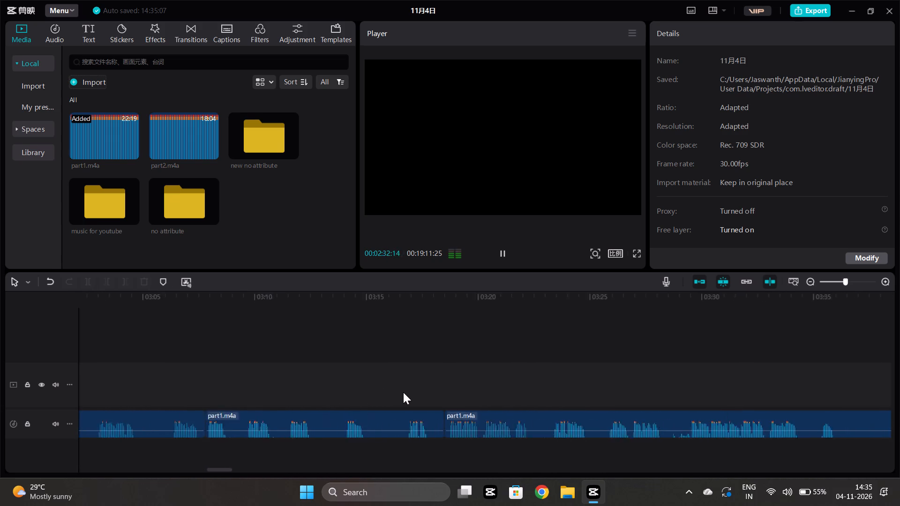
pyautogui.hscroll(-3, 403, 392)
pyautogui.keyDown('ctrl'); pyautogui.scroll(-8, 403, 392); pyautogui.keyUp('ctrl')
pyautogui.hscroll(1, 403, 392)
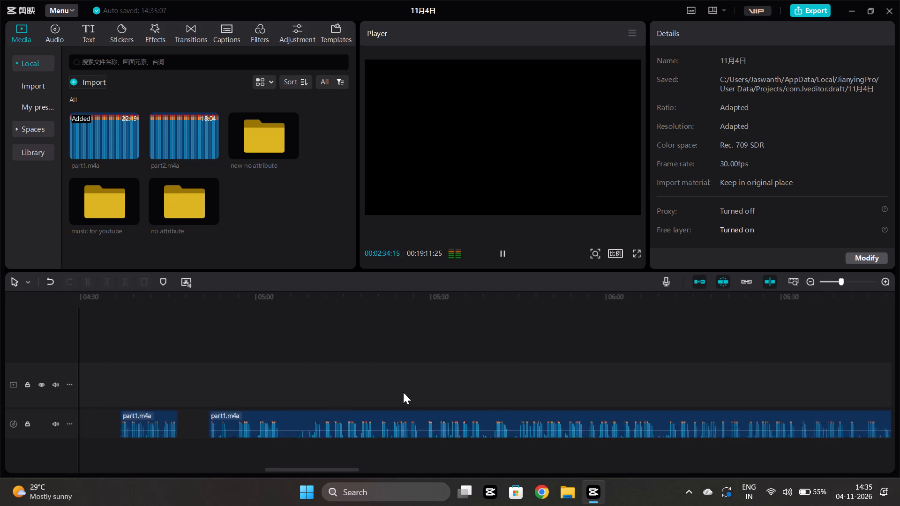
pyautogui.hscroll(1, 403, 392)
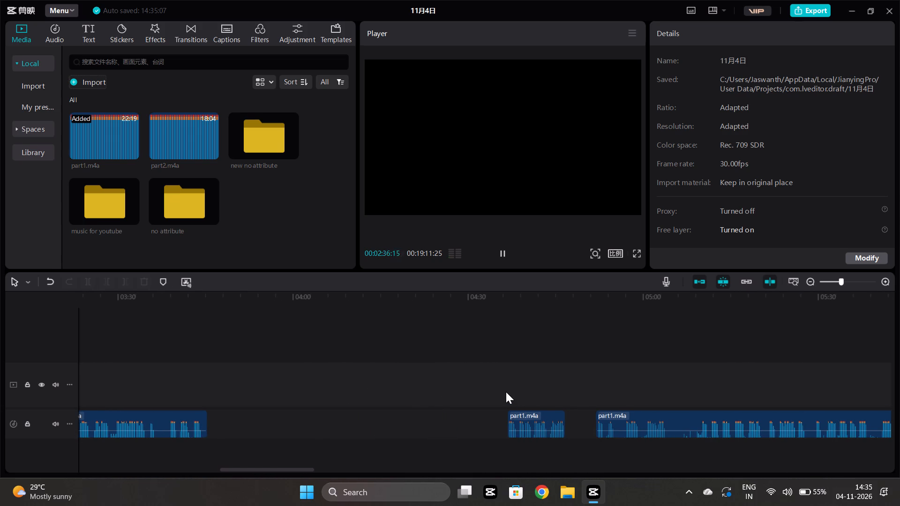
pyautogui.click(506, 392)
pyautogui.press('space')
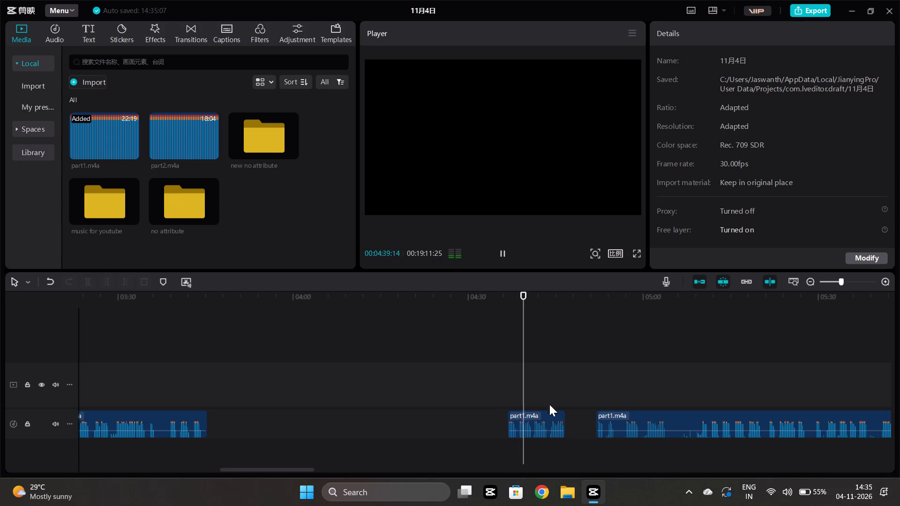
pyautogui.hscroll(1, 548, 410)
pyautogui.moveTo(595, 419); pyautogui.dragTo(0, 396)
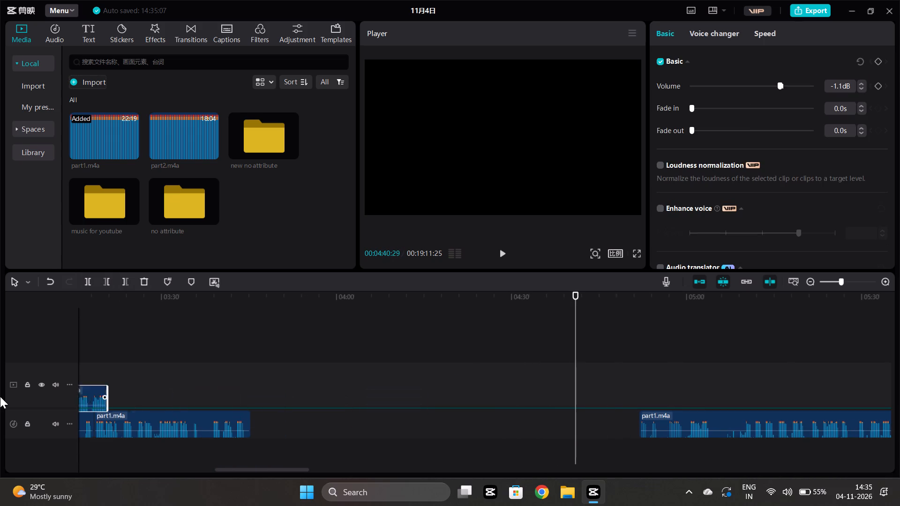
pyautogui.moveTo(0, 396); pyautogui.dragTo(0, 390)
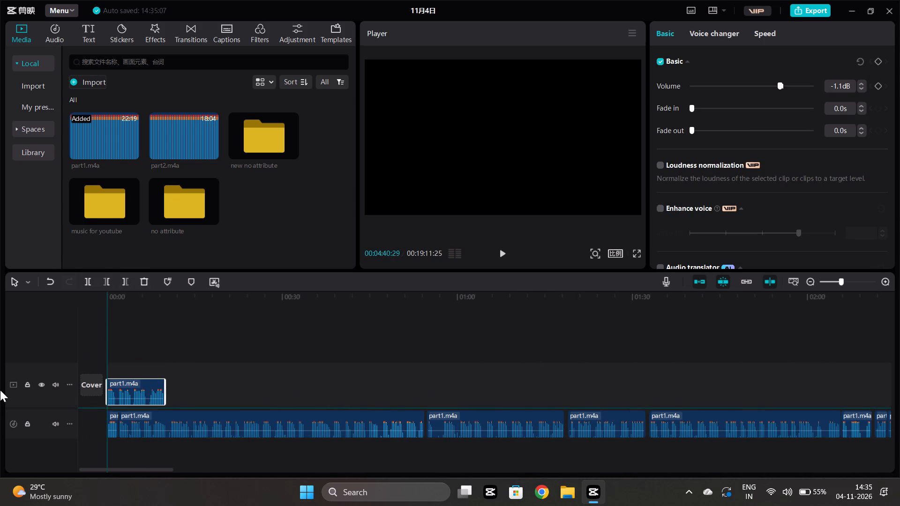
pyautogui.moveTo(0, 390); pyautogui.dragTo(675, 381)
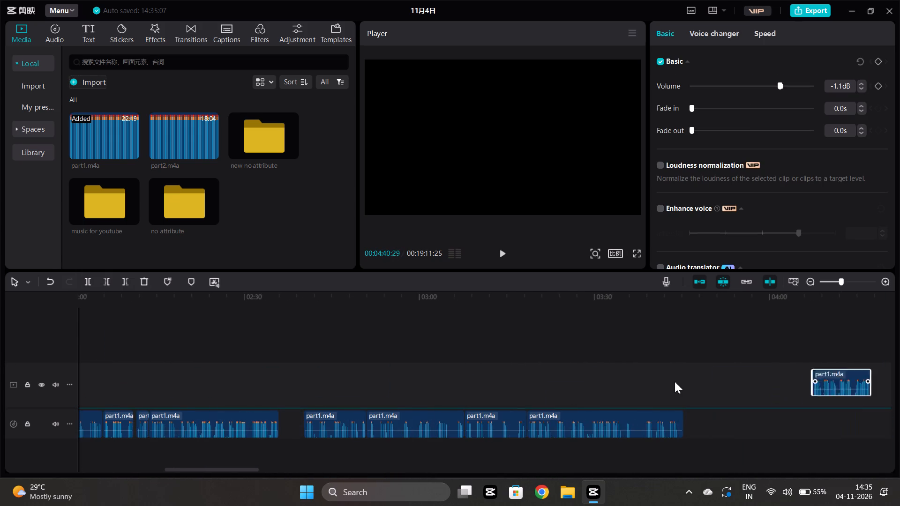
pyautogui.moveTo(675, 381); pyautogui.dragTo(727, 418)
# Listen from about 00:03:38 and move the segment starting near 00:03:45 onto a new track above, starting at about 00:02:38.
pyautogui.click(646, 384)
pyautogui.press('space')
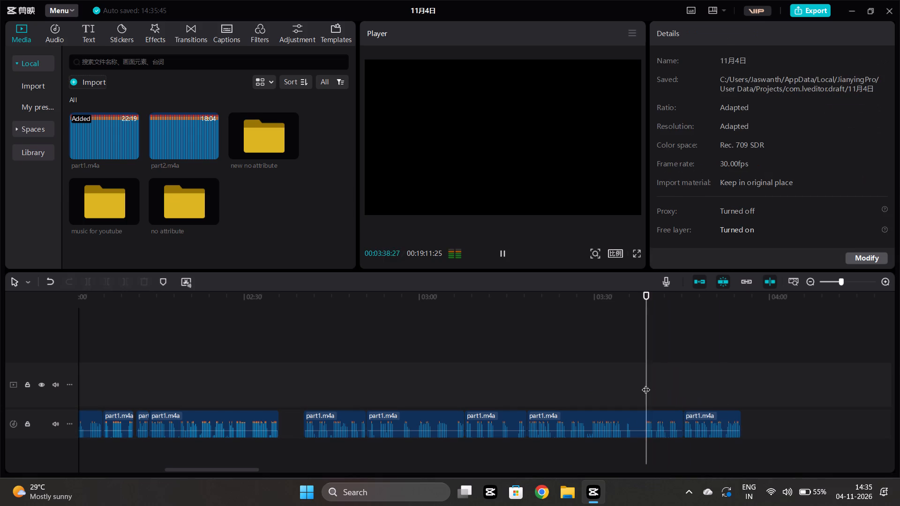
pyautogui.hscroll(-1, 646, 384)
pyautogui.hscroll(1, 461, 413)
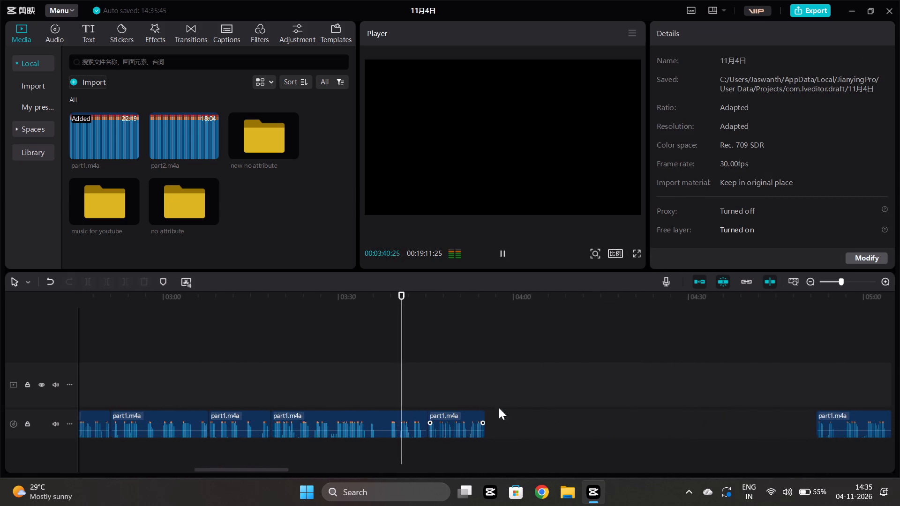
pyautogui.hscroll(1, 499, 408)
pyautogui.moveTo(675, 423); pyautogui.dragTo(285, 394)
# Shift the four segments between about 00:02:40 and 00:03:45 later, starting near 00:02:55, 00:03:01, 00:03:16 and 00:03:34.
pyautogui.hscroll(1, 319, 425)
pyautogui.moveTo(602, 435); pyautogui.dragTo(681, 433)
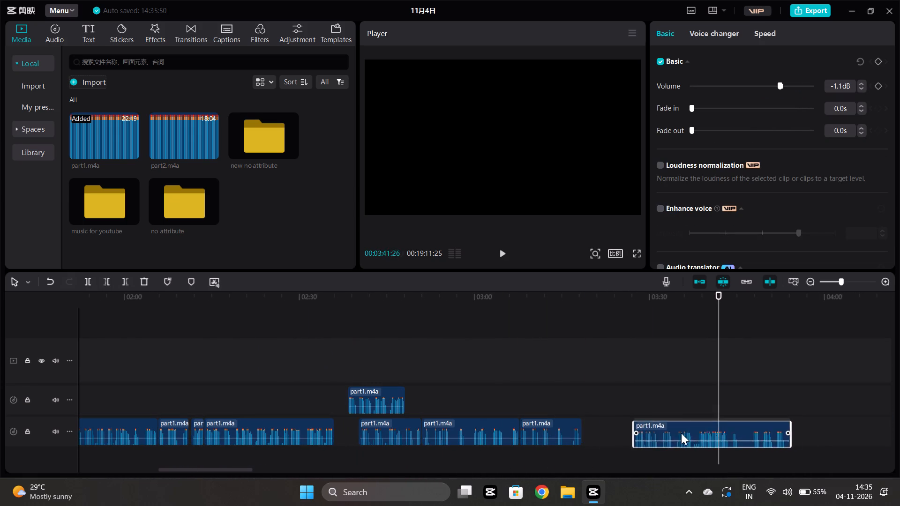
pyautogui.moveTo(681, 433); pyautogui.dragTo(690, 431)
pyautogui.moveTo(559, 428); pyautogui.dragTo(606, 425)
pyautogui.moveTo(437, 423); pyautogui.dragTo(482, 429)
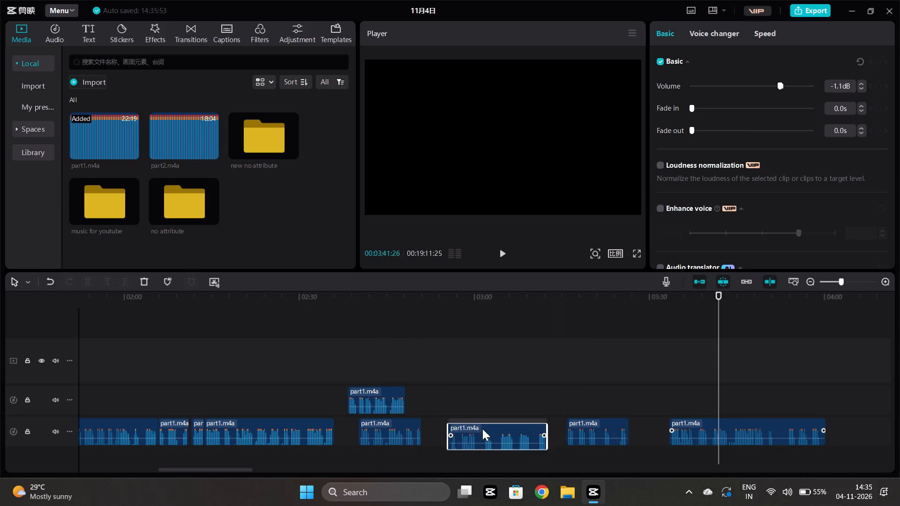
pyautogui.moveTo(482, 429); pyautogui.dragTo(492, 426)
pyautogui.moveTo(387, 414); pyautogui.dragTo(423, 417)
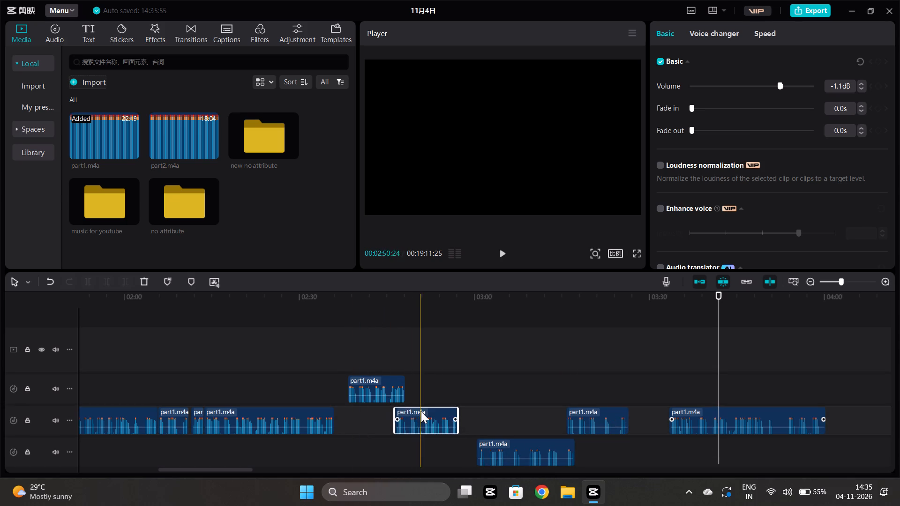
pyautogui.moveTo(421, 411); pyautogui.dragTo(470, 408)
# Move the upper-track segment down onto the main narration track and close its gap against the preceding segment's end at about 00:02:36.
pyautogui.moveTo(370, 384); pyautogui.dragTo(367, 418)
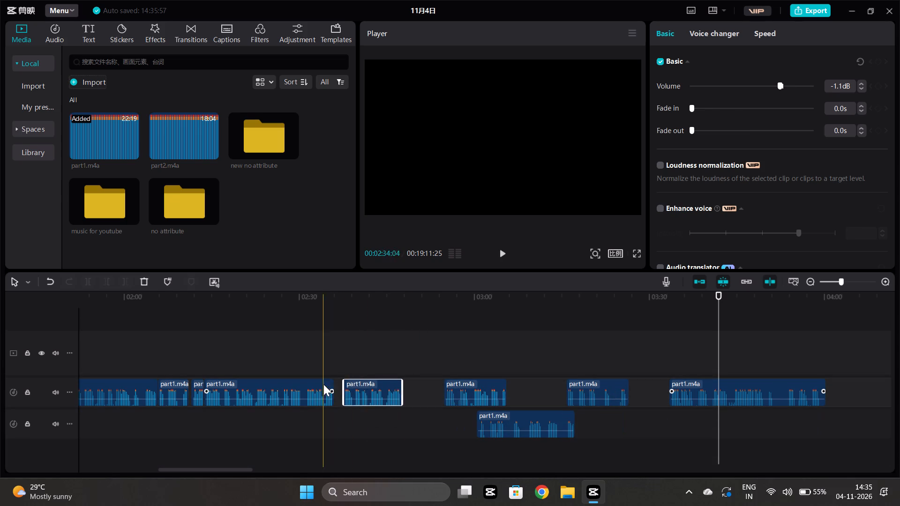
pyautogui.click(320, 373)
pyautogui.press('space')
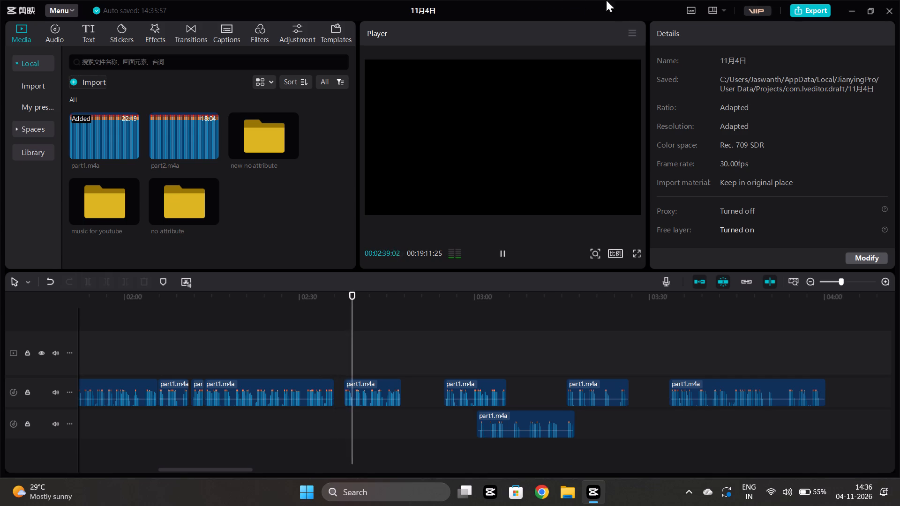
pyautogui.moveTo(374, 385); pyautogui.dragTo(360, 391)
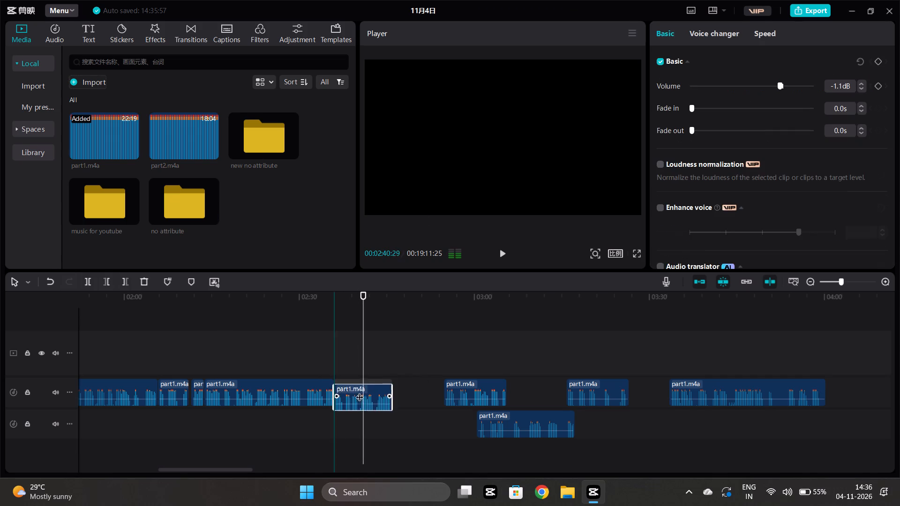
pyautogui.moveTo(360, 391); pyautogui.dragTo(362, 388)
# Listen to the join near 00:02:36, the opening of the segment near 00:04:52, and the moved segment's ending from about 00:02:42.
pyautogui.click(323, 371)
pyautogui.press('space')
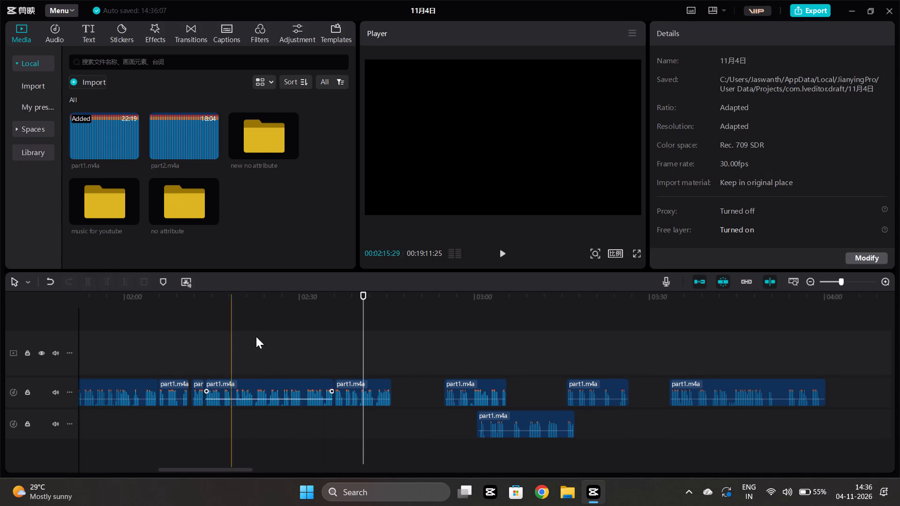
pyautogui.click(327, 337)
pyautogui.press('space')
pyautogui.hscroll(-1, 334, 341)
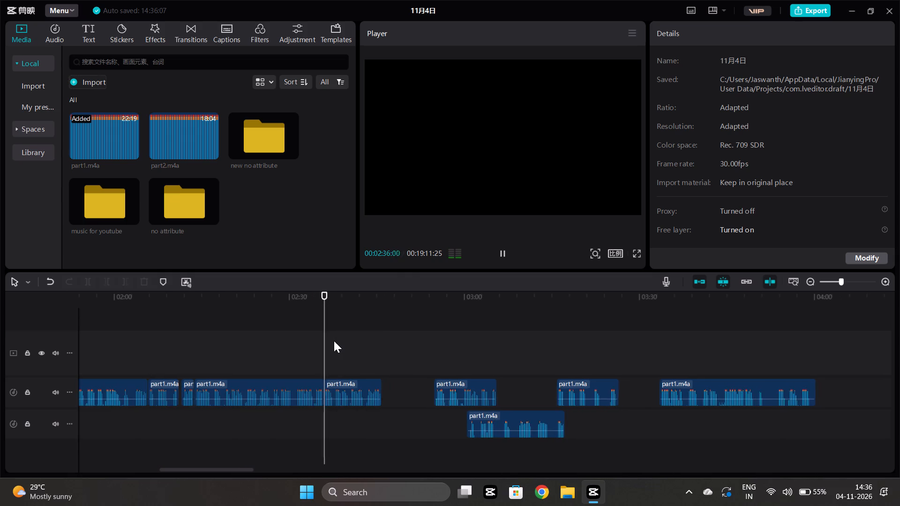
pyautogui.hscroll(-1, 334, 341)
pyautogui.keyDown('ctrl'); pyautogui.scroll(-5, 499, 364); pyautogui.keyUp('ctrl')
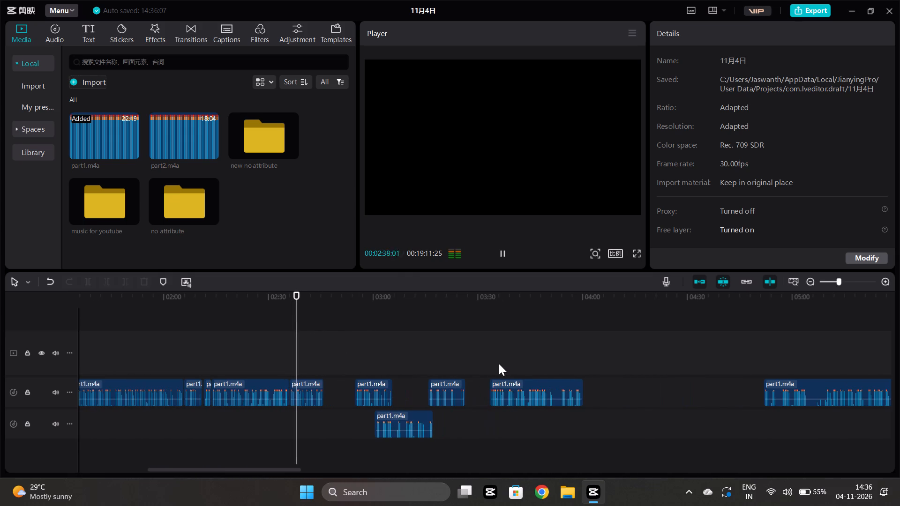
pyautogui.click(764, 357)
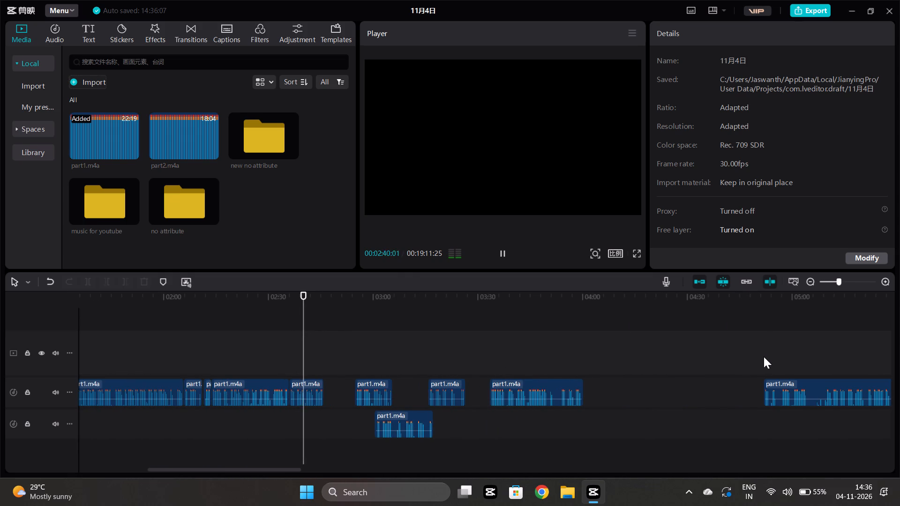
pyautogui.press('space')
pyautogui.hscroll(-1, 764, 357)
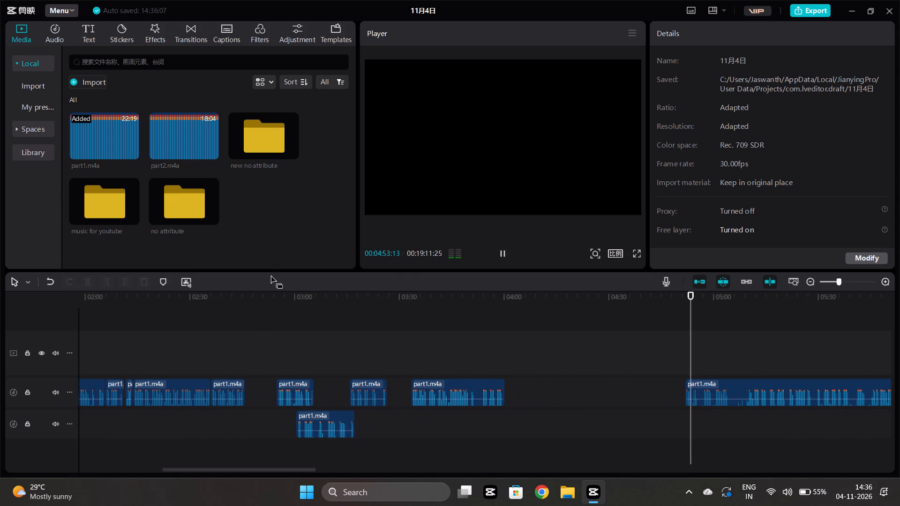
pyautogui.hscroll(-1, 270, 274)
pyautogui.click(232, 369)
pyautogui.press('space')
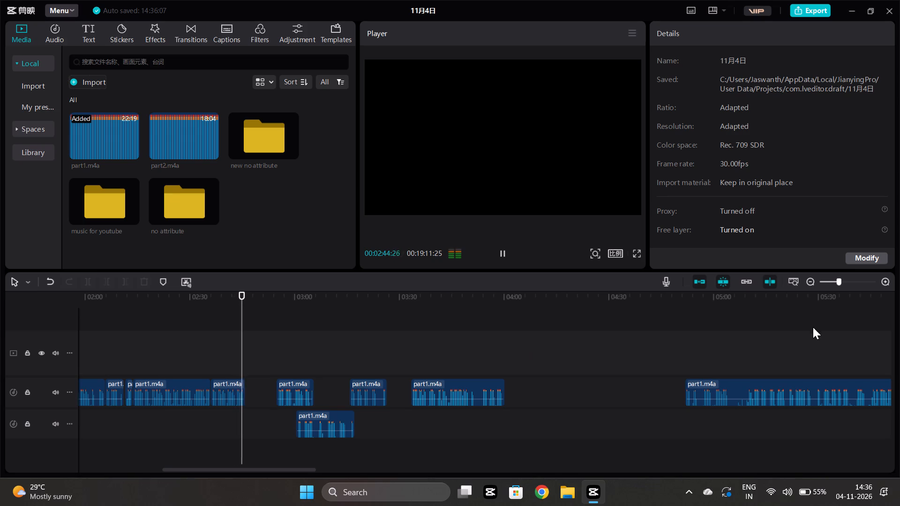
# Listen to the segment starting near 00:04:52 and trim off its opening up to about 00:05:09.
pyautogui.click(679, 357)
pyautogui.press('space')
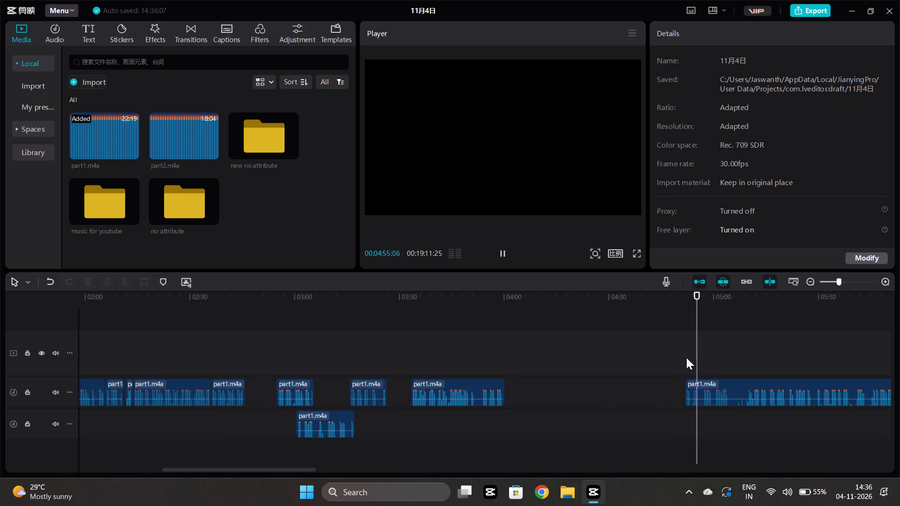
pyautogui.hscroll(-1, 686, 357)
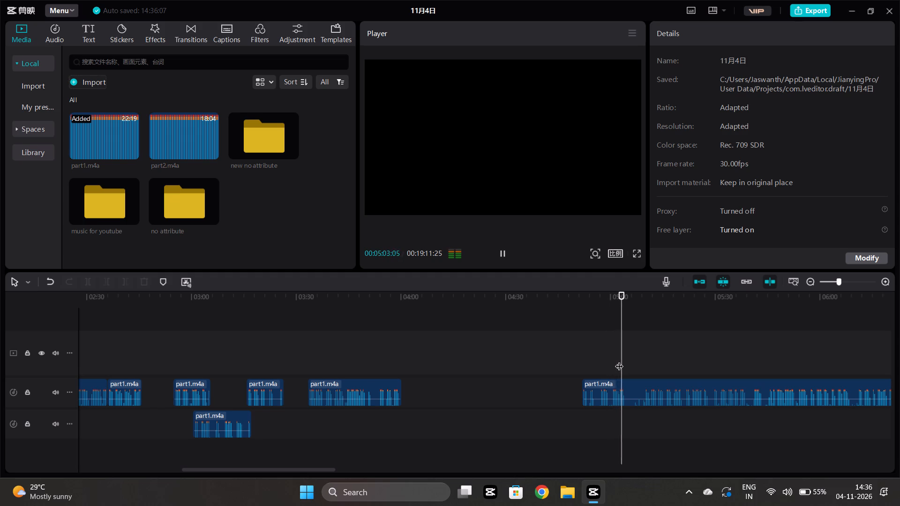
pyautogui.click(644, 368)
pyautogui.press('space')
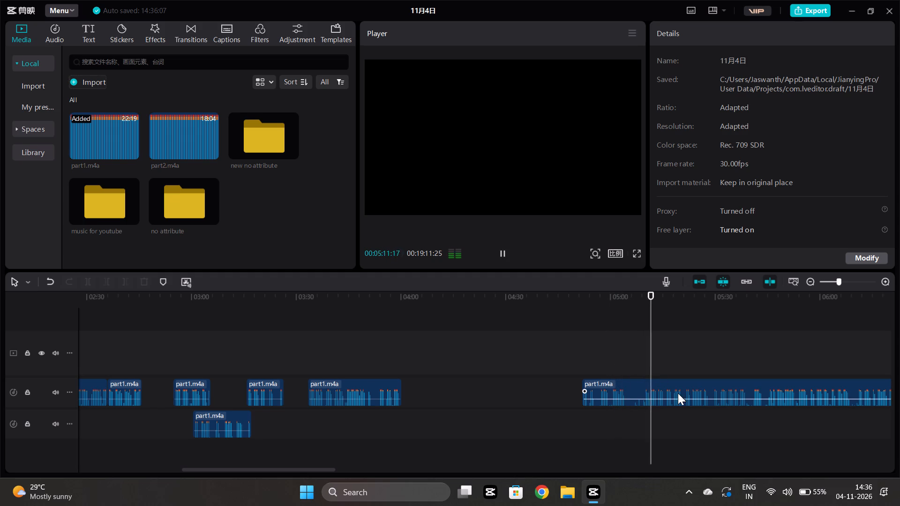
pyautogui.keyDown('ctrl'); pyautogui.scroll(10, 678, 393); pyautogui.keyUp('ctrl')
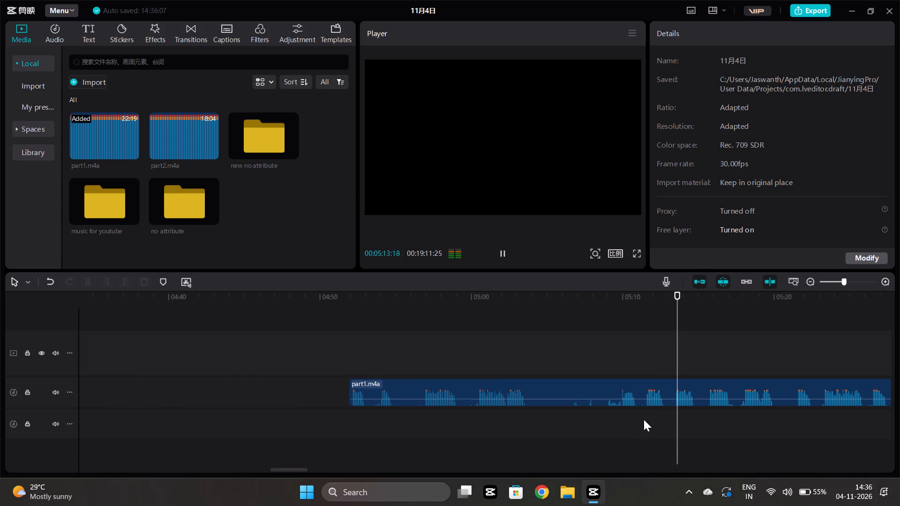
pyautogui.click(636, 422)
pyautogui.click(613, 413)
pyautogui.press('space')
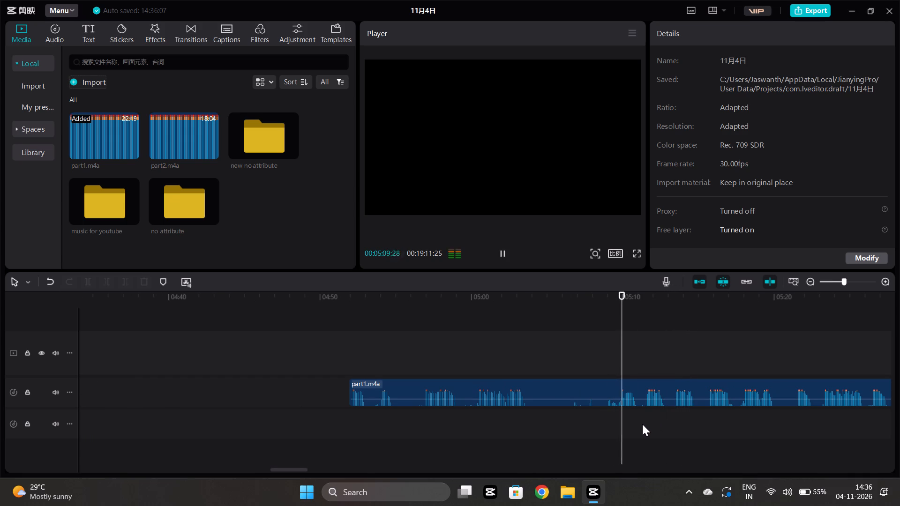
pyautogui.press('space')
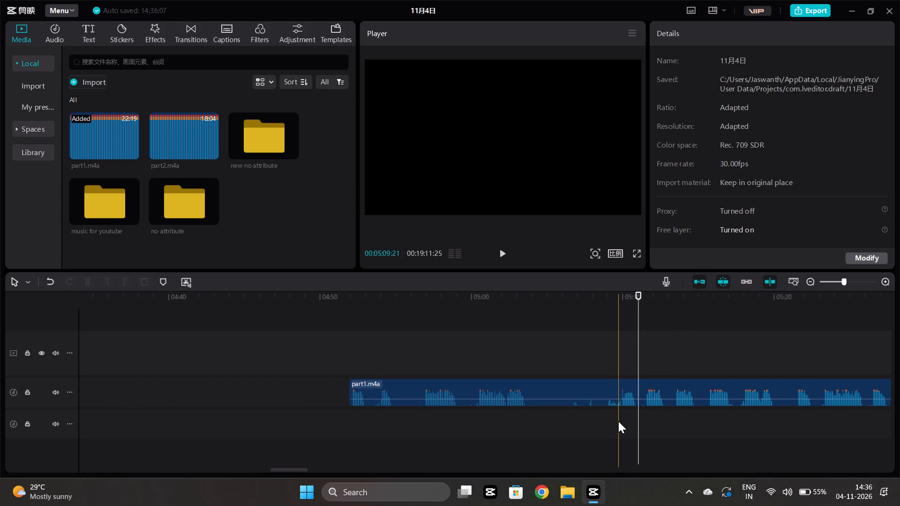
pyautogui.click(618, 421)
pyautogui.click(610, 399)
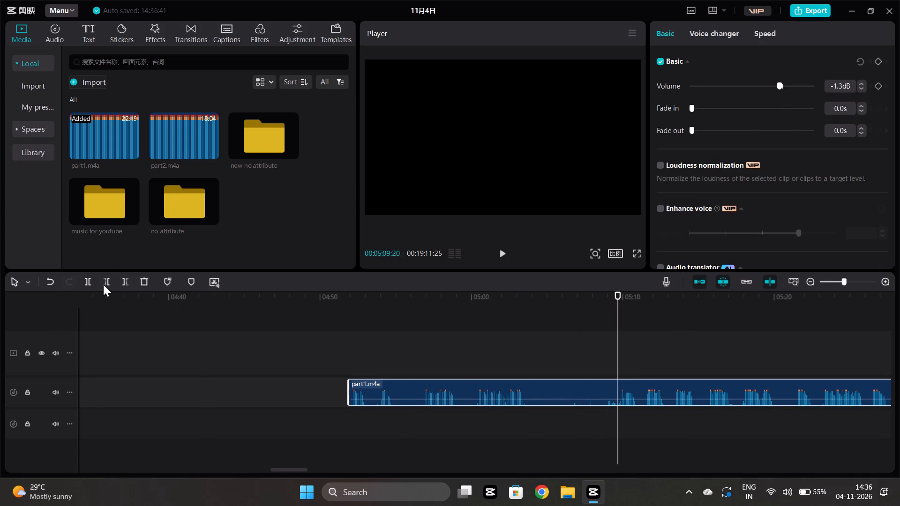
pyautogui.click(103, 284)
# Move the trimmed segment earlier on the main narration track, starting at about 00:04:04.
pyautogui.moveTo(712, 389); pyautogui.dragTo(270, 439)
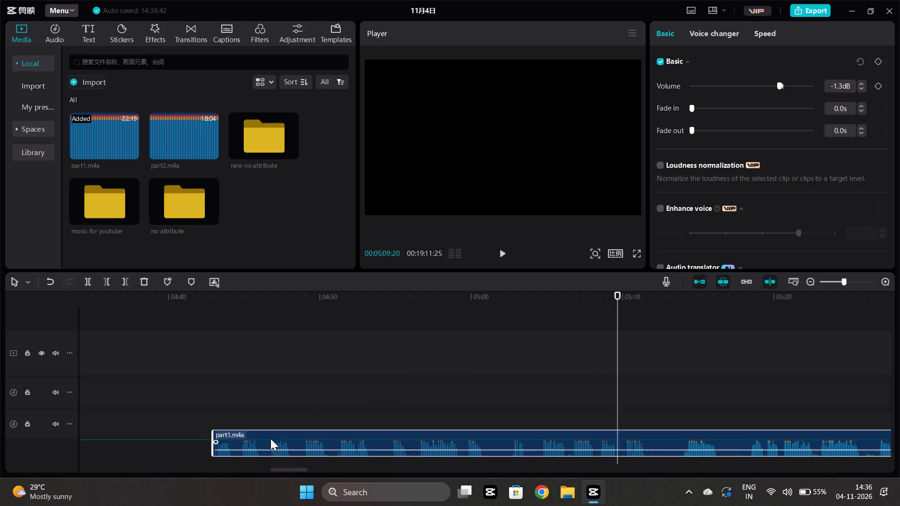
pyautogui.moveTo(270, 439); pyautogui.dragTo(228, 400)
pyautogui.hscroll(2, 302, 389)
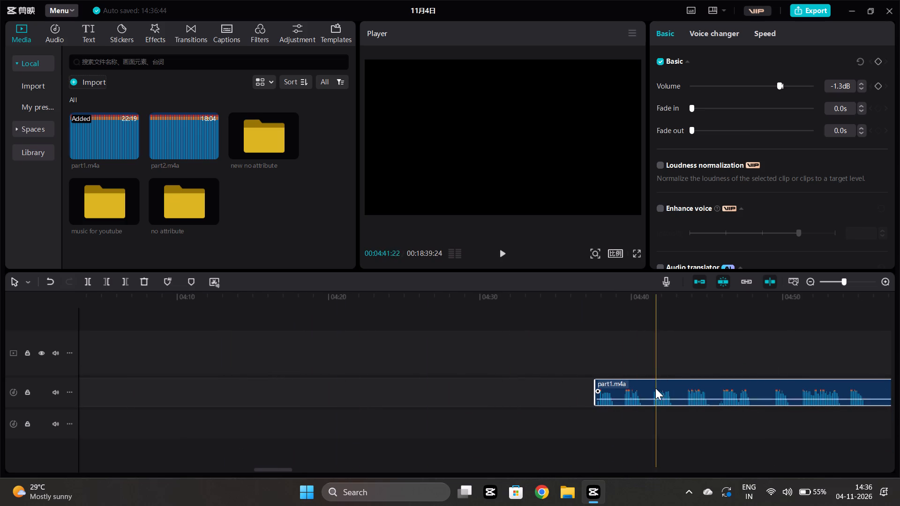
pyautogui.moveTo(653, 386); pyautogui.dragTo(151, 396)
# Listen to the moved segment from its start near 00:04:04, continuing from about 00:04:39.
pyautogui.hscroll(1, 274, 402)
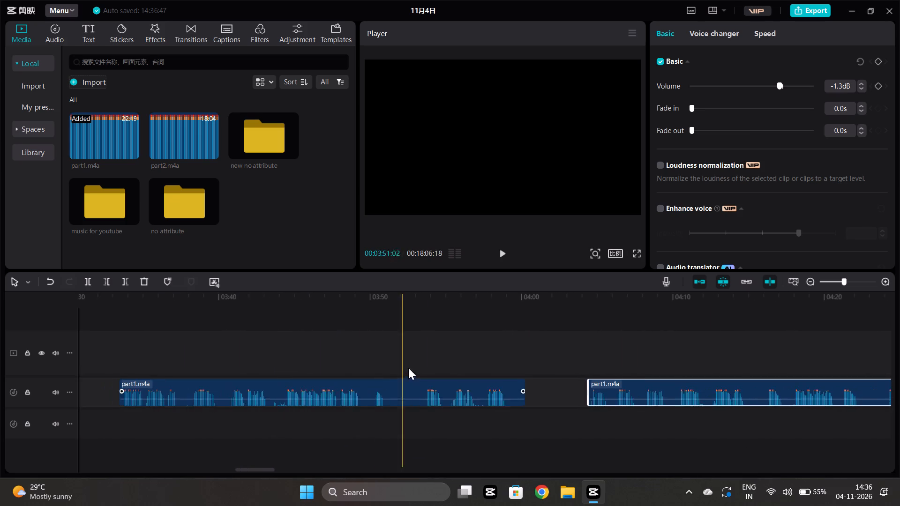
pyautogui.hscroll(1, 408, 368)
pyautogui.click(601, 417)
pyautogui.click(596, 421)
pyautogui.press('space')
pyautogui.keyDown('ctrl'); pyautogui.scroll(-9, 596, 421); pyautogui.keyUp('ctrl')
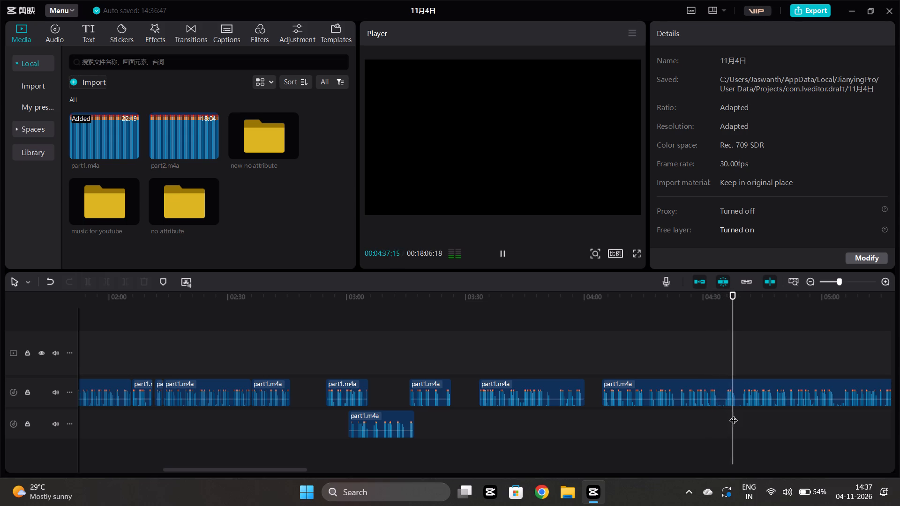
pyautogui.click(740, 411)
pyautogui.press('space')
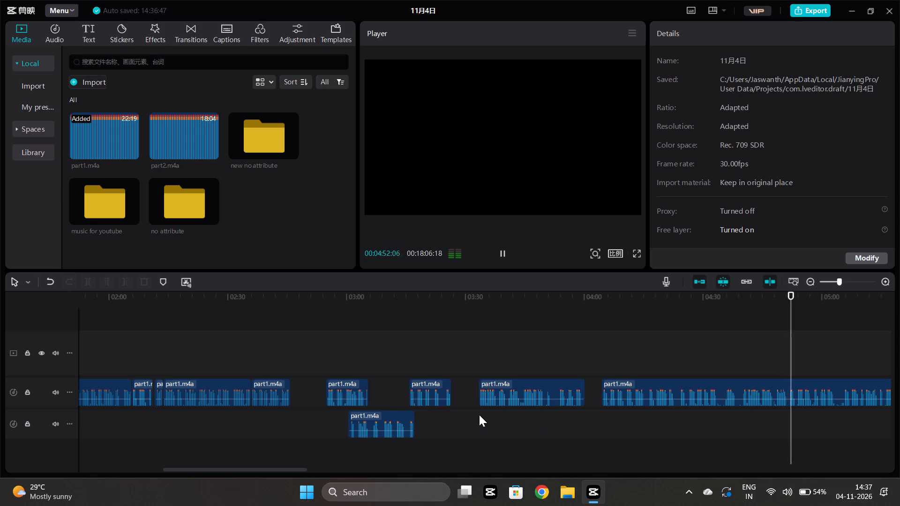
# Listen from about 00:03:15 and shift the lower-track segment earlier, starting at about 00:02:56.
pyautogui.click(408, 453)
pyautogui.press('space')
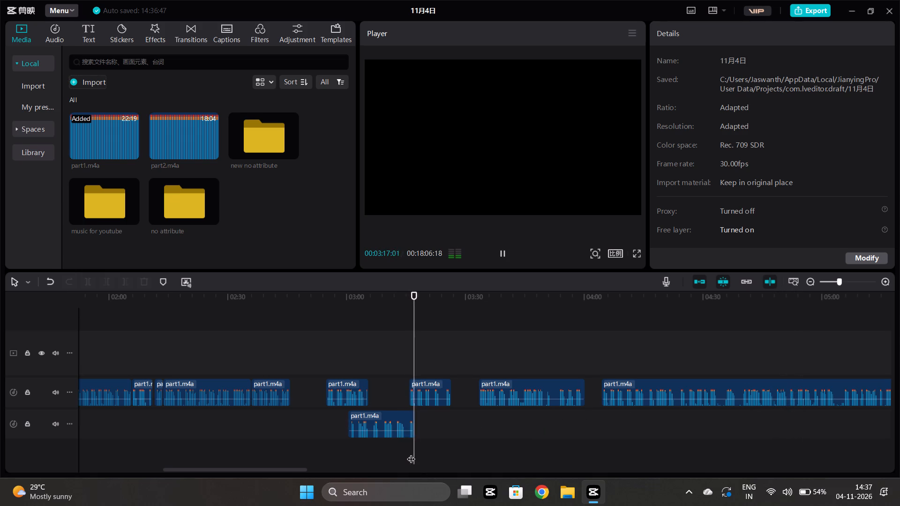
pyautogui.moveTo(390, 424); pyautogui.dragTo(373, 417)
pyautogui.click(404, 431)
pyautogui.press('space')
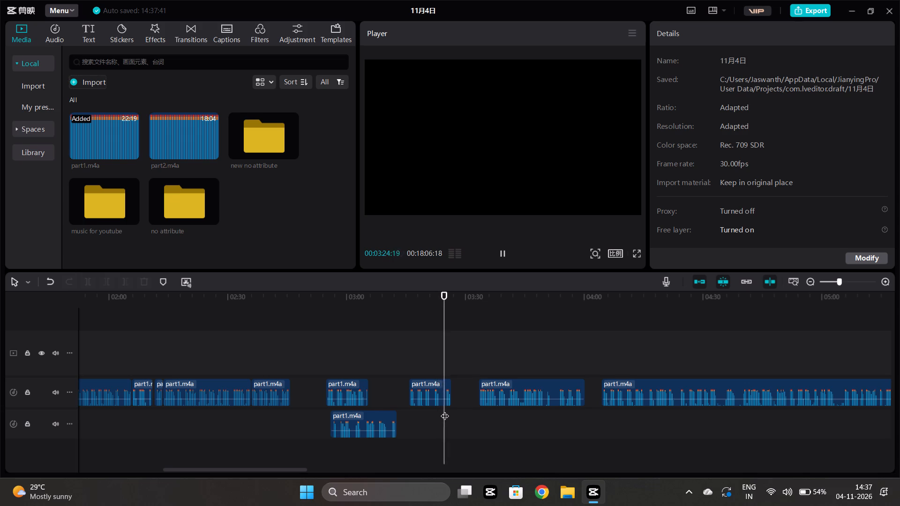
# Listen from about 00:04:16 and trim off the opening of the segment starting near 00:04:04, up to about 00:04:23.
pyautogui.click(650, 431)
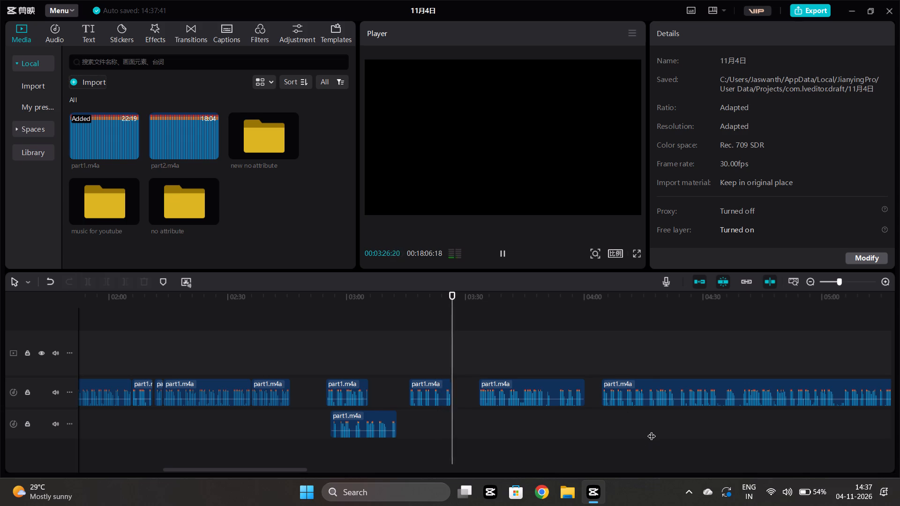
pyautogui.press('space')
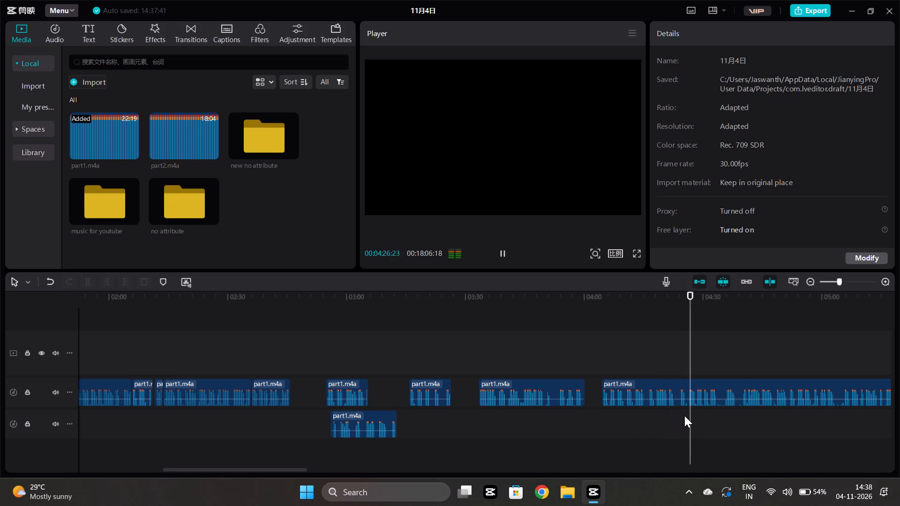
pyautogui.keyDown('ctrl'); pyautogui.scroll(3, 681, 415); pyautogui.keyUp('ctrl')
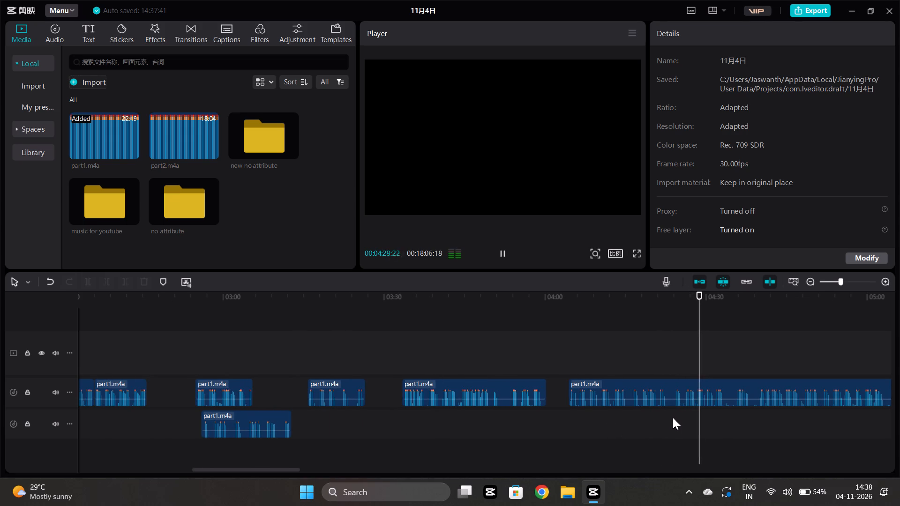
pyautogui.click(672, 418)
pyautogui.press('space')
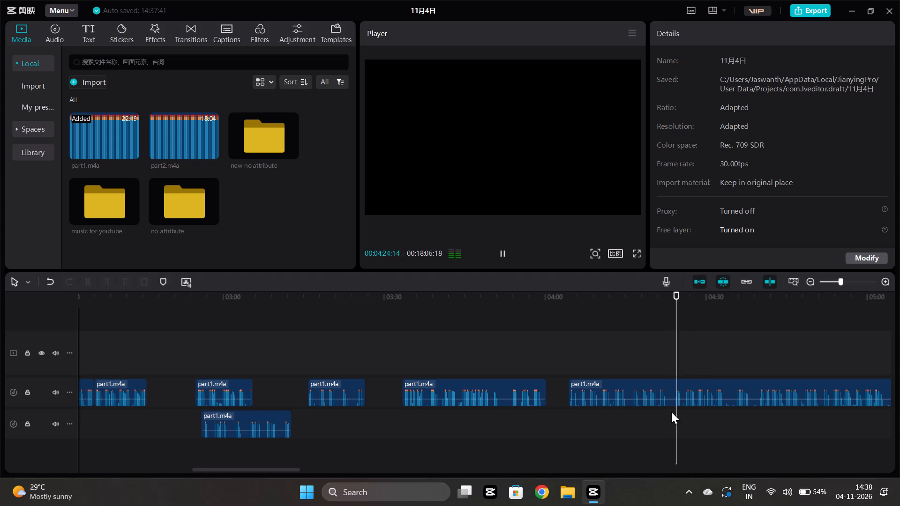
pyautogui.press('space')
pyautogui.click(670, 420)
pyautogui.click(667, 403)
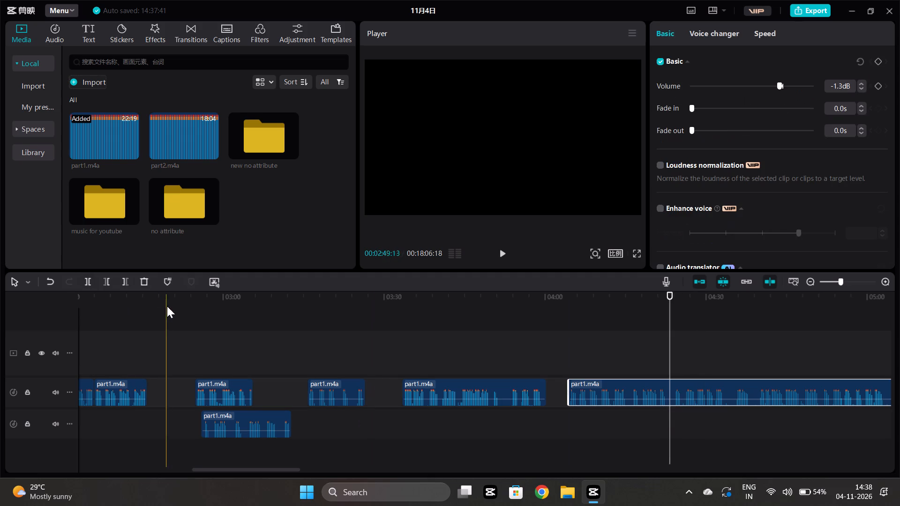
pyautogui.click(105, 281)
# Listen to the ending of the segment from about 00:02:40, the segment near 00:03:33, and the trimmed opening at about 00:04:23.
pyautogui.hscroll(1, 245, 381)
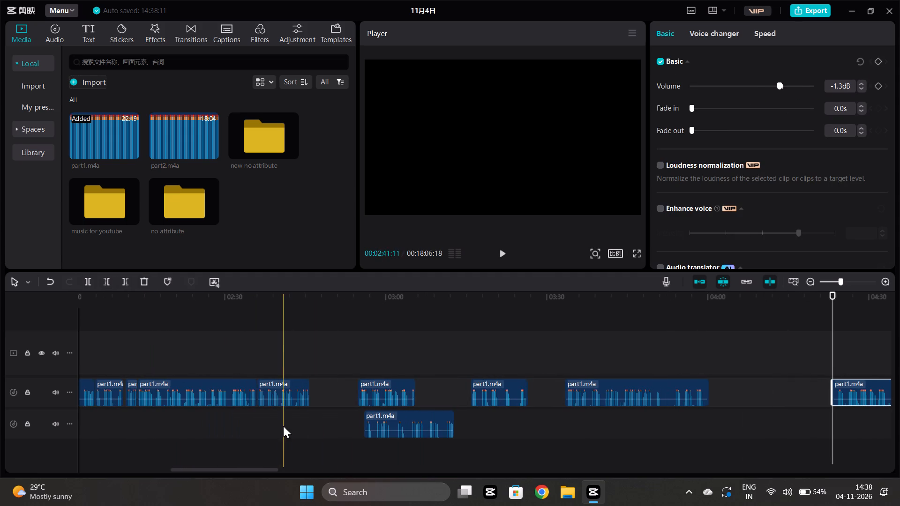
pyautogui.click(281, 427)
pyautogui.press('space')
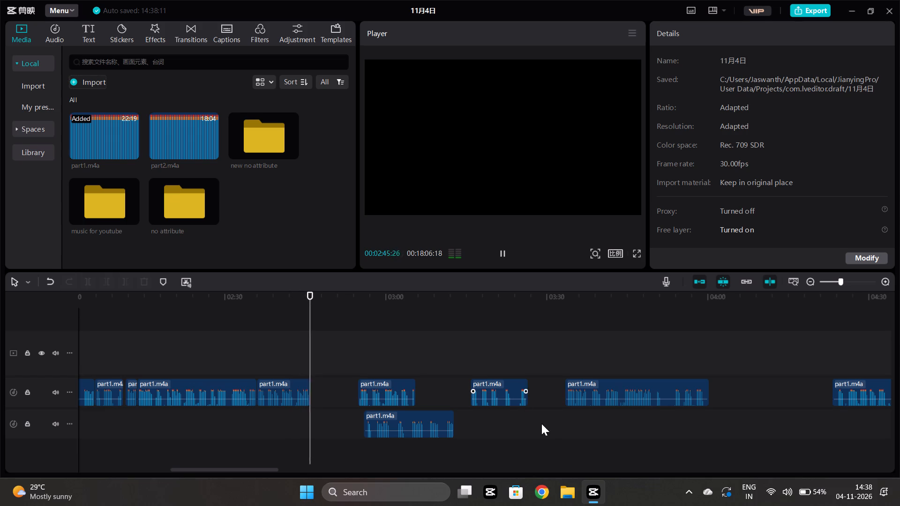
pyautogui.click(567, 419)
pyautogui.press('space')
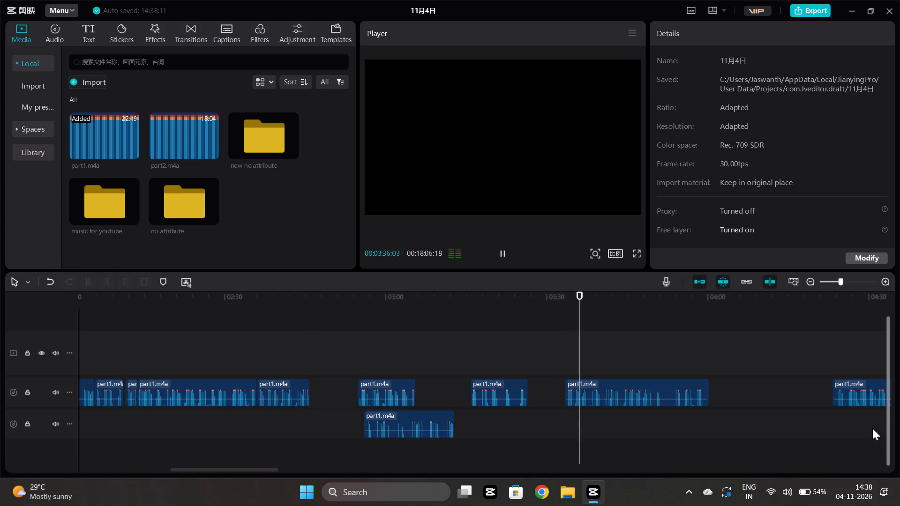
pyautogui.hscroll(-1, 861, 431)
pyautogui.keyDown('ctrl'); pyautogui.scroll(-1, 808, 444); pyautogui.keyUp('ctrl')
pyautogui.keyDown('ctrl'); pyautogui.hscroll(-1, 806, 445); pyautogui.keyUp('ctrl')
pyautogui.hscroll(-1, 805, 442)
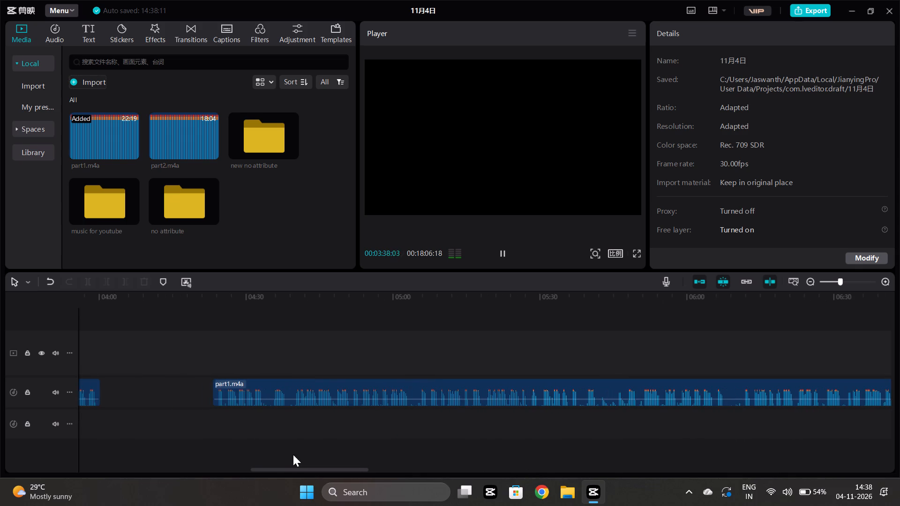
pyautogui.click(221, 417)
pyautogui.press('space')
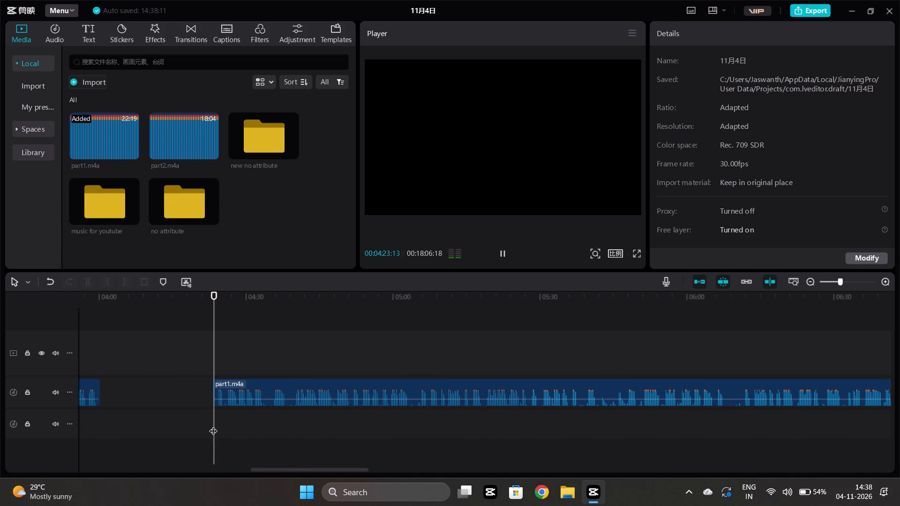
pyautogui.hscroll(1, 219, 426)
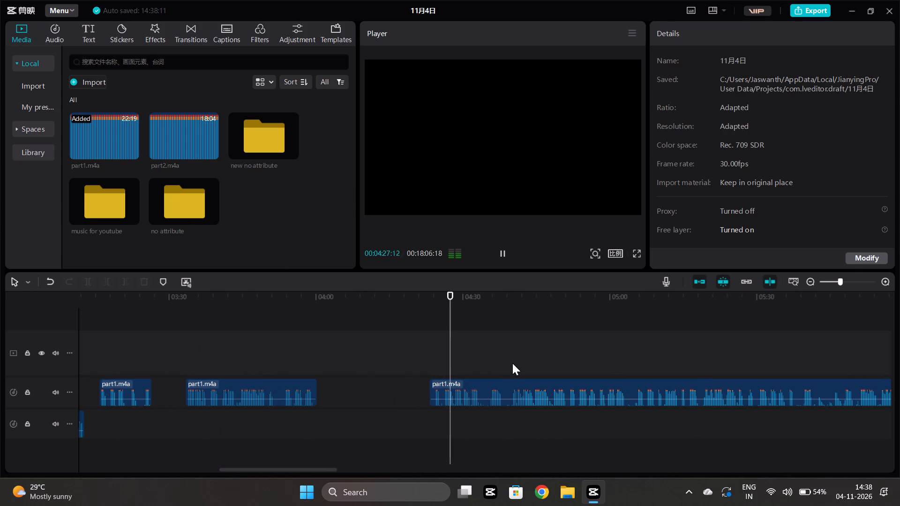
pyautogui.hscroll(1, 515, 402)
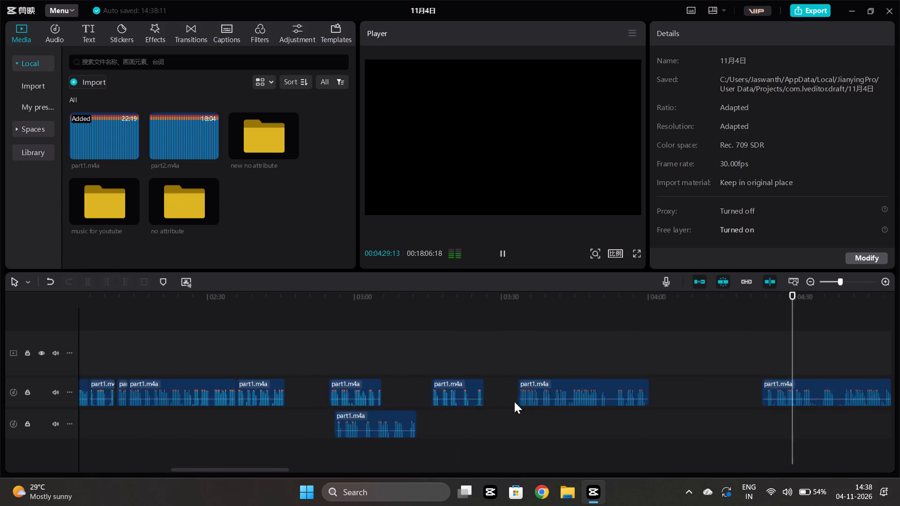
pyautogui.hscroll(1, 514, 402)
pyautogui.click(279, 429)
pyautogui.press('space')
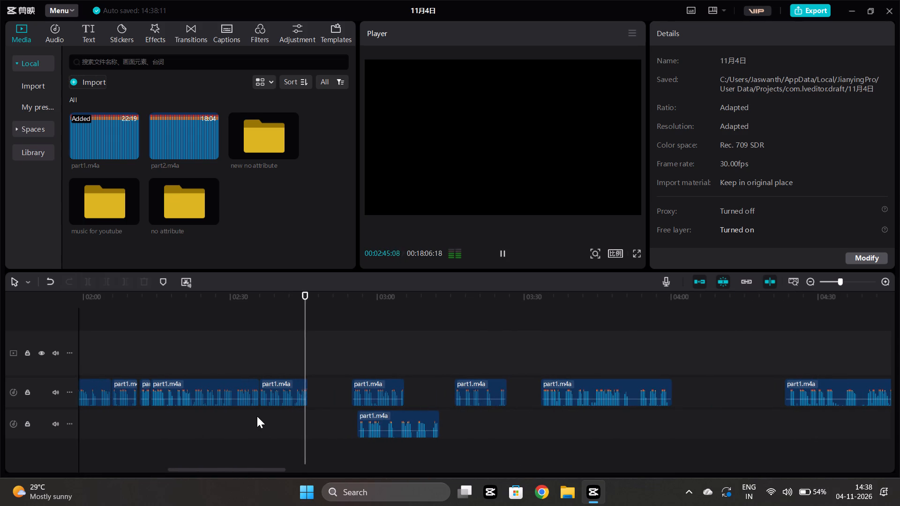
# Move the segment starting near 00:04:23 earlier on the main narration track, starting at about 00:04:06.
pyautogui.click(779, 417)
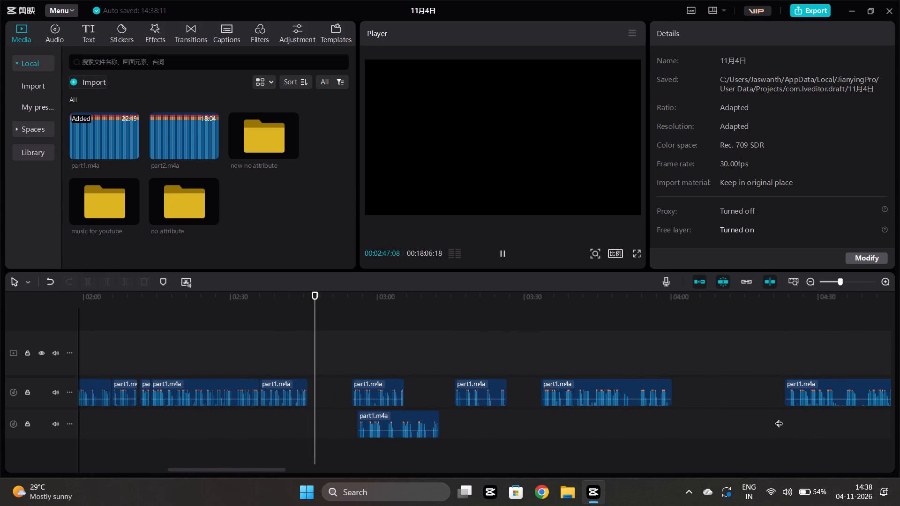
pyautogui.press('space')
pyautogui.click(797, 397)
pyautogui.moveTo(787, 401); pyautogui.dragTo(702, 400)
# Listen to the moved segment from about 00:04:12, the passages from about 00:02:31 to 00:02:43, and its opening near 00:04:06.
pyautogui.click(730, 420)
pyautogui.press('space')
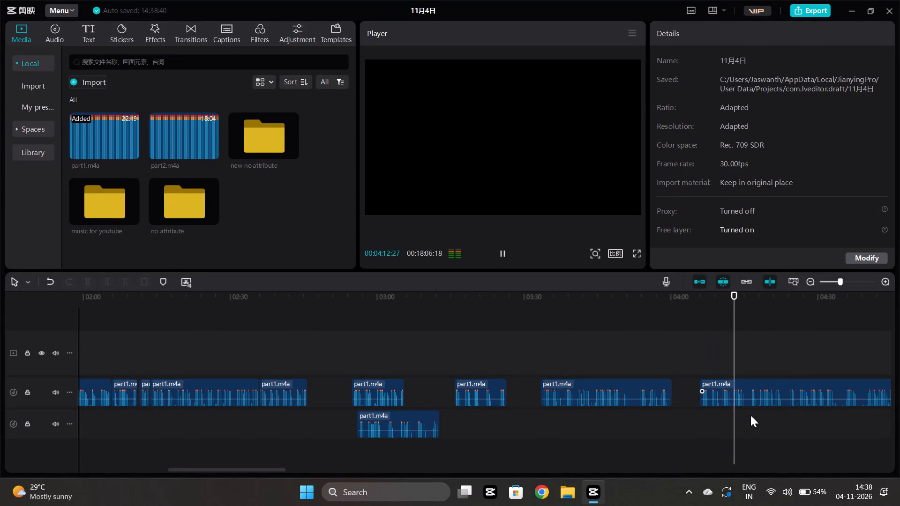
pyautogui.click(749, 413)
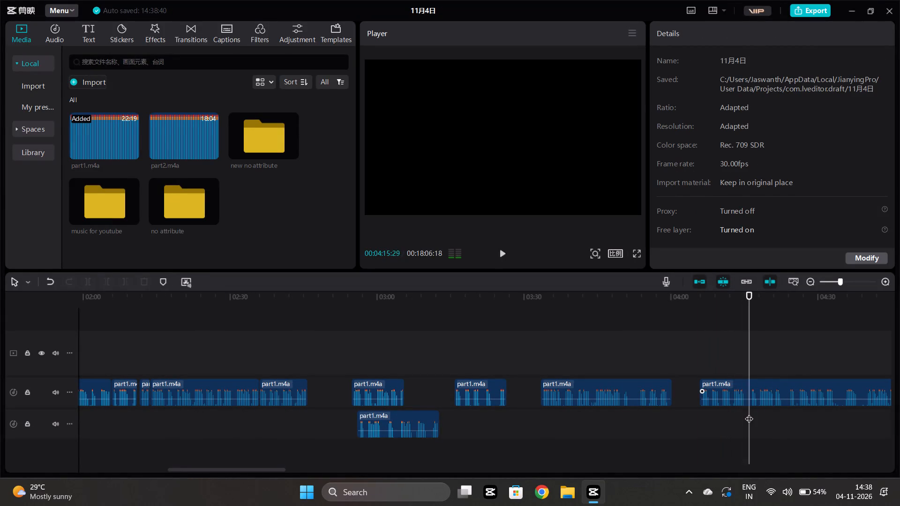
pyautogui.press('space')
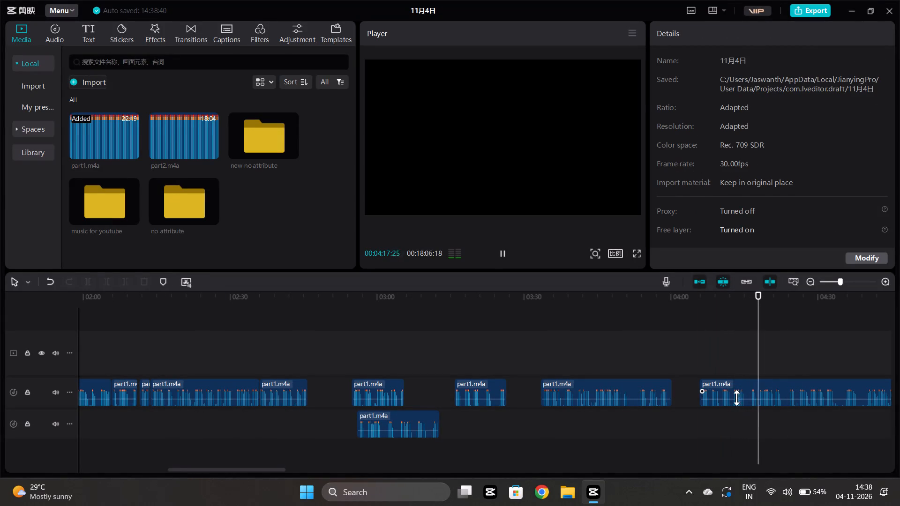
pyautogui.click(235, 423)
pyautogui.press('space')
pyautogui.click(247, 422)
pyautogui.press('space')
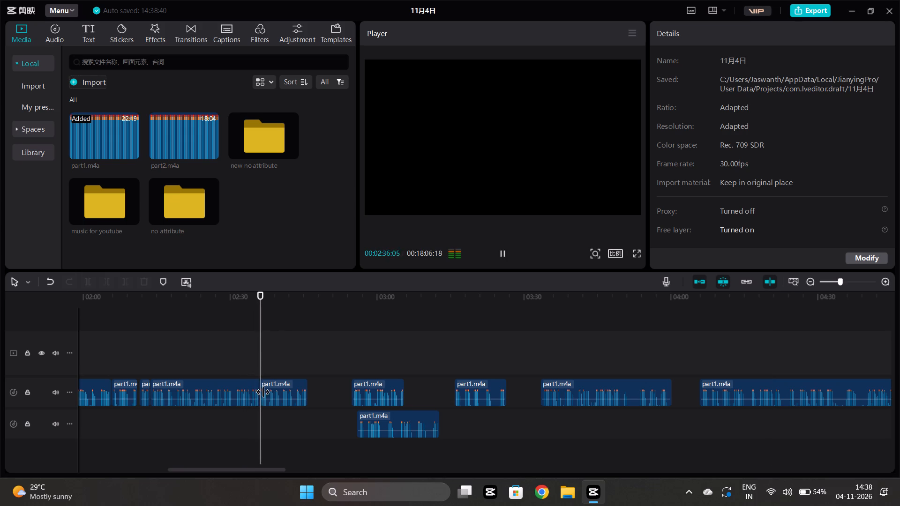
pyautogui.click(284, 409)
pyautogui.press('space')
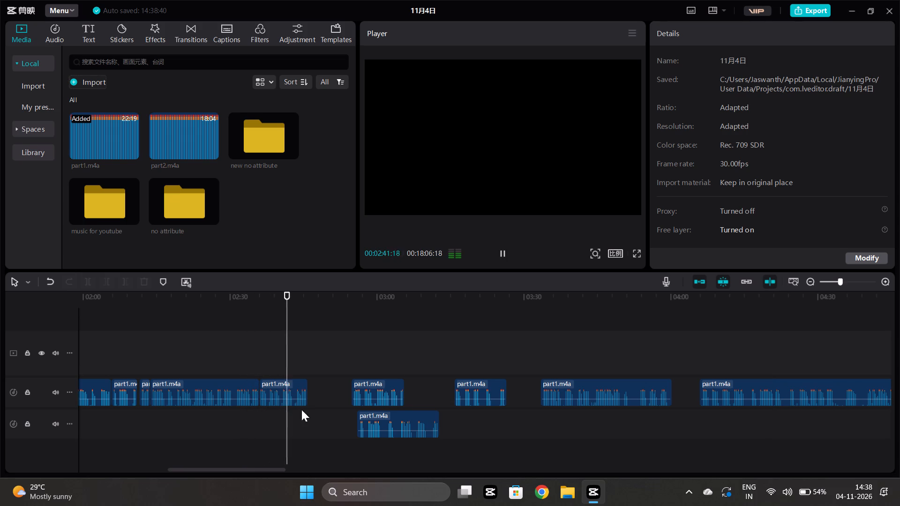
pyautogui.click(700, 413)
pyautogui.press('space')
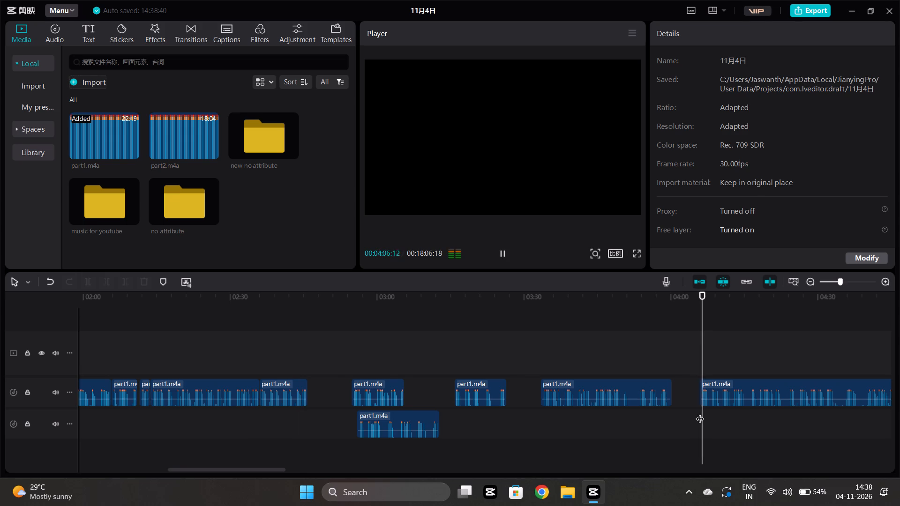
# Shift the segment starting near 00:04:06 later and restore part of its trimmed opening, back to about 00:04:11.
pyautogui.hscroll(-1, 700, 413)
pyautogui.moveTo(664, 383); pyautogui.dragTo(697, 382)
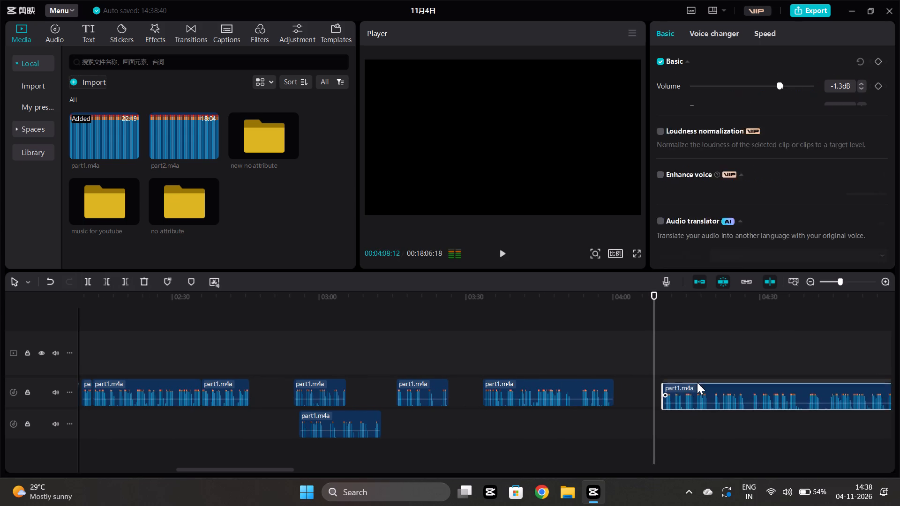
pyautogui.moveTo(697, 382); pyautogui.dragTo(741, 390)
pyautogui.moveTo(719, 405); pyautogui.dragTo(665, 414)
pyautogui.click(675, 427)
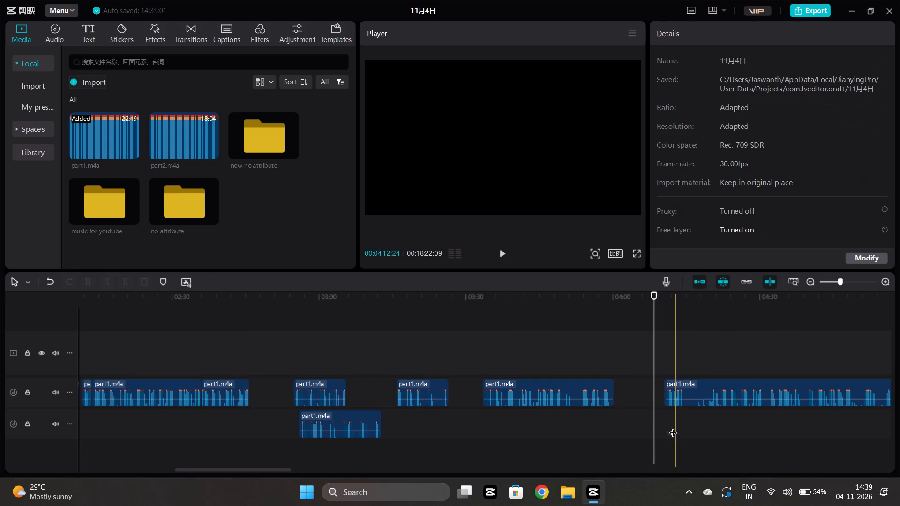
# Listen to the restored opening from about 00:04:11 and extend the segment's start further back to about 00:04:00:19.
pyautogui.click(668, 425)
pyautogui.press('space')
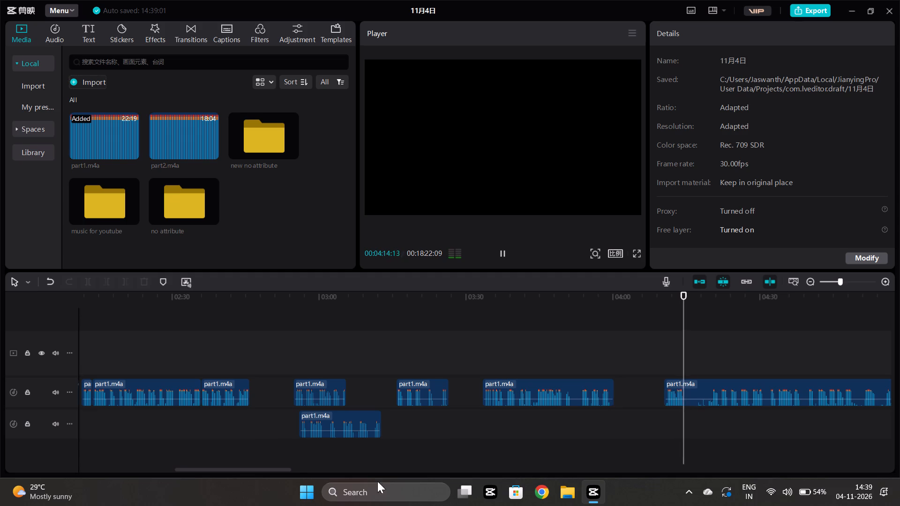
pyautogui.click(692, 389)
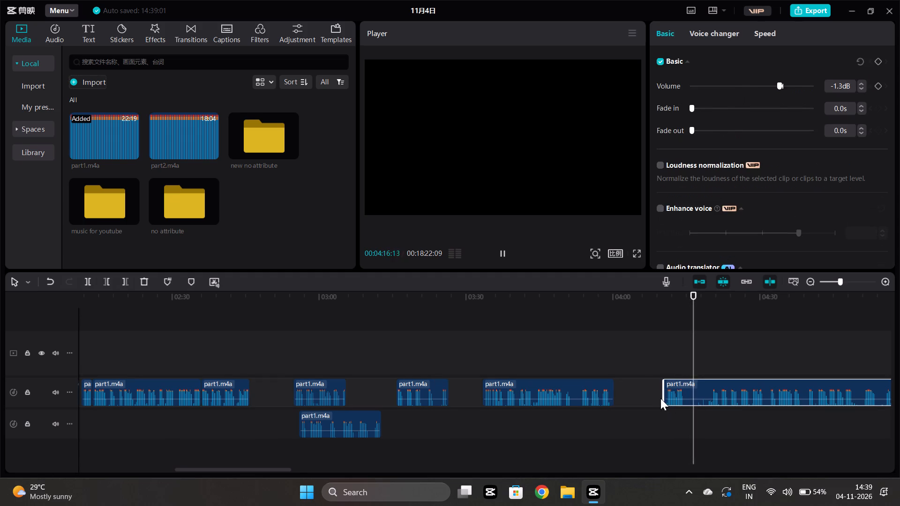
pyautogui.moveTo(660, 398); pyautogui.dragTo(637, 396)
pyautogui.click(668, 396)
pyautogui.moveTo(660, 398); pyautogui.dragTo(636, 394)
pyautogui.click(672, 391)
pyautogui.moveTo(663, 399); pyautogui.dragTo(616, 402)
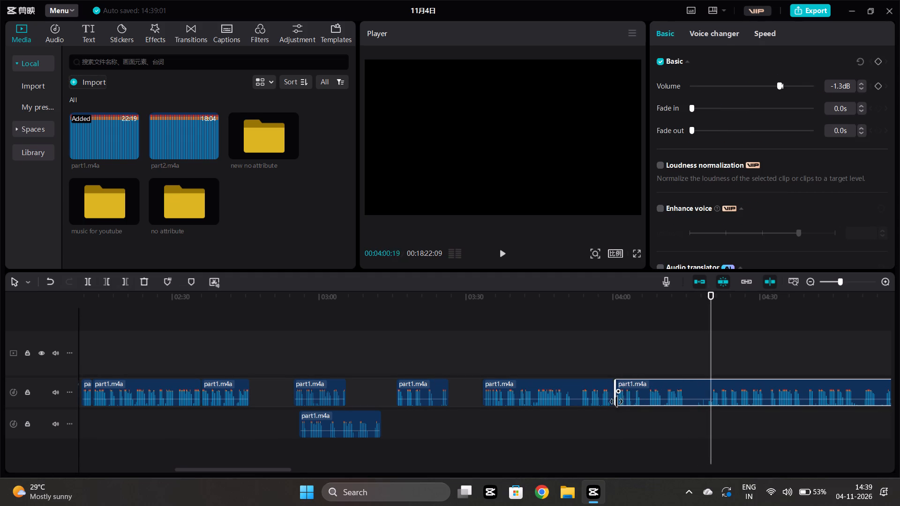
# Listen from about 00:04:04 and 00:02:31, and move the segment starting near 00:03:33 earlier to about 00:03:28.
pyautogui.click(632, 417)
pyautogui.press('space')
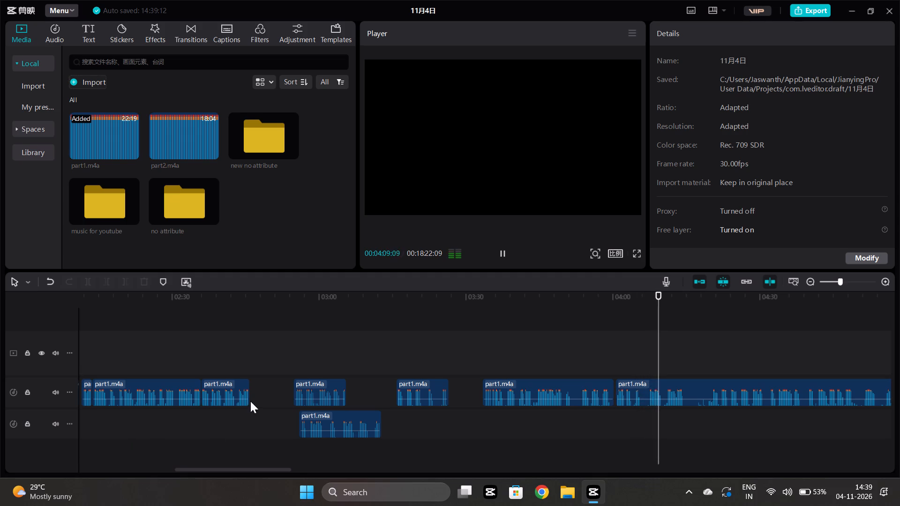
pyautogui.click(178, 418)
pyautogui.press('space')
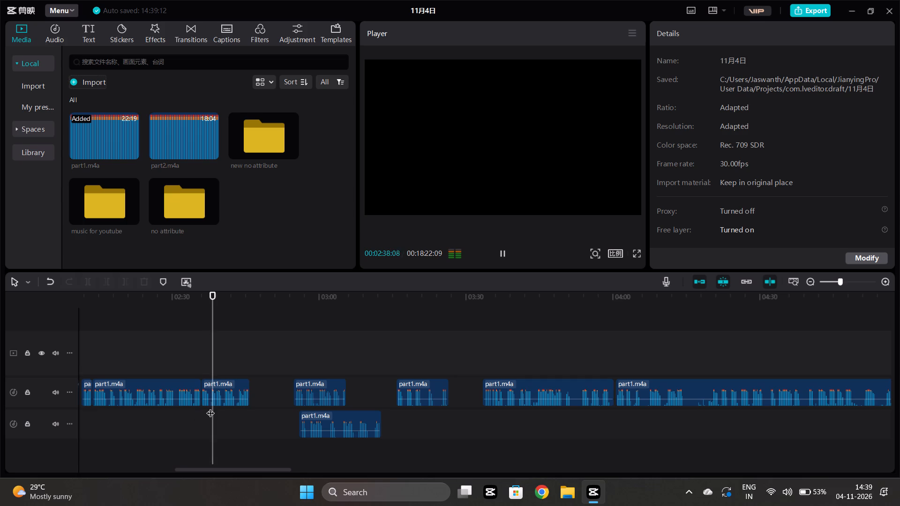
pyautogui.moveTo(579, 385); pyautogui.dragTo(554, 387)
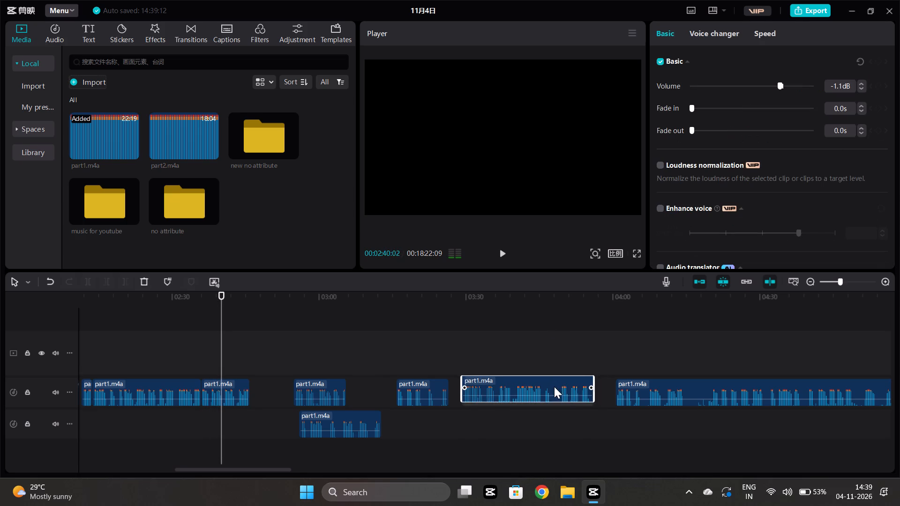
pyautogui.moveTo(554, 387); pyautogui.dragTo(550, 390)
# Move the long segment starting near 00:04:00 later to about 00:04:18 and extend its opening back to about 00:04:03.
pyautogui.click(222, 400)
pyautogui.press('space')
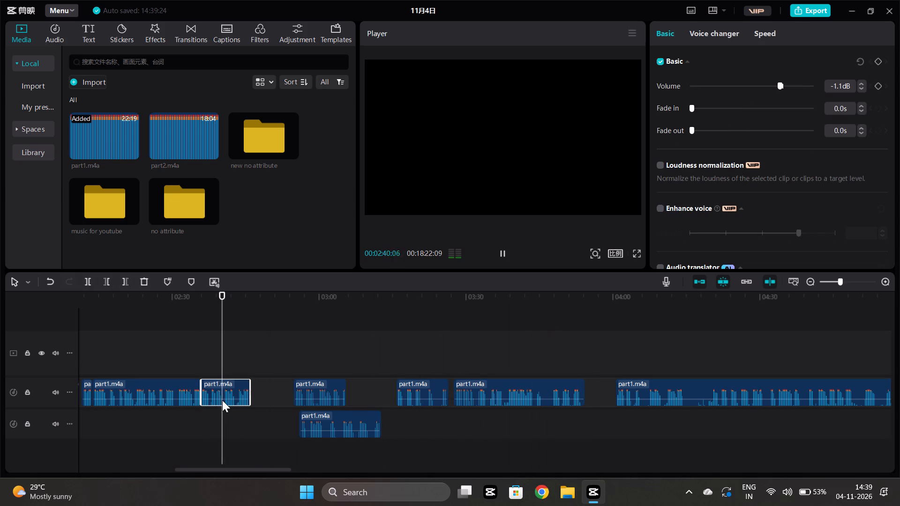
pyautogui.moveTo(637, 383); pyautogui.dragTo(720, 387)
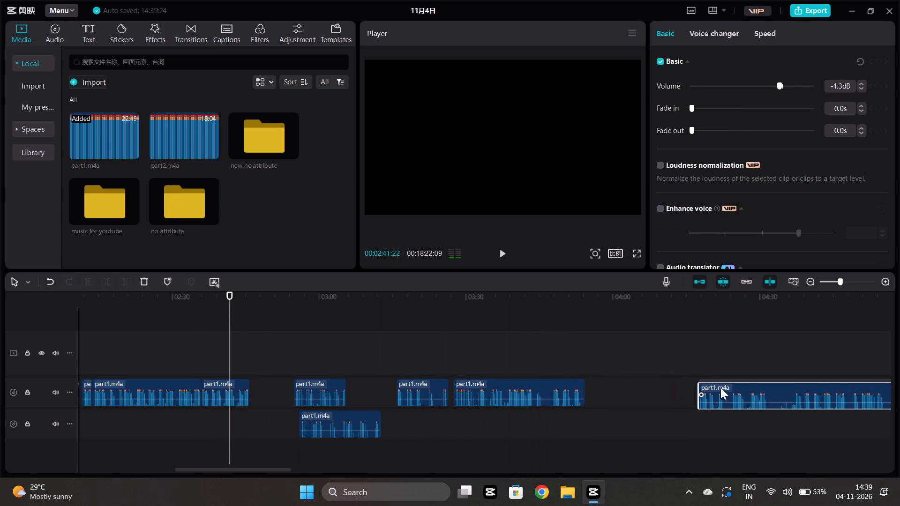
pyautogui.moveTo(720, 387); pyautogui.dragTo(721, 387)
pyautogui.click(226, 450)
pyautogui.press('space')
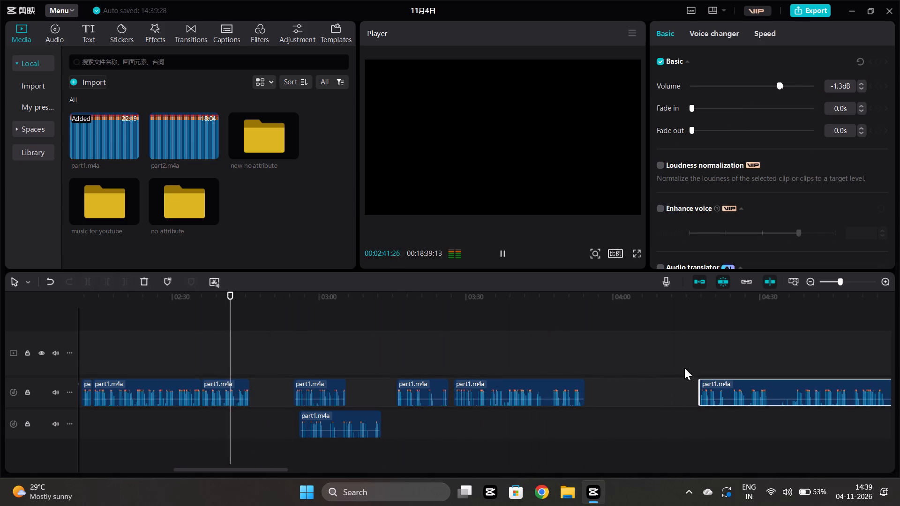
pyautogui.moveTo(695, 393); pyautogui.dragTo(645, 395)
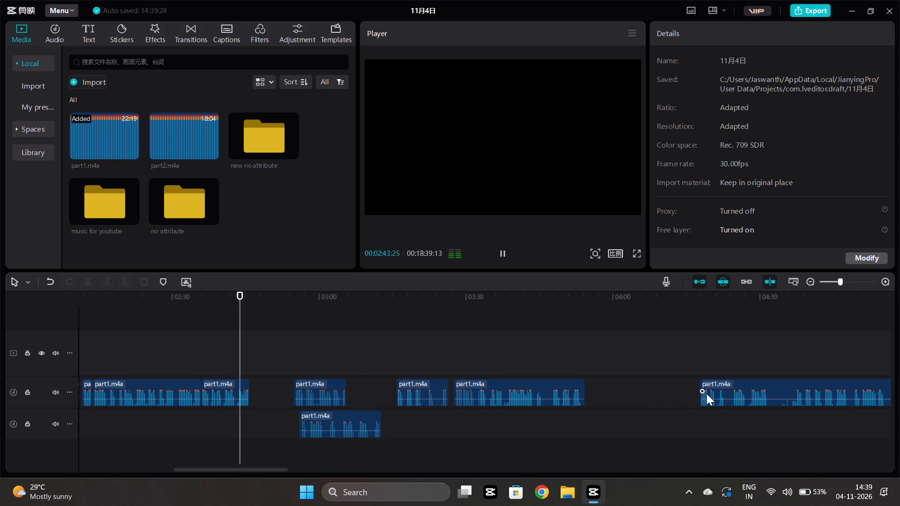
pyautogui.moveTo(701, 396); pyautogui.dragTo(628, 402)
# Listen from about 00:02:45, to the extended opening near 00:04:04, and to the passage from about 00:04:17.
pyautogui.click(245, 437)
pyautogui.press('space')
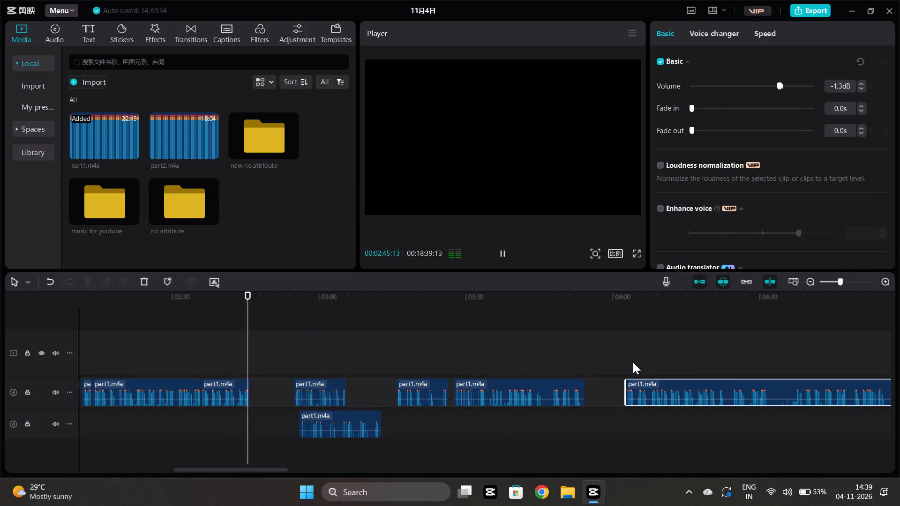
pyautogui.click(635, 417)
pyautogui.press('space')
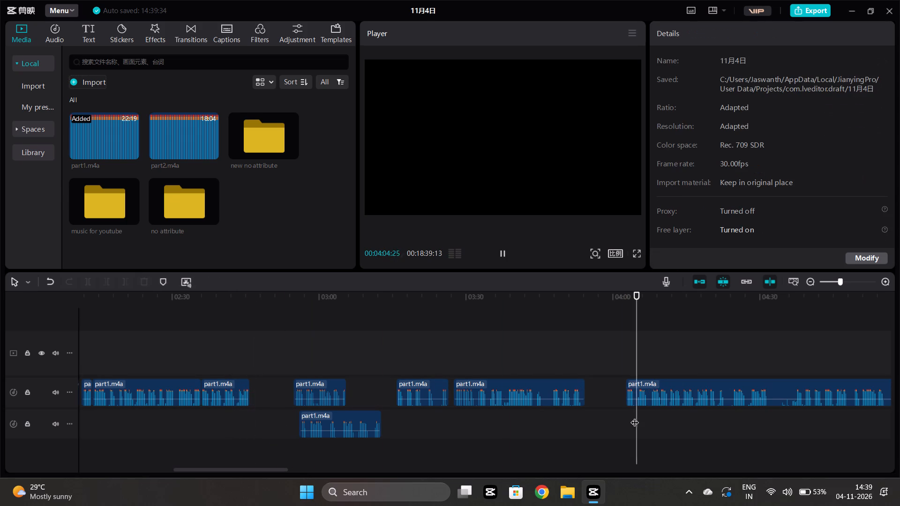
pyautogui.click(698, 424)
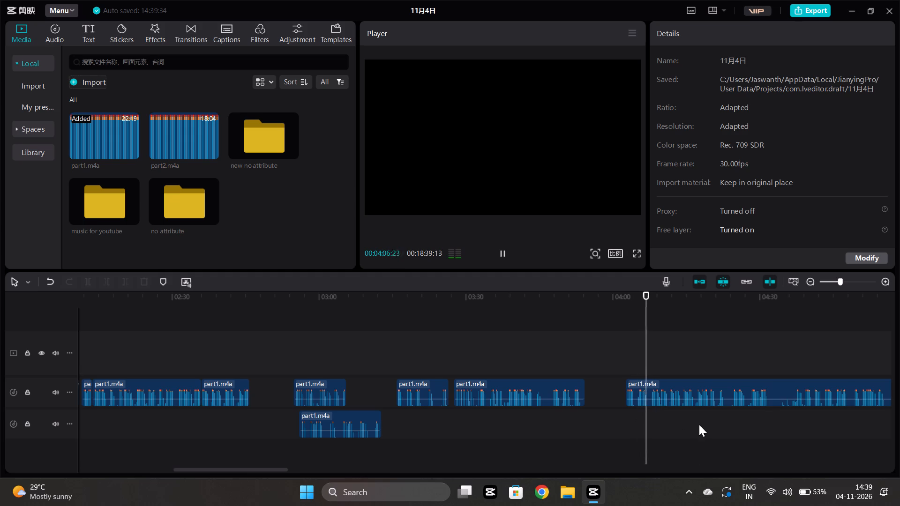
pyautogui.press('space')
pyautogui.hscroll(-1, 734, 416)
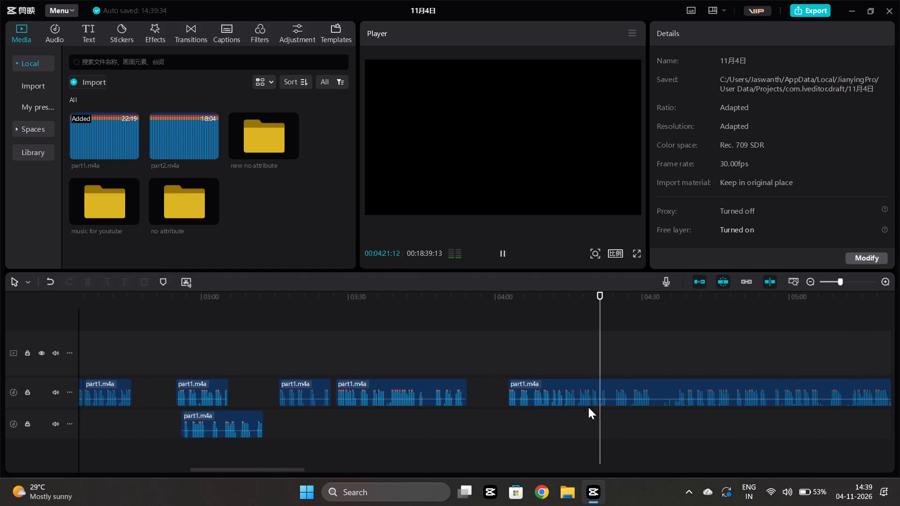
pyautogui.hscroll(1, 591, 407)
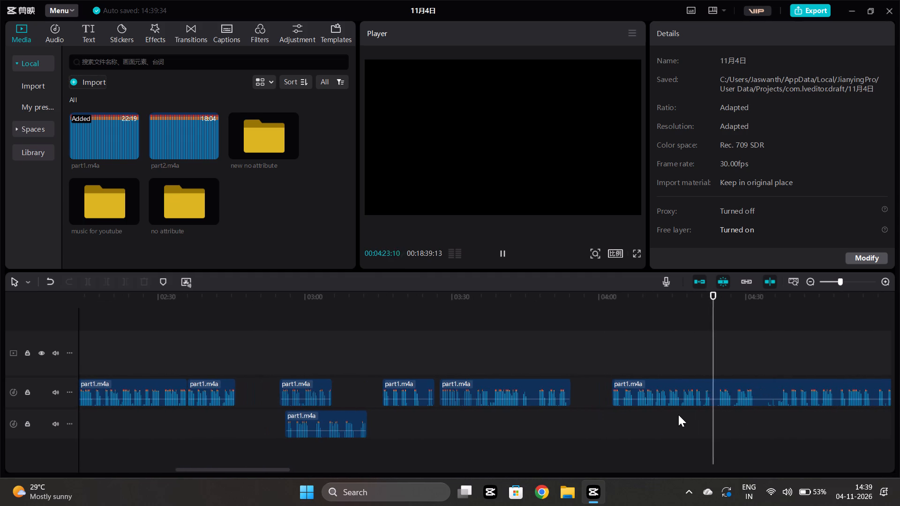
# Listen closely from about 00:04:16 and trim off the long segment's opening up to 00:04:19:12.
pyautogui.keyDown('ctrl'); pyautogui.scroll(8, 678, 415); pyautogui.keyUp('ctrl')
pyautogui.click(614, 414)
pyautogui.click(591, 417)
pyautogui.press('space')
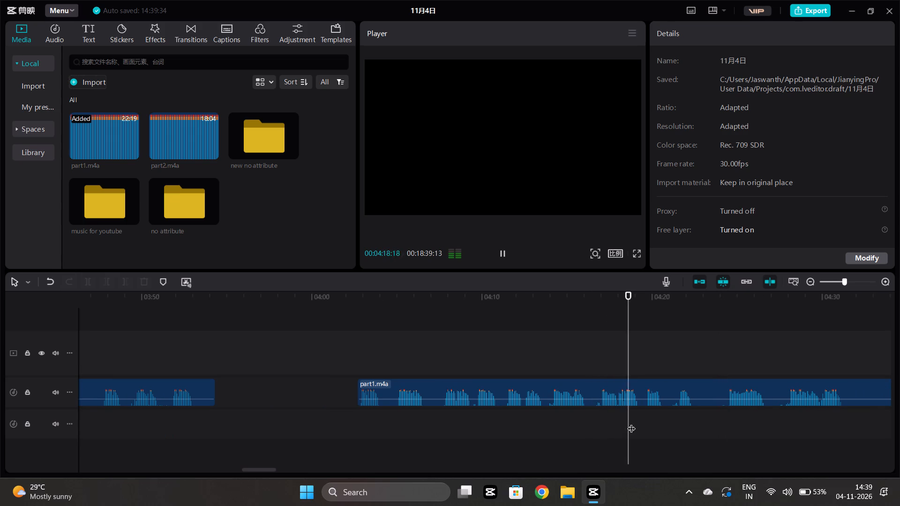
pyautogui.press('space')
pyautogui.click(626, 398)
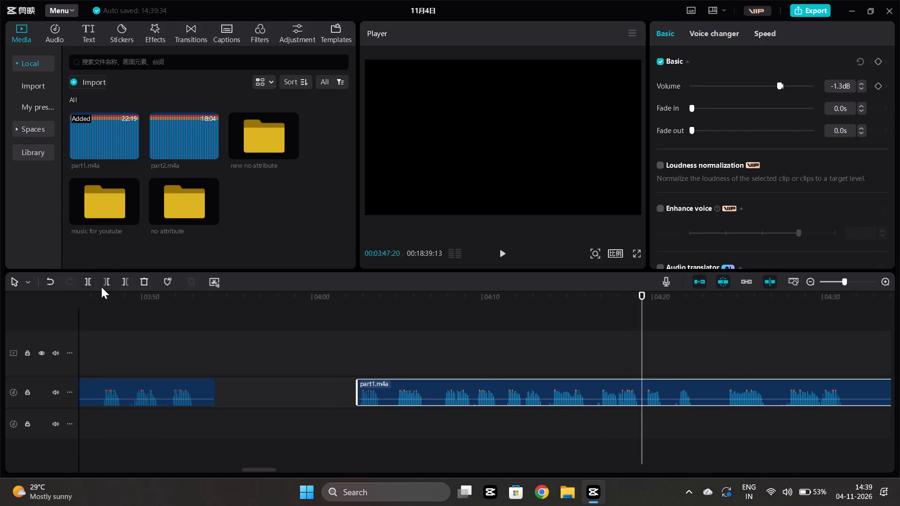
pyautogui.click(102, 284)
# Move the trimmed long segment onto a new audio track above the main narration track, starting at about 00:03:14.
pyautogui.hscroll(1, 511, 276)
pyautogui.moveTo(771, 386); pyautogui.dragTo(401, 344)
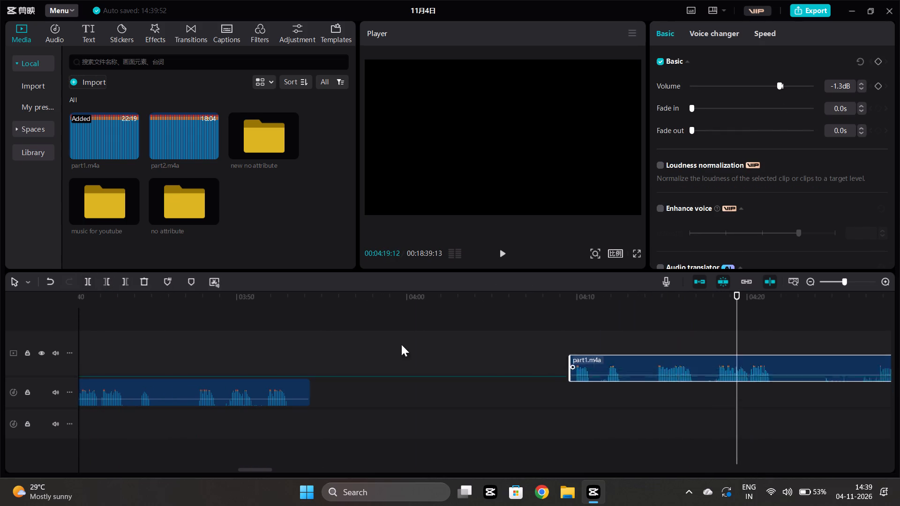
pyautogui.moveTo(401, 344); pyautogui.dragTo(204, 357)
pyautogui.hscroll(2, 230, 366)
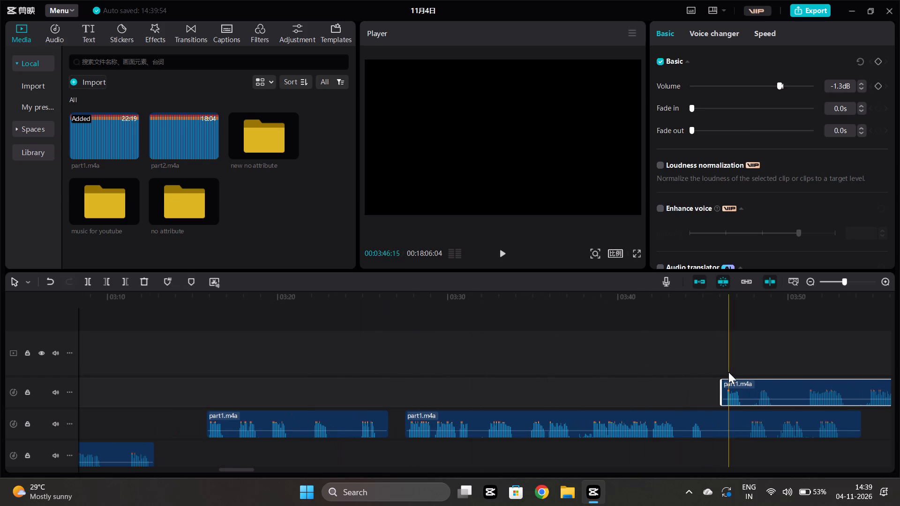
pyautogui.moveTo(736, 383); pyautogui.dragTo(186, 387)
pyautogui.scroll(-4, 187, 386)
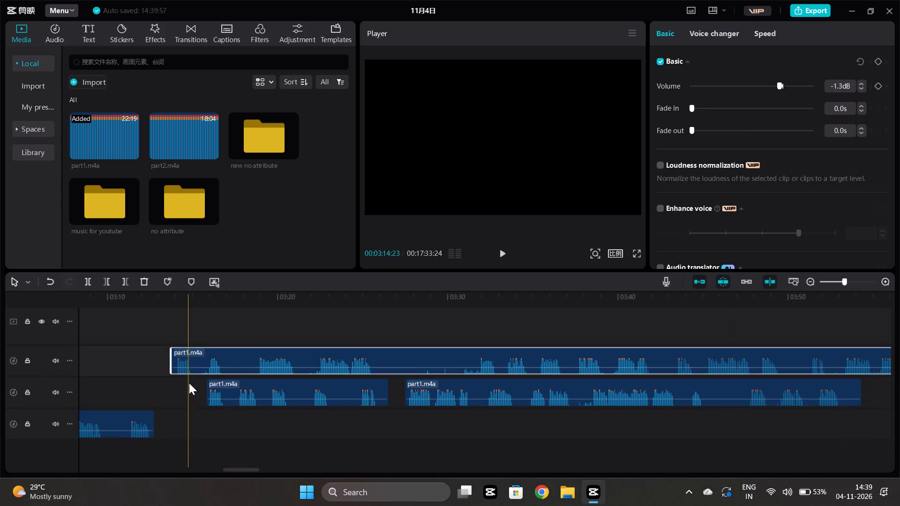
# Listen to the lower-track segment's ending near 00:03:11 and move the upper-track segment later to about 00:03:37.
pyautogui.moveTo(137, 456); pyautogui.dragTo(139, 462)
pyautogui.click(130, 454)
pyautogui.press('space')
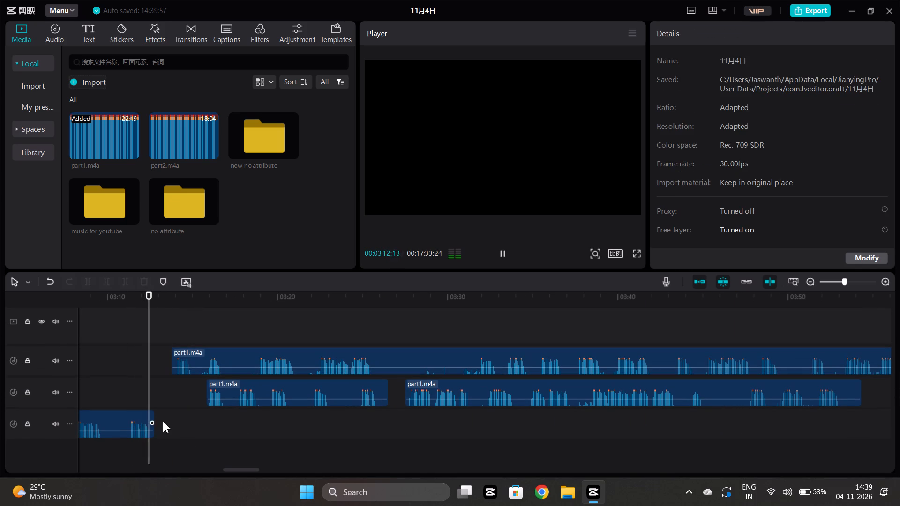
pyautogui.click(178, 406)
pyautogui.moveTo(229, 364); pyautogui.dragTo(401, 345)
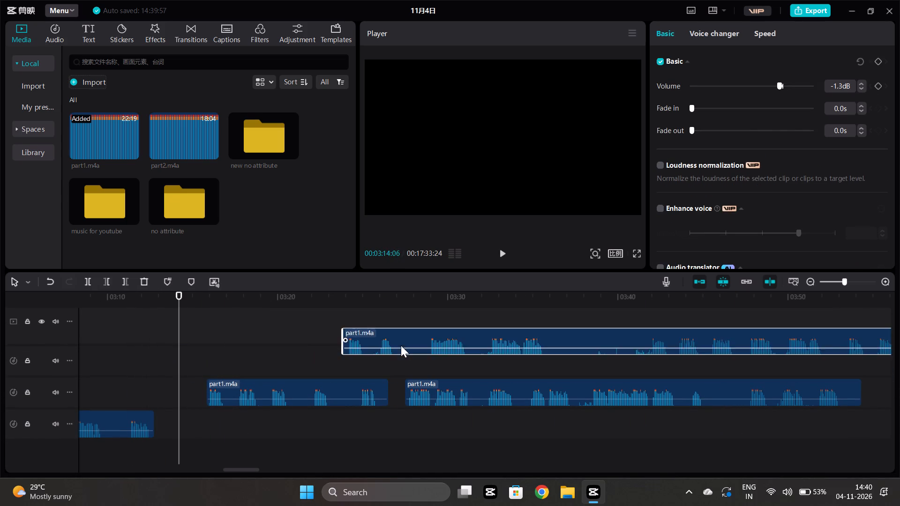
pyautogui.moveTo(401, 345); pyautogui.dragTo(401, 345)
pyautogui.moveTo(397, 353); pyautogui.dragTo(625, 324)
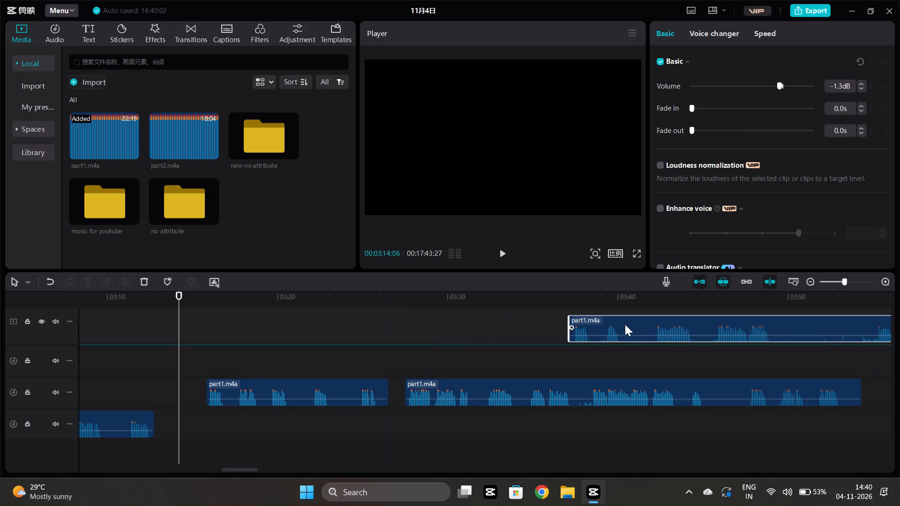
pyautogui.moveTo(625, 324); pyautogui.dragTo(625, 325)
# Listen from about 00:03:28 and move the upper-track segment to about 00:02:46, right after the main-track segment ending there.
pyautogui.click(407, 425)
pyautogui.press('space')
pyautogui.keyDown('ctrl'); pyautogui.scroll(-10, 407, 425); pyautogui.keyUp('ctrl')
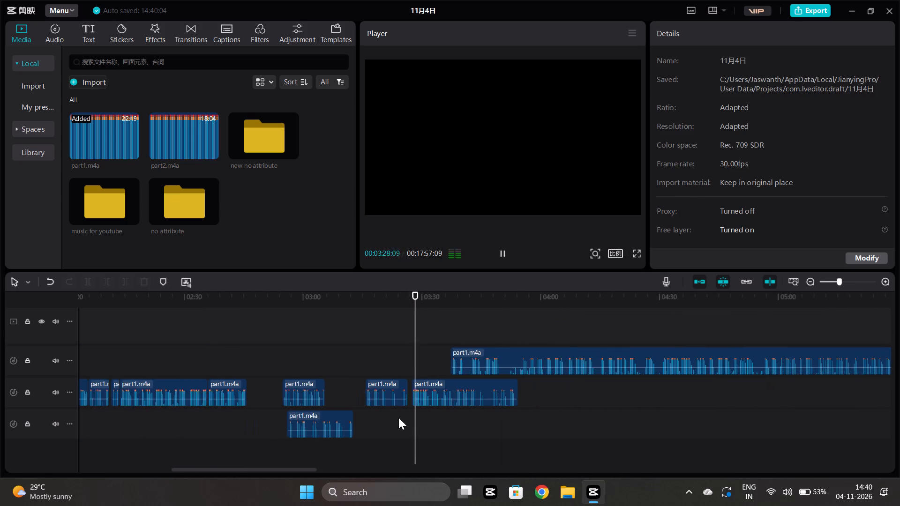
pyautogui.hscroll(1, 340, 401)
pyautogui.moveTo(615, 359); pyautogui.dragTo(464, 369)
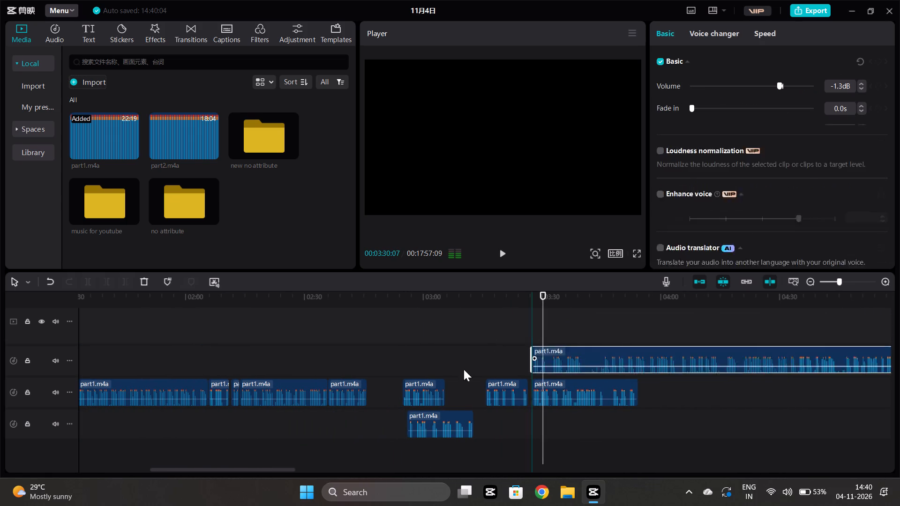
pyautogui.moveTo(464, 369); pyautogui.dragTo(412, 361)
# Listen across the join between the main-track segment and the upper-track segment from about 00:02:37, 00:02:42 and 00:02:45.
pyautogui.click(333, 421)
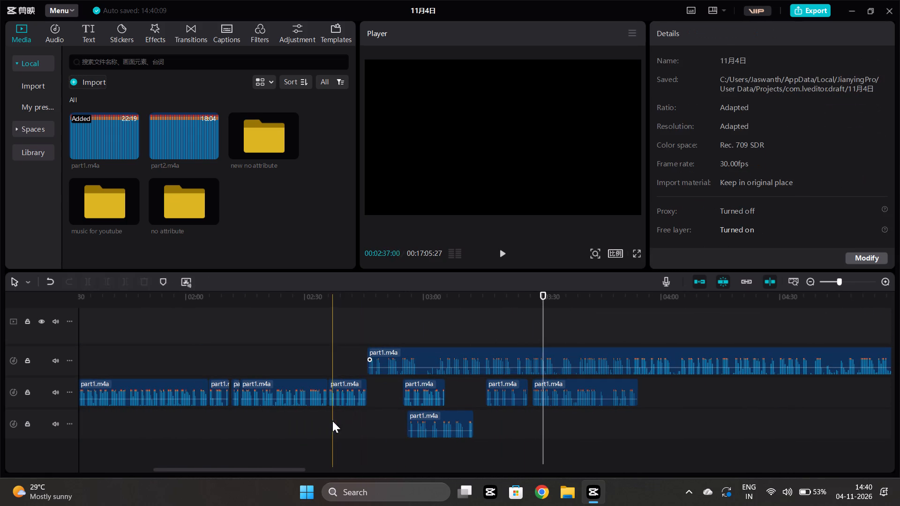
pyautogui.press('space')
pyautogui.click(353, 418)
pyautogui.press('space')
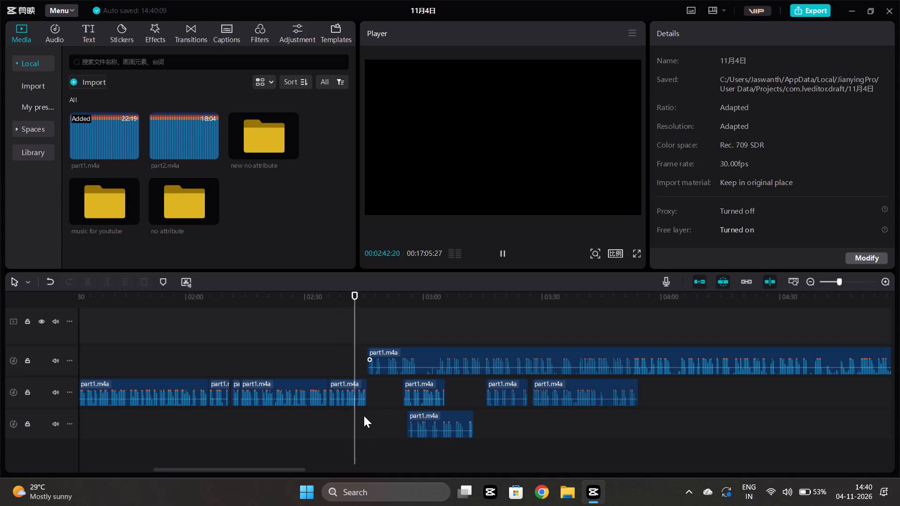
pyautogui.click(364, 416)
pyautogui.press('space')
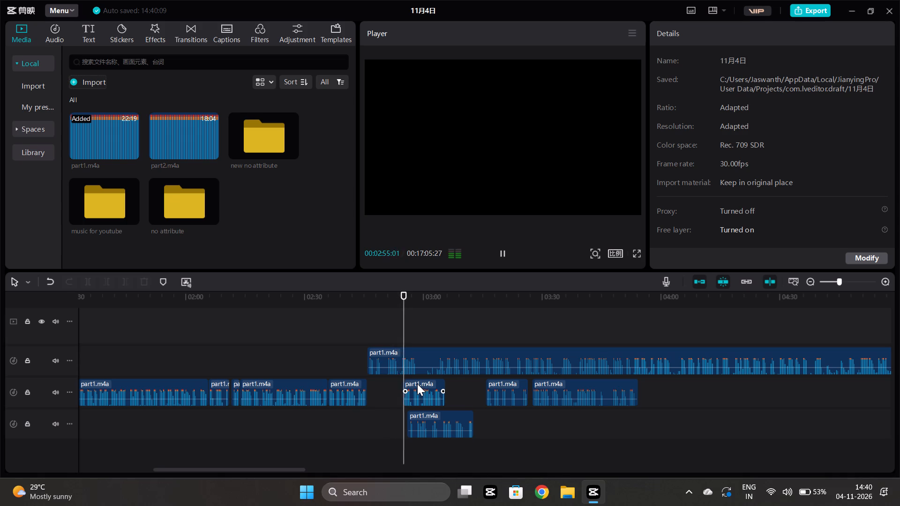
# Move the main-track segment near 00:02:55 onto the lower track at about 00:03:22 and shift the existing lower-track segment to about 00:03:04.
pyautogui.moveTo(417, 384); pyautogui.dragTo(527, 411)
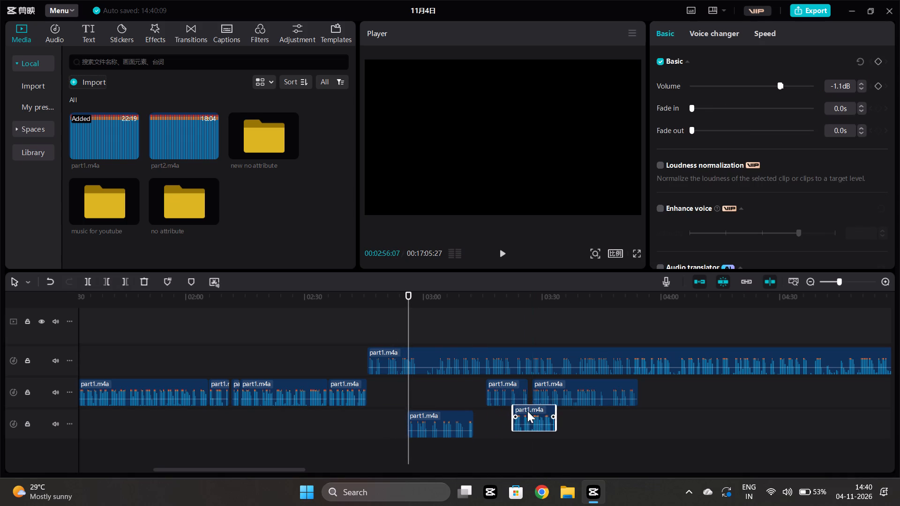
pyautogui.moveTo(527, 411); pyautogui.dragTo(527, 412)
pyautogui.moveTo(441, 418); pyautogui.dragTo(474, 428)
# Listen to the upper-track segment alone from about 00:02:56, its opening near 00:02:46, and from about 00:02:50.
pyautogui.moveTo(397, 403); pyautogui.dragTo(401, 406)
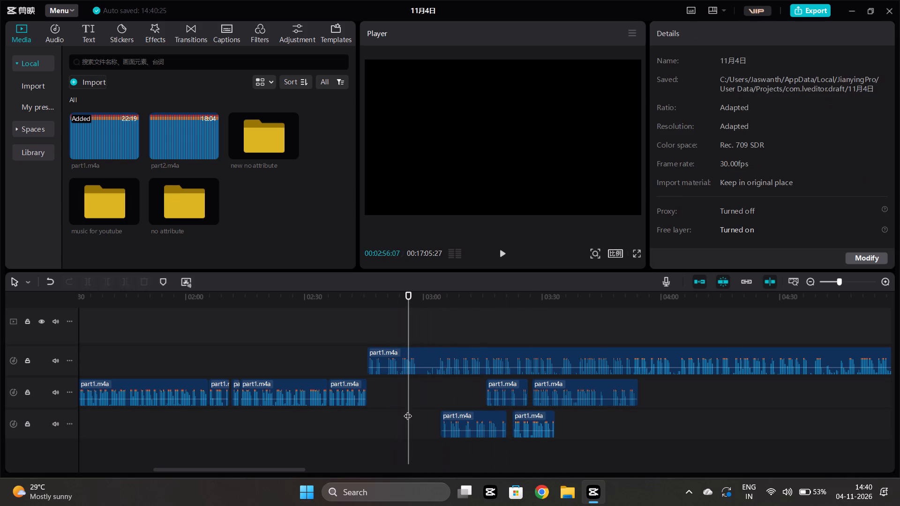
pyautogui.press('space')
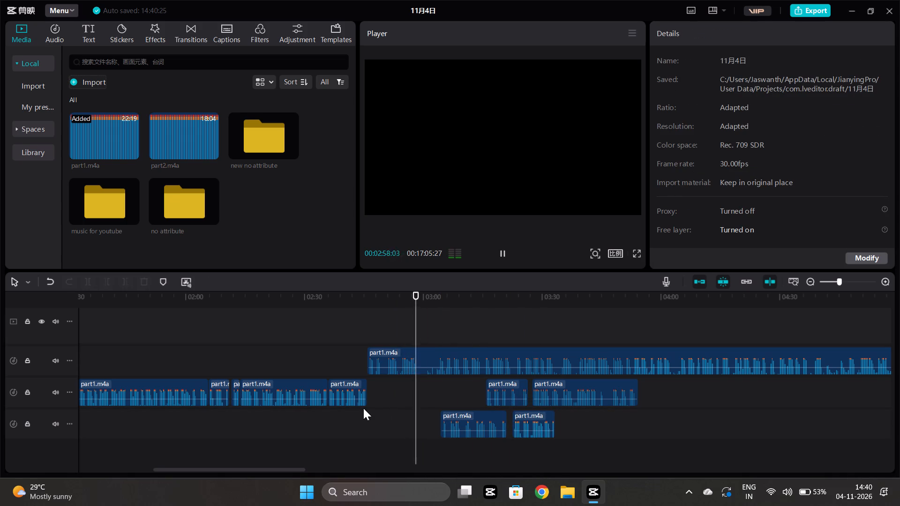
pyautogui.moveTo(363, 408); pyautogui.dragTo(378, 409)
pyautogui.click(367, 420)
pyautogui.press('space')
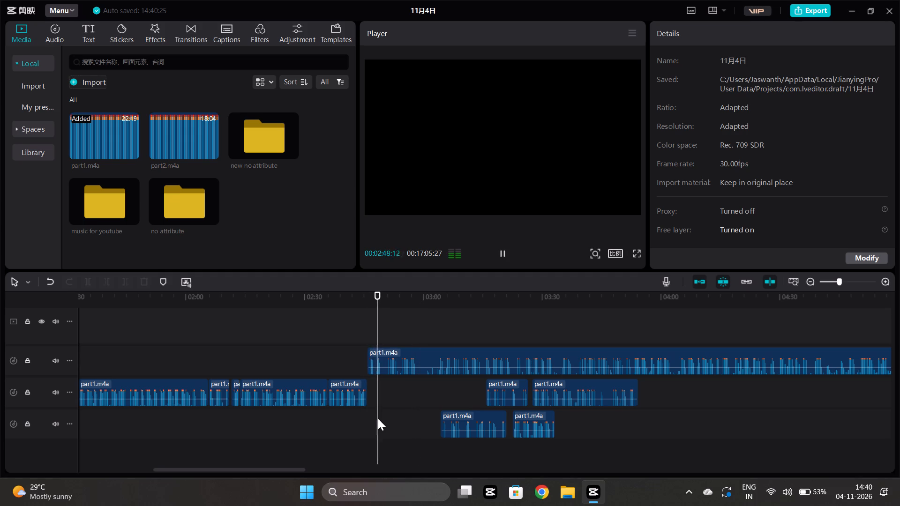
pyautogui.click(382, 394)
pyautogui.click(386, 401)
pyautogui.press('space')
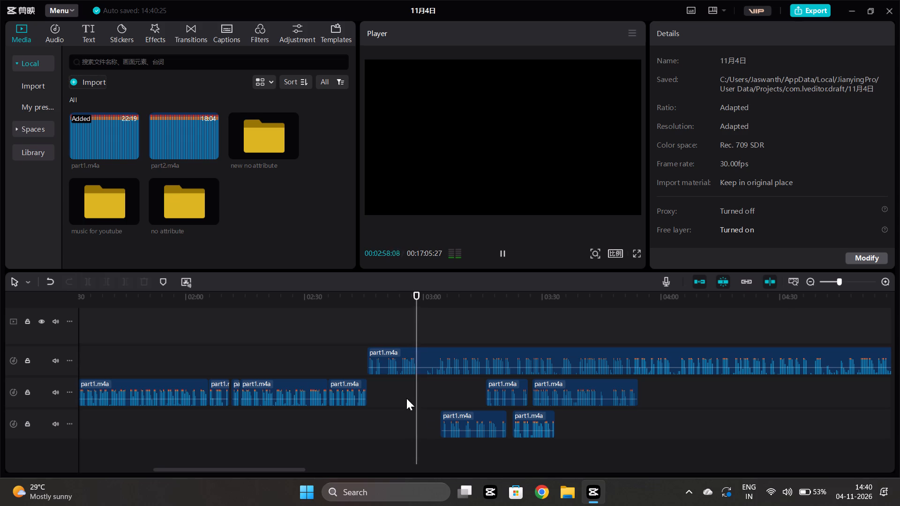
# Listen to the upper-track segment around 00:03:02 and delete everything in it before about 00:03:02.
pyautogui.click(435, 390)
pyautogui.press('space')
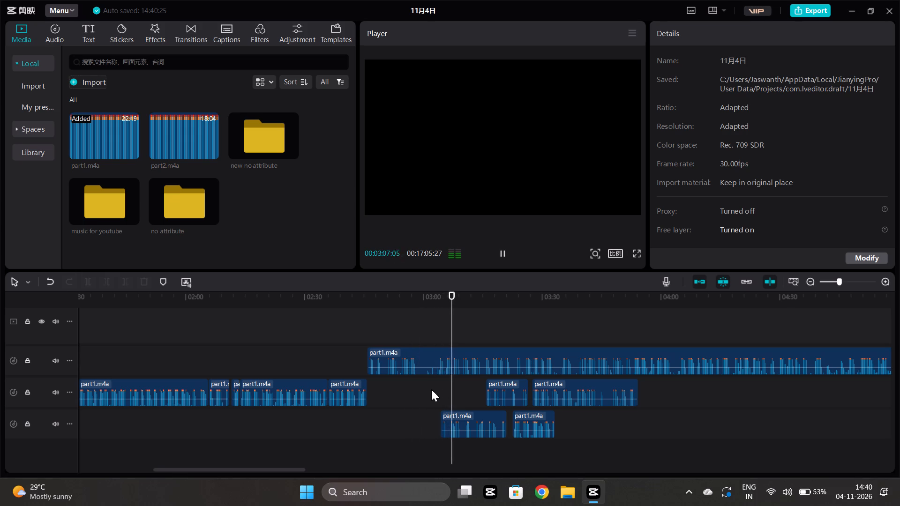
pyautogui.click(431, 389)
pyautogui.click(431, 389)
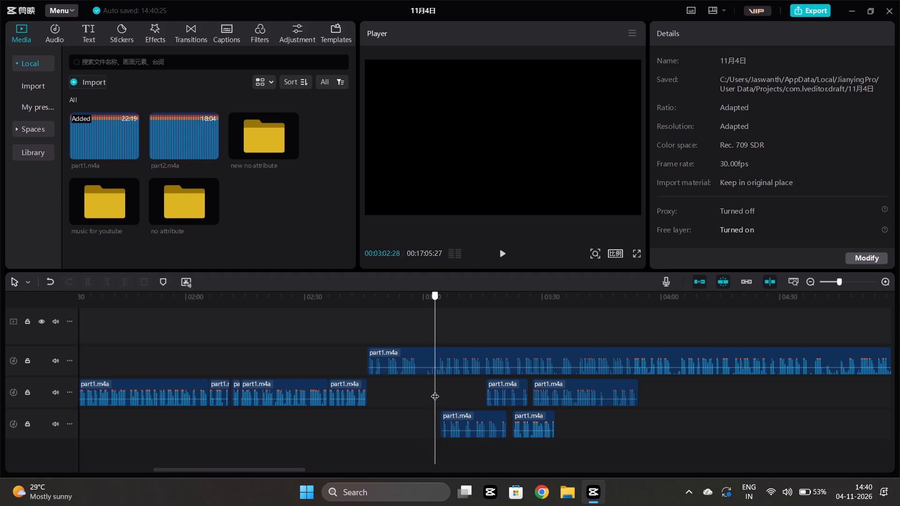
pyautogui.click(427, 374)
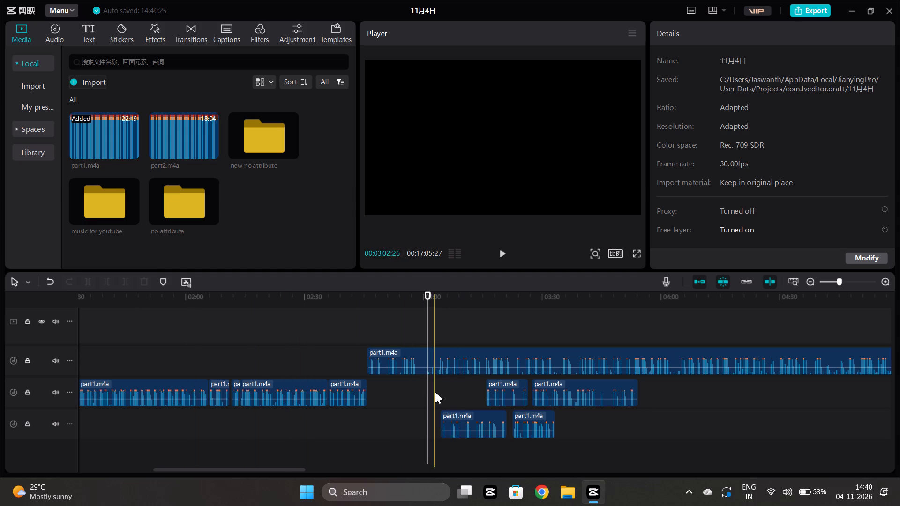
pyautogui.click(435, 392)
pyautogui.click(427, 369)
pyautogui.click(105, 281)
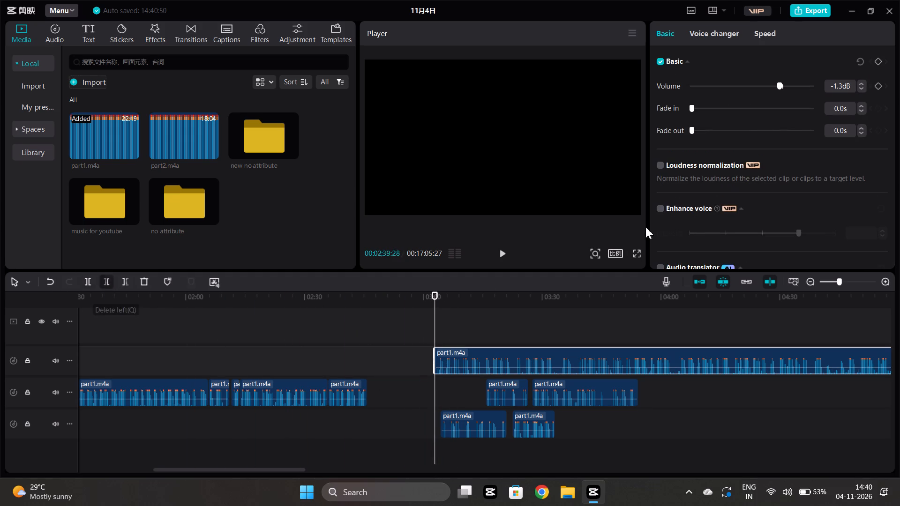
# Move the trimmed upper-track segment to about 00:02:45, against the end of the main-track segment, and listen across the join.
pyautogui.moveTo(561, 352); pyautogui.dragTo(489, 357)
pyautogui.click(330, 446)
pyautogui.press('space')
pyautogui.click(363, 428)
pyautogui.press('space')
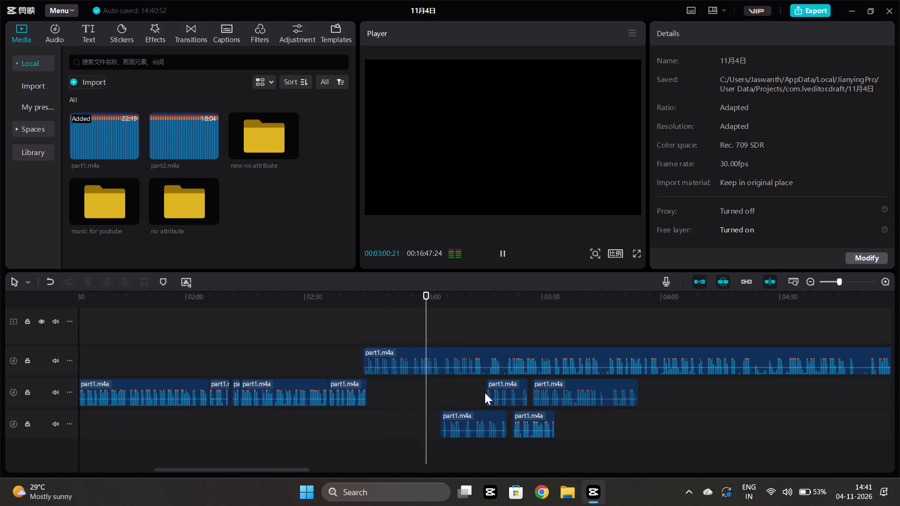
# Shift the two separate main-track segments past 00:03:25 to about 00:04:03 and 00:03:49.
pyautogui.scroll(-1, 485, 393)
pyautogui.moveTo(555, 389); pyautogui.dragTo(696, 386)
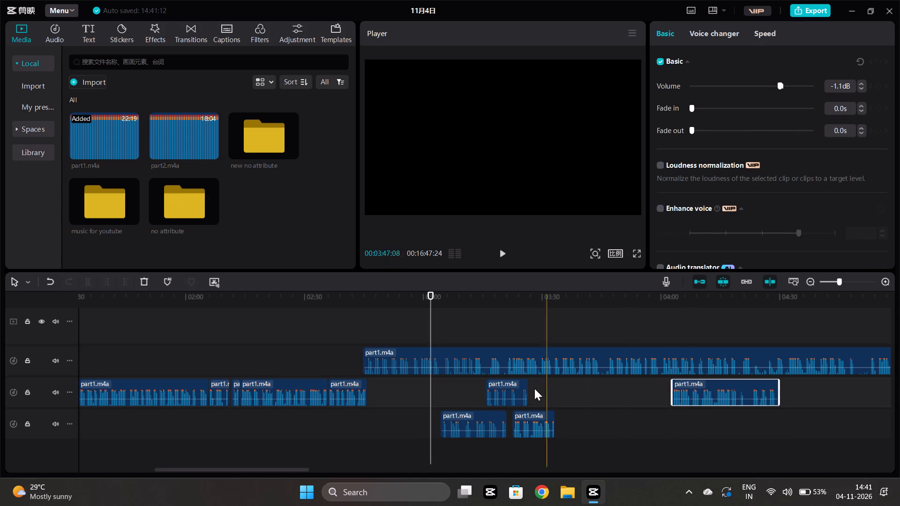
pyautogui.moveTo(506, 390); pyautogui.dragTo(637, 383)
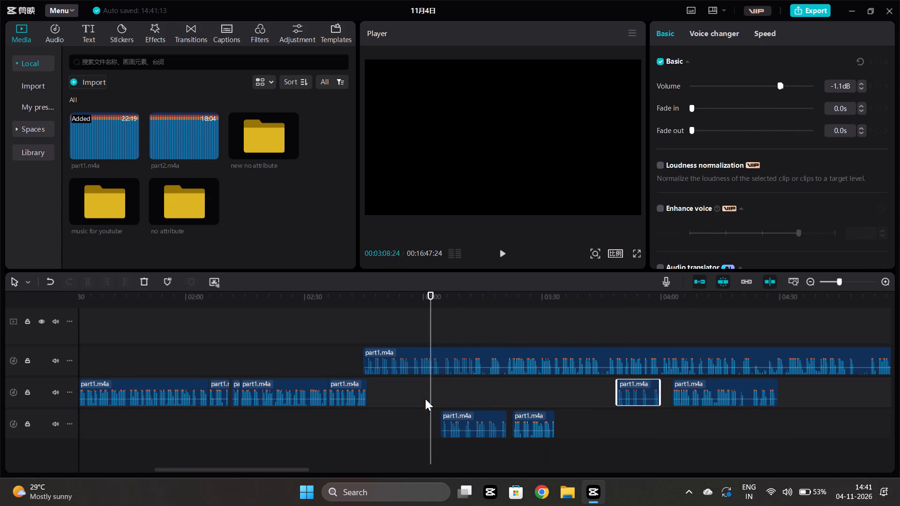
# Listen from about 00:03:00 and 00:02:56, split the upper-track segment at about 00:02:57, and move its later portion to about 00:03:25.
pyautogui.click(424, 399)
pyautogui.press('space')
pyautogui.keyDown('ctrl'); pyautogui.scroll(7, 423, 399); pyautogui.keyUp('ctrl')
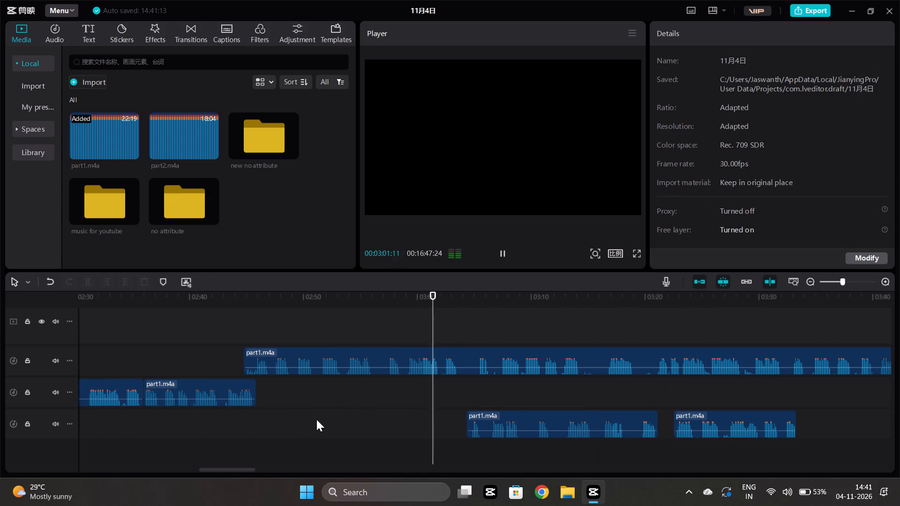
pyautogui.click(383, 406)
pyautogui.press('space')
pyautogui.press('space')
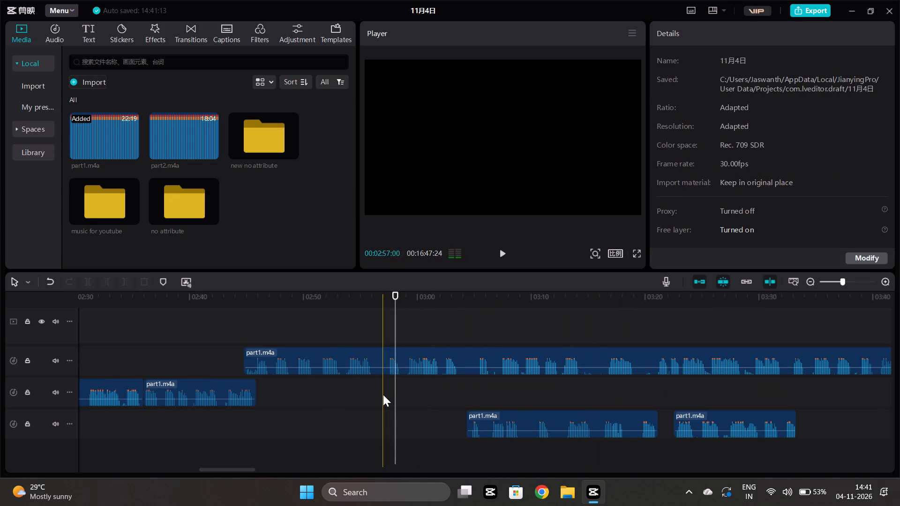
pyautogui.click(384, 394)
pyautogui.click(374, 372)
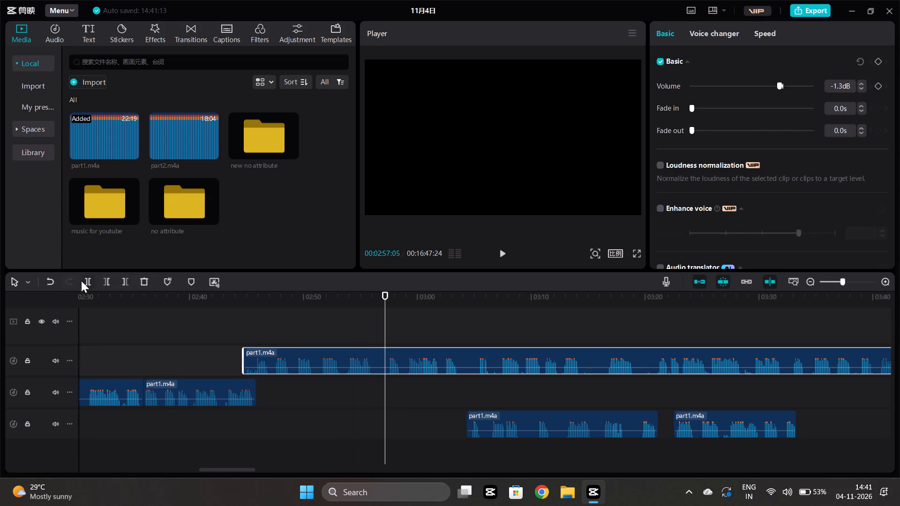
pyautogui.click(81, 281)
pyautogui.moveTo(439, 350); pyautogui.dragTo(727, 325)
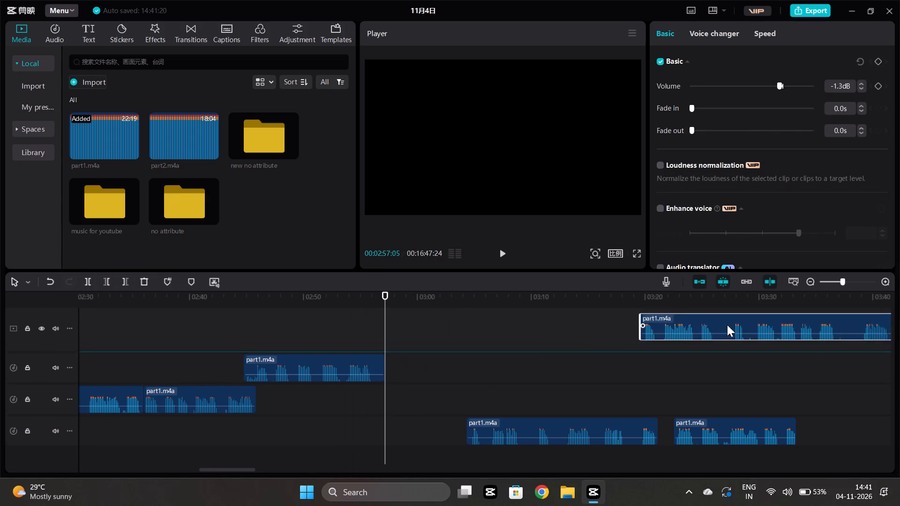
pyautogui.moveTo(727, 325); pyautogui.dragTo(756, 369)
# Listen to the first lower-track segment from about 00:03:05, 00:03:13 and 00:03:18, and delete that segment.
pyautogui.keyDown('ctrl'); pyautogui.scroll(-10, 657, 382); pyautogui.keyUp('ctrl')
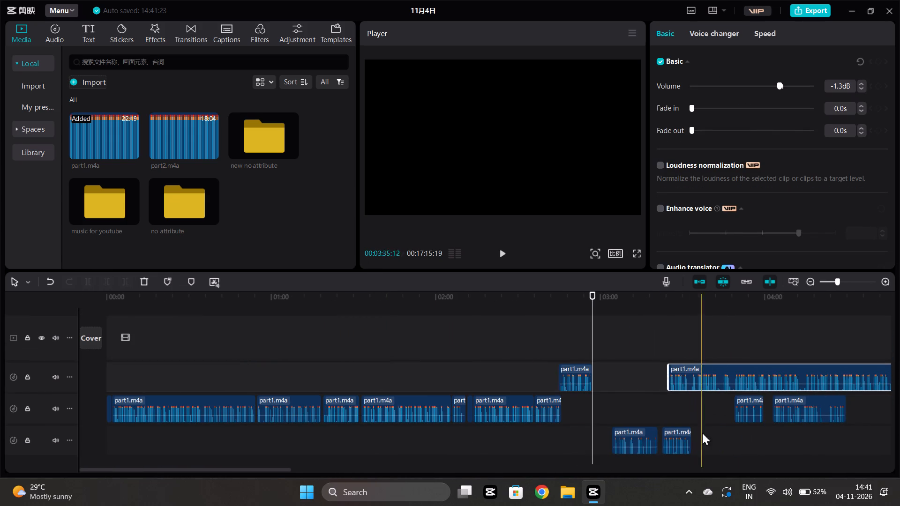
pyautogui.click(615, 451)
pyautogui.press('space')
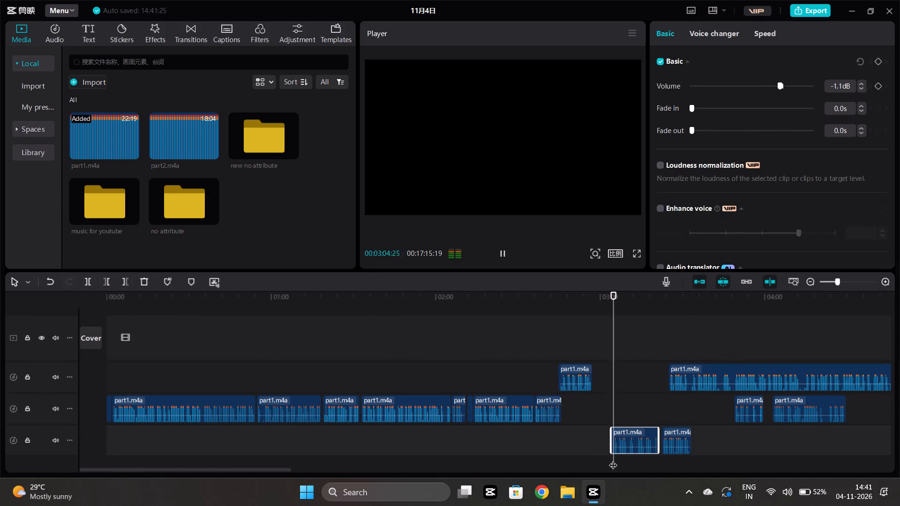
pyautogui.click(637, 458)
pyautogui.press('space')
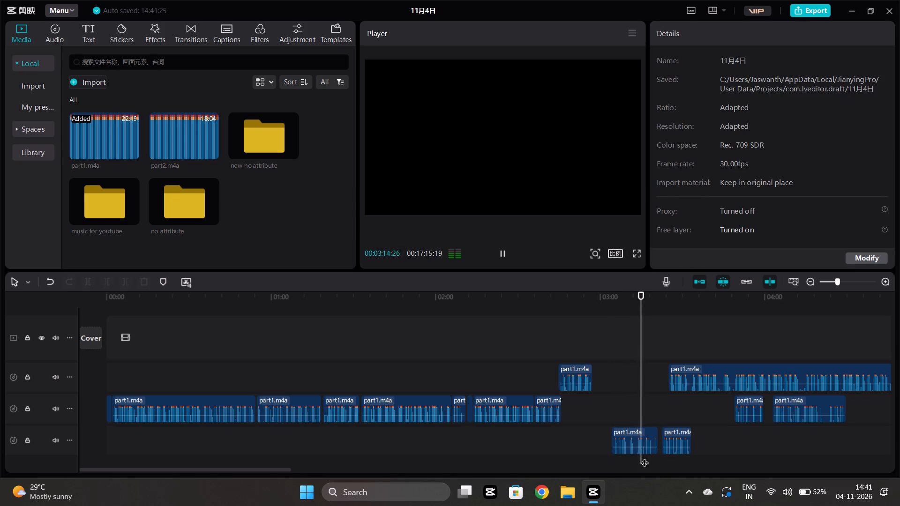
pyautogui.click(649, 459)
pyautogui.press('space')
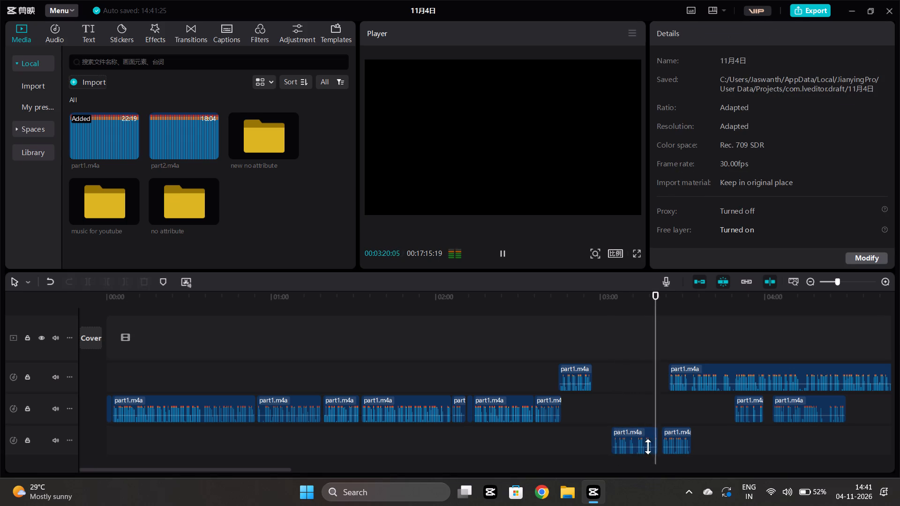
pyautogui.click(644, 443)
pyautogui.press('Delete')
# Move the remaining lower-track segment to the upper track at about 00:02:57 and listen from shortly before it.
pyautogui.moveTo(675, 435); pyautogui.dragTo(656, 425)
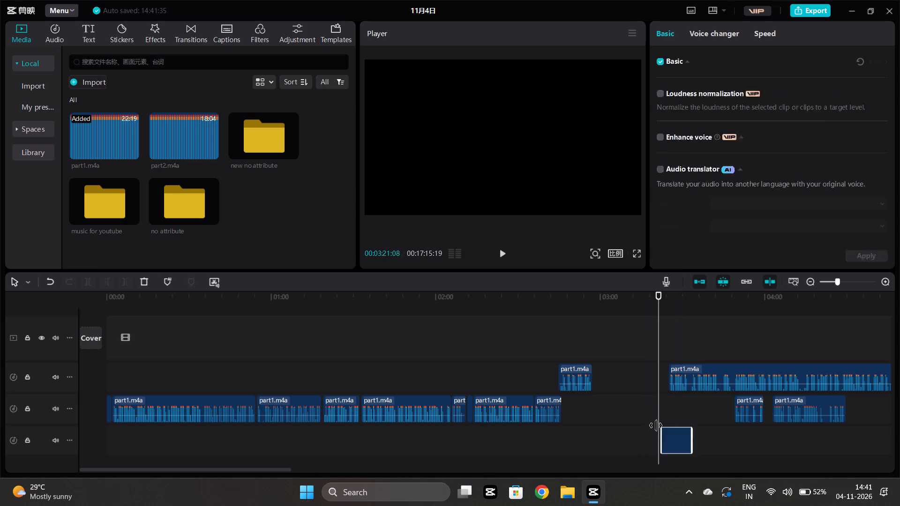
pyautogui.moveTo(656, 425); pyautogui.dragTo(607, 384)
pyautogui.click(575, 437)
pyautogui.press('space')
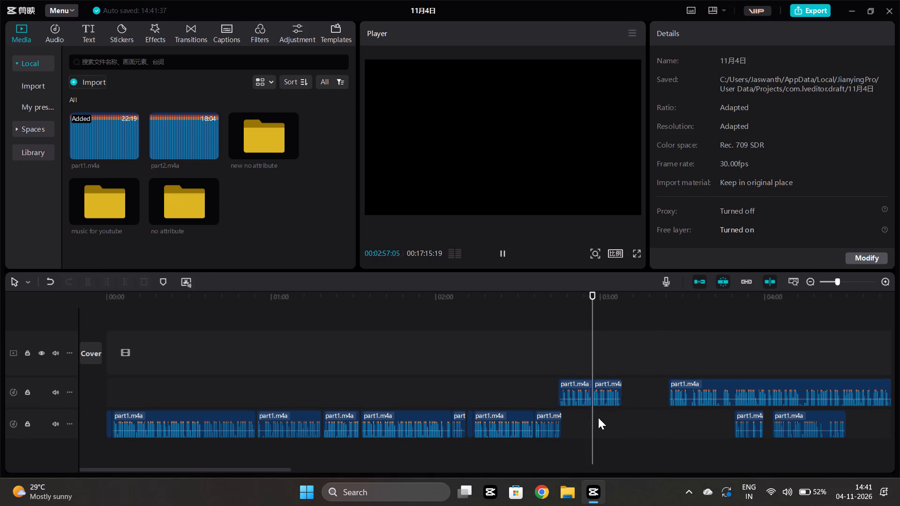
# Move the short upper-track segment near 00:02:45 down to the main track at about 00:02:46 and listen to it.
pyautogui.moveTo(574, 383); pyautogui.dragTo(577, 419)
pyautogui.click(582, 439)
pyautogui.press('space')
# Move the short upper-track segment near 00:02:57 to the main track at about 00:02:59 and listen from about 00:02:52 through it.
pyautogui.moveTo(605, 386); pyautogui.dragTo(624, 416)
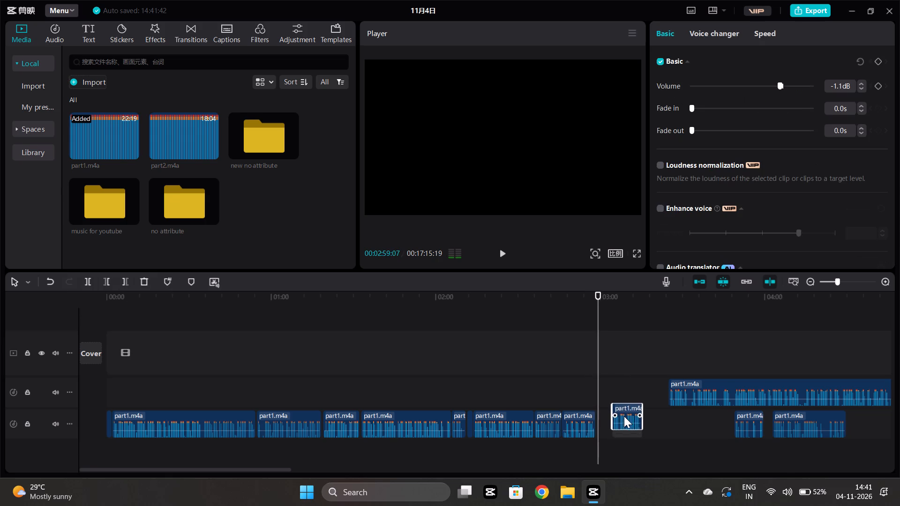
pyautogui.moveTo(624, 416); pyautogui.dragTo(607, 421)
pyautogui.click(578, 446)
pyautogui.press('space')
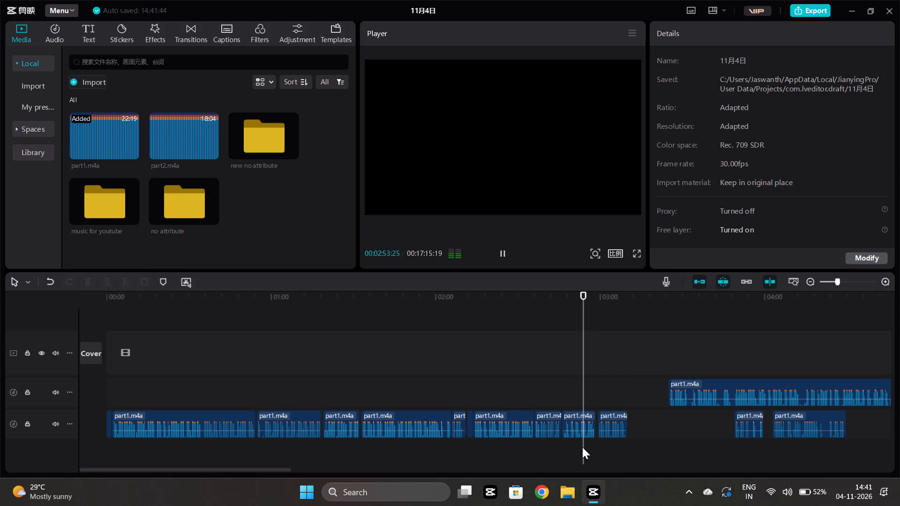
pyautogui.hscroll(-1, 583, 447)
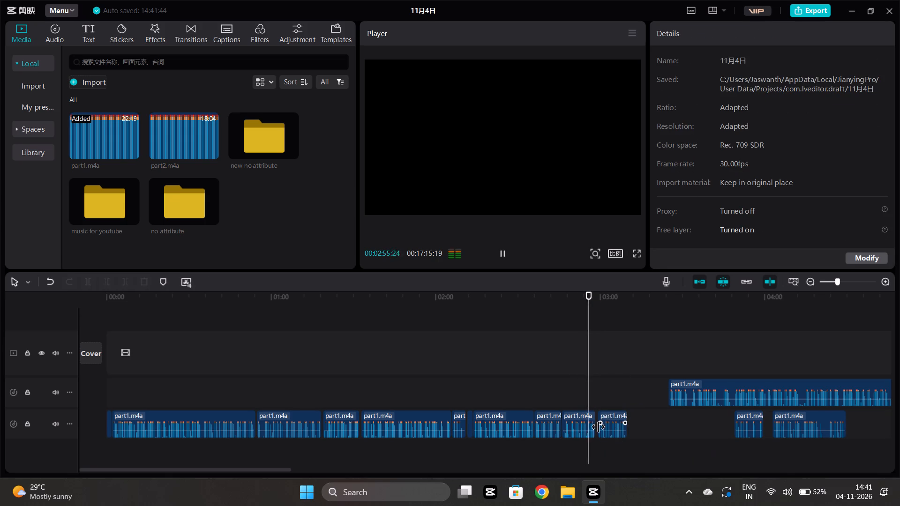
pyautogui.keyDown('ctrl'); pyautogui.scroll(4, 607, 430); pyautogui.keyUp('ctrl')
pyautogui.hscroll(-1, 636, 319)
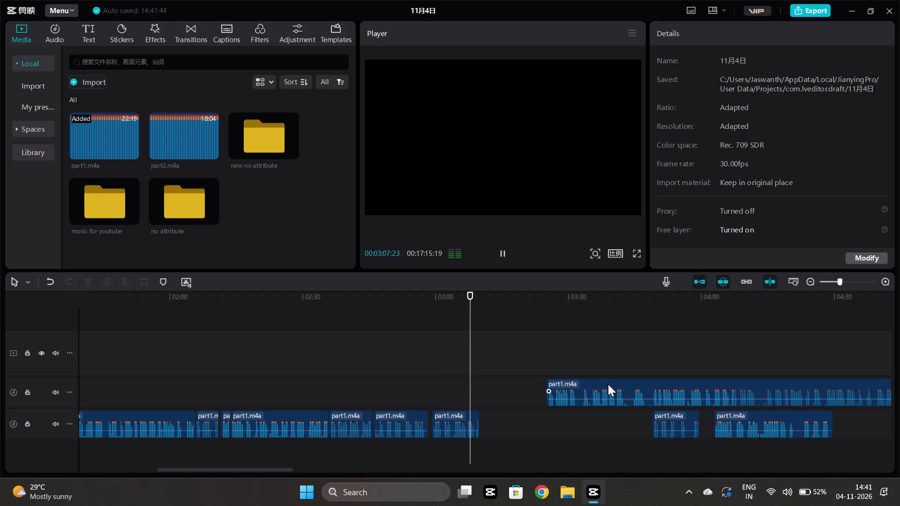
# Delete the main-track segment that starts at about 00:02:59.
pyautogui.click(462, 427)
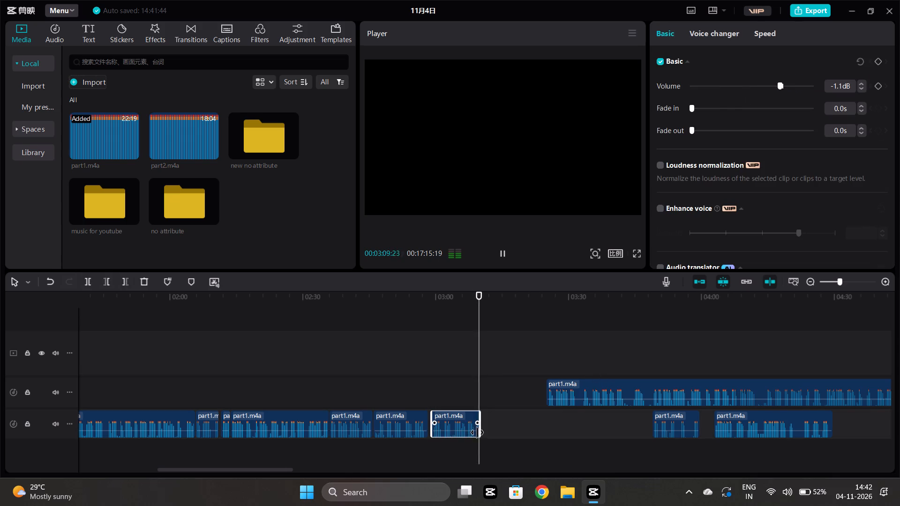
pyautogui.press('Delete')
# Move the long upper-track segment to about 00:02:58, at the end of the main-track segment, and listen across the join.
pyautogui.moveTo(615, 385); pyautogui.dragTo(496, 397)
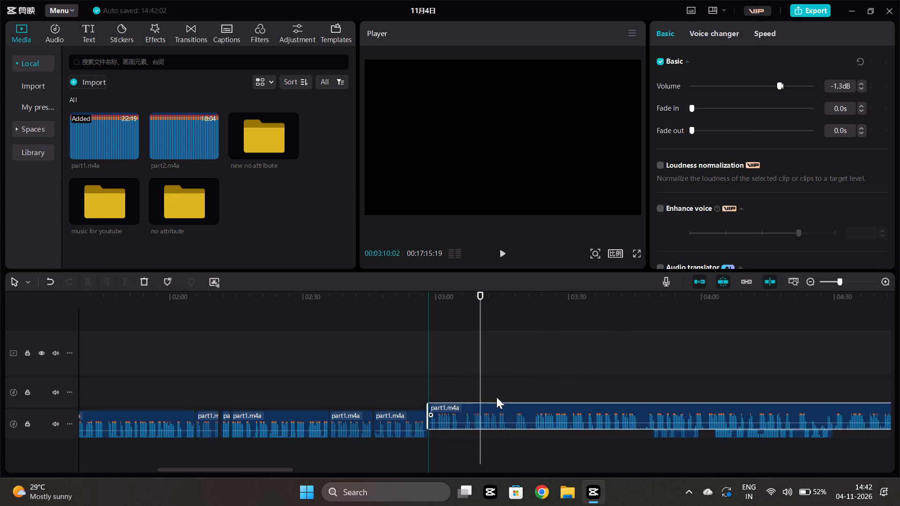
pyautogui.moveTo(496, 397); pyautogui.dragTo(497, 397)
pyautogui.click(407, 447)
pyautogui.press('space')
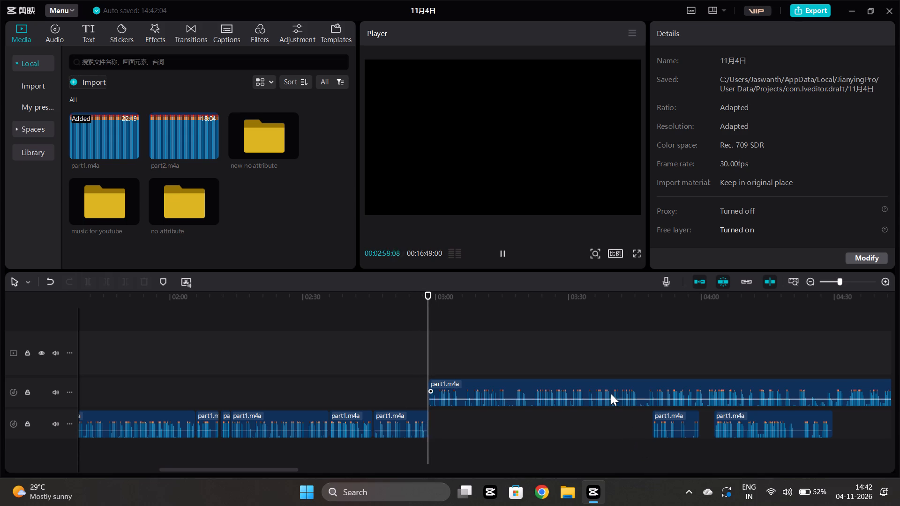
# Shift the long upper-track segment to about 00:03:18 and move the main-track segment near 00:03:49 to about 00:02:59.
pyautogui.moveTo(608, 392); pyautogui.dragTo(697, 386)
pyautogui.moveTo(663, 414); pyautogui.dragTo(585, 435)
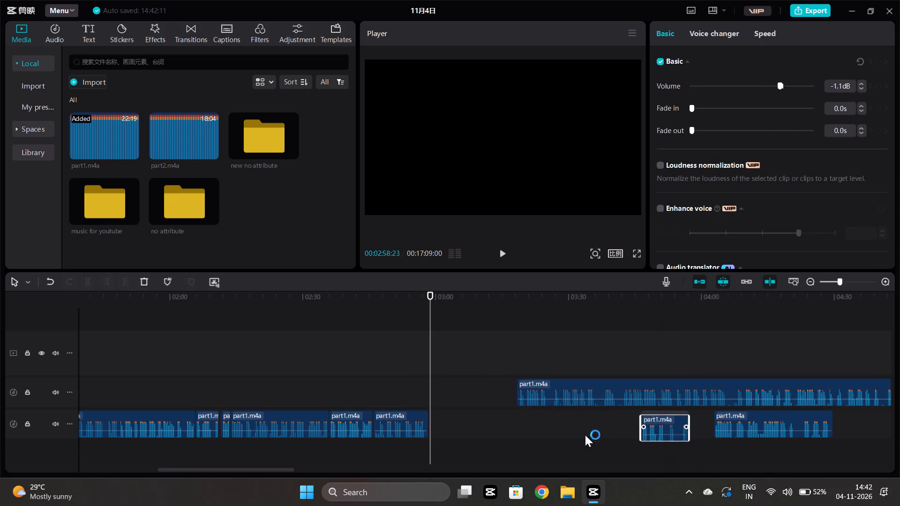
pyautogui.moveTo(585, 435); pyautogui.dragTo(442, 428)
# Listen across the join from about 00:02:54 and trim the end of the main-track segment starting at 00:02:59 to about 00:03:04.
pyautogui.click(412, 456)
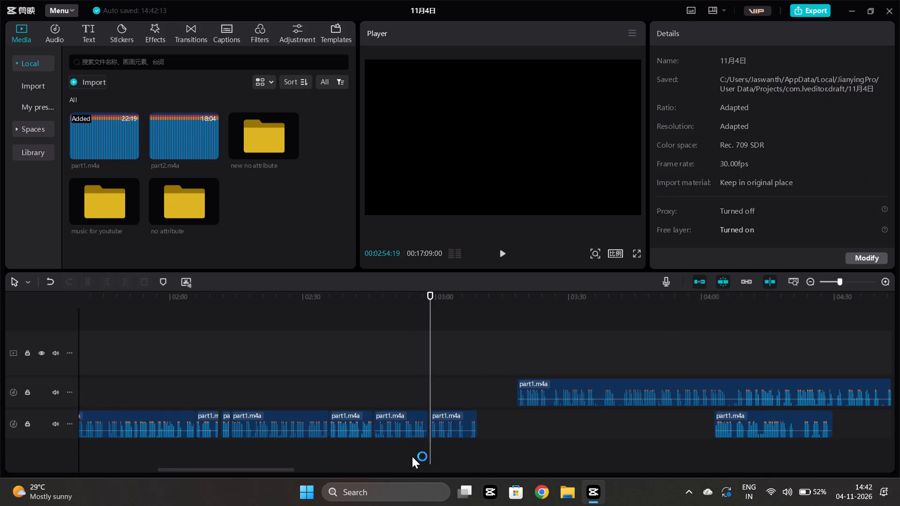
pyautogui.press('space')
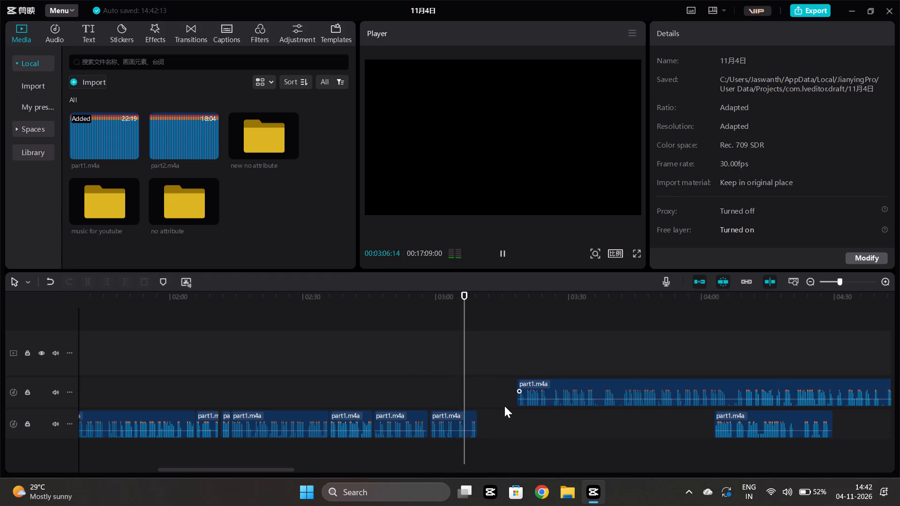
pyautogui.scroll(-2, 502, 406)
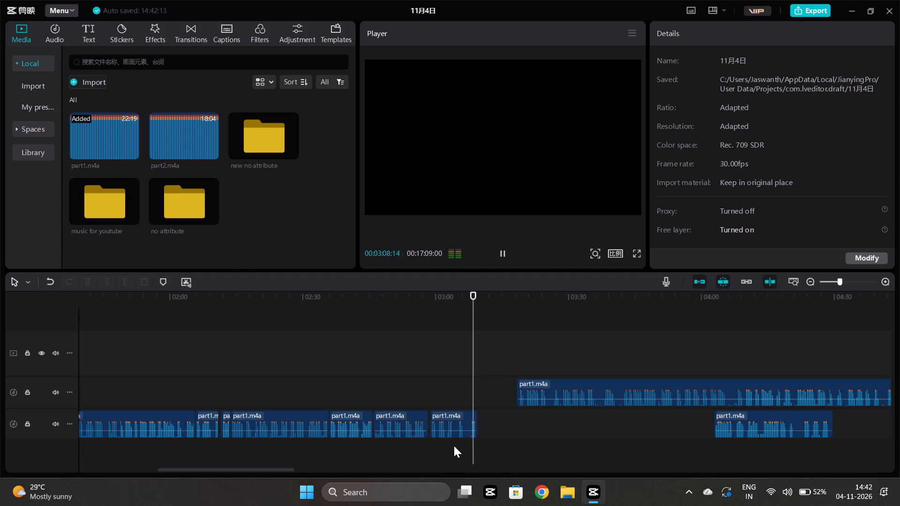
pyautogui.click(454, 446)
pyautogui.click(454, 451)
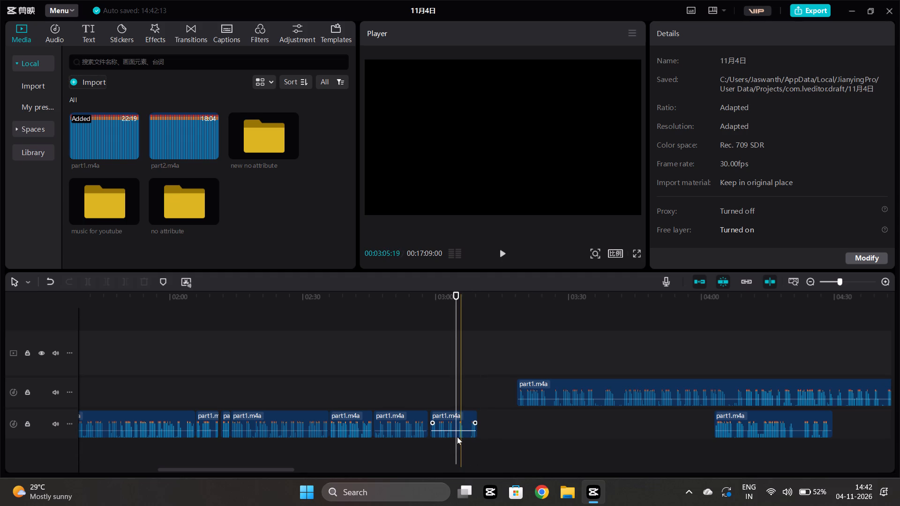
pyautogui.click(460, 426)
pyautogui.moveTo(121, 281); pyautogui.dragTo(130, 281)
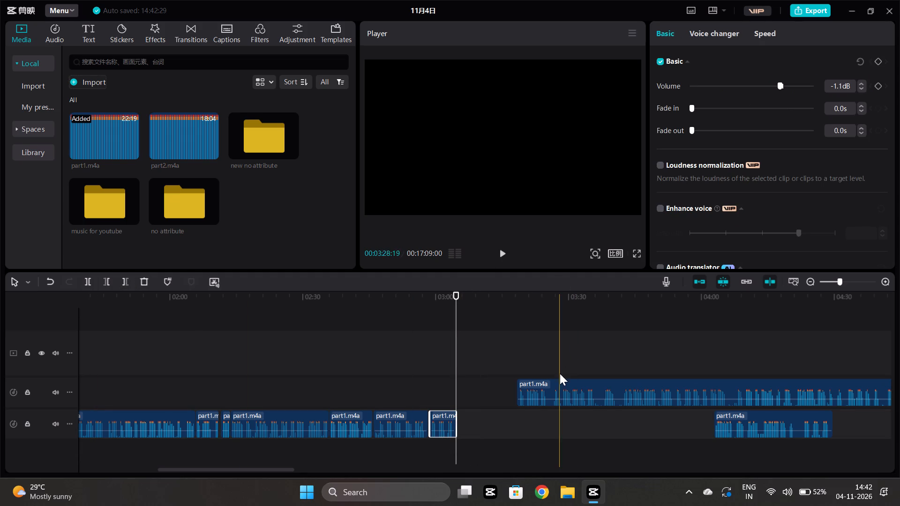
# Move the long upper-track segment to about 00:03:04, right after the trimmed main-track segment.
pyautogui.moveTo(559, 384); pyautogui.dragTo(501, 387)
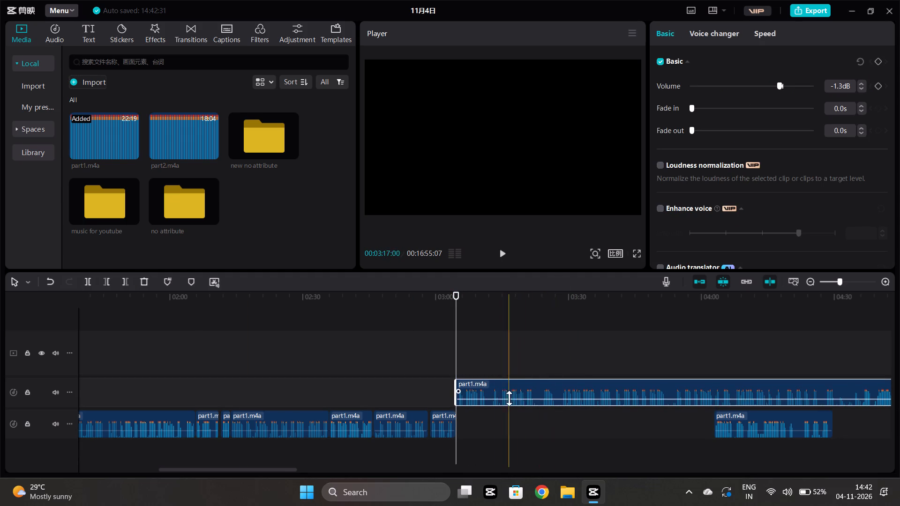
# Listen across the join at about 00:03:04 between the main-track segment and the long upper-track segment.
pyautogui.scroll(-1, 504, 403)
pyautogui.moveTo(440, 450); pyautogui.dragTo(440, 455)
pyautogui.press('space')
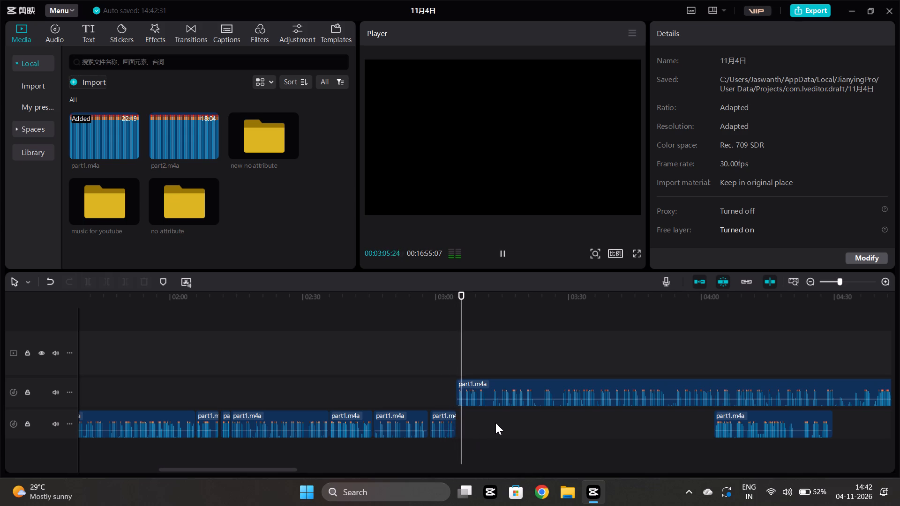
pyautogui.scroll(-3, 495, 423)
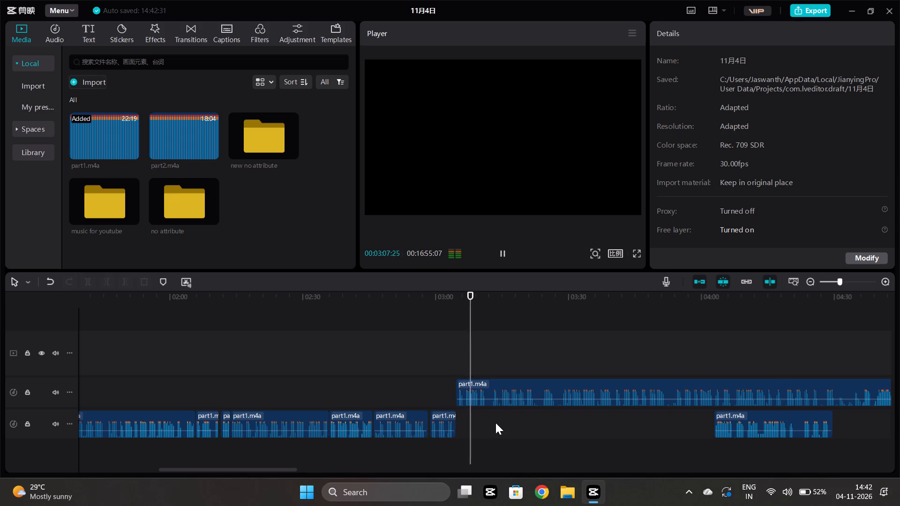
pyautogui.scroll(-2, 495, 423)
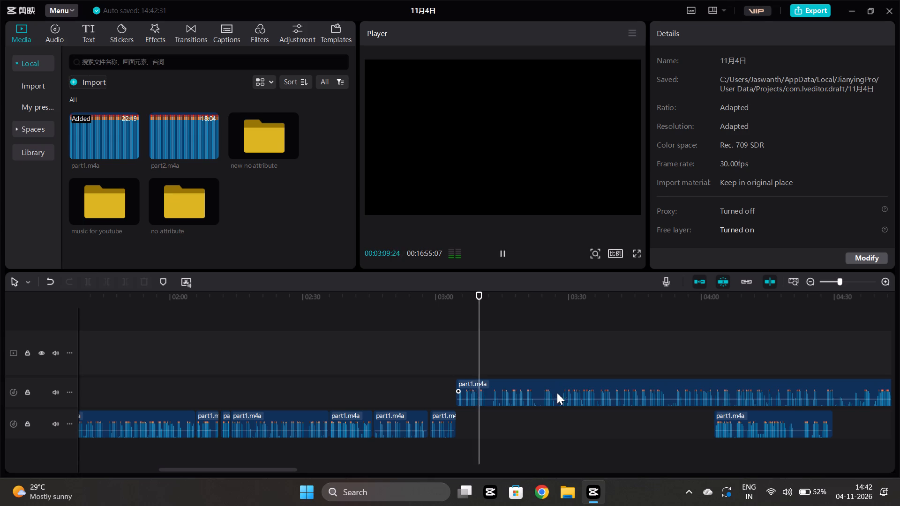
pyautogui.scroll(-6, 556, 396)
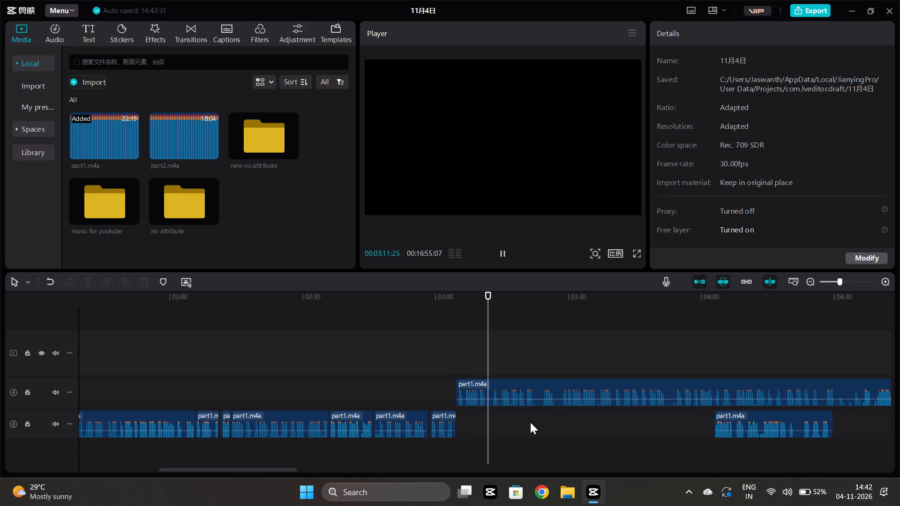
pyautogui.scroll(-3, 511, 406)
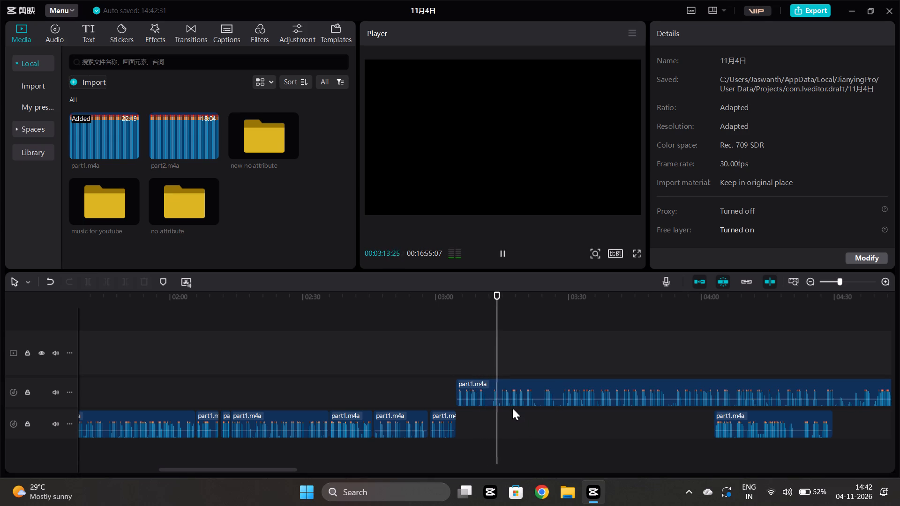
pyautogui.scroll(-3, 512, 408)
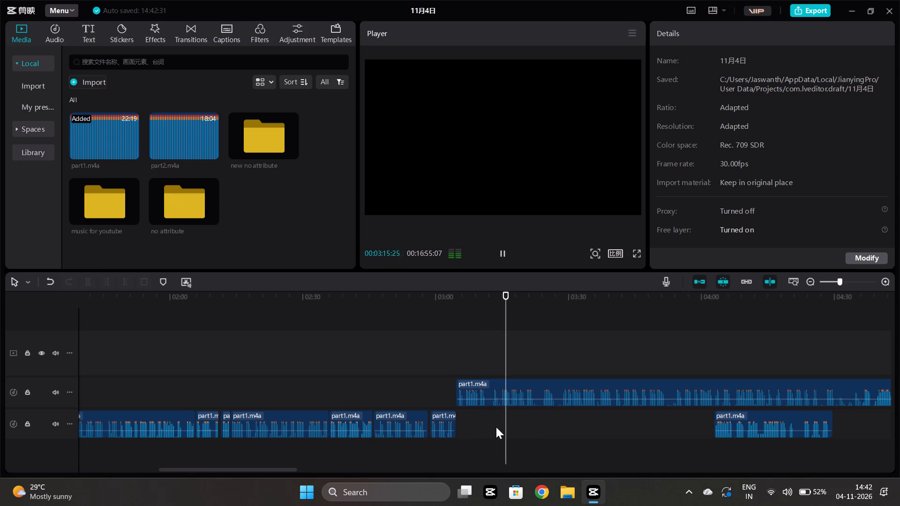
pyautogui.click(432, 439)
pyautogui.press('space')
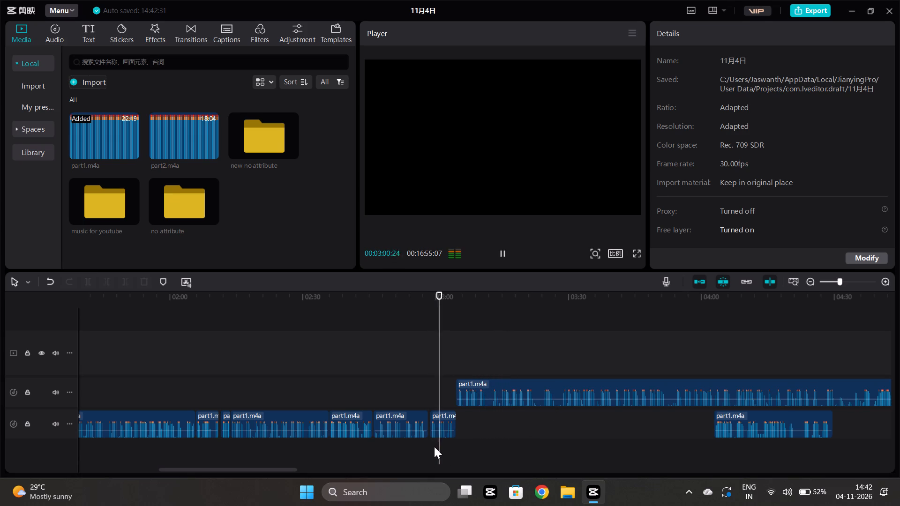
pyautogui.click(432, 446)
pyautogui.press('space')
pyautogui.click(444, 445)
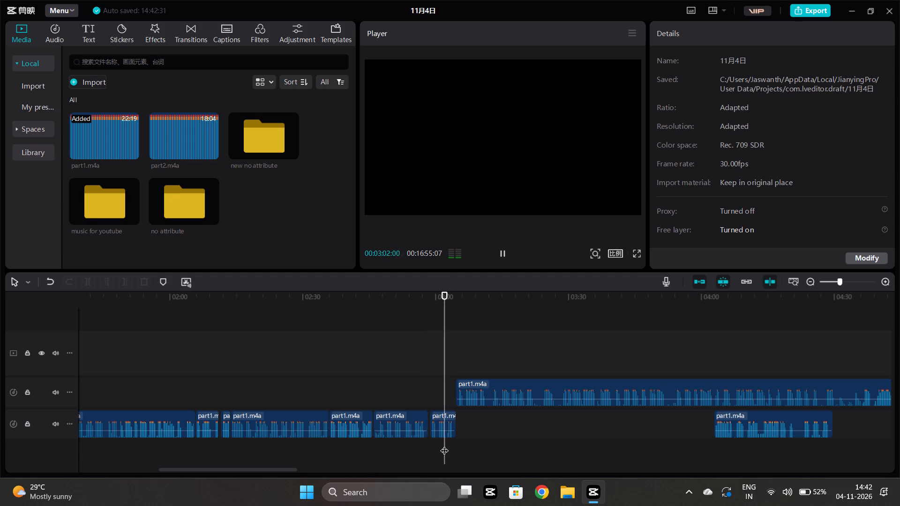
pyautogui.press('space')
# Shift the long upper-track segment to about 00:03:21 and extend the end of the main-track segment starting at 00:02:59 to about 00:03:14.
pyautogui.moveTo(471, 383); pyautogui.dragTo(545, 385)
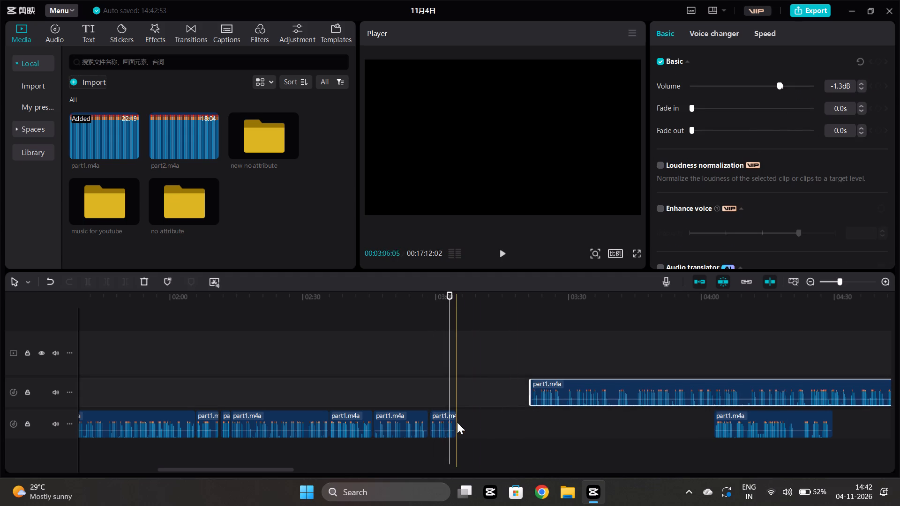
pyautogui.click(449, 423)
pyautogui.moveTo(455, 427); pyautogui.dragTo(496, 438)
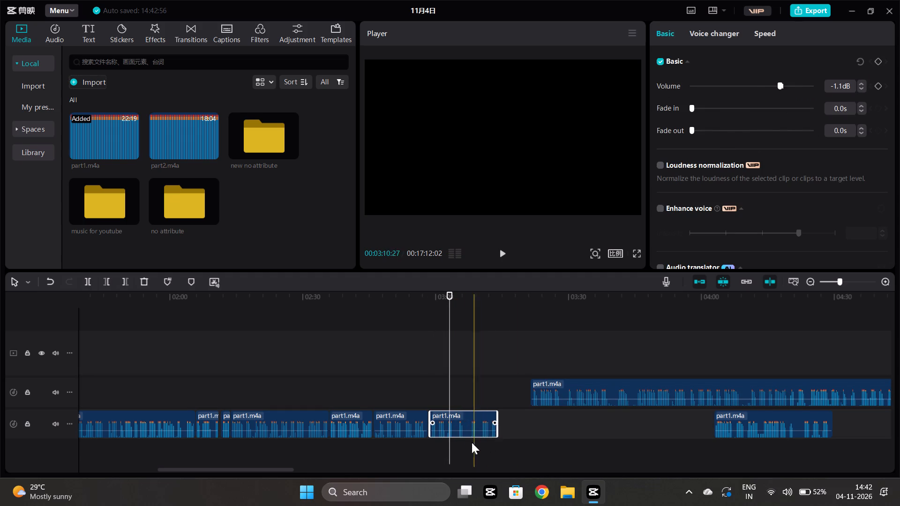
# Listen through the extended main-track segment from about 00:03:05 and trim its end to about 00:03:09.
pyautogui.click(465, 443)
pyautogui.press('space')
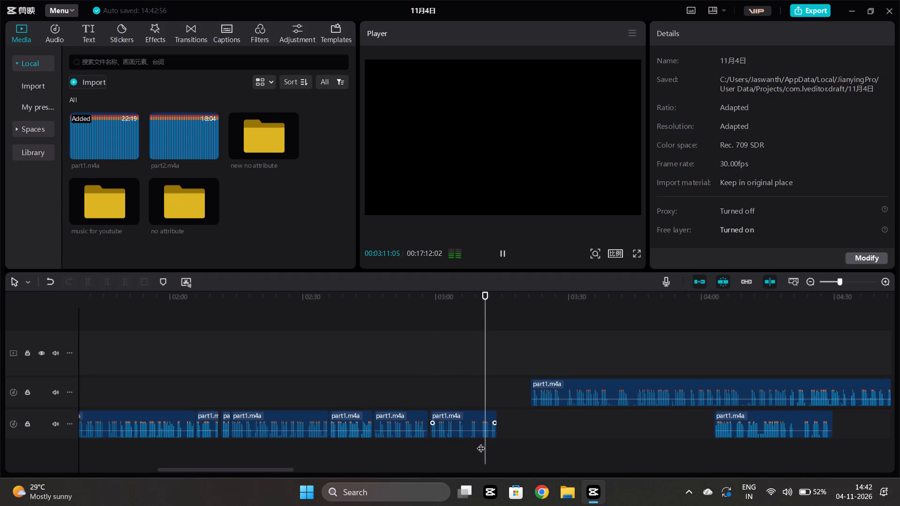
pyautogui.click(458, 439)
pyautogui.press('space')
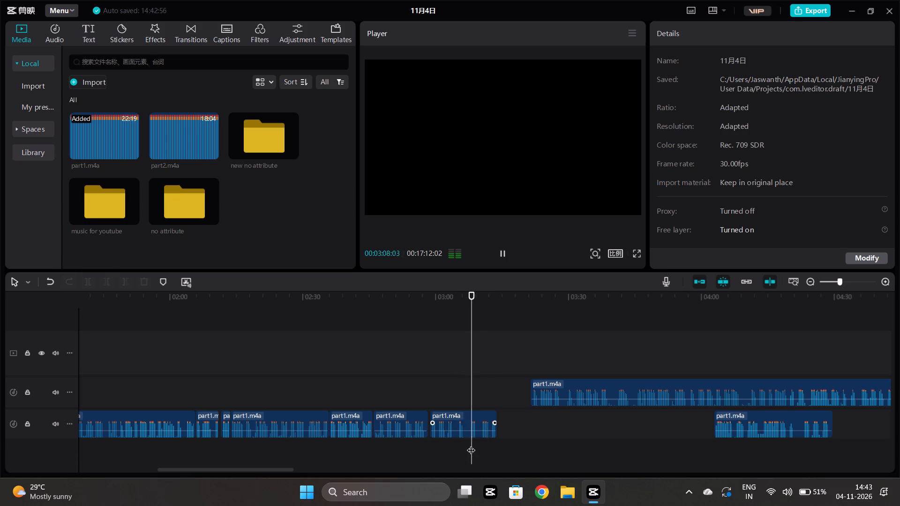
pyautogui.click(470, 441)
pyautogui.click(465, 444)
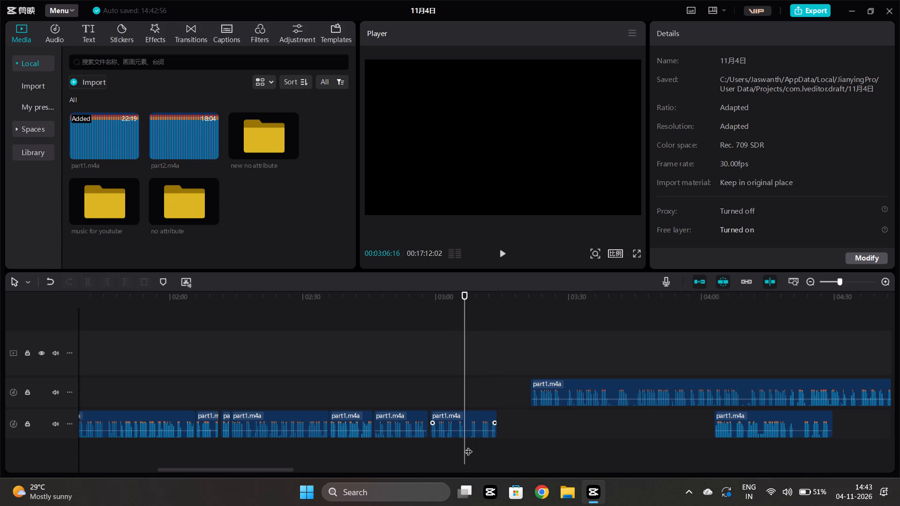
pyautogui.click(468, 446)
pyautogui.moveTo(469, 445); pyautogui.dragTo(479, 446)
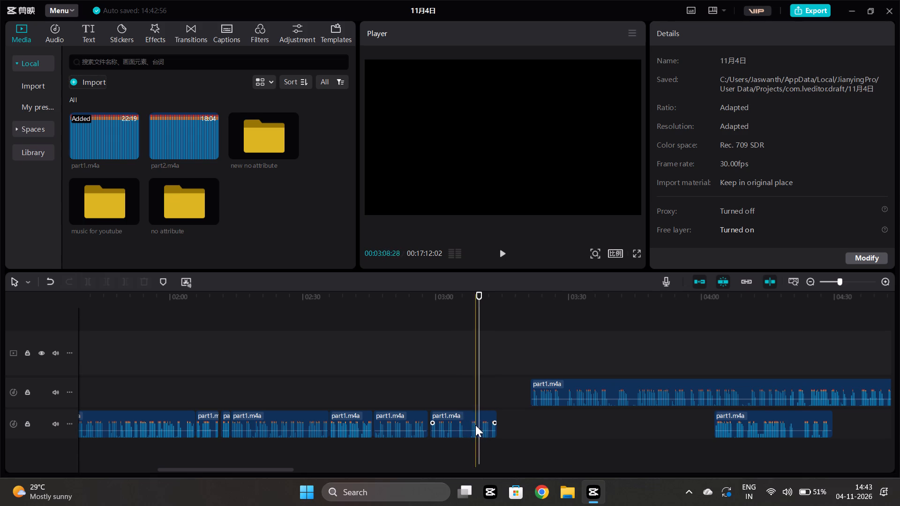
pyautogui.click(475, 425)
pyautogui.click(128, 281)
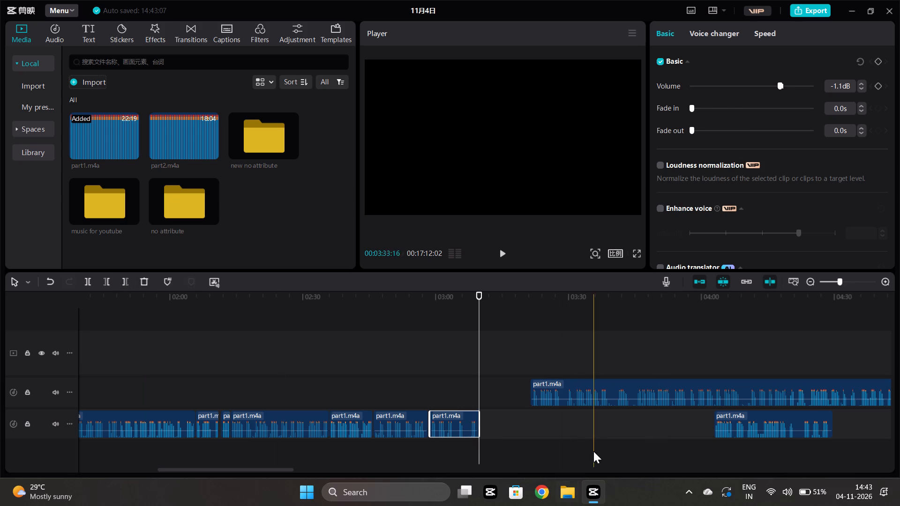
# Listen to the long upper-track segment around 00:03:30 and cut away its beginning up to about 00:03:31.
pyautogui.click(593, 450)
pyautogui.click(571, 440)
pyautogui.press('space')
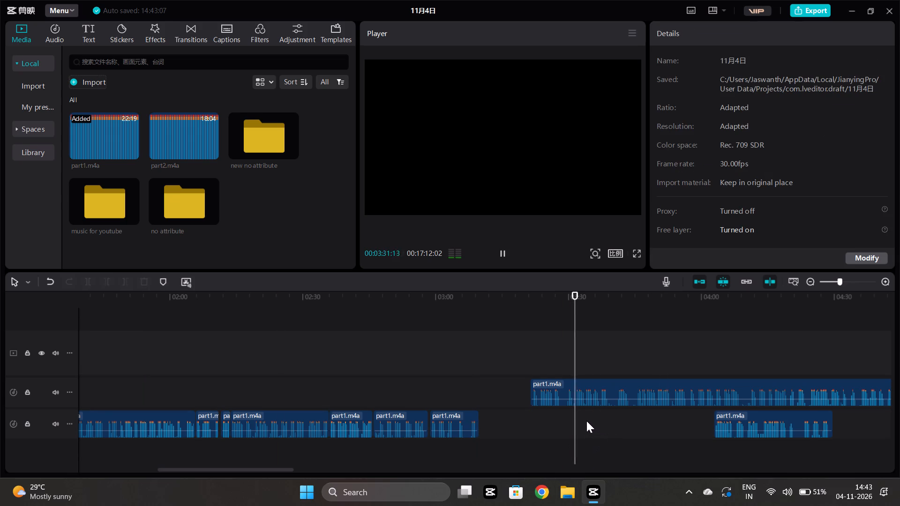
pyautogui.keyDown('ctrl'); pyautogui.scroll(6, 586, 421); pyautogui.keyUp('ctrl')
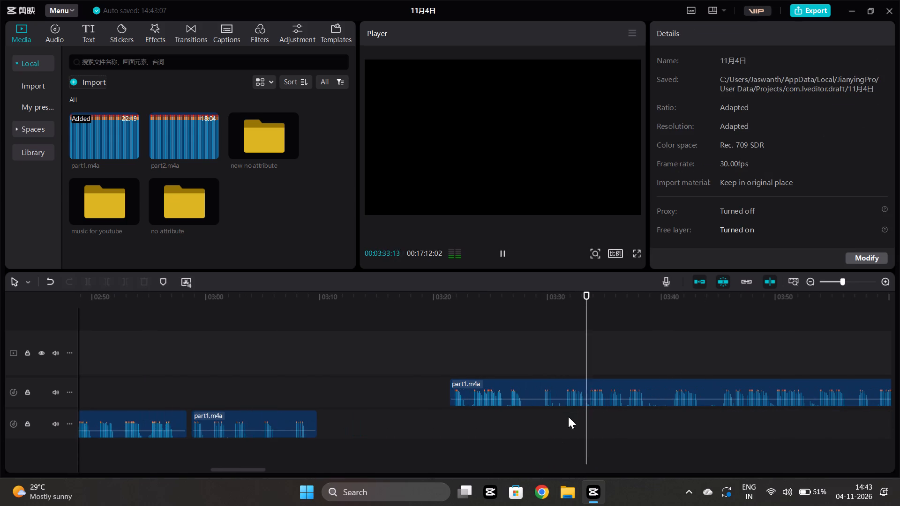
pyautogui.click(566, 419)
pyautogui.click(562, 422)
pyautogui.click(546, 418)
pyautogui.press('space')
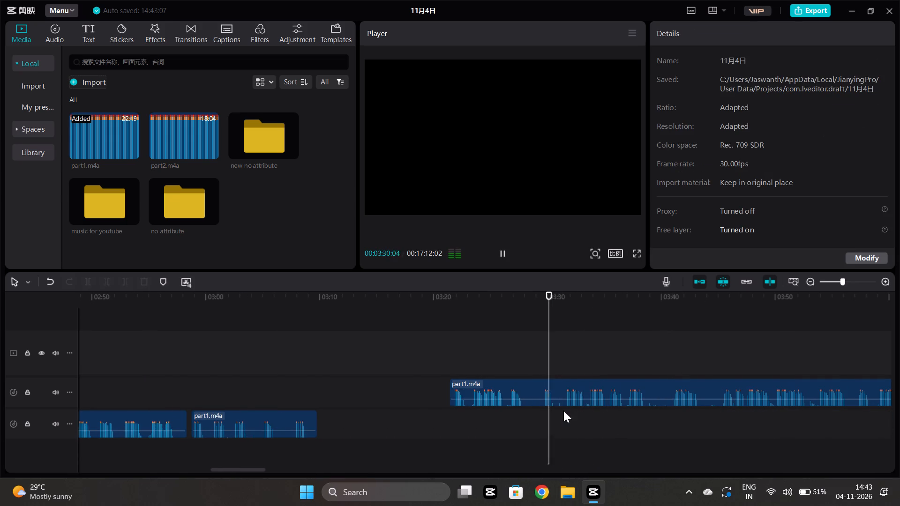
pyautogui.press('space')
pyautogui.click(559, 391)
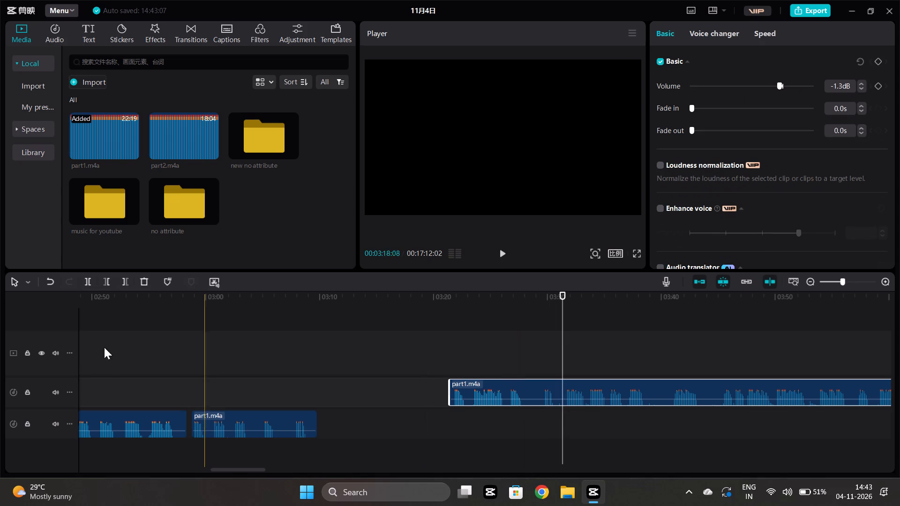
pyautogui.click(104, 280)
# Move the long upper-track segment to about 00:03:09, right after the trimmed main-track segment.
pyautogui.moveTo(582, 383); pyautogui.dragTo(519, 385)
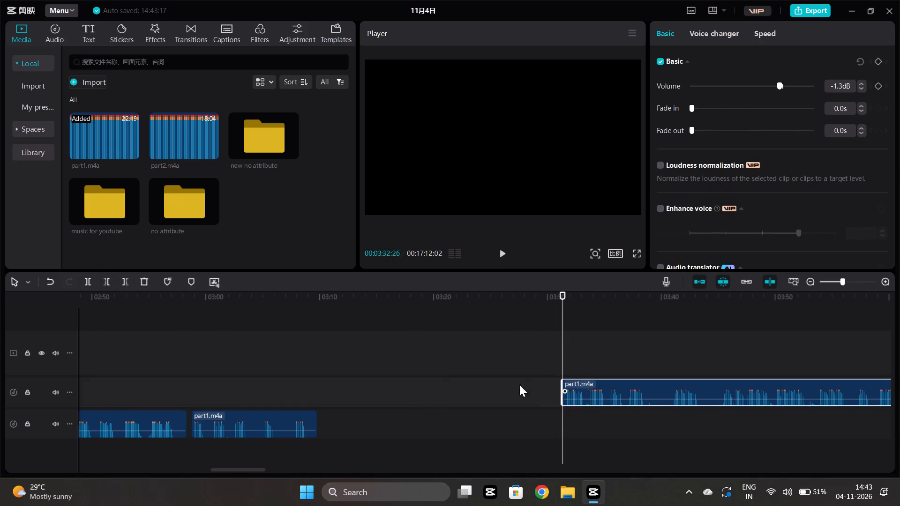
pyautogui.moveTo(519, 385); pyautogui.dragTo(336, 392)
# Listen across the new join from about 00:03:07 and through the start of the upper-track segment.
pyautogui.click(287, 451)
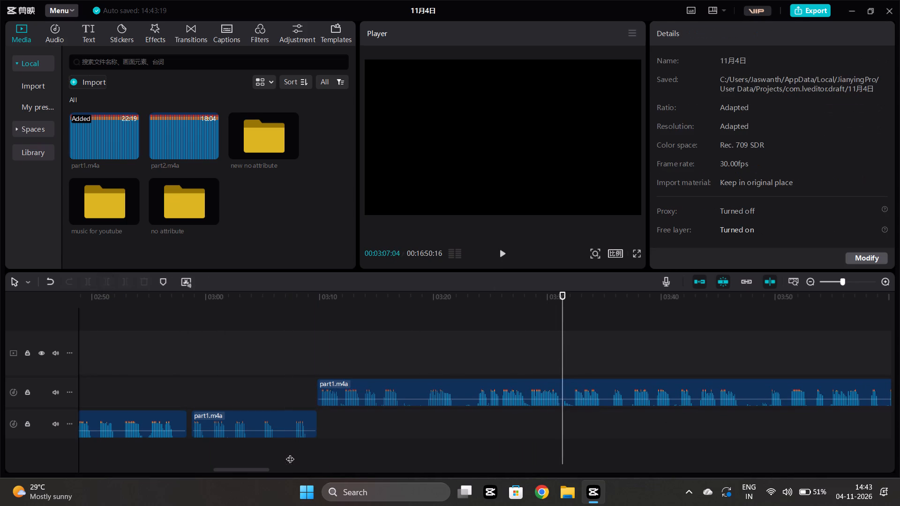
pyautogui.press('space')
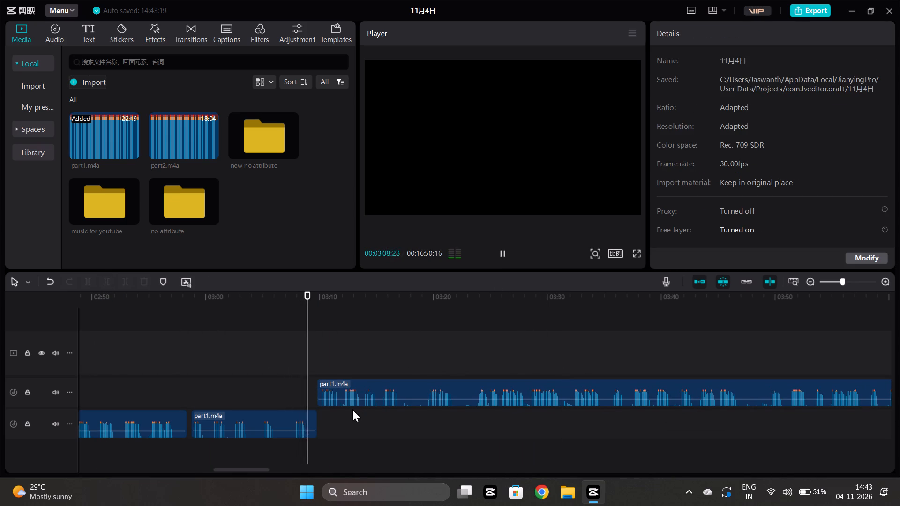
pyautogui.hscroll(-1, 375, 419)
pyautogui.scroll(-4, 375, 419)
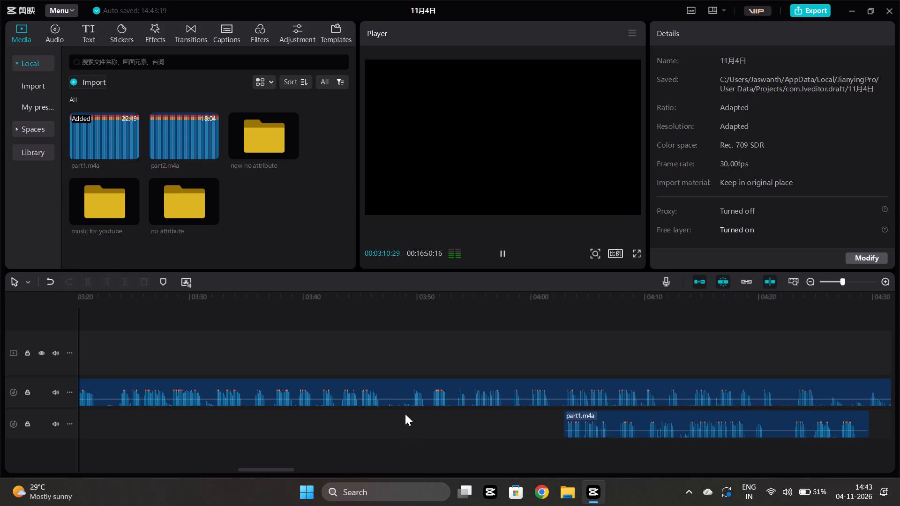
pyautogui.keyDown('ctrl'); pyautogui.scroll(-5, 405, 414); pyautogui.keyUp('ctrl')
pyautogui.hscroll(1, 407, 415)
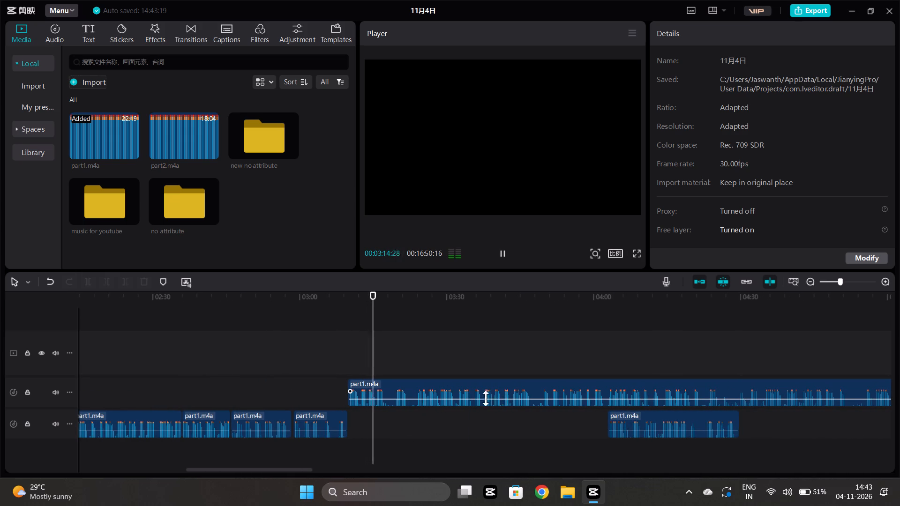
pyautogui.moveTo(398, 415); pyautogui.dragTo(391, 414)
pyautogui.click(391, 414)
pyautogui.press('space')
pyautogui.click(396, 416)
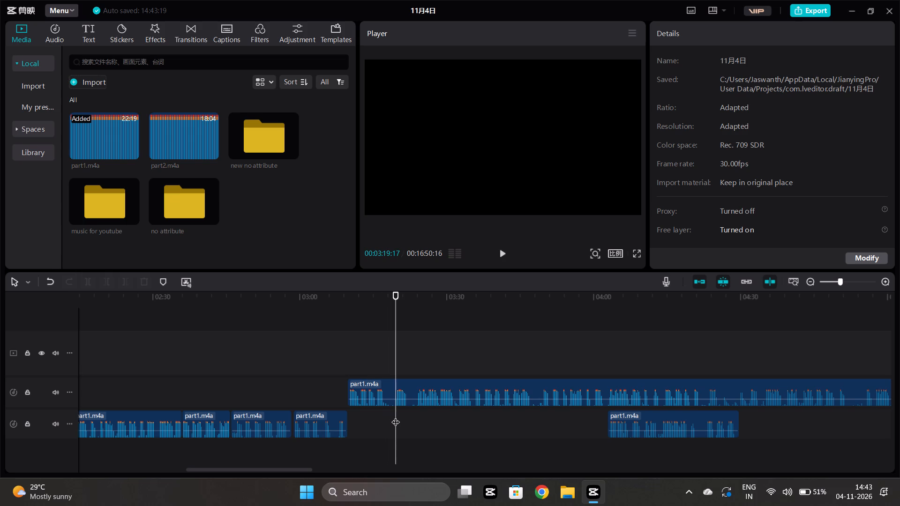
pyautogui.press('space')
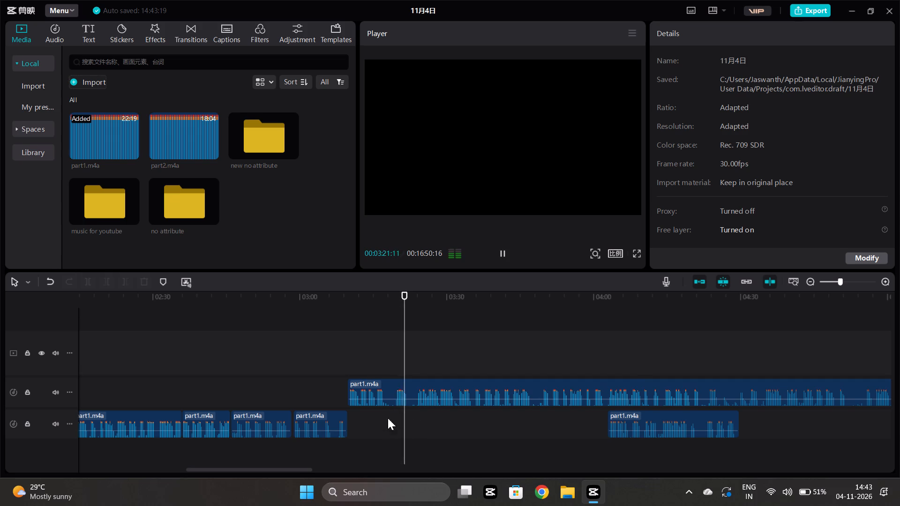
pyautogui.click(347, 418)
pyautogui.click(353, 422)
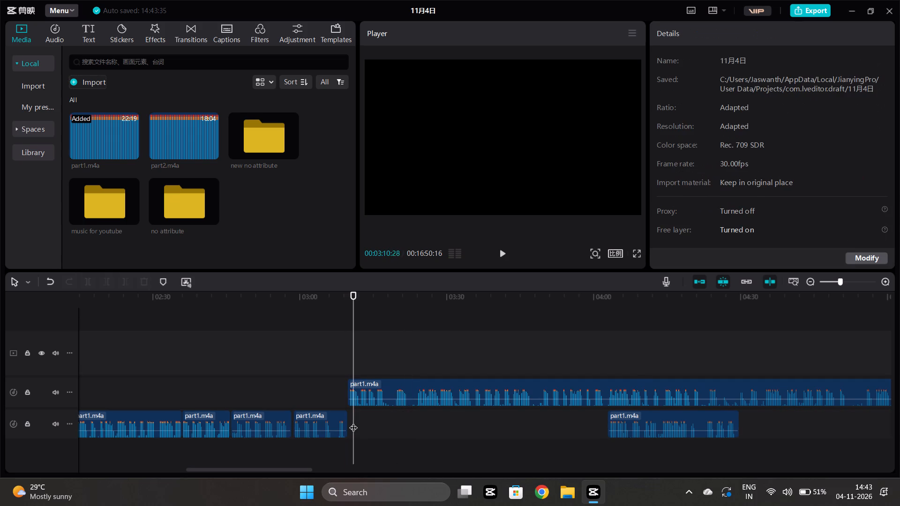
pyautogui.press('space')
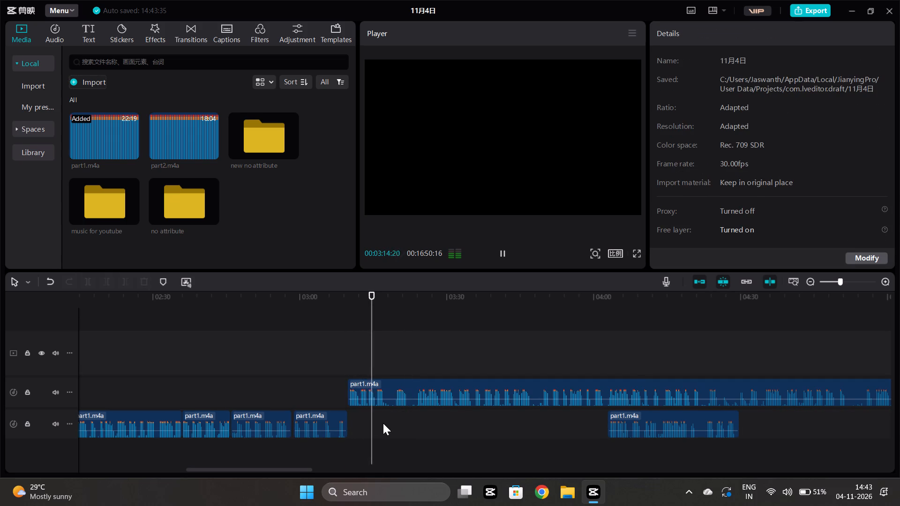
# Split the upper-track segment at about 00:03:17 and remove the passage from there to about 00:03:19.
pyautogui.scroll(-1, 399, 427)
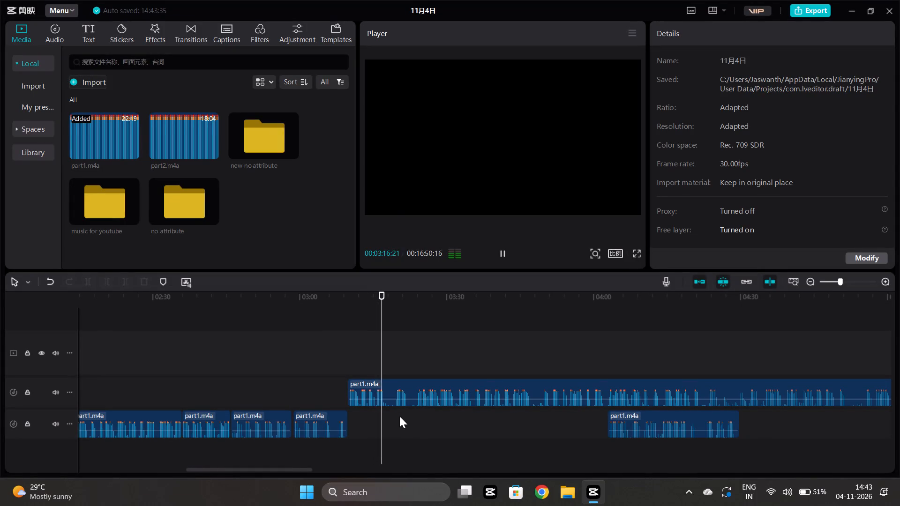
pyautogui.keyDown('ctrl'); pyautogui.scroll(8, 400, 435); pyautogui.keyUp('ctrl')
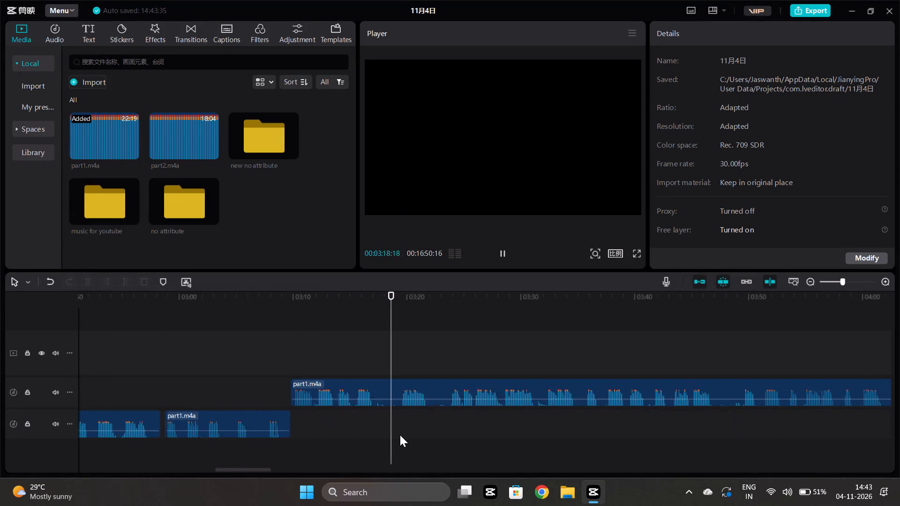
pyautogui.keyDown('ctrl'); pyautogui.scroll(2, 400, 435); pyautogui.keyUp('ctrl')
pyautogui.click(341, 425)
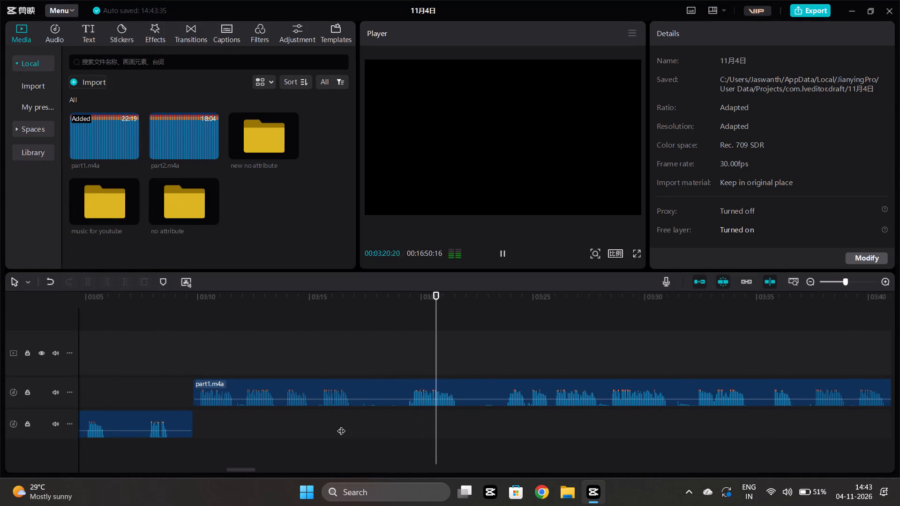
pyautogui.press('space')
pyautogui.press('space')
pyautogui.click(359, 396)
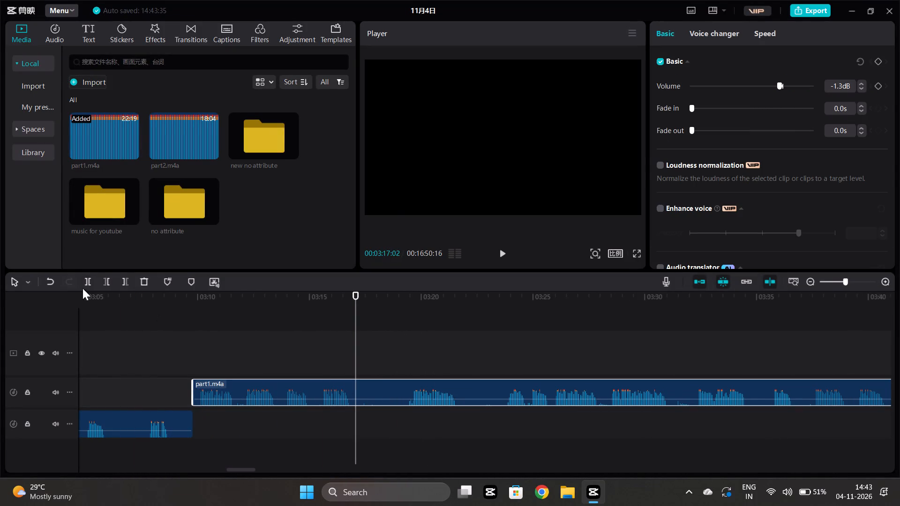
pyautogui.click(90, 278)
pyautogui.click(411, 438)
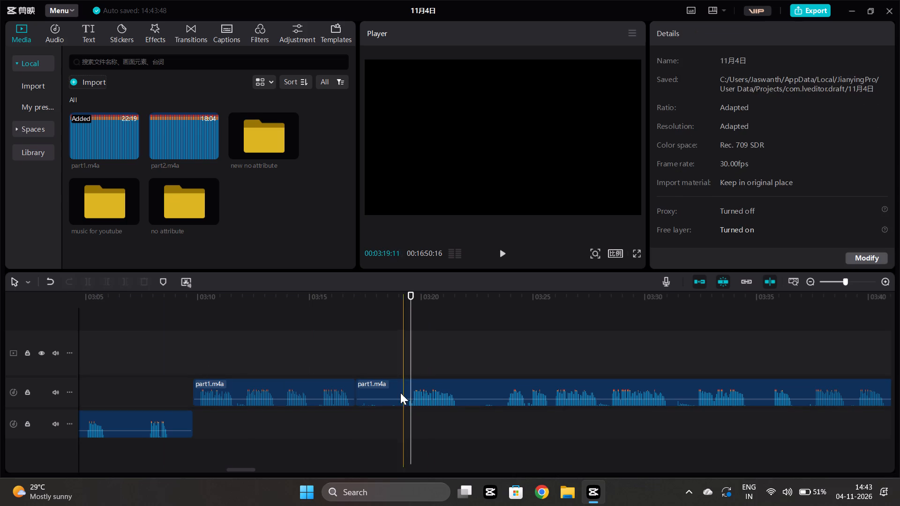
pyautogui.click(397, 385)
pyautogui.click(109, 280)
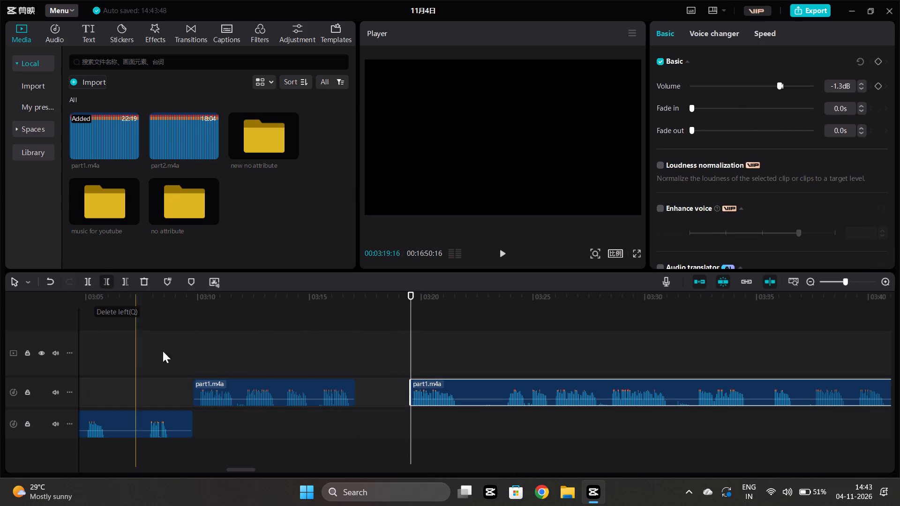
# Move the short upper-track segment down to the lower track at about 00:03:10, directly after the preceding segment, and listen across the join.
pyautogui.moveTo(227, 381); pyautogui.dragTo(233, 417)
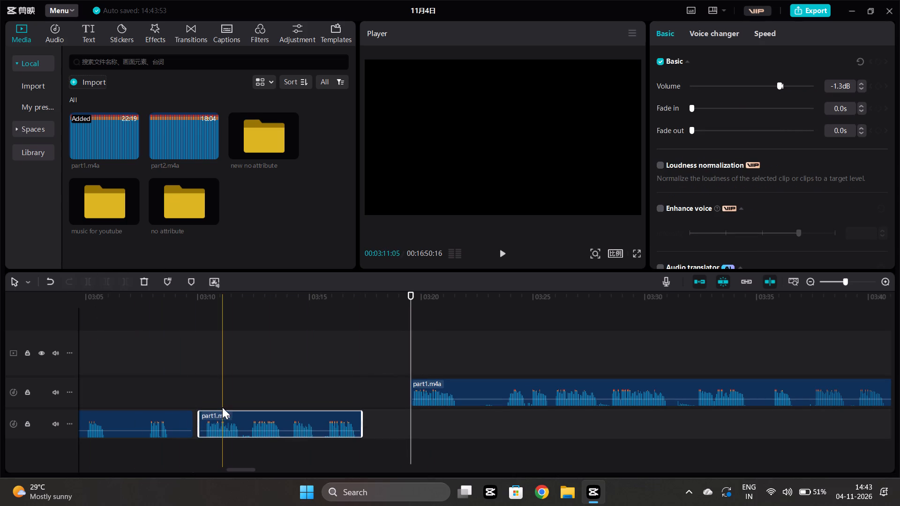
pyautogui.scroll(-3, 221, 405)
pyautogui.moveTo(224, 416); pyautogui.dragTo(219, 414)
pyautogui.moveTo(191, 438); pyautogui.dragTo(192, 442)
pyautogui.press('space')
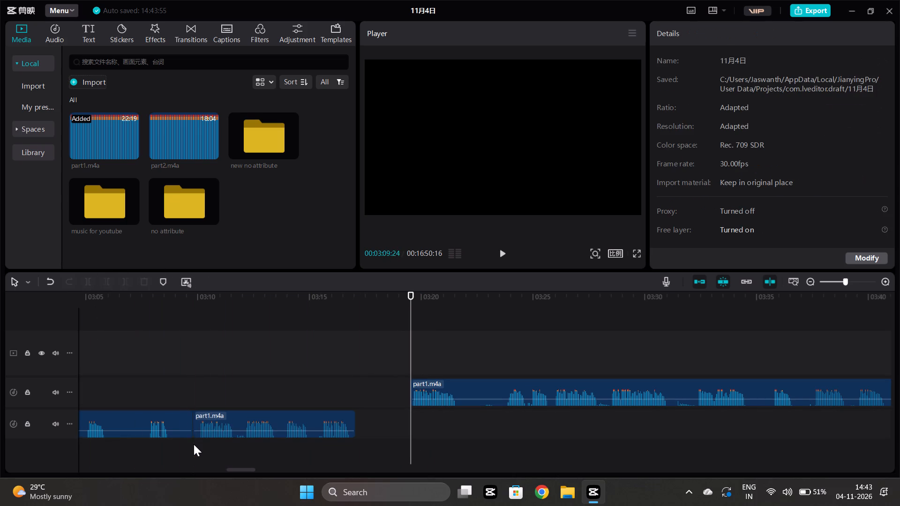
pyautogui.scroll(-1, 326, 401)
pyautogui.scroll(-2, 430, 410)
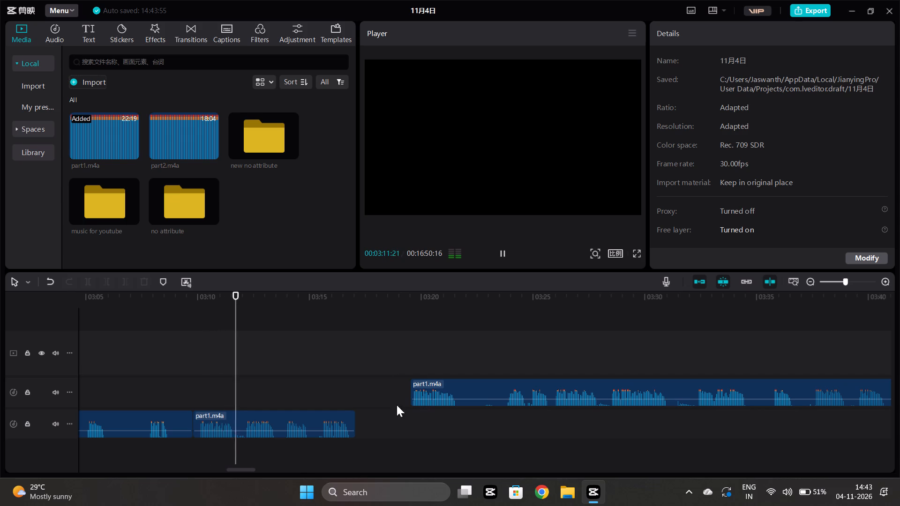
pyautogui.scroll(-3, 429, 405)
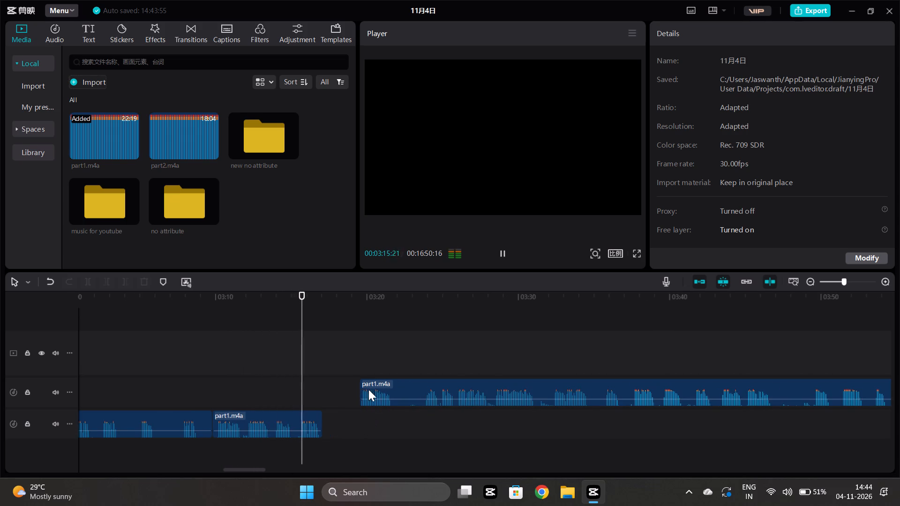
# Move the long upper-track segment back to about 00:03:18, leaving a short pause after the lower-track segment, and listen to its start.
pyautogui.moveTo(381, 387); pyautogui.dragTo(343, 394)
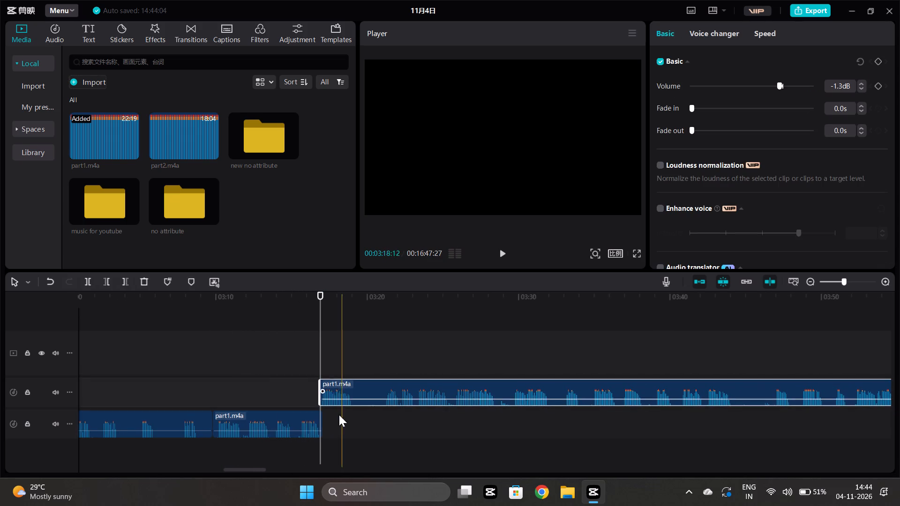
pyautogui.click(302, 451)
pyautogui.press('space')
pyautogui.hscroll(-1, 320, 443)
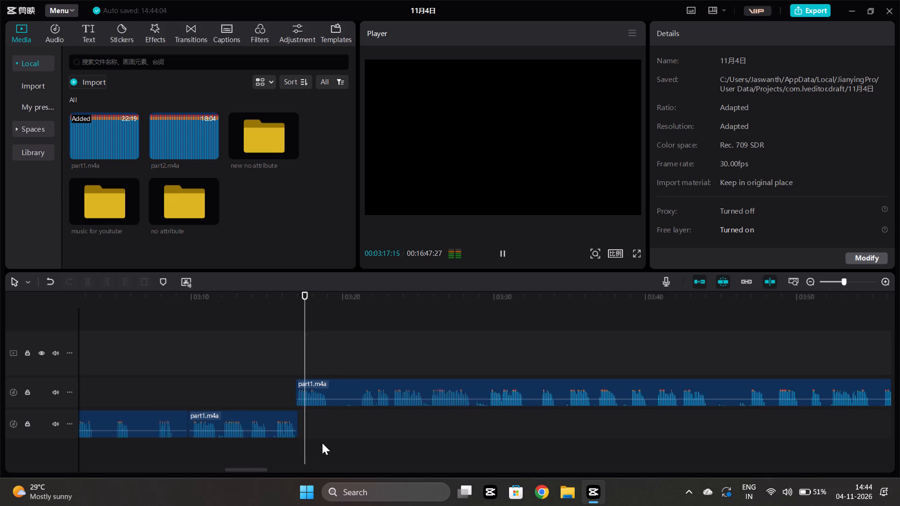
pyautogui.hscroll(-1, 322, 443)
pyautogui.moveTo(306, 384); pyautogui.dragTo(319, 390)
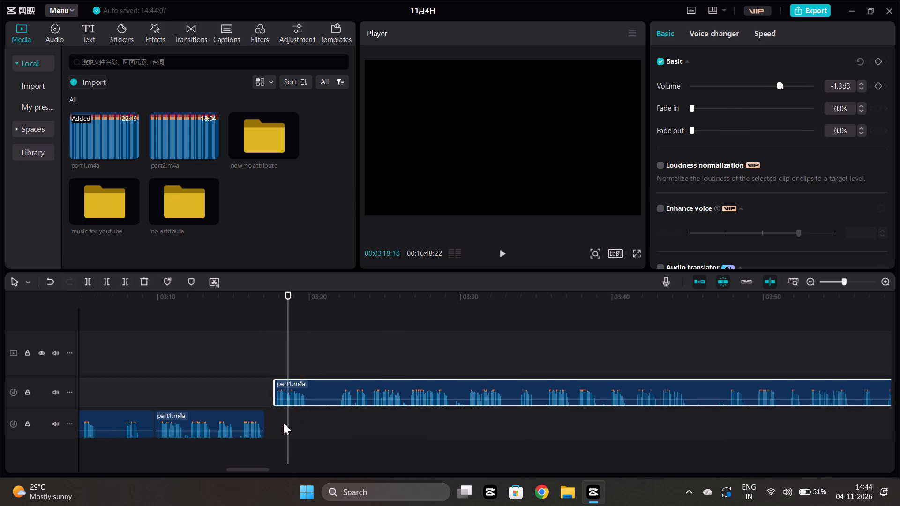
pyautogui.click(283, 423)
pyautogui.press('space')
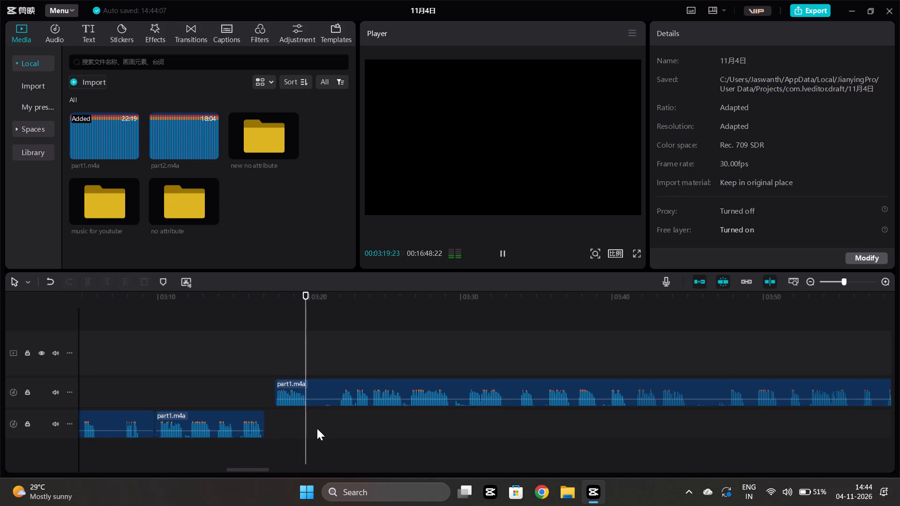
# Listen through the long upper-track segment between about 00:03:20 and 00:03:31 and split it at about 00:03:26.
pyautogui.click(321, 423)
pyautogui.press('space')
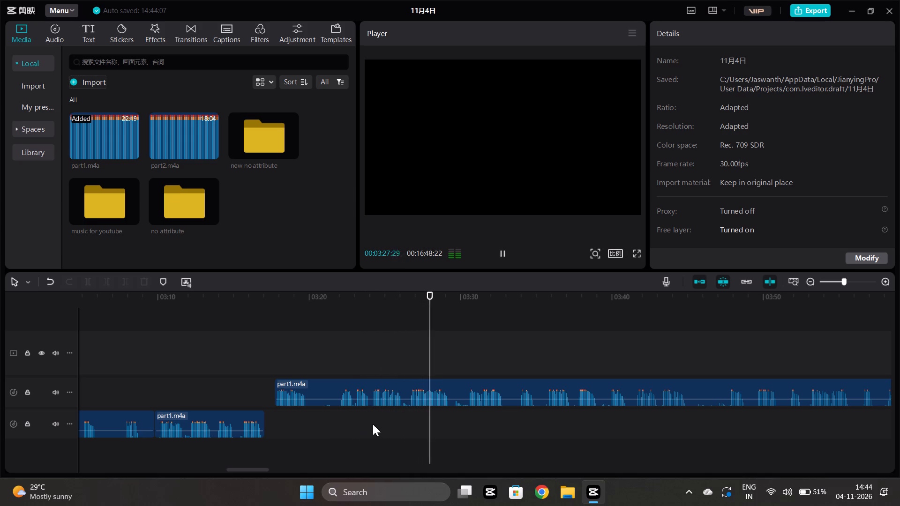
pyautogui.click(401, 430)
pyautogui.press('space')
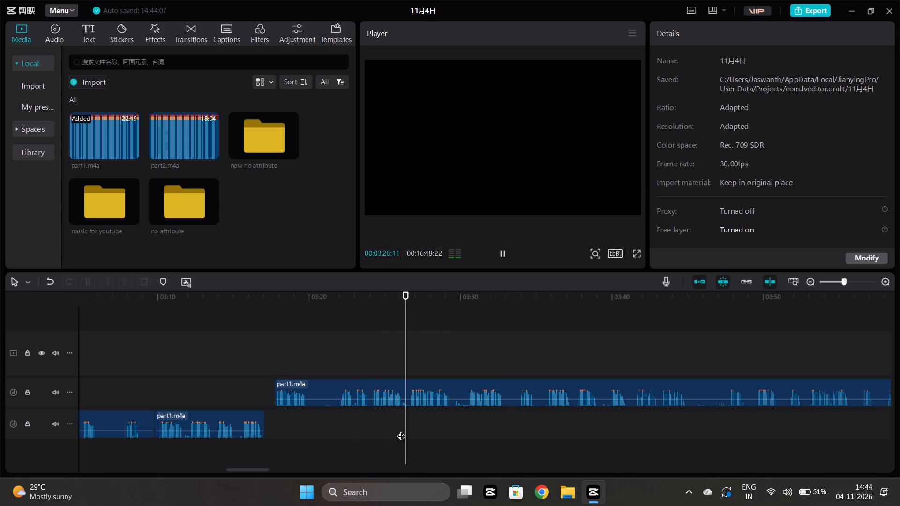
pyautogui.keyDown('ctrl'); pyautogui.scroll(9, 397, 427); pyautogui.keyUp('ctrl')
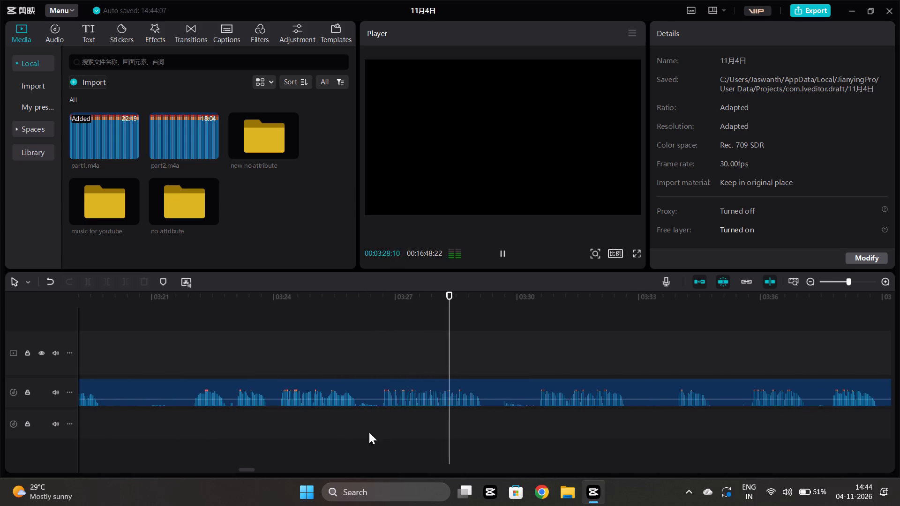
pyautogui.click(354, 424)
pyautogui.press('space')
pyautogui.press('space')
pyautogui.press('space')
pyautogui.press('space')
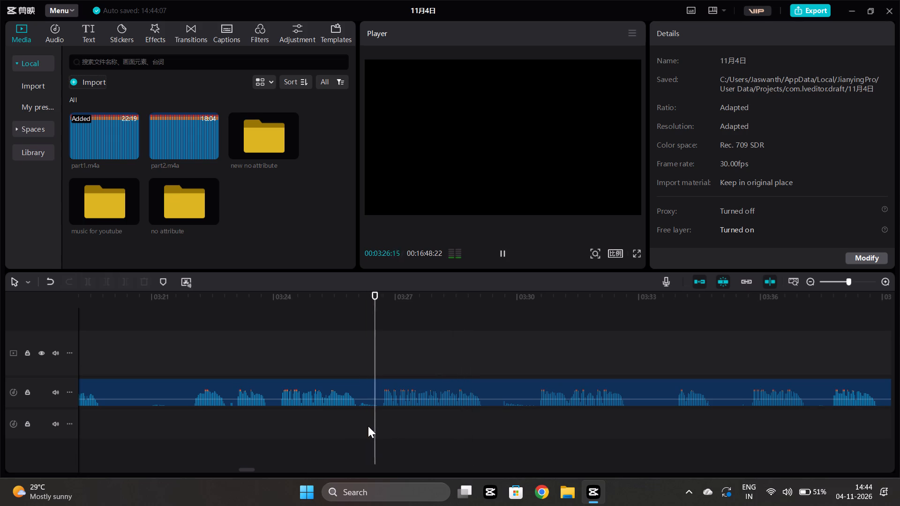
pyautogui.click(525, 428)
pyautogui.press('space')
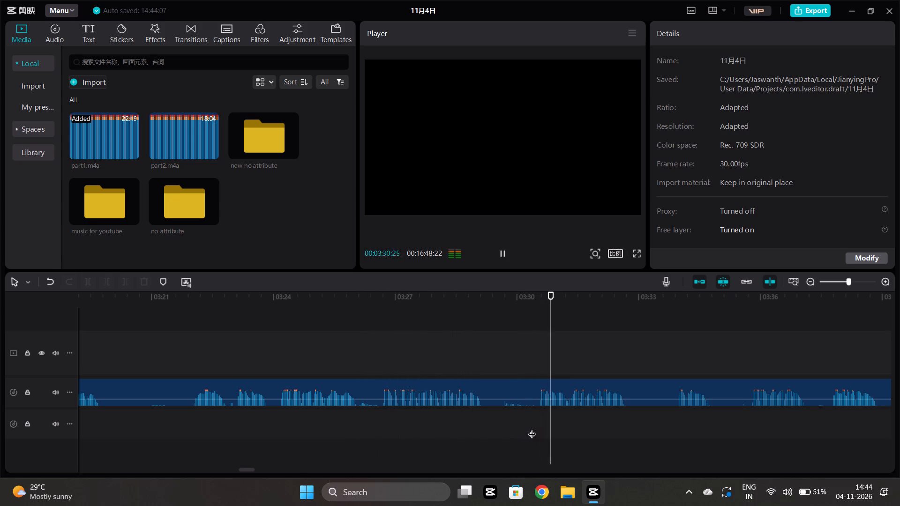
pyautogui.press('space')
pyautogui.click(380, 423)
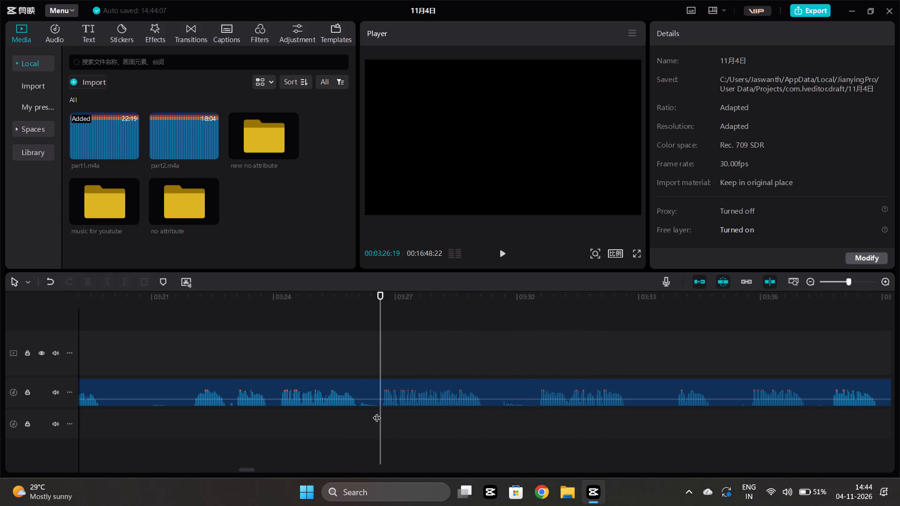
pyautogui.click(377, 395)
pyautogui.click(84, 284)
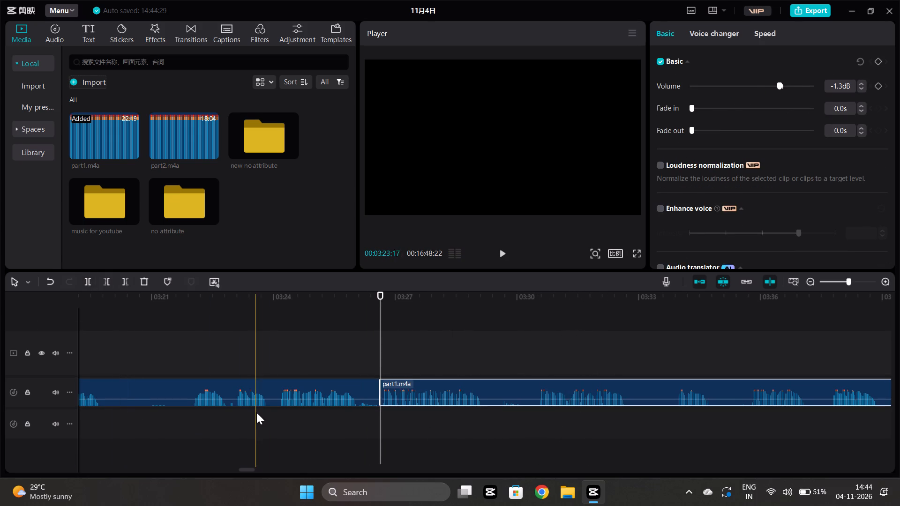
# Listen to the phrases before the split and cut away the first piece's ending from about 00:03:23.
pyautogui.click(259, 420)
pyautogui.press('space')
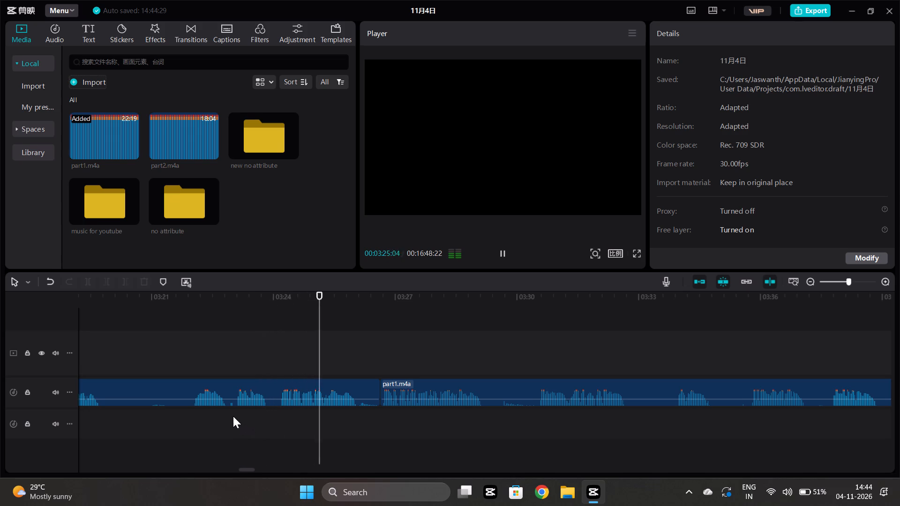
pyautogui.moveTo(225, 414); pyautogui.dragTo(227, 419)
pyautogui.press('space')
pyautogui.click(191, 428)
pyautogui.press('space')
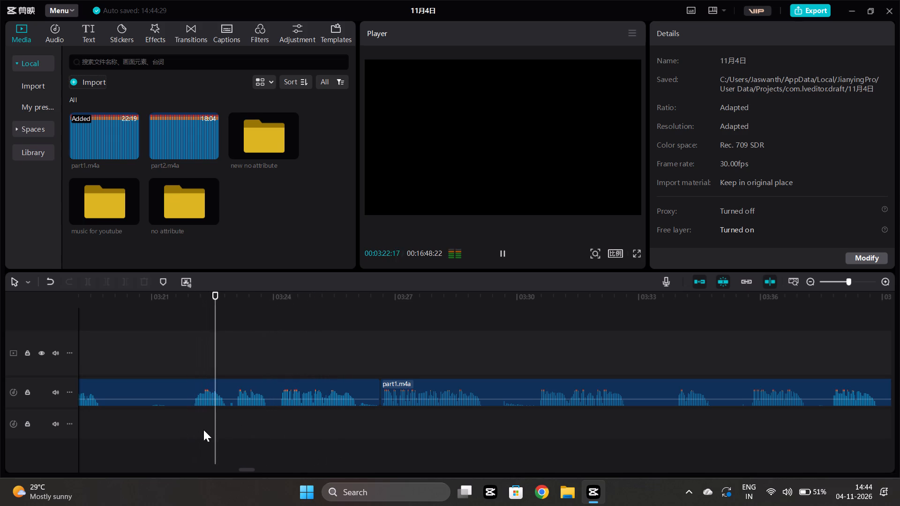
pyautogui.press('space')
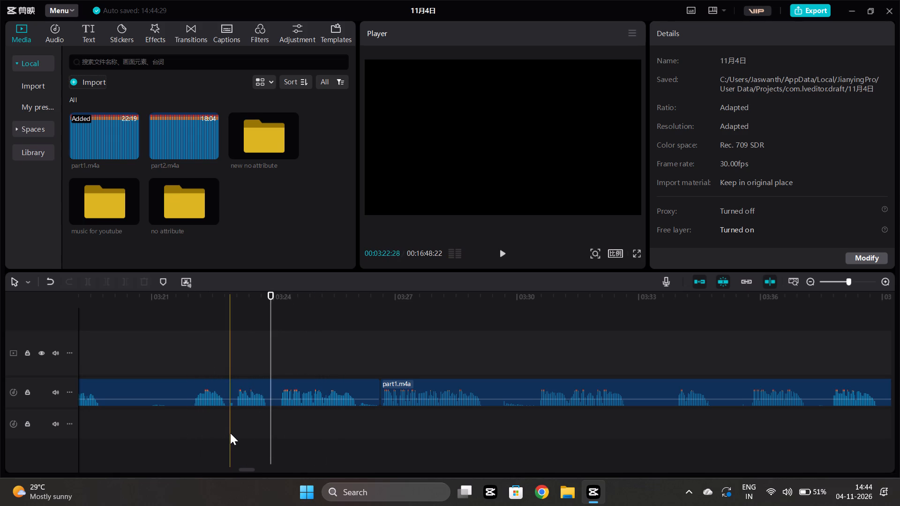
pyautogui.click(385, 438)
pyautogui.press('space')
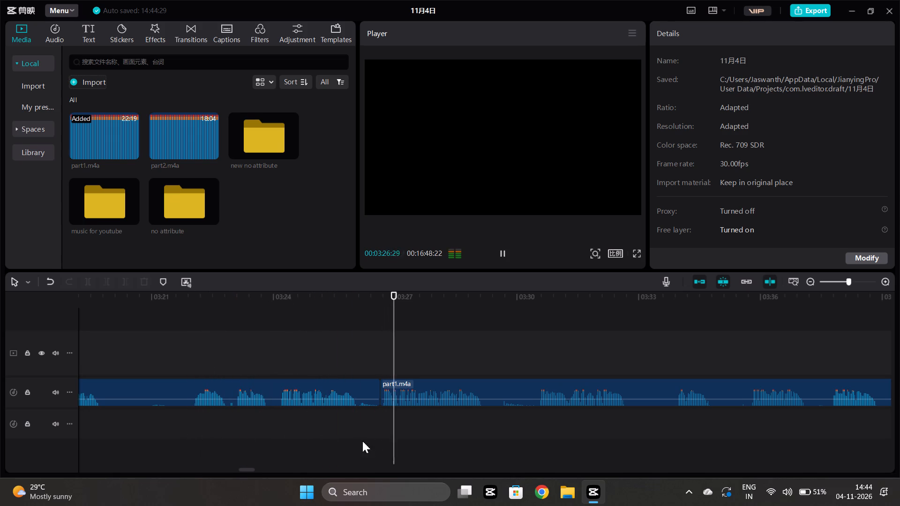
pyautogui.press('space')
pyautogui.click(226, 427)
pyautogui.click(235, 391)
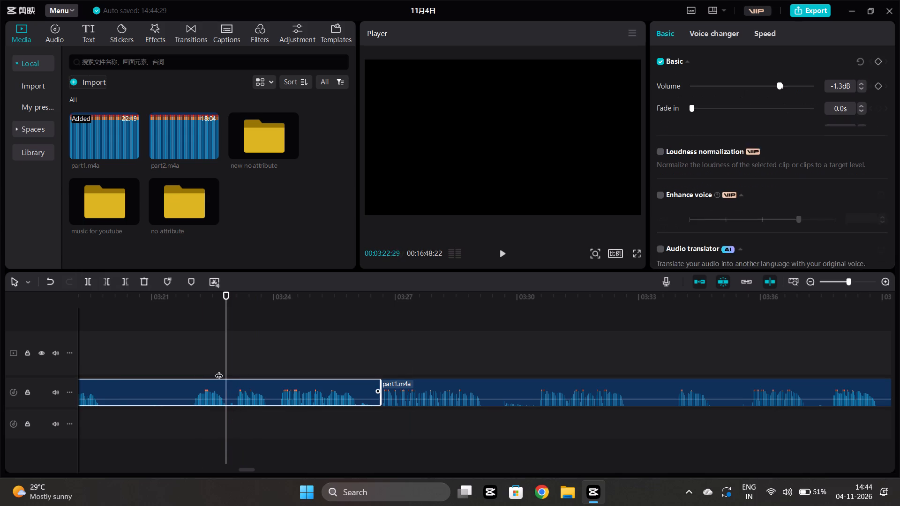
pyautogui.click(118, 283)
pyautogui.click(123, 285)
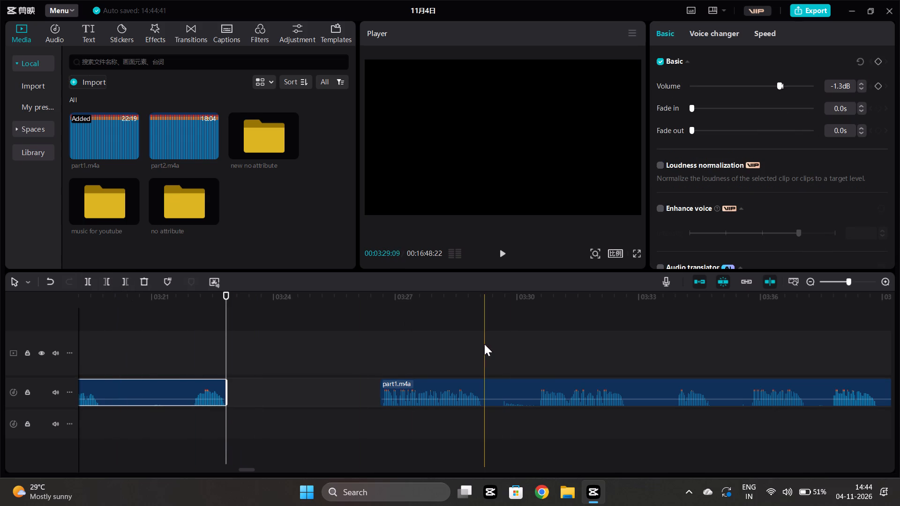
# Move the remaining long upper-track segment back to about 00:03:23, close behind the trimmed piece.
pyautogui.moveTo(482, 383); pyautogui.dragTo(335, 387)
# Move the trimmed upper-track piece down to the lower track at about 00:03:17, after the previous segment, and listen across the join.
pyautogui.scroll(-2, 315, 402)
pyautogui.moveTo(507, 385); pyautogui.dragTo(489, 411)
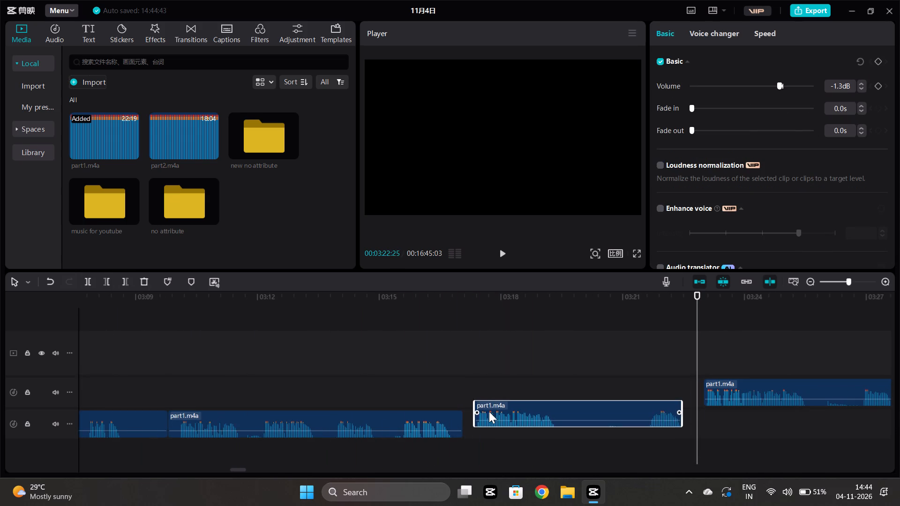
pyautogui.moveTo(489, 411); pyautogui.dragTo(480, 418)
pyautogui.click(433, 449)
pyautogui.press('space')
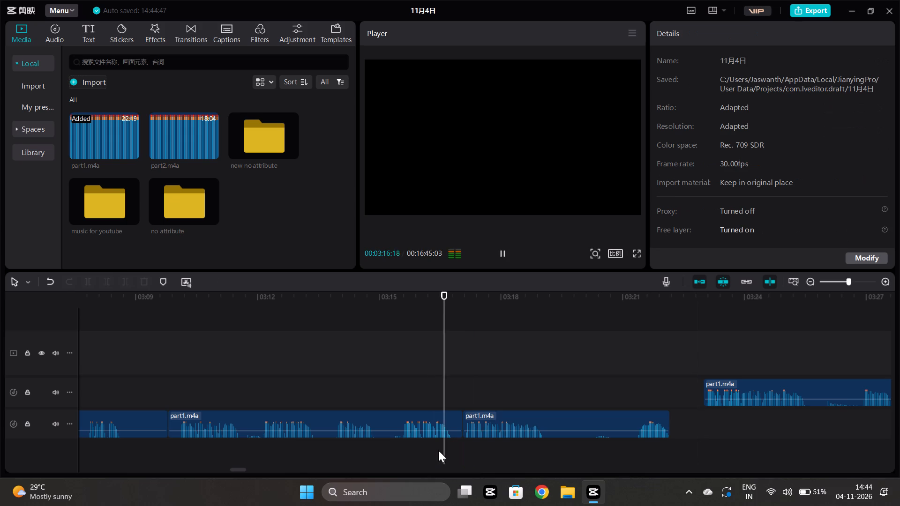
pyautogui.hscroll(-1, 445, 451)
pyautogui.scroll(-3, 463, 425)
pyautogui.hscroll(-1, 538, 455)
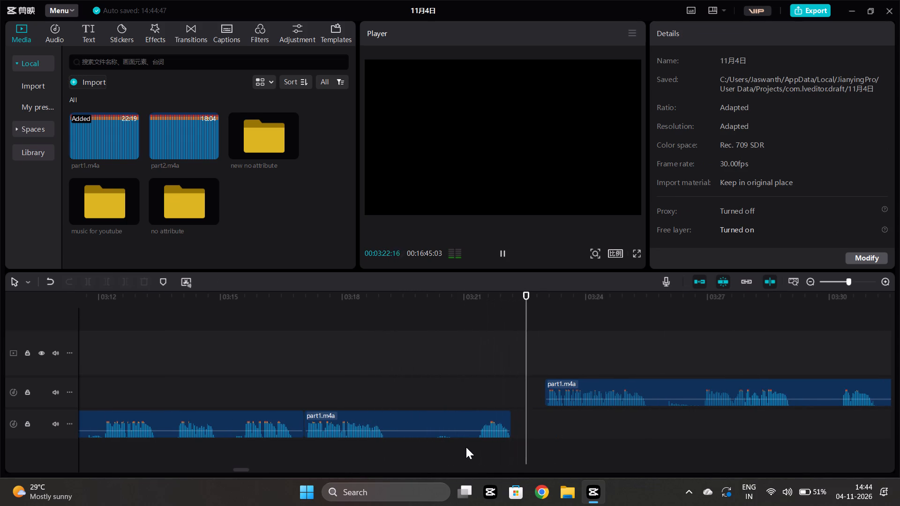
# Move the long upper-track segment to about 00:03:22, just after the lower-track segment ends, and adjust the pause while listening to the join.
pyautogui.click(584, 384)
pyautogui.click(562, 410)
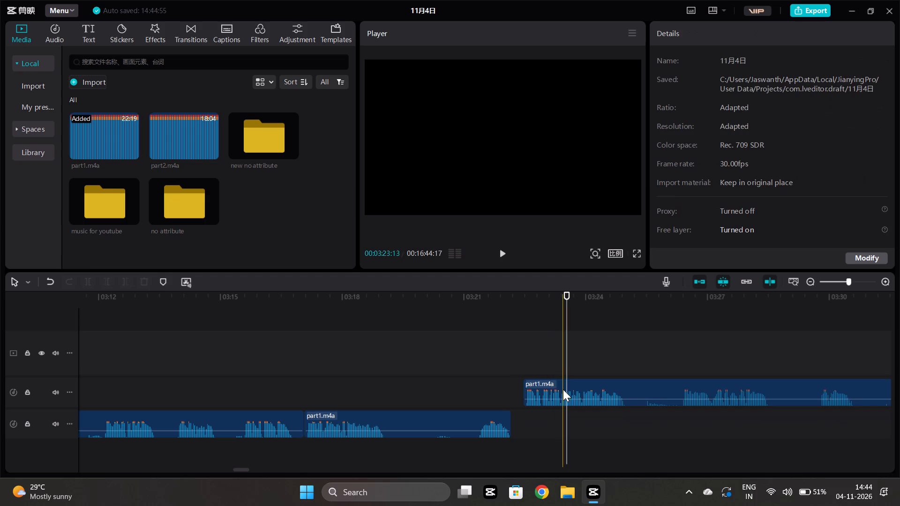
pyautogui.moveTo(563, 389); pyautogui.dragTo(552, 391)
pyautogui.click(489, 448)
pyautogui.press('space')
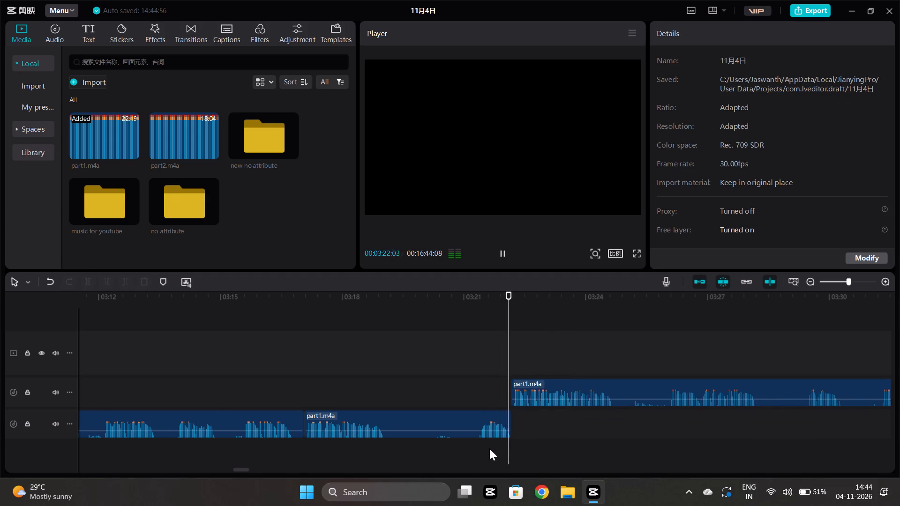
pyautogui.hscroll(-1, 489, 448)
pyautogui.scroll(-1, 501, 447)
pyautogui.hscroll(-1, 501, 447)
pyautogui.scroll(-1, 501, 447)
pyautogui.hscroll(-1, 501, 447)
pyautogui.moveTo(414, 396); pyautogui.dragTo(421, 401)
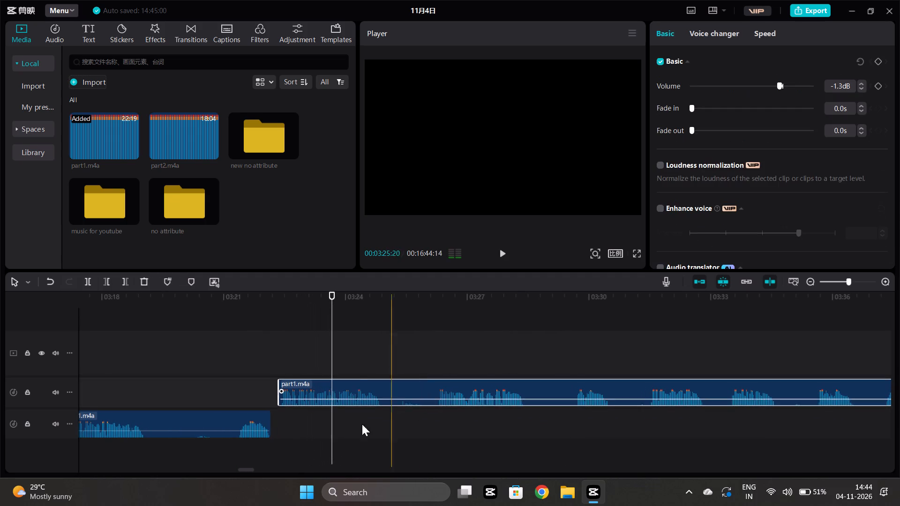
pyautogui.click(264, 463)
pyautogui.press('space')
# Move the lower-track segment that starts at about 00:04:03 back to about 00:03:25 on the same track.
pyautogui.hscroll(-1, 630, 248)
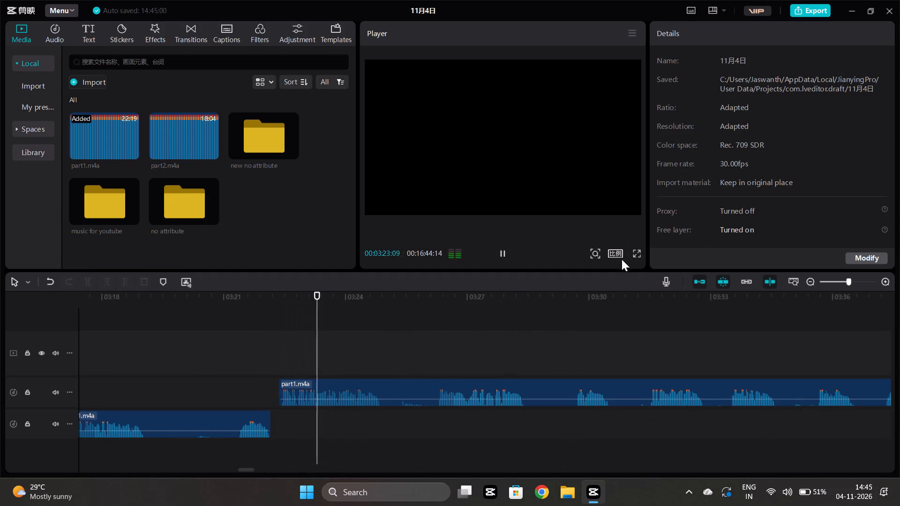
pyautogui.hscroll(-1, 622, 259)
pyautogui.hscroll(-3, 696, 351)
pyautogui.scroll(-1, 698, 326)
pyautogui.hscroll(-1, 702, 328)
pyautogui.scroll(-2, 707, 336)
pyautogui.hscroll(-1, 711, 352)
pyautogui.scroll(-1, 711, 352)
pyautogui.hscroll(-1, 711, 352)
pyautogui.keyDown('ctrl'); pyautogui.scroll(-3, 706, 359); pyautogui.keyUp('ctrl')
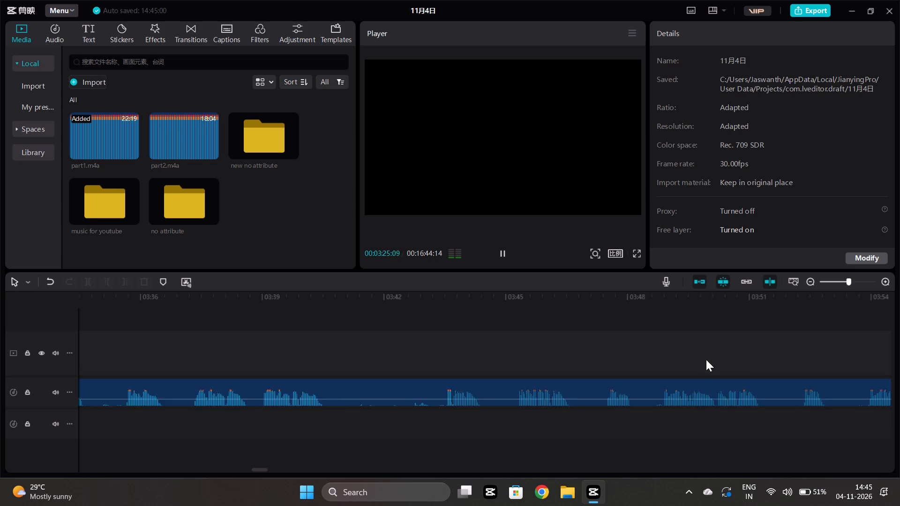
pyautogui.keyDown('ctrl'); pyautogui.scroll(-7, 706, 359); pyautogui.keyUp('ctrl')
pyautogui.scroll(-3, 520, 397)
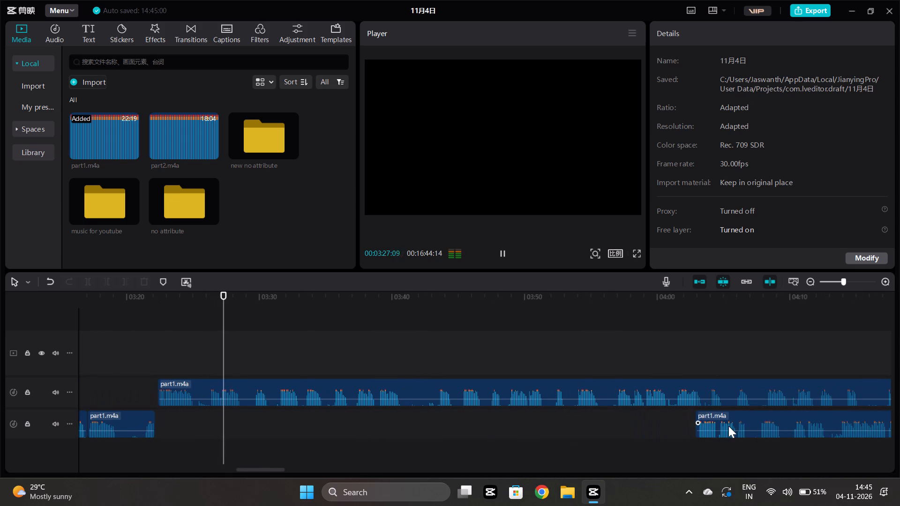
pyautogui.moveTo(730, 415); pyautogui.dragTo(233, 424)
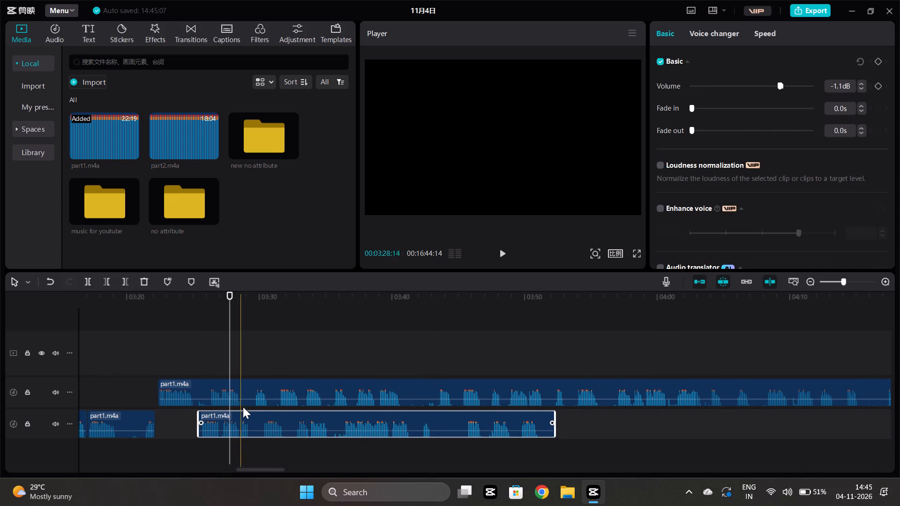
# Move the long upper-track segment forward on its track so that it starts at about 00:03:50.
pyautogui.moveTo(277, 384); pyautogui.dragTo(645, 380)
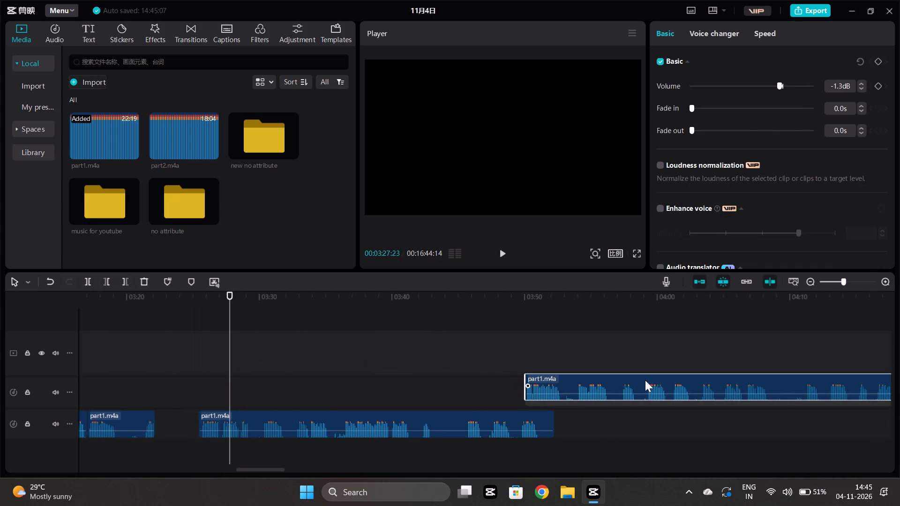
pyautogui.moveTo(645, 380); pyautogui.dragTo(645, 380)
# Listen through the lower-track segment starting at about 00:03:25 and trim away everything before the phrase beginning at about 00:03:36.
pyautogui.click(196, 448)
pyautogui.press('space')
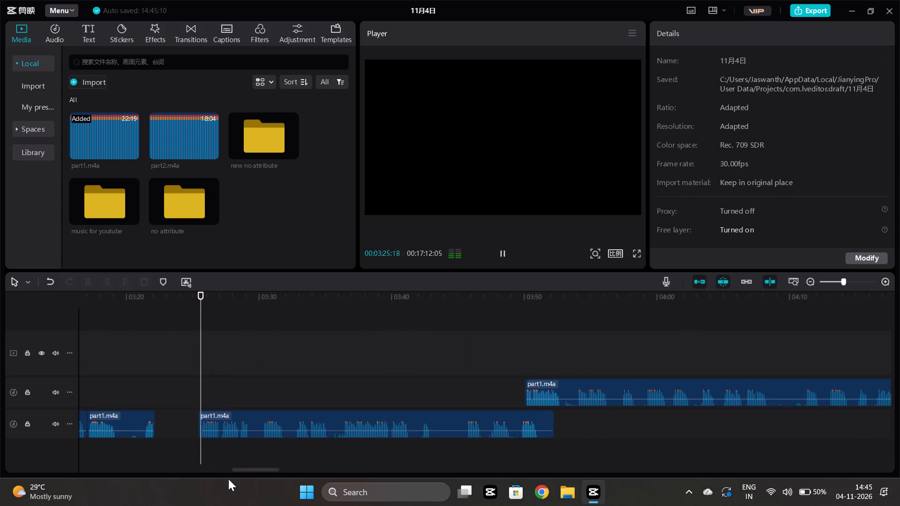
pyautogui.click(288, 353)
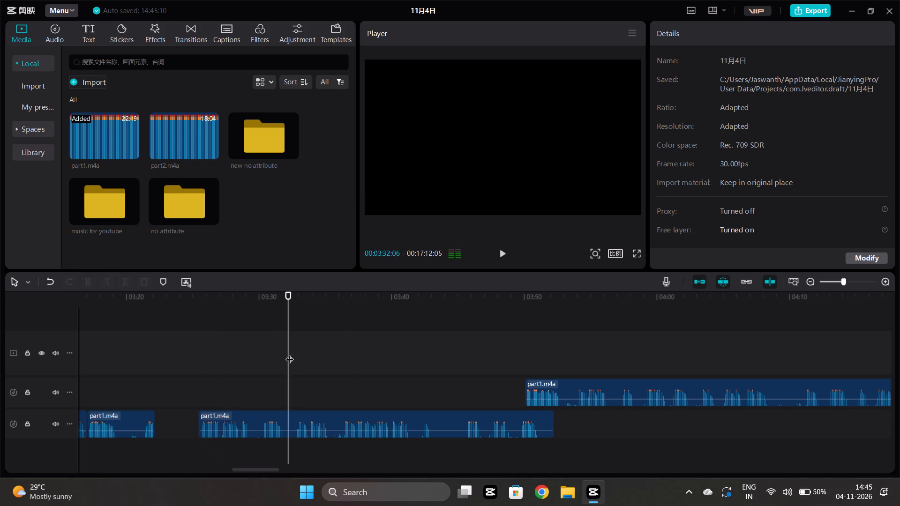
pyautogui.press('space')
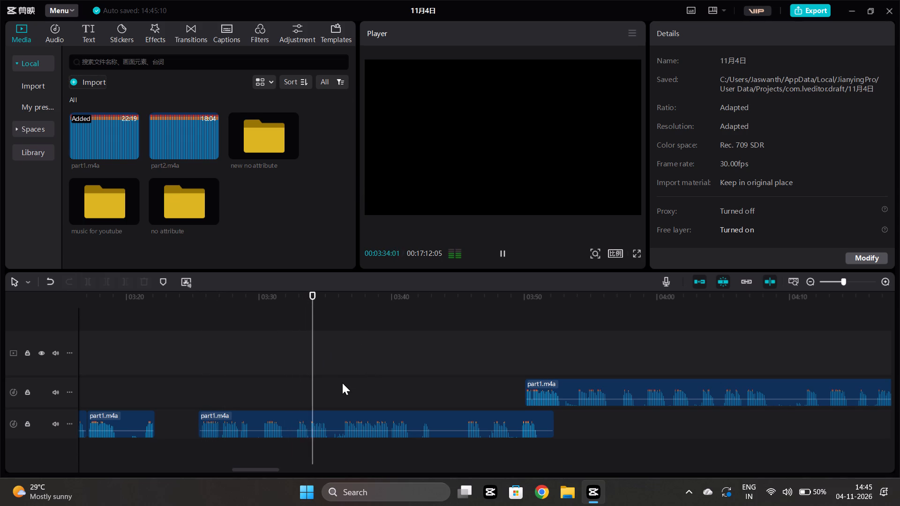
pyautogui.click(342, 383)
pyautogui.press('space')
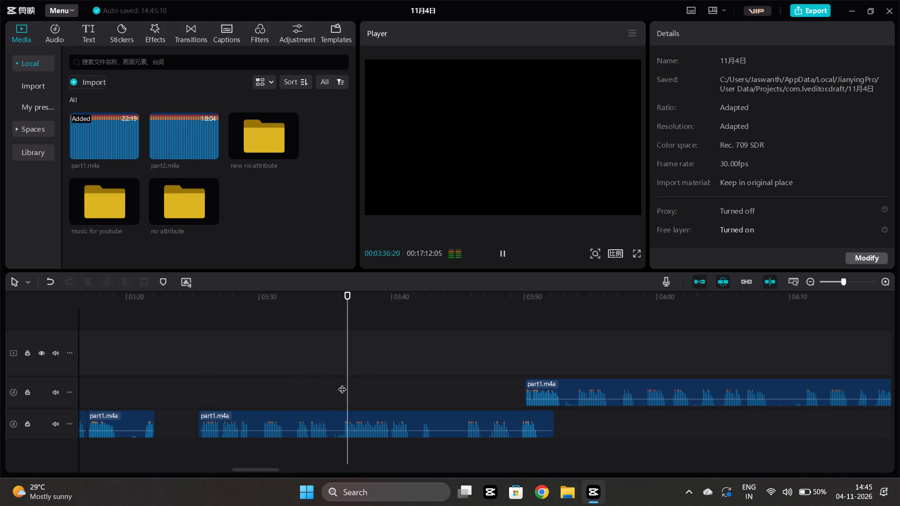
pyautogui.moveTo(379, 339); pyautogui.dragTo(394, 348)
pyautogui.scroll(-1, 345, 394)
pyautogui.scroll(1, 345, 394)
pyautogui.scroll(-1, 345, 394)
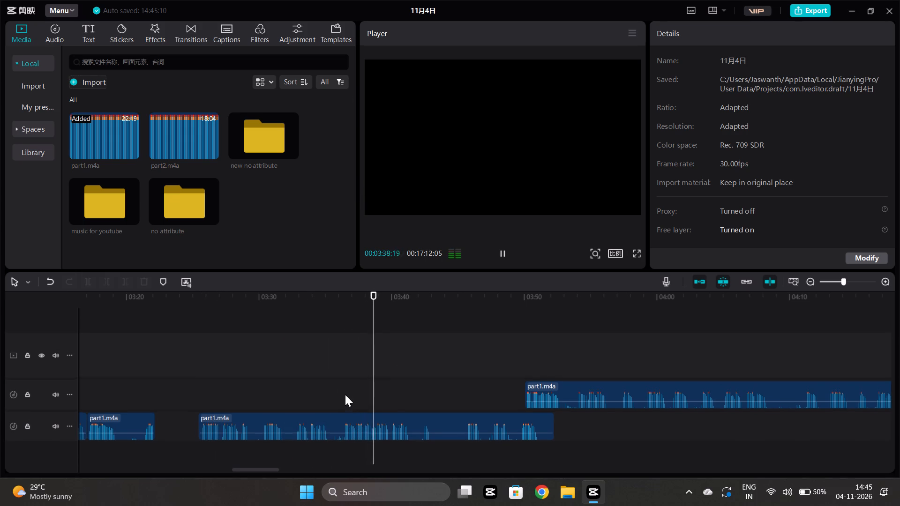
pyautogui.scroll(-1, 345, 394)
pyautogui.keyDown('ctrl'); pyautogui.scroll(11, 357, 417); pyautogui.keyUp('ctrl')
pyautogui.moveTo(249, 385); pyautogui.dragTo(249, 393)
pyautogui.press('space')
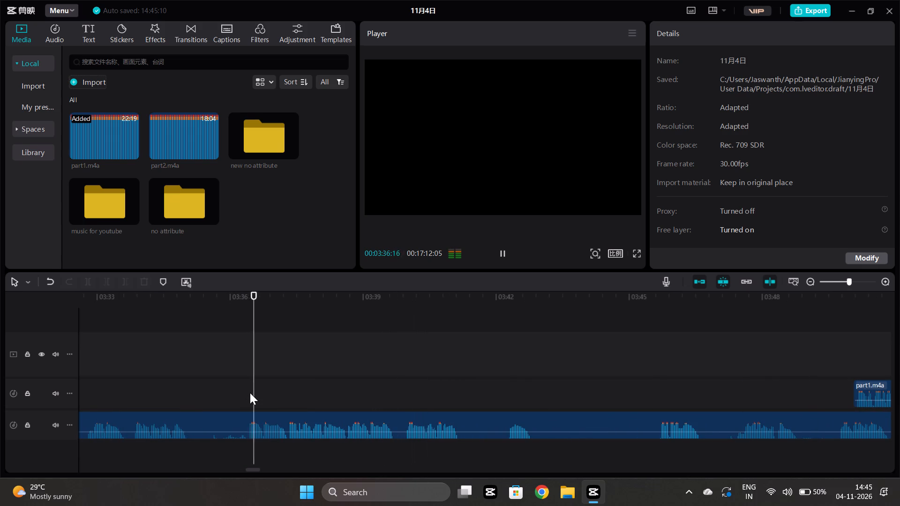
pyautogui.press('space')
pyautogui.click(203, 387)
pyautogui.press('space')
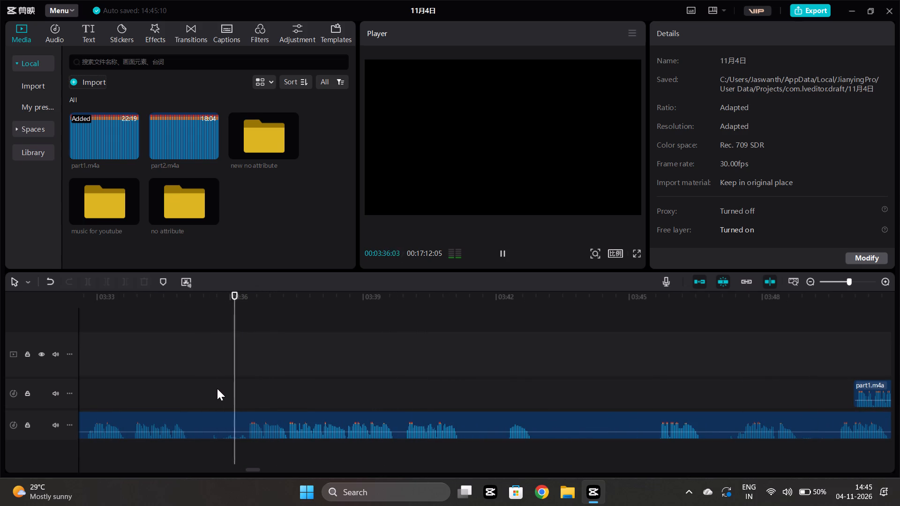
pyautogui.press('space')
pyautogui.click(257, 419)
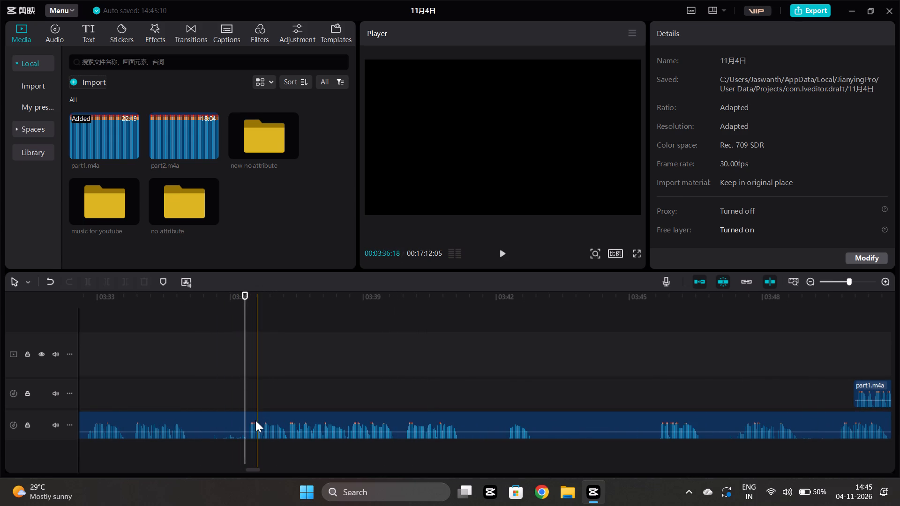
pyautogui.click(107, 288)
# Listen to the trimmed lower-track segment and move it back to about 00:03:23, shortly after the previous segment on the same track.
pyautogui.click(234, 356)
pyautogui.press('space')
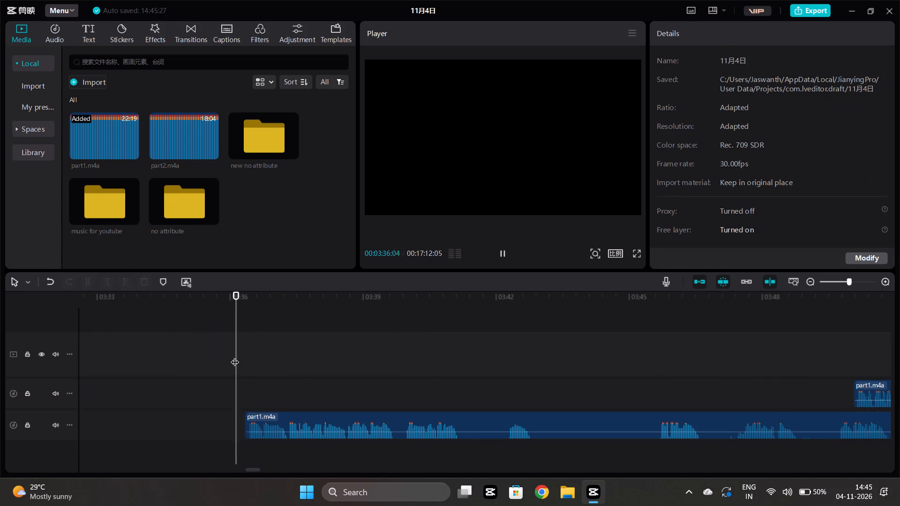
pyautogui.hscroll(1, 285, 380)
pyautogui.keyDown('ctrl'); pyautogui.scroll(-11, 303, 383); pyautogui.keyUp('ctrl')
pyautogui.hscroll(1, 322, 387)
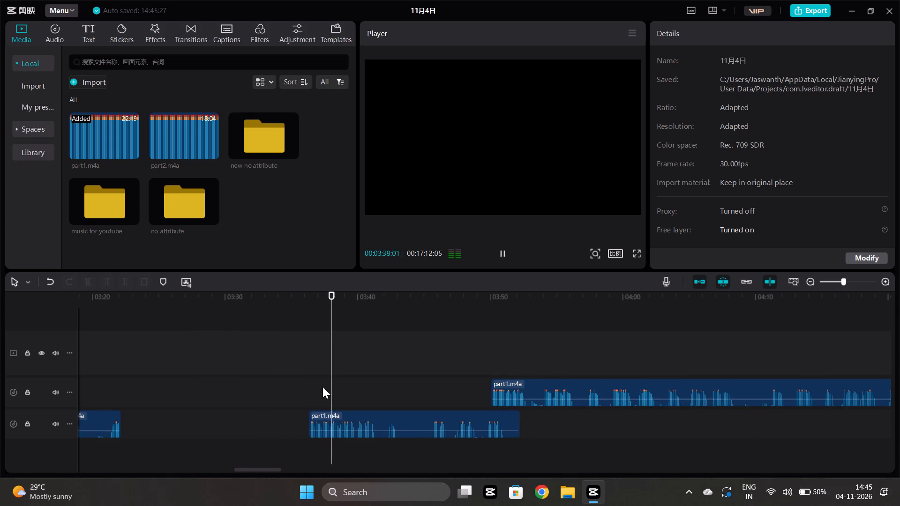
pyautogui.hscroll(1, 322, 387)
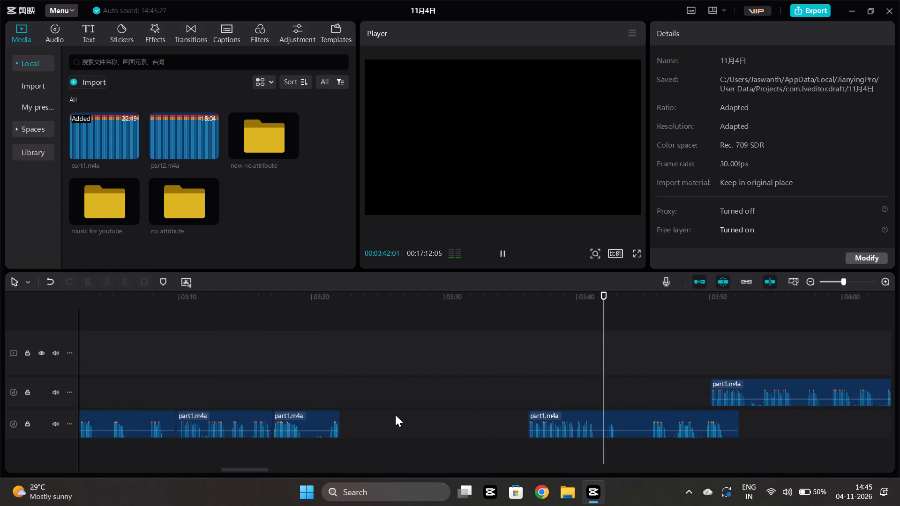
pyautogui.click(524, 374)
pyautogui.press('space')
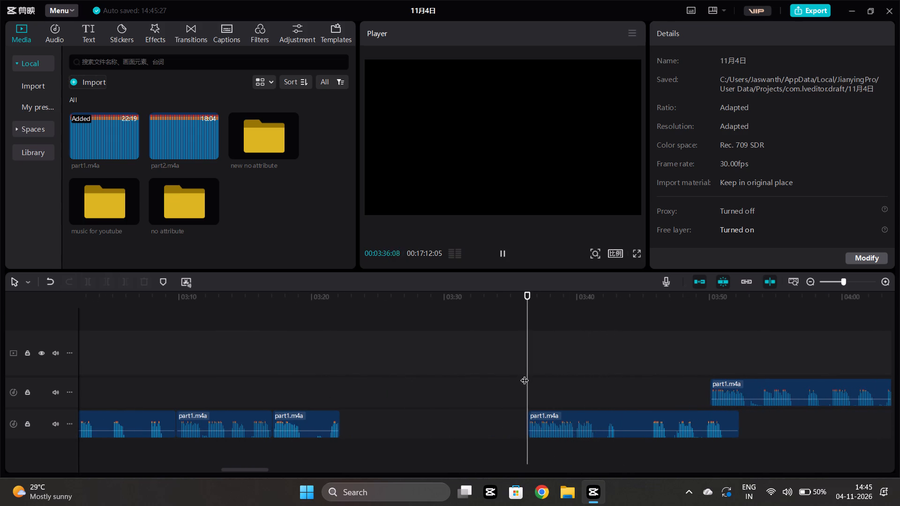
pyautogui.moveTo(562, 414); pyautogui.dragTo(407, 420)
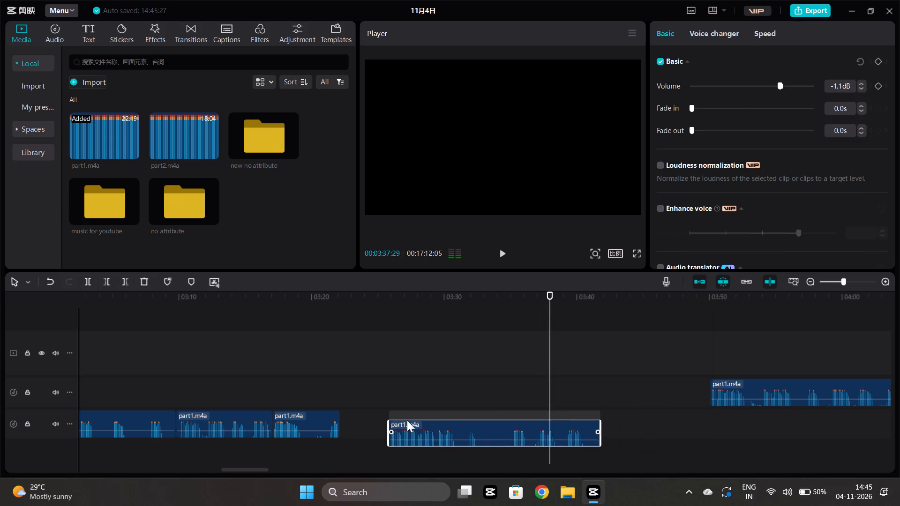
pyautogui.moveTo(407, 420); pyautogui.dragTo(390, 418)
pyautogui.click(313, 399)
pyautogui.press('space')
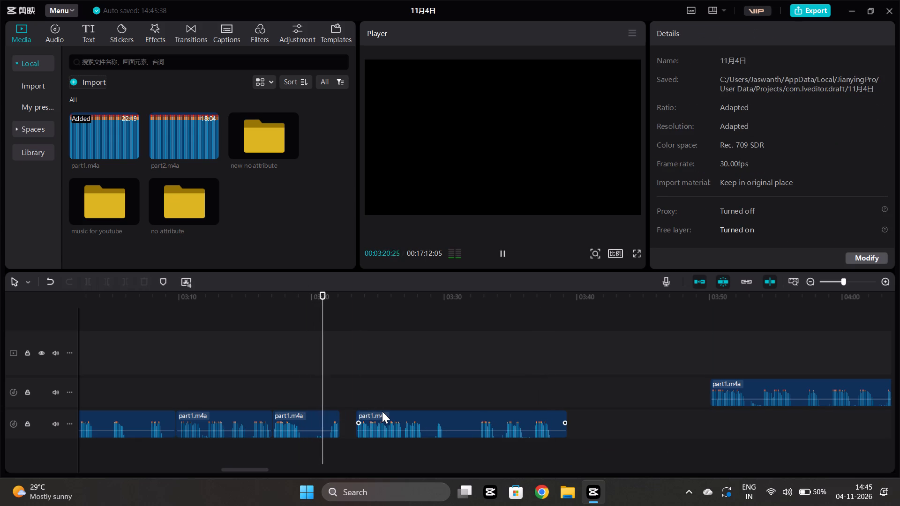
pyautogui.moveTo(383, 415); pyautogui.dragTo(359, 416)
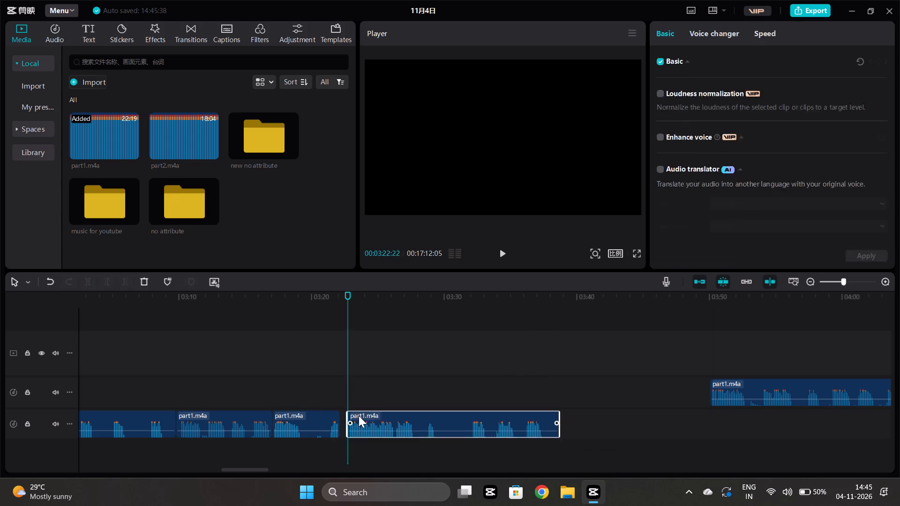
pyautogui.moveTo(359, 416); pyautogui.dragTo(371, 418)
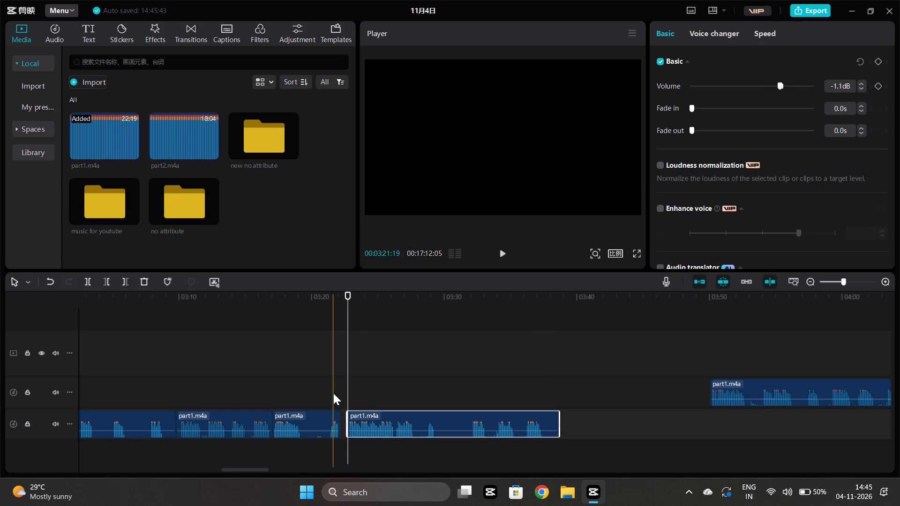
# Listen across the join and move the lower-track segment back against the end of the previous one at about 00:03:22.
pyautogui.click(333, 393)
pyautogui.press('space')
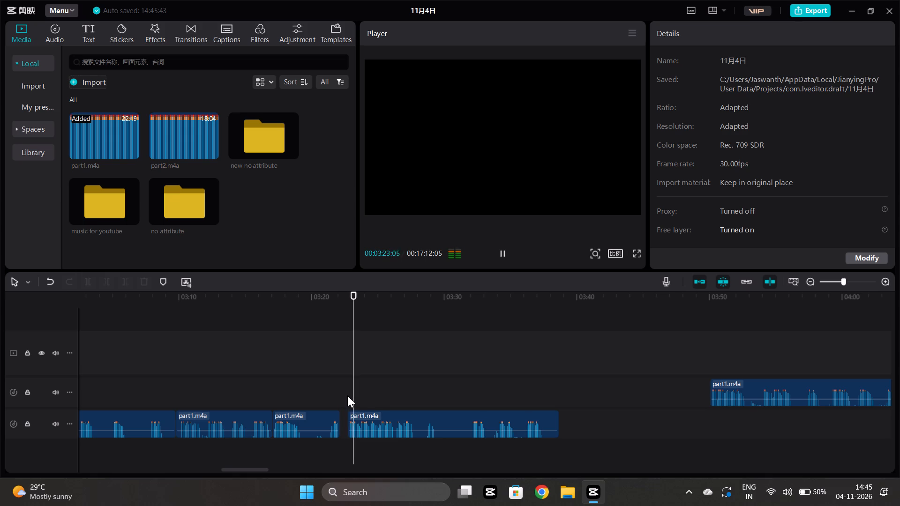
pyautogui.keyDown('ctrl'); pyautogui.scroll(5, 347, 395); pyautogui.keyUp('ctrl')
pyautogui.hscroll(1, 347, 395)
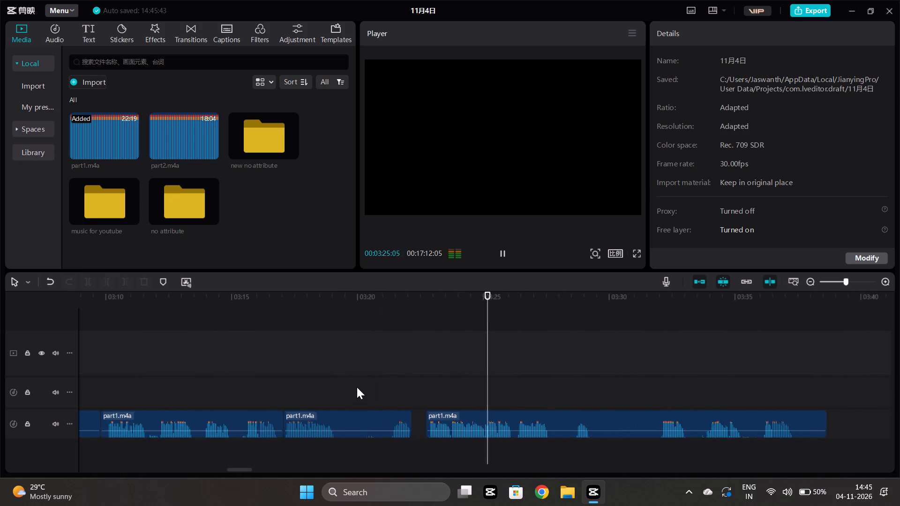
pyautogui.hscroll(1, 357, 387)
pyautogui.click(379, 387)
pyautogui.press('space')
pyautogui.click(402, 394)
pyautogui.press('space')
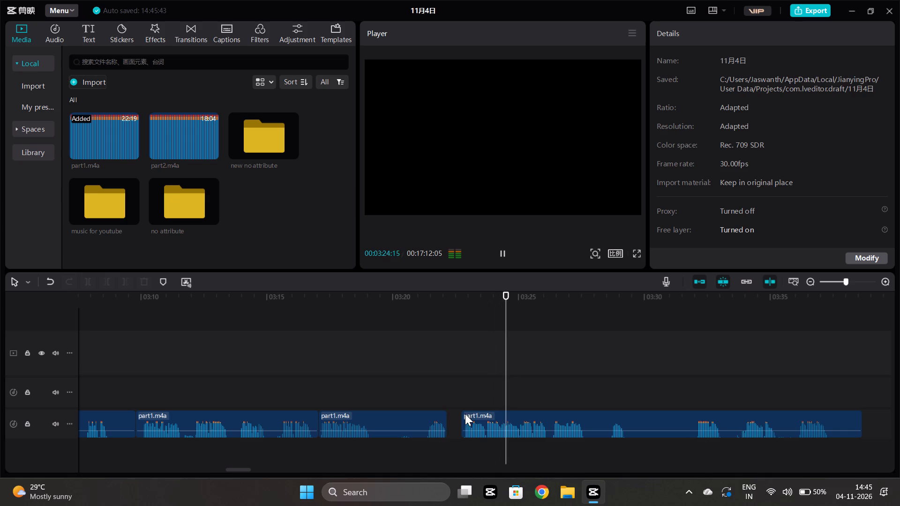
pyautogui.moveTo(483, 420); pyautogui.dragTo(468, 423)
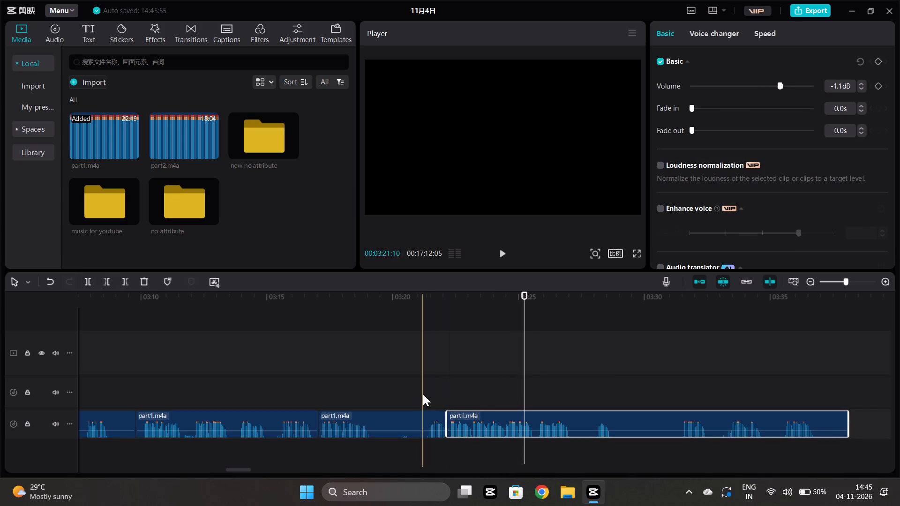
pyautogui.click(423, 394)
pyautogui.press('space')
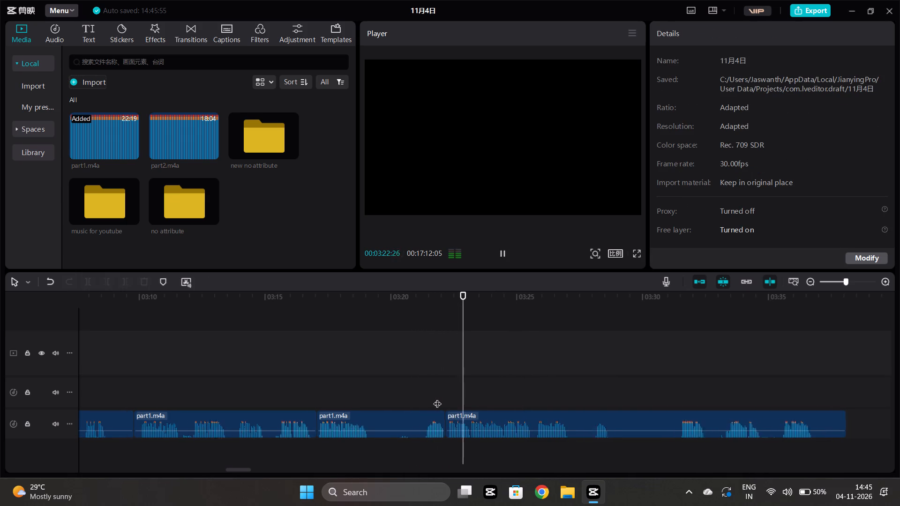
# Listen from about 00:03:16 and split the short lower-track segment at 00:03:21:04, just before its last phrase.
pyautogui.click(296, 379)
pyautogui.press('space')
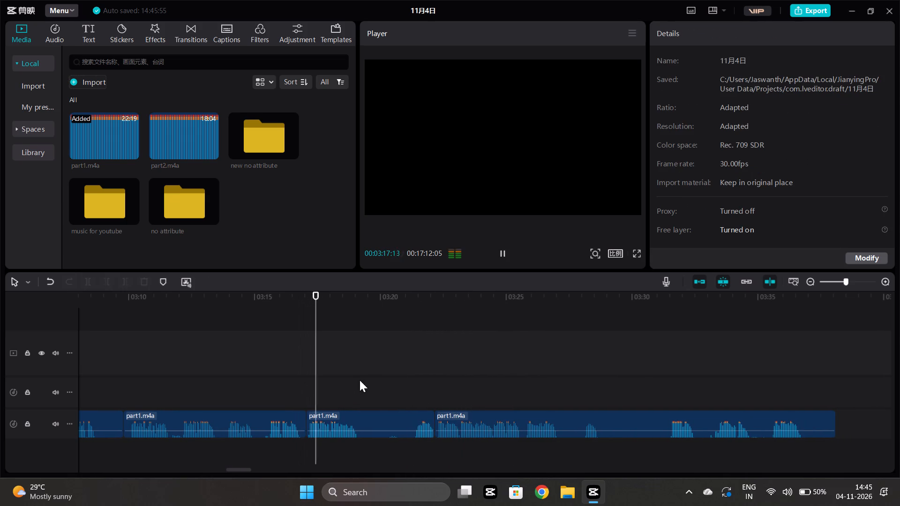
pyautogui.moveTo(403, 379); pyautogui.dragTo(405, 384)
pyautogui.press('space')
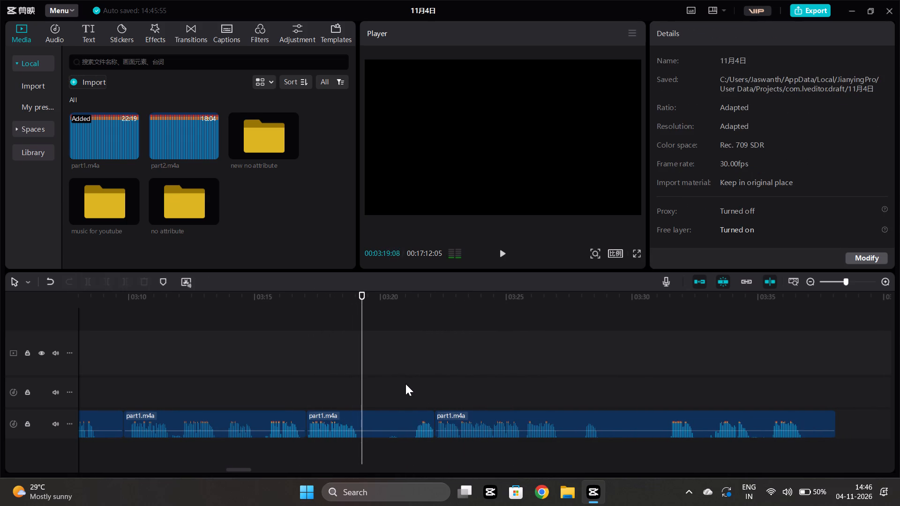
pyautogui.click(382, 379)
pyautogui.press('space')
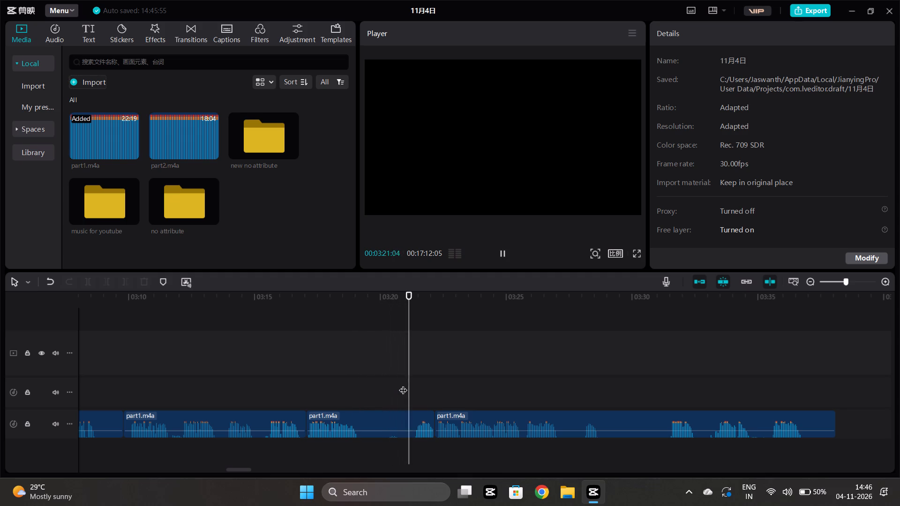
pyautogui.click(409, 378)
pyautogui.click(414, 422)
pyautogui.click(84, 283)
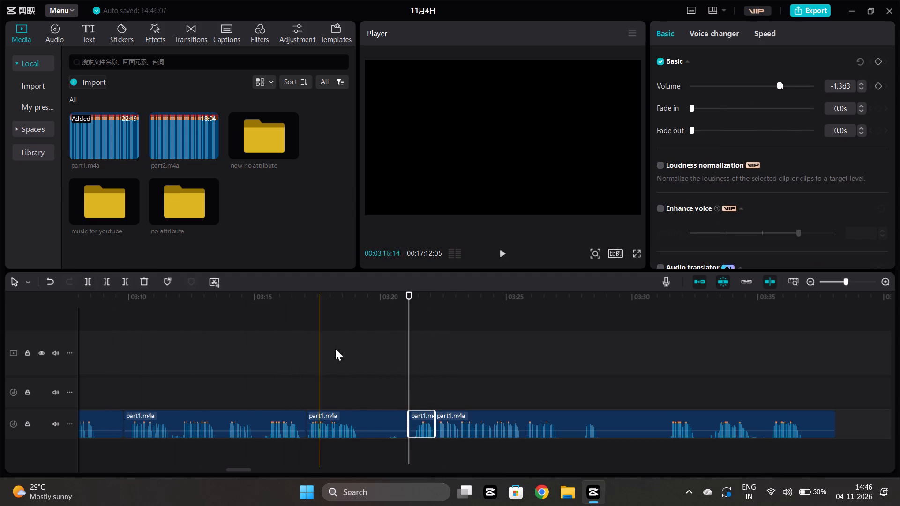
# Trim the end of the lower-track piece that starts at about 00:03:17 so that it ends at 00:03:19:15.
pyautogui.click(368, 354)
pyautogui.click(360, 417)
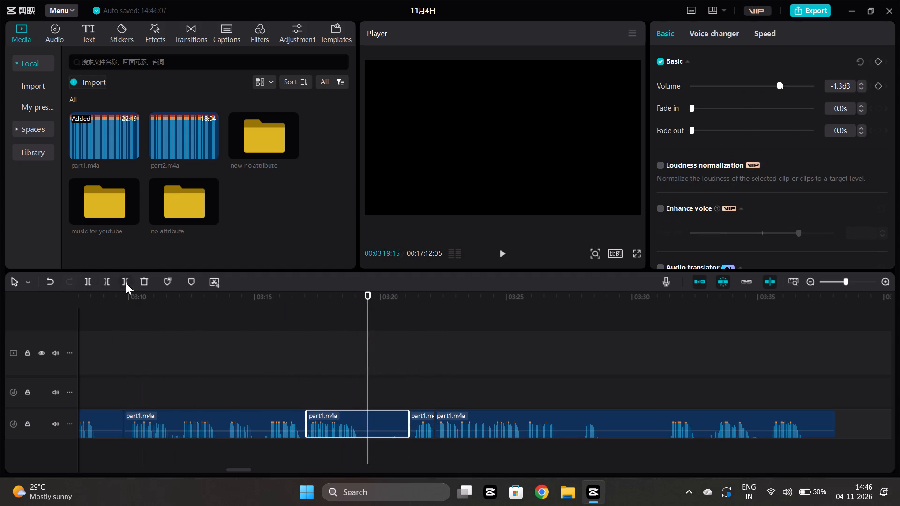
pyautogui.click(126, 283)
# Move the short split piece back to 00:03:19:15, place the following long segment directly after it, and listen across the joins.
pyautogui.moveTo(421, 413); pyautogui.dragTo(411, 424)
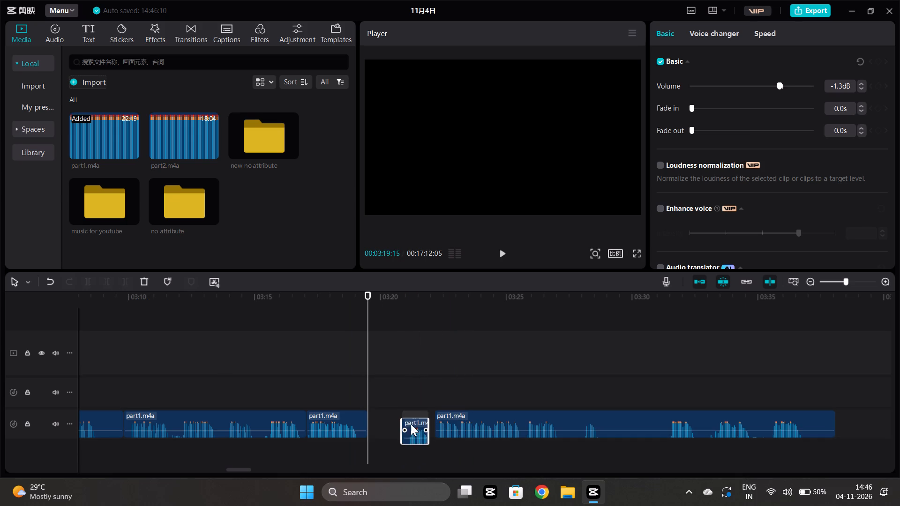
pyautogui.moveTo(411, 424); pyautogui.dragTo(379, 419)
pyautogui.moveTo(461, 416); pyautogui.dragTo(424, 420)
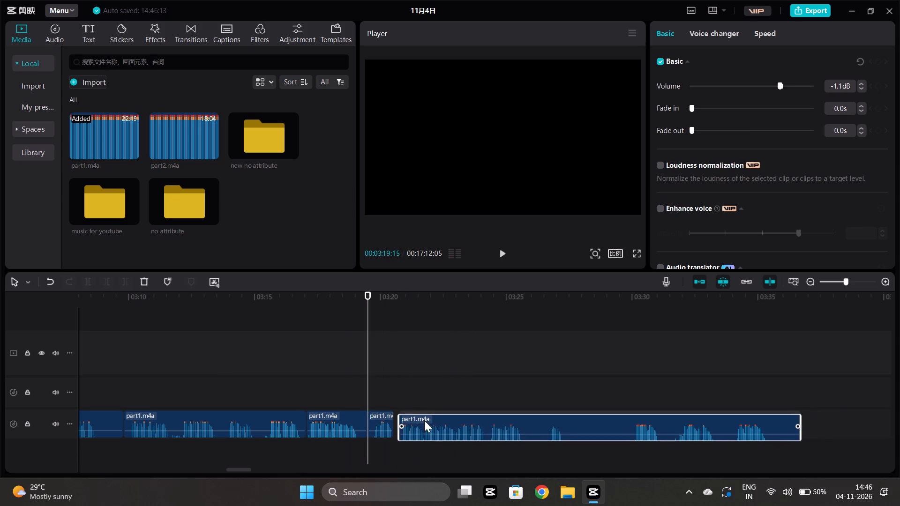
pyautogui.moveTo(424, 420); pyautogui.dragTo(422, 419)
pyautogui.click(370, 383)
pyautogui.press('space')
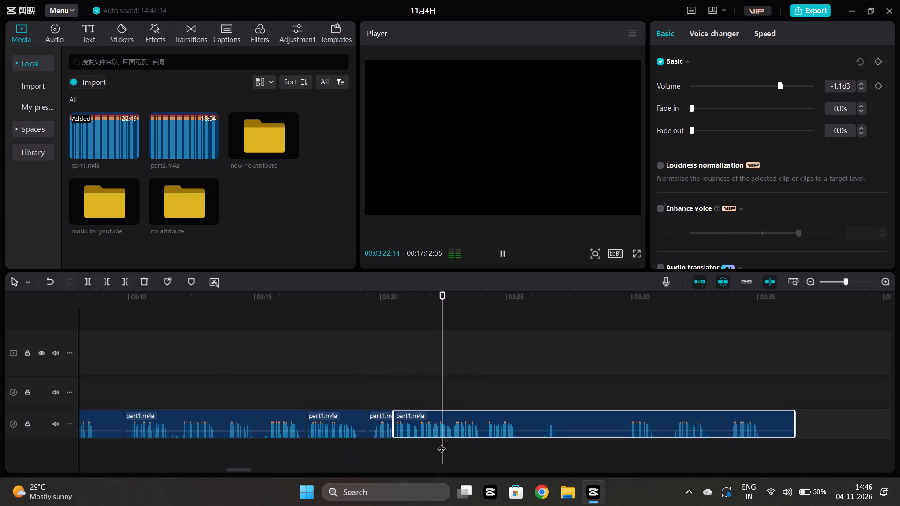
# Delete the short piece at 00:03:19:15, move the following long segment back to close the gap, and play across the join.
pyautogui.click(386, 432)
pyautogui.press('Delete')
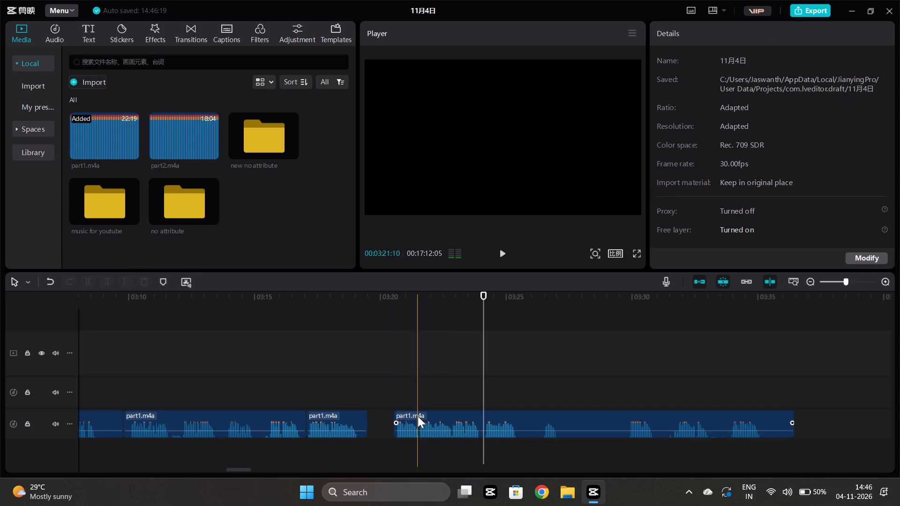
pyautogui.moveTo(423, 415); pyautogui.dragTo(398, 419)
pyautogui.click(324, 379)
pyautogui.press('space')
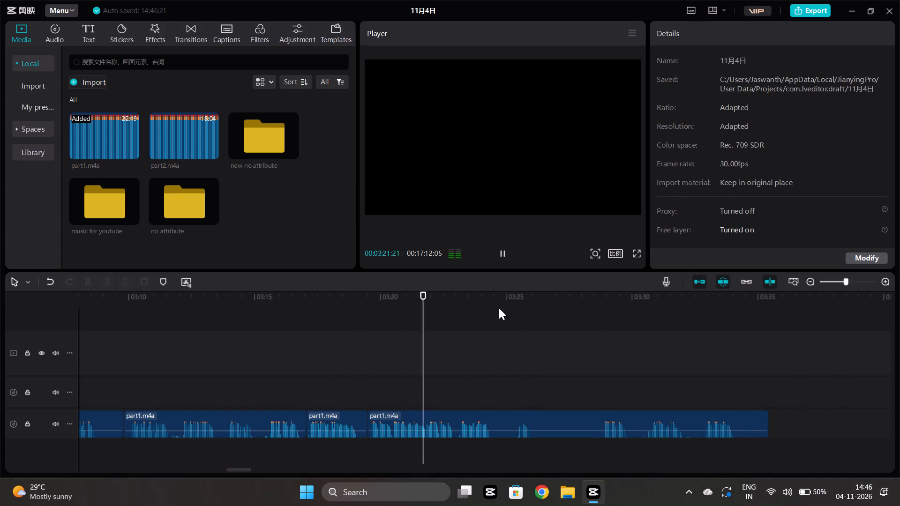
# Listen on past 00:03:21 and into the upper-track segment, then trim that segment's start so it begins at 00:03:57:05.
pyautogui.hscroll(-1, 522, 396)
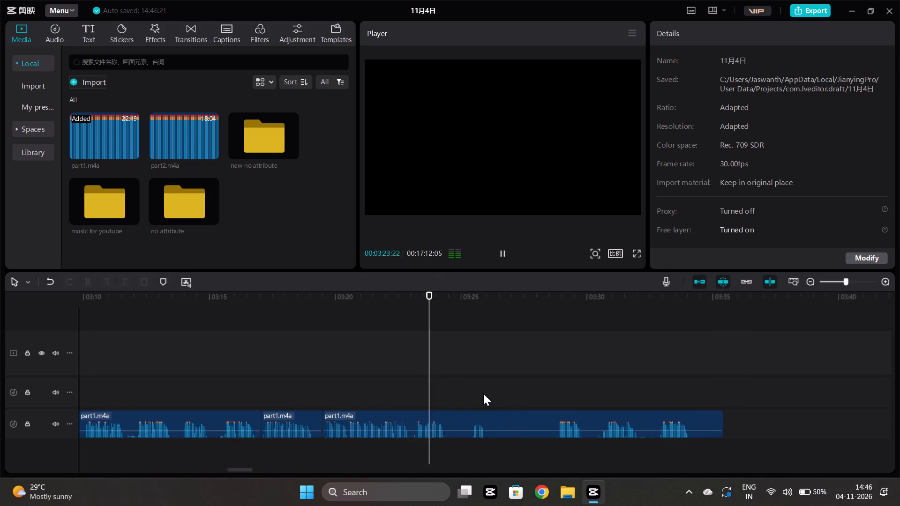
pyautogui.hscroll(-2, 483, 394)
pyautogui.keyDown('ctrl'); pyautogui.scroll(-2, 557, 403); pyautogui.keyUp('ctrl')
pyautogui.keyDown('ctrl'); pyautogui.scroll(3, 557, 403); pyautogui.keyUp('ctrl')
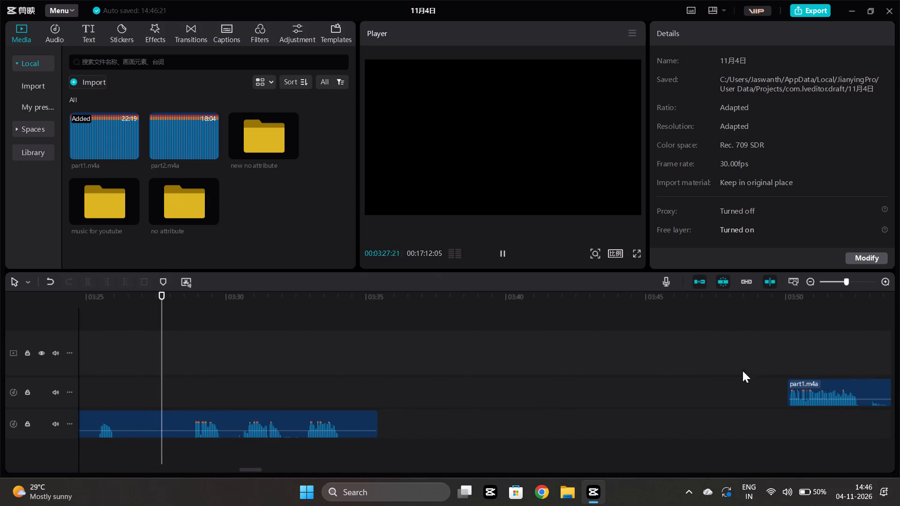
pyautogui.click(776, 349)
pyautogui.click(788, 364)
pyautogui.press('space')
pyautogui.hscroll(-1, 789, 364)
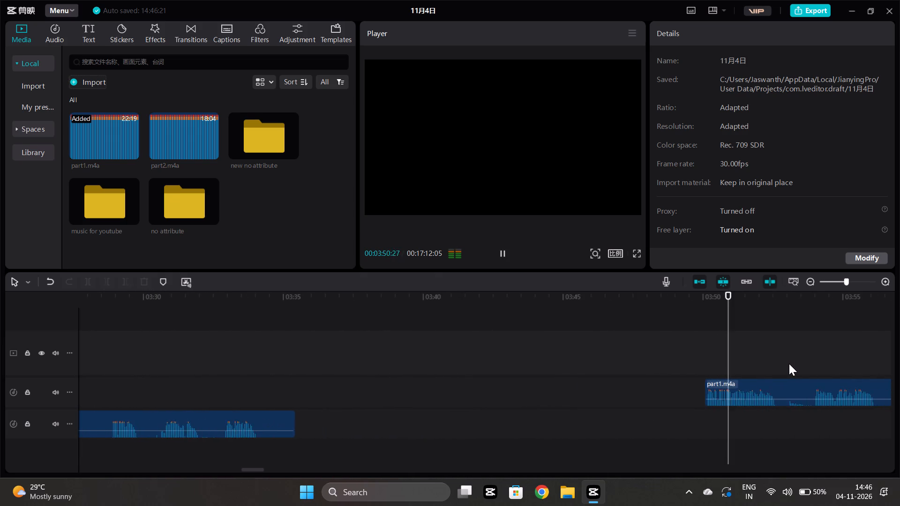
pyautogui.hscroll(-1, 789, 364)
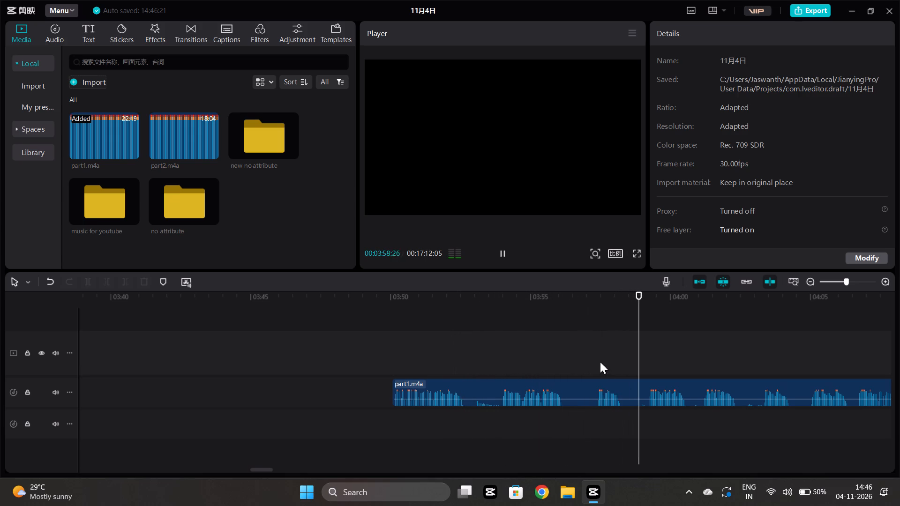
pyautogui.click(592, 350)
pyautogui.click(596, 401)
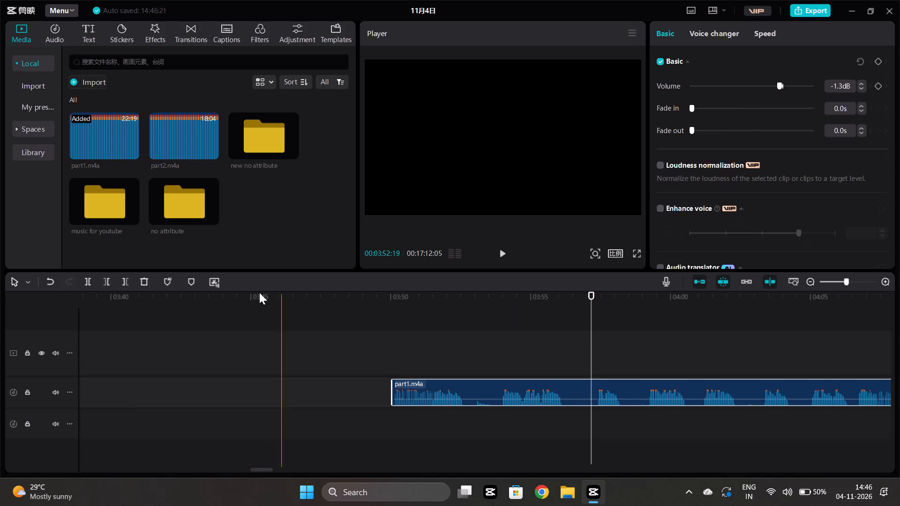
pyautogui.click(105, 280)
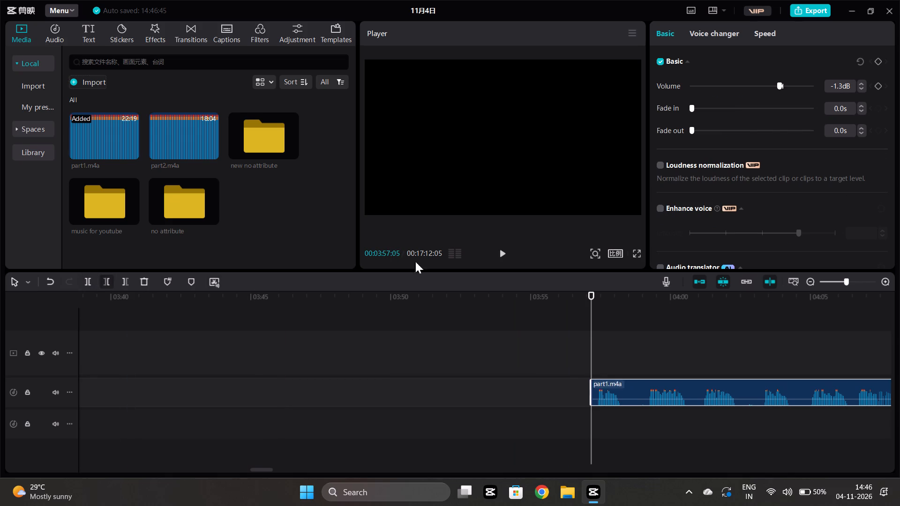
# Move the trimmed upper-track segment back to about 00:03:35:20, just past the end of the lower-track narration.
pyautogui.hscroll(2, 534, 311)
pyautogui.hscroll(-1, 833, 354)
pyautogui.moveTo(817, 390); pyautogui.dragTo(701, 382)
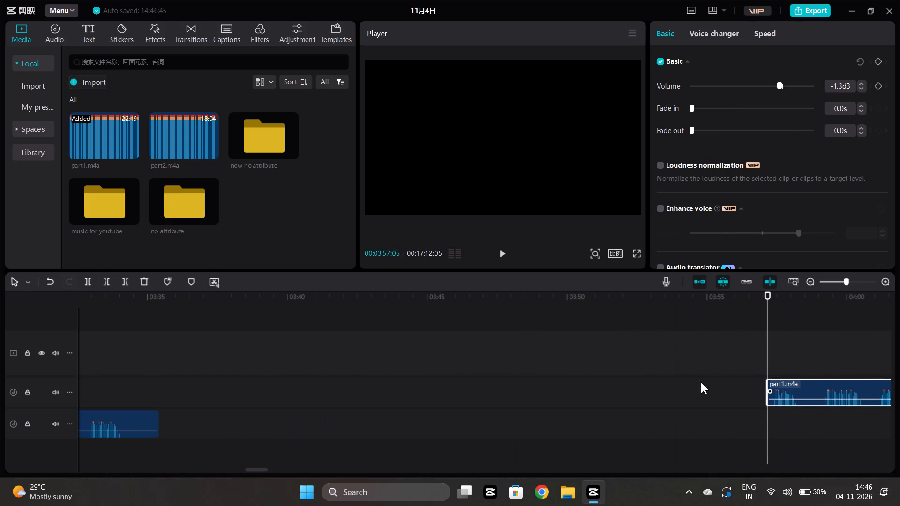
pyautogui.moveTo(701, 382); pyautogui.dragTo(217, 395)
pyautogui.hscroll(2, 782, 237)
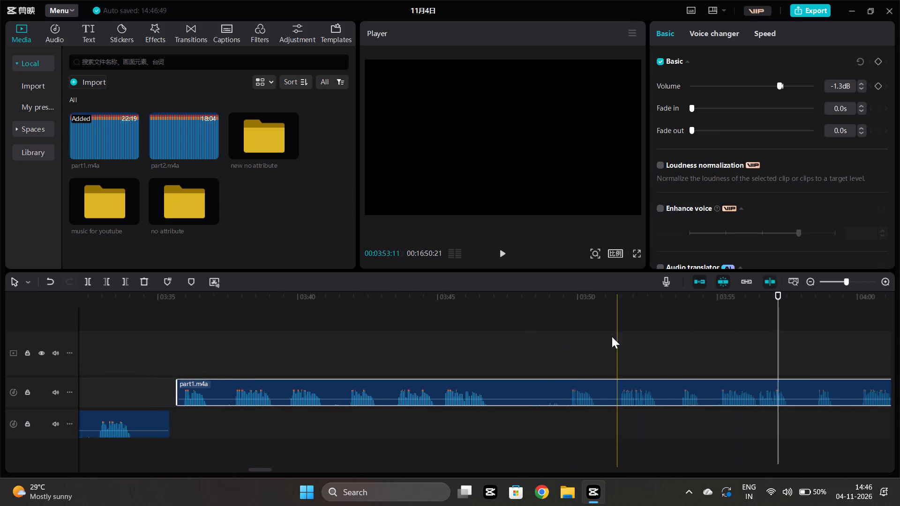
# Listen from 00:03:25:05 and trim the end of the lower-track segment so that it ends at 00:03:26:11.
pyautogui.scroll(-2, 550, 340)
pyautogui.click(293, 381)
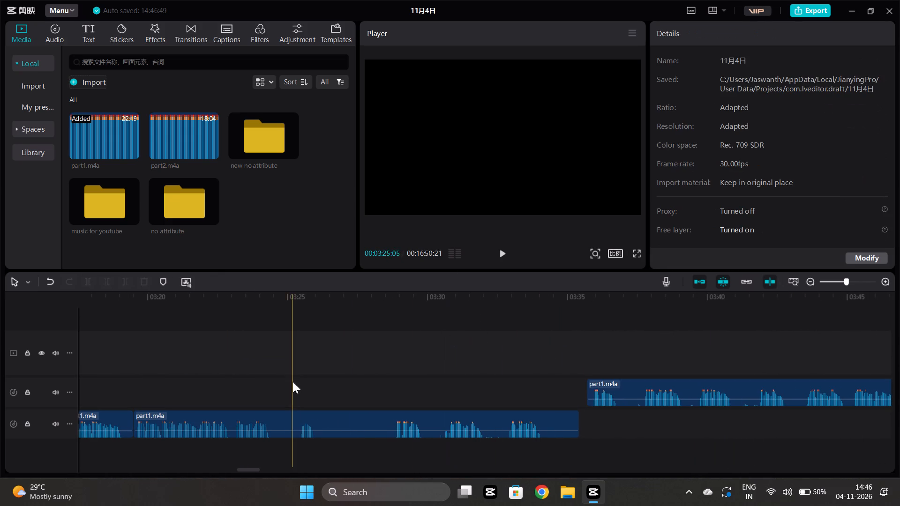
pyautogui.press('space')
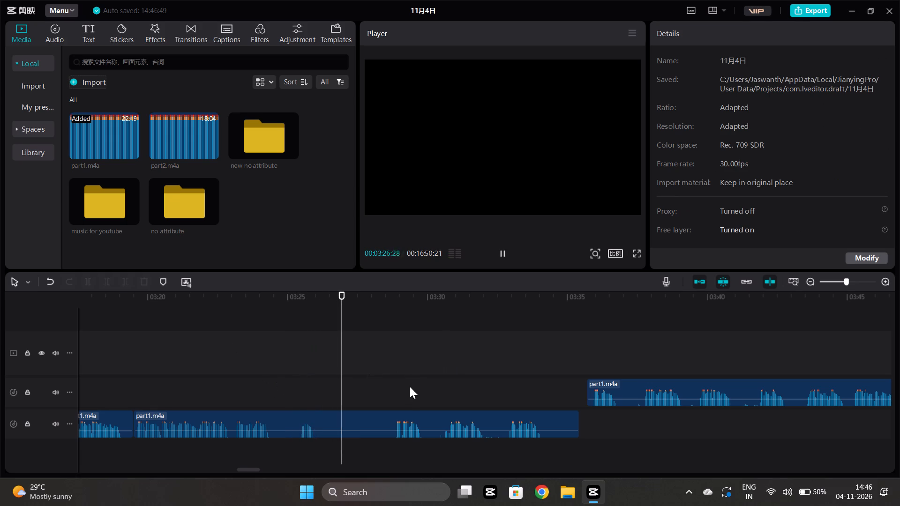
pyautogui.click(393, 380)
pyautogui.press('space')
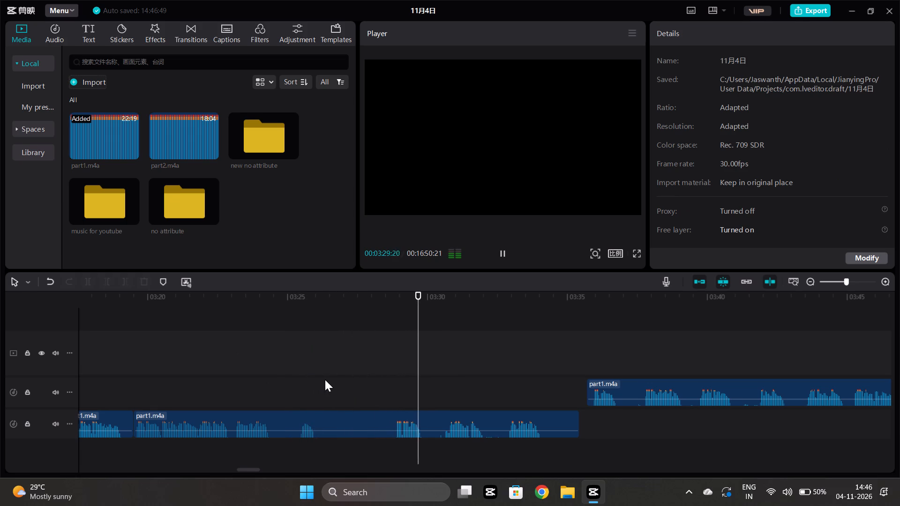
pyautogui.click(326, 379)
pyautogui.click(324, 415)
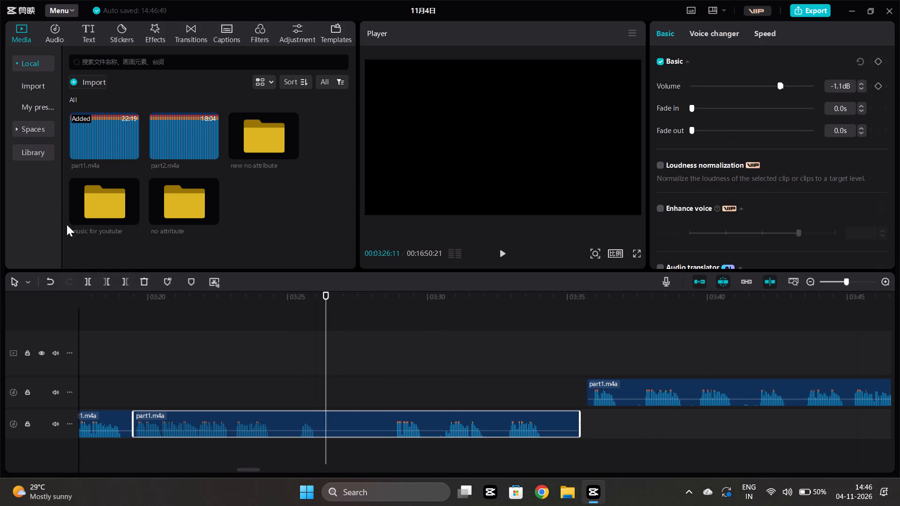
pyautogui.click(120, 282)
# Move the upper-track segment down to the lower track, directly after the cut at 00:03:26:11, and play across the join.
pyautogui.moveTo(647, 394); pyautogui.dragTo(386, 434)
pyautogui.moveTo(308, 380); pyautogui.dragTo(315, 390)
pyautogui.press('space')
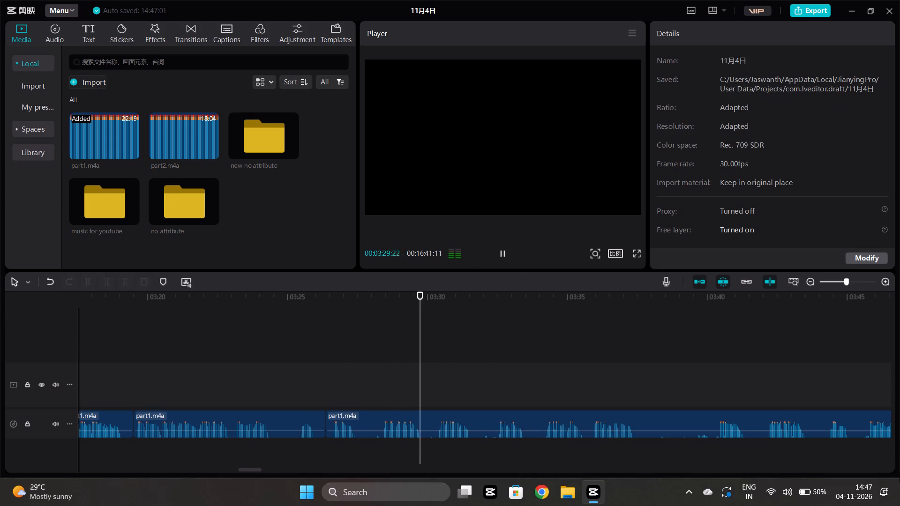
pyautogui.click(233, 382)
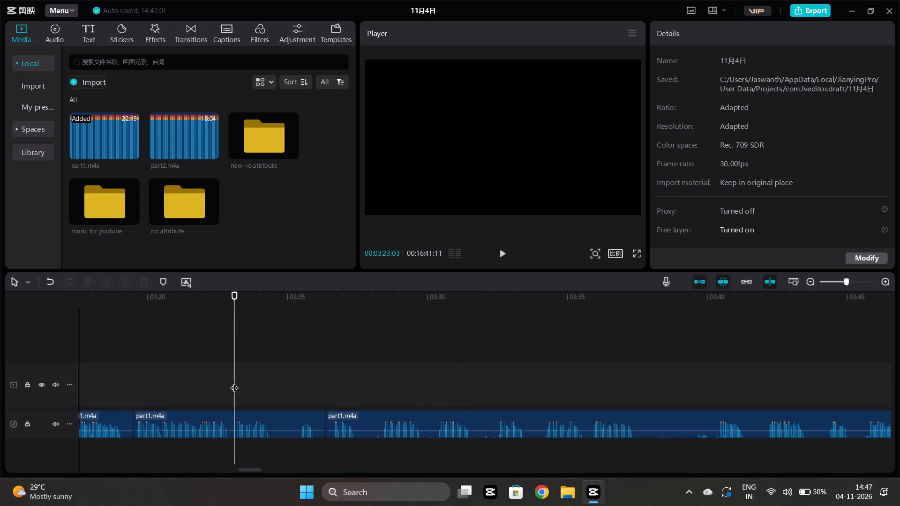
pyautogui.press('space')
pyautogui.click(307, 397)
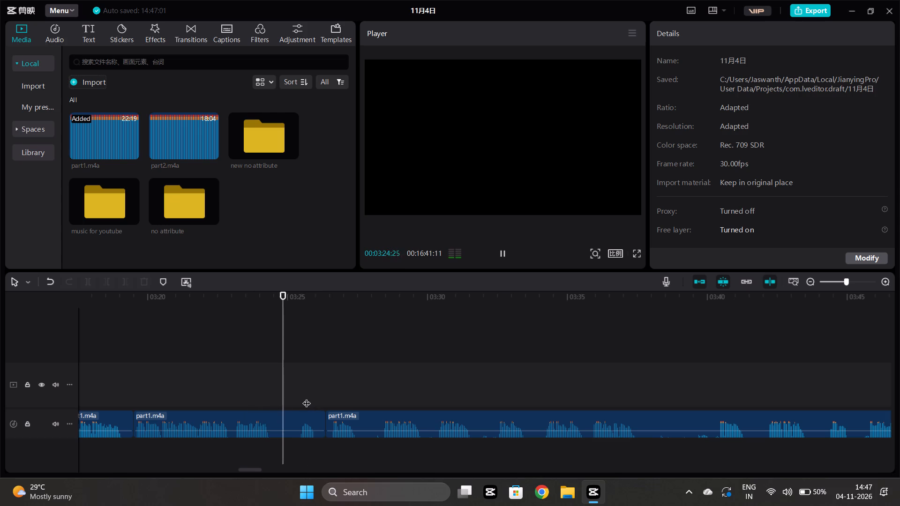
pyautogui.press('space')
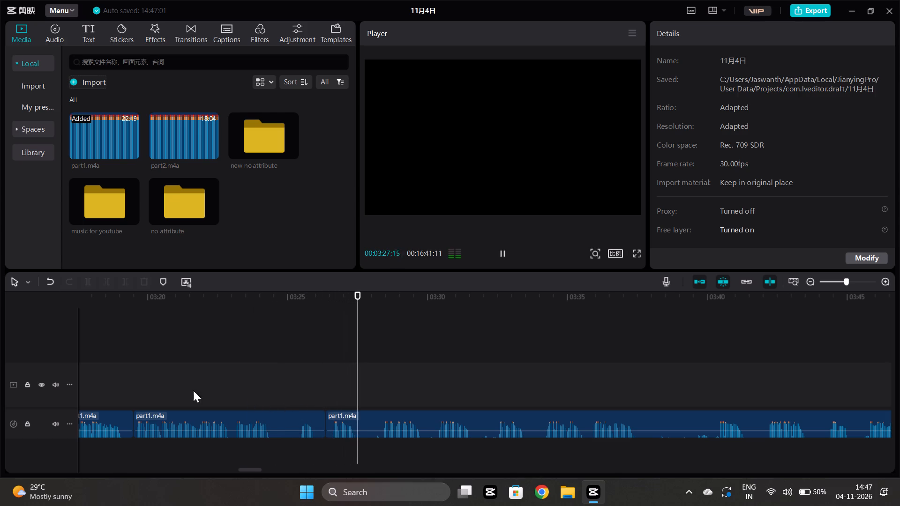
# Listen again from about 00:03:23 and split the segment at about 00:03:24:16, in the pause before its last short phrase.
pyautogui.click(246, 397)
pyautogui.click(240, 392)
pyautogui.press('space')
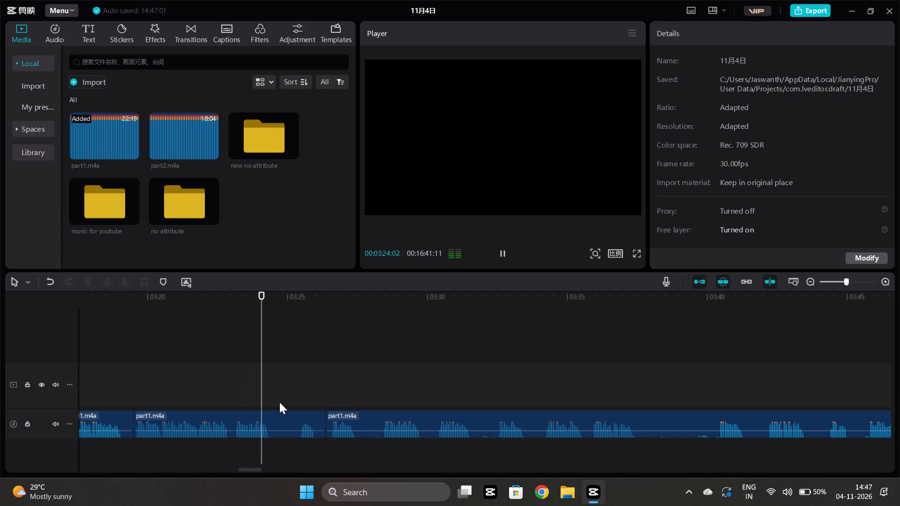
pyautogui.press('space')
pyautogui.click(280, 424)
pyautogui.click(82, 284)
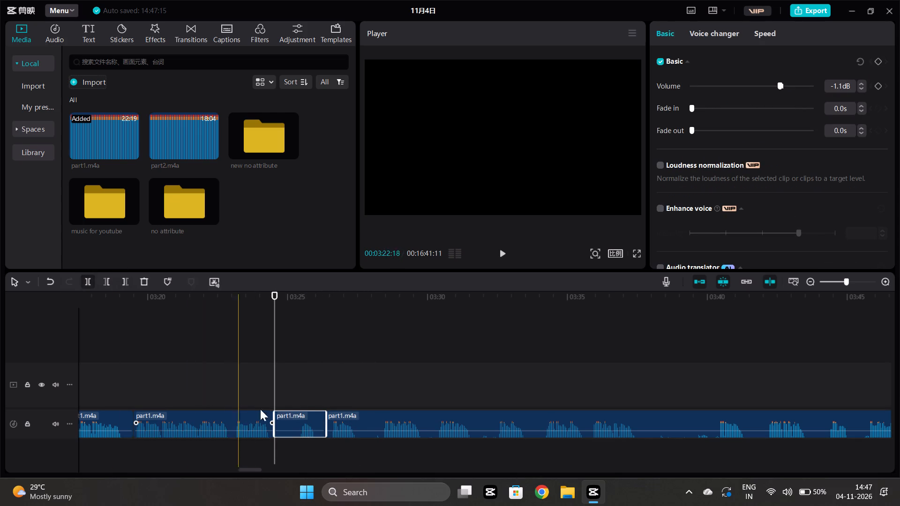
# Trim the start of the short split piece to 00:03:25:04, move it back against the preceding piece, and listen across the join.
pyautogui.click(291, 393)
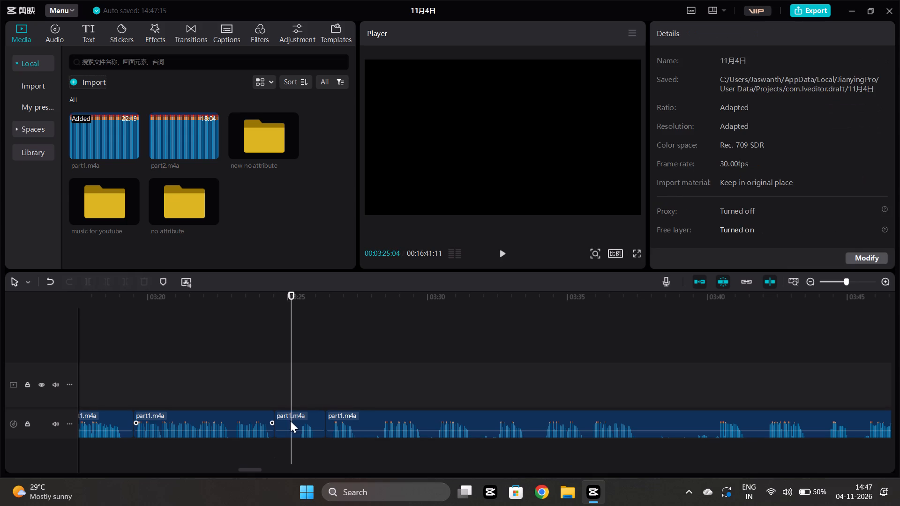
pyautogui.click(290, 421)
pyautogui.click(109, 285)
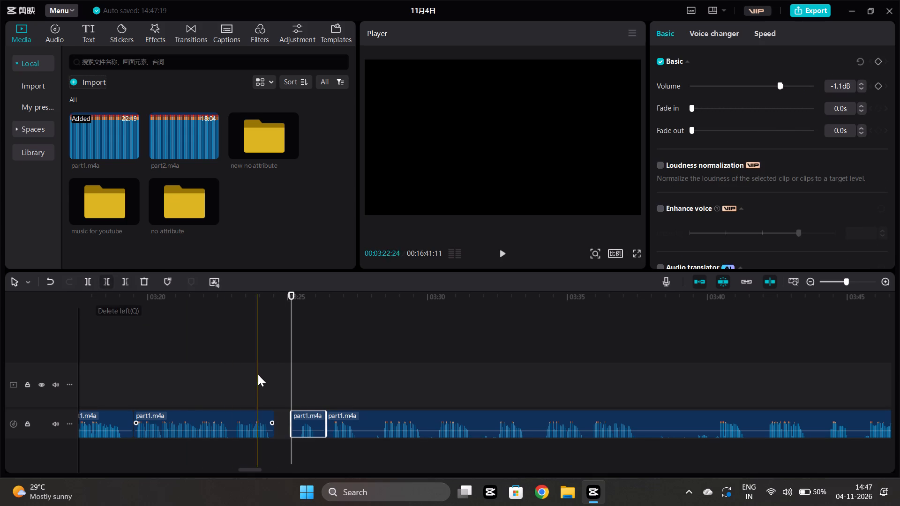
pyautogui.moveTo(306, 421); pyautogui.dragTo(288, 422)
pyautogui.click(240, 392)
pyautogui.press('space')
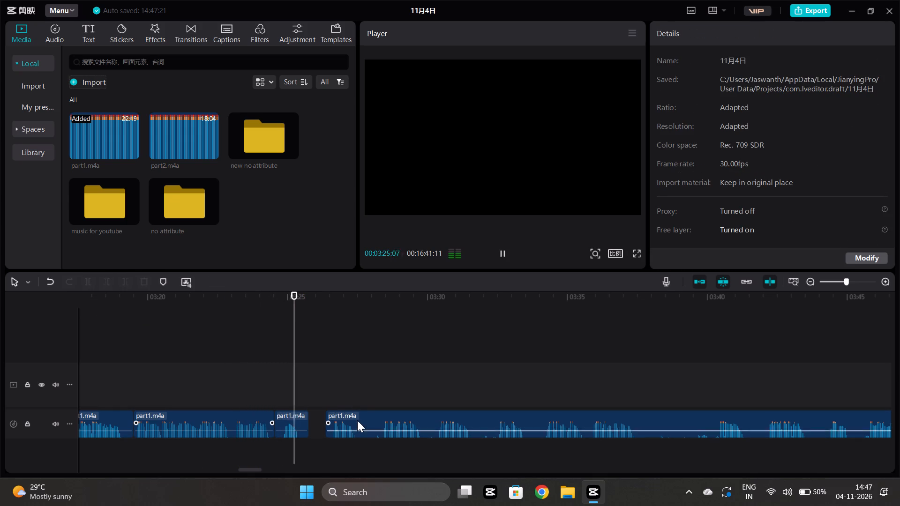
# Move the following long segment back to about 00:03:25:23 to close the gap after the short piece, and play across the join.
pyautogui.moveTo(357, 417); pyautogui.dragTo(343, 416)
pyautogui.click(314, 394)
pyautogui.press('space')
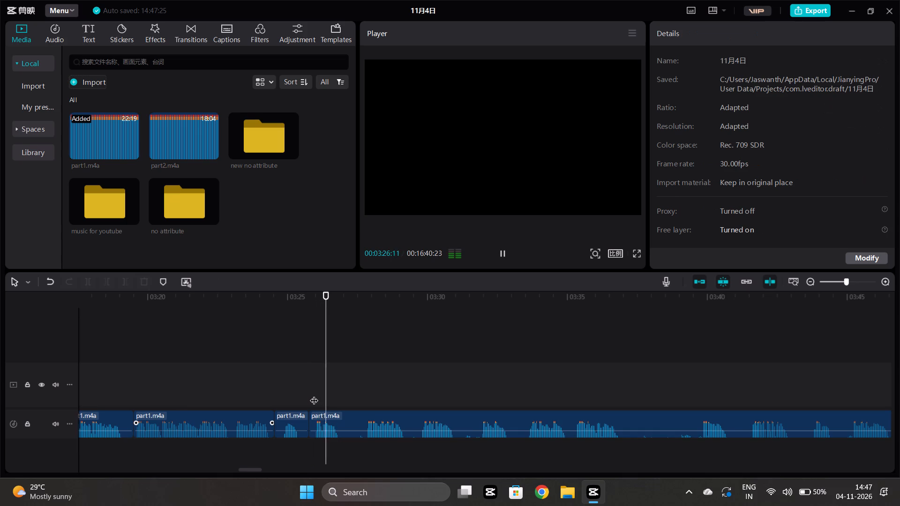
# Listen on through the long segment from about 00:03:28, skipping ahead to about 00:03:40, to check the narration.
pyautogui.hscroll(-1, 314, 394)
pyautogui.keyDown('ctrl'); pyautogui.scroll(-1, 314, 394); pyautogui.keyUp('ctrl')
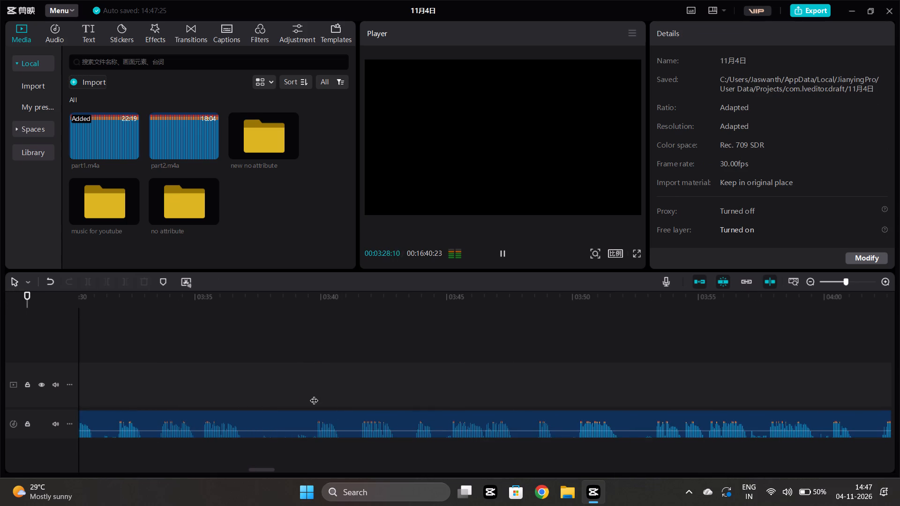
pyautogui.hscroll(1, 314, 394)
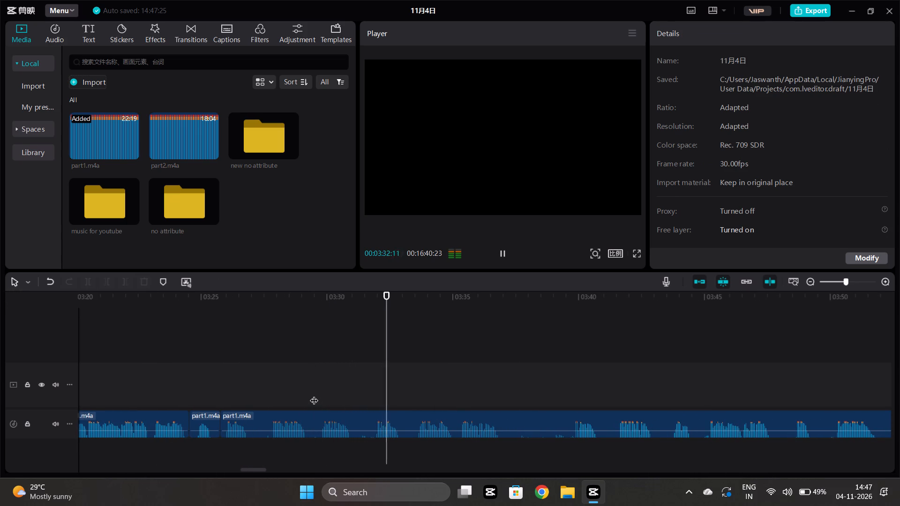
pyautogui.click(576, 395)
pyautogui.press('space')
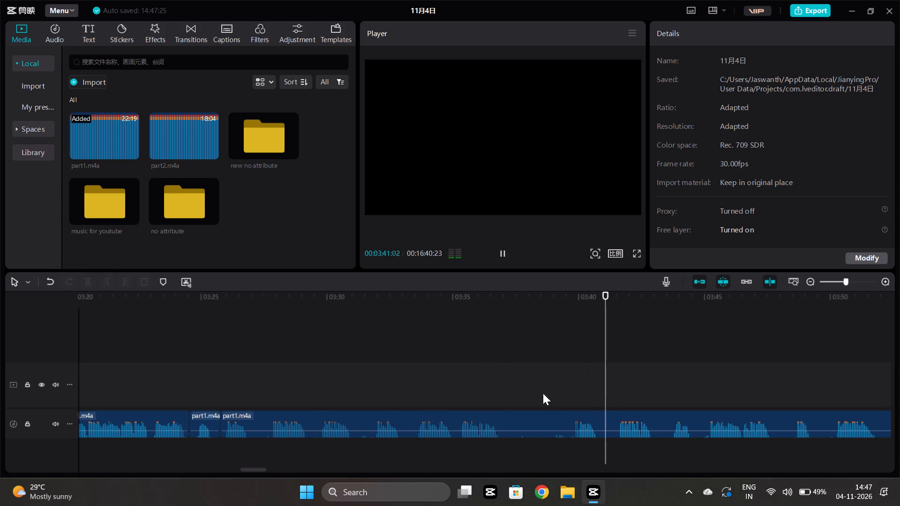
pyautogui.hscroll(-1, 618, 388)
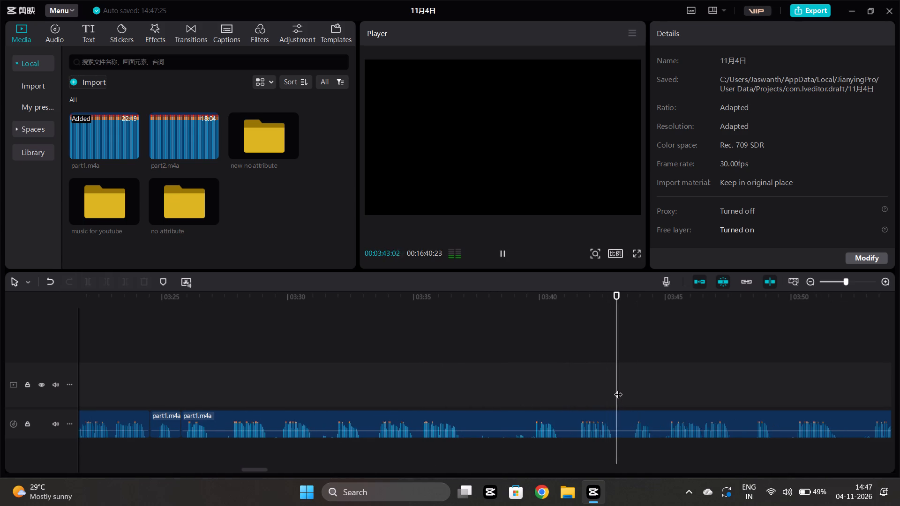
pyautogui.keyDown('ctrl'); pyautogui.scroll(-4, 618, 388); pyautogui.keyUp('ctrl')
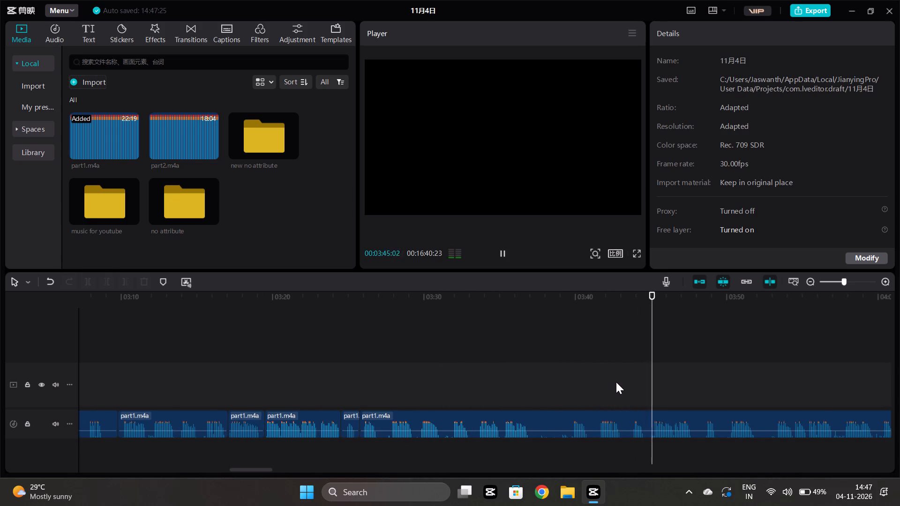
pyautogui.hscroll(-1, 623, 387)
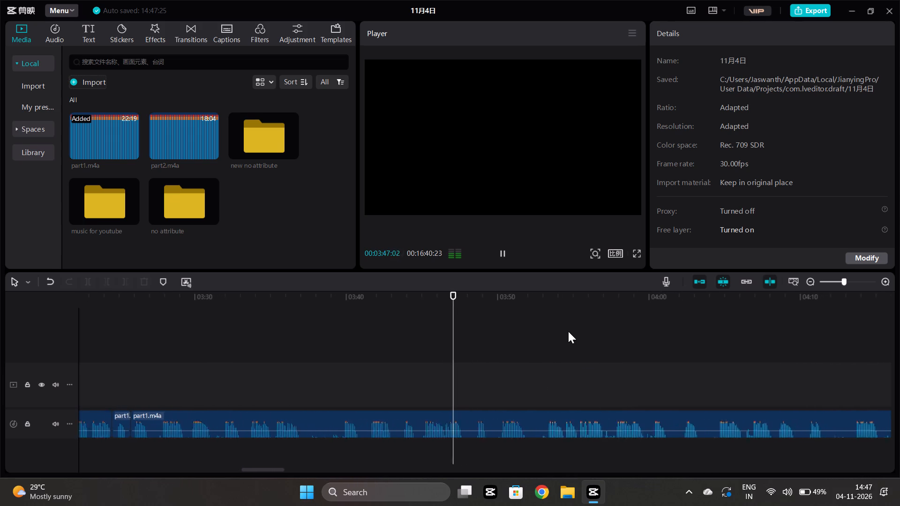
pyautogui.hscroll(-1, 568, 331)
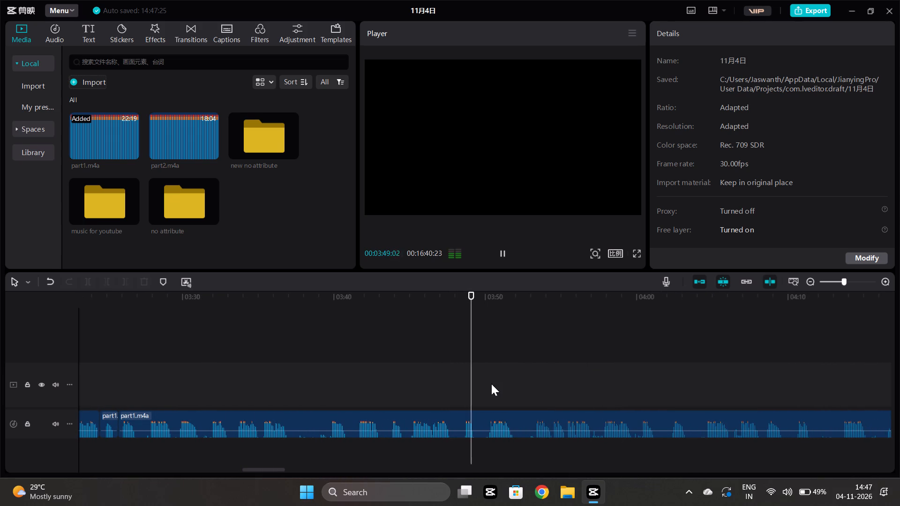
# Listen again to the narration from about 00:02:44 and 00:02:46:20 to check the passages around that join.
pyautogui.hscroll(4, 491, 384)
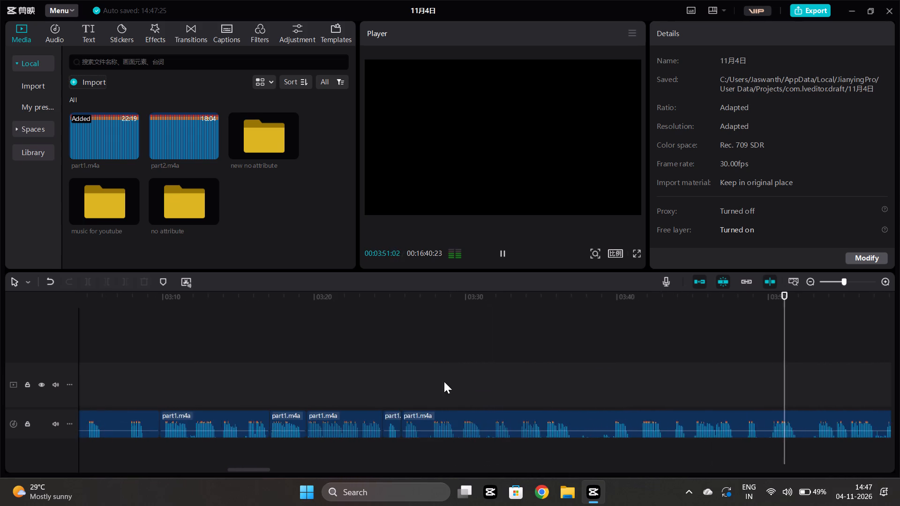
pyautogui.hscroll(2, 444, 381)
pyautogui.click(294, 361)
pyautogui.press('space')
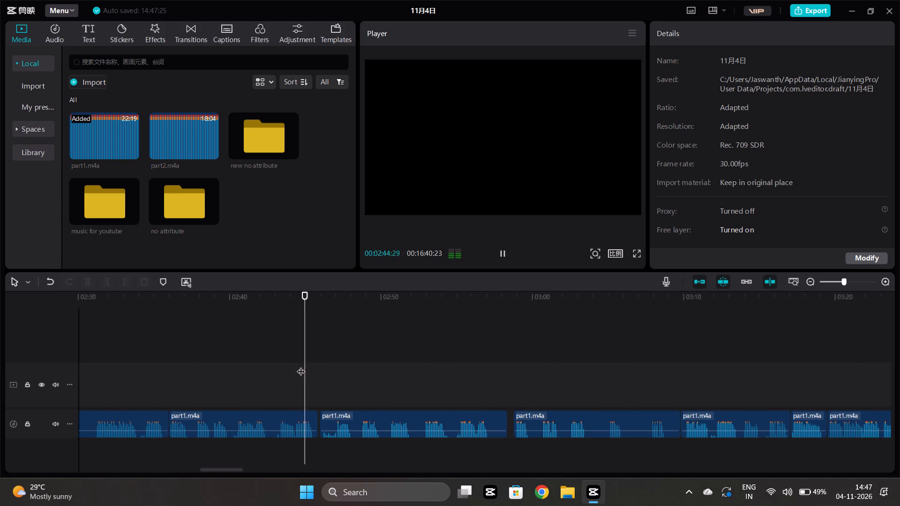
pyautogui.click(301, 365)
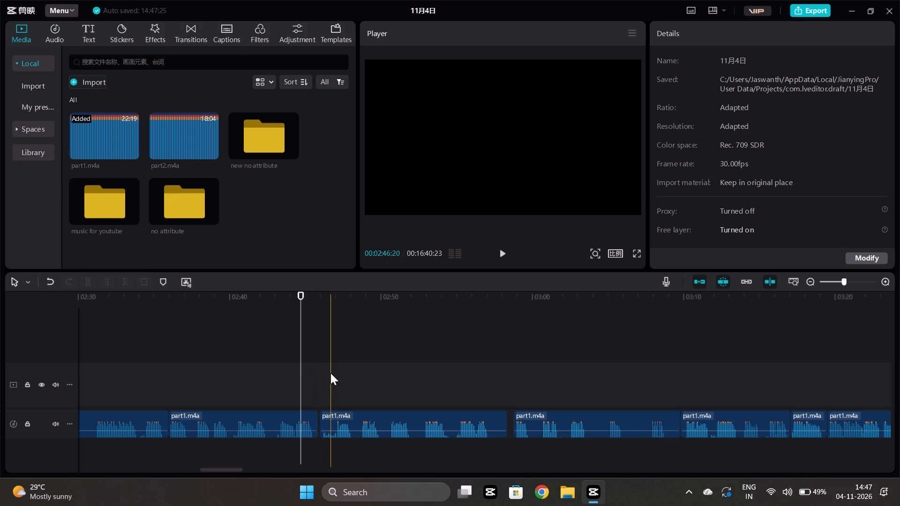
pyautogui.click(330, 373)
pyautogui.press('space')
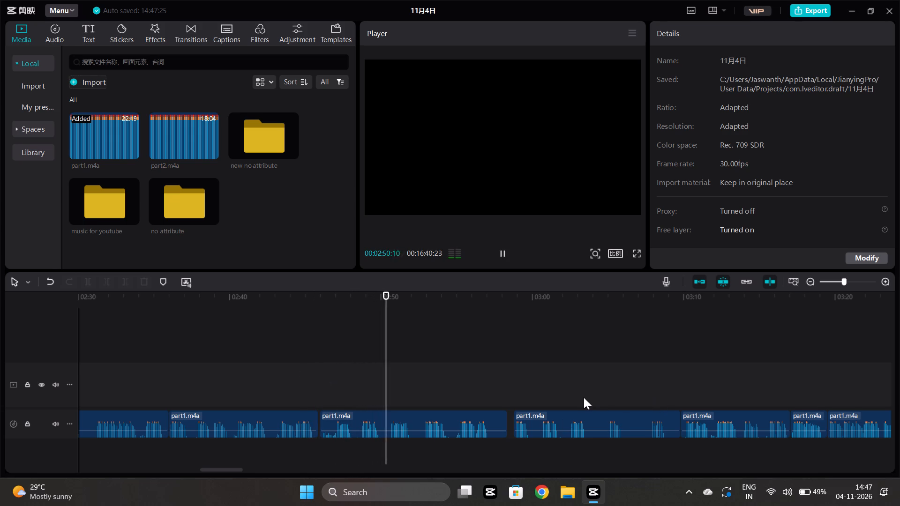
pyautogui.hscroll(-1, 584, 397)
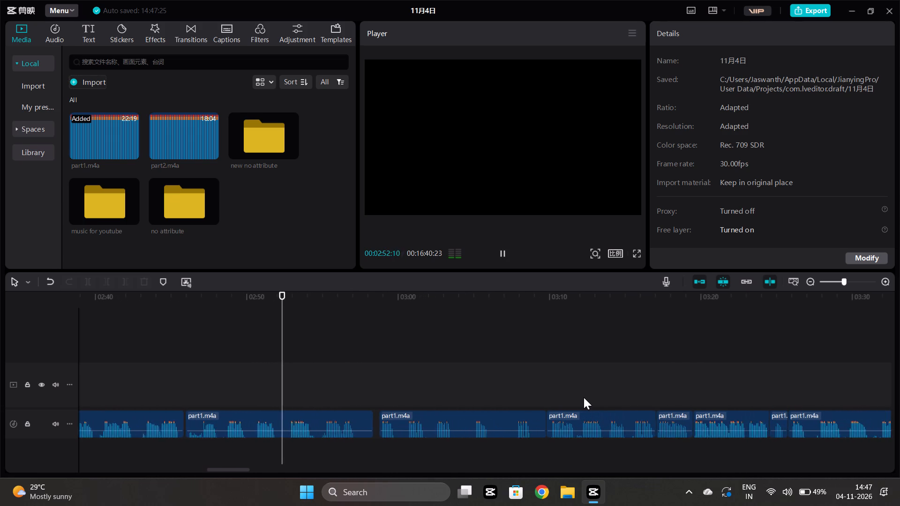
pyautogui.hscroll(-3, 584, 397)
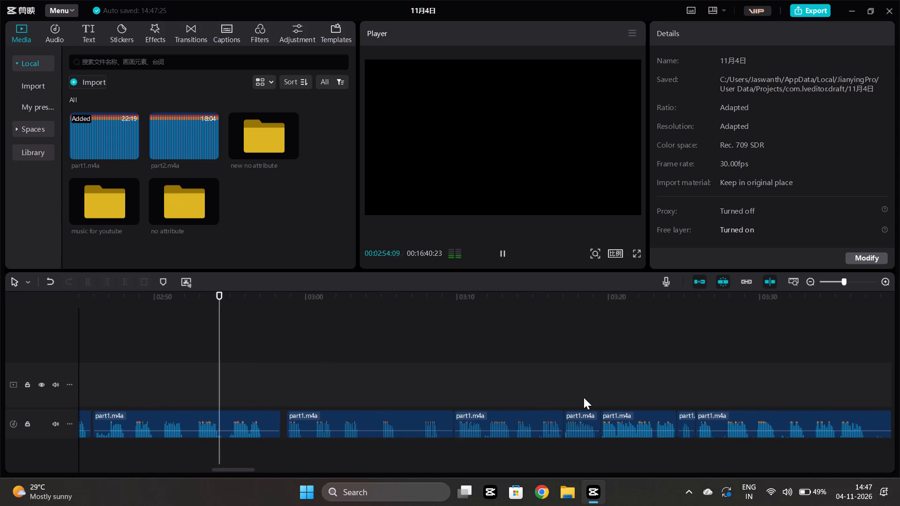
# Listen through the last long segment from about 00:03:27, replaying around 00:03:39 to find where the phrase after the pause begins.
pyautogui.hscroll(-1, 584, 397)
pyautogui.click(392, 373)
pyautogui.press('space')
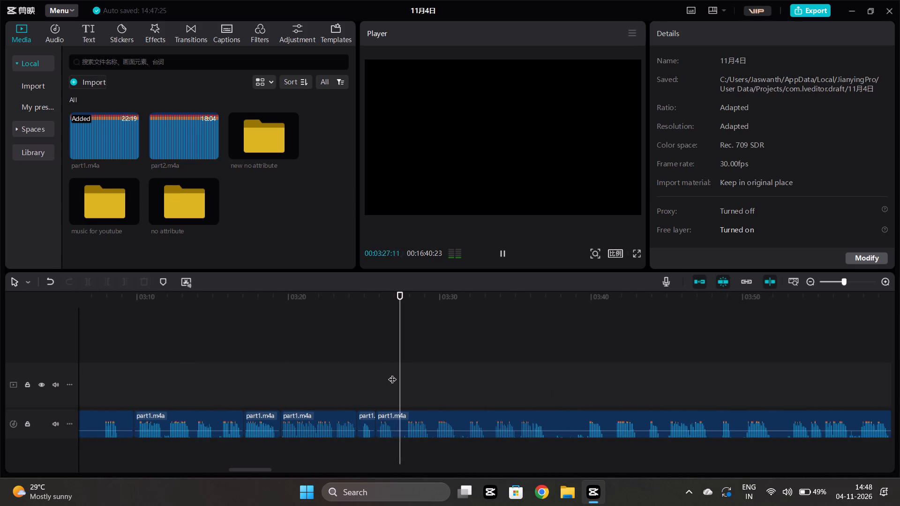
pyautogui.click(547, 385)
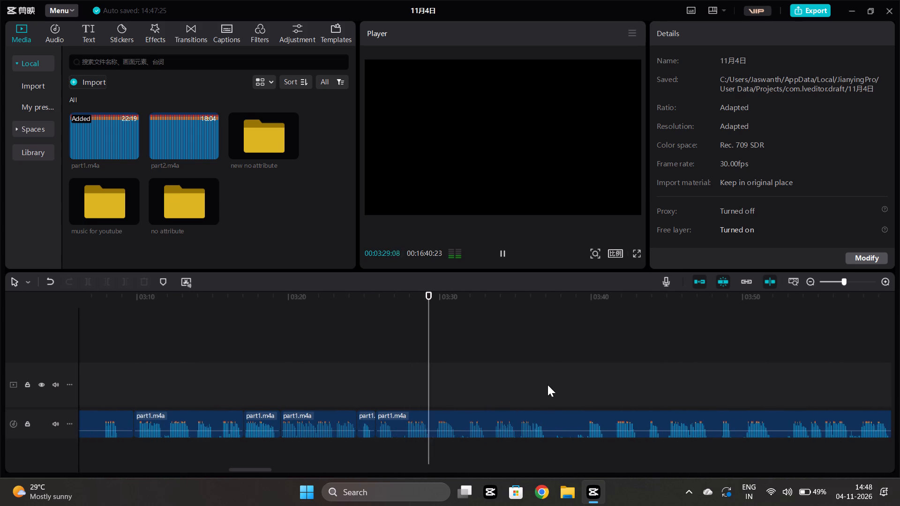
pyautogui.press('space')
pyautogui.hscroll(-1, 547, 385)
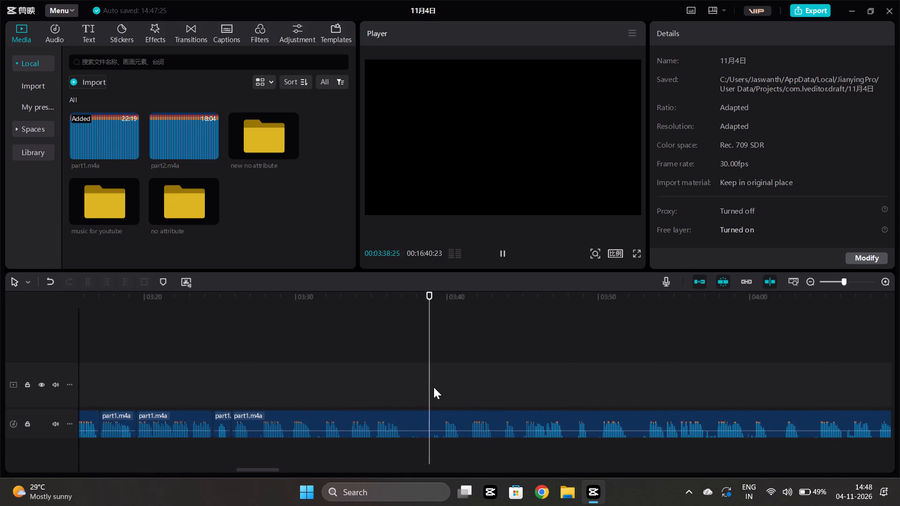
pyautogui.click(434, 385)
pyautogui.press('space')
pyautogui.click(444, 385)
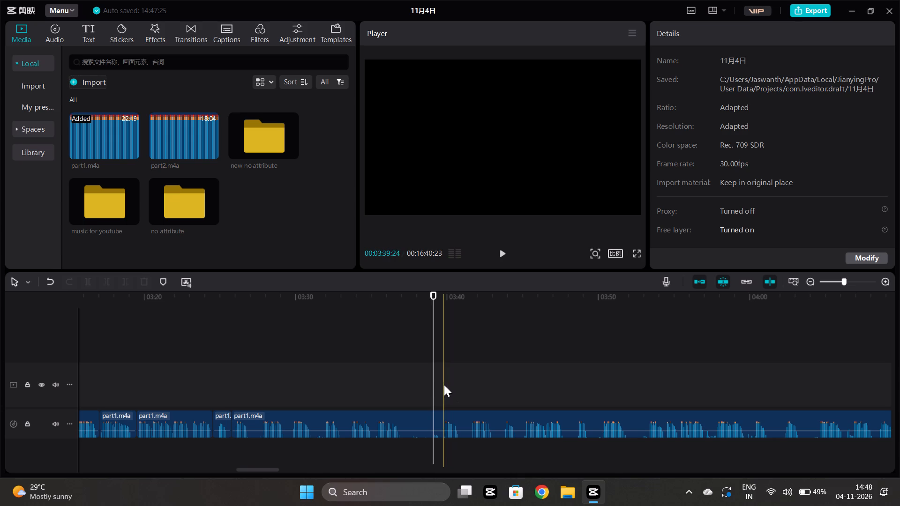
pyautogui.press('space')
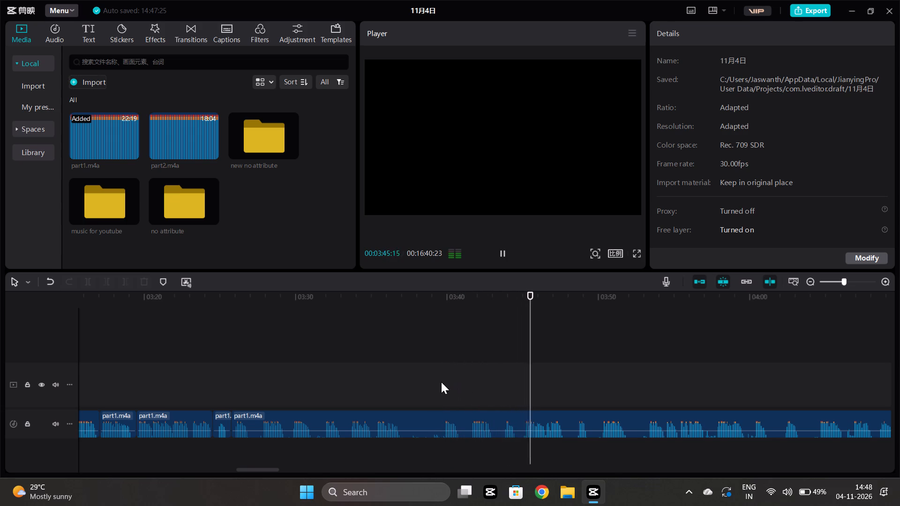
pyautogui.click(441, 382)
pyautogui.press('space')
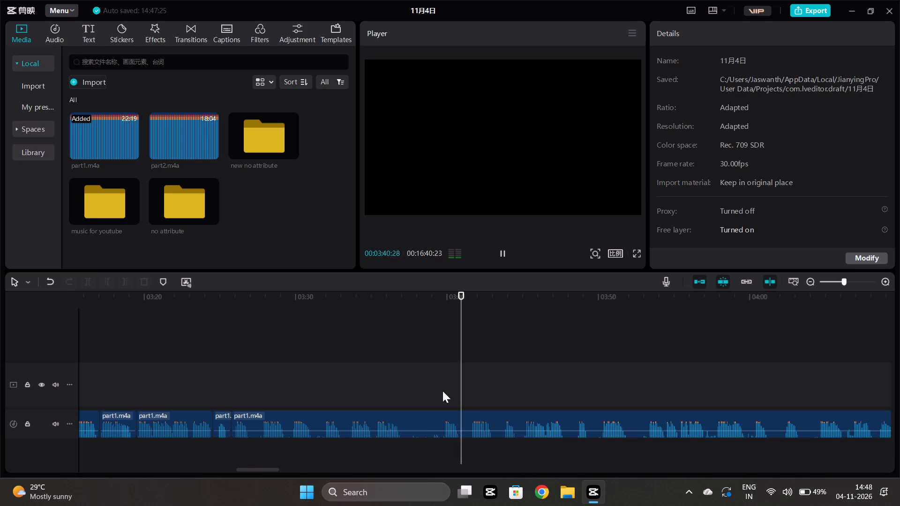
pyautogui.click(430, 388)
pyautogui.press('space')
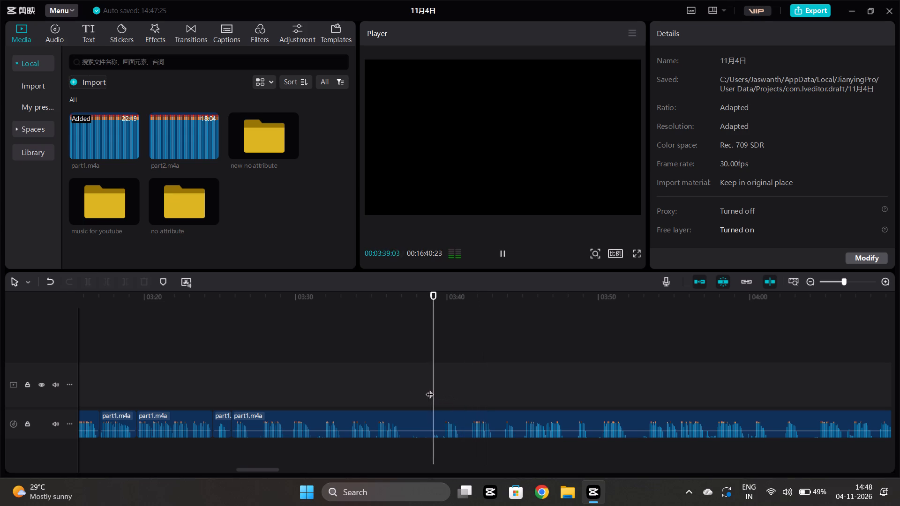
# Split the long segment at 00:03:39:23, just before the phrase that follows the pause.
pyautogui.keyDown('ctrl'); pyautogui.scroll(7, 430, 388); pyautogui.keyUp('ctrl')
pyautogui.press('space')
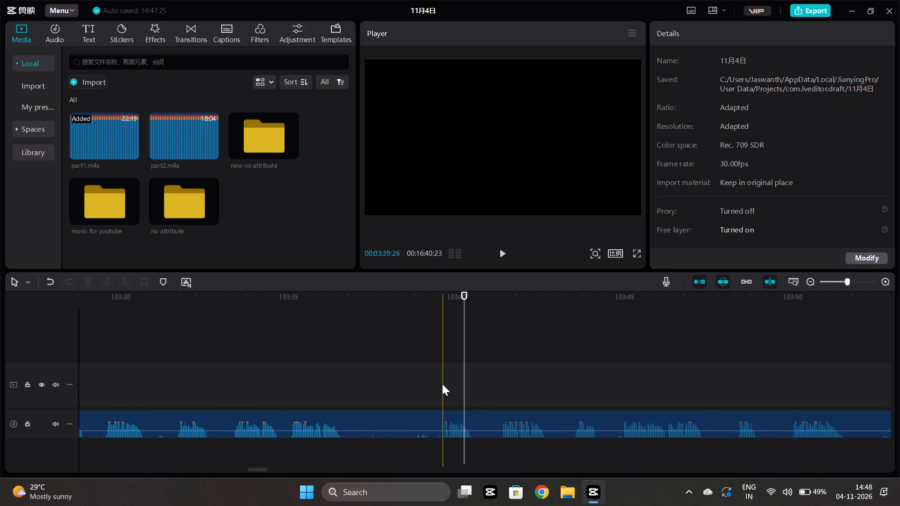
pyautogui.click(441, 384)
pyautogui.click(443, 417)
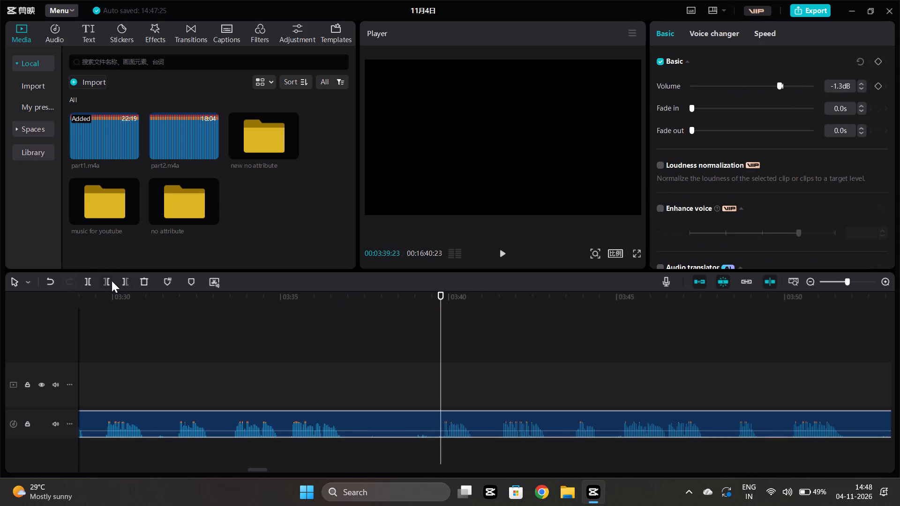
pyautogui.click(88, 279)
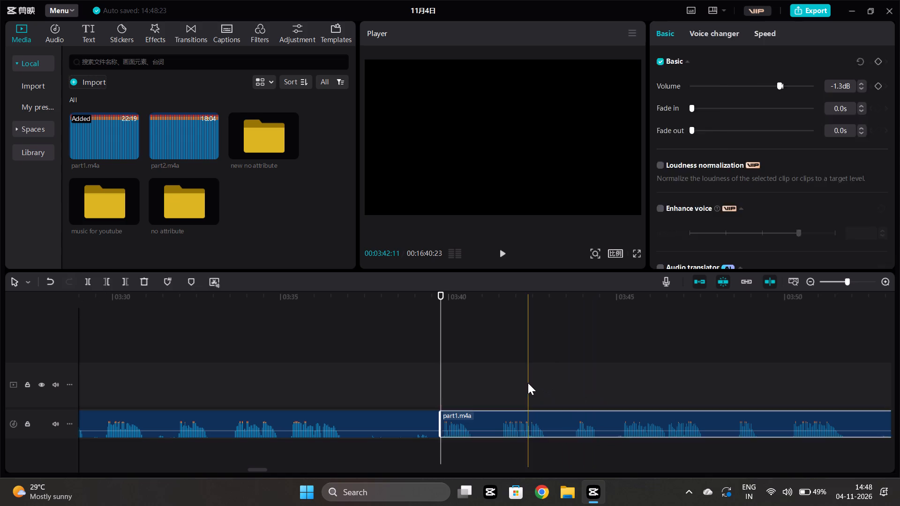
# Play to the end of that phrase and split the segment again at 00:03:43:05.
pyautogui.click(528, 383)
pyautogui.press('space')
pyautogui.press('space')
pyautogui.click(561, 424)
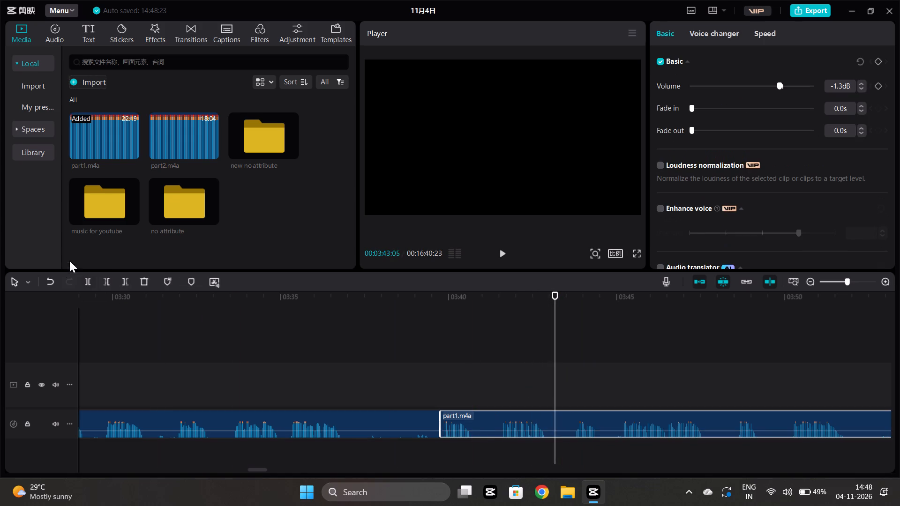
pyautogui.click(87, 282)
# Move the phrase cut out between the two splits back to about 00:02:57 on a separate audio track above the narration.
pyautogui.hscroll(1, 442, 371)
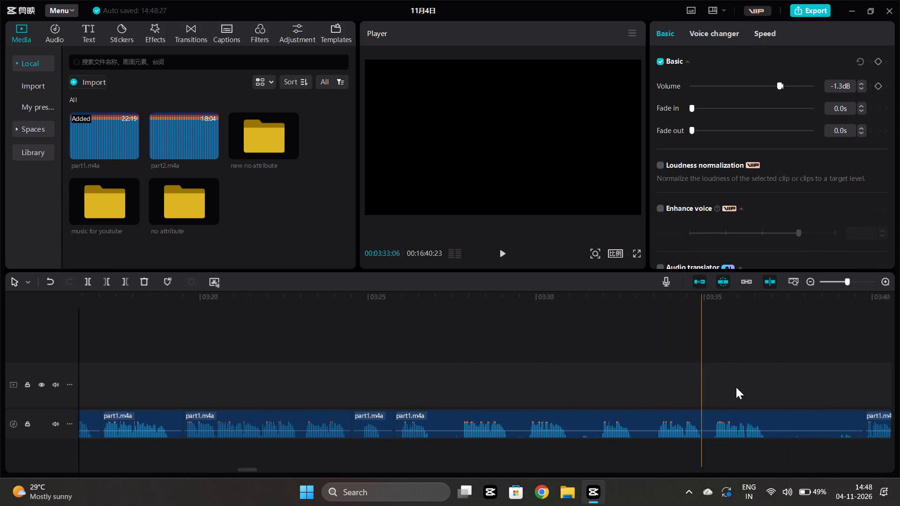
pyautogui.hscroll(1, 736, 387)
pyautogui.hscroll(-1, 841, 424)
pyautogui.moveTo(853, 422); pyautogui.dragTo(135, 395)
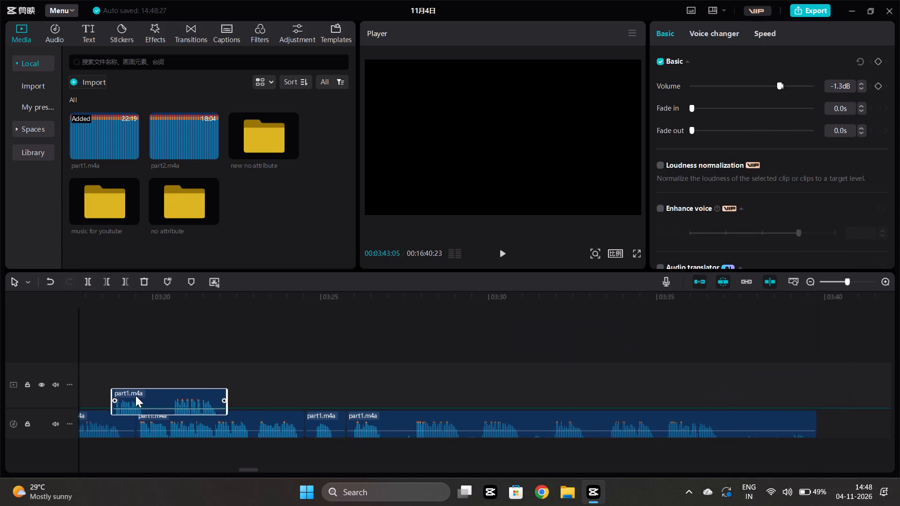
pyautogui.moveTo(135, 395); pyautogui.dragTo(124, 394)
pyautogui.hscroll(3, 136, 392)
pyautogui.click(493, 370)
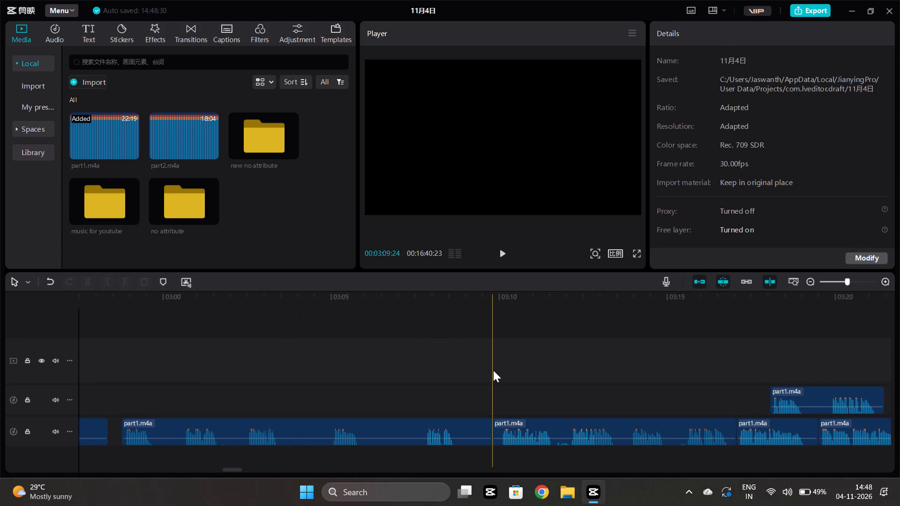
pyautogui.press('space')
pyautogui.scroll(-10, 525, 369)
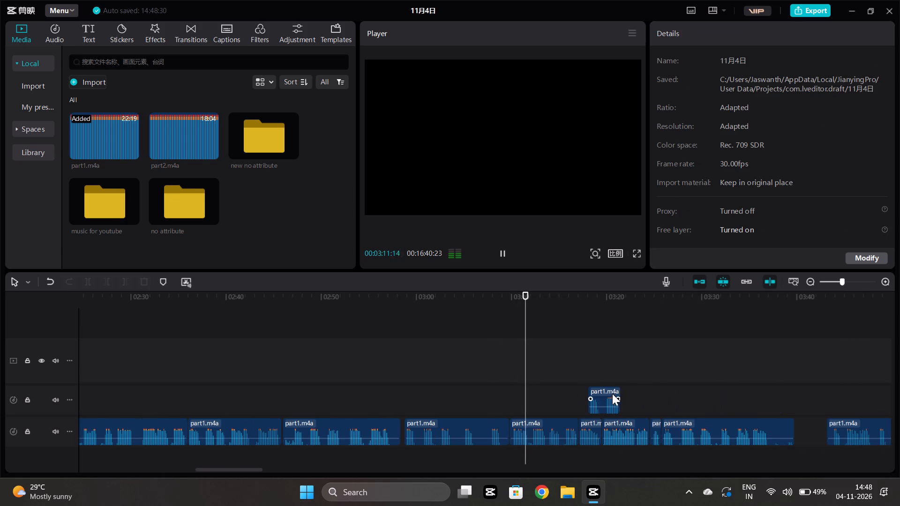
pyautogui.moveTo(608, 392); pyautogui.dragTo(412, 393)
# Listen from about 00:02:46 and trim the start of the segment there to 00:02:50:02, removing its opening words.
pyautogui.click(275, 378)
pyautogui.press('space')
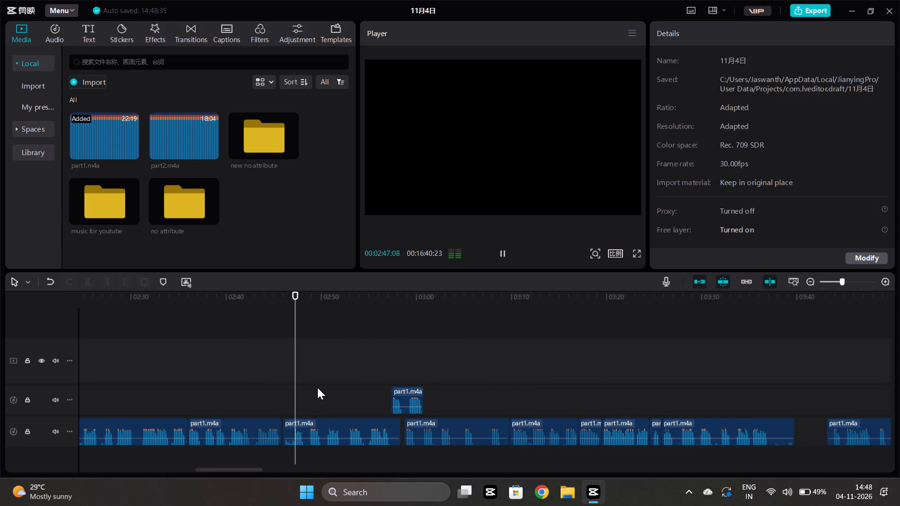
pyautogui.keyDown('ctrl'); pyautogui.scroll(4, 317, 387); pyautogui.keyUp('ctrl')
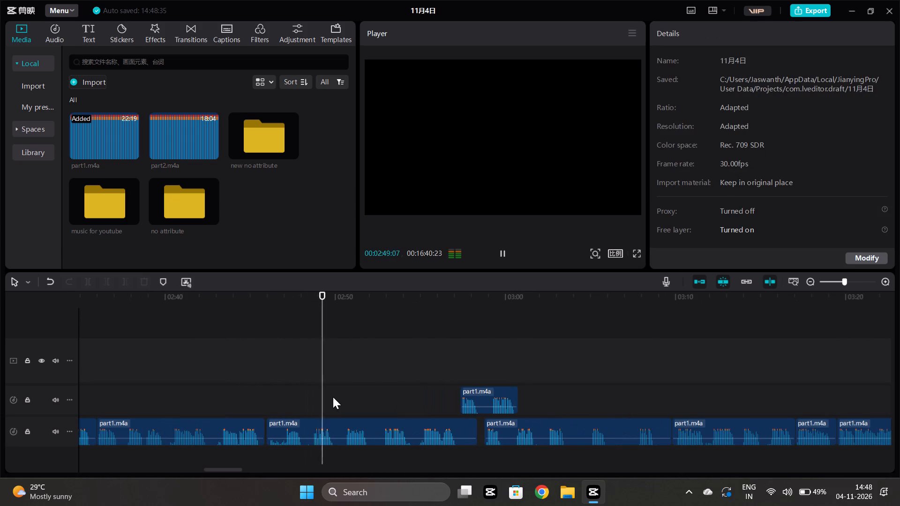
pyautogui.press('space')
pyautogui.click(339, 432)
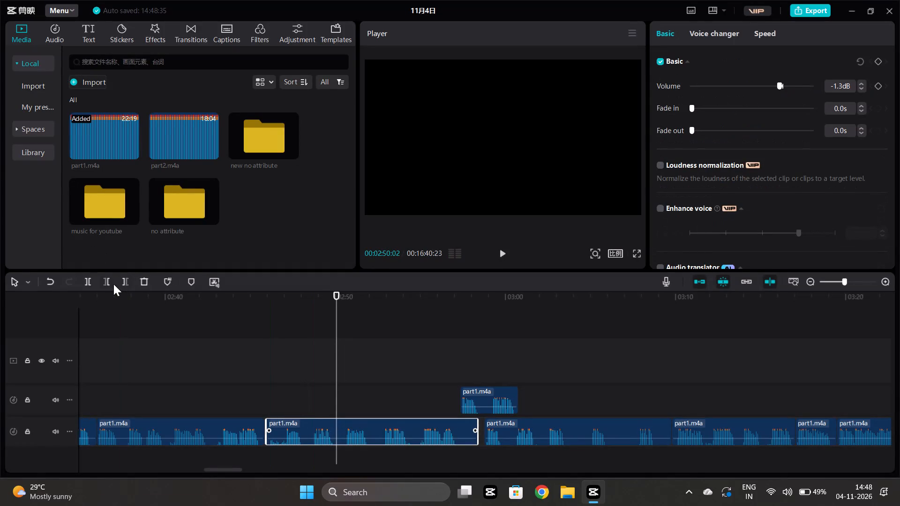
pyautogui.click(109, 281)
# Place the cut-out phrase into the freed gap on the main track at about 00:02:46 and listen across both joins.
pyautogui.moveTo(486, 389); pyautogui.dragTo(315, 426)
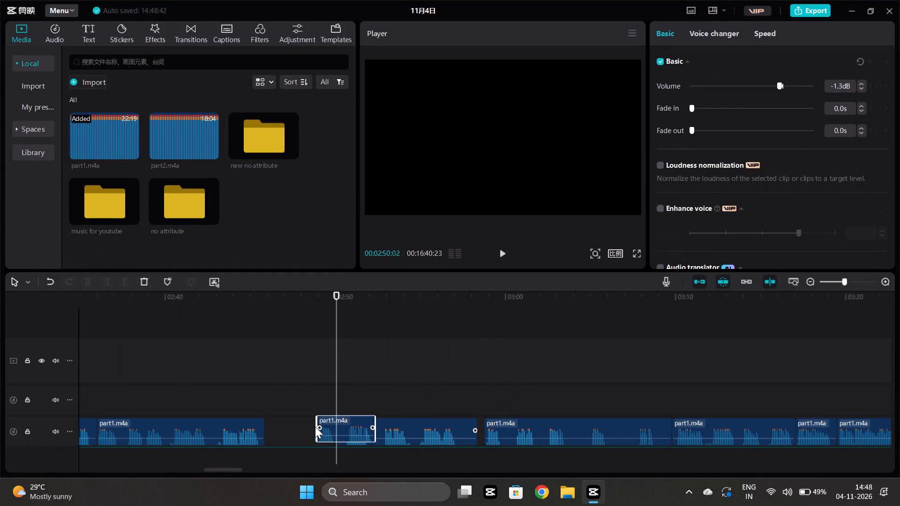
pyautogui.moveTo(315, 426); pyautogui.dragTo(296, 424)
pyautogui.click(240, 379)
pyautogui.press('space')
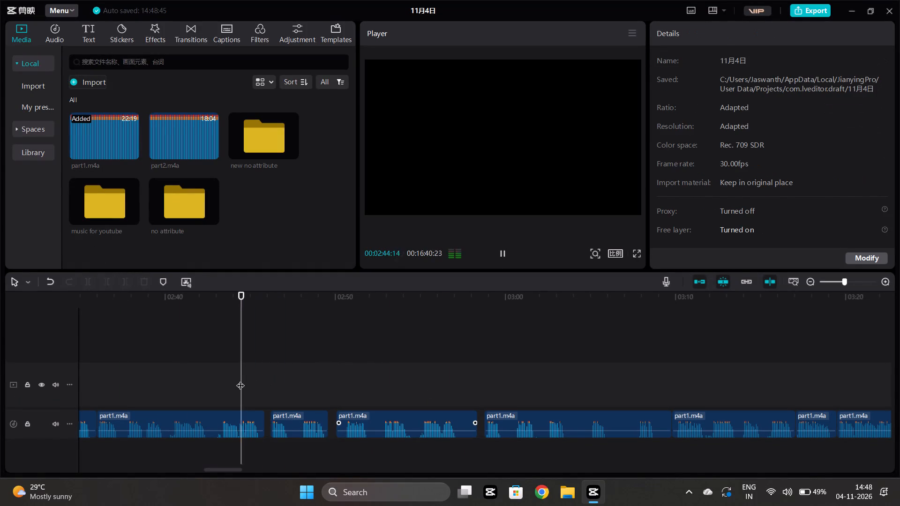
pyautogui.keyDown('ctrl'); pyautogui.scroll(-3, 288, 391); pyautogui.keyUp('ctrl')
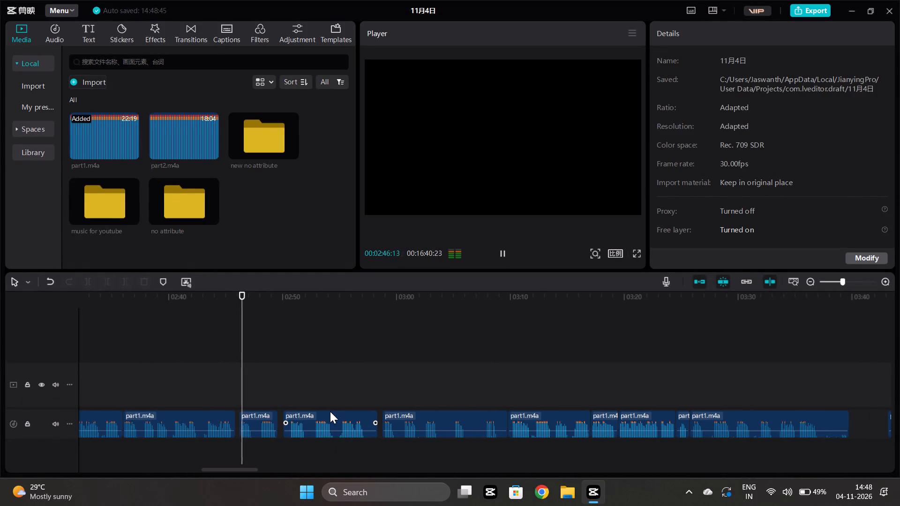
pyautogui.hscroll(-1, 334, 414)
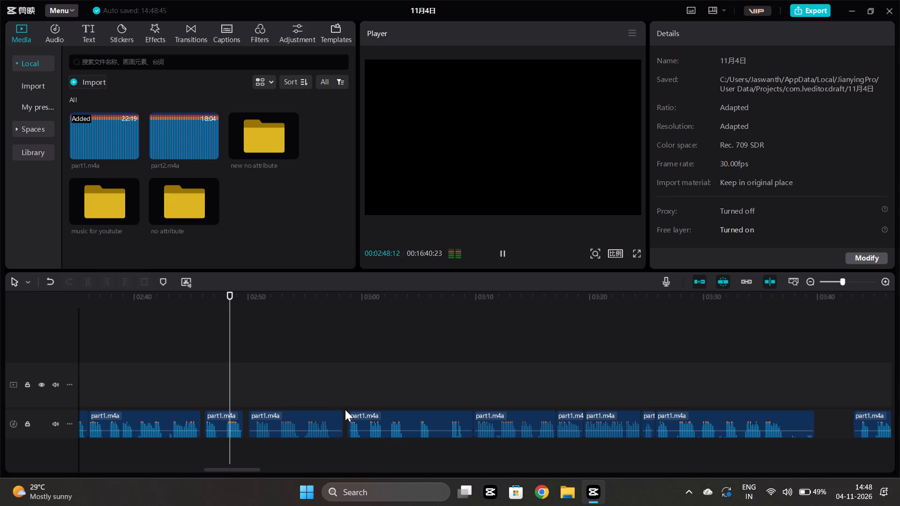
pyautogui.click(253, 391)
pyautogui.press('space')
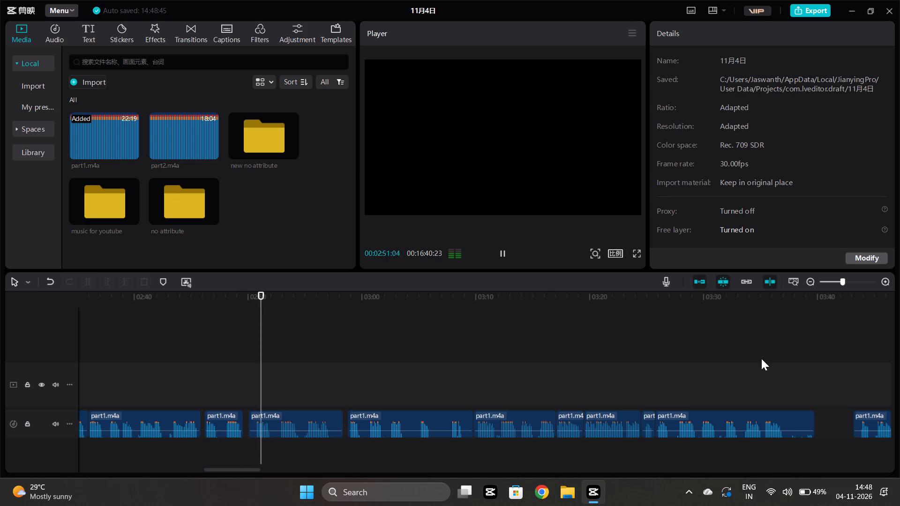
# Listen through the long part1.m4a segment at several points between about 00:03:44 and 00:04:41 to locate the take worth keeping.
pyautogui.hscroll(-3, 750, 364)
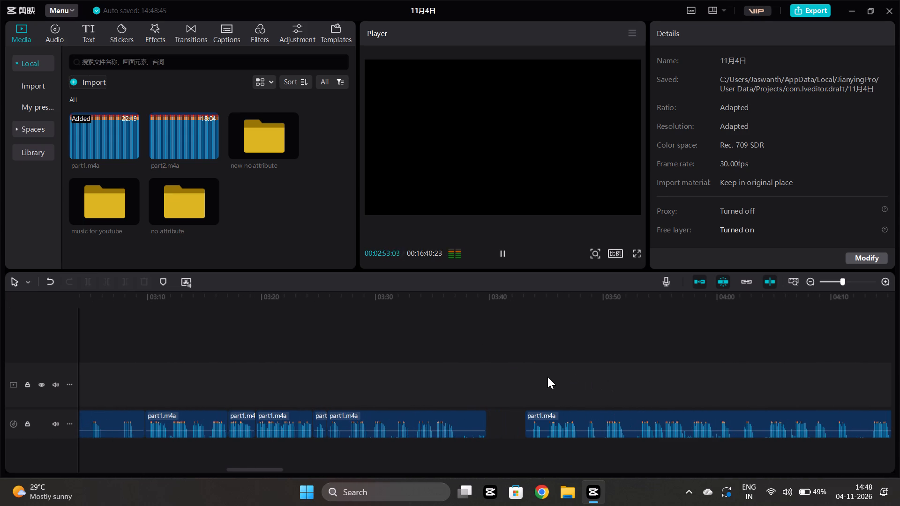
pyautogui.click(531, 372)
pyautogui.press('space')
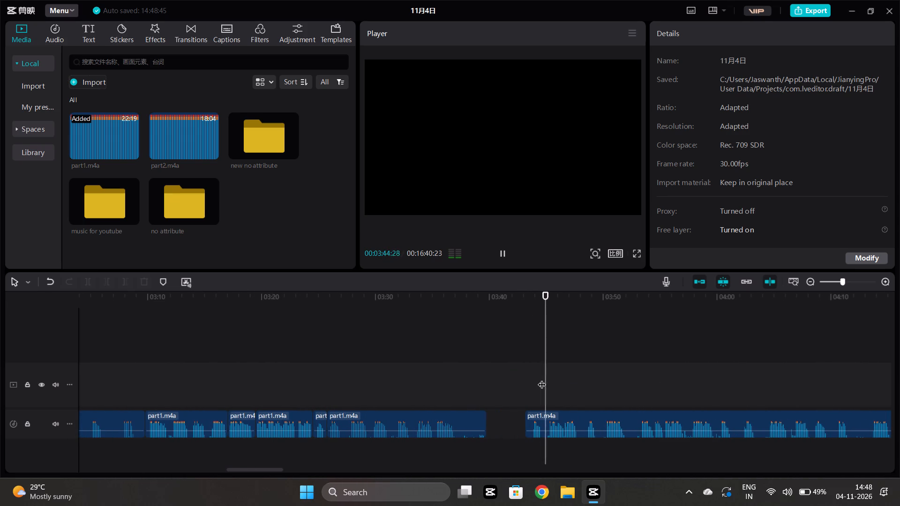
pyautogui.hscroll(-2, 542, 379)
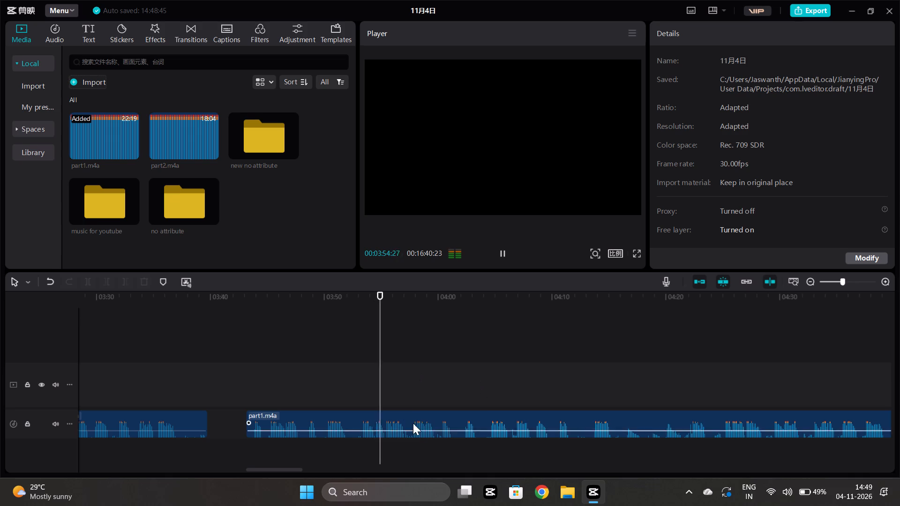
pyautogui.click(423, 399)
pyautogui.press('space')
pyautogui.hscroll(-1, 433, 399)
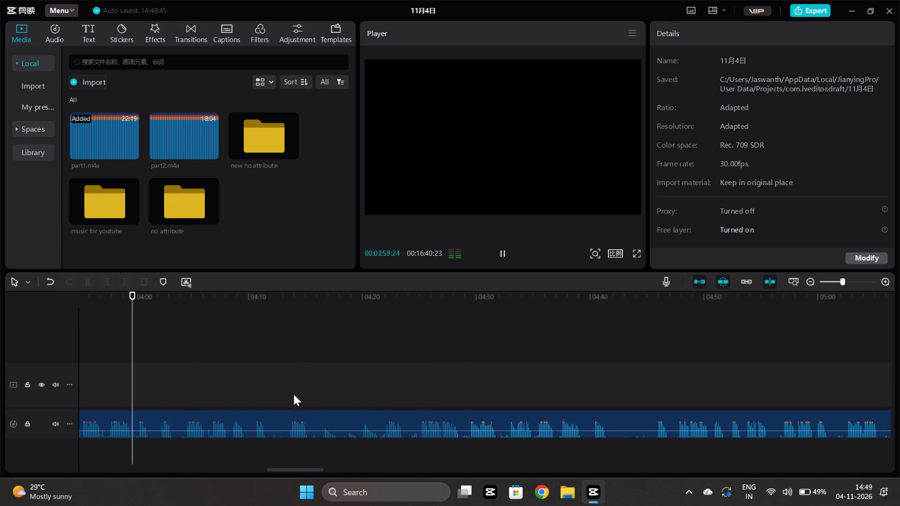
pyautogui.hscroll(-1, 293, 394)
pyautogui.click(280, 383)
pyautogui.press('space')
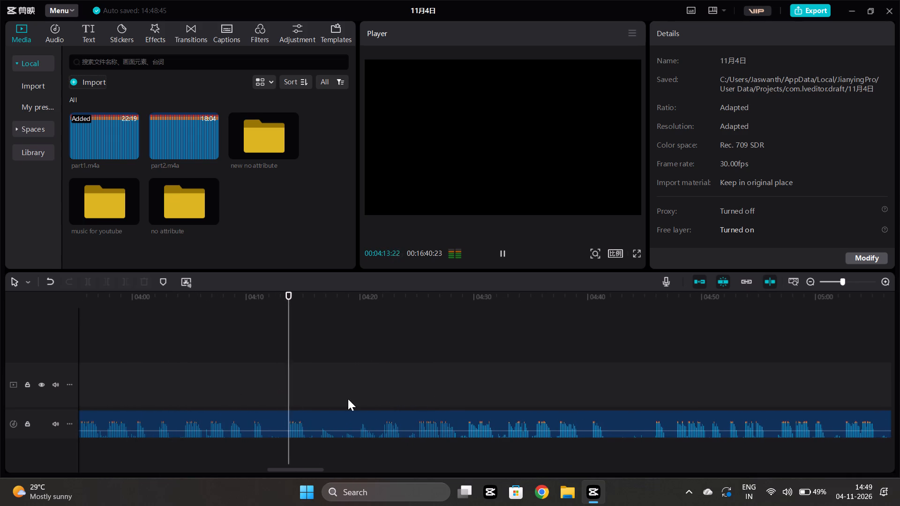
pyautogui.hscroll(-1, 348, 399)
pyautogui.click(237, 390)
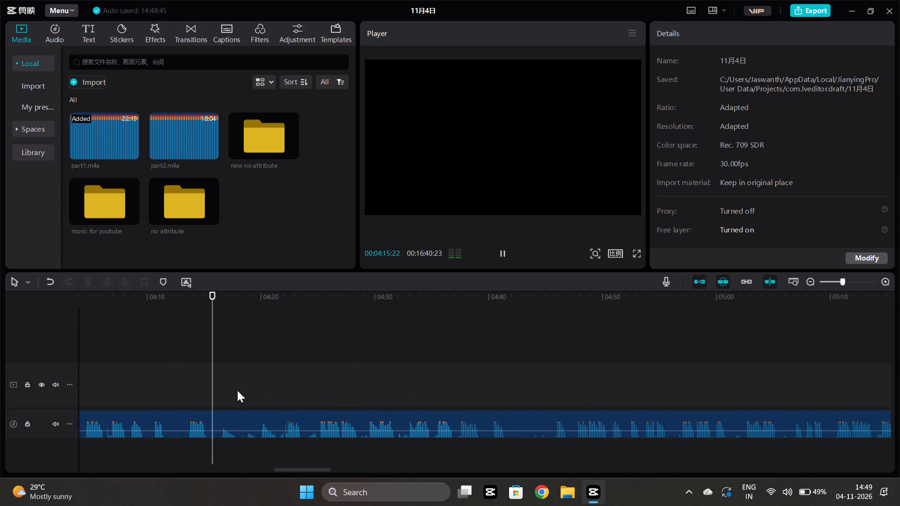
pyautogui.click(223, 384)
pyautogui.press('space')
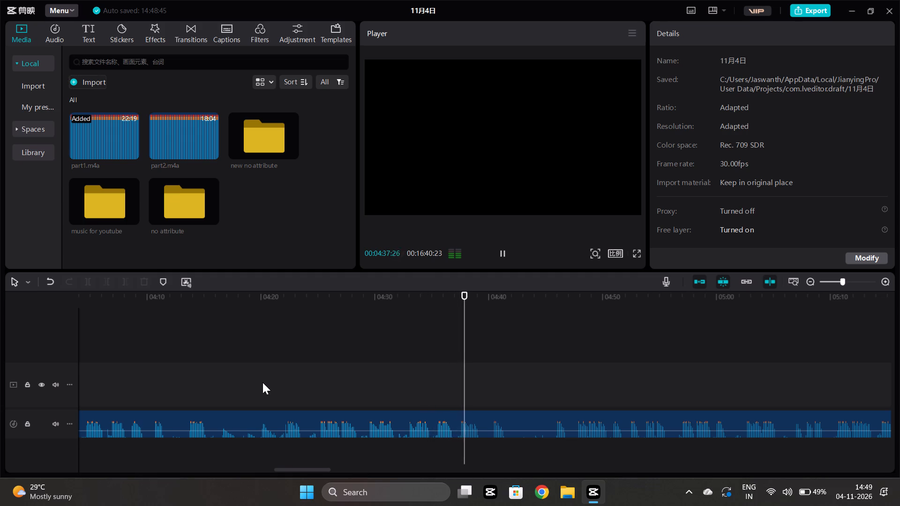
# Pinpoint the start of the wanted take by ear and trim the start of the long segment to 00:04:18:17.
pyautogui.click(299, 397)
pyautogui.press('space')
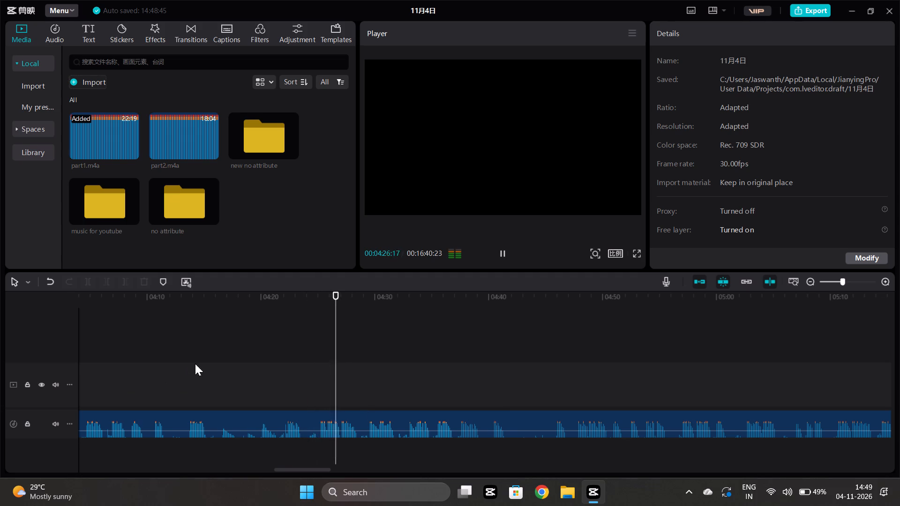
pyautogui.click(216, 372)
pyautogui.press('space')
pyautogui.click(251, 381)
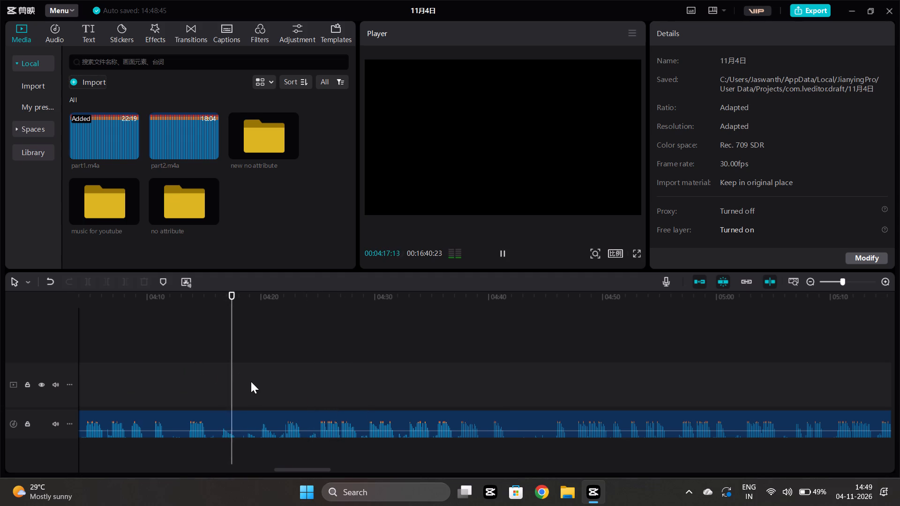
pyautogui.press('space')
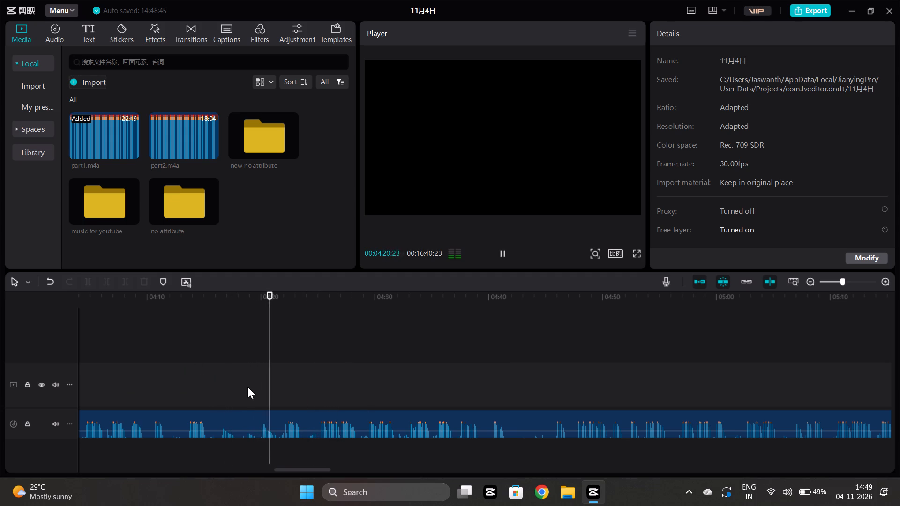
pyautogui.click(241, 385)
pyautogui.press('space')
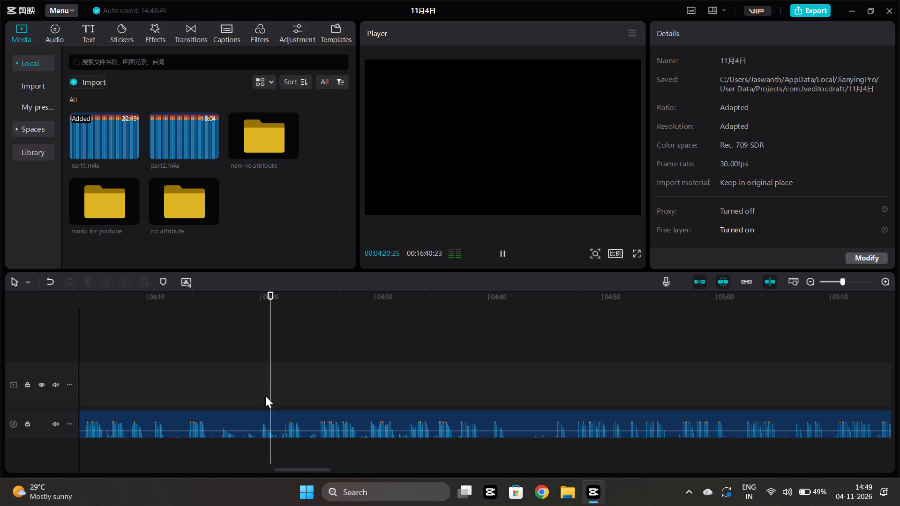
pyautogui.click(257, 389)
pyautogui.press('space')
pyautogui.click(245, 388)
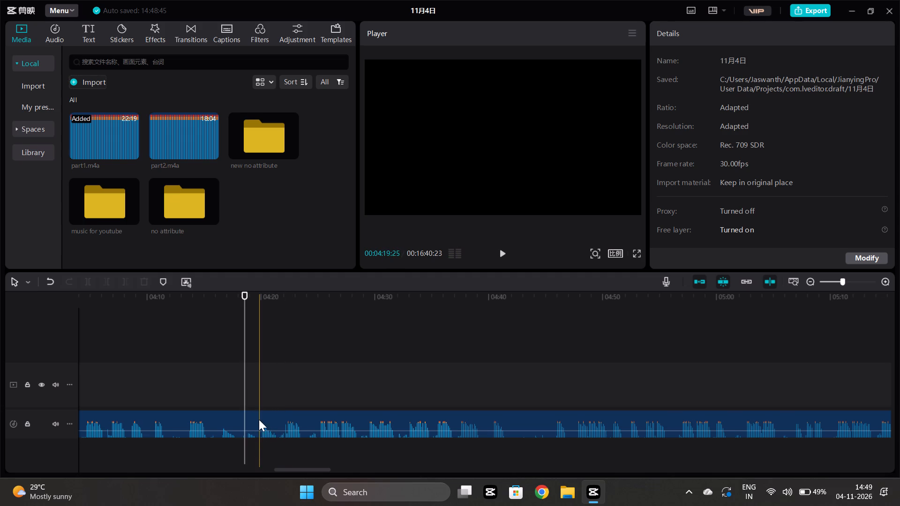
pyautogui.click(259, 419)
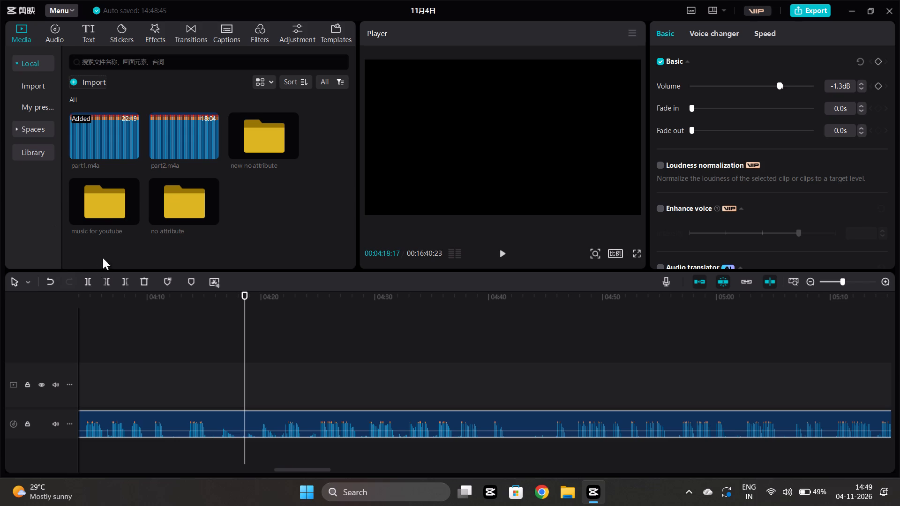
pyautogui.click(105, 276)
# Move the trimmed segment back to about 00:03:40 on the main track, just after the preceding segment.
pyautogui.hscroll(1, 393, 430)
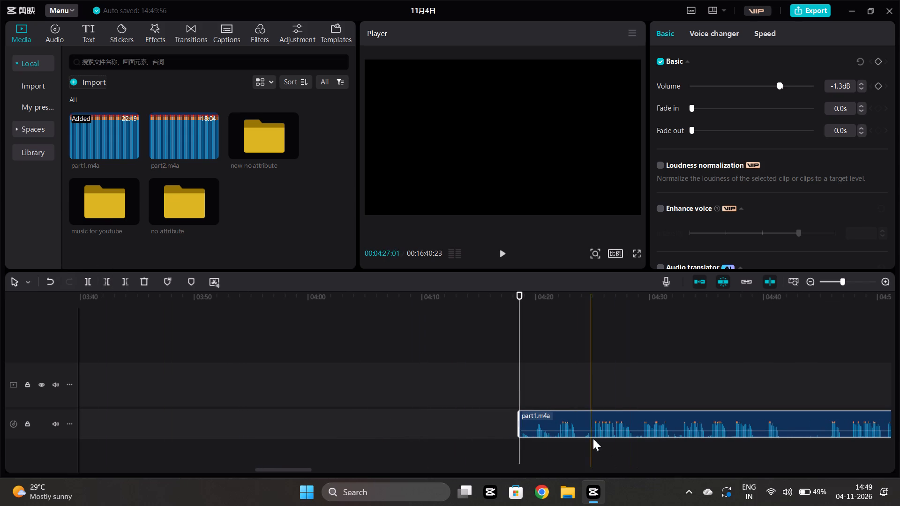
pyautogui.moveTo(594, 427); pyautogui.dragTo(120, 430)
pyautogui.hscroll(1, 155, 429)
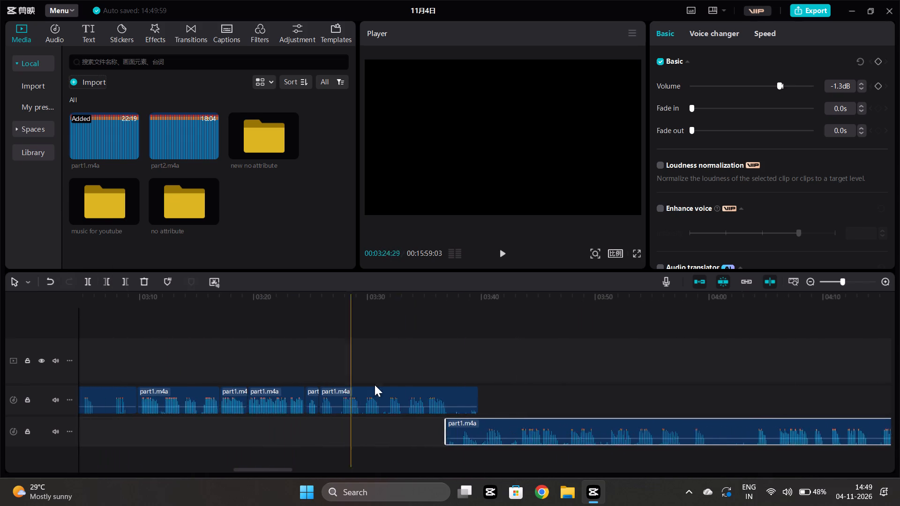
pyautogui.hscroll(1, 375, 385)
pyautogui.moveTo(464, 421); pyautogui.dragTo(504, 397)
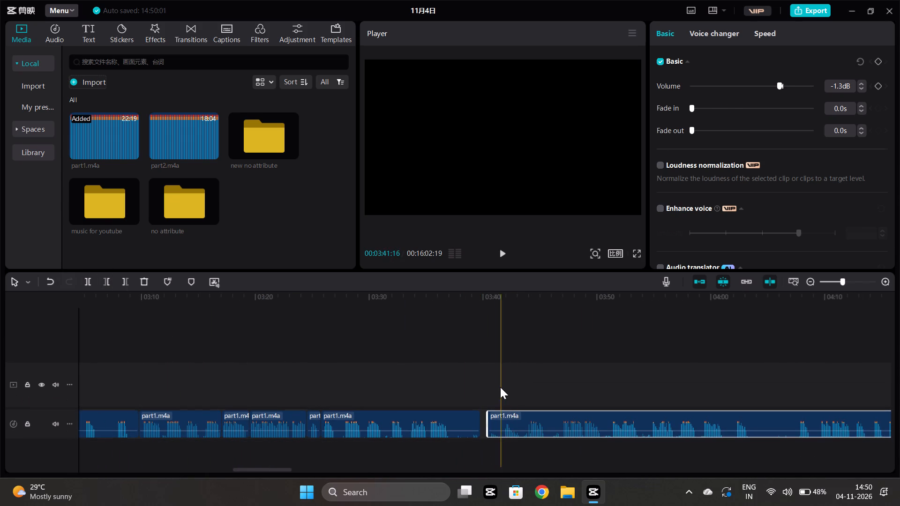
# Listen to the opening of the moved segment and compare it with the earlier passage from about 00:03:17 to 00:03:26.
pyautogui.click(500, 387)
pyautogui.press('space')
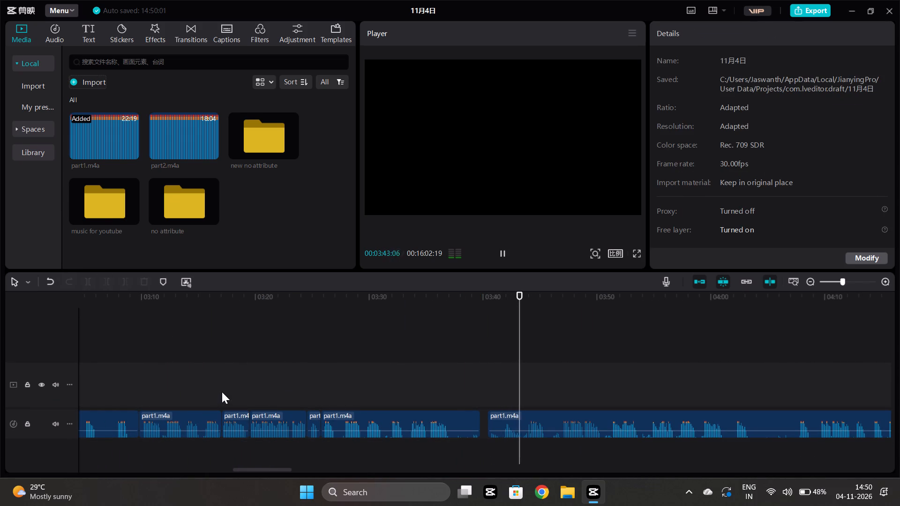
pyautogui.click(222, 392)
pyautogui.press('space')
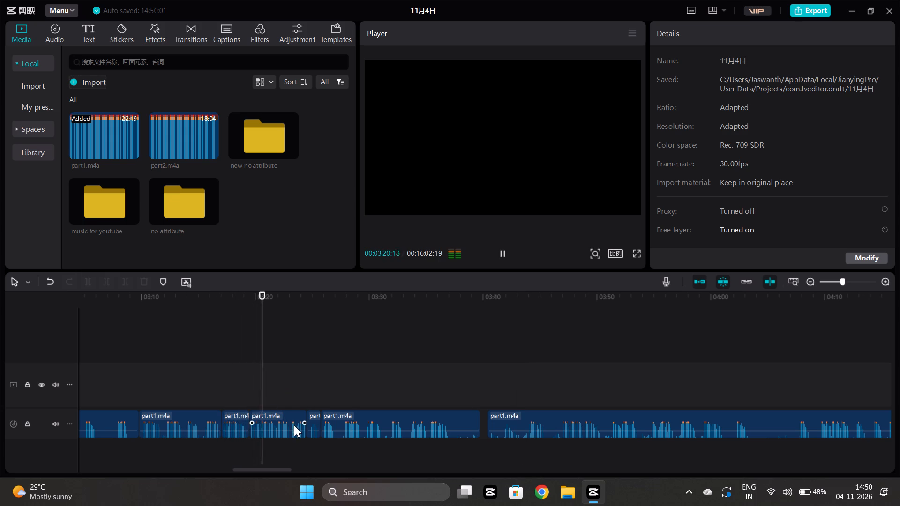
pyautogui.scroll(-2, 329, 421)
pyautogui.scroll(-2, 321, 464)
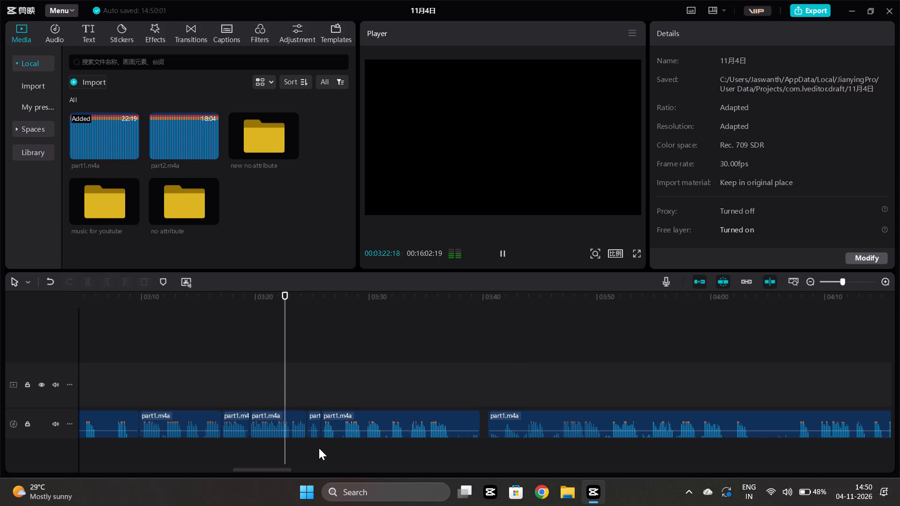
pyautogui.scroll(-3, 319, 448)
pyautogui.keyDown('ctrl'); pyautogui.scroll(8, 272, 449); pyautogui.keyUp('ctrl')
pyautogui.scroll(-4, 272, 449)
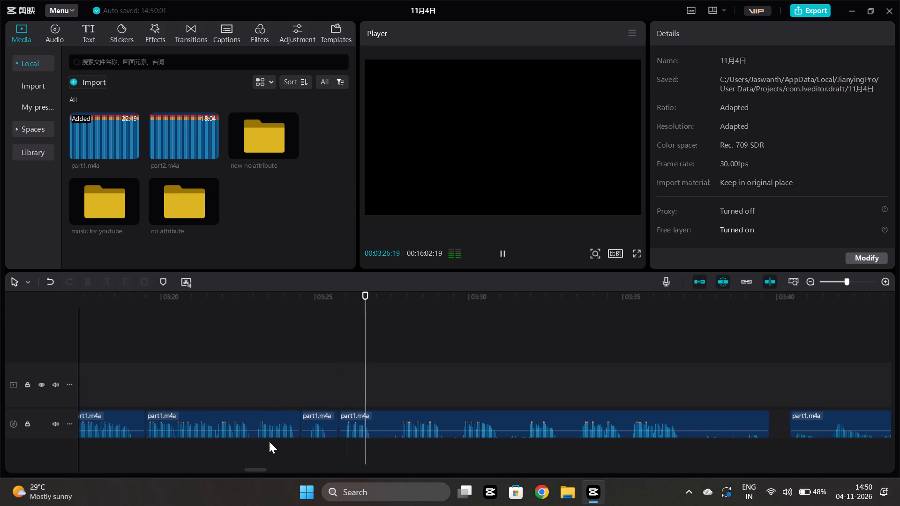
pyautogui.click(299, 448)
pyautogui.scroll(-3, 304, 445)
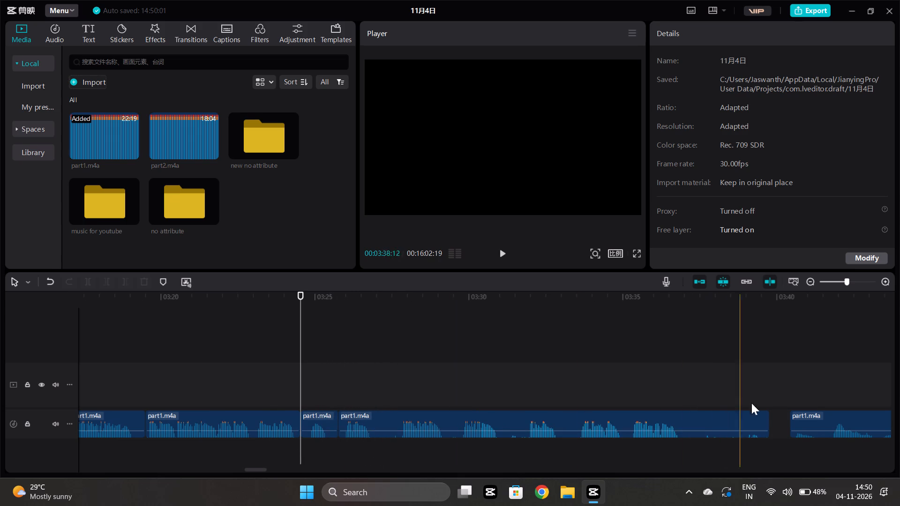
# Replay the moved segment between about 00:03:42 and 00:03:50 to examine where its phrases begin and end.
pyautogui.click(836, 387)
pyautogui.press('space')
pyautogui.hscroll(-1, 836, 387)
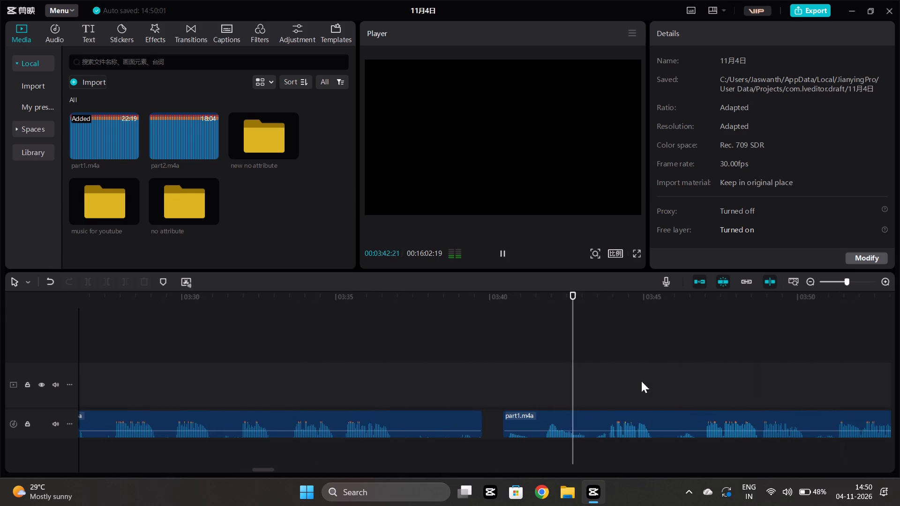
pyautogui.click(707, 407)
pyautogui.press('space')
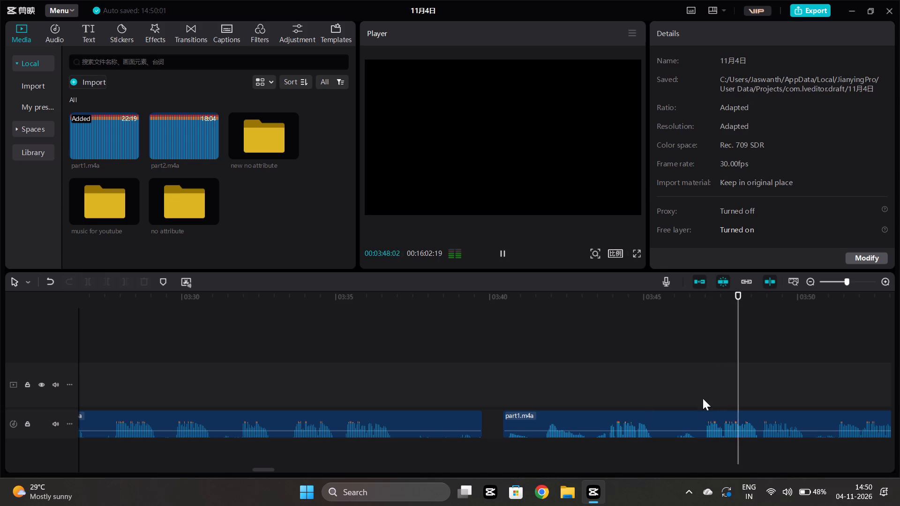
pyautogui.scroll(-2, 729, 341)
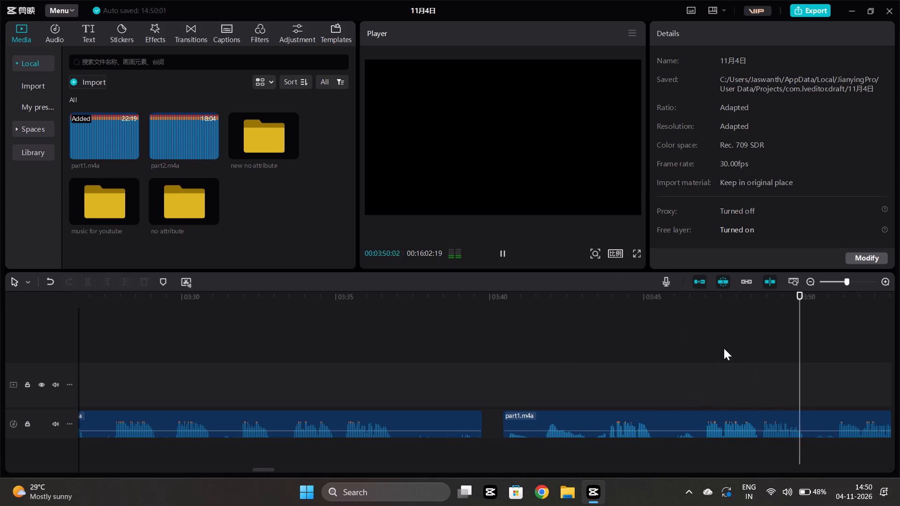
pyautogui.scroll(-1, 724, 348)
pyautogui.click(707, 386)
pyautogui.press('space')
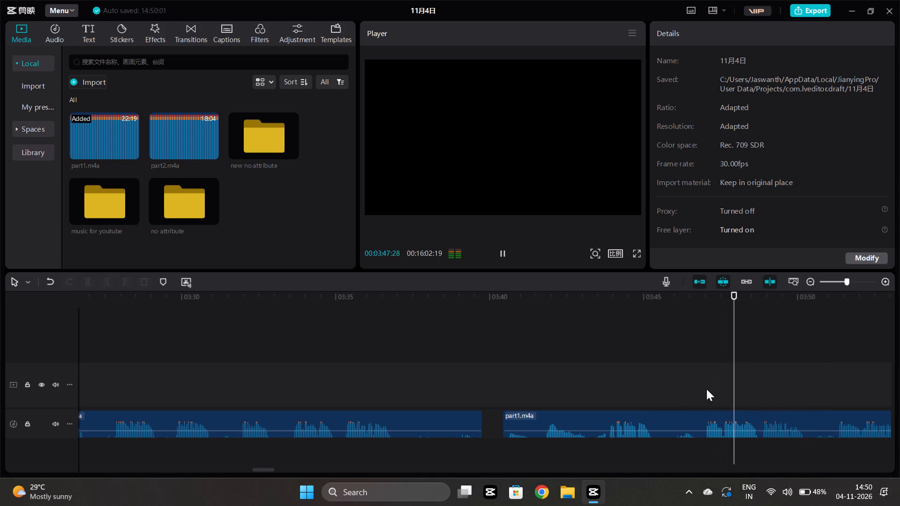
pyautogui.click(701, 384)
pyautogui.press('space')
pyautogui.press('space')
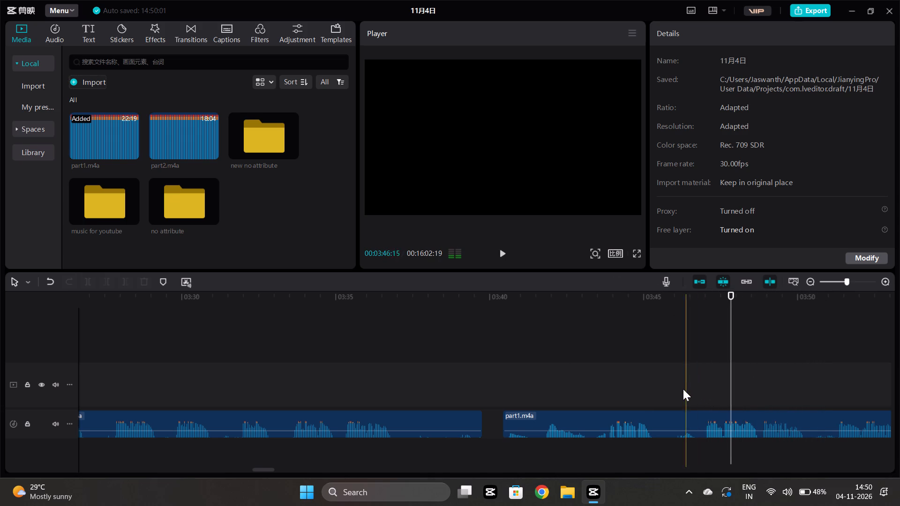
pyautogui.click(676, 382)
pyautogui.press('space')
pyautogui.press('space')
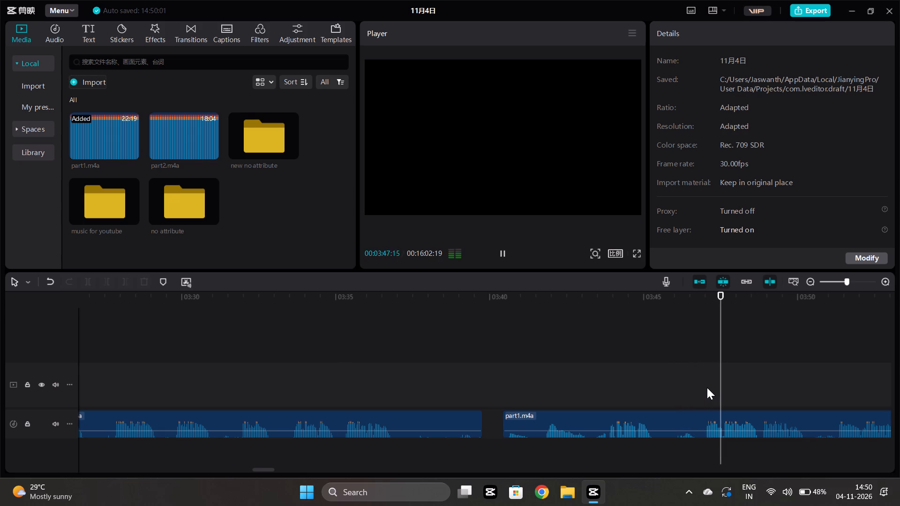
pyautogui.click(697, 372)
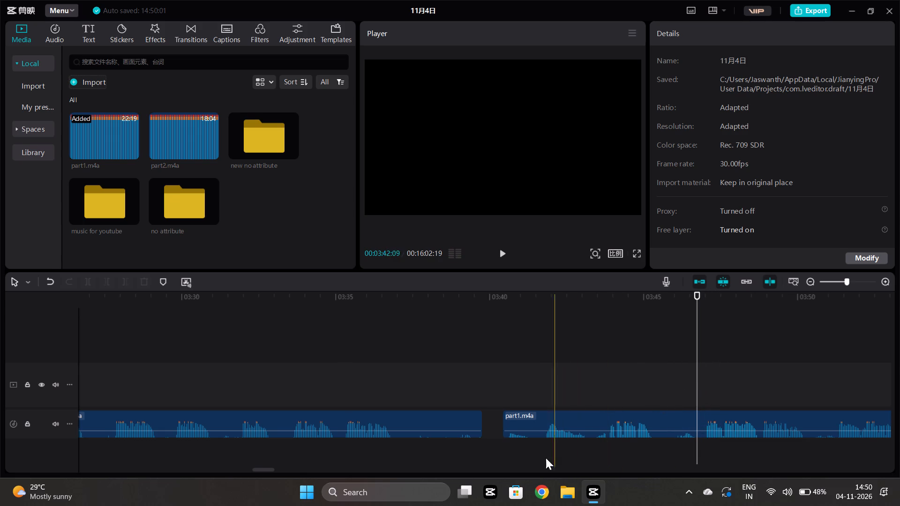
# Listen to the opening phrase from about 00:03:42 and split the moved segment at 00:03:43:09.
pyautogui.click(555, 446)
pyautogui.press('space')
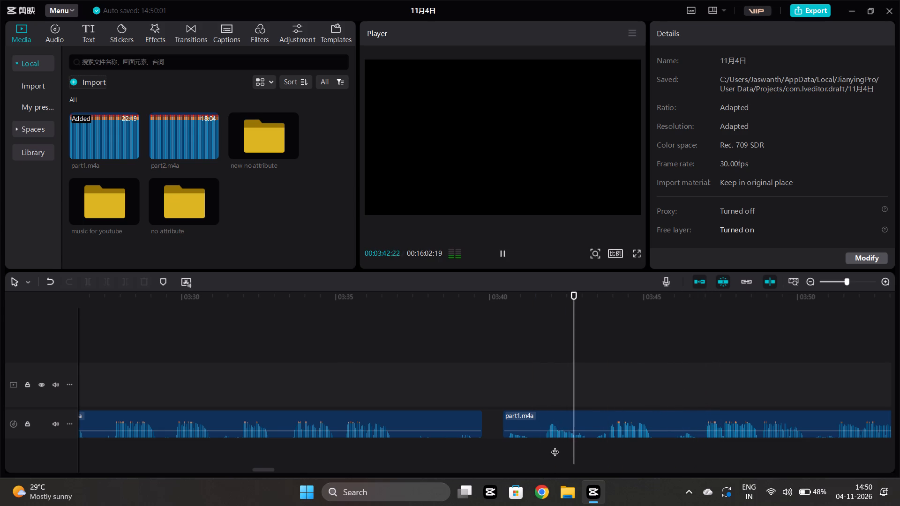
pyautogui.press('space')
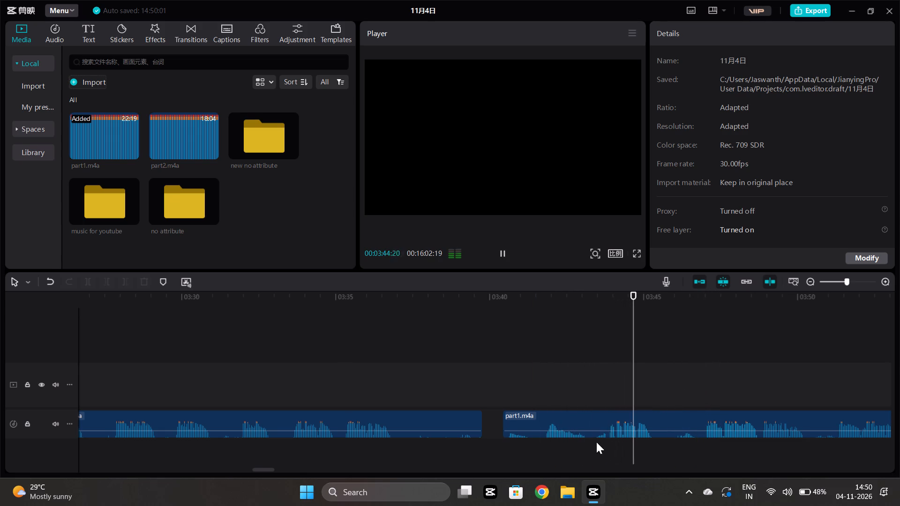
pyautogui.click(591, 441)
pyautogui.click(594, 424)
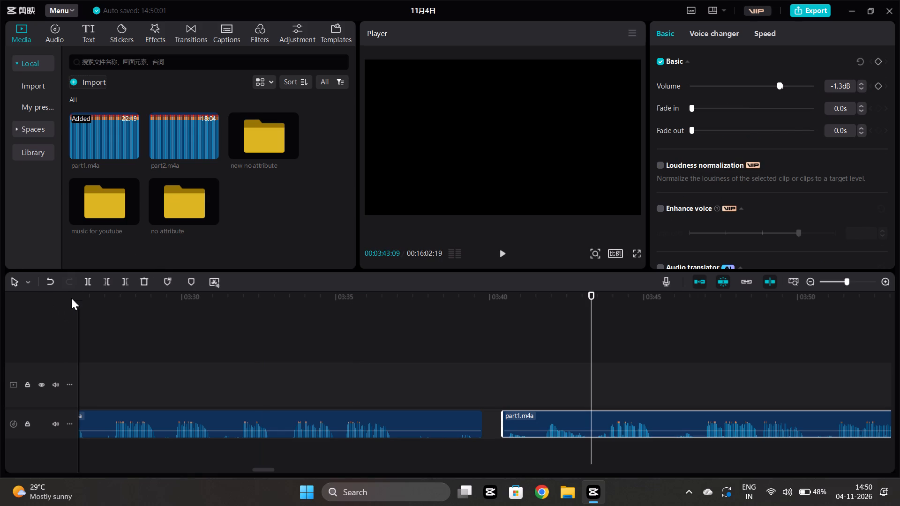
pyautogui.click(84, 277)
# Listen to the split-off phrase from about 00:03:40 and compare it with the earlier passage from about 00:03:17.
pyautogui.click(500, 452)
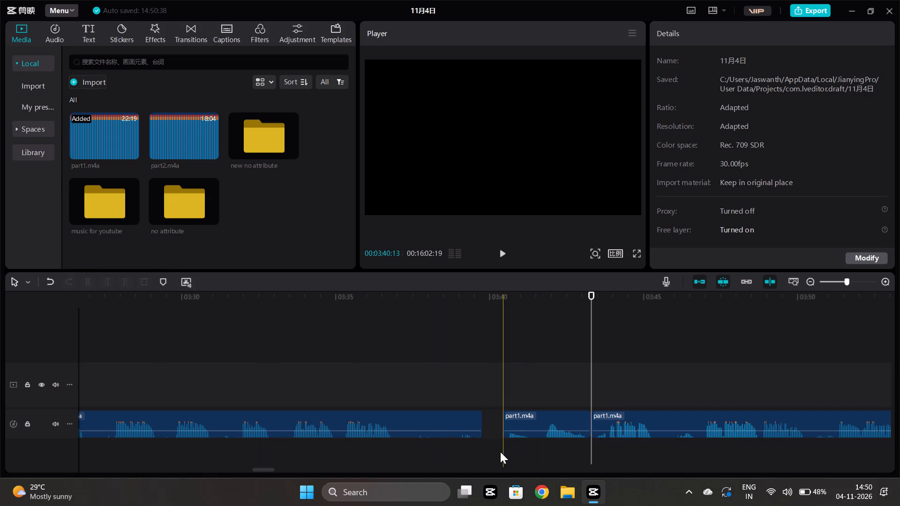
pyautogui.press('space')
pyautogui.scroll(-8, 500, 452)
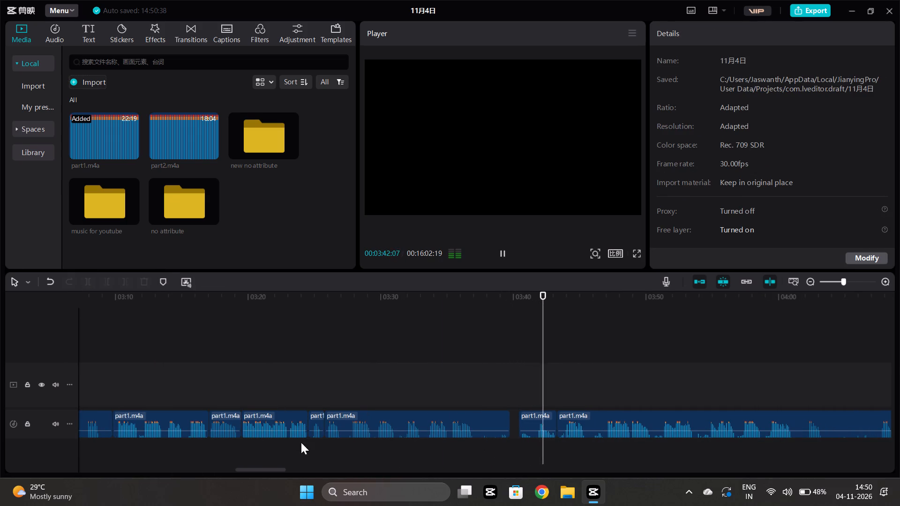
pyautogui.click(254, 445)
pyautogui.click(203, 445)
pyautogui.press('space')
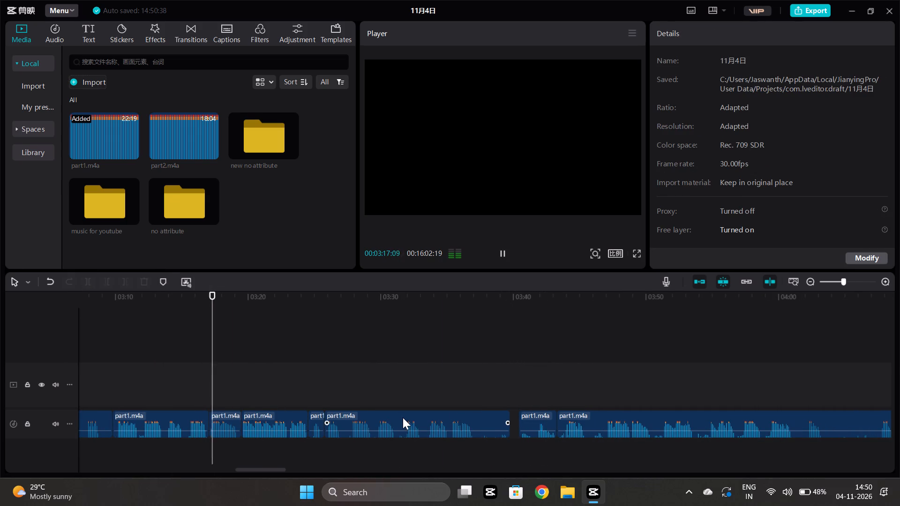
pyautogui.press('space')
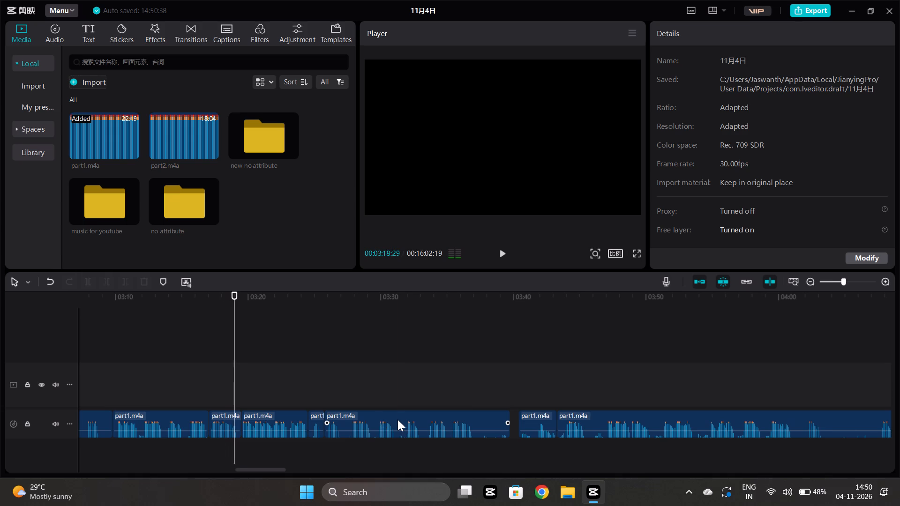
# Move the three main-track segments between about 00:03:19 and 00:03:39 onto a second audio track, starting near 00:03:26, 00:03:32 and 00:03:38.
pyautogui.scroll(-3, 398, 419)
pyautogui.moveTo(395, 419); pyautogui.dragTo(484, 383)
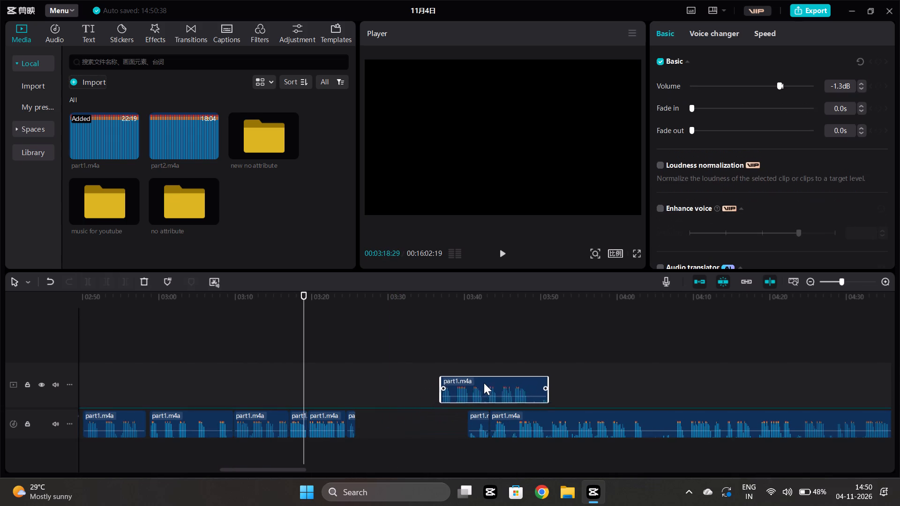
pyautogui.moveTo(484, 383); pyautogui.dragTo(492, 387)
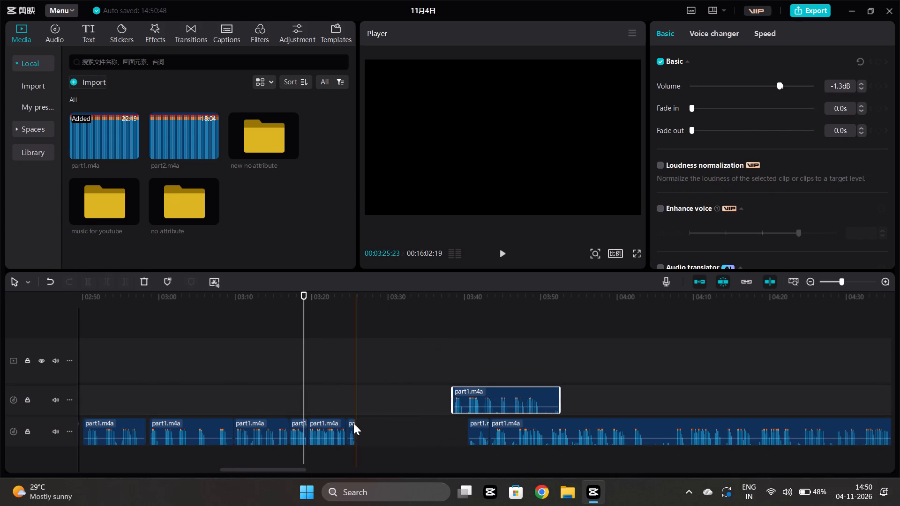
pyautogui.moveTo(352, 423); pyautogui.dragTo(442, 395)
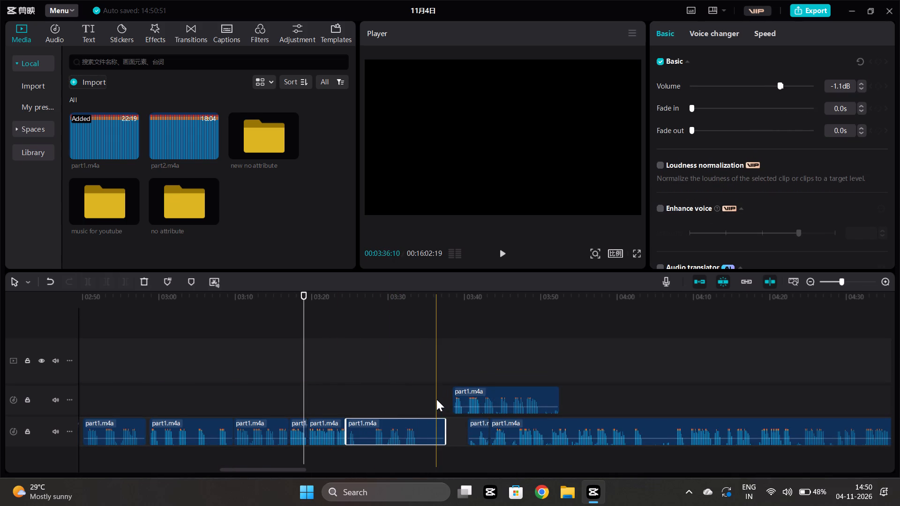
pyautogui.hotkey('ctrl', 'z')
pyautogui.keyDown('ctrl'); pyautogui.scroll(10, 372, 414); pyautogui.keyUp('ctrl')
pyautogui.moveTo(283, 424); pyautogui.dragTo(478, 400)
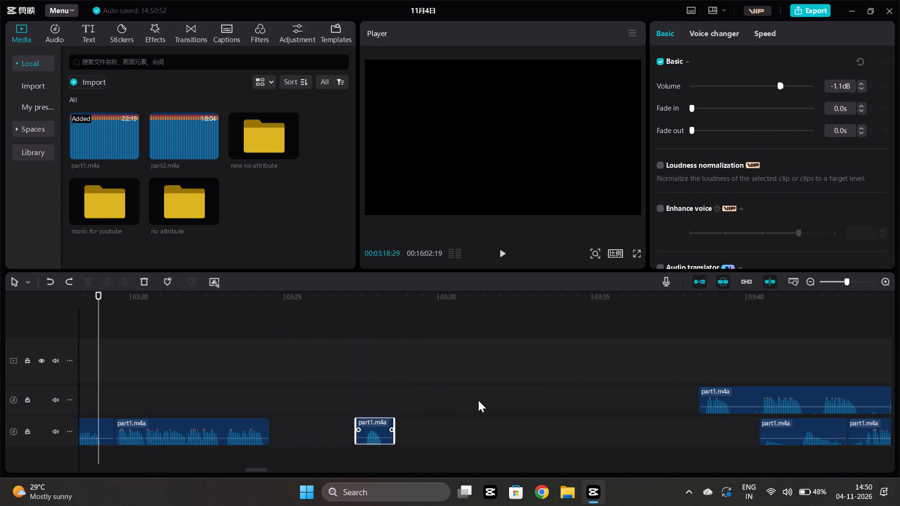
pyautogui.moveTo(478, 400); pyautogui.dragTo(527, 394)
pyautogui.moveTo(173, 427); pyautogui.dragTo(373, 397)
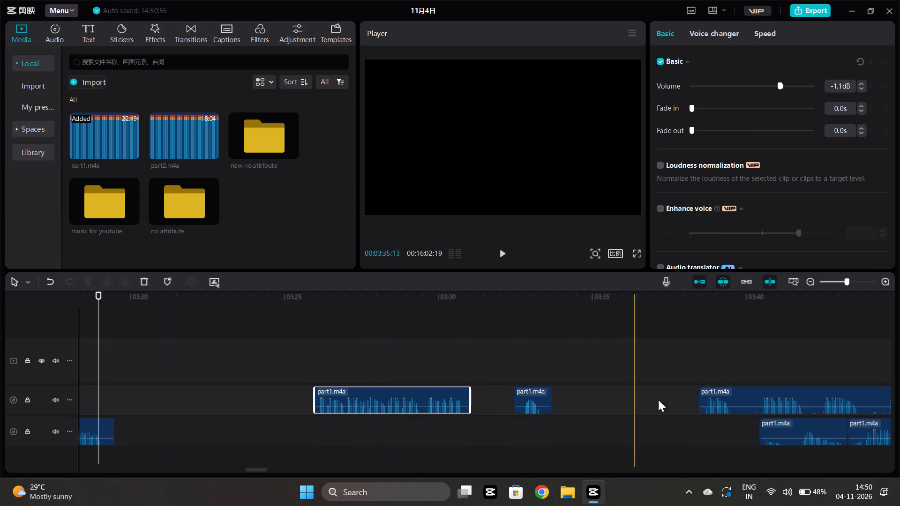
# Move the split-off phrase to about 00:03:19 on the main track, directly after the preceding segment, and listen through it.
pyautogui.moveTo(777, 425); pyautogui.dragTo(136, 430)
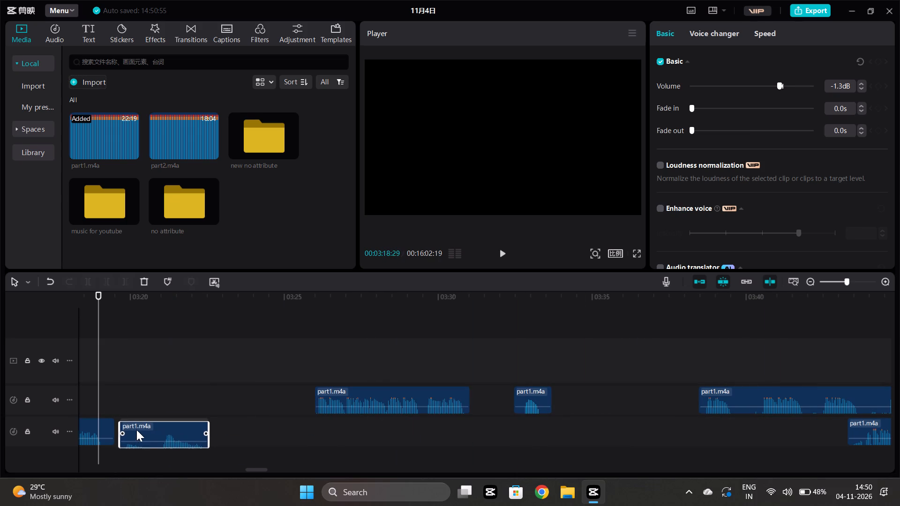
pyautogui.moveTo(136, 430); pyautogui.dragTo(133, 428)
pyautogui.click(105, 394)
pyautogui.press('space')
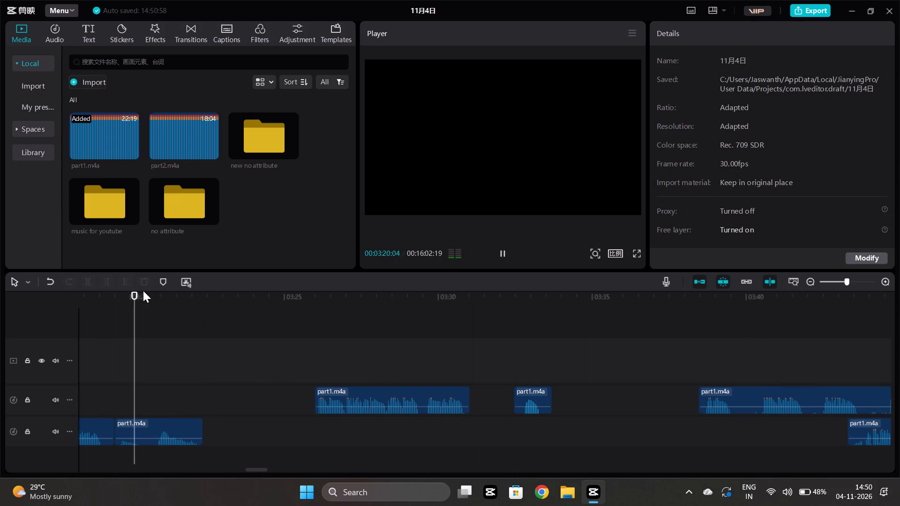
pyautogui.keyDown('ctrl'); pyautogui.scroll(-2, 461, 386); pyautogui.keyUp('ctrl')
pyautogui.scroll(-1, 461, 386)
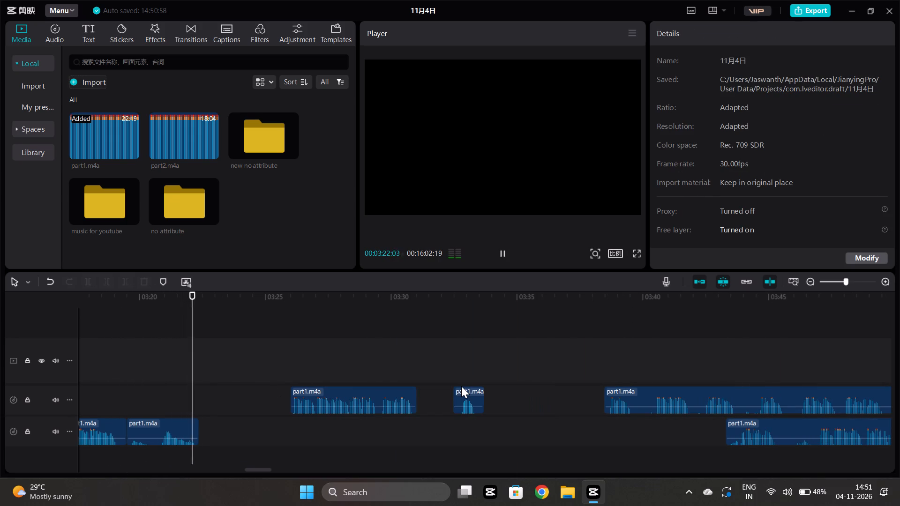
pyautogui.scroll(-1, 461, 386)
pyautogui.press('space')
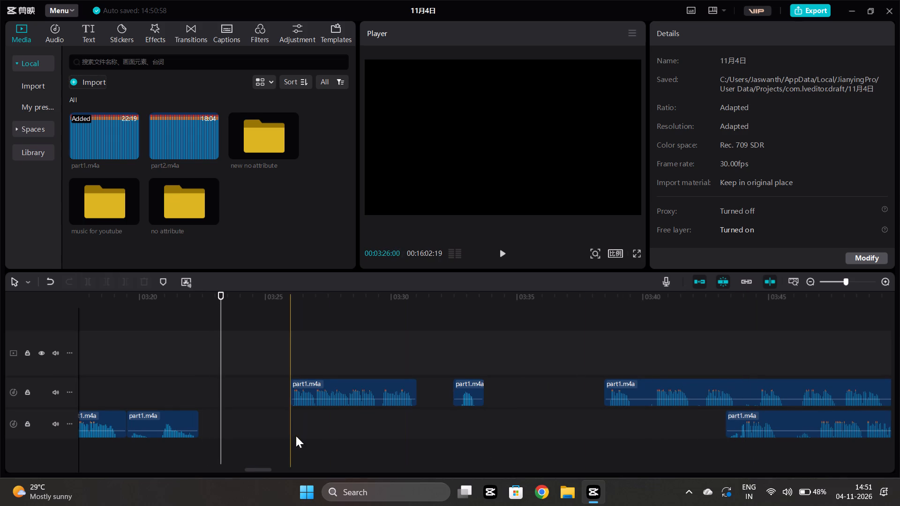
# Compare the lifted phrase near 00:03:26 with the remaining main-track segment from about 00:03:43, and trim that segment's start to 00:03:46:27.
pyautogui.click(295, 435)
pyautogui.press('space')
pyautogui.click(729, 445)
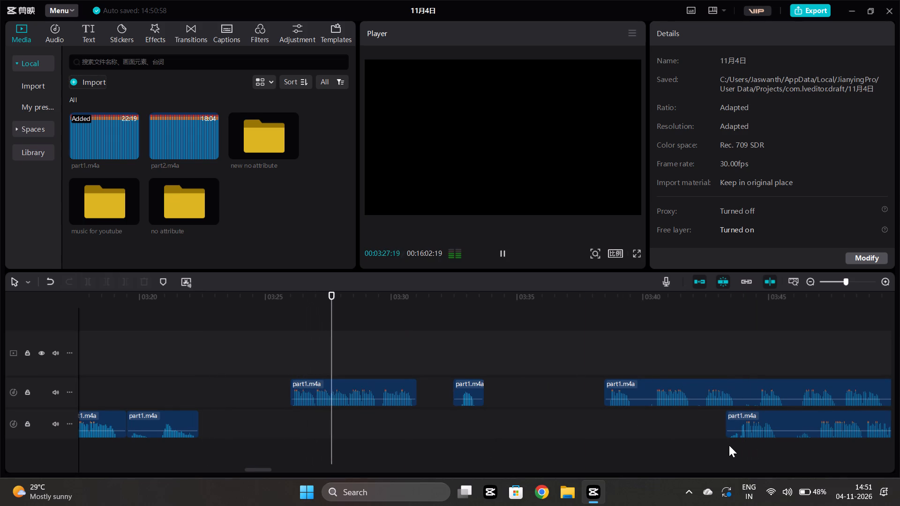
pyautogui.press('space')
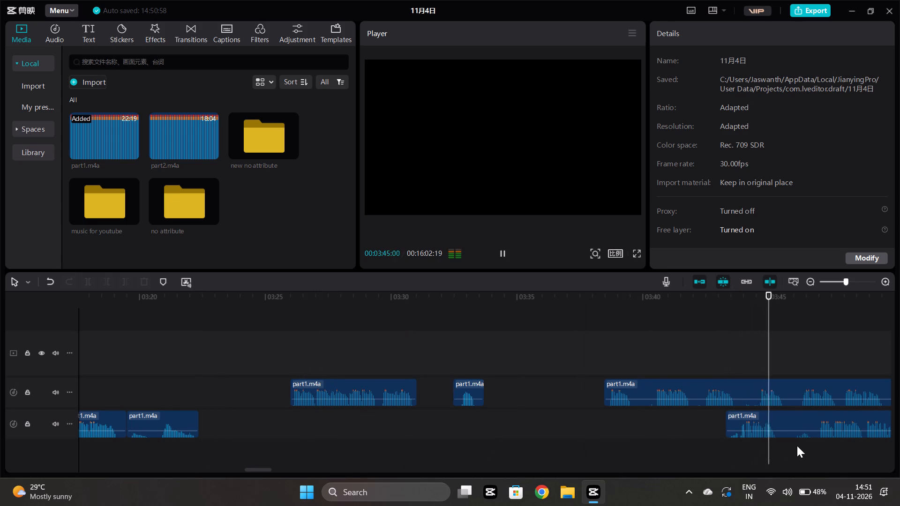
pyautogui.click(810, 448)
pyautogui.press('space')
pyautogui.hscroll(-1, 810, 448)
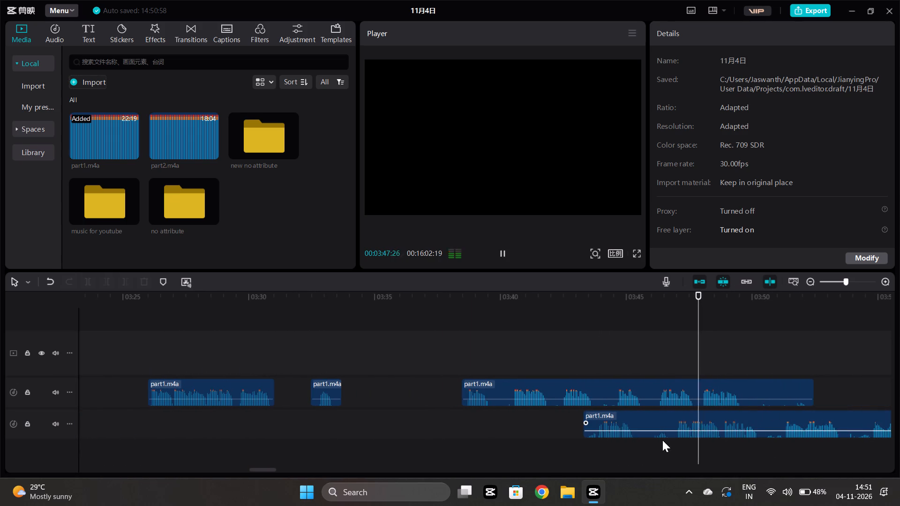
pyautogui.press('space')
pyautogui.click(674, 454)
pyautogui.click(668, 415)
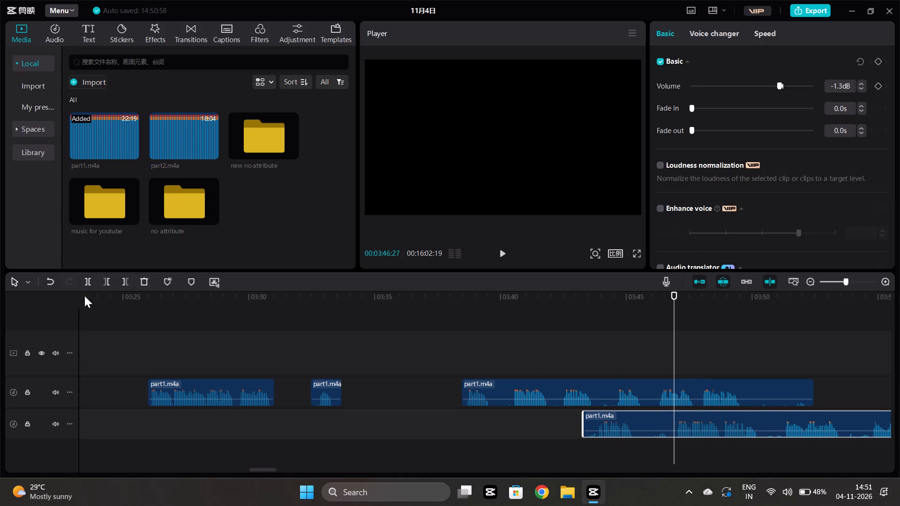
pyautogui.click(108, 282)
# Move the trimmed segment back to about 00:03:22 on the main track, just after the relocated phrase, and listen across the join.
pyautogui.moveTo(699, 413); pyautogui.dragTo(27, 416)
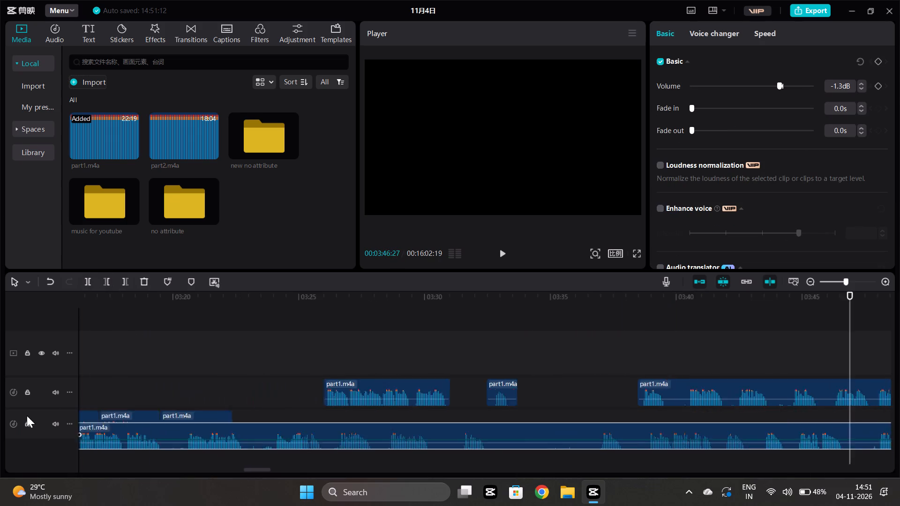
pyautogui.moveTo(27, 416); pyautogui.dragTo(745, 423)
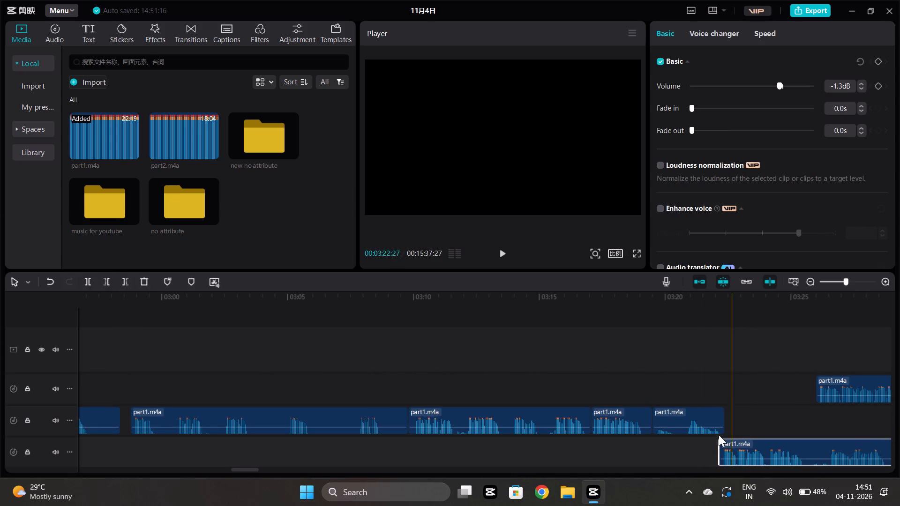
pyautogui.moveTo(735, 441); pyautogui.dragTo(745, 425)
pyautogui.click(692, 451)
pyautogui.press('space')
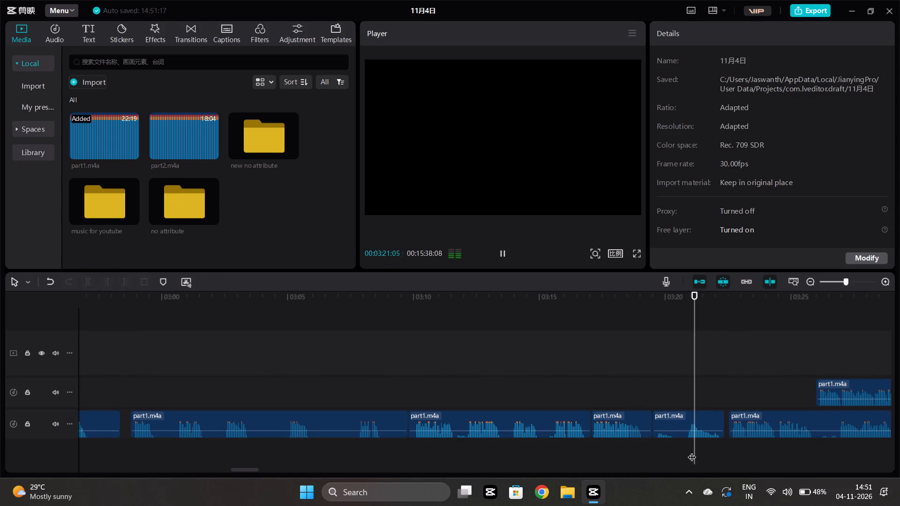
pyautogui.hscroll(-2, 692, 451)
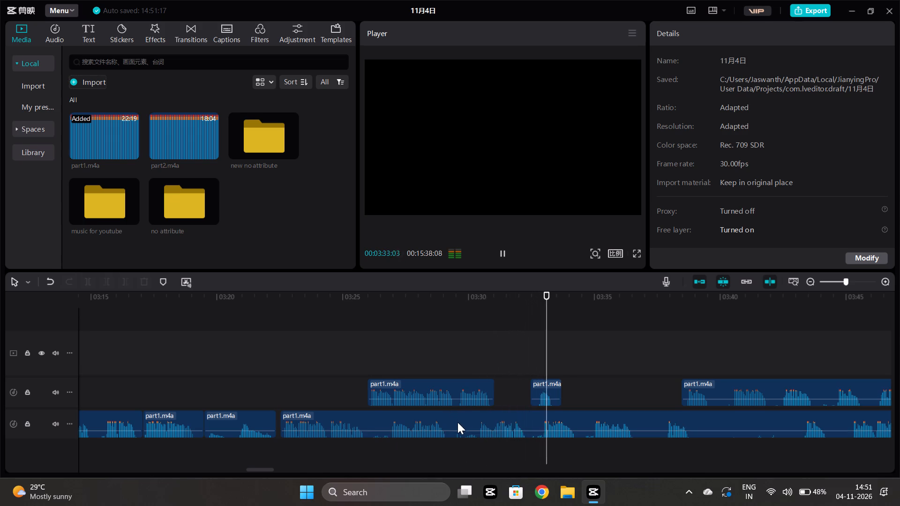
# Shift the trimmed segment to about 00:03:32, place the first lifted segment at about 00:03:22 on the main track, and replay the join.
pyautogui.moveTo(456, 420); pyautogui.dragTo(691, 417)
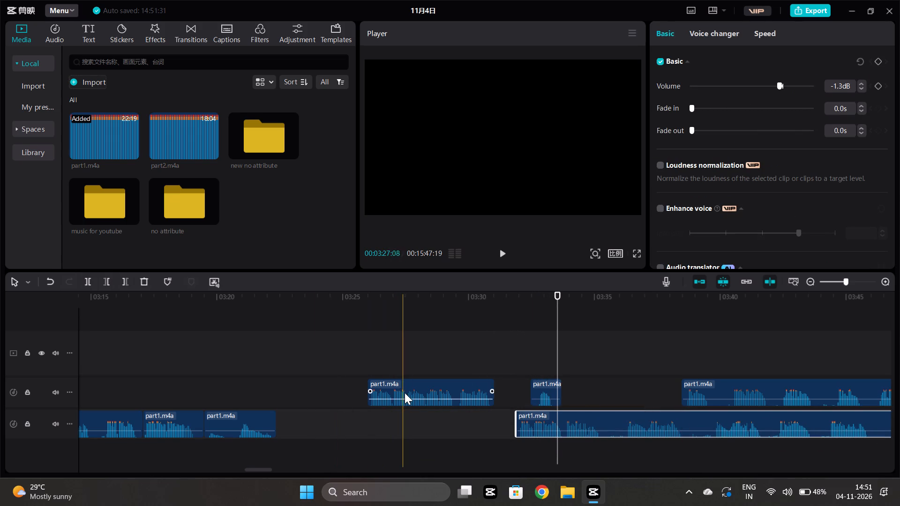
pyautogui.moveTo(405, 392); pyautogui.dragTo(314, 427)
pyautogui.click(189, 451)
pyautogui.press('space')
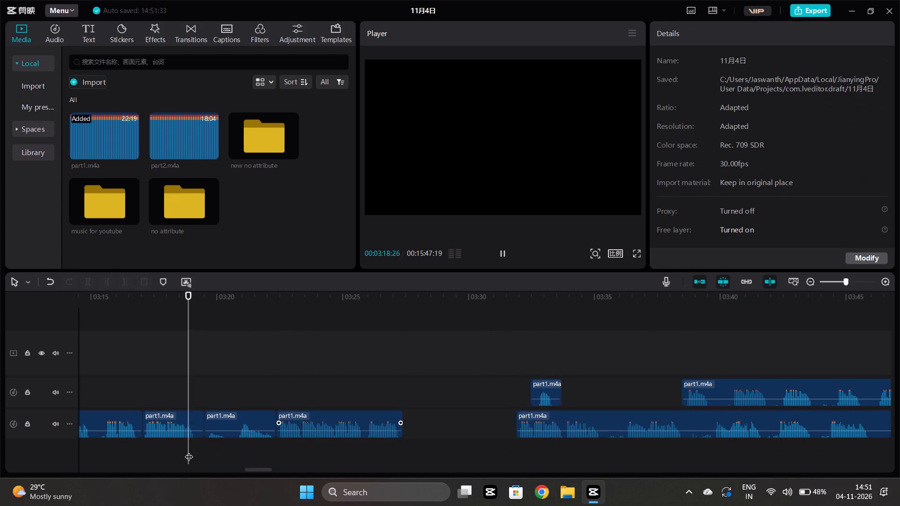
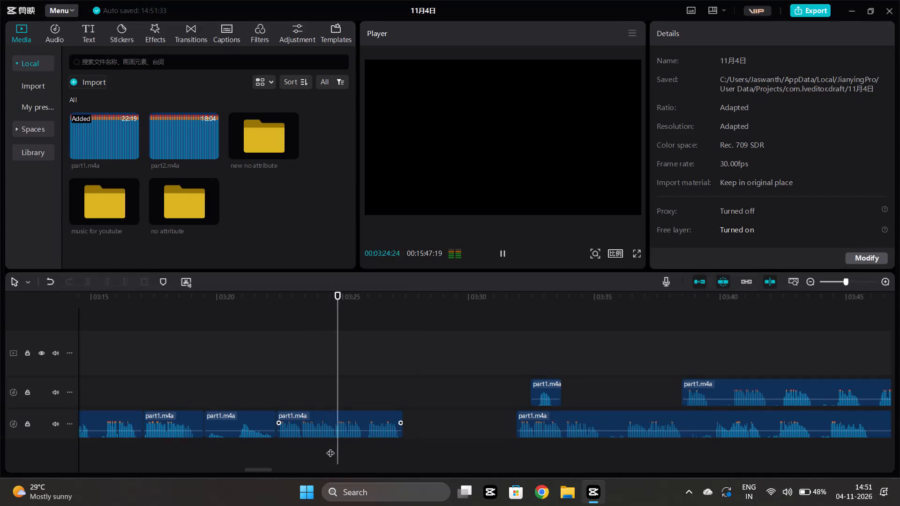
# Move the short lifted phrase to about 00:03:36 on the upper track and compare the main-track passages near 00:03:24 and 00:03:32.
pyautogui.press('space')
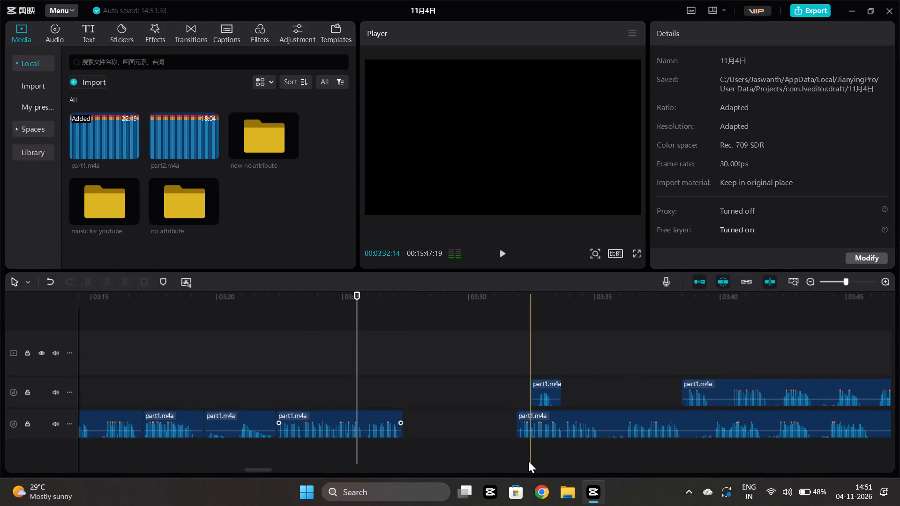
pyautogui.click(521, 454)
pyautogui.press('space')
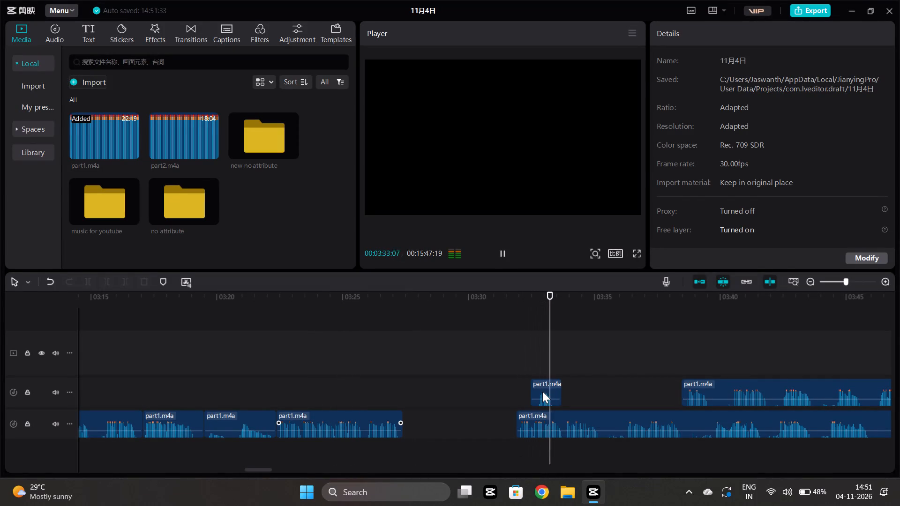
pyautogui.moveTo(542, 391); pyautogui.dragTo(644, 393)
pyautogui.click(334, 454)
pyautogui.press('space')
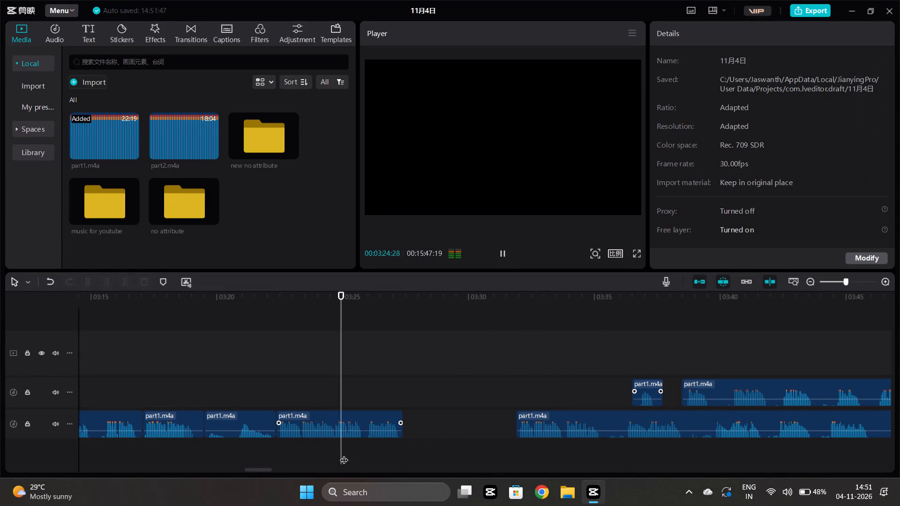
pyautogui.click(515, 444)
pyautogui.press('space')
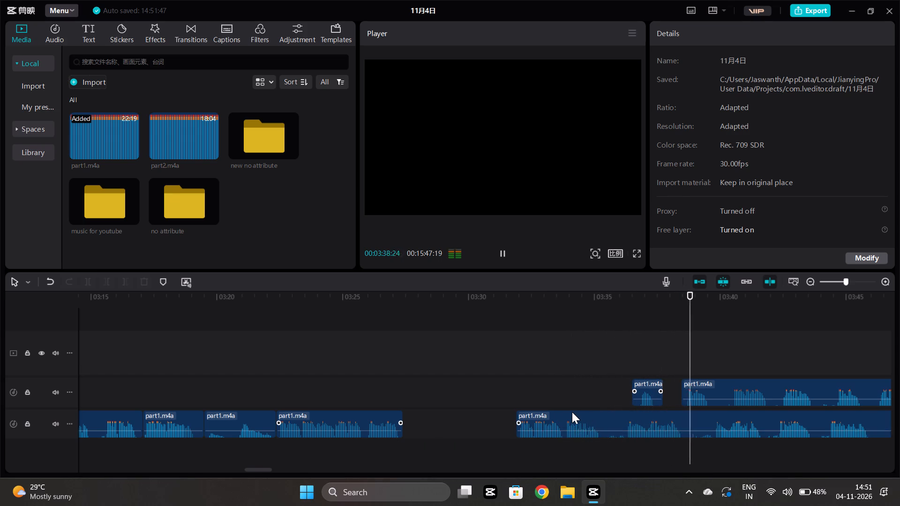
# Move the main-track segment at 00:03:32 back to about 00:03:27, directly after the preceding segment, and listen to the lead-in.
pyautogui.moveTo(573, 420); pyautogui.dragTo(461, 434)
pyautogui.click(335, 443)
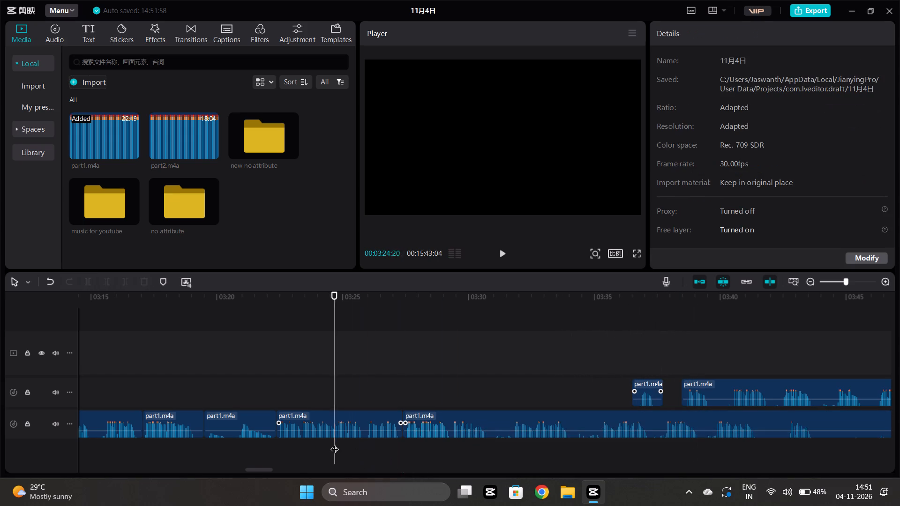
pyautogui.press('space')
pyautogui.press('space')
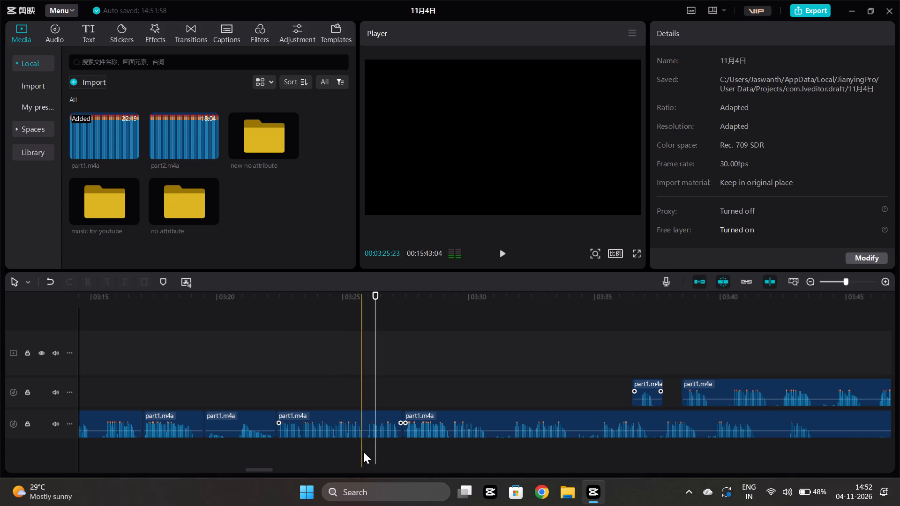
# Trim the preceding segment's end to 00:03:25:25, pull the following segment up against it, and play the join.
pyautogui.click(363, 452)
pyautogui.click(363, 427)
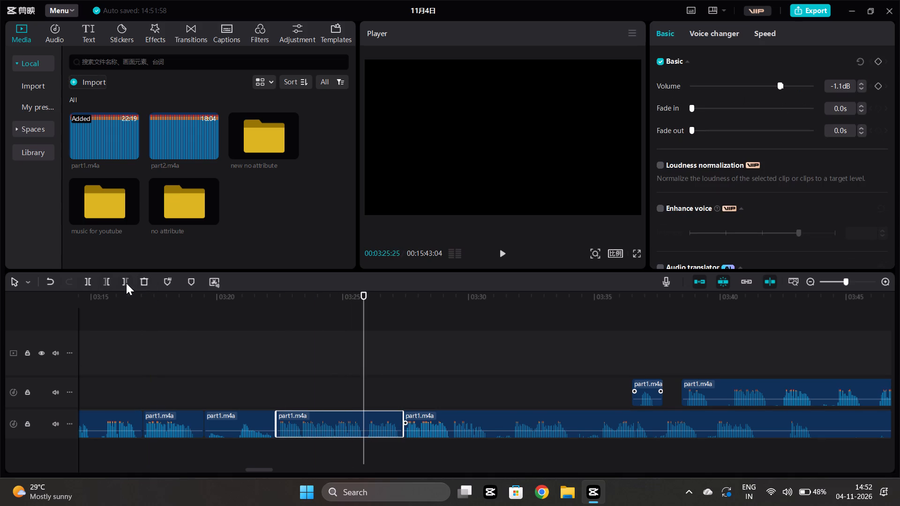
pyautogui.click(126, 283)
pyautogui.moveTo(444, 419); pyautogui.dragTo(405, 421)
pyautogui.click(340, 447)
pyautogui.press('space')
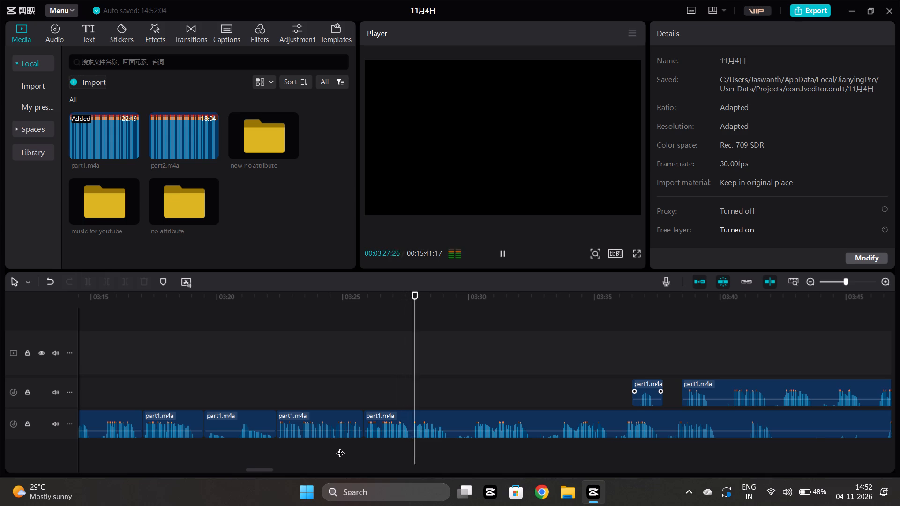
# Listen through the main-track segment from about 00:03:26 to 00:03:46, and replay the passage from about 00:03:33.
pyautogui.scroll(-2, 340, 447)
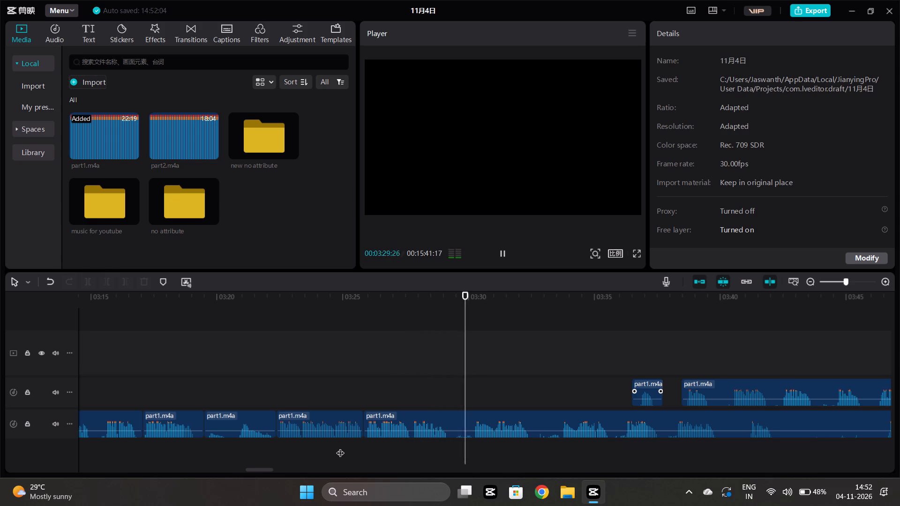
pyautogui.scroll(-1, 340, 447)
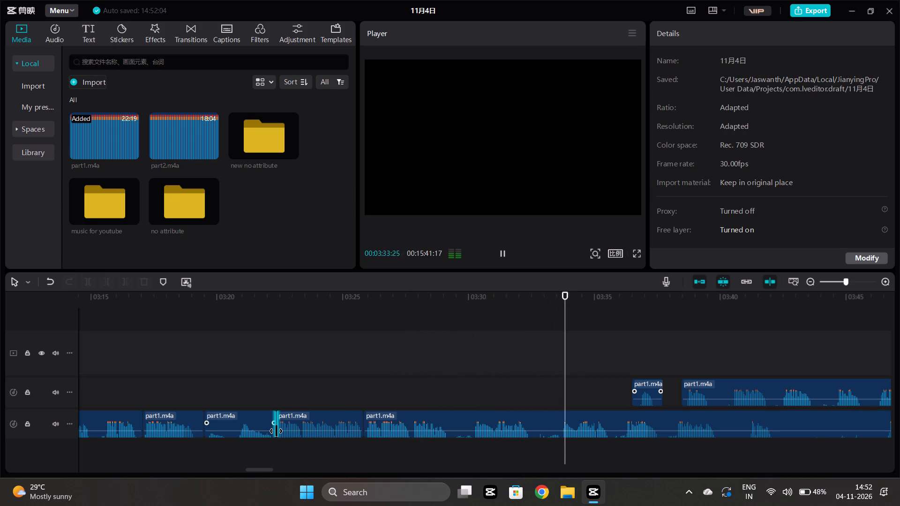
pyautogui.click(370, 447)
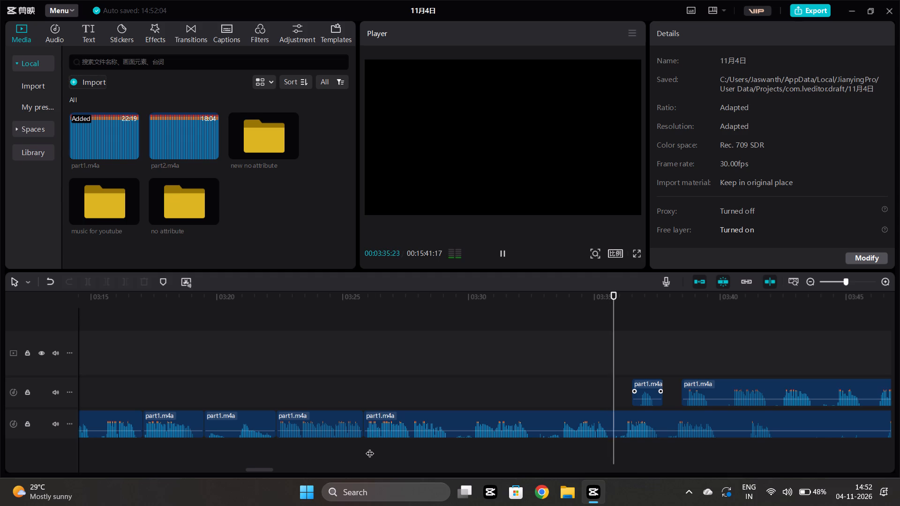
pyautogui.press('space')
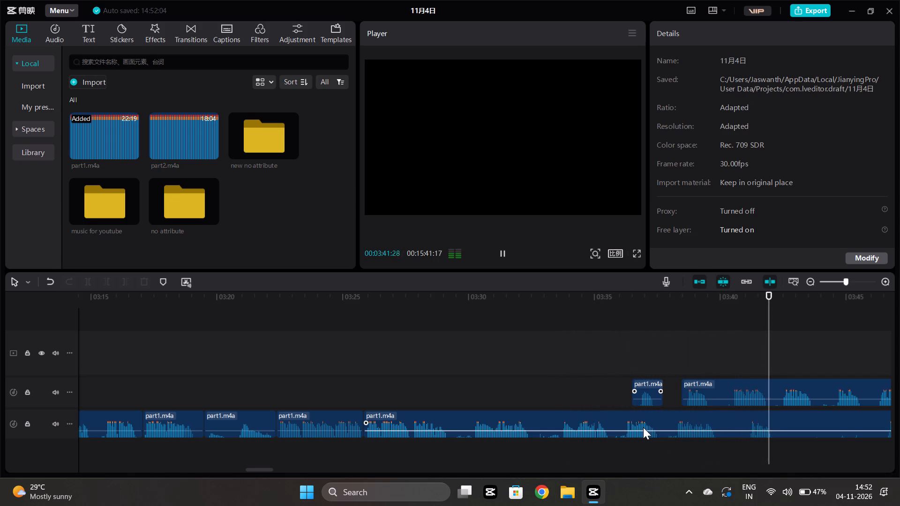
pyautogui.hscroll(-1, 674, 446)
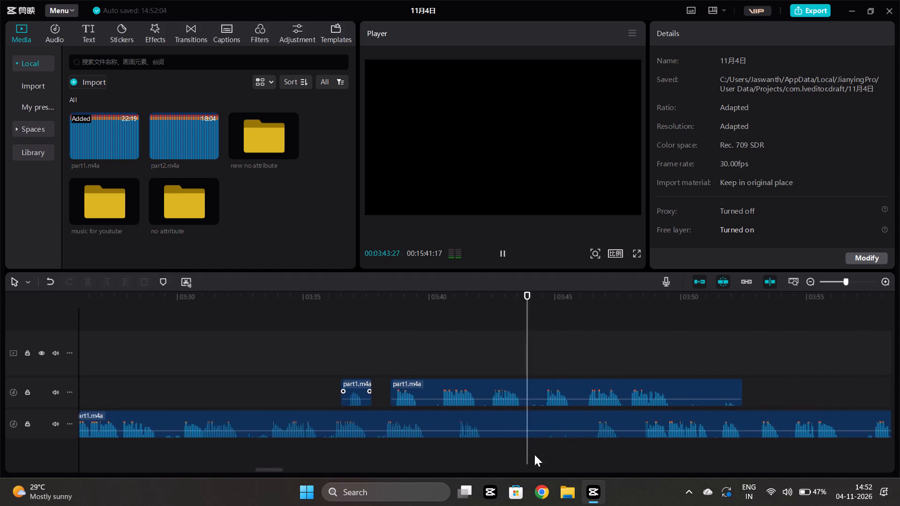
pyautogui.hscroll(-1, 534, 454)
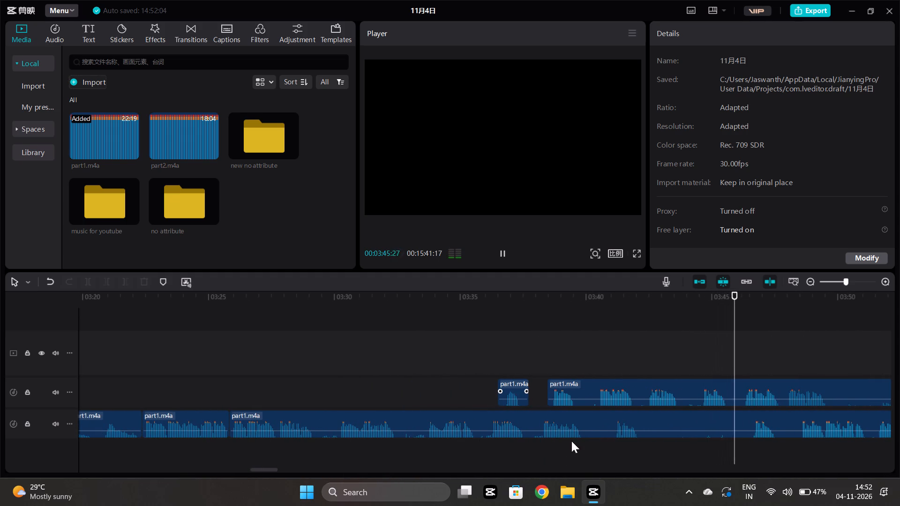
pyautogui.click(406, 446)
pyautogui.press('space')
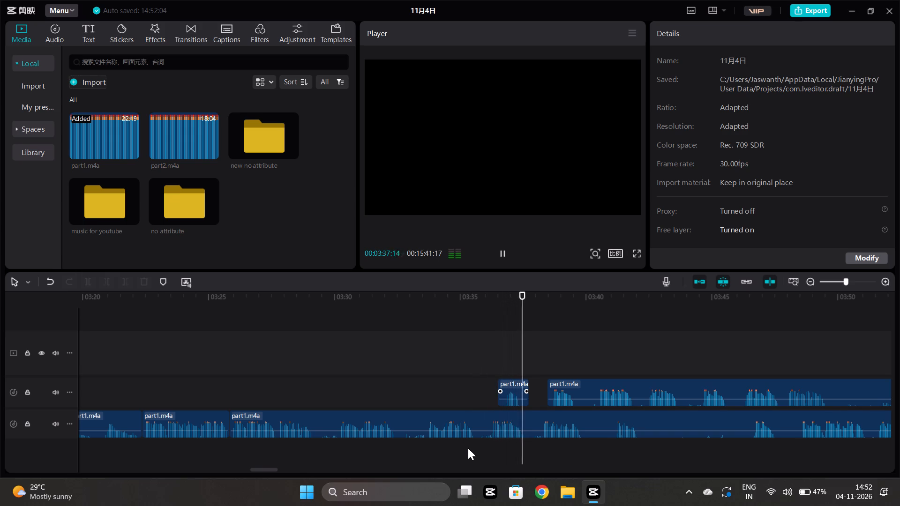
pyautogui.press('space')
# Shift the main-track segment starting at 00:03:26 along to about 00:03:43 to open a gap for the lifted takes.
pyautogui.moveTo(383, 422); pyautogui.dragTo(802, 410)
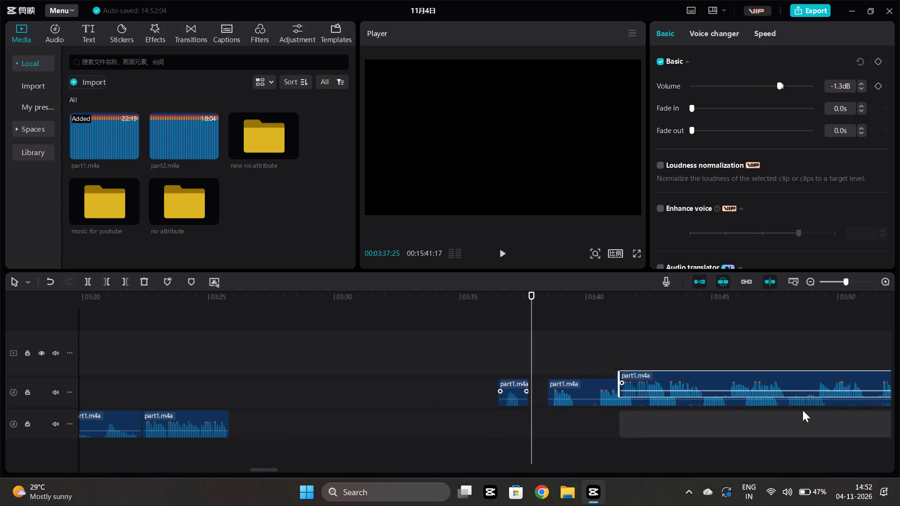
pyautogui.moveTo(802, 410); pyautogui.dragTo(808, 431)
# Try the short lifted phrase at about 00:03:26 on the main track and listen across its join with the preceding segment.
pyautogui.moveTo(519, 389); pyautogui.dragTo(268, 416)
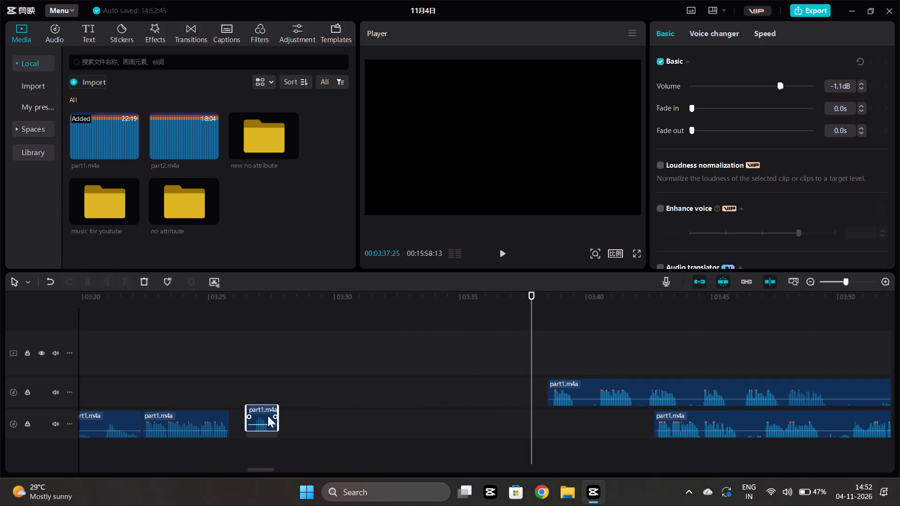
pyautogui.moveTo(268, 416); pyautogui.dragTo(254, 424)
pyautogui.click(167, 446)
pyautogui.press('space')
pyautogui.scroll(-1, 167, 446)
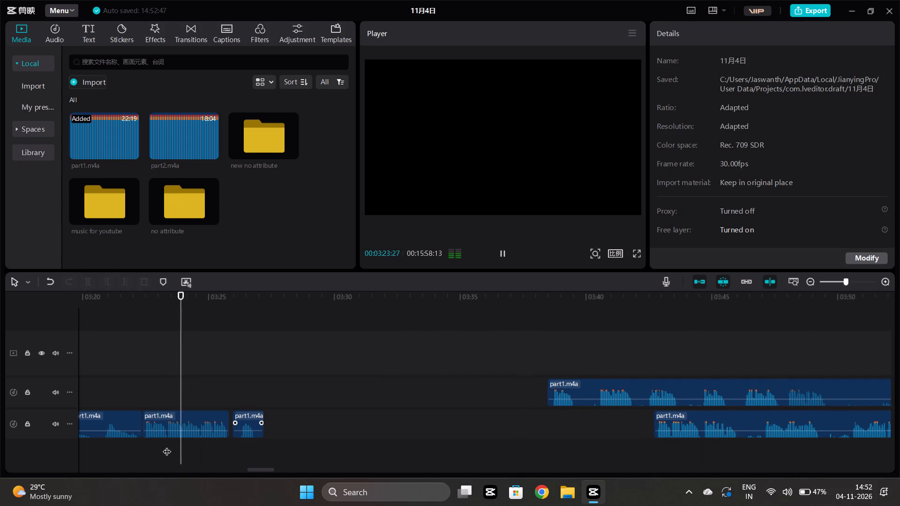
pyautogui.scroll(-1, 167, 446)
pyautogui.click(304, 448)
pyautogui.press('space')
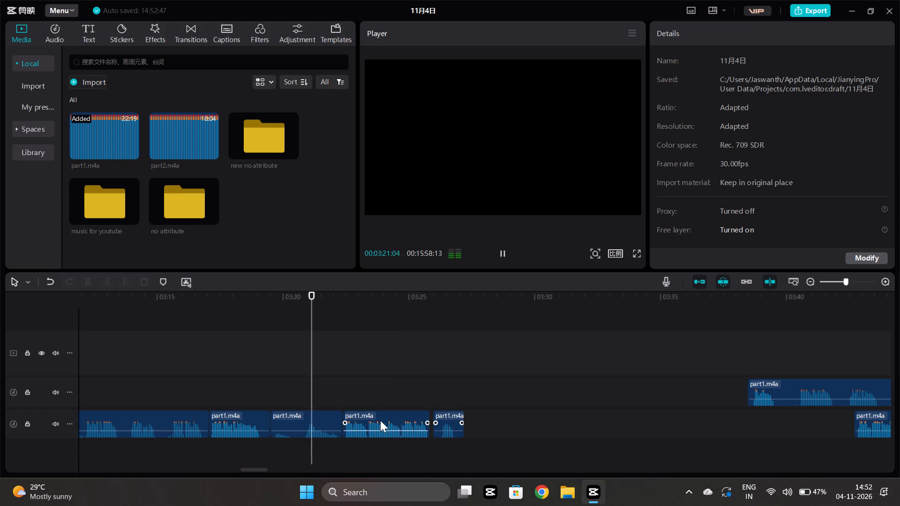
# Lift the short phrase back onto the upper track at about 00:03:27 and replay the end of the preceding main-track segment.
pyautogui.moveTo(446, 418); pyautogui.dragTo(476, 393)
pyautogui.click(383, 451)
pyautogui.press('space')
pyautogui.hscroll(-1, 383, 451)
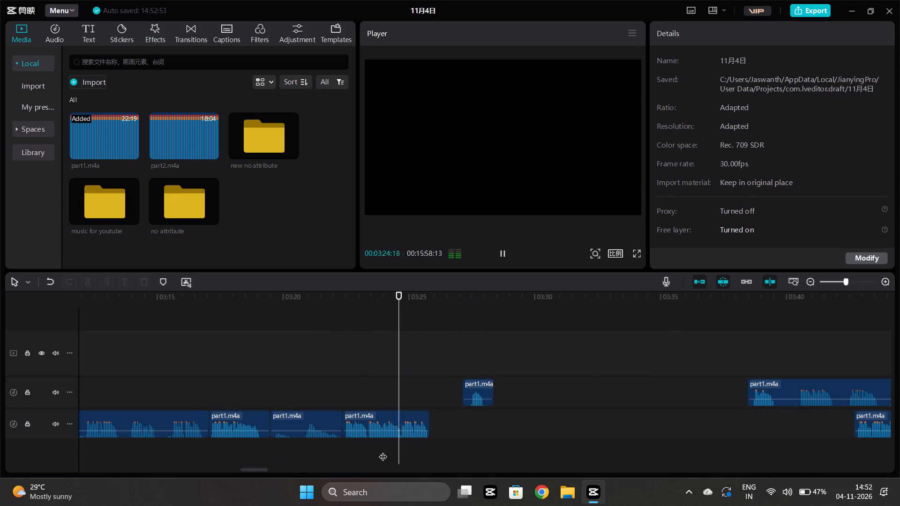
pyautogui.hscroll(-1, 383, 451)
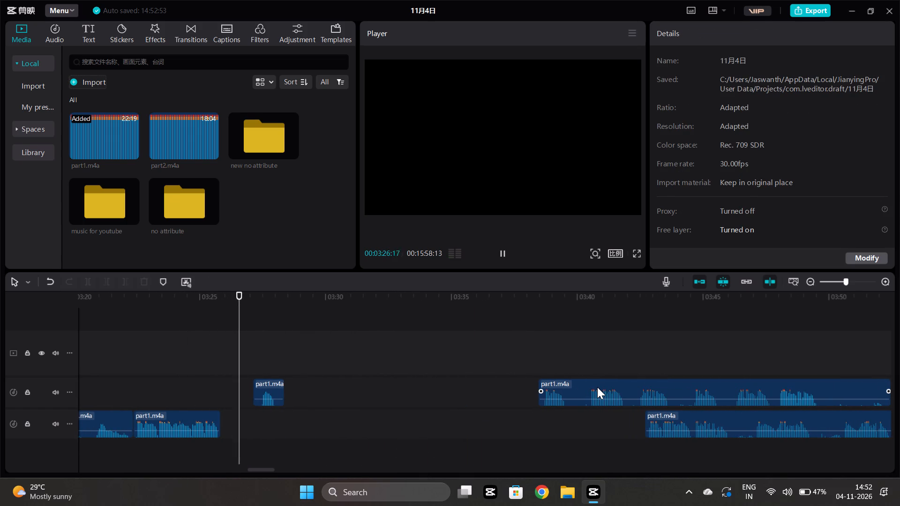
# Place the long lifted segment in the main-track gap at about 00:03:28.
pyautogui.moveTo(597, 387); pyautogui.dragTo(337, 425)
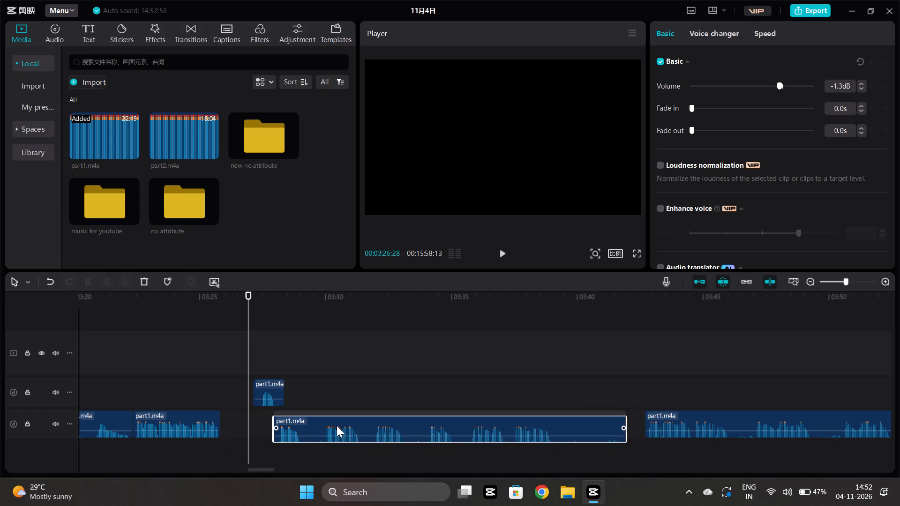
pyautogui.moveTo(337, 425); pyautogui.dragTo(337, 425)
# Extend the end of the preceding main-track segment to about 00:03:28 and listen across the join.
pyautogui.click(202, 417)
pyautogui.moveTo(224, 429); pyautogui.dragTo(264, 433)
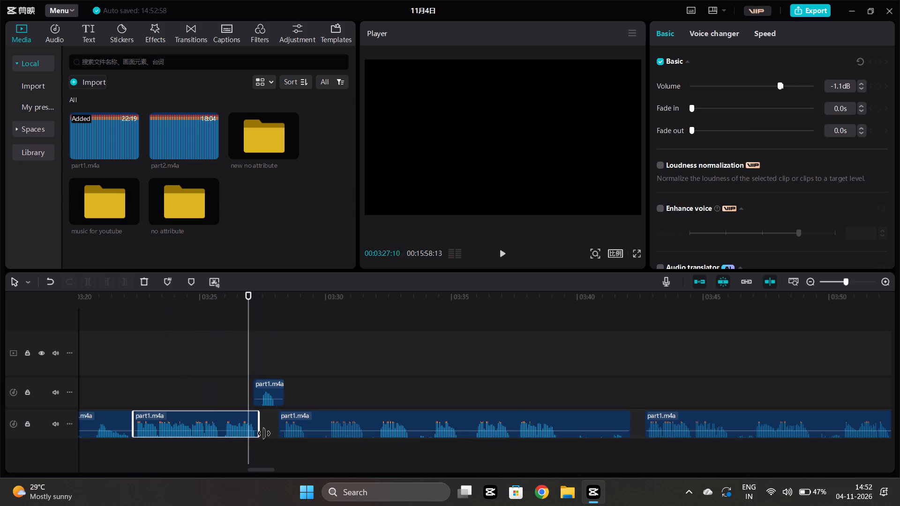
pyautogui.moveTo(264, 433); pyautogui.dragTo(271, 434)
pyautogui.click(228, 447)
pyautogui.press('space')
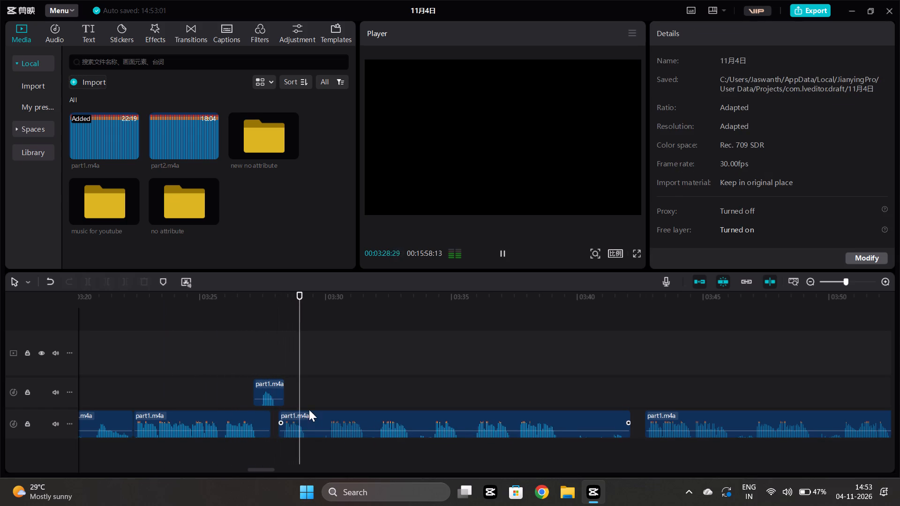
# Move the long segment to about 00:03:29 on a new track below and trim its end to about 00:03:41.
pyautogui.moveTo(319, 420); pyautogui.dragTo(346, 421)
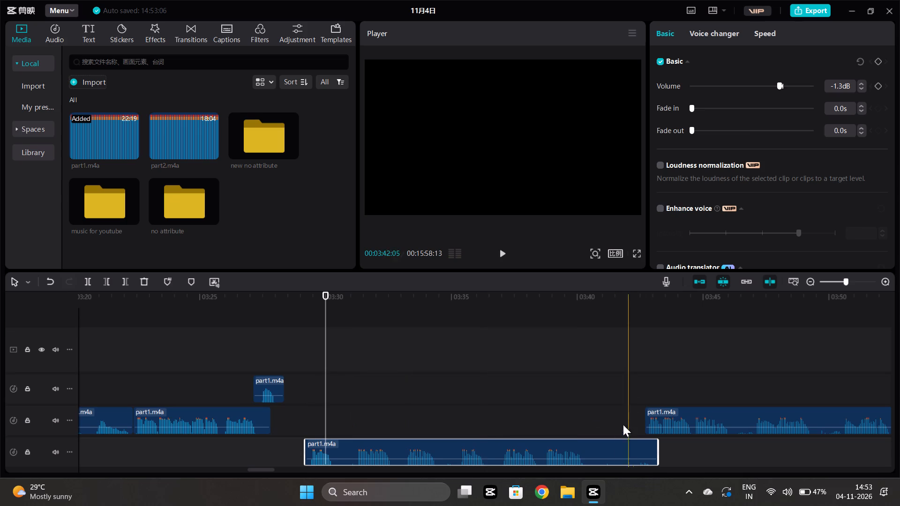
pyautogui.scroll(-1, 577, 418)
pyautogui.click(596, 410)
pyautogui.click(611, 444)
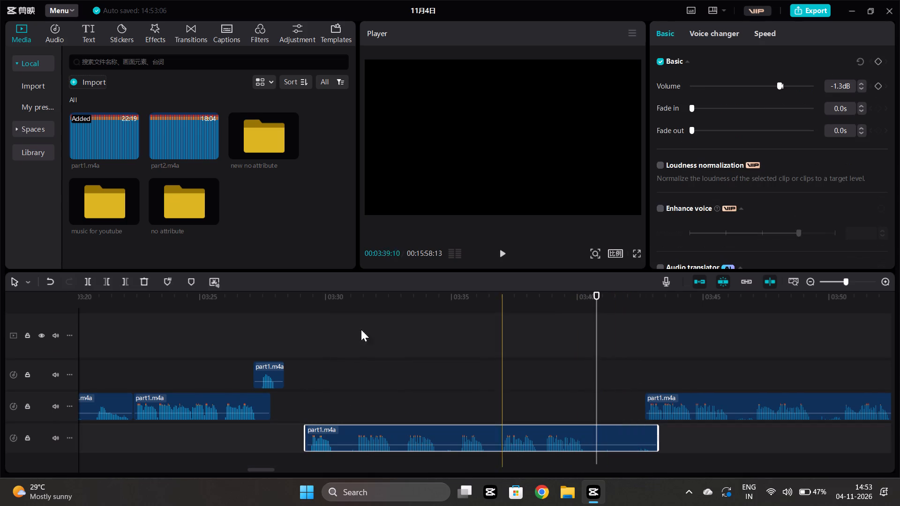
pyautogui.click(120, 283)
# Place the short phrase at about 00:03:28 on the main track, directly after the extended segment, and play the join.
pyautogui.moveTo(269, 367); pyautogui.dragTo(269, 368)
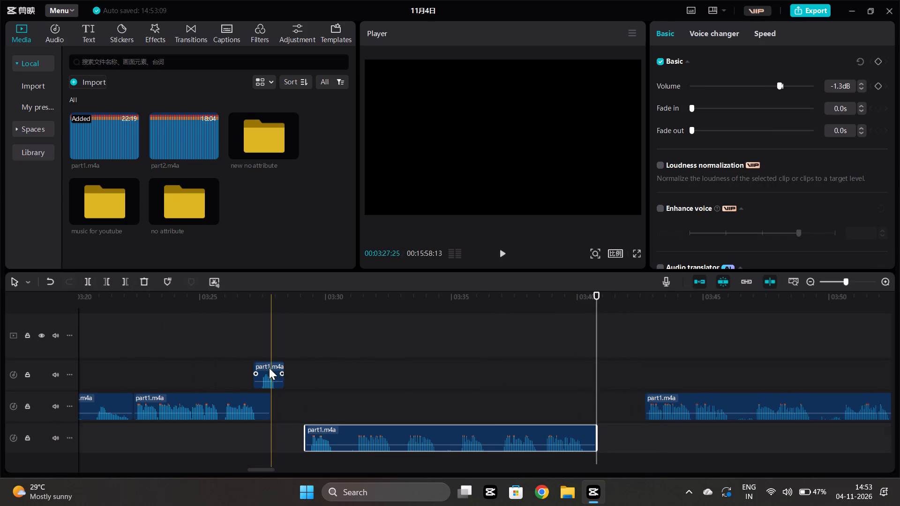
pyautogui.moveTo(269, 368); pyautogui.dragTo(285, 397)
pyautogui.click(269, 381)
pyautogui.press('space')
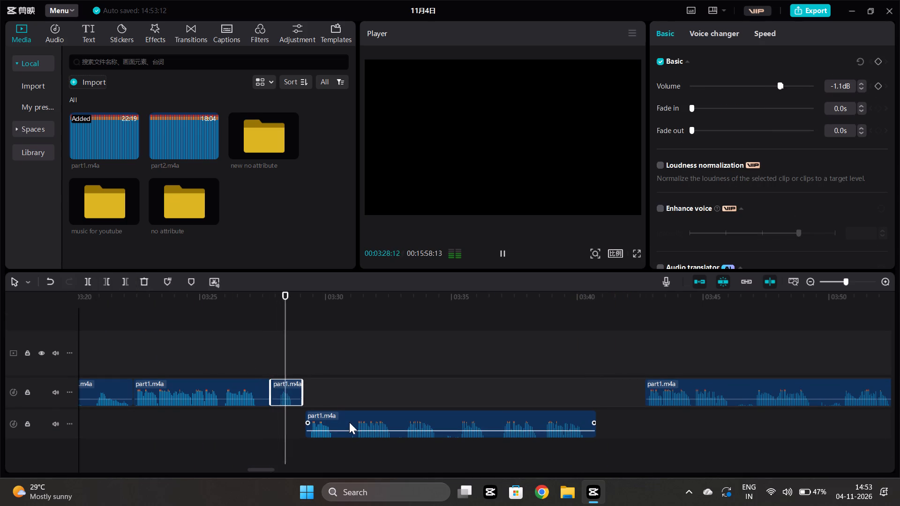
# Move the long segment up to the main track at about 00:03:29, just after the short phrase, and listen through it.
pyautogui.moveTo(349, 422); pyautogui.dragTo(349, 403)
pyautogui.click(293, 373)
pyautogui.press('space')
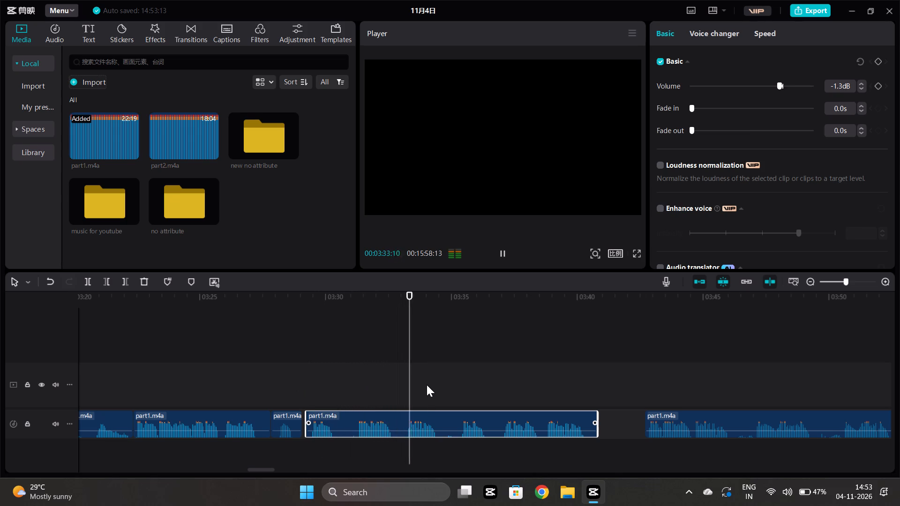
pyautogui.press('space')
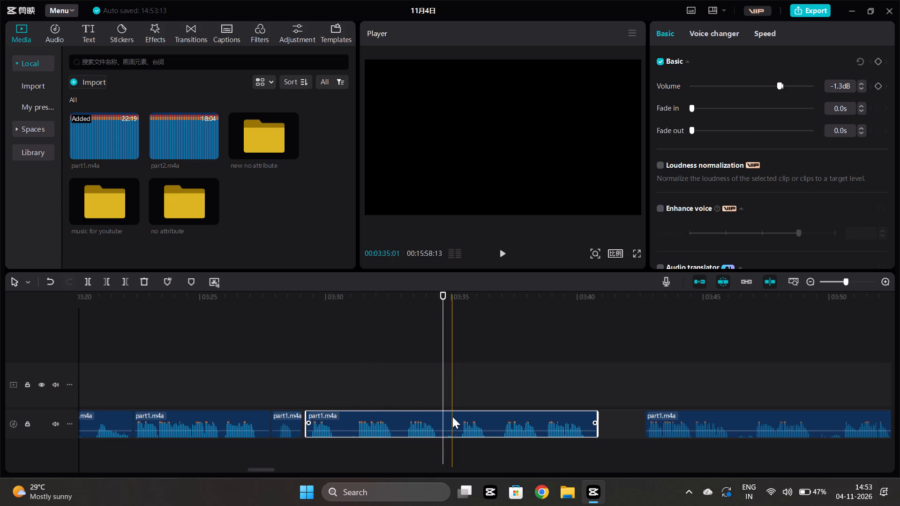
# Trim the long segment's end to about 00:03:35, move the following segment directly against it, and start playback at the join.
pyautogui.click(452, 417)
pyautogui.click(127, 280)
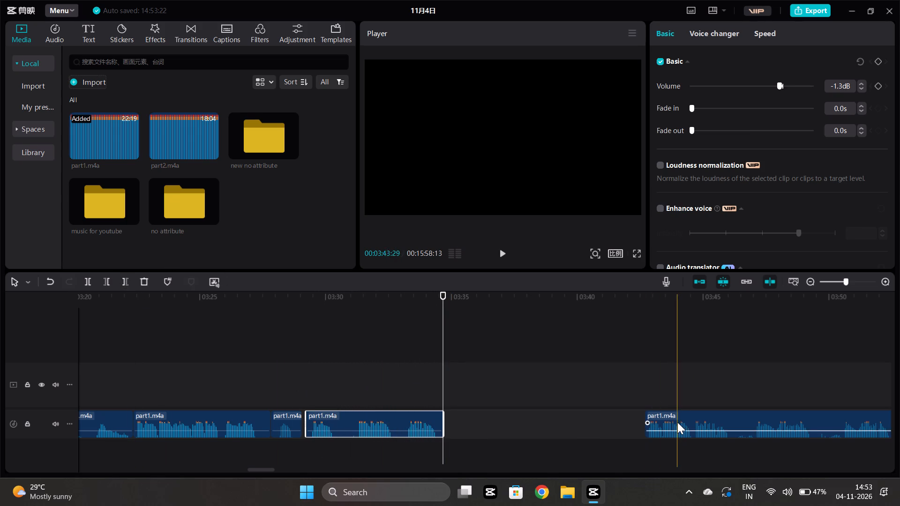
pyautogui.moveTo(677, 422); pyautogui.dragTo(474, 432)
pyautogui.click(442, 397)
pyautogui.press('space')
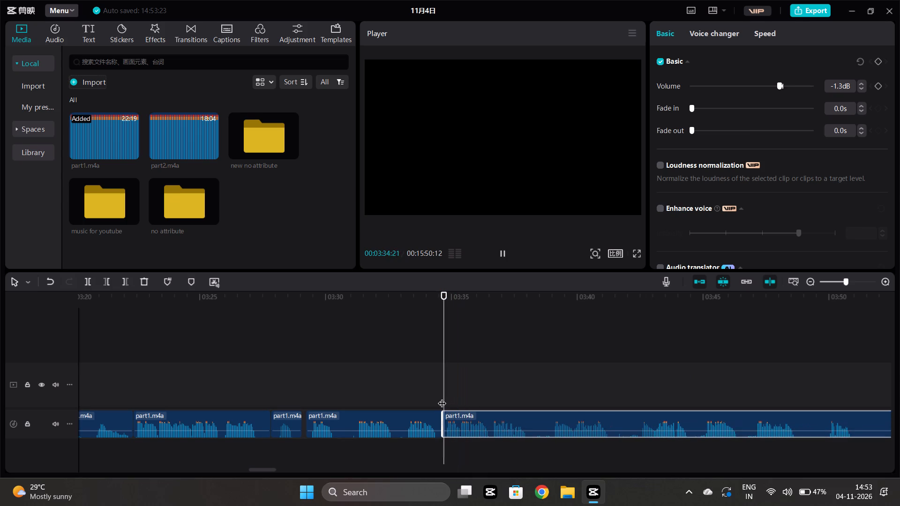
# Listen through the long segment at several points between about 00:03:38 and 00:03:50 to locate the unwanted passage.
pyautogui.click(581, 398)
pyautogui.press('space')
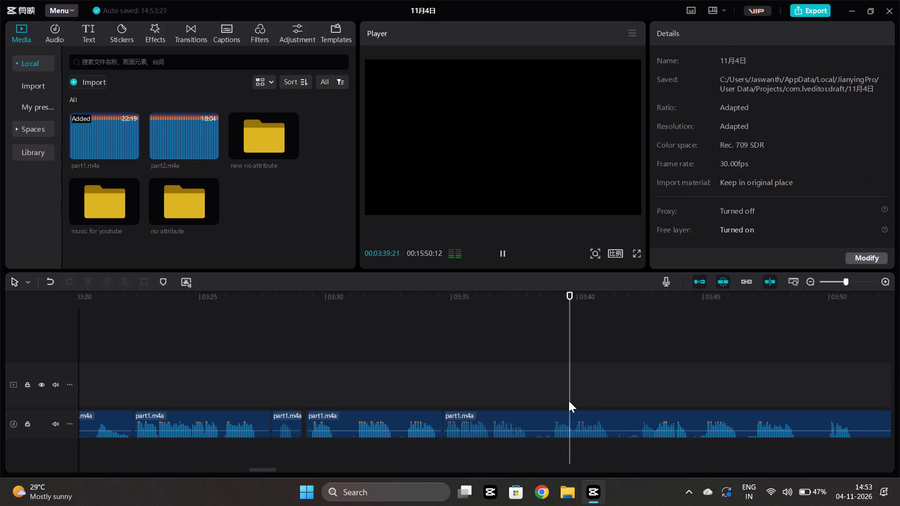
pyautogui.click(647, 392)
pyautogui.press('space')
pyautogui.hscroll(-1, 647, 392)
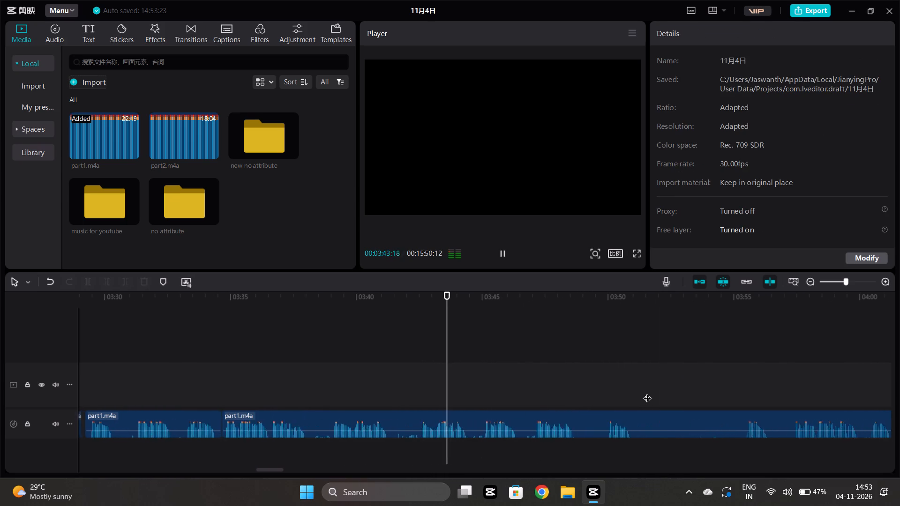
pyautogui.hscroll(-1, 647, 392)
pyautogui.click(549, 397)
pyautogui.press('space')
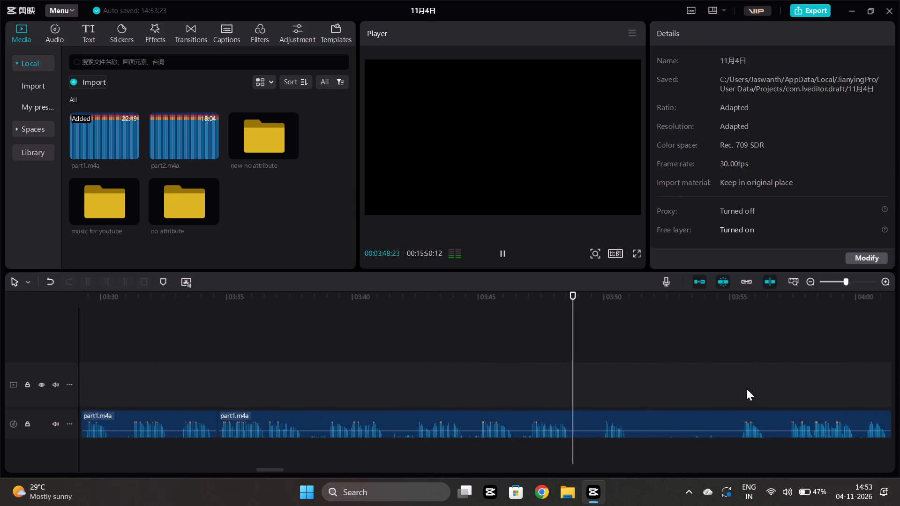
pyautogui.click(416, 379)
pyautogui.press('space')
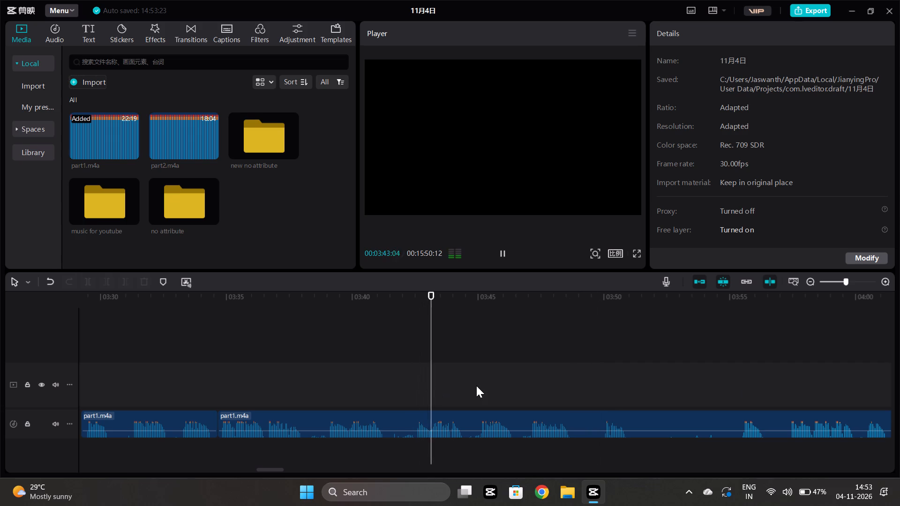
pyautogui.click(475, 384)
pyautogui.press('space')
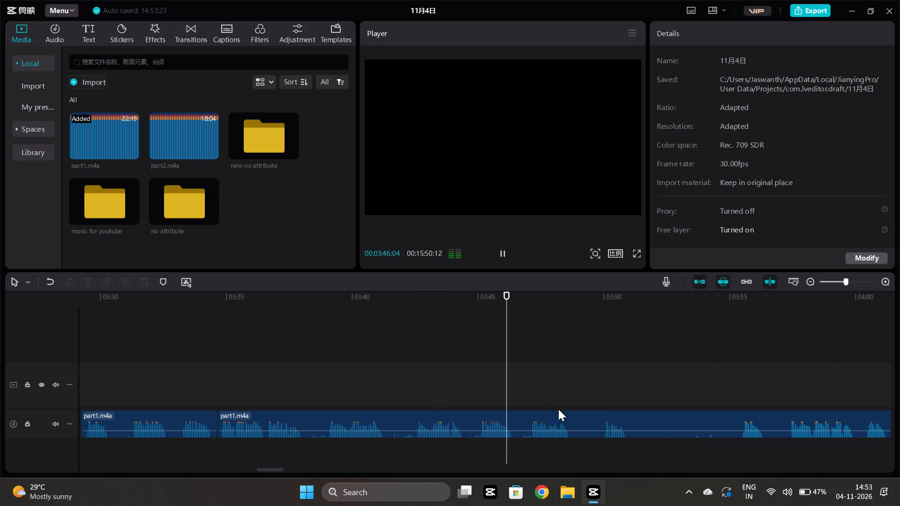
pyautogui.keyDown('ctrl'); pyautogui.scroll(3, 547, 415); pyautogui.keyUp('ctrl')
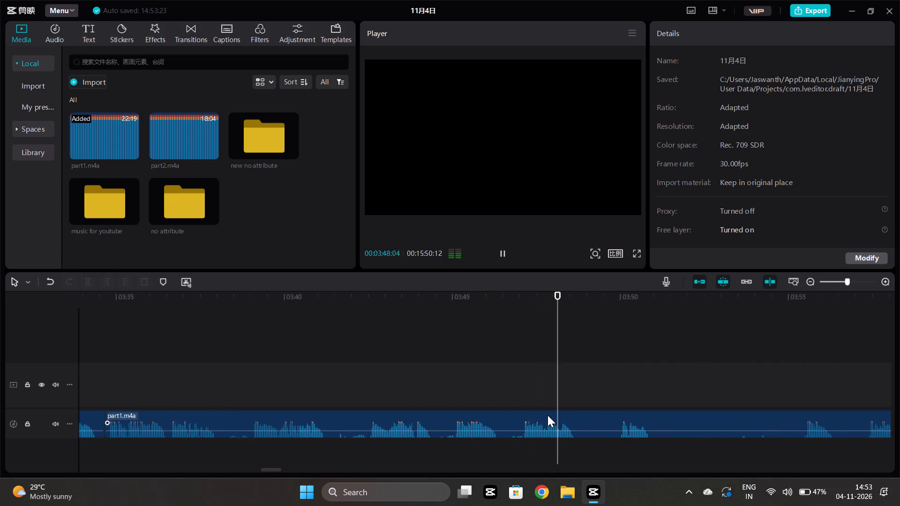
pyautogui.keyDown('ctrl'); pyautogui.scroll(2, 547, 415); pyautogui.keyUp('ctrl')
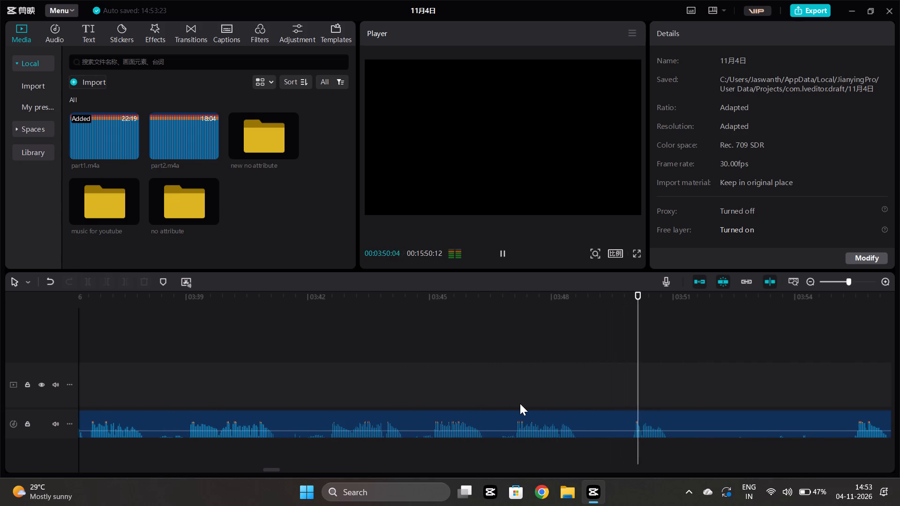
# Cut away the long segment's beginning up to 00:03:49:04 and move the remainder earlier to about 00:03:42.
pyautogui.click(598, 384)
pyautogui.click(610, 432)
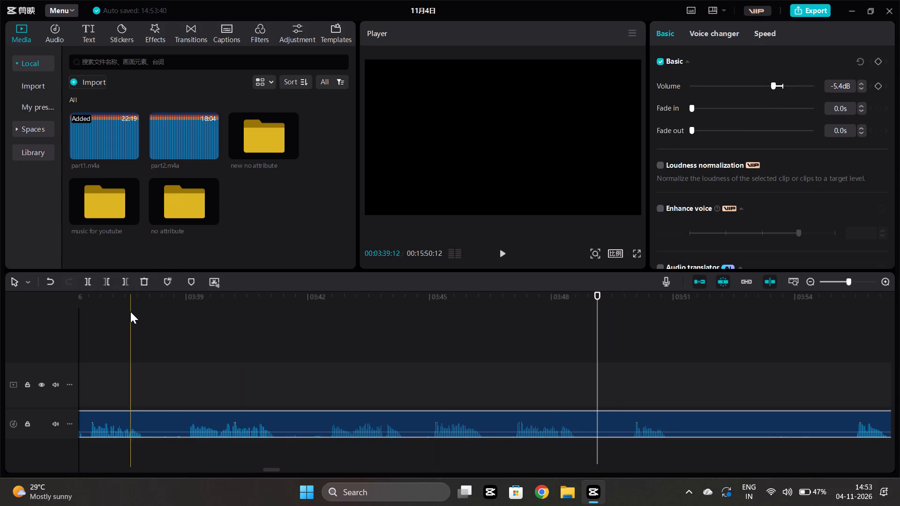
pyautogui.hotkey('ctrl', 'z')
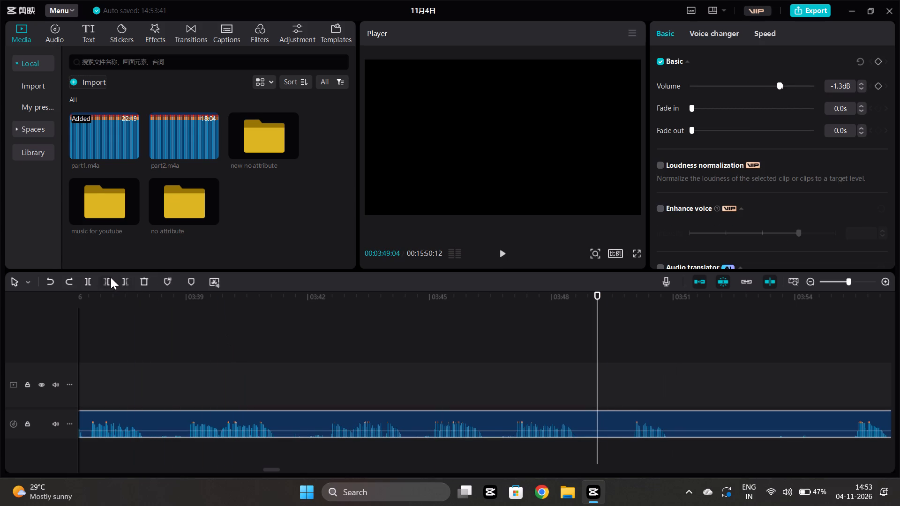
pyautogui.click(109, 279)
pyautogui.moveTo(624, 422); pyautogui.dragTo(326, 419)
# Extend the preceding segment's end to about 00:03:37 and play the restored audio.
pyautogui.hscroll(2, 327, 419)
pyautogui.click(511, 388)
pyautogui.press('space')
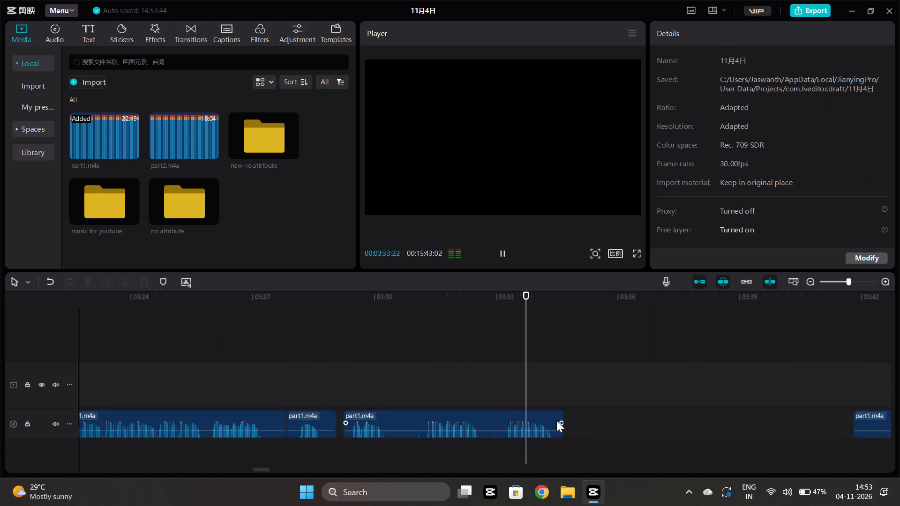
pyautogui.click(559, 427)
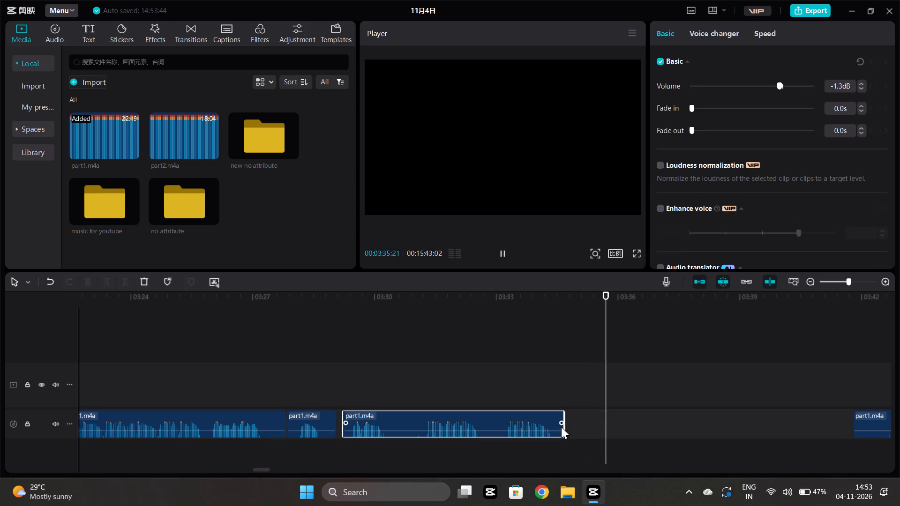
pyautogui.moveTo(563, 428); pyautogui.dragTo(673, 432)
pyautogui.click(594, 400)
pyautogui.press('space')
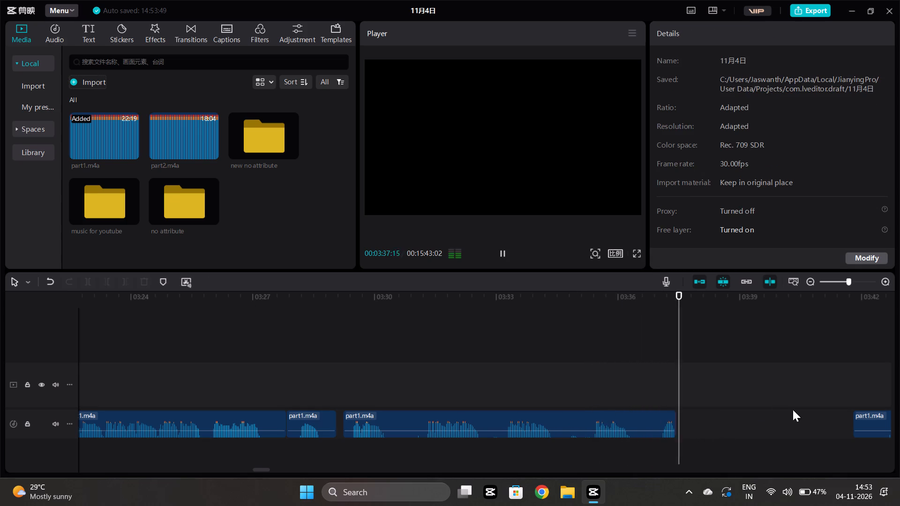
# Extend the preceding segment's end further in stages to about 00:03:41, playing the restored audio between adjustments.
pyautogui.hscroll(-1, 743, 432)
pyautogui.click(551, 390)
pyautogui.press('space')
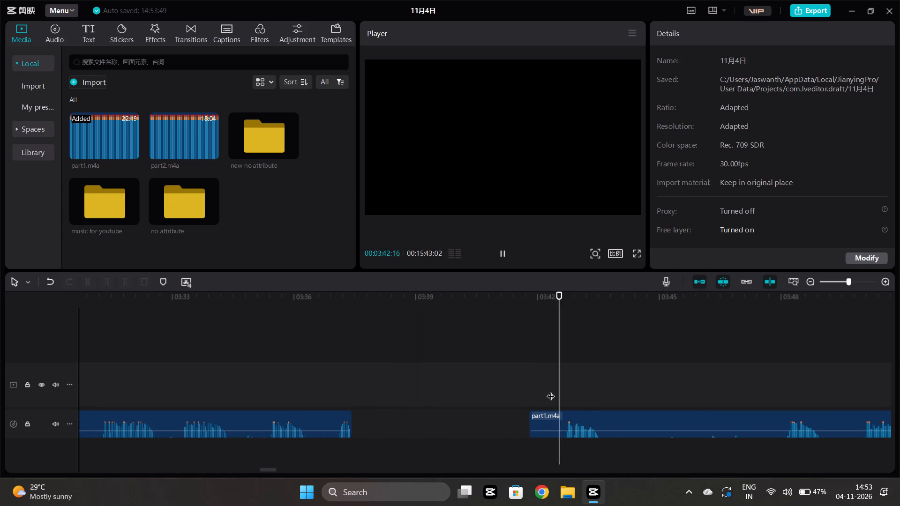
pyautogui.click(331, 432)
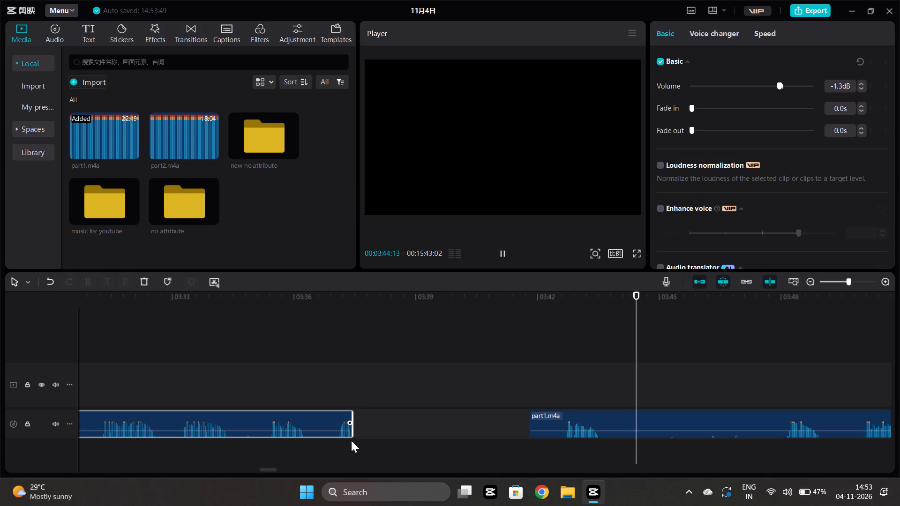
pyautogui.moveTo(352, 432); pyautogui.dragTo(417, 434)
pyautogui.click(315, 394)
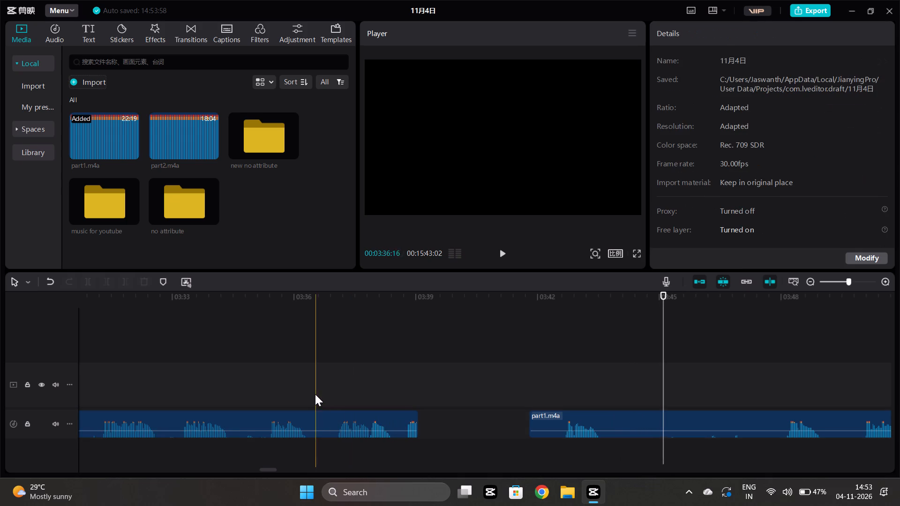
pyautogui.press('space')
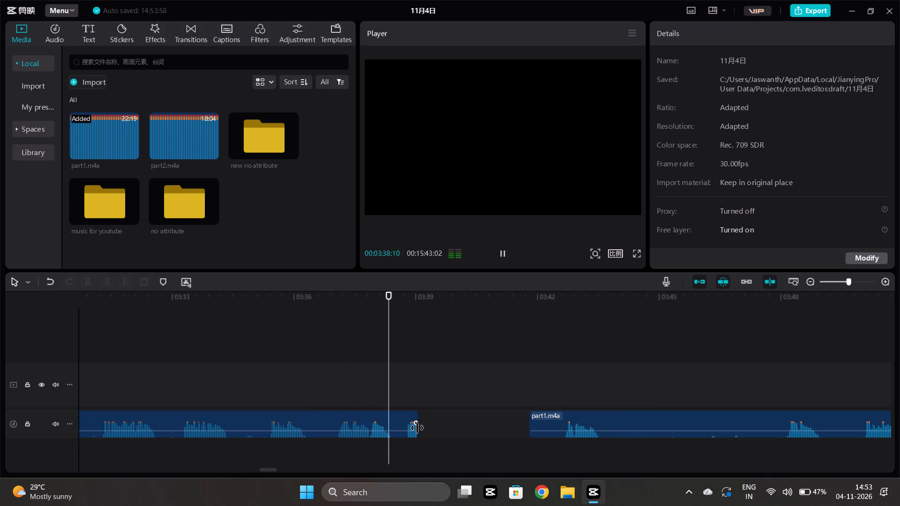
pyautogui.moveTo(418, 432); pyautogui.dragTo(471, 429)
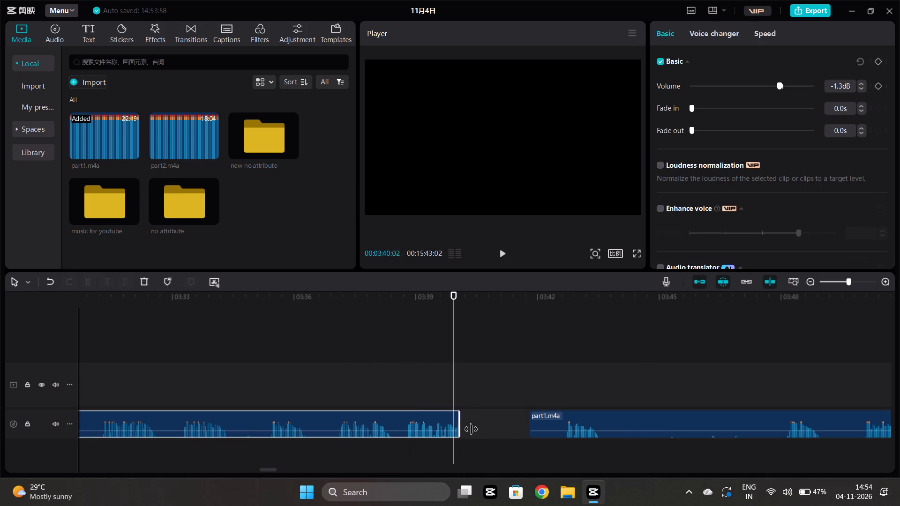
pyautogui.moveTo(471, 429); pyautogui.dragTo(514, 423)
# Listen to the restored phrases and cut off the extended segment's end at 00:03:38:17.
pyautogui.click(407, 386)
pyautogui.press('space')
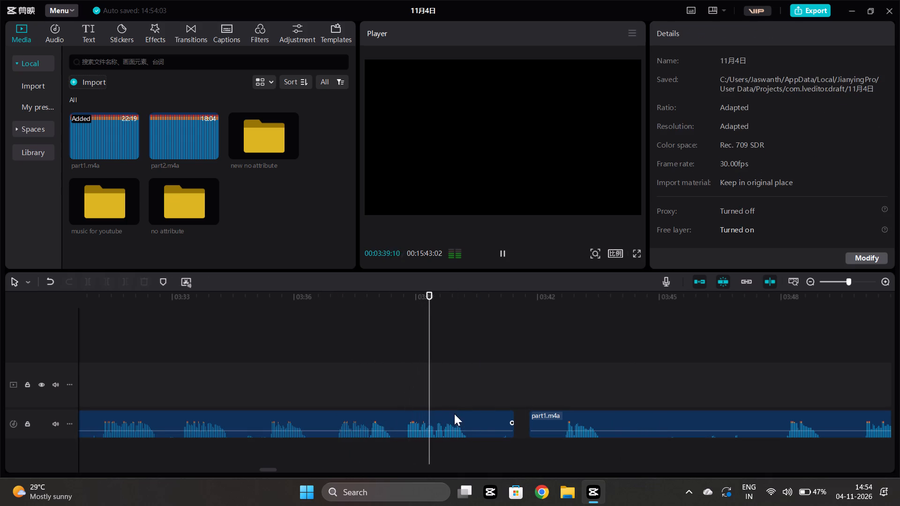
pyautogui.click(385, 370)
pyautogui.press('space')
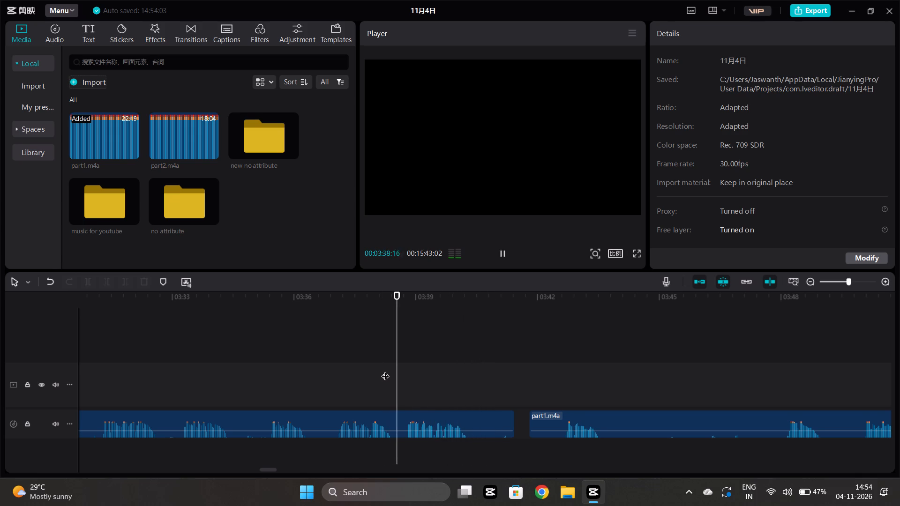
pyautogui.keyDown('ctrl'); pyautogui.scroll(10, 385, 370); pyautogui.keyUp('ctrl')
pyautogui.click(429, 399)
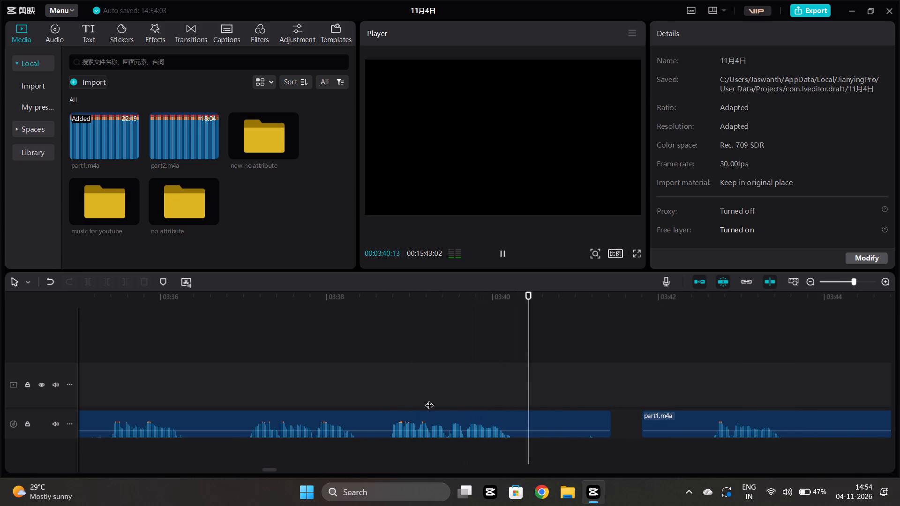
pyautogui.press('space')
pyautogui.click(410, 402)
pyautogui.press('space')
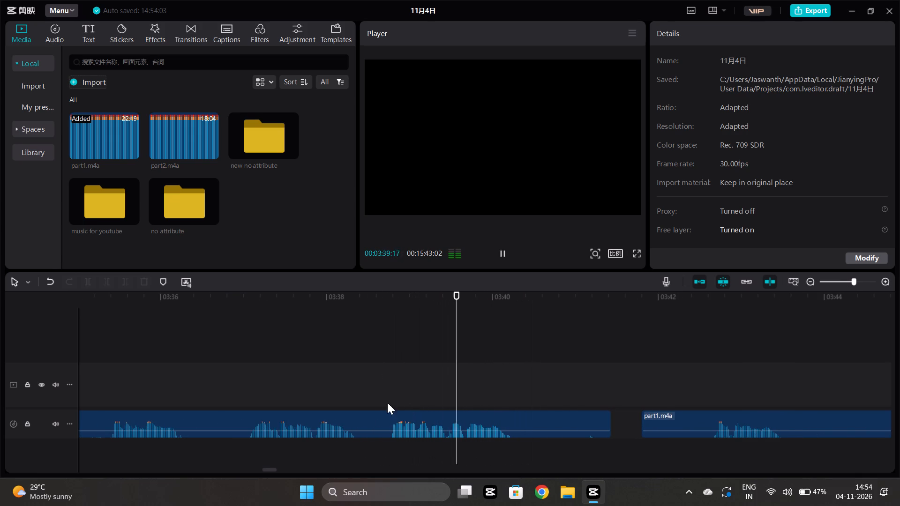
pyautogui.click(373, 389)
pyautogui.click(390, 423)
pyautogui.click(122, 283)
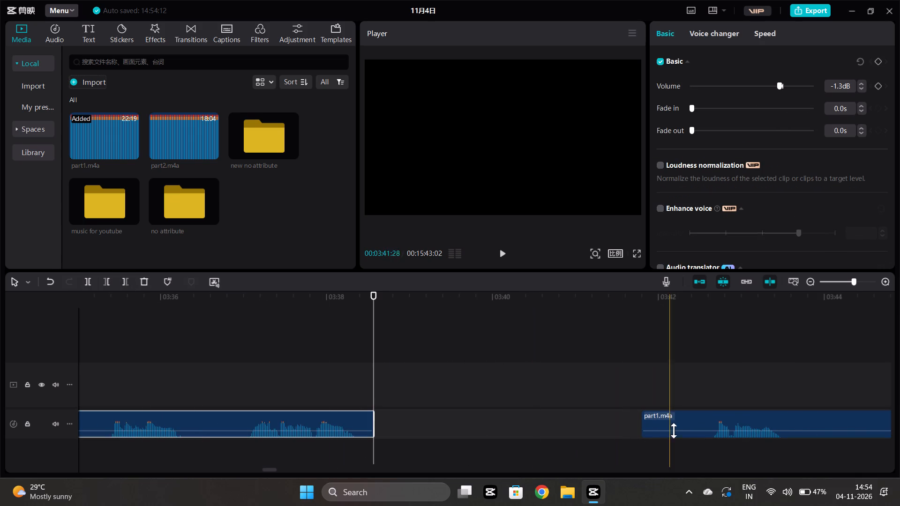
# Trim the following segment's silent start to about 00:03:42:18 and move it directly against the preceding segment at 00:03:38:17.
pyautogui.click(677, 435)
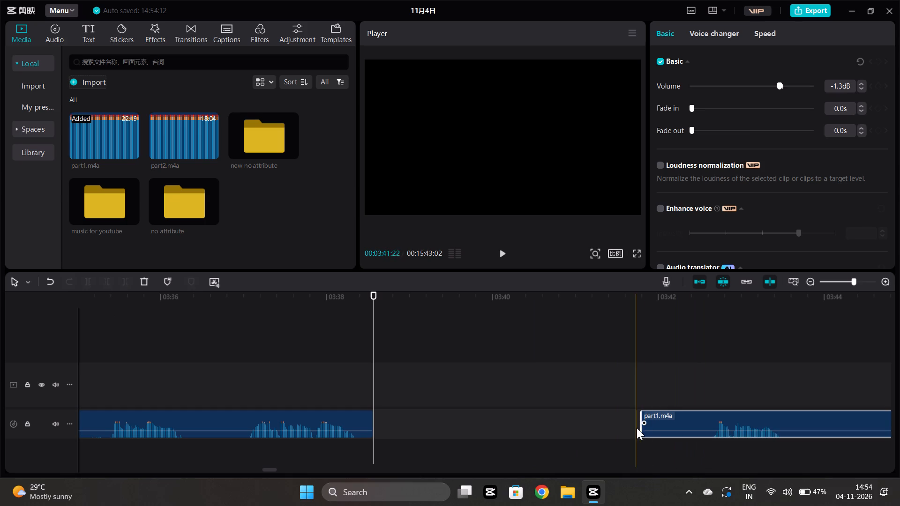
pyautogui.moveTo(640, 428); pyautogui.dragTo(710, 431)
pyautogui.moveTo(742, 422); pyautogui.dragTo(461, 450)
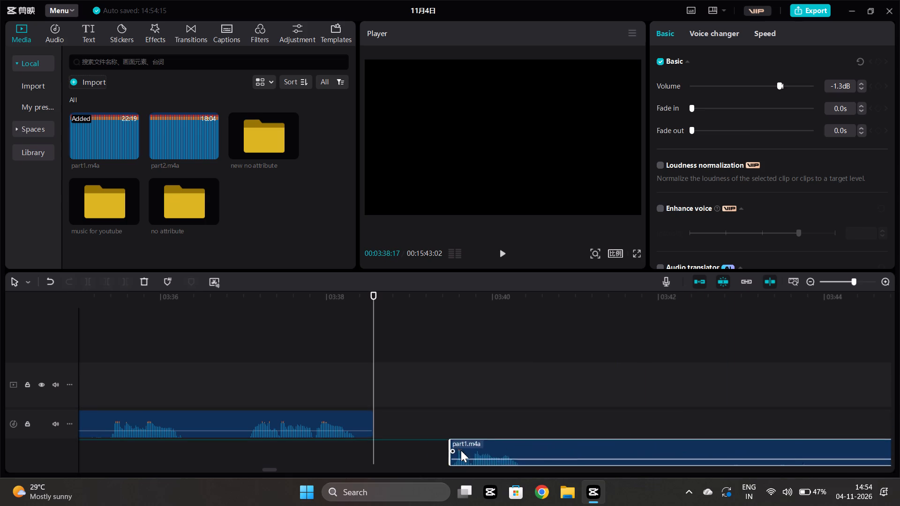
pyautogui.moveTo(461, 450); pyautogui.dragTo(433, 433)
pyautogui.click(424, 428)
pyautogui.moveTo(461, 420); pyautogui.dragTo(440, 422)
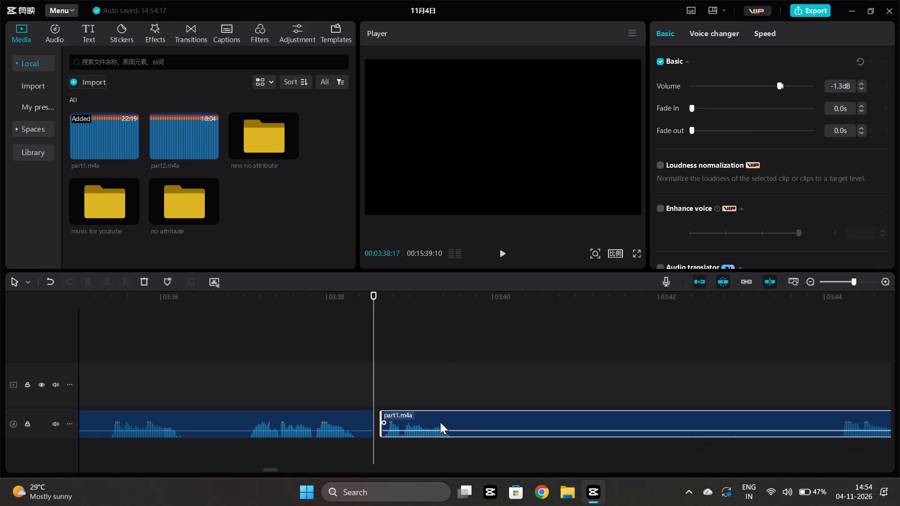
pyautogui.moveTo(440, 422); pyautogui.dragTo(434, 426)
# Play through the join at about 00:03:38 repeatedly, starting from progressively earlier points, to check how the phrases connect.
pyautogui.click(314, 392)
pyautogui.press('space')
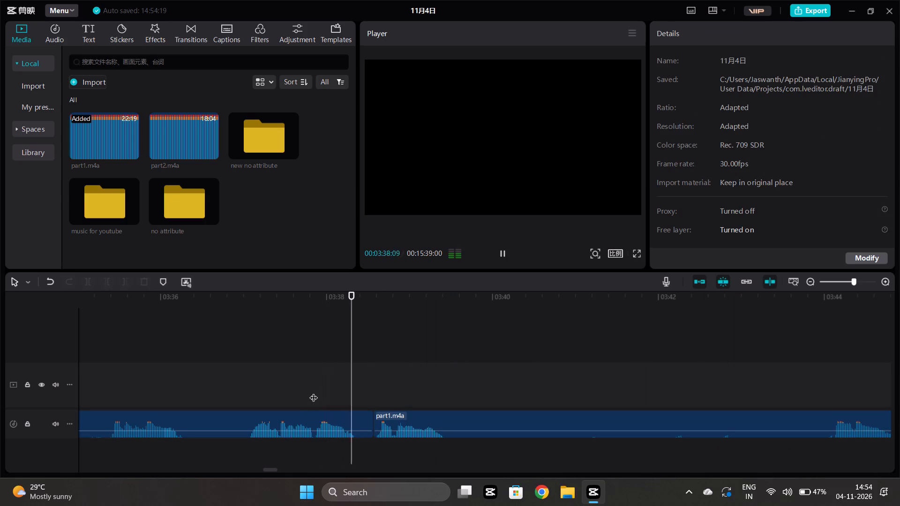
pyautogui.scroll(-13, 405, 393)
pyautogui.click(382, 385)
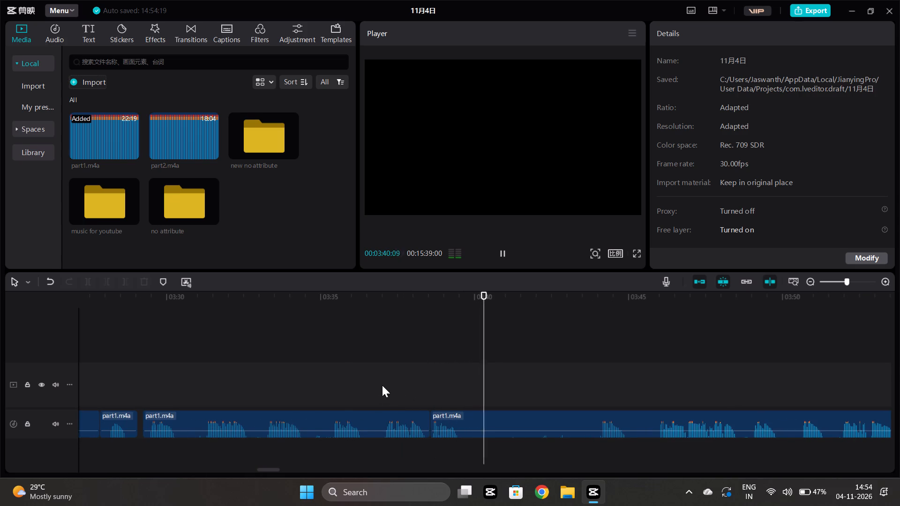
pyautogui.press('space')
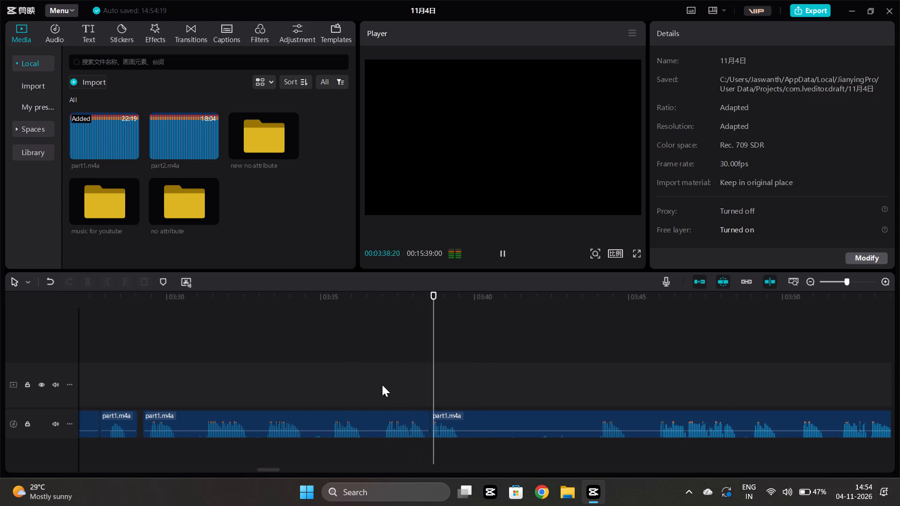
pyautogui.click(332, 370)
pyautogui.press('space')
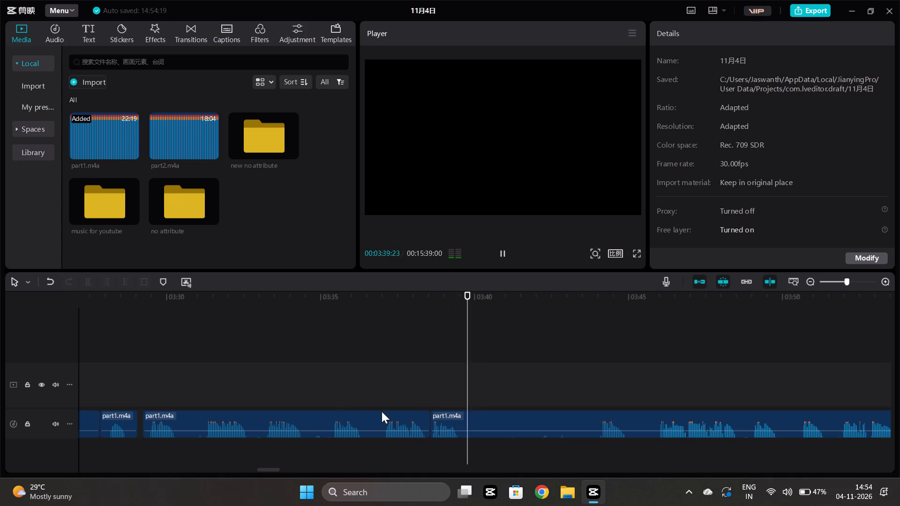
pyautogui.click(255, 343)
pyautogui.press('space')
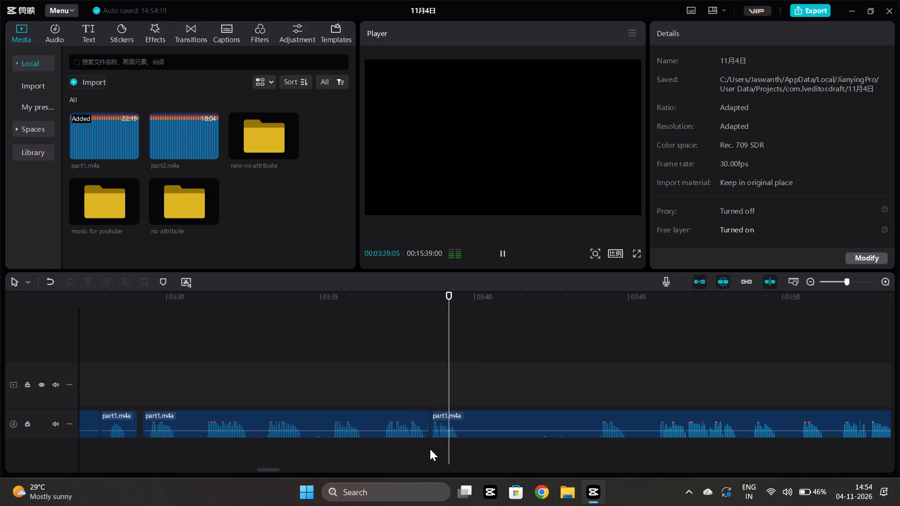
# Move the following segment later to about 00:03:40, extend the preceding segment's end to meet it, and play the join.
pyautogui.moveTo(459, 422); pyautogui.dragTo(510, 417)
pyautogui.click(411, 414)
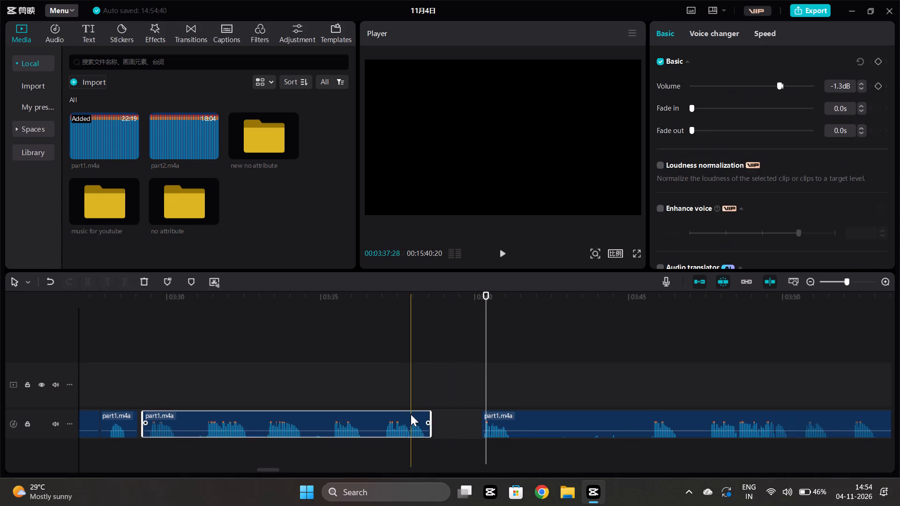
pyautogui.moveTo(430, 430); pyautogui.dragTo(485, 436)
pyautogui.click(436, 439)
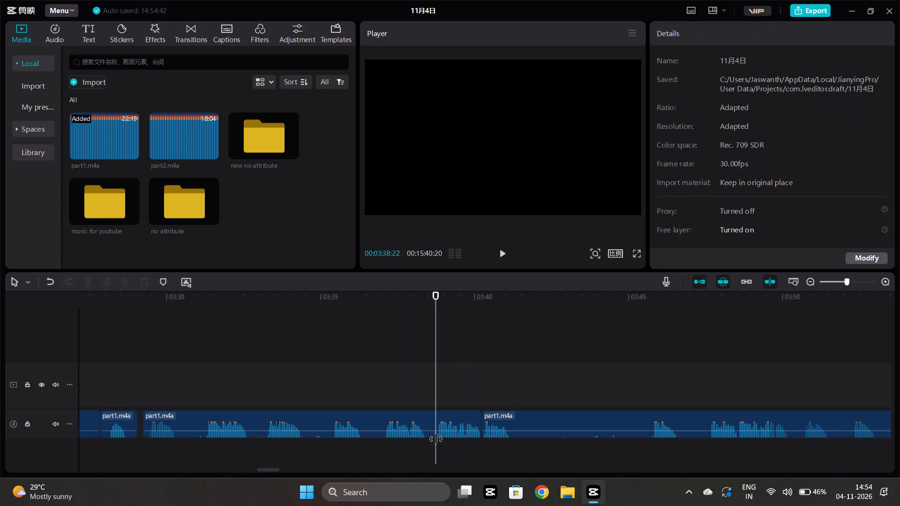
pyautogui.press('space')
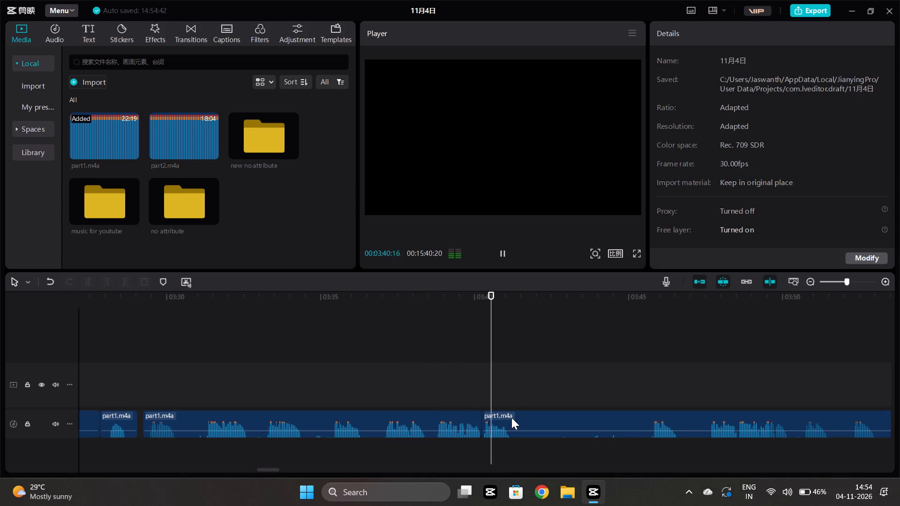
# Move the following segment slightly later, listen from about 00:03:46, and cut off the part of that segment before 00:03:46:13.
pyautogui.moveTo(512, 417); pyautogui.dragTo(536, 419)
pyautogui.click(674, 447)
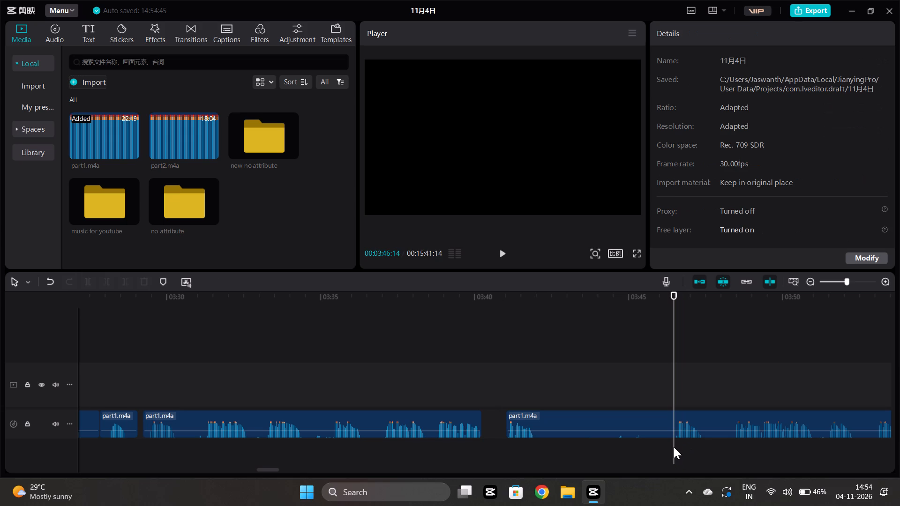
pyautogui.press('space')
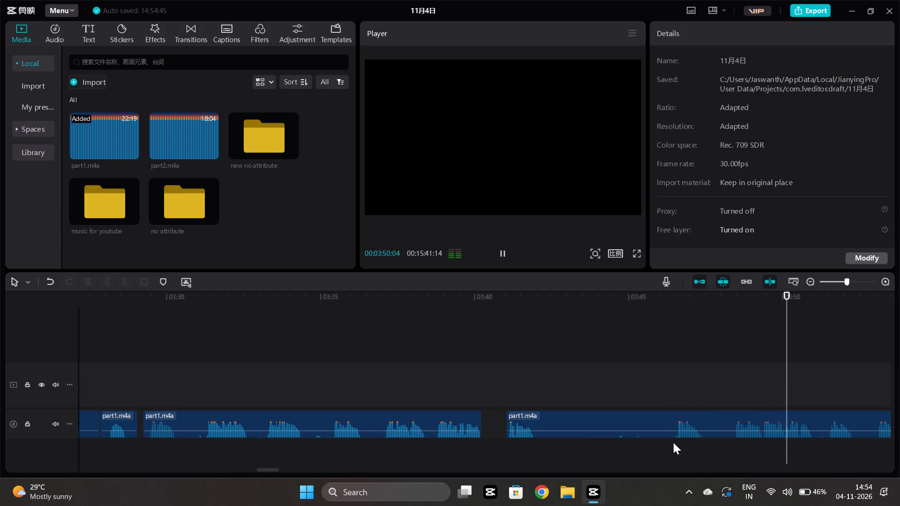
pyautogui.click(673, 444)
pyautogui.click(670, 432)
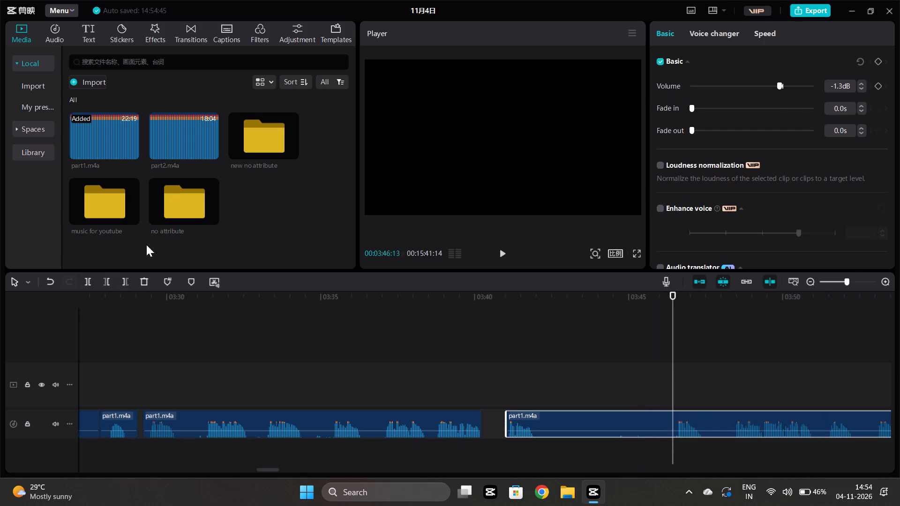
pyautogui.click(108, 286)
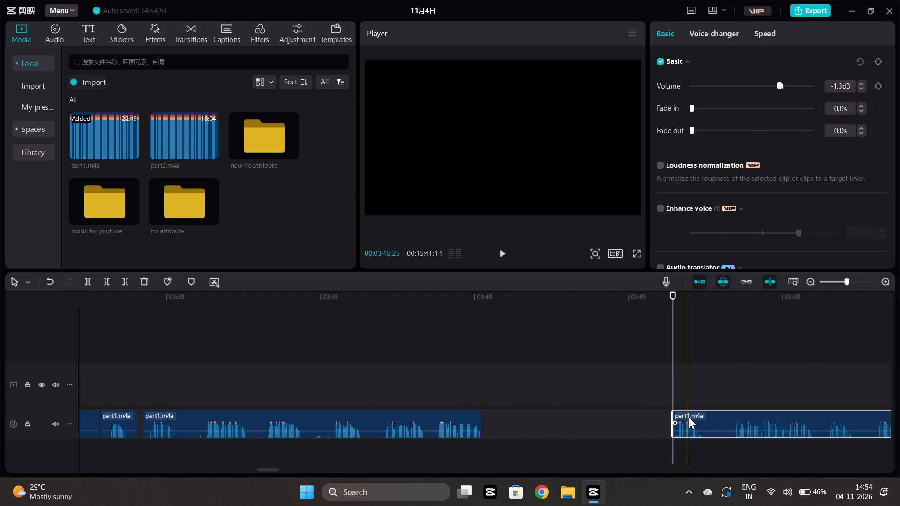
# Move the trimmed segment back to about 00:03:41, extend the preceding segment's end to meet it, and play the join.
pyautogui.moveTo(690, 419); pyautogui.dragTo(517, 431)
pyautogui.click(479, 425)
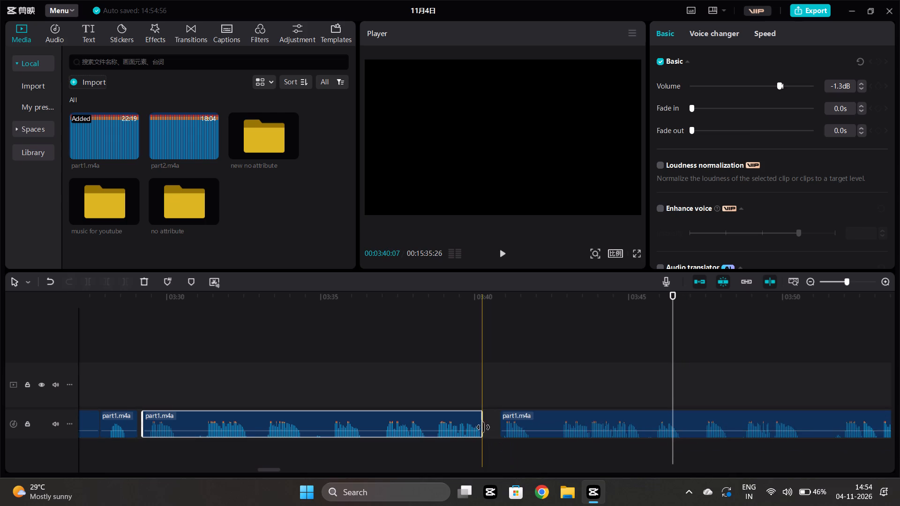
pyautogui.moveTo(483, 427); pyautogui.dragTo(498, 431)
pyautogui.click(420, 450)
pyautogui.press('space')
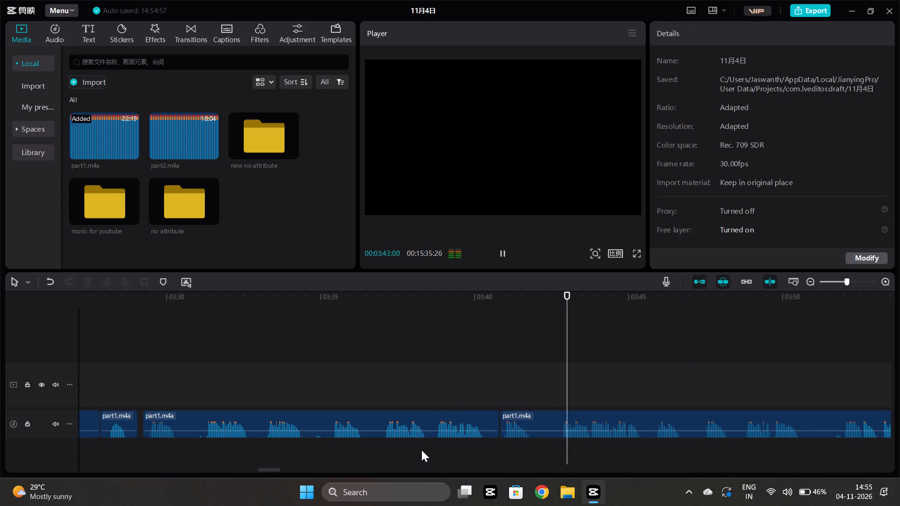
# Move the following segment about 0.4 s later to leave a short pause after the preceding one, and play from its start.
pyautogui.hscroll(-1, 530, 337)
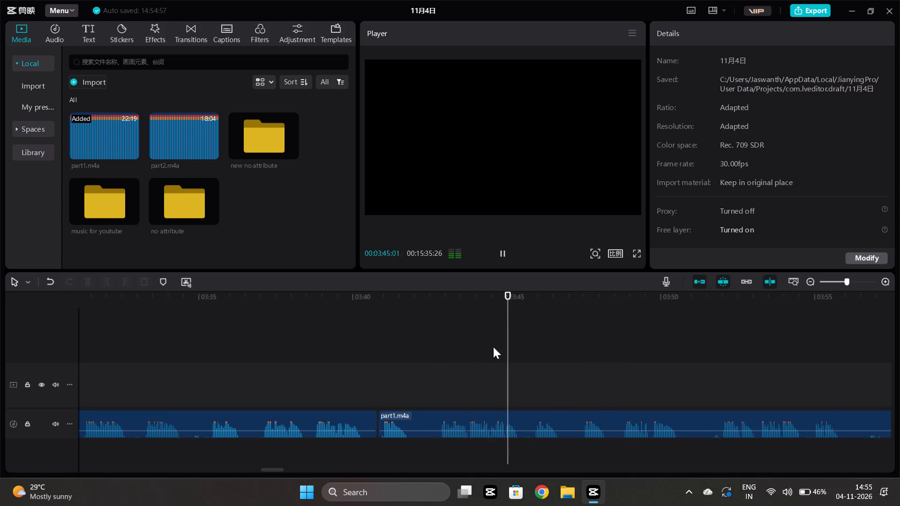
pyautogui.hscroll(-1, 493, 347)
pyautogui.moveTo(401, 421); pyautogui.dragTo(412, 422)
pyautogui.click(390, 394)
pyautogui.press('space')
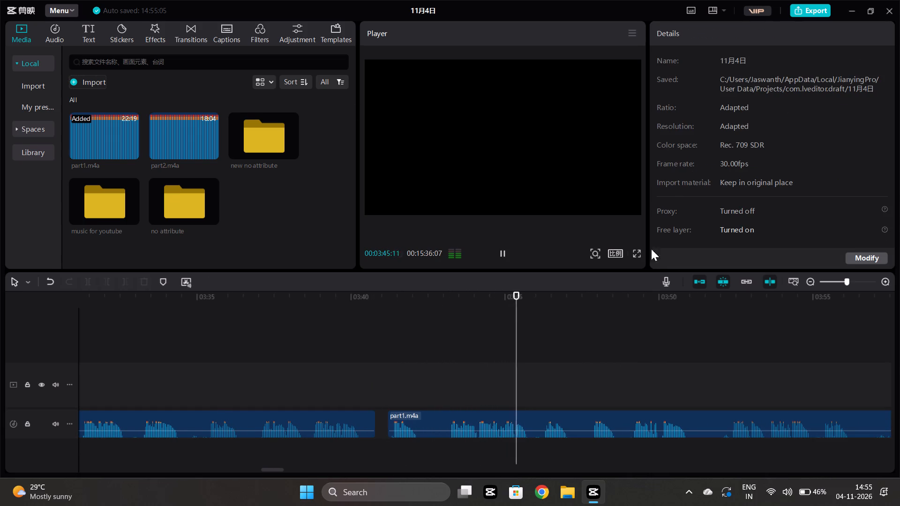
# Listen to the narration from about 00:03:45 to 00:04:06, skipping ahead between phrases to look for passages needing cuts.
pyautogui.hscroll(-1, 520, 351)
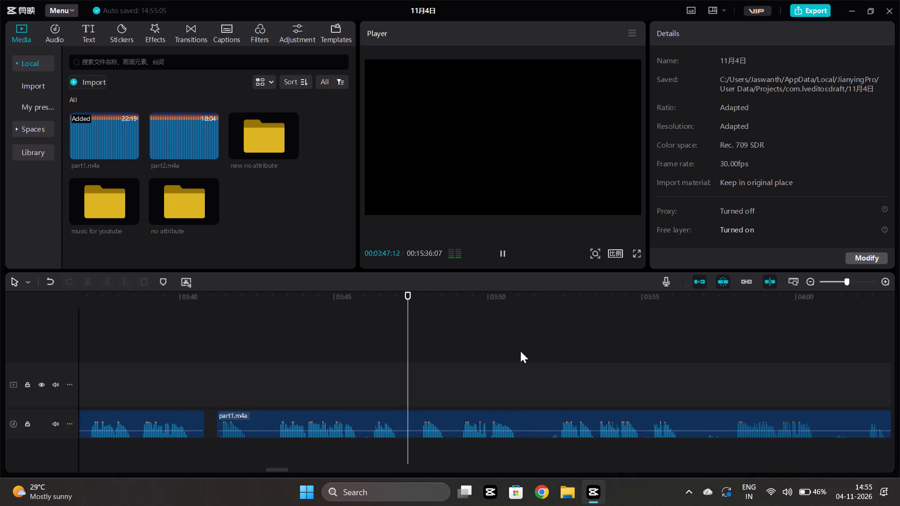
pyautogui.hscroll(-1, 468, 354)
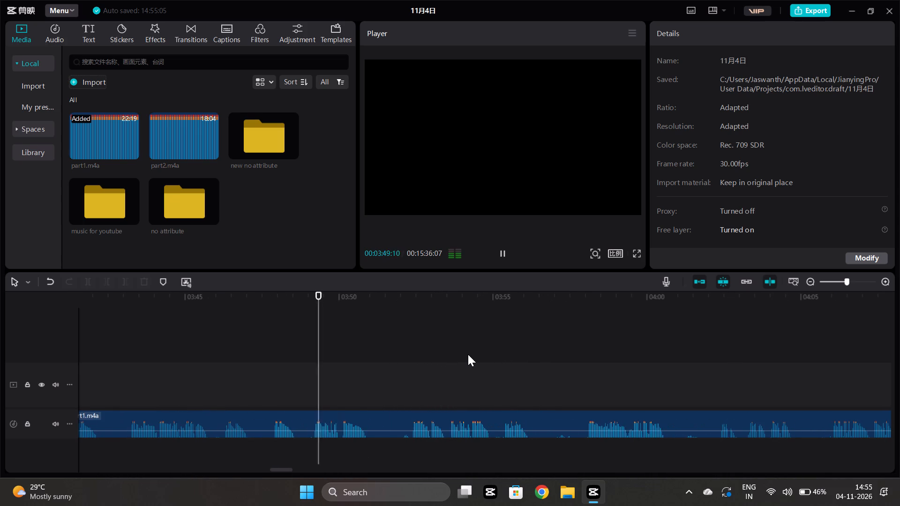
pyautogui.keyDown('ctrl'); pyautogui.scroll(-7, 468, 354); pyautogui.keyUp('ctrl')
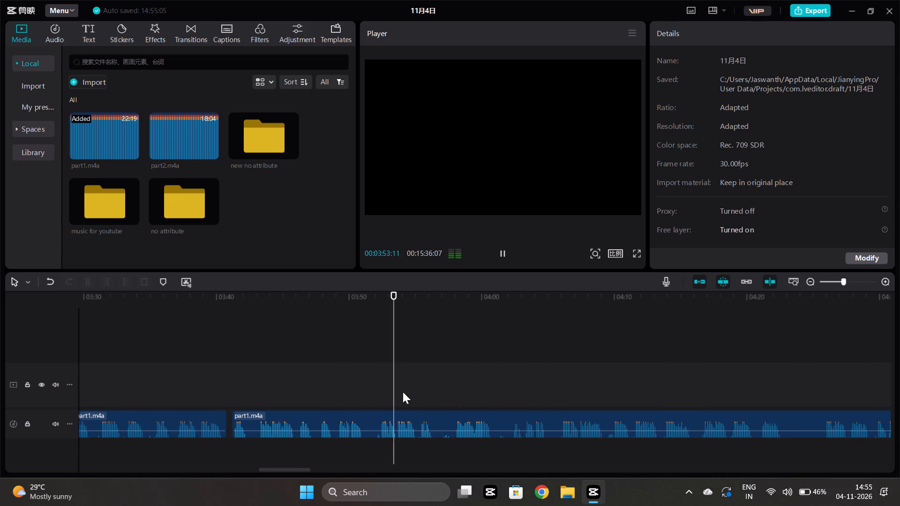
pyautogui.click(455, 396)
pyautogui.press('space')
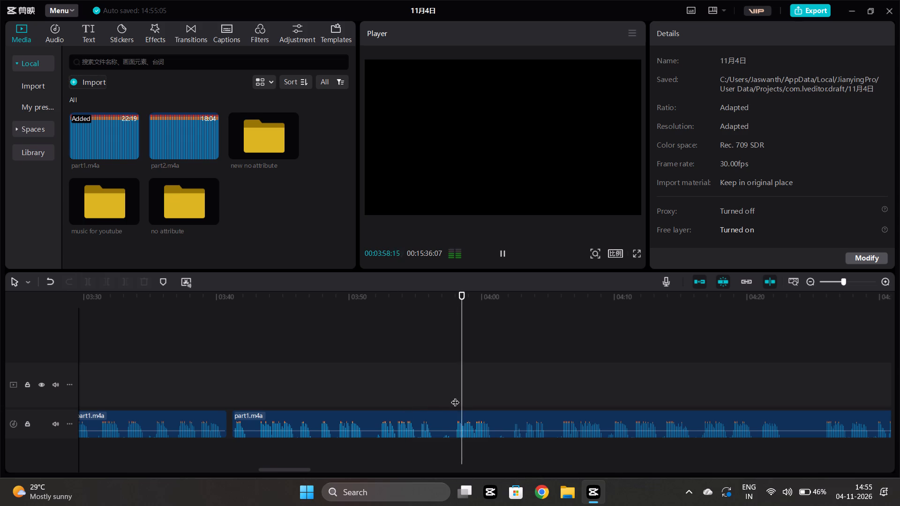
pyautogui.hscroll(-1, 455, 396)
pyautogui.click(419, 387)
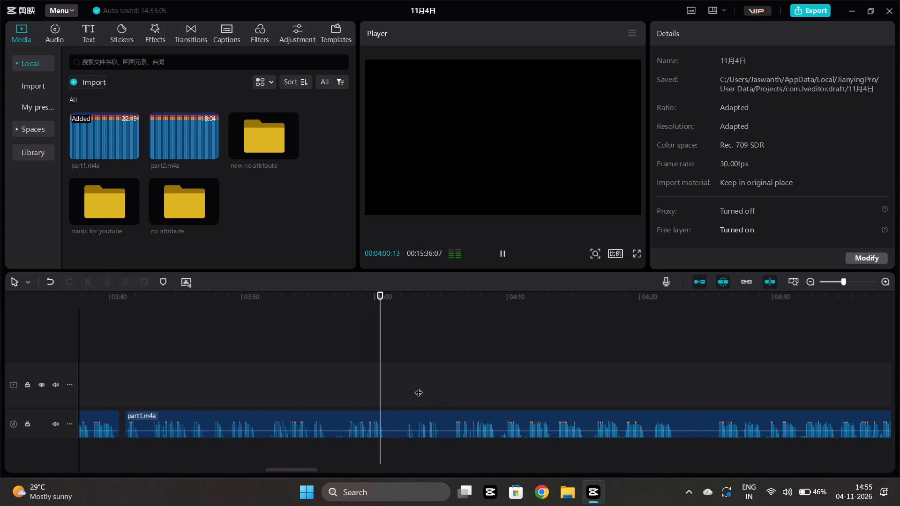
pyautogui.press('space')
pyautogui.click(453, 393)
pyautogui.press('space')
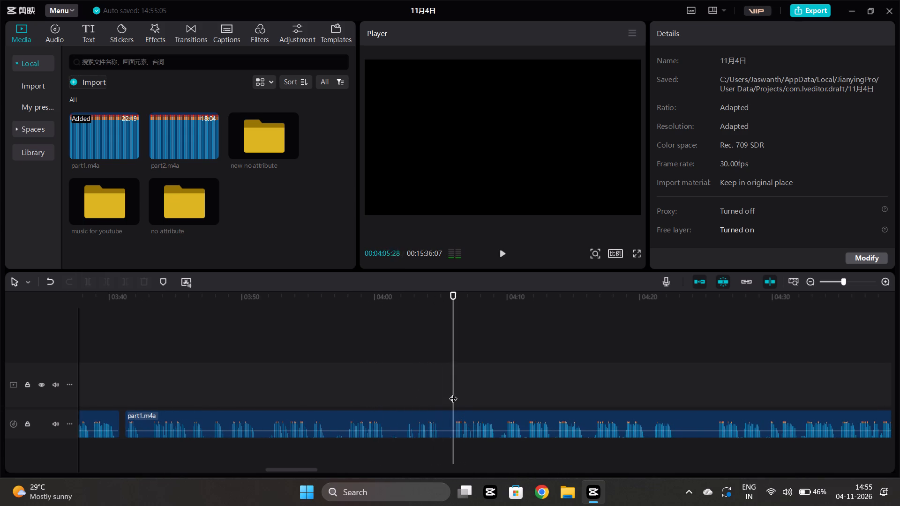
# Sample the narration phrase by phrase from about 00:04:10 to 00:04:31, including the phrases around the long pause before 00:04:25.
pyautogui.hscroll(-1, 453, 393)
pyautogui.click(391, 395)
pyautogui.press('space')
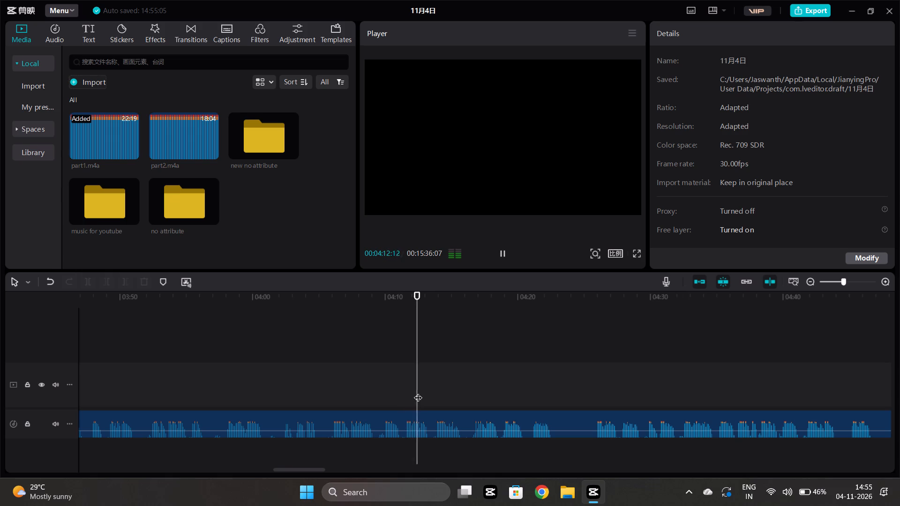
pyautogui.click(434, 389)
pyautogui.press('space')
pyautogui.click(469, 392)
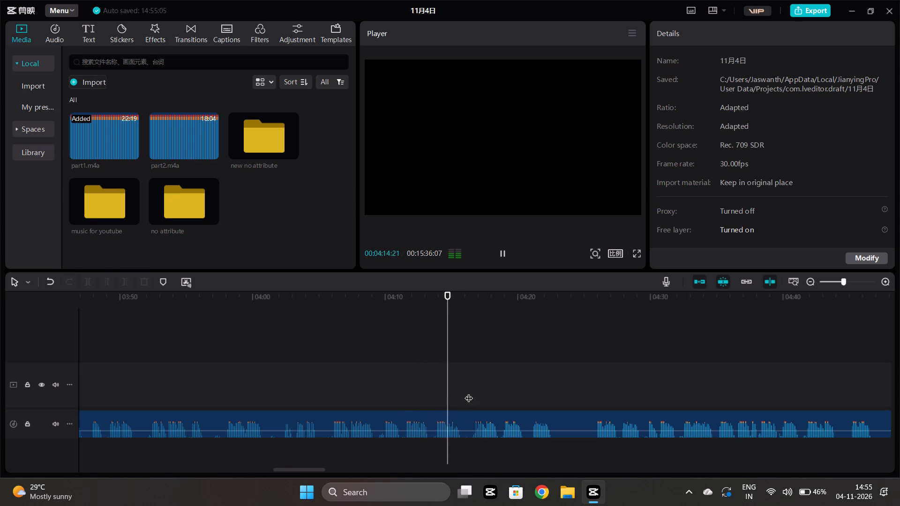
pyautogui.press('space')
pyautogui.click(502, 392)
pyautogui.press('space')
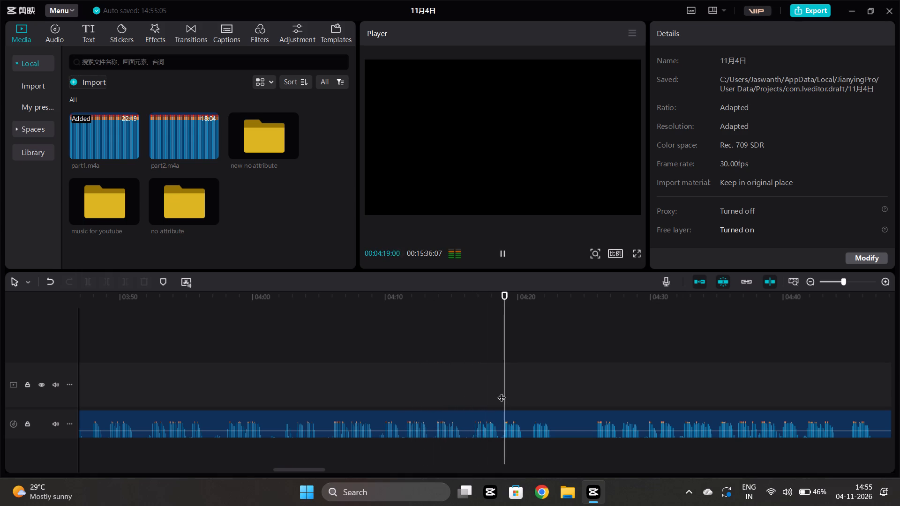
pyautogui.hscroll(-1, 502, 392)
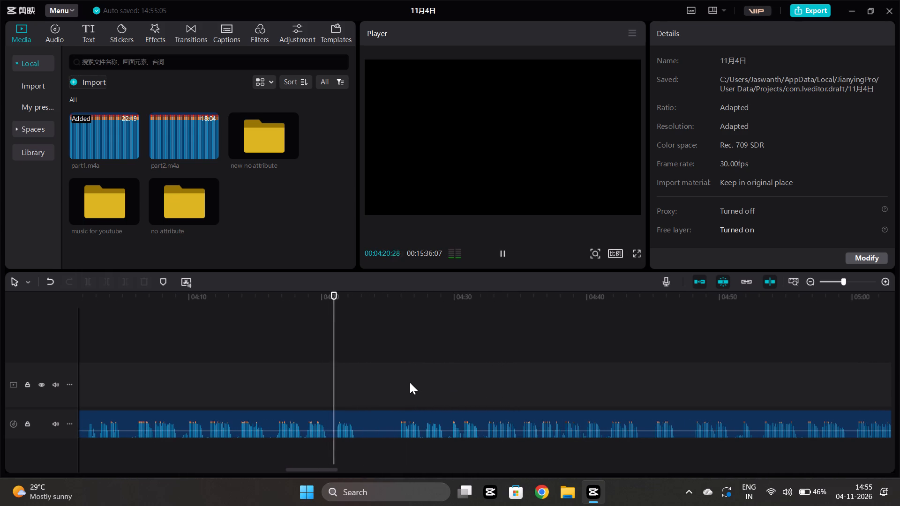
pyautogui.click(405, 391)
pyautogui.click(398, 384)
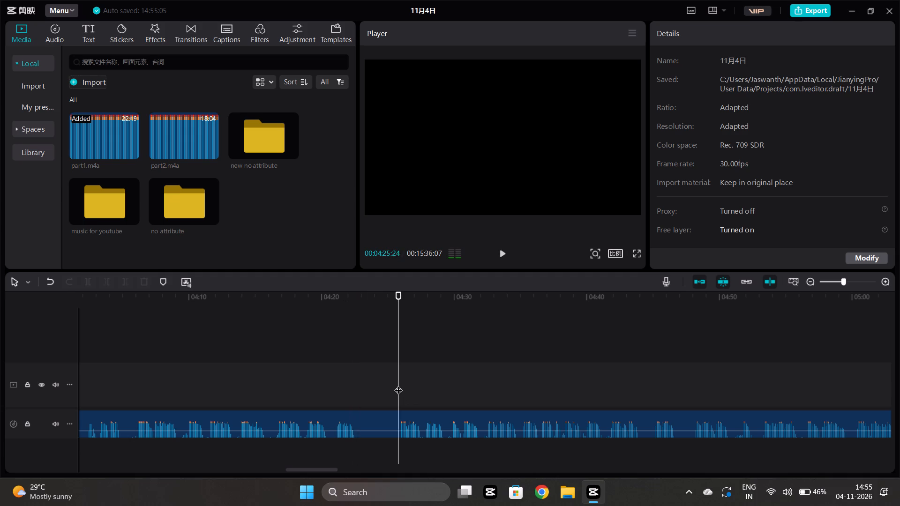
pyautogui.press('space')
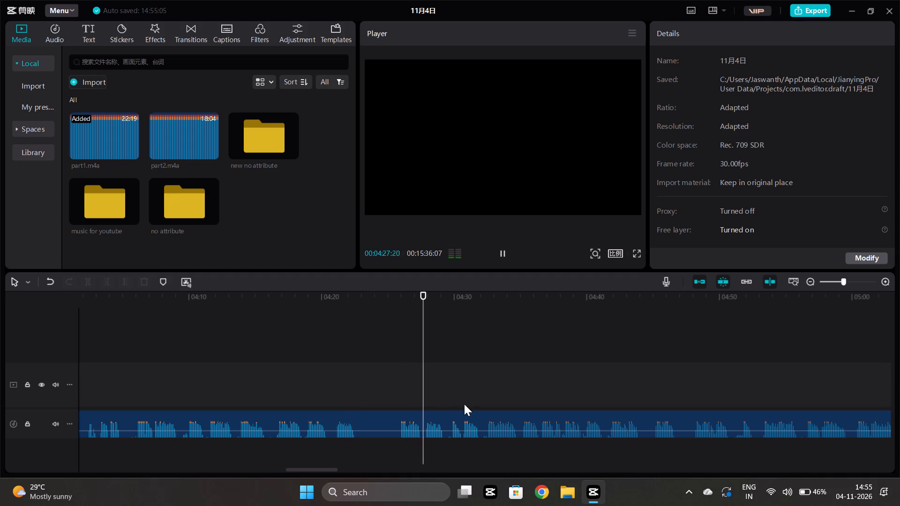
pyautogui.moveTo(464, 404); pyautogui.dragTo(468, 411)
pyautogui.click(471, 394)
pyautogui.press('space')
# Spot-check the narration from about 00:04:32 to 00:04:58 by playing the beginnings of successive phrases.
pyautogui.hscroll(-1, 481, 389)
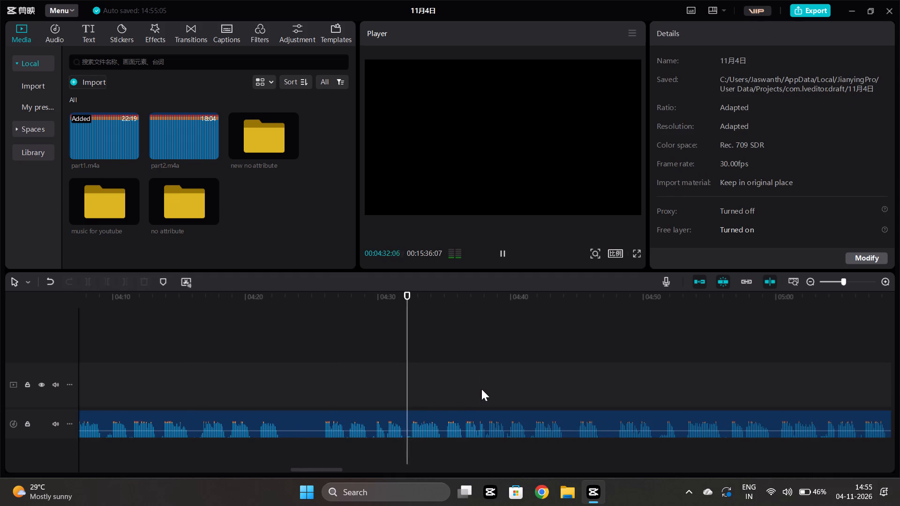
pyautogui.hscroll(-2, 481, 389)
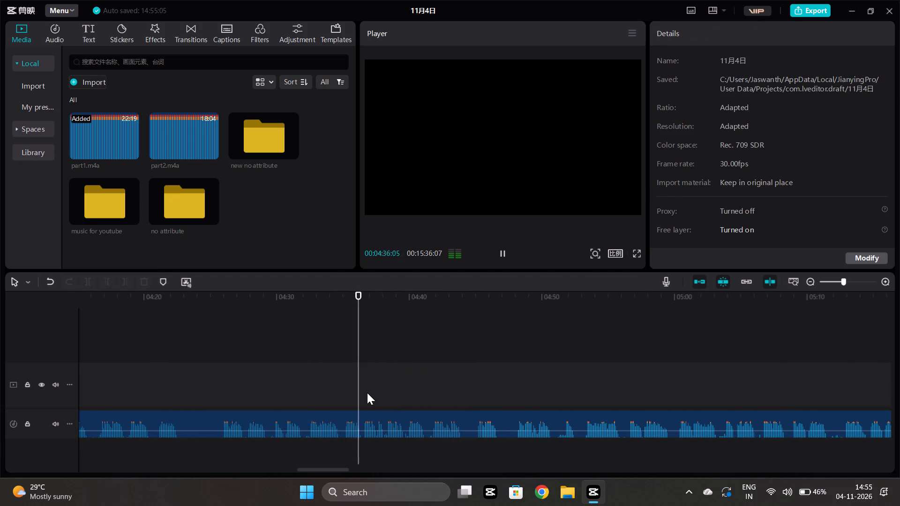
pyautogui.click(367, 393)
pyautogui.press('space')
pyautogui.hscroll(-1, 382, 399)
pyautogui.click(347, 378)
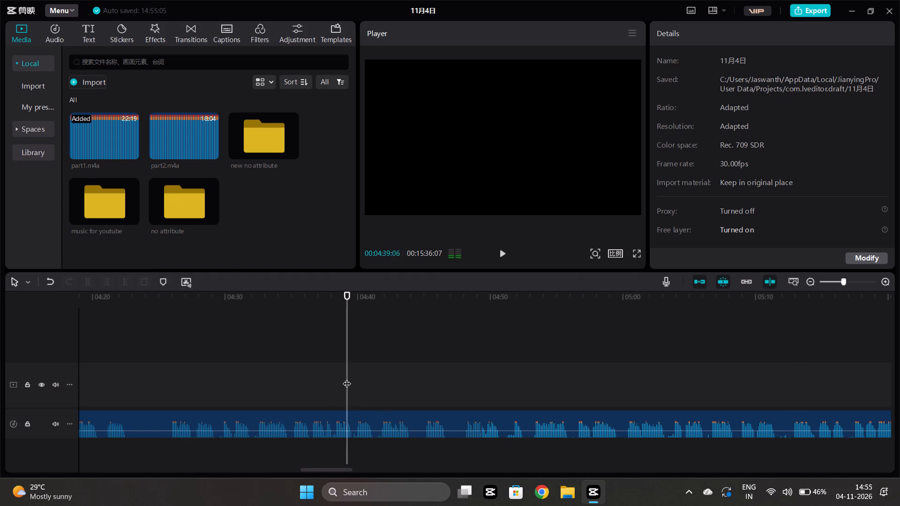
pyautogui.press('space')
pyautogui.click(381, 396)
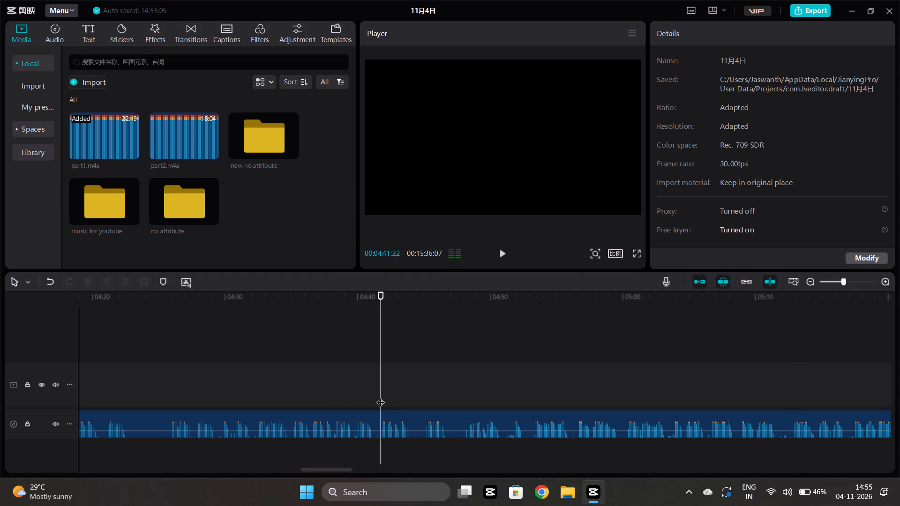
pyautogui.press('space')
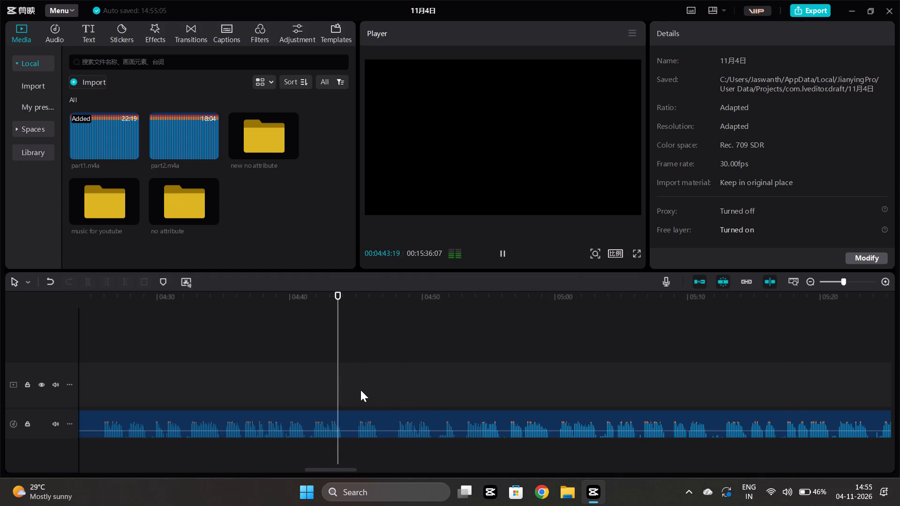
pyautogui.click(360, 390)
pyautogui.press('space')
pyautogui.click(396, 393)
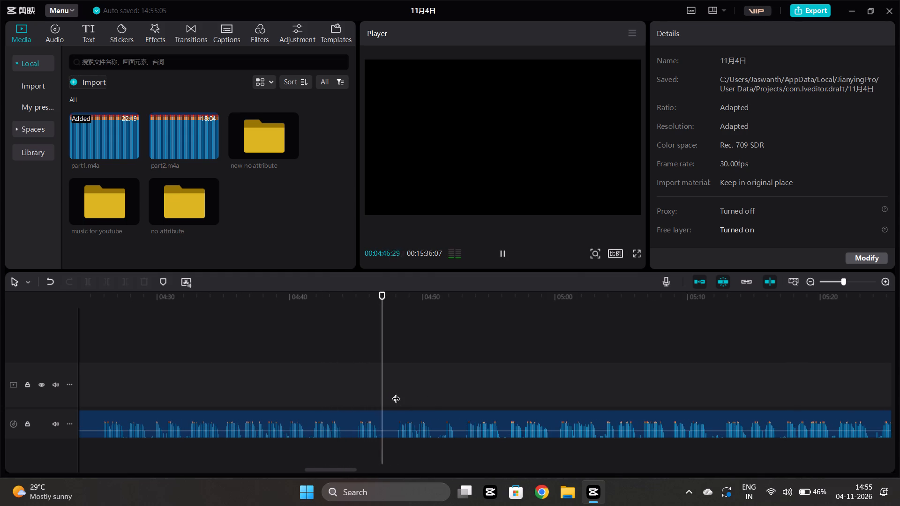
pyautogui.press('space')
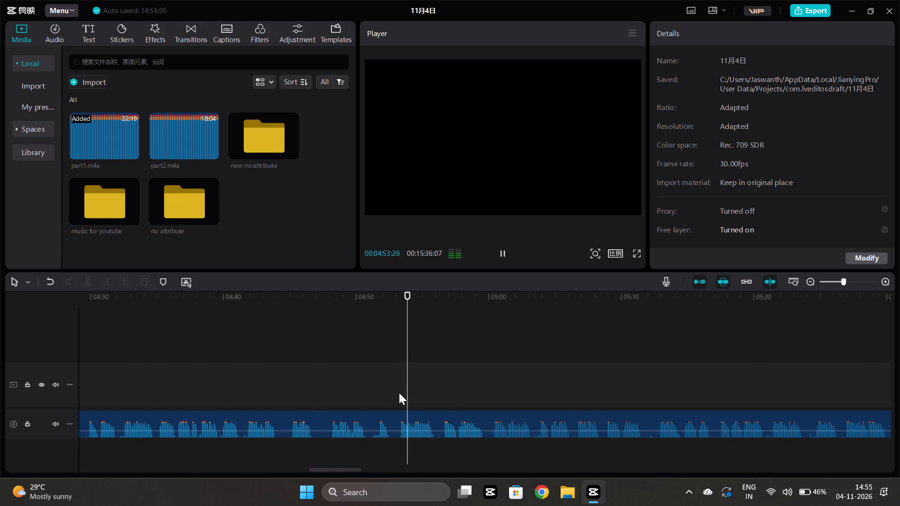
pyautogui.hscroll(-1, 425, 391)
pyautogui.click(356, 383)
pyautogui.press('space')
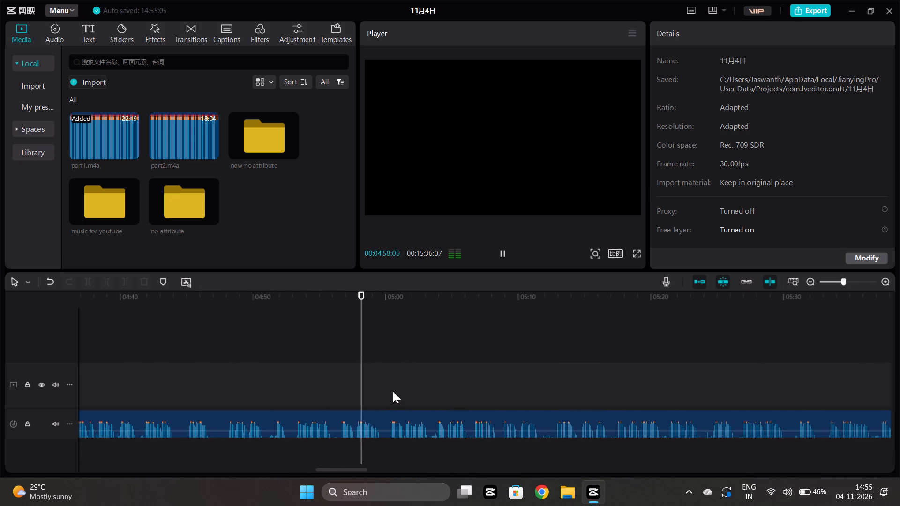
# Spot-check the narration from about 00:05:05 to 00:05:35 by playing the beginnings of successive phrases.
pyautogui.hscroll(-1, 394, 391)
pyautogui.click(350, 382)
pyautogui.press('space')
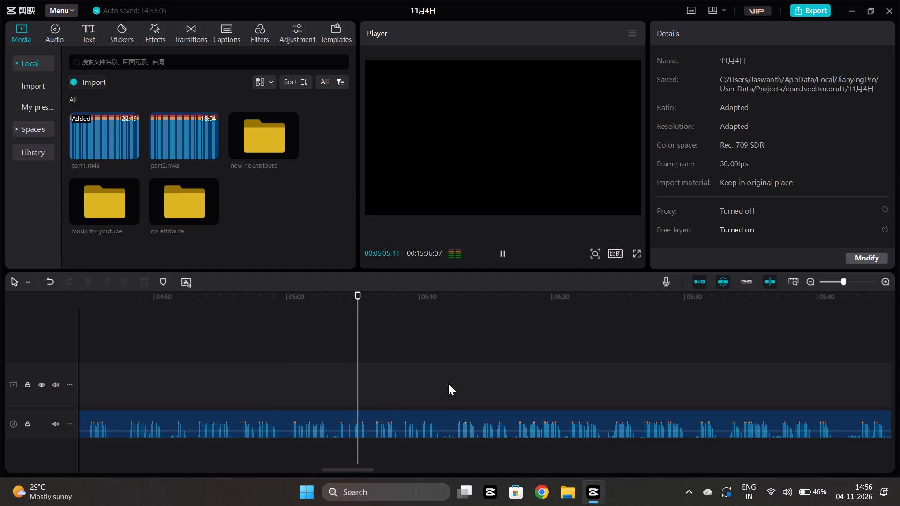
pyautogui.click(457, 383)
pyautogui.press('space')
pyautogui.hscroll(-1, 457, 383)
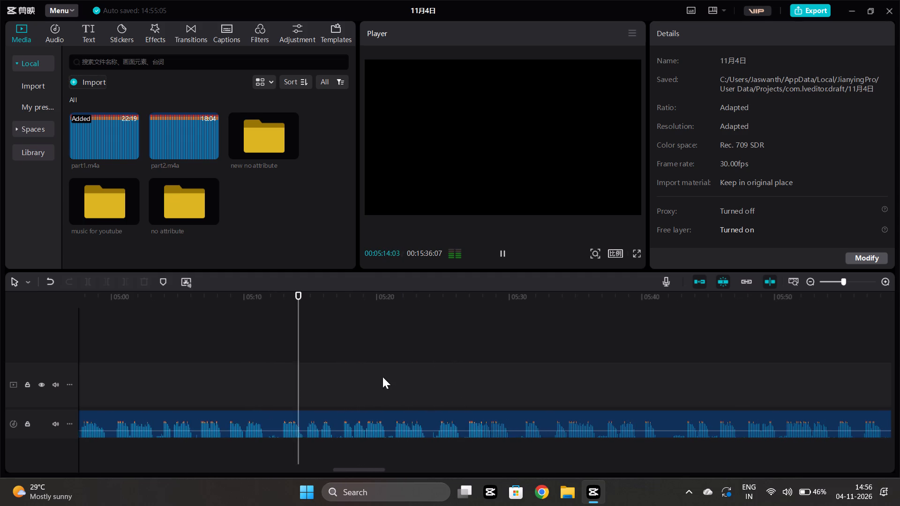
pyautogui.click(367, 373)
pyautogui.press('space')
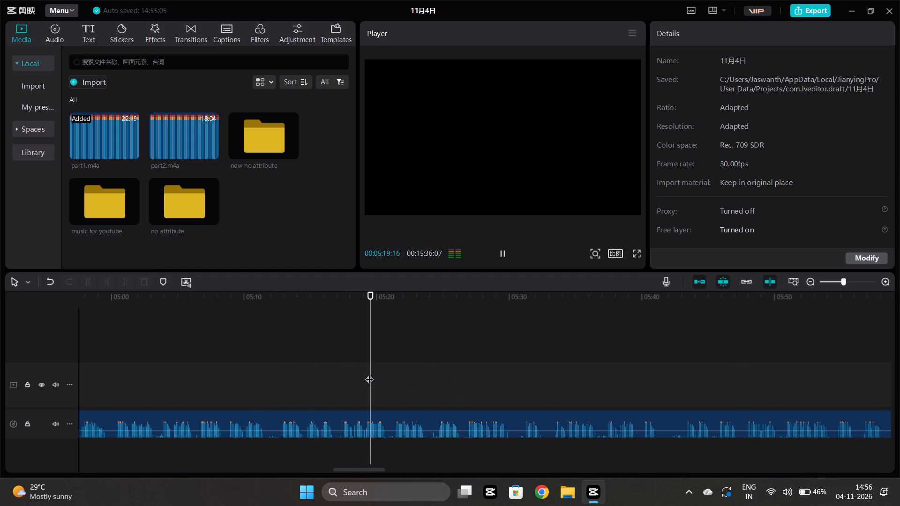
pyautogui.hscroll(-1, 369, 373)
pyautogui.click(379, 376)
pyautogui.press('space')
pyautogui.hscroll(-1, 379, 376)
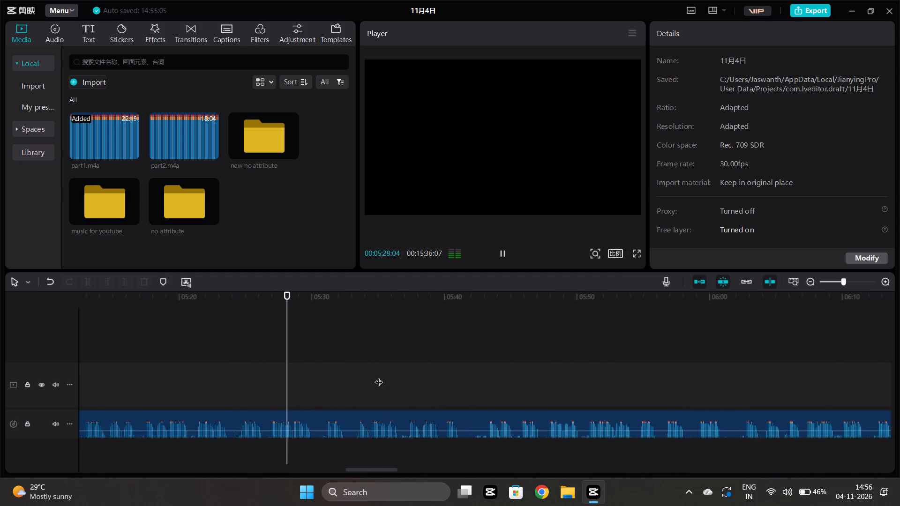
pyautogui.hscroll(-1, 379, 376)
pyautogui.click(300, 373)
pyautogui.press('space')
# Sample the narration at wider intervals from about 00:05:47 to 00:06:41, including the phrase after the long pause before 00:06:40.
pyautogui.hscroll(-1, 397, 381)
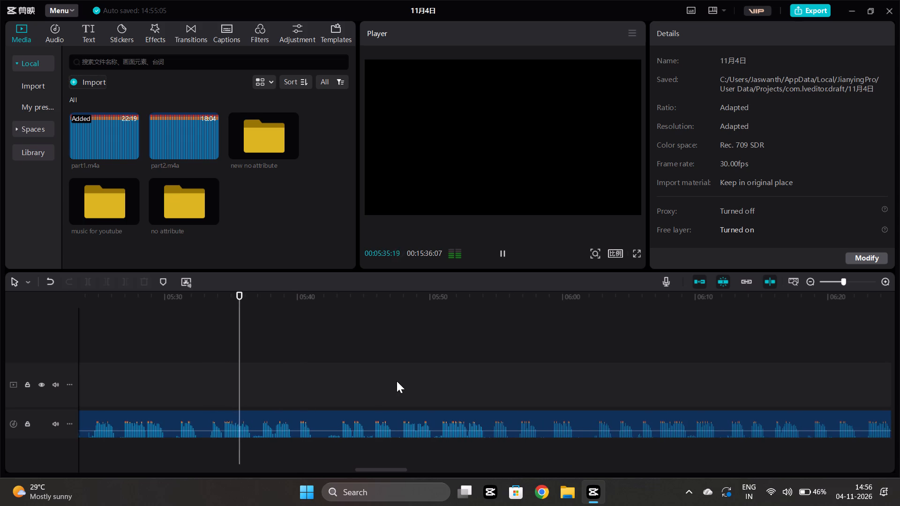
pyautogui.hscroll(-2, 397, 381)
pyautogui.click(393, 377)
pyautogui.press('space')
pyautogui.hscroll(-1, 393, 377)
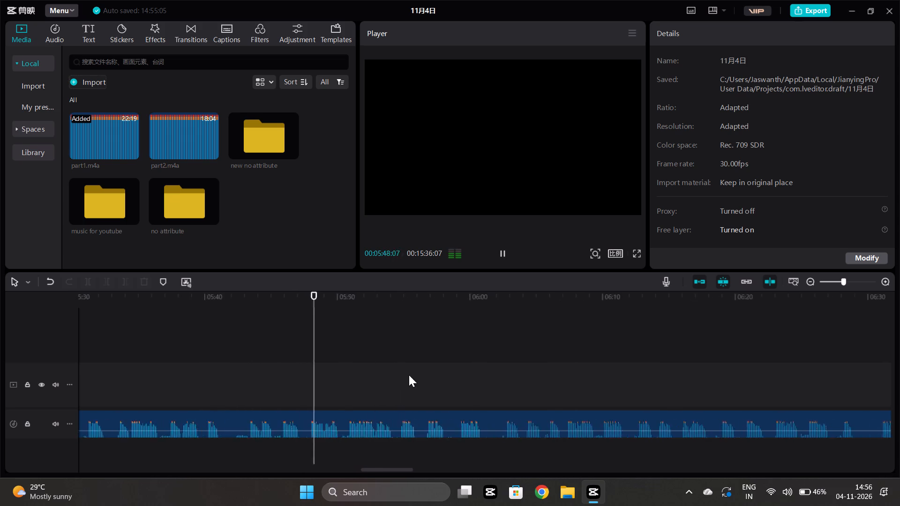
pyautogui.hscroll(-1, 409, 375)
pyautogui.click(434, 371)
pyautogui.press('space')
pyautogui.hscroll(-1, 434, 371)
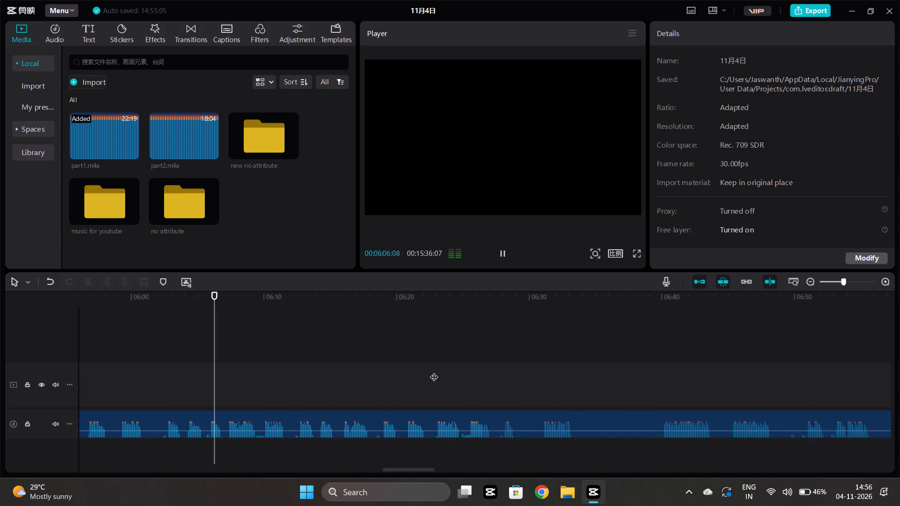
pyautogui.hscroll(-1, 434, 371)
pyautogui.click(625, 388)
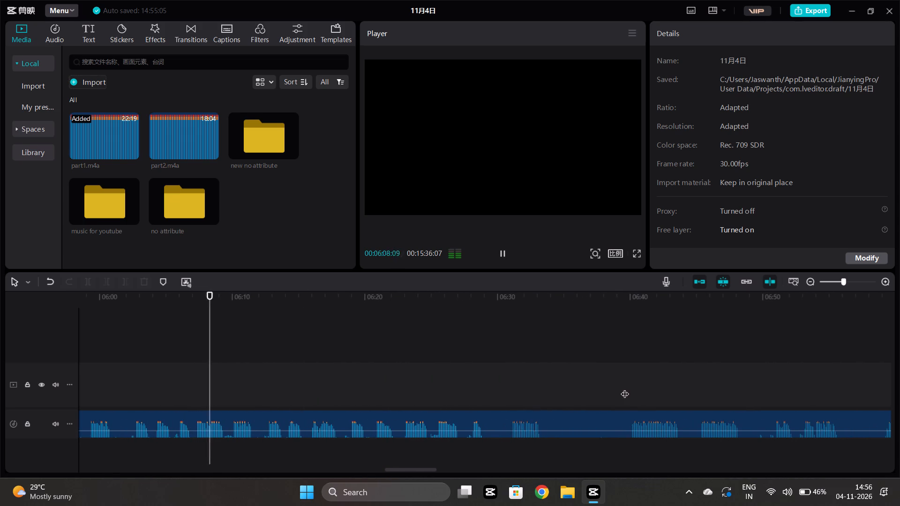
pyautogui.press('space')
# Spot-check phrase beginnings in the narration from about 00:06:59 to 00:08:00, skipping ahead after each short playback.
pyautogui.hscroll(-1, 625, 388)
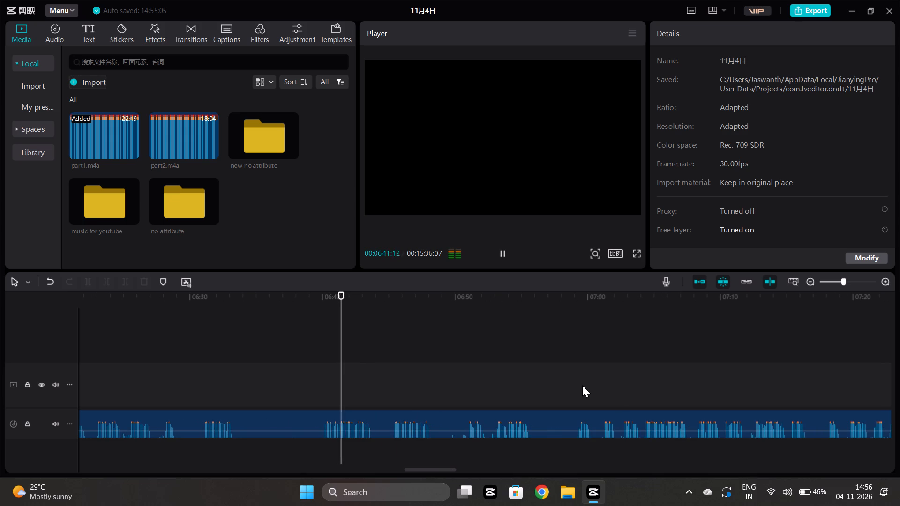
pyautogui.click(584, 385)
pyautogui.click(575, 381)
pyautogui.press('space')
pyautogui.hscroll(-1, 575, 381)
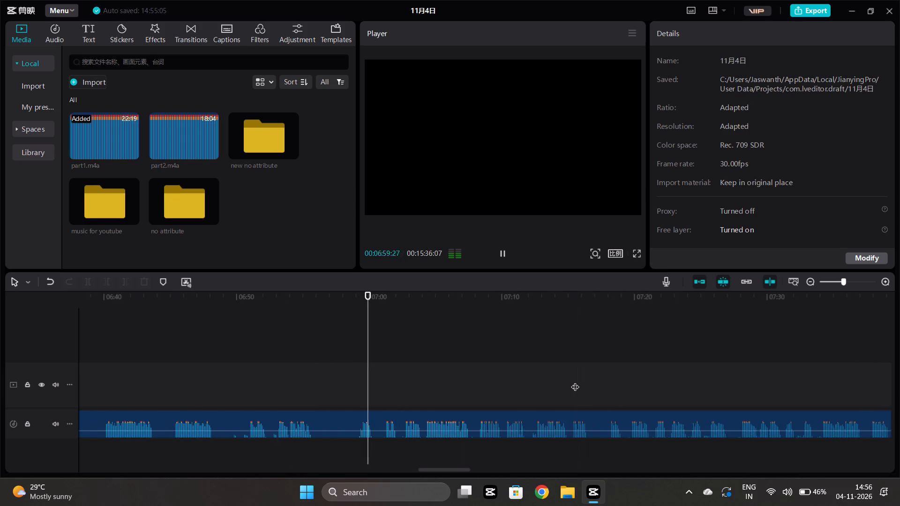
pyautogui.hscroll(-1, 575, 381)
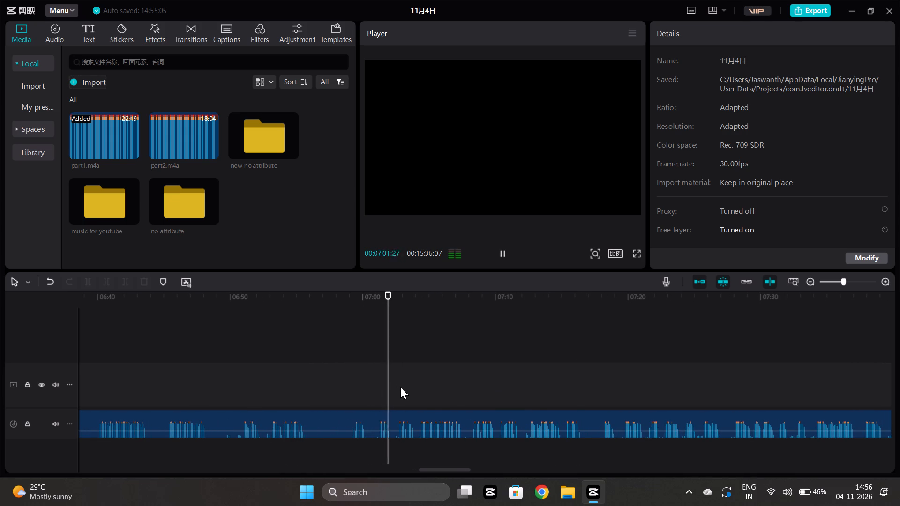
pyautogui.click(420, 383)
pyautogui.press('space')
pyautogui.click(604, 378)
pyautogui.press('space')
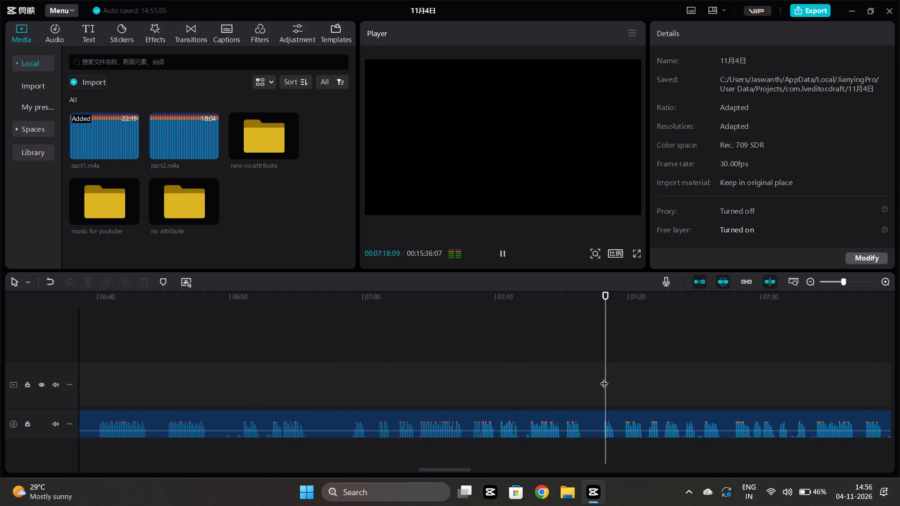
pyautogui.hscroll(-1, 604, 378)
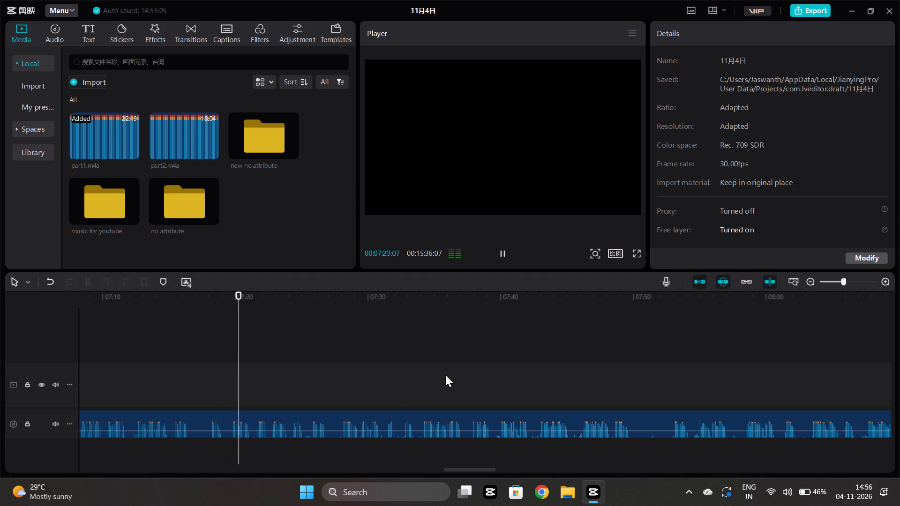
pyautogui.click(445, 375)
pyautogui.press('space')
pyautogui.hscroll(-1, 550, 394)
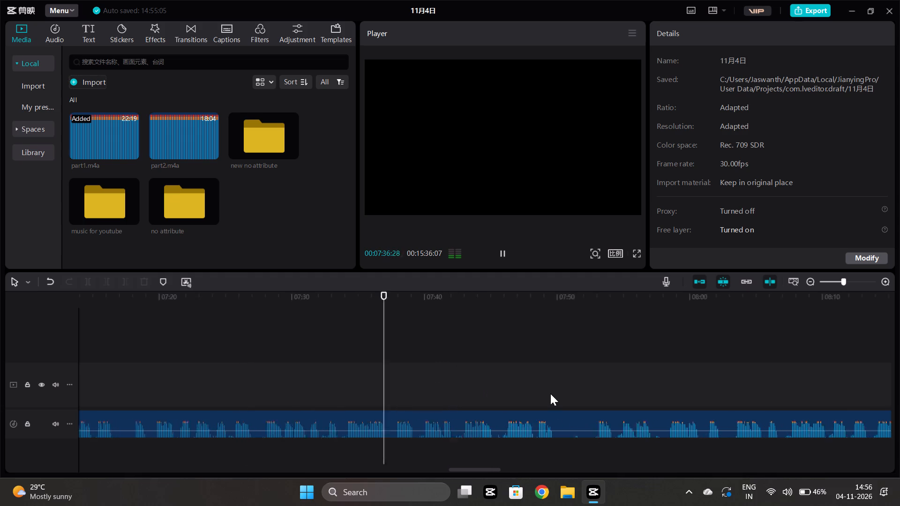
pyautogui.hscroll(-1, 550, 394)
pyautogui.click(545, 378)
pyautogui.press('space')
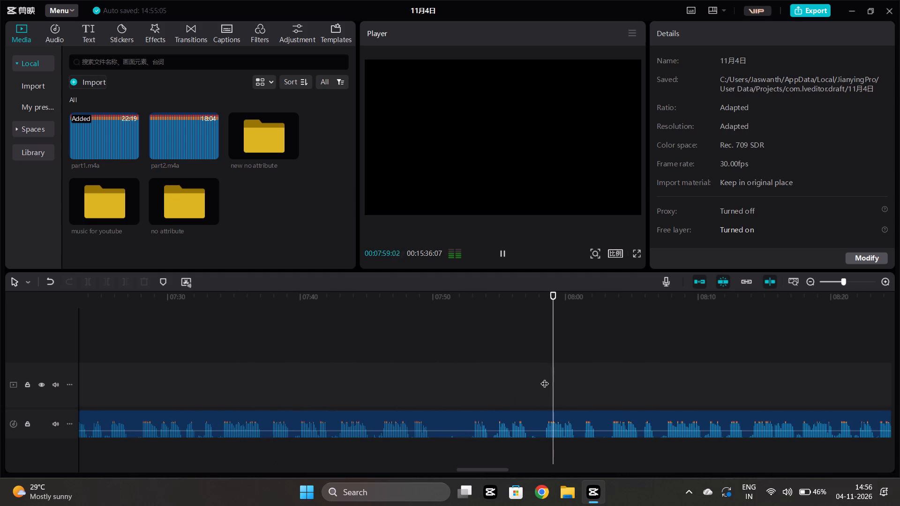
pyautogui.press('space')
# Sample the later narration around 00:11:10, from about 00:11:13 to 00:11:28, and around 00:13:40.
pyautogui.hscroll(2, 545, 378)
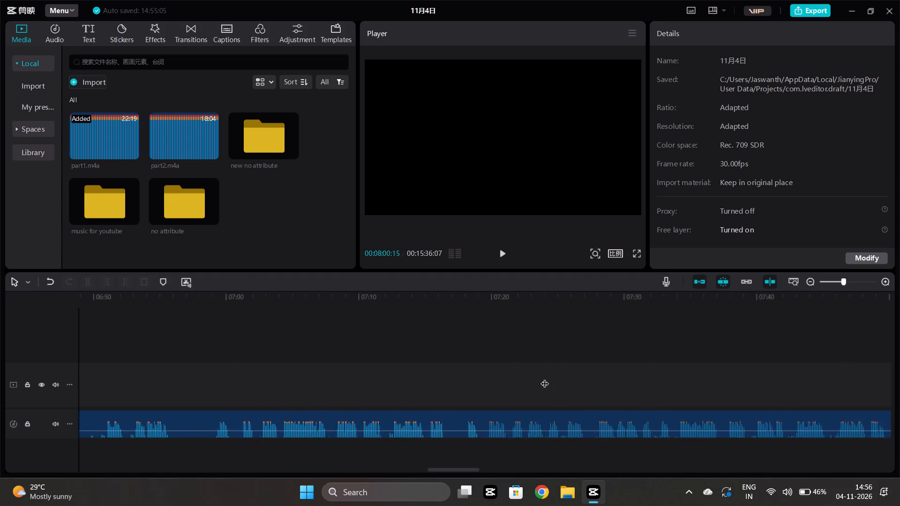
pyautogui.hscroll(3, 545, 378)
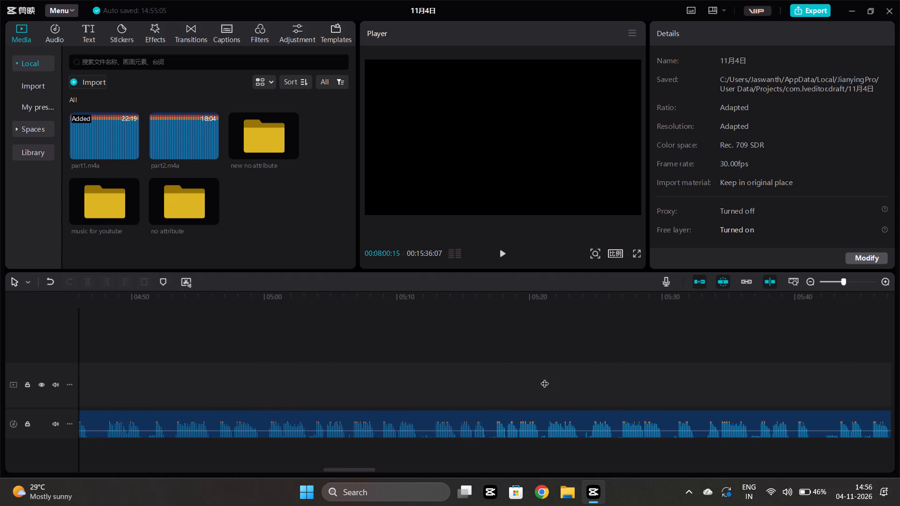
pyautogui.hscroll(-7, 545, 378)
pyautogui.click(523, 360)
pyautogui.press('space')
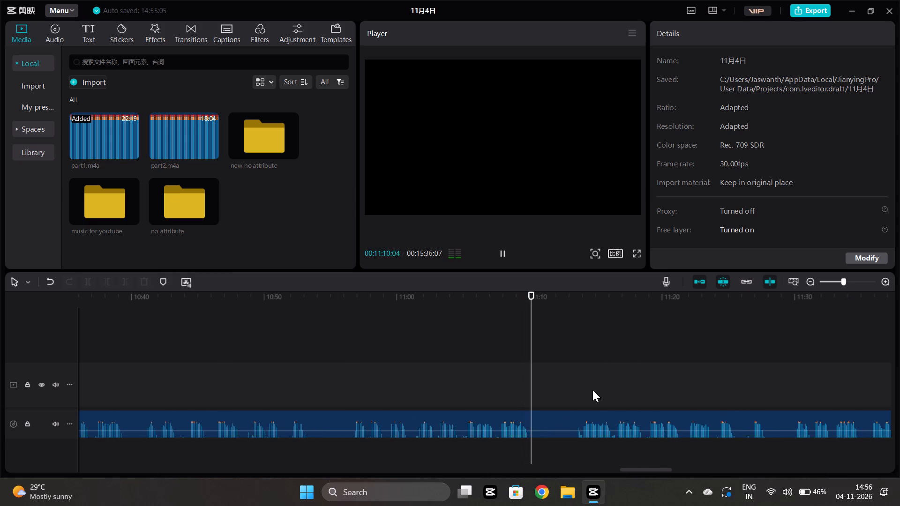
pyautogui.click(570, 383)
pyautogui.press('space')
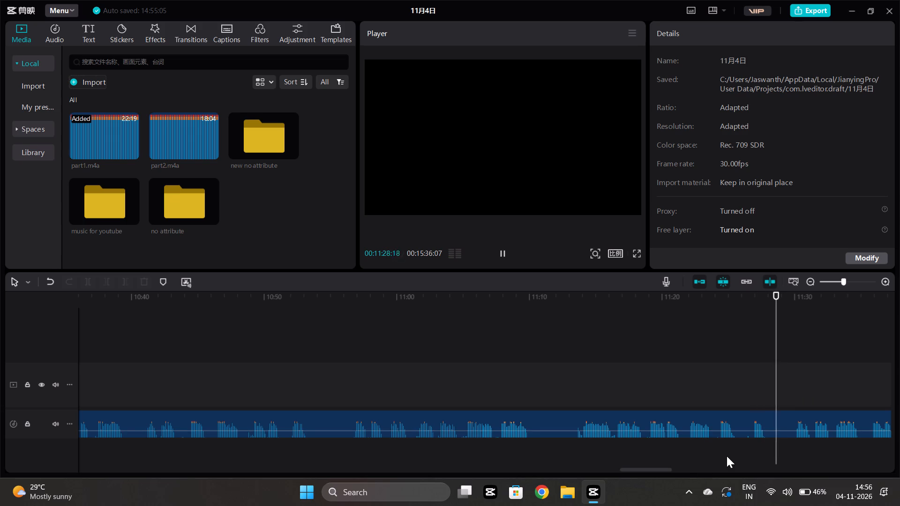
pyautogui.hscroll(-5, 711, 320)
pyautogui.click(661, 349)
pyautogui.press('space')
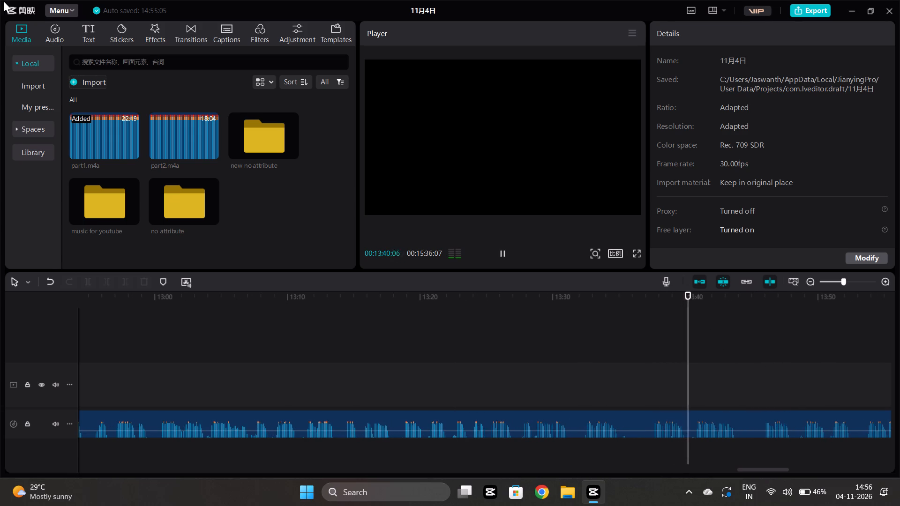
pyautogui.press('space')
# Go back to the already edited part and listen to the narration from about 00:03:36 for passages needing cuts.
pyautogui.hscroll(20, 307, 327)
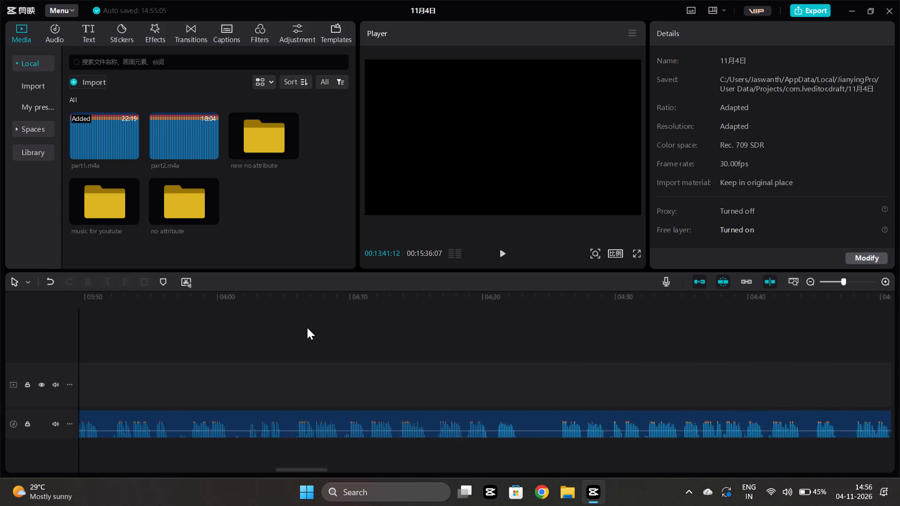
pyautogui.hscroll(8, 307, 327)
pyautogui.hscroll(-5, 354, 321)
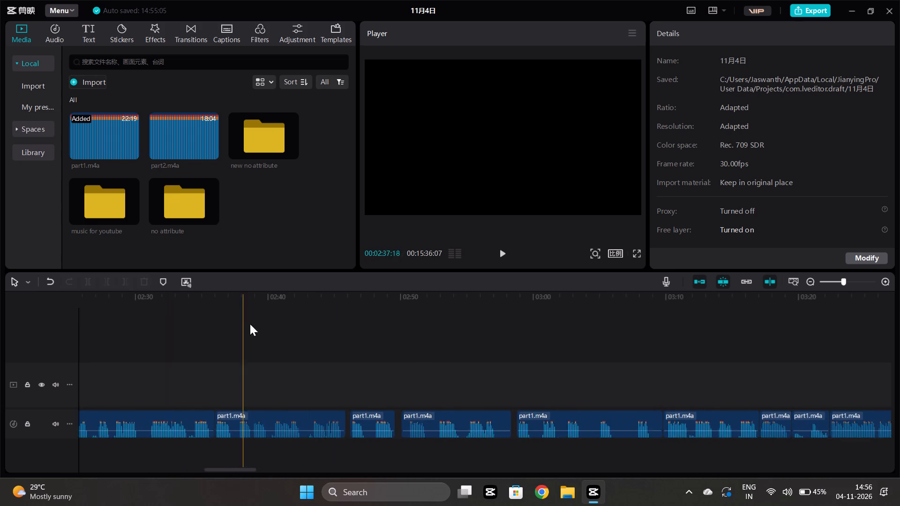
pyautogui.hscroll(-3, 250, 324)
pyautogui.hscroll(-6, 384, 335)
pyautogui.hscroll(1, 297, 356)
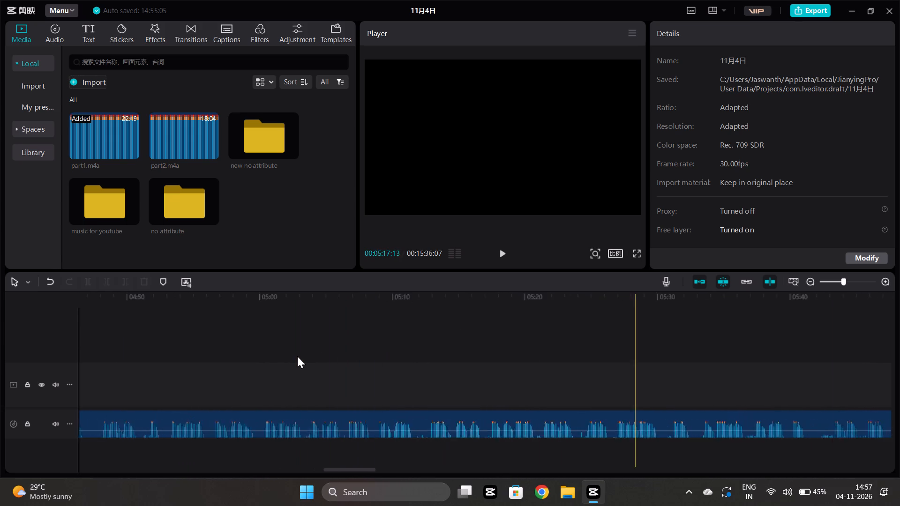
pyautogui.hscroll(3, 297, 356)
pyautogui.click(241, 367)
pyautogui.press('space')
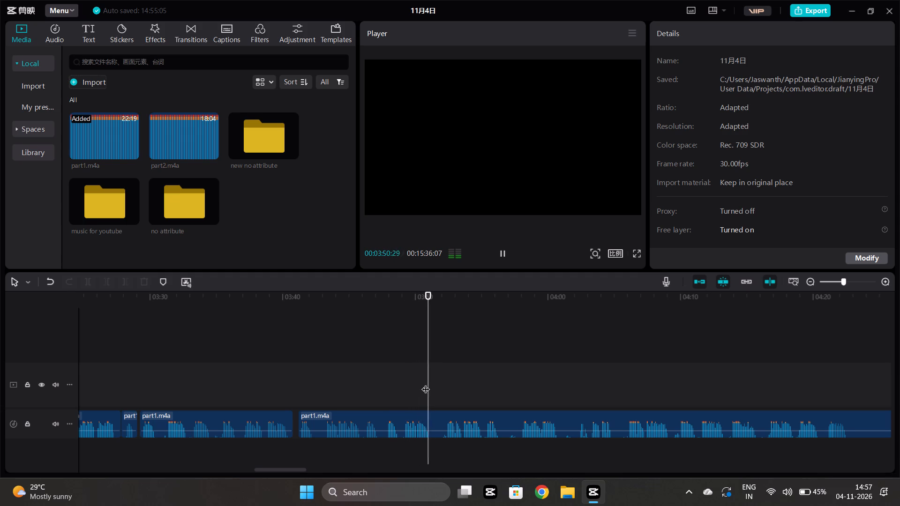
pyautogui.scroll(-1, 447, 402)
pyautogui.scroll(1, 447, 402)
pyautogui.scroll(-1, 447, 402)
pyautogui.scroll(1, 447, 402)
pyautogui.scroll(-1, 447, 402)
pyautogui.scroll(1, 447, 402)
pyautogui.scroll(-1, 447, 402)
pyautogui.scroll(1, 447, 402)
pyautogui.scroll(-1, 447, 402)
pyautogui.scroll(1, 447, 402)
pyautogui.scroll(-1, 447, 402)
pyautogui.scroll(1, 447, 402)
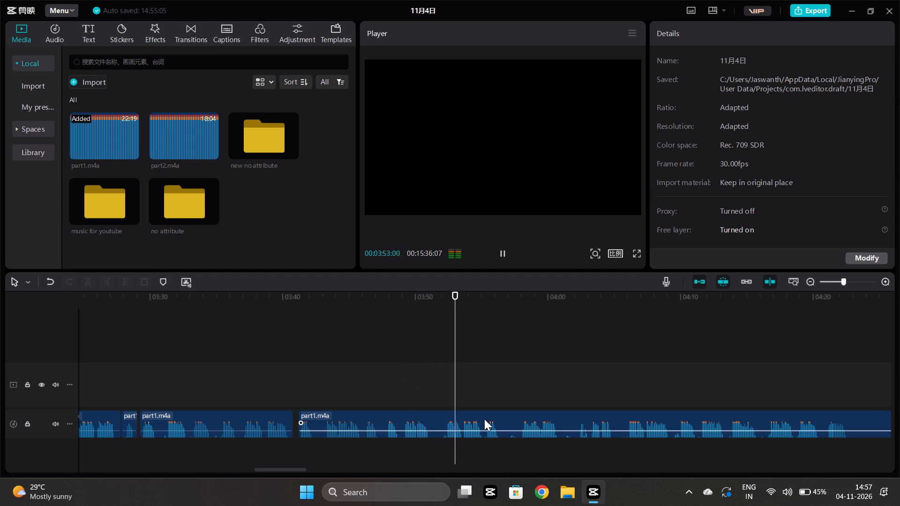
# Cut the pause between 00:03:56:17 and 00:03:57:26 from the narration and move the following segment up to close the gap.
pyautogui.keyDown('ctrl'); pyautogui.scroll(8, 484, 419); pyautogui.keyUp('ctrl')
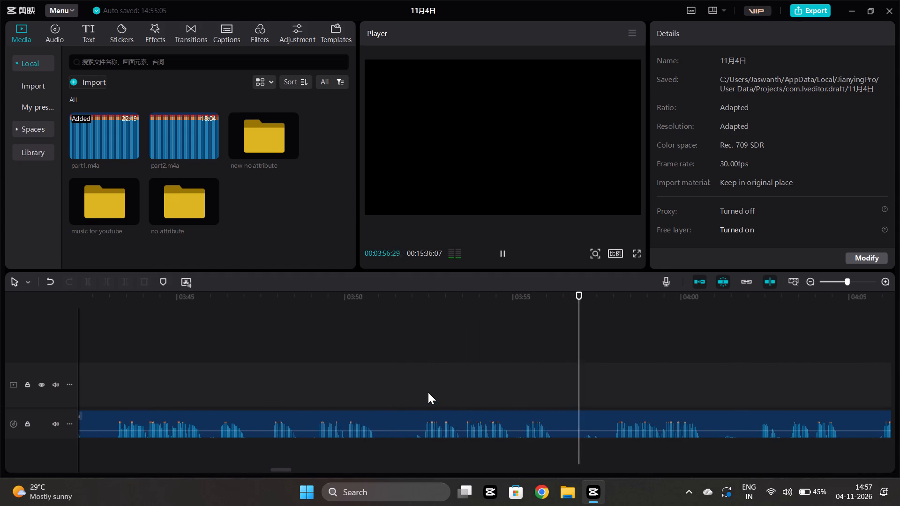
pyautogui.hscroll(-1, 492, 393)
pyautogui.press('space')
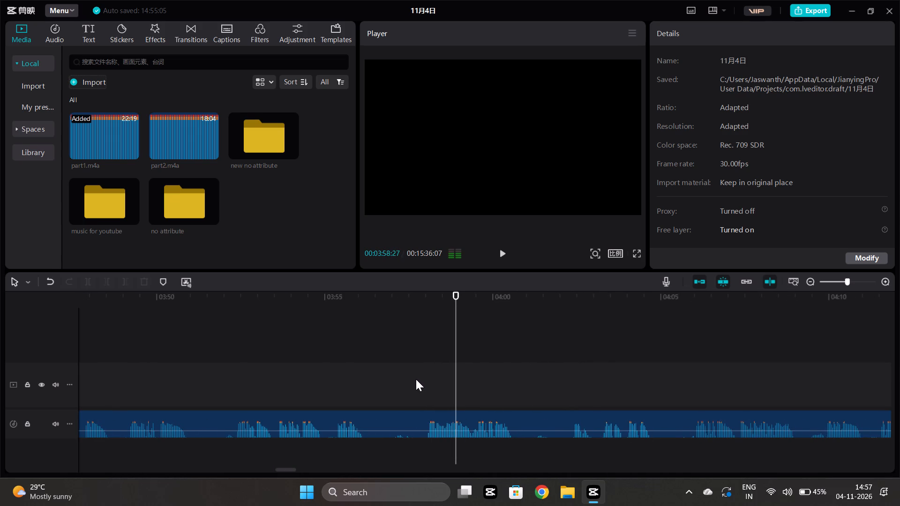
pyautogui.click(420, 376)
pyautogui.click(422, 426)
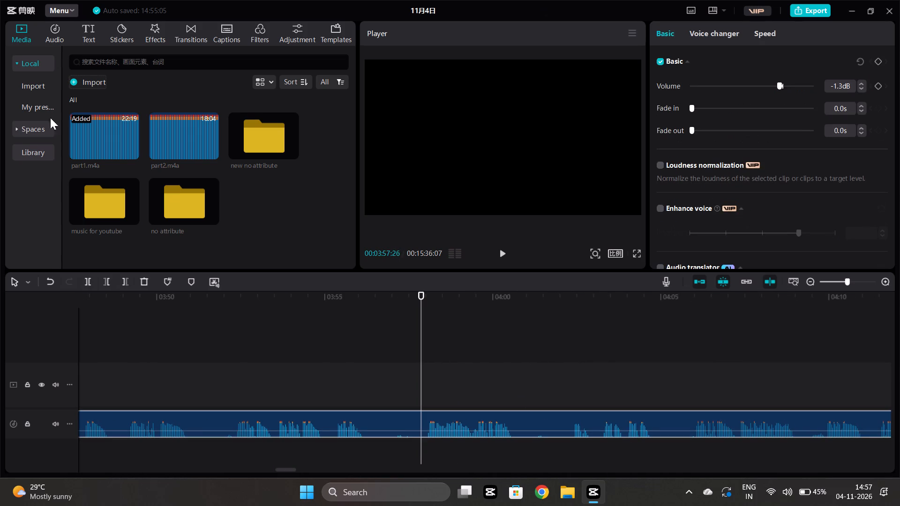
pyautogui.click(90, 277)
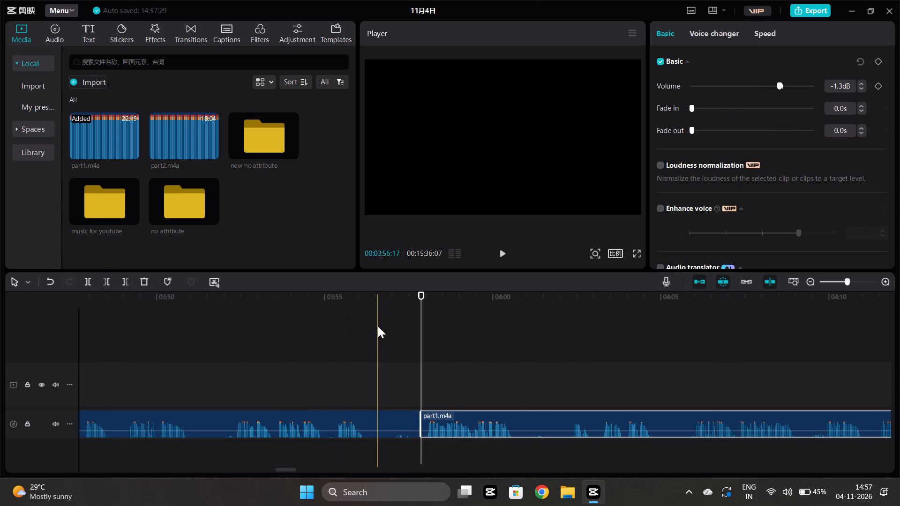
pyautogui.click(378, 326)
pyautogui.click(369, 427)
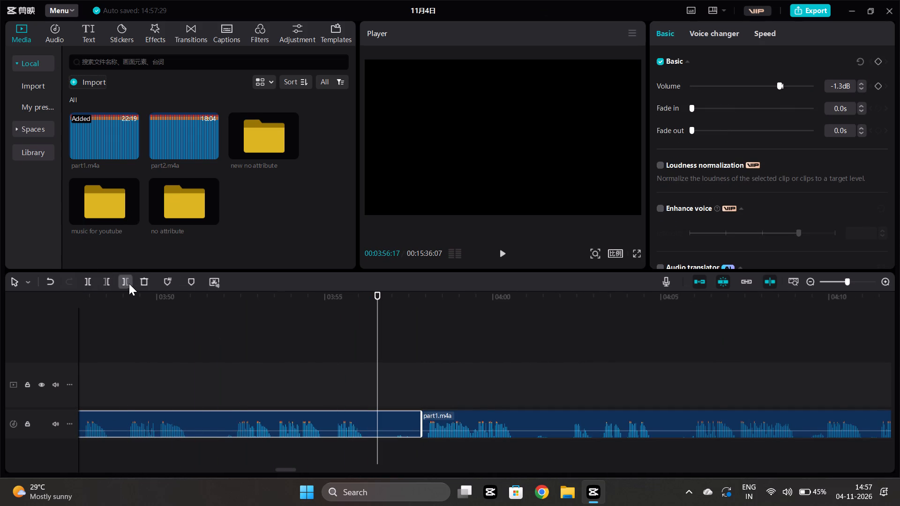
pyautogui.click(129, 283)
pyautogui.moveTo(464, 413); pyautogui.dragTo(420, 420)
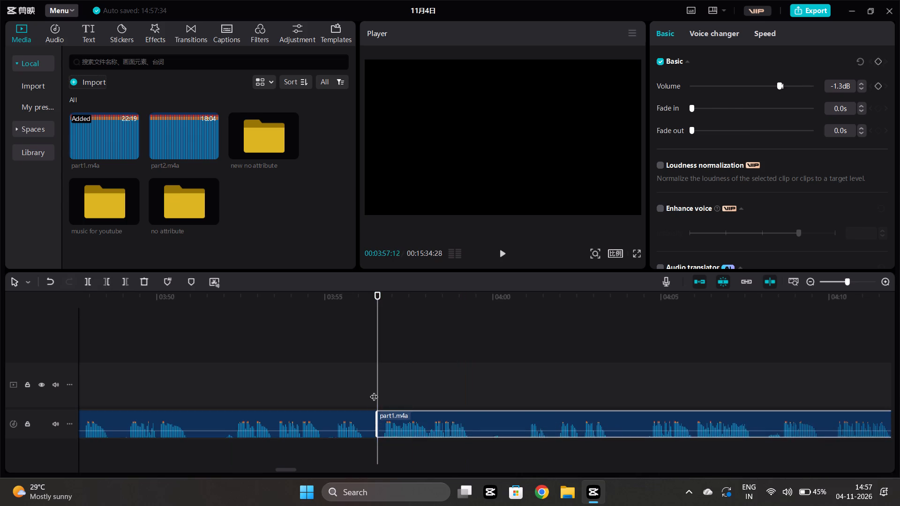
# Play across the join at 00:03:56:17, and continue listening from about 00:04:04.
pyautogui.click(373, 389)
pyautogui.press('space')
pyautogui.hscroll(-2, 373, 392)
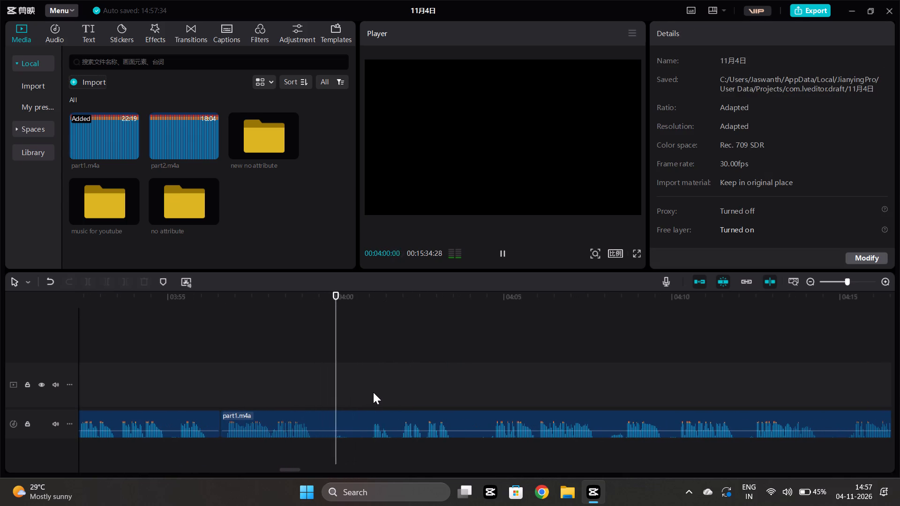
pyautogui.keyDown('ctrl'); pyautogui.scroll(-9, 373, 392); pyautogui.keyUp('ctrl')
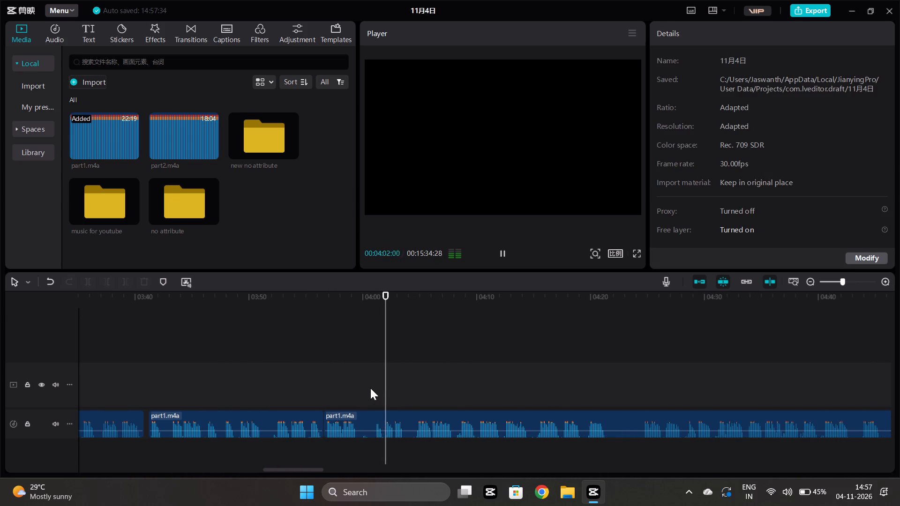
pyautogui.click(409, 384)
pyautogui.press('space')
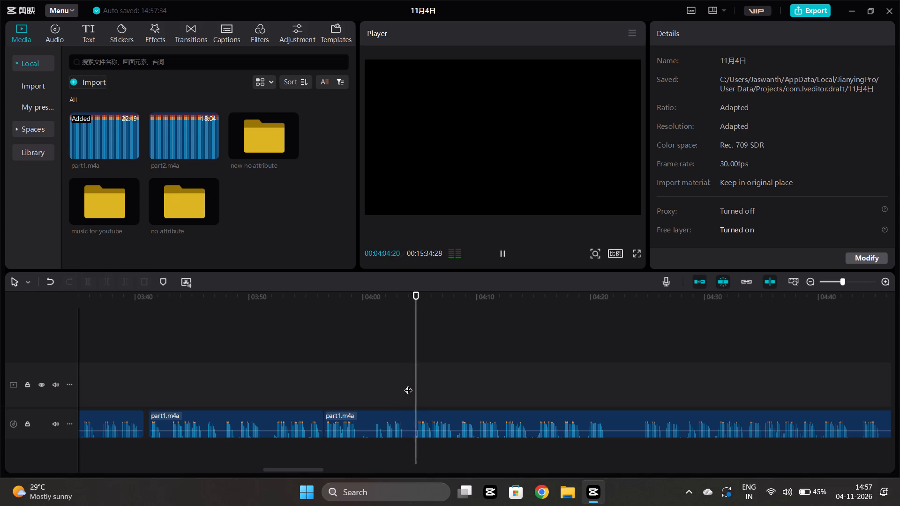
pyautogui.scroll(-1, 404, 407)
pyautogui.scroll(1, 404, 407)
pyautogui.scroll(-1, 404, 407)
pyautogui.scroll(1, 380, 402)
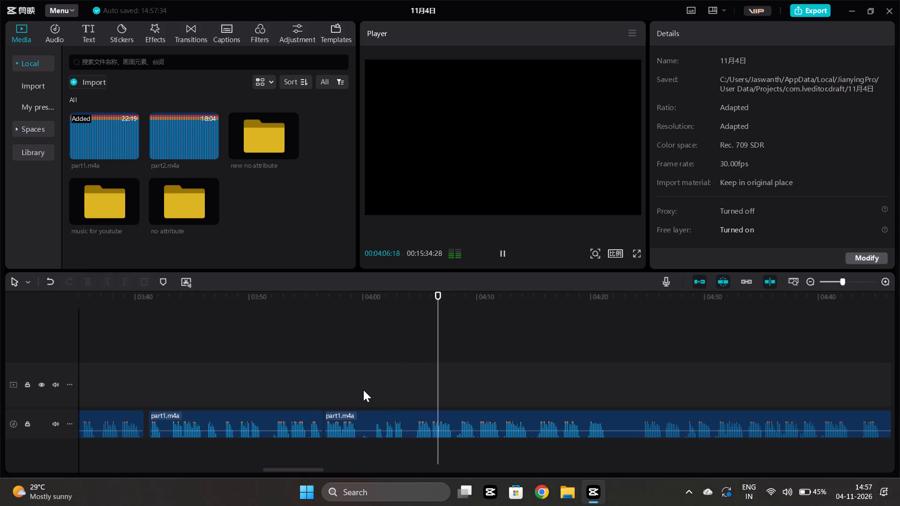
# Replay the narration from about 00:03:58, cut the pause between 00:03:59:13 and 00:04:01:02, and move the following segment up to close the gap.
pyautogui.keyDown('ctrl'); pyautogui.scroll(13, 363, 390); pyautogui.keyUp('ctrl')
pyautogui.keyDown('ctrl'); pyautogui.scroll(-3, 276, 381); pyautogui.keyUp('ctrl')
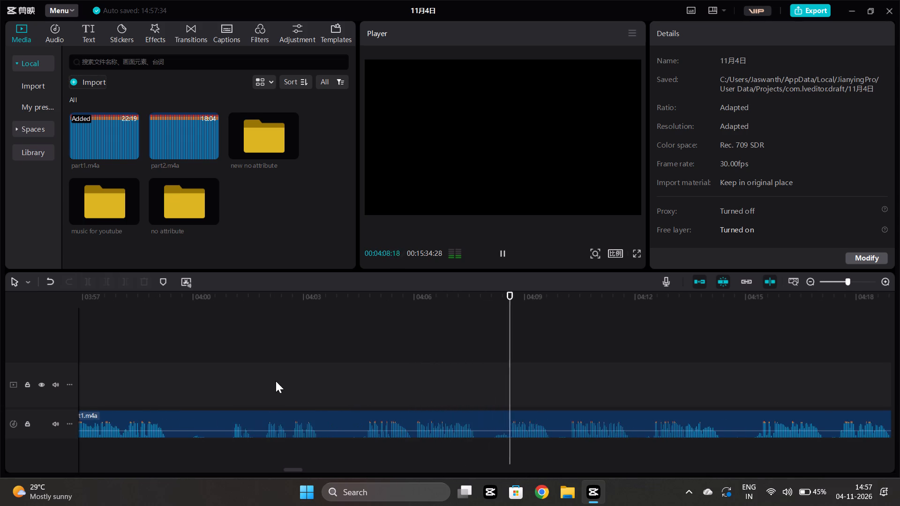
pyautogui.hscroll(1, 276, 381)
pyautogui.click(350, 379)
pyautogui.press('space')
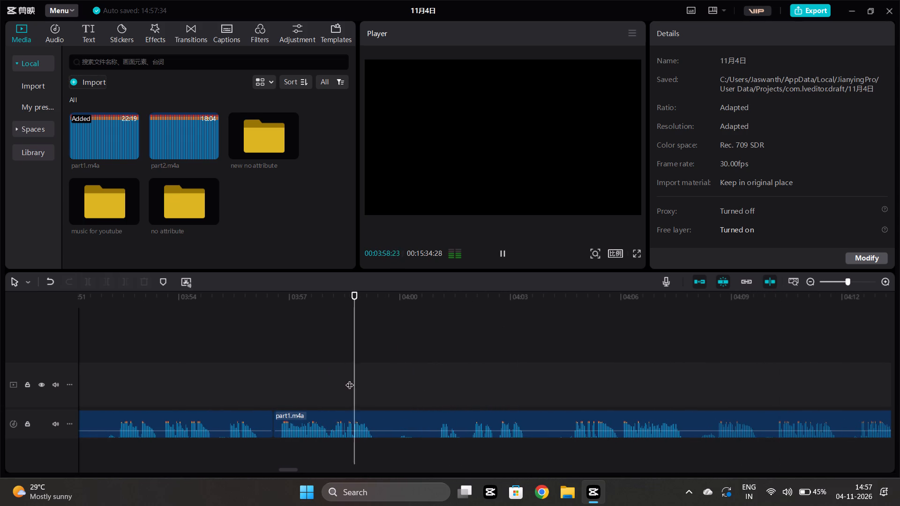
pyautogui.press('space')
pyautogui.click(390, 407)
pyautogui.click(379, 398)
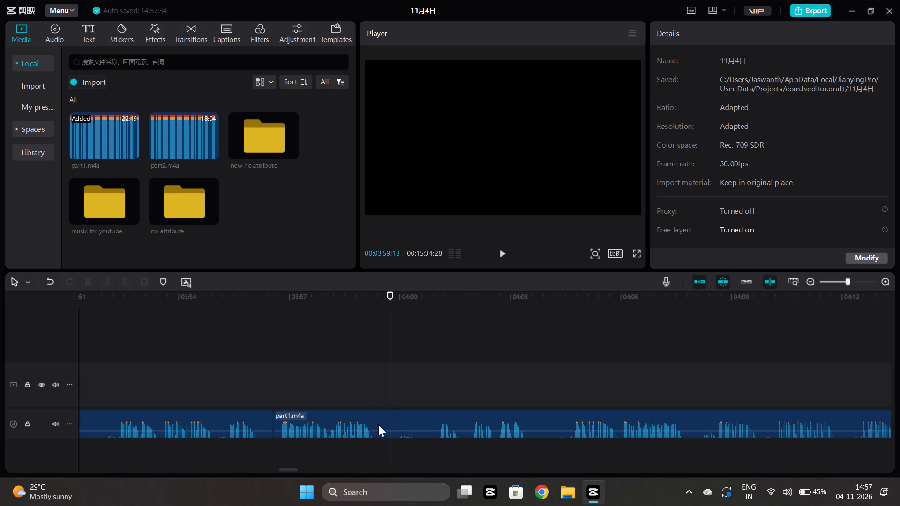
pyautogui.click(379, 424)
pyautogui.click(88, 290)
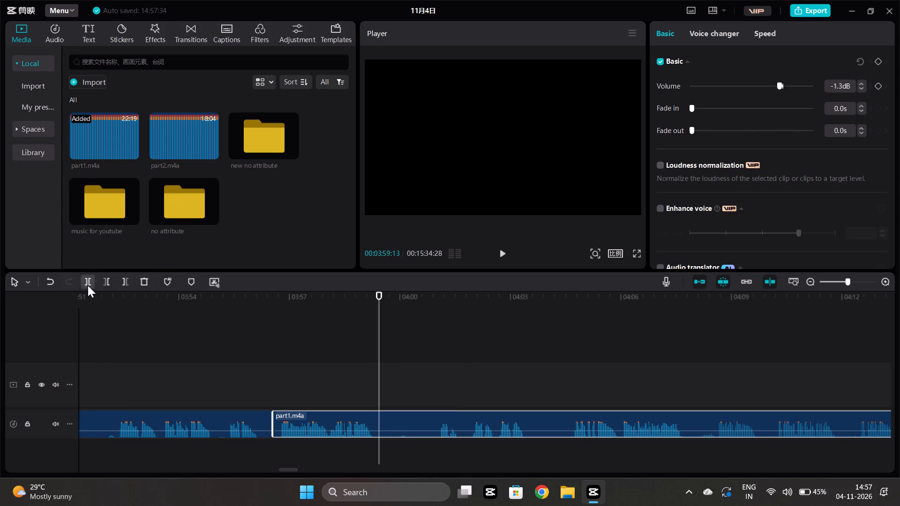
pyautogui.click(88, 285)
pyautogui.click(439, 348)
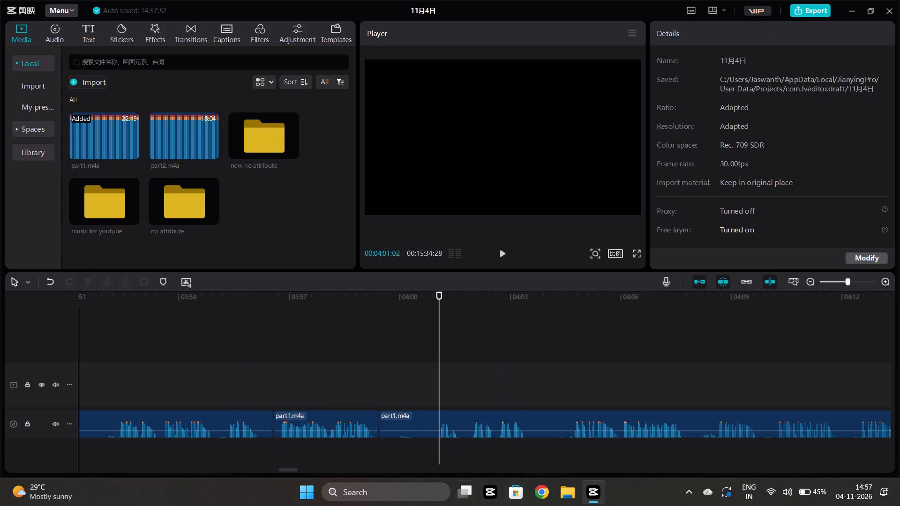
pyautogui.click(525, 423)
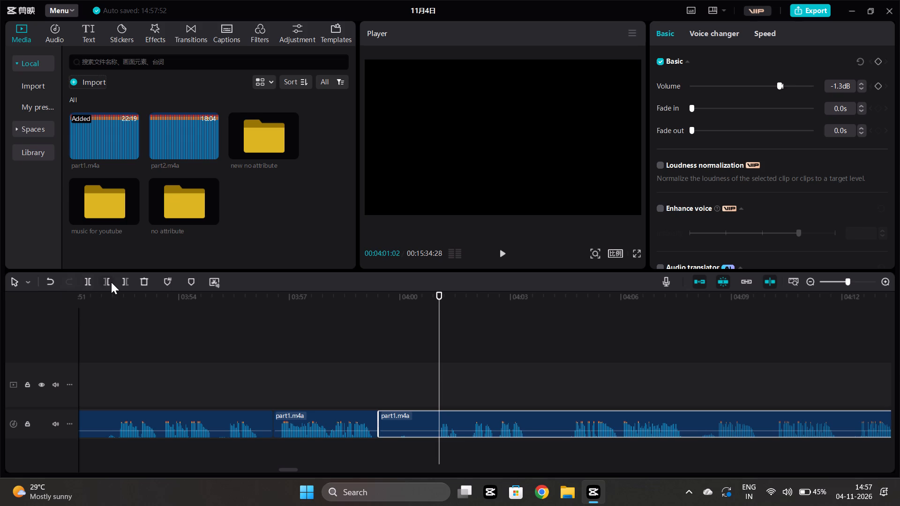
pyautogui.click(111, 282)
pyautogui.moveTo(492, 418); pyautogui.dragTo(433, 427)
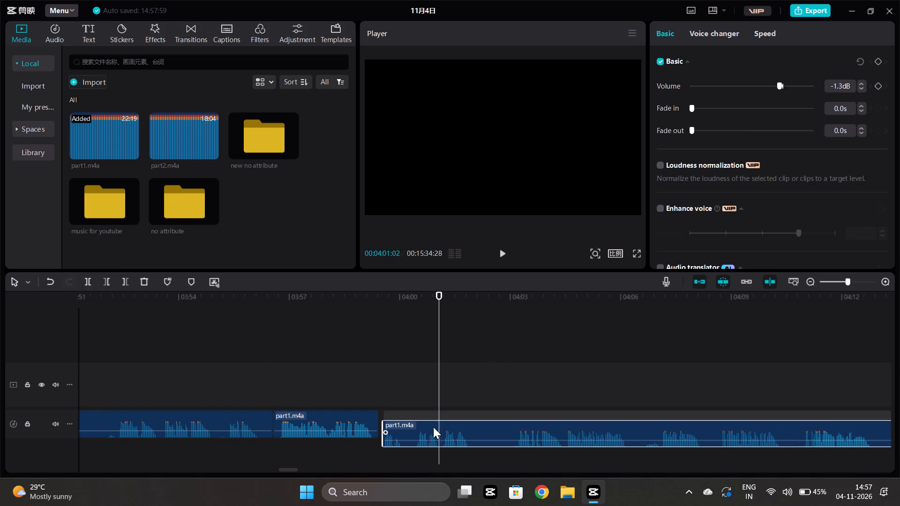
pyautogui.moveTo(433, 427); pyautogui.dragTo(432, 426)
# Play across the join at 00:03:59:13 and shift the following segment about 10 frames later to leave a short gap.
pyautogui.click(357, 389)
pyautogui.press('space')
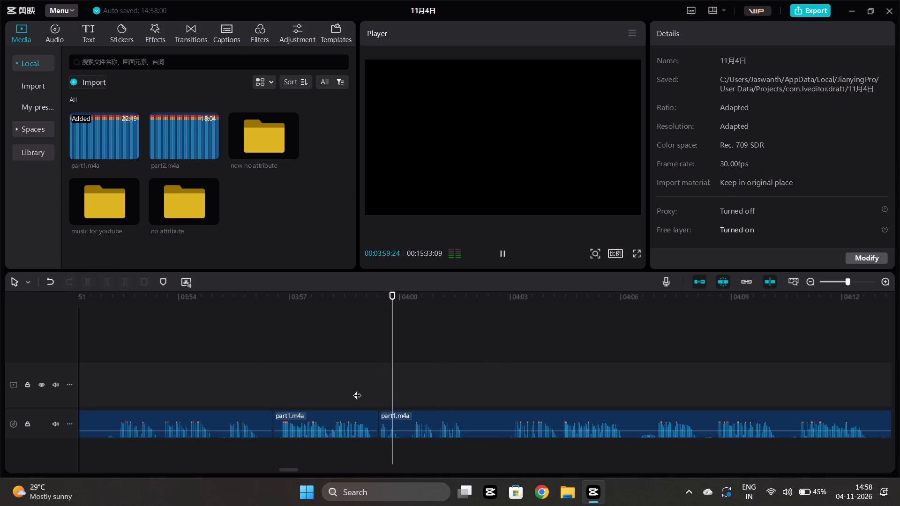
pyautogui.click(321, 395)
pyautogui.press('space')
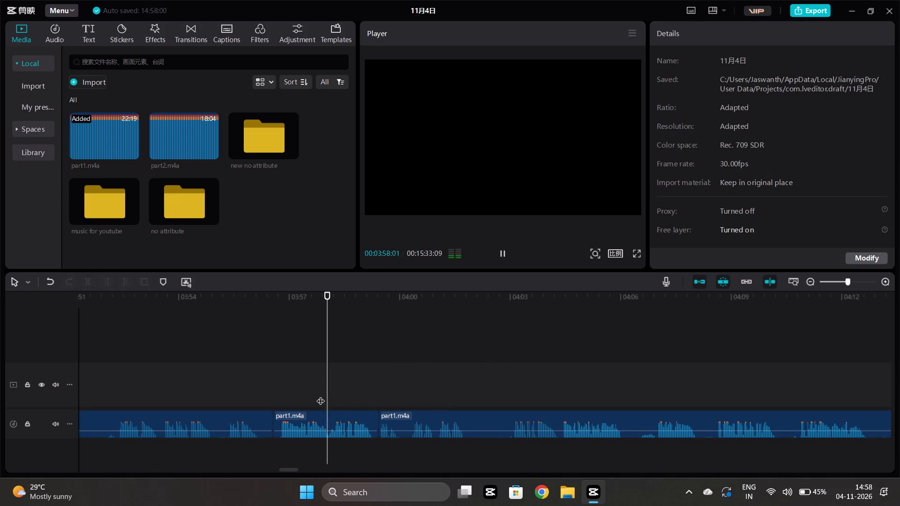
pyautogui.moveTo(407, 415); pyautogui.dragTo(420, 417)
# Play across the gap after 00:03:59:13 and extend the start of the following segment slightly earlier to narrow it.
pyautogui.click(346, 392)
pyautogui.press('space')
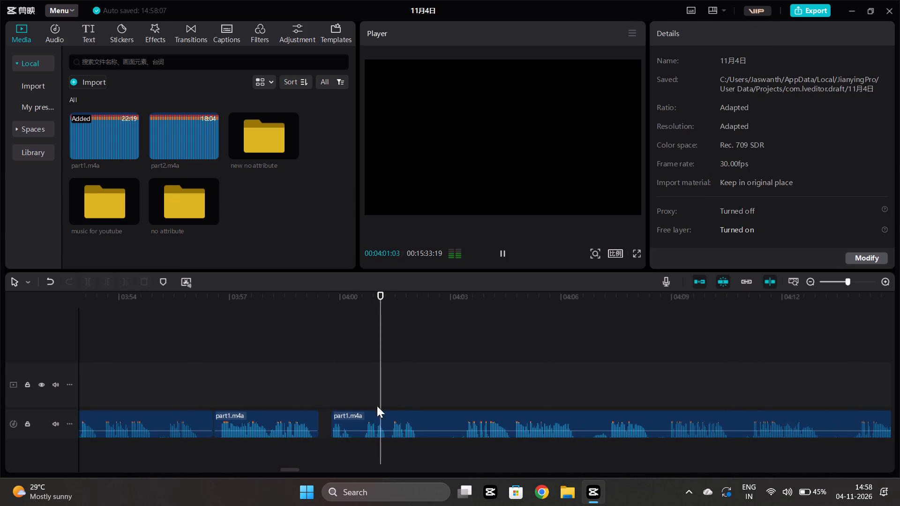
pyautogui.click(372, 431)
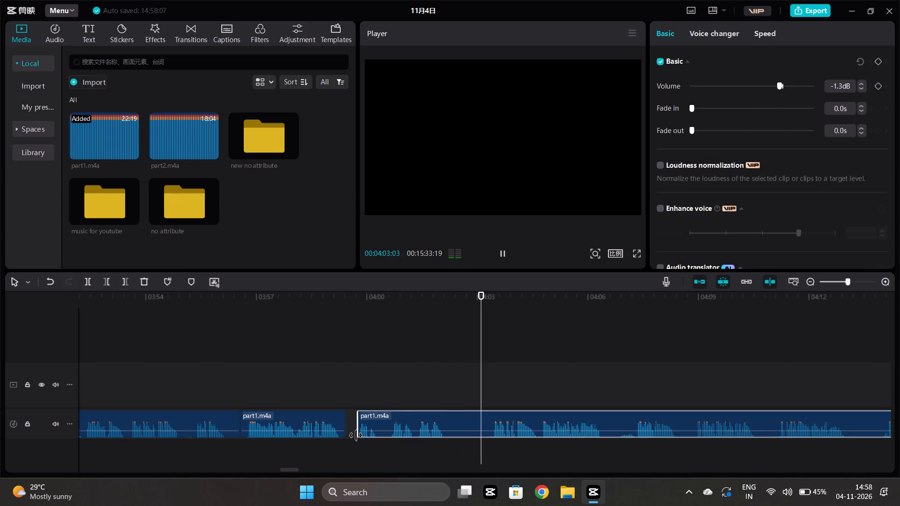
pyautogui.moveTo(356, 435); pyautogui.dragTo(349, 437)
# Play across the narrowed gap near 00:03:59:13 and listen on to about 00:04:04 for the next pause.
pyautogui.click(345, 398)
pyautogui.press('space')
pyautogui.hscroll(-1, 345, 398)
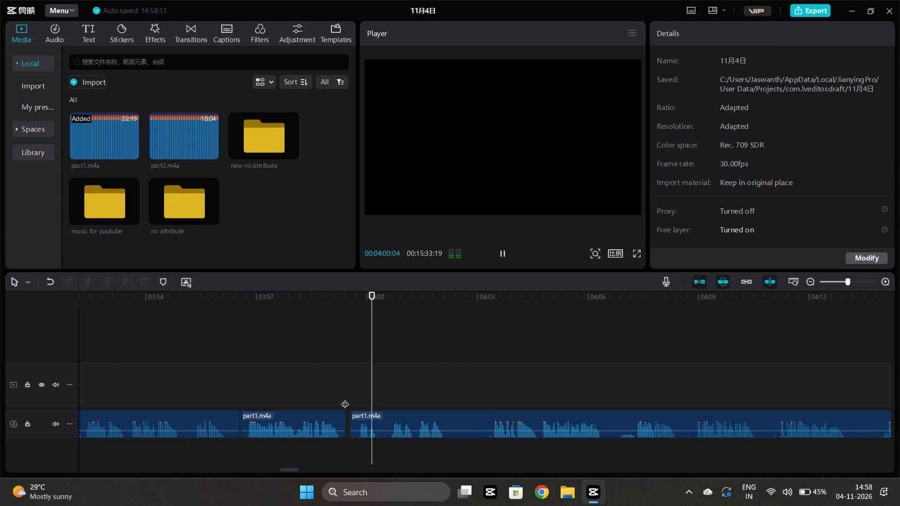
pyautogui.hscroll(-1, 345, 398)
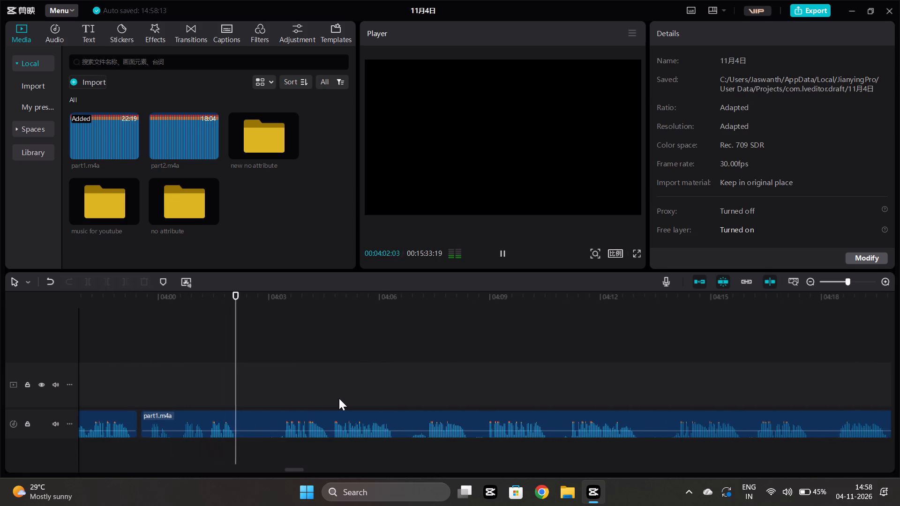
pyautogui.hscroll(-2, 339, 398)
pyautogui.keyDown('ctrl'); pyautogui.scroll(5, 321, 377); pyautogui.keyUp('ctrl')
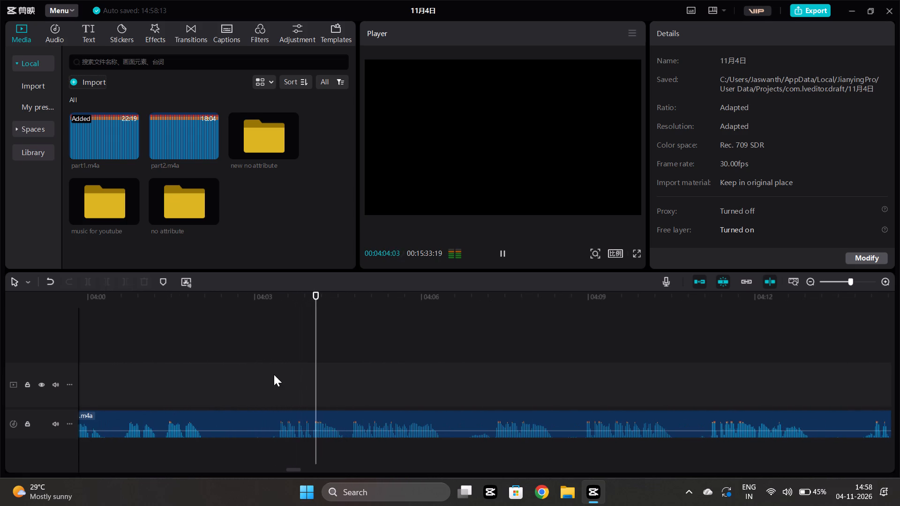
# Cut the pause between about 00:04:02:05 and 00:04:03:15 from the narration and move the following segment up to close the gap.
pyautogui.press('space')
pyautogui.click(277, 370)
pyautogui.click(282, 413)
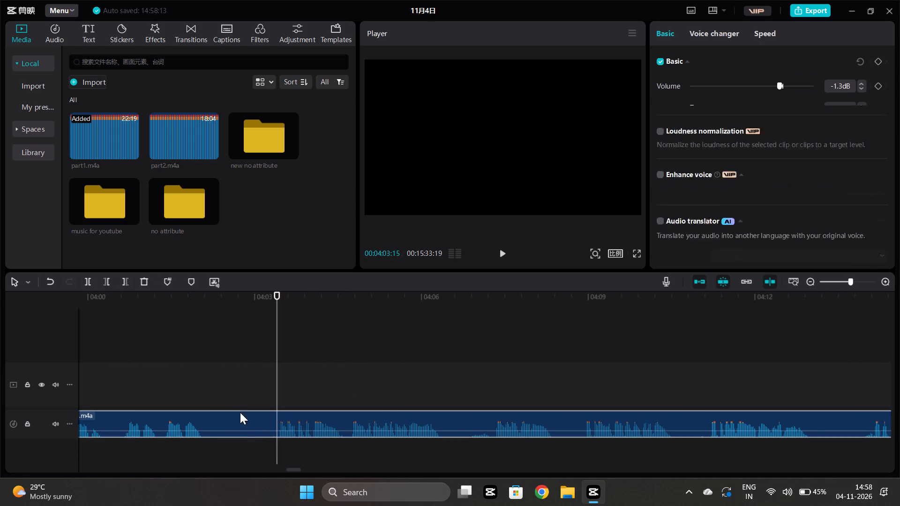
pyautogui.click(89, 277)
pyautogui.click(208, 370)
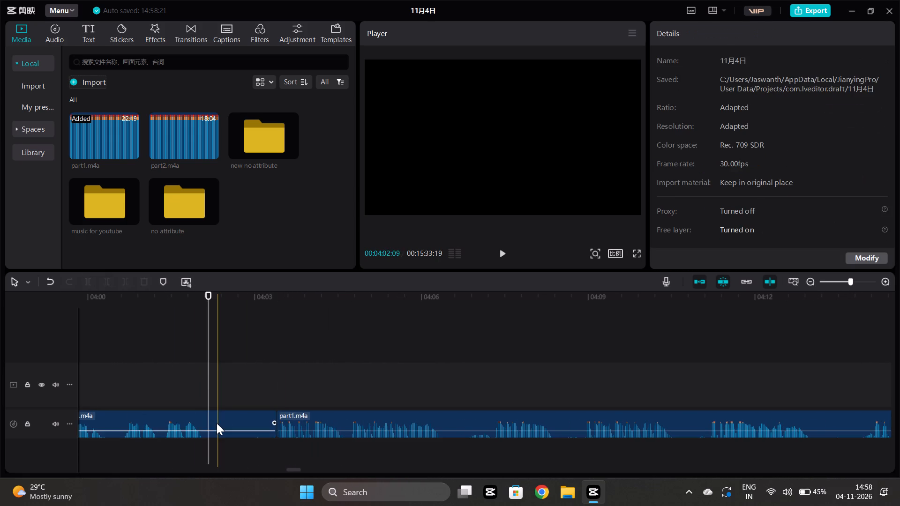
pyautogui.click(217, 423)
pyautogui.click(117, 283)
pyautogui.click(126, 286)
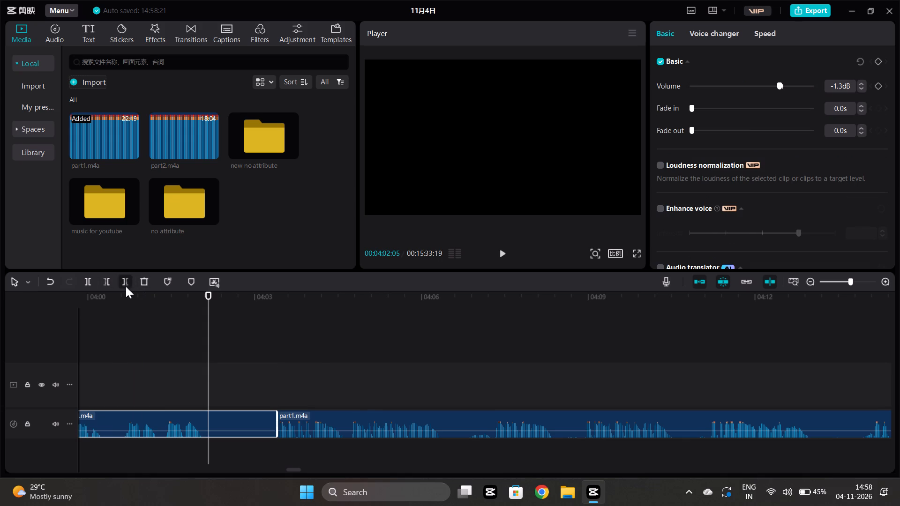
pyautogui.moveTo(314, 418); pyautogui.dragTo(246, 425)
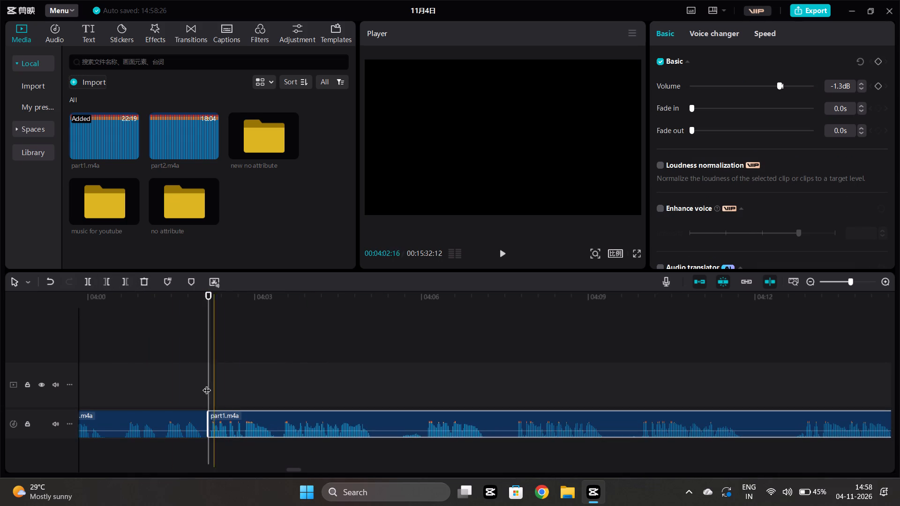
# Play across the join near 00:04:02:05, split the narration at about 00:04:03:13, and shift the later part about half a second later.
pyautogui.click(207, 384)
pyautogui.press('space')
pyautogui.hscroll(-1, 313, 370)
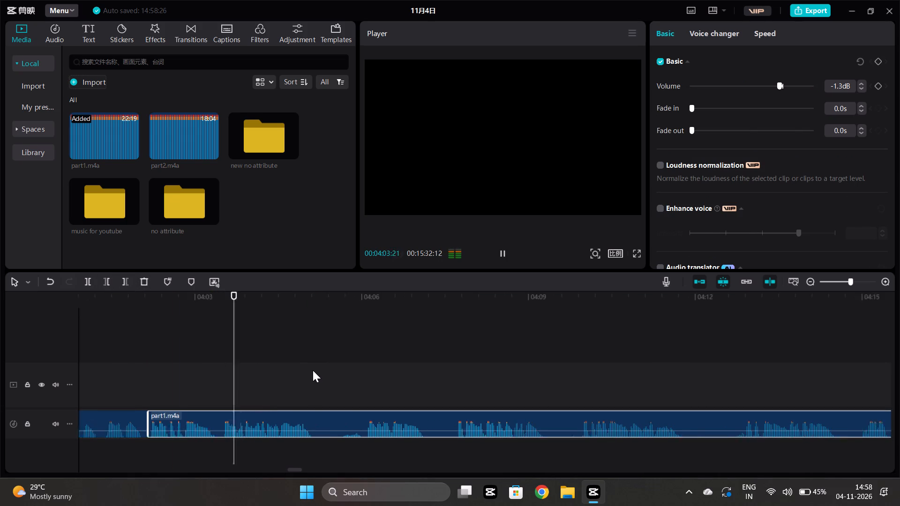
pyautogui.hscroll(-1, 313, 370)
pyautogui.click(157, 384)
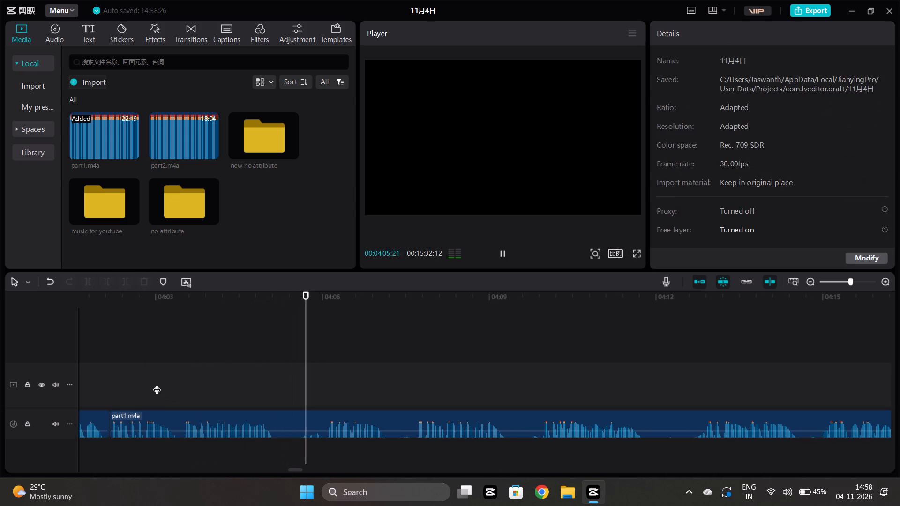
pyautogui.press('space')
pyautogui.press('space')
pyautogui.click(180, 388)
pyautogui.click(196, 431)
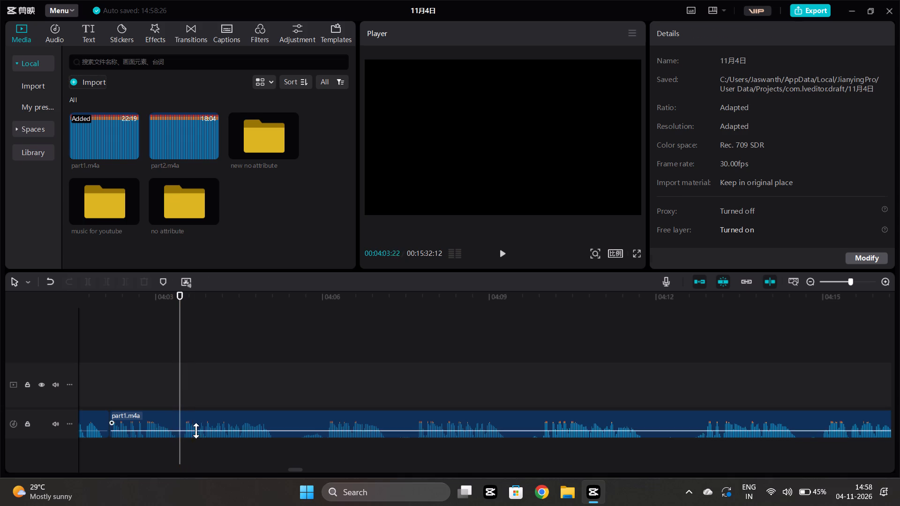
pyautogui.click(86, 280)
pyautogui.moveTo(214, 417); pyautogui.dragTo(243, 416)
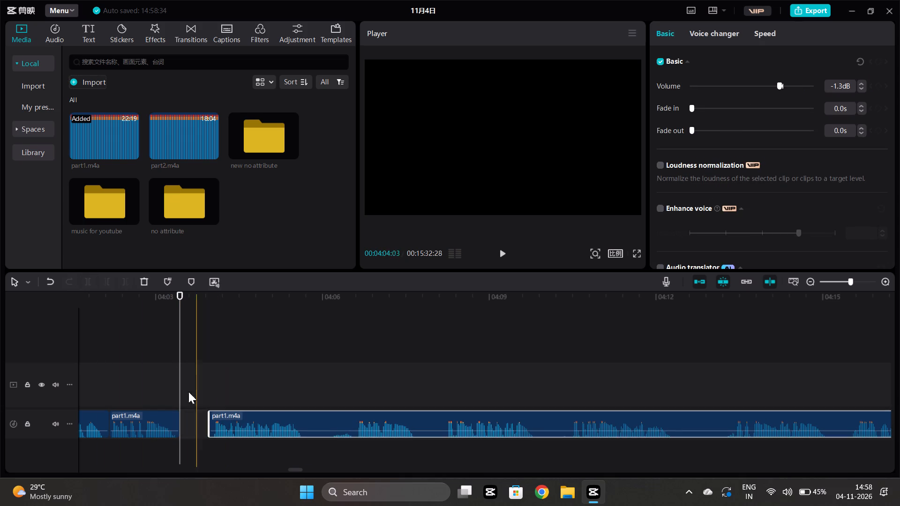
# Play across the gap after 00:04:03, listen on to about 00:04:12, and sample from about 00:04:22 and 00:04:14 to locate an unwanted passage.
pyautogui.click(172, 384)
pyautogui.press('space')
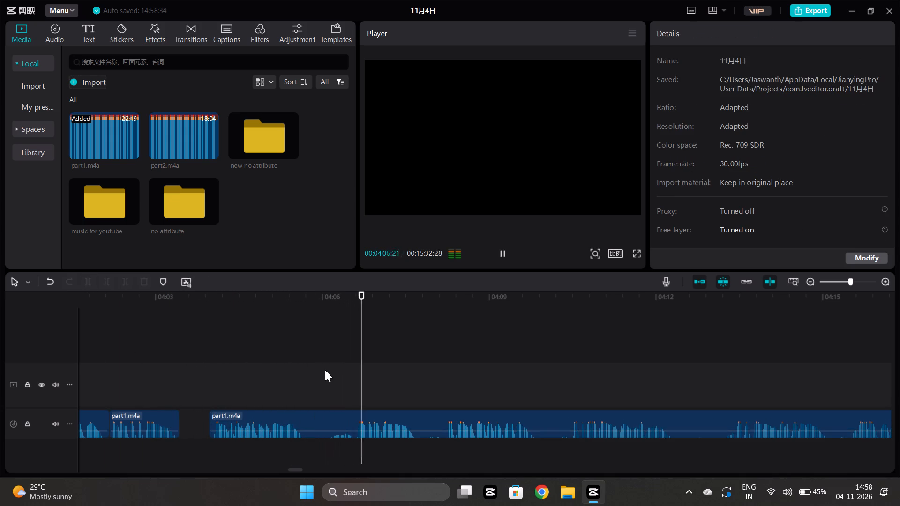
pyautogui.keyDown('ctrl'); pyautogui.scroll(-6, 325, 370); pyautogui.keyUp('ctrl')
pyautogui.hscroll(-1, 359, 380)
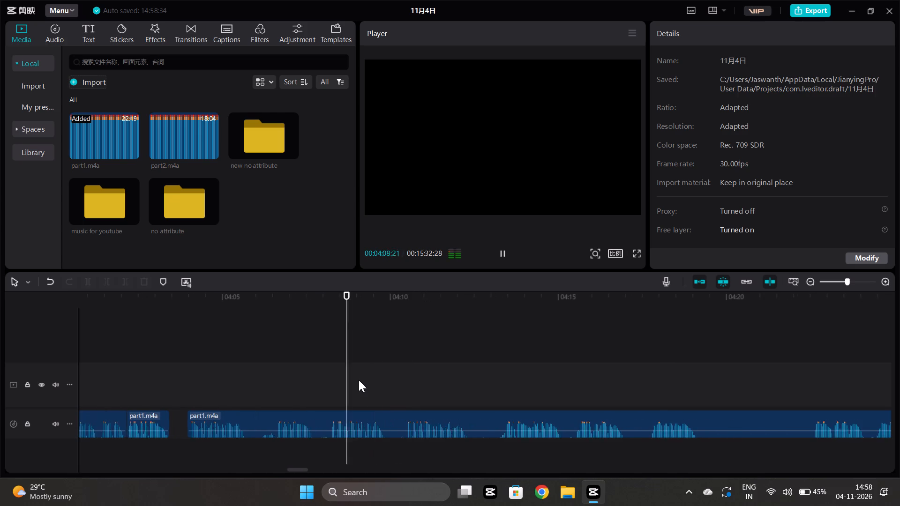
pyautogui.hscroll(-1, 359, 380)
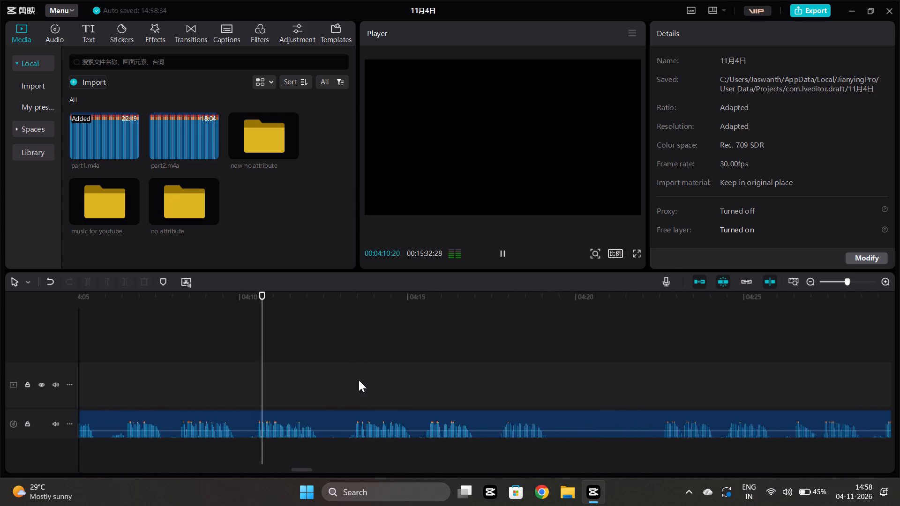
pyautogui.hscroll(-1, 359, 380)
pyautogui.hscroll(-1, 568, 409)
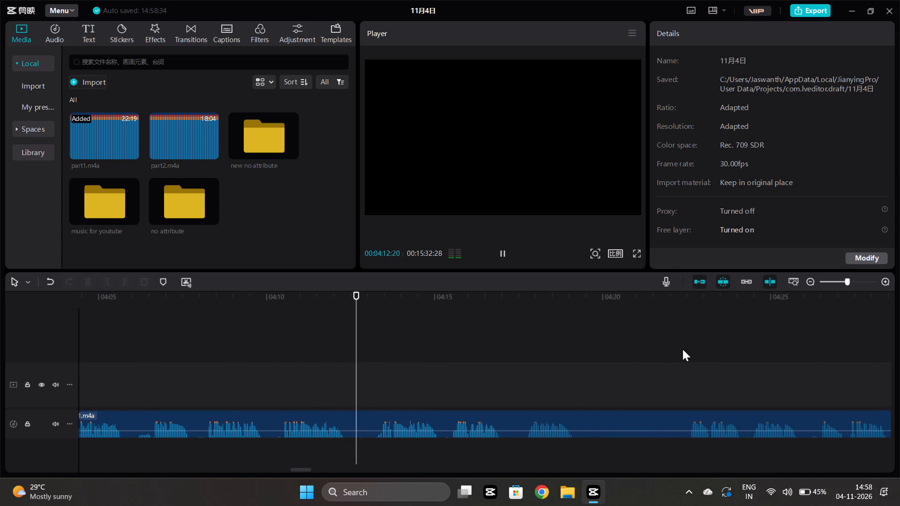
pyautogui.click(685, 367)
pyautogui.press('space')
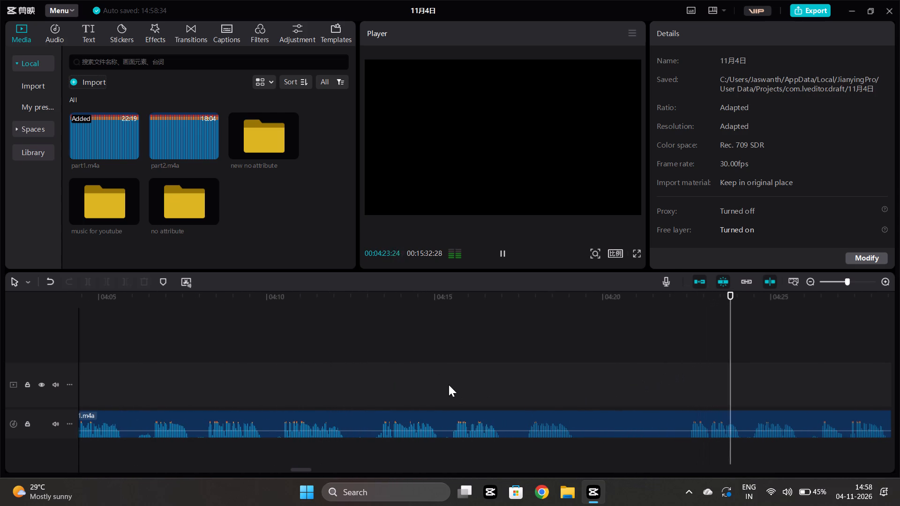
pyautogui.click(424, 382)
pyautogui.press('space')
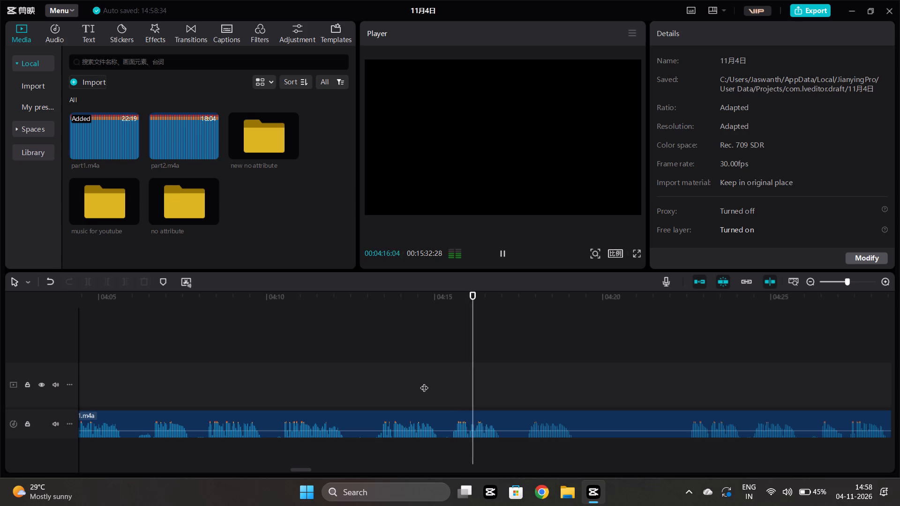
pyautogui.click(403, 365)
pyautogui.click(380, 365)
pyautogui.press('space')
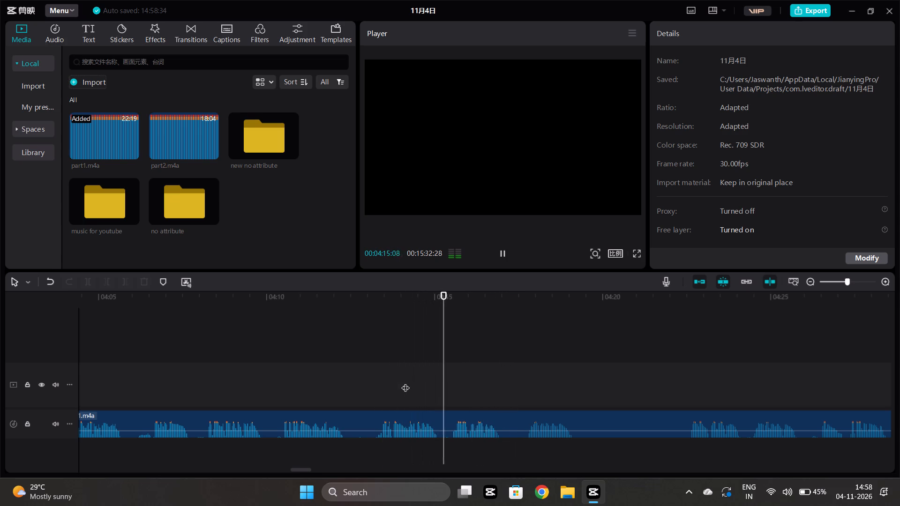
pyautogui.press('space')
# Cut the passage between 00:04:15:07 and 00:04:22:11 and move the following segment up, leaving a gap of about 5 frames.
pyautogui.click(443, 381)
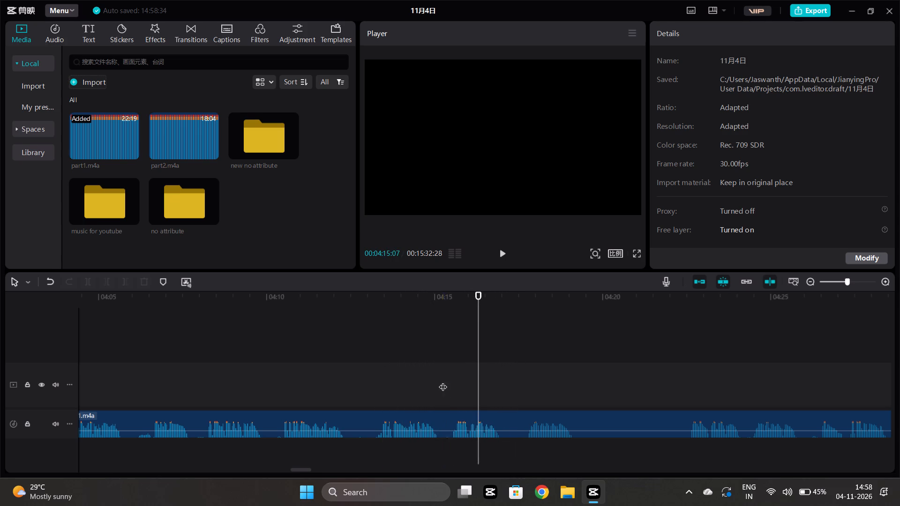
pyautogui.click(458, 411)
pyautogui.click(87, 282)
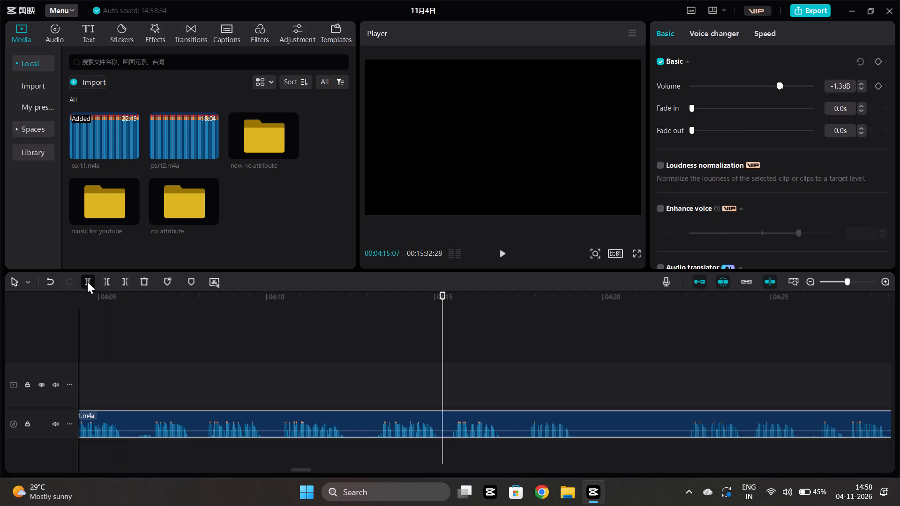
pyautogui.click(679, 372)
pyautogui.press('space')
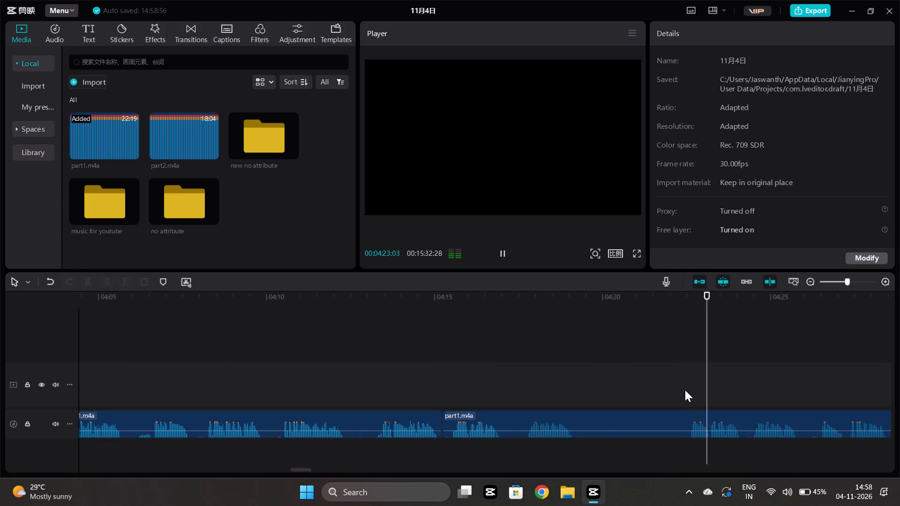
pyautogui.click(682, 387)
pyautogui.click(682, 429)
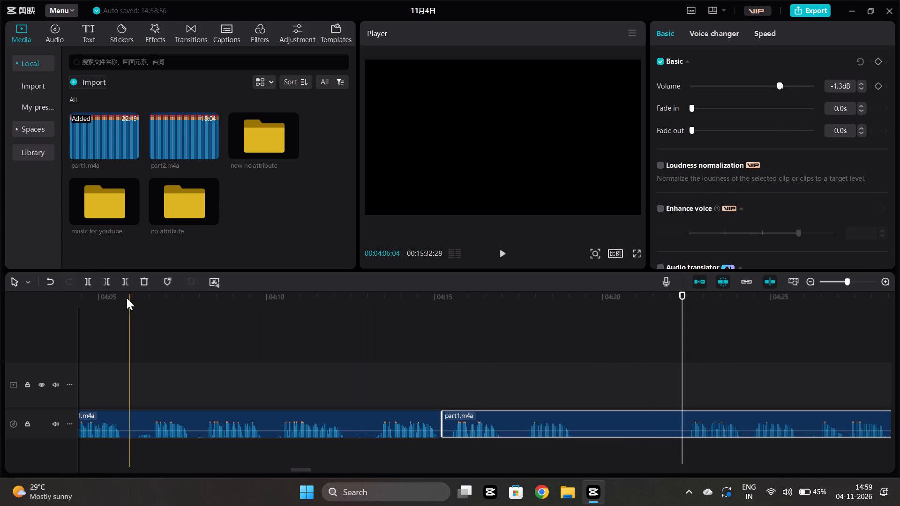
pyautogui.click(110, 286)
pyautogui.moveTo(715, 415); pyautogui.dragTo(492, 431)
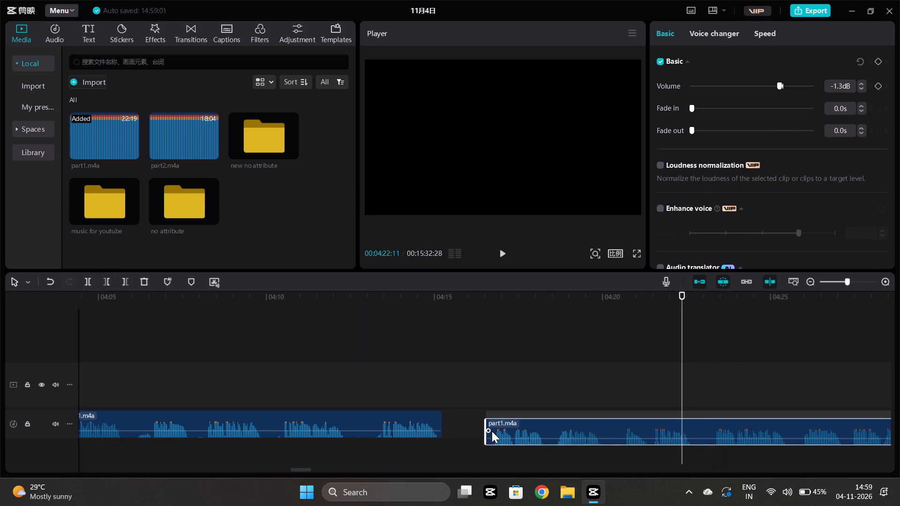
pyautogui.moveTo(492, 431); pyautogui.dragTo(481, 425)
# Play across the join near 00:04:15:07 and listen on to about 00:04:28 to locate the next unwanted passage.
pyautogui.click(404, 399)
pyautogui.press('space')
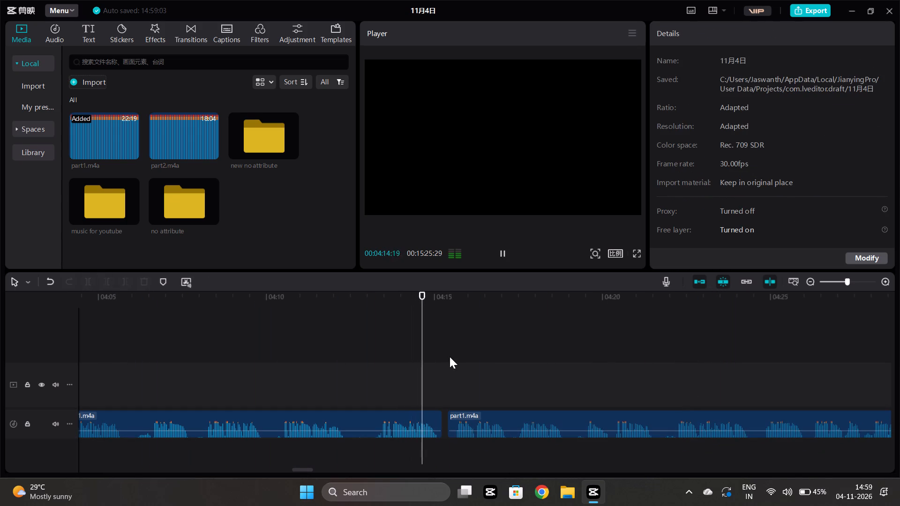
pyautogui.hscroll(-1, 457, 391)
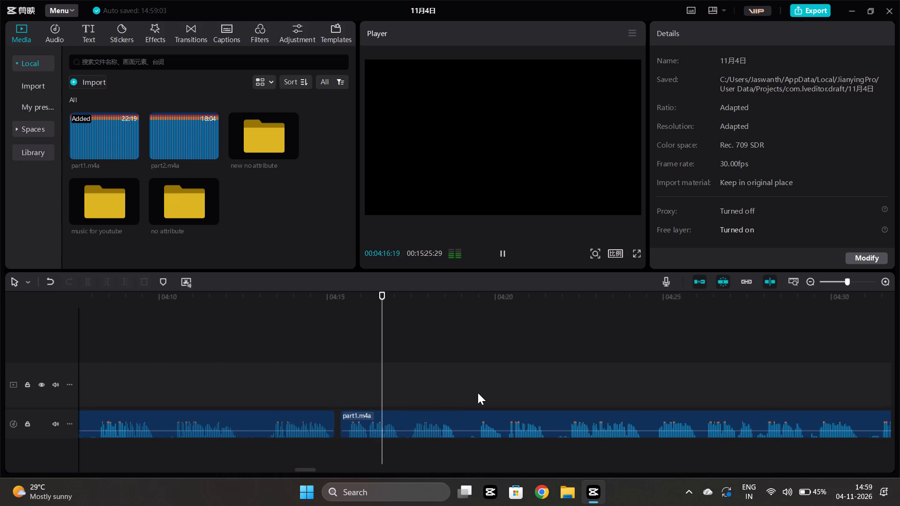
pyautogui.hscroll(-2, 478, 393)
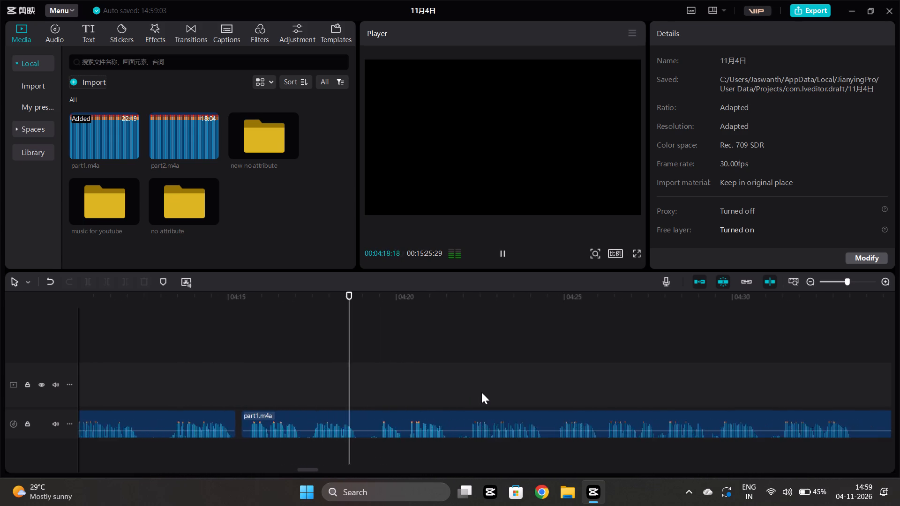
pyautogui.hscroll(-1, 481, 392)
pyautogui.hscroll(1, 362, 398)
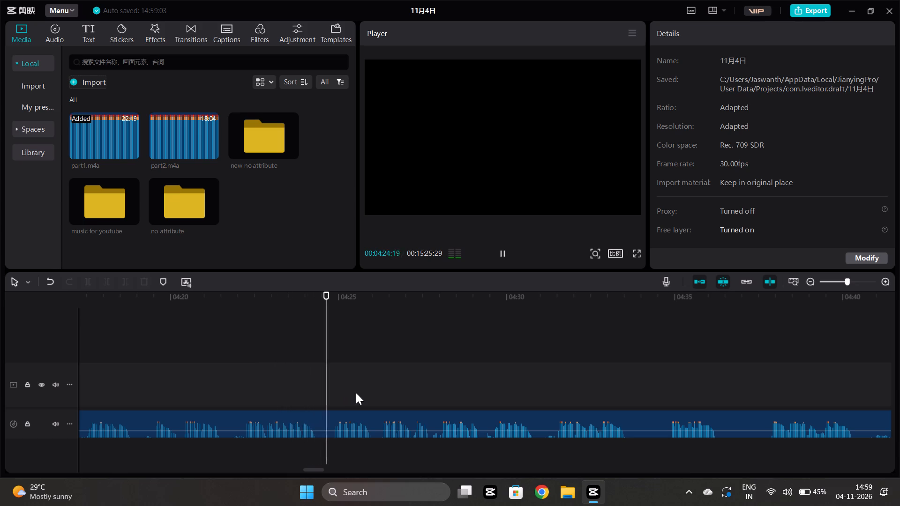
pyautogui.hscroll(-1, 370, 393)
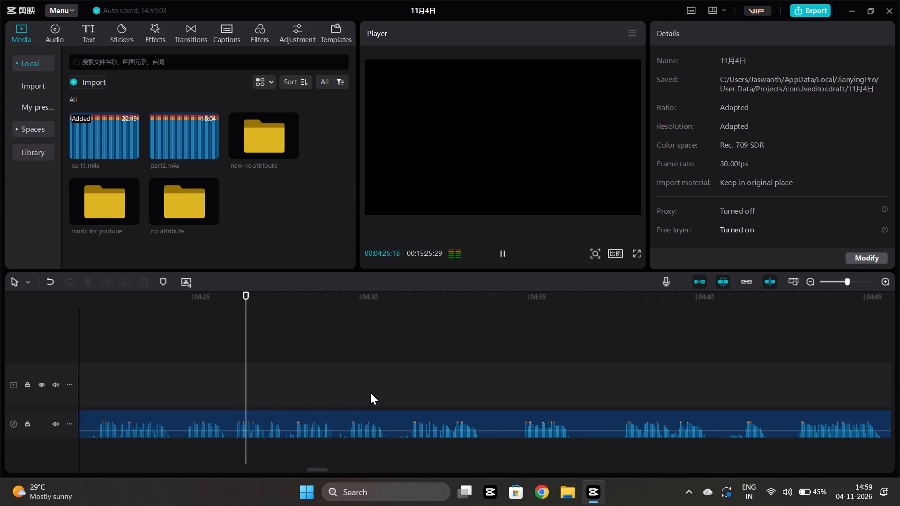
pyautogui.hscroll(-1, 370, 393)
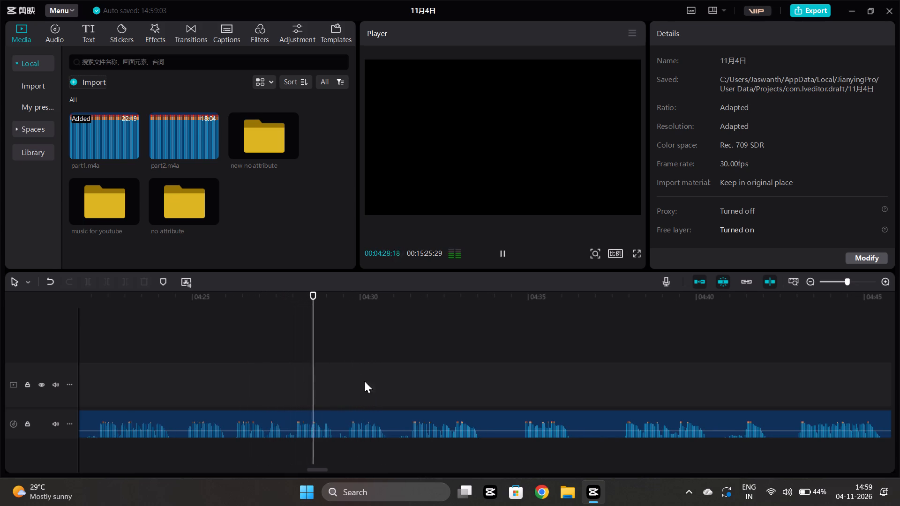
# Cut the passage between 00:04:26:02 and 00:04:28:01 from the narration and move the following segment up to close the gap.
pyautogui.click(240, 387)
pyautogui.press('space')
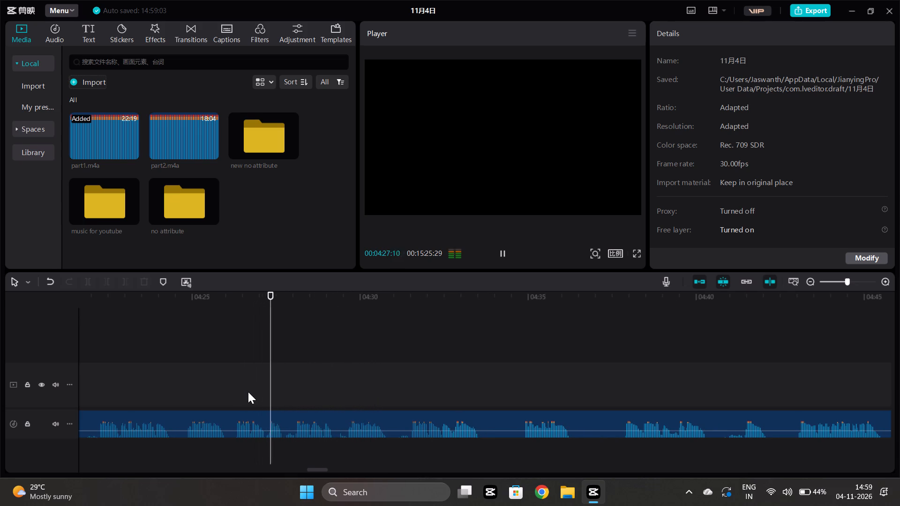
pyautogui.keyDown('ctrl'); pyautogui.scroll(11, 294, 391); pyautogui.keyUp('ctrl')
pyautogui.press('space')
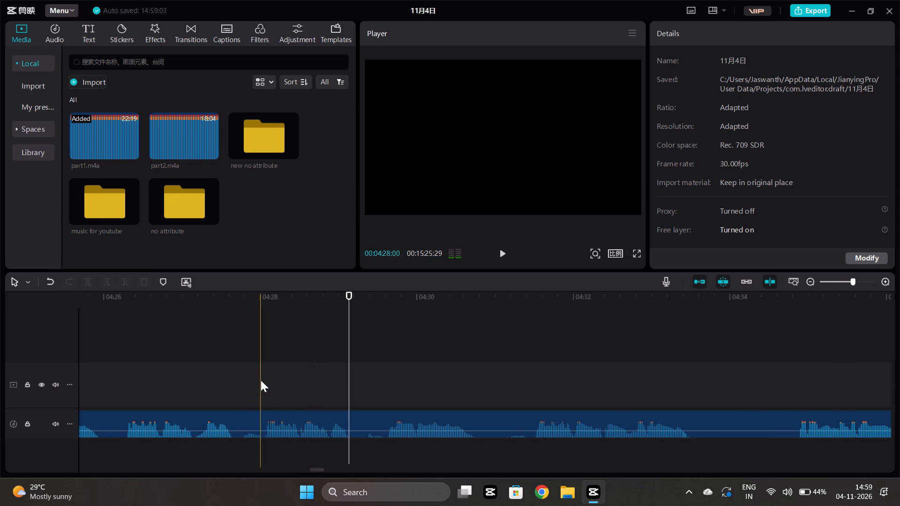
pyautogui.click(264, 380)
pyautogui.click(268, 429)
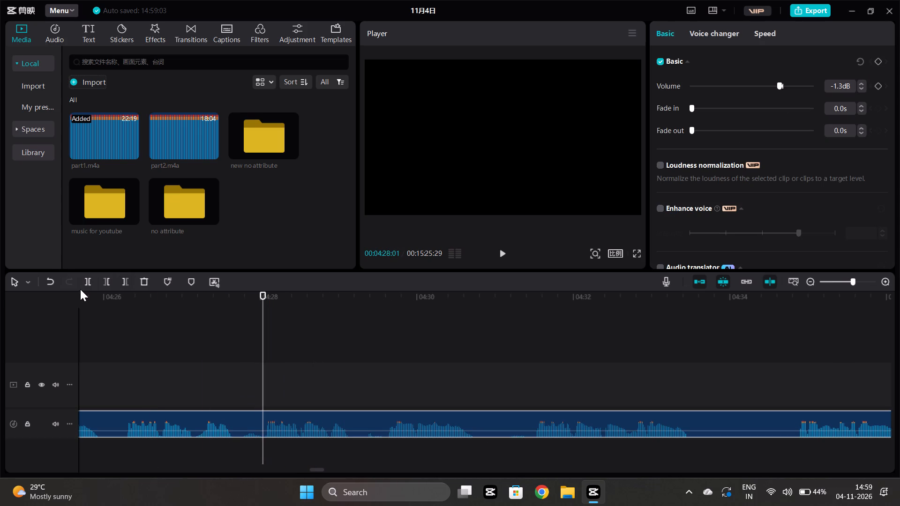
pyautogui.click(82, 288)
pyautogui.click(131, 364)
pyautogui.press('space')
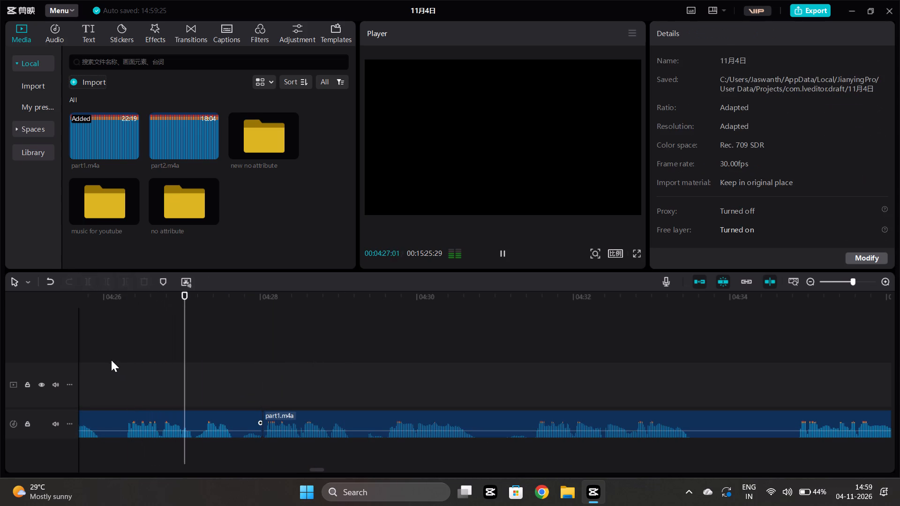
pyautogui.click(109, 359)
pyautogui.click(127, 420)
pyautogui.click(127, 283)
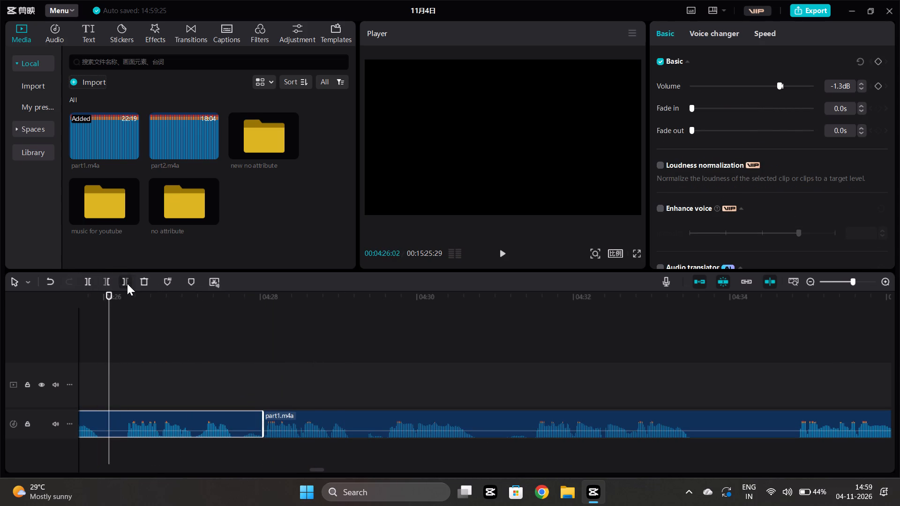
pyautogui.moveTo(322, 414); pyautogui.dragTo(166, 417)
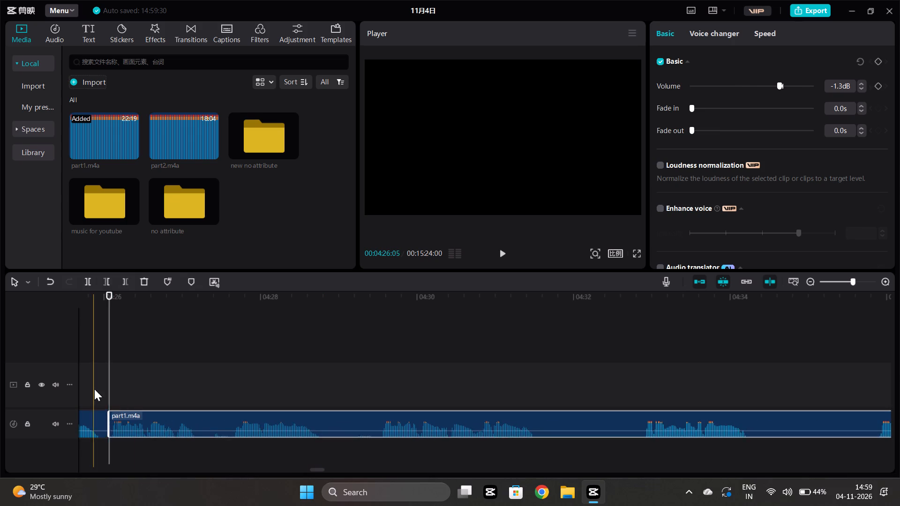
# Play across the join near 00:04:26:02, then trim the start of the following narration segment to 00:04:27:18.
pyautogui.click(94, 389)
pyautogui.press('space')
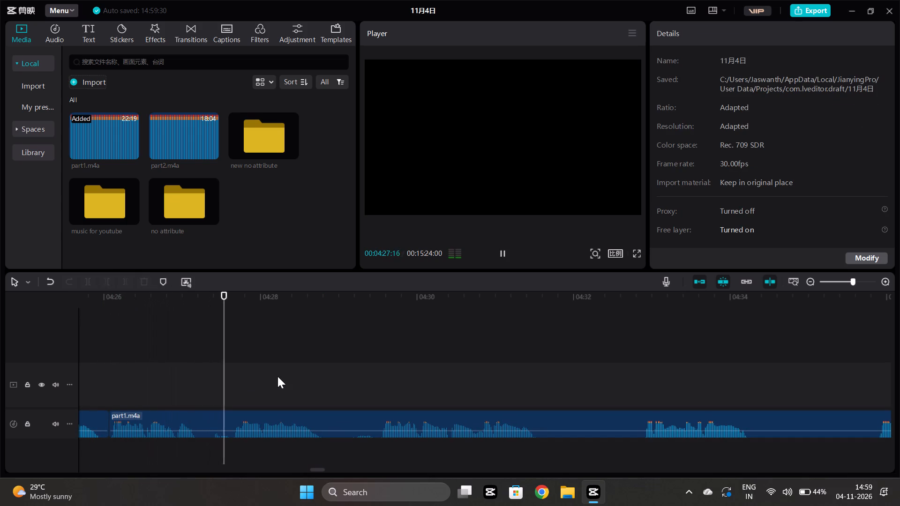
pyautogui.keyDown('ctrl'); pyautogui.scroll(-5, 245, 379); pyautogui.keyUp('ctrl')
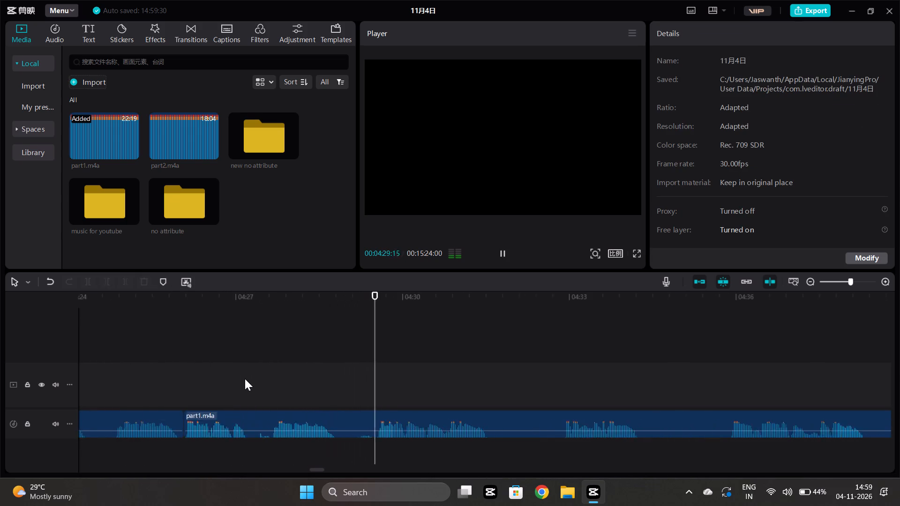
pyautogui.keyDown('ctrl'); pyautogui.scroll(-3, 245, 379); pyautogui.keyUp('ctrl')
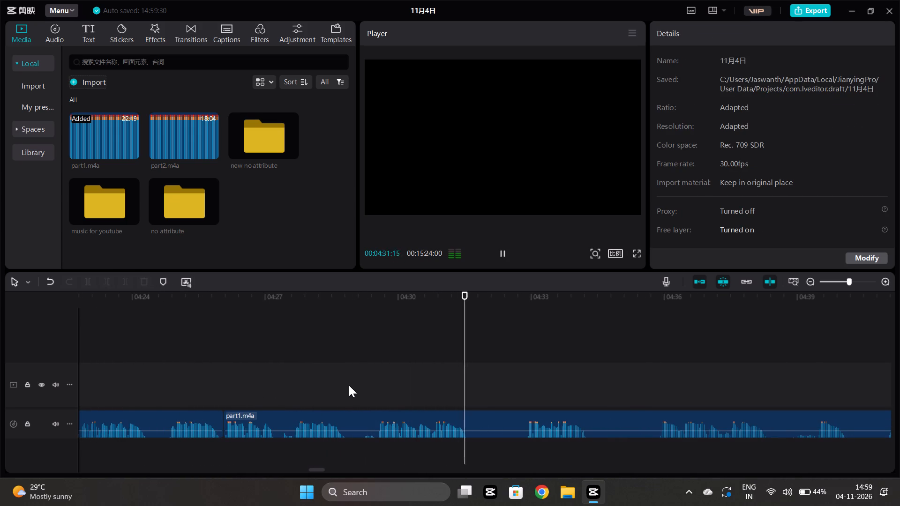
pyautogui.press('space')
pyautogui.click(292, 394)
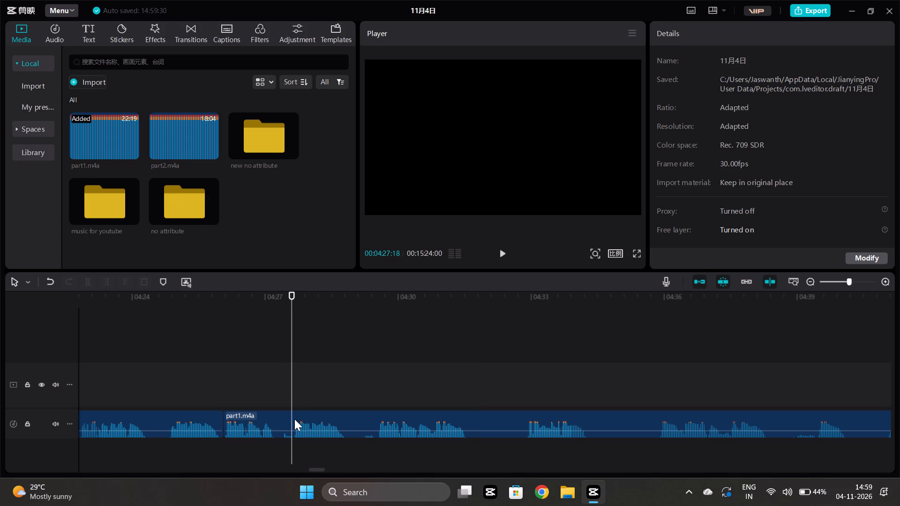
pyautogui.click(294, 419)
pyautogui.click(111, 277)
# Trim the following segment's start further to 00:04:29:15 and move it up, leaving a gap of about 2 frames after 00:04:26:02.
pyautogui.click(153, 380)
pyautogui.press('space')
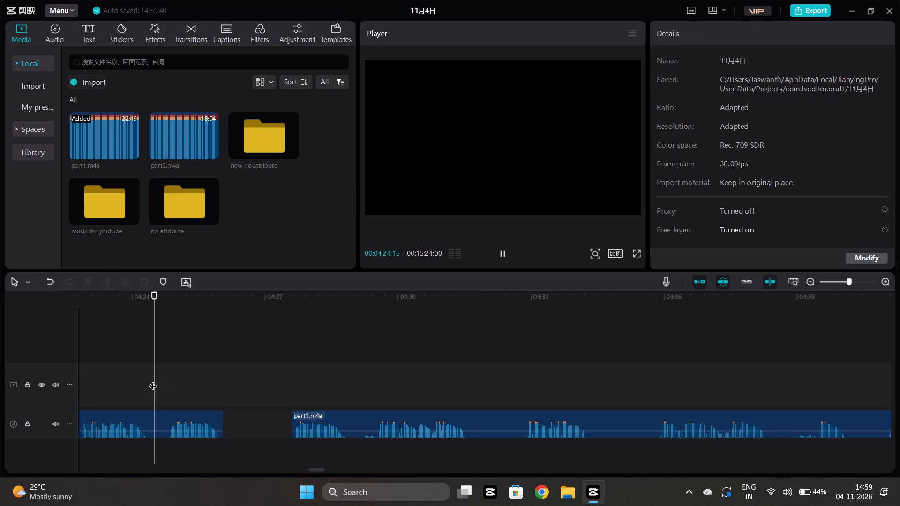
pyautogui.click(364, 388)
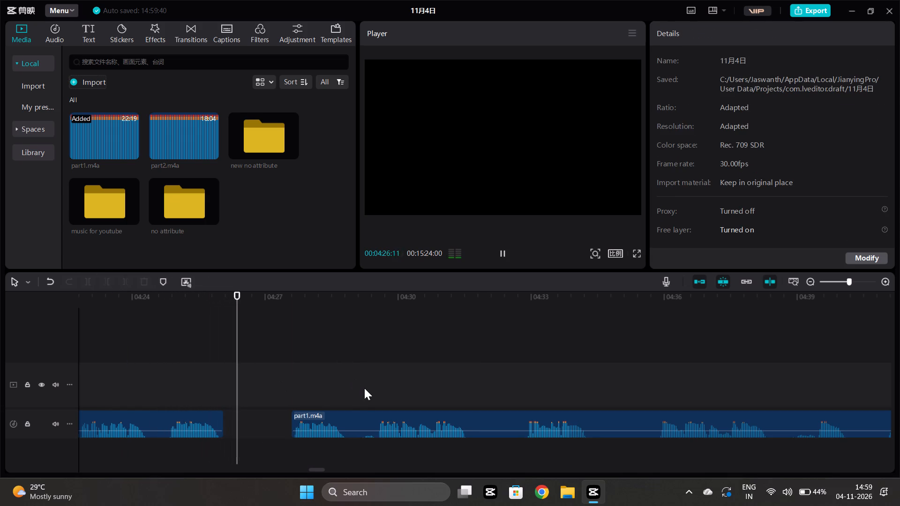
pyautogui.press('space')
pyautogui.press('space')
pyautogui.click(376, 380)
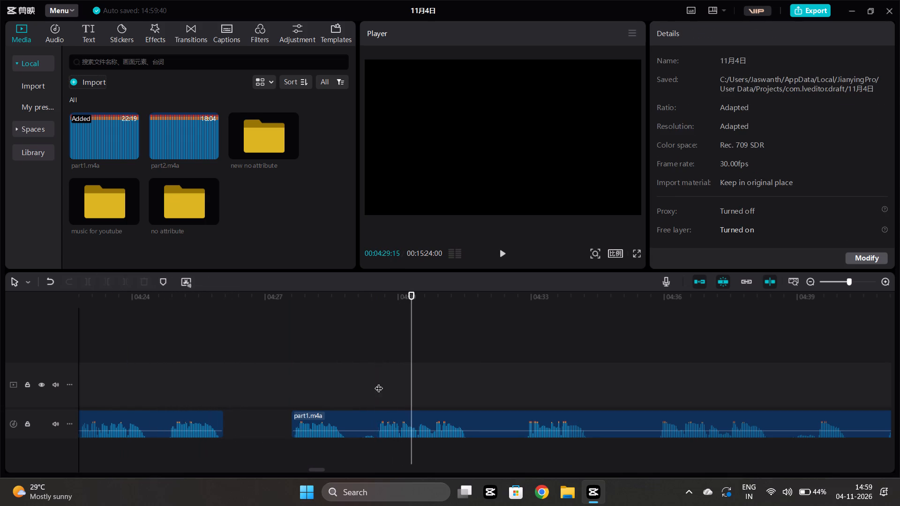
pyautogui.click(389, 424)
pyautogui.click(110, 281)
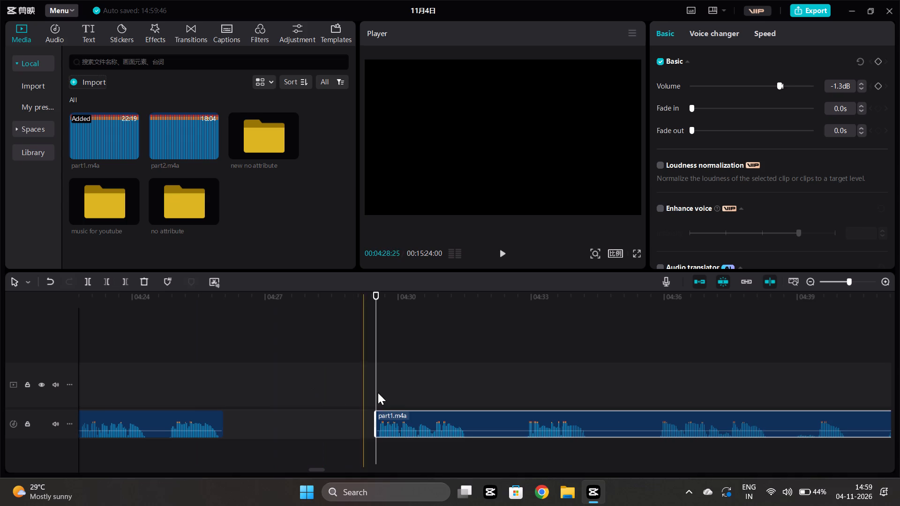
pyautogui.moveTo(405, 419); pyautogui.dragTo(255, 421)
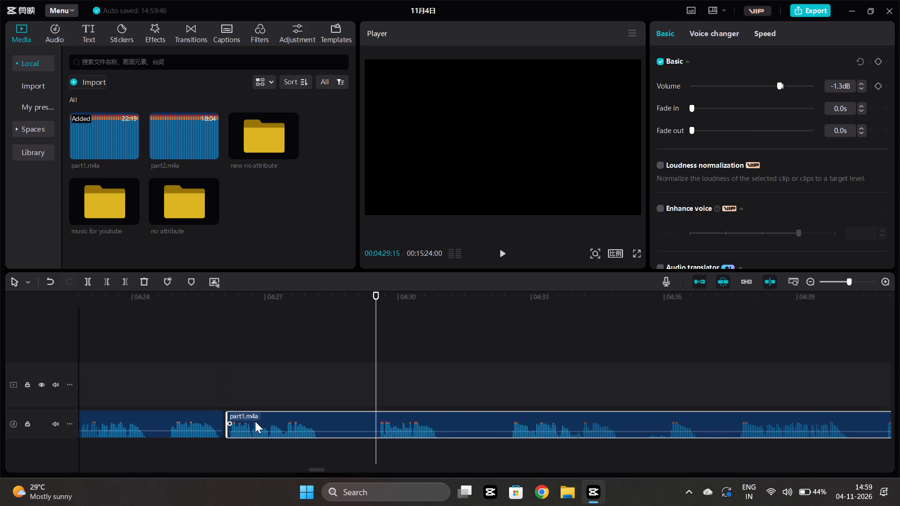
pyautogui.moveTo(255, 421); pyautogui.dragTo(256, 421)
# Listen past the join, cut the pause between 00:04:31:03 and 00:04:32:12, and move the following segment up, leaving about a 3-frame gap.
pyautogui.click(161, 397)
pyautogui.press('space')
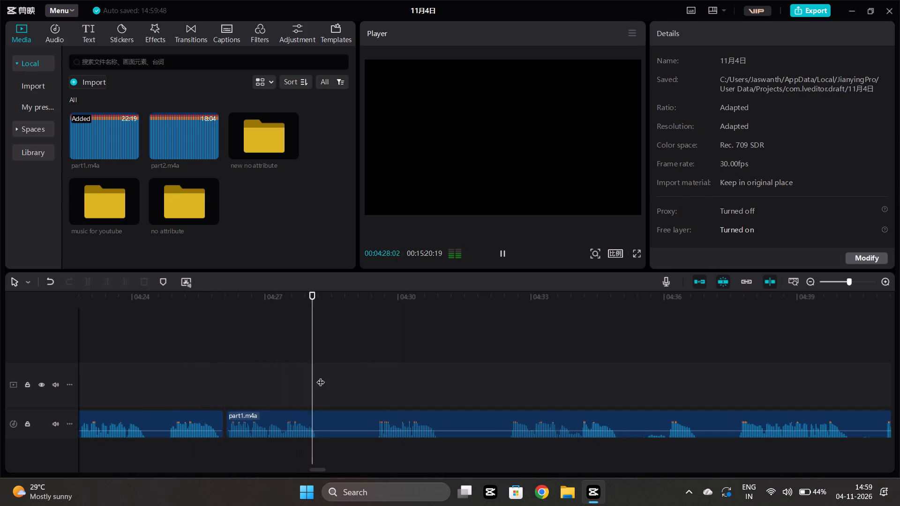
pyautogui.click(371, 393)
pyautogui.press('space')
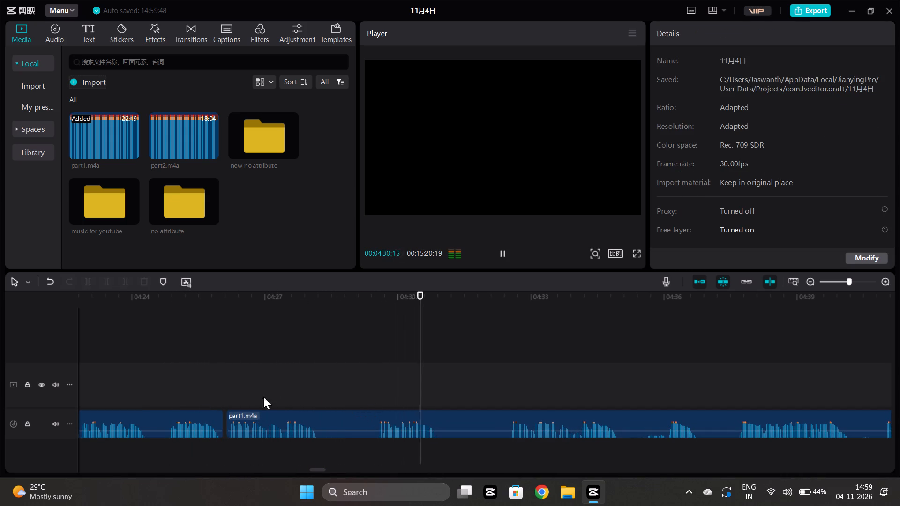
pyautogui.click(263, 413)
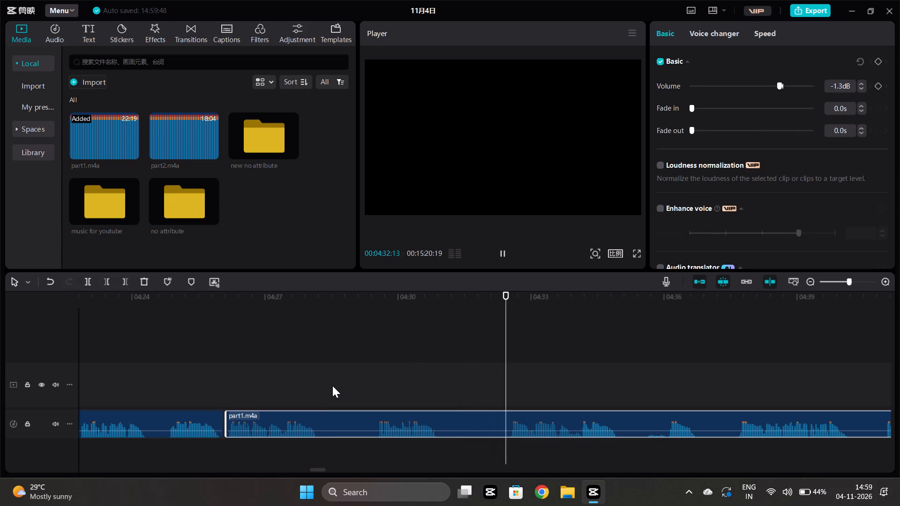
pyautogui.press('space')
pyautogui.click(482, 379)
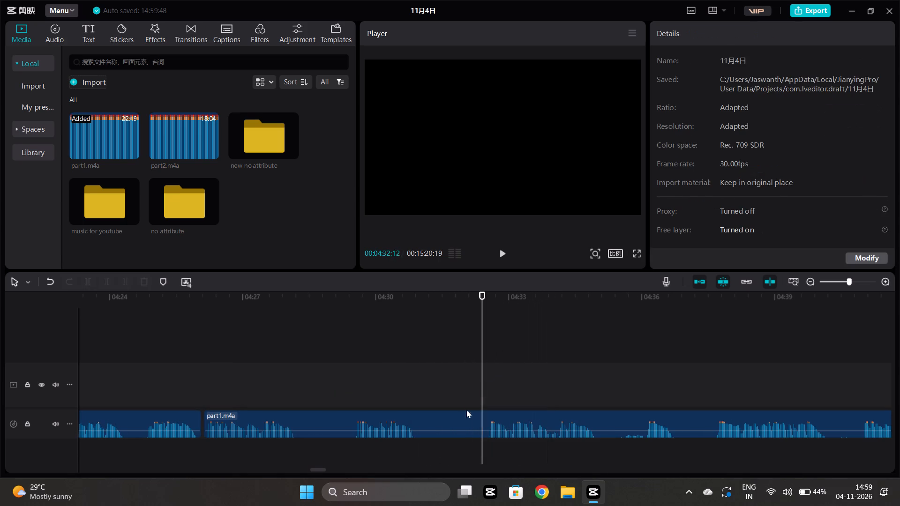
pyautogui.click(462, 424)
pyautogui.click(91, 277)
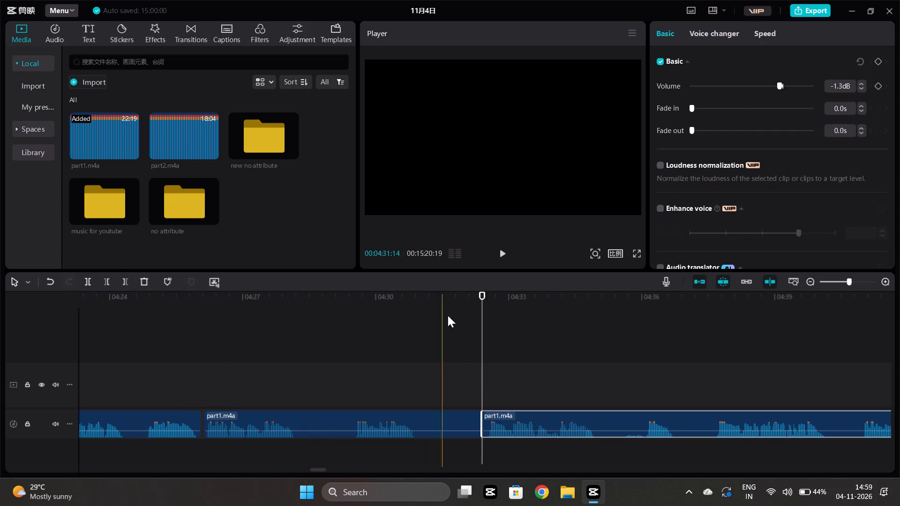
pyautogui.click(425, 324)
pyautogui.click(455, 423)
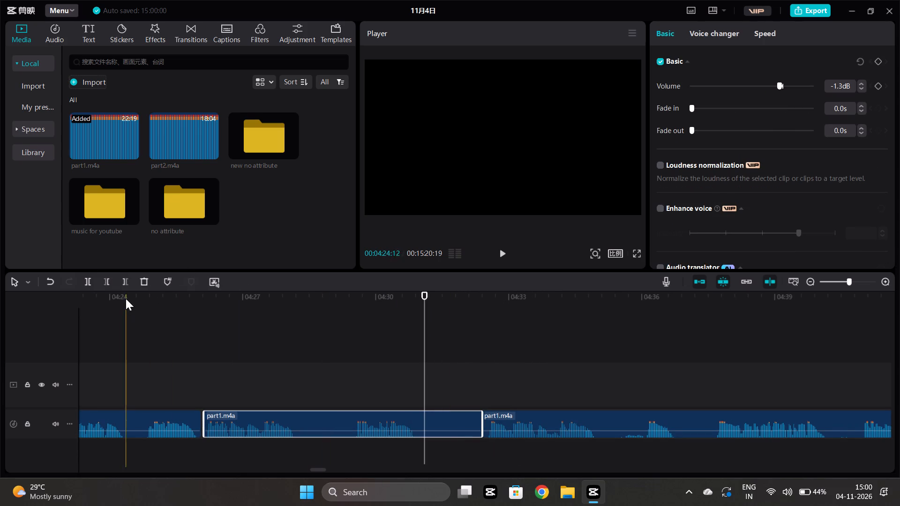
pyautogui.click(126, 286)
pyautogui.moveTo(513, 415); pyautogui.dragTo(463, 419)
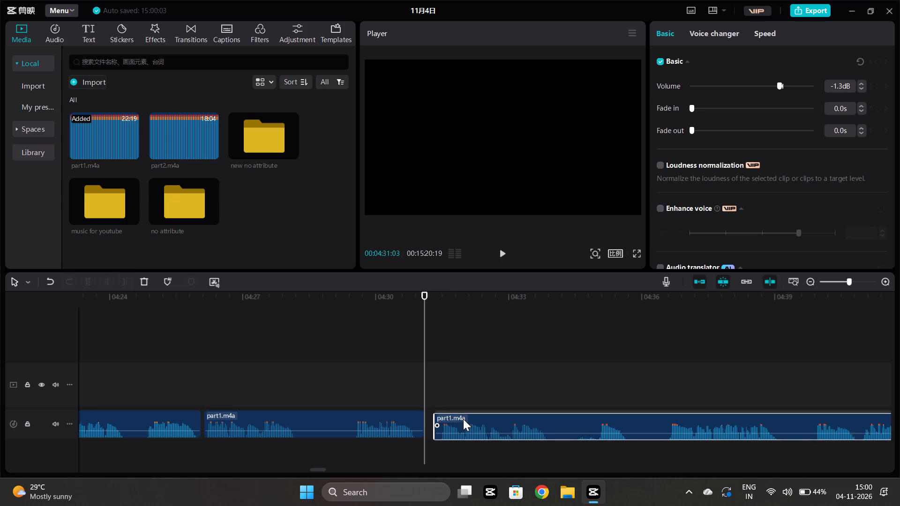
pyautogui.moveTo(463, 419); pyautogui.dragTo(459, 420)
# Cut the pause between about 00:04:28:10 and 00:04:29:08 and move both following segments up to close the gaps.
pyautogui.click(300, 390)
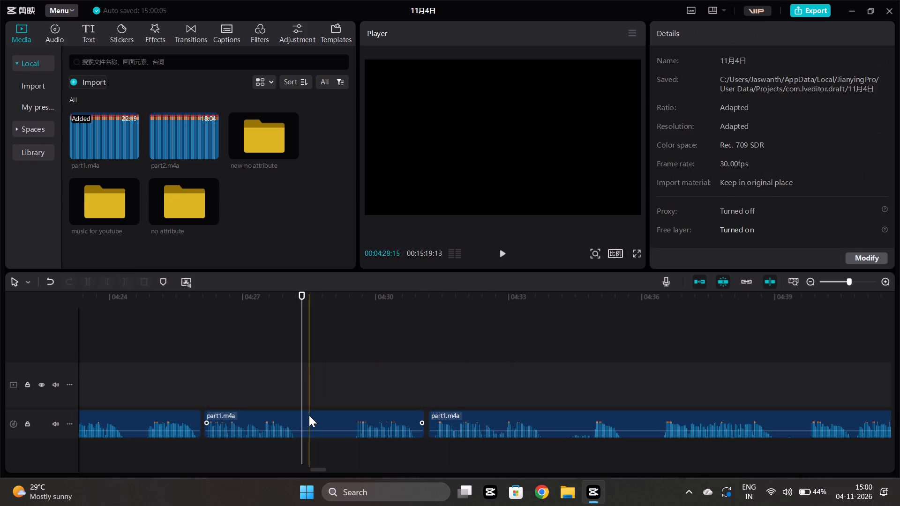
pyautogui.click(309, 415)
pyautogui.click(81, 283)
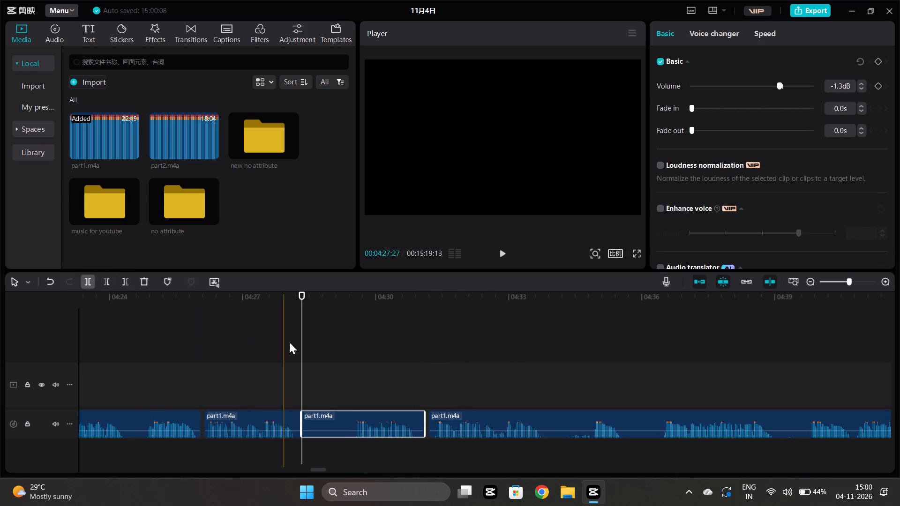
pyautogui.click(343, 346)
pyautogui.click(344, 421)
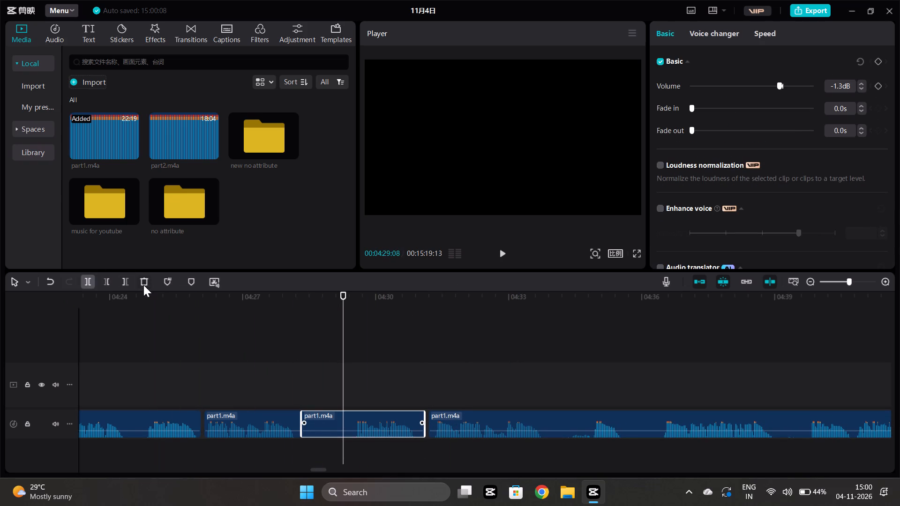
pyautogui.click(106, 283)
pyautogui.moveTo(381, 409); pyautogui.dragTo(379, 409)
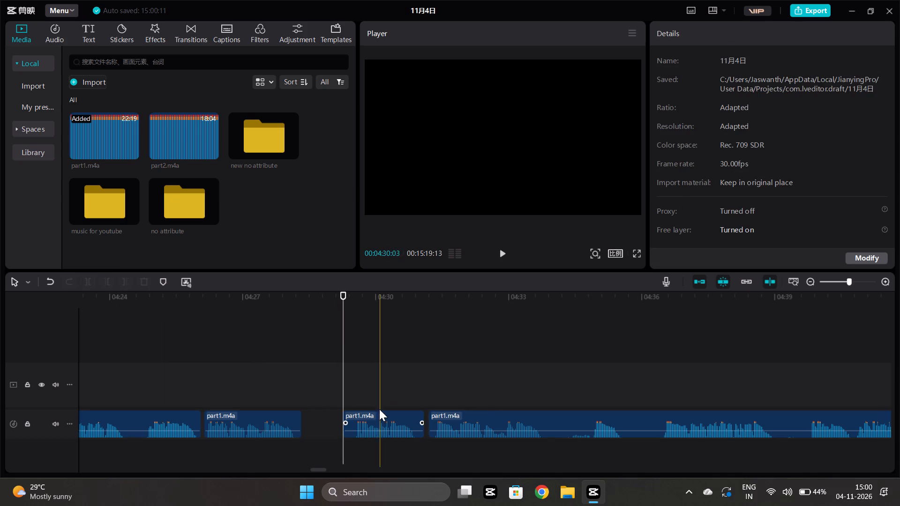
pyautogui.moveTo(379, 409); pyautogui.dragTo(362, 410)
pyautogui.moveTo(373, 421); pyautogui.dragTo(331, 427)
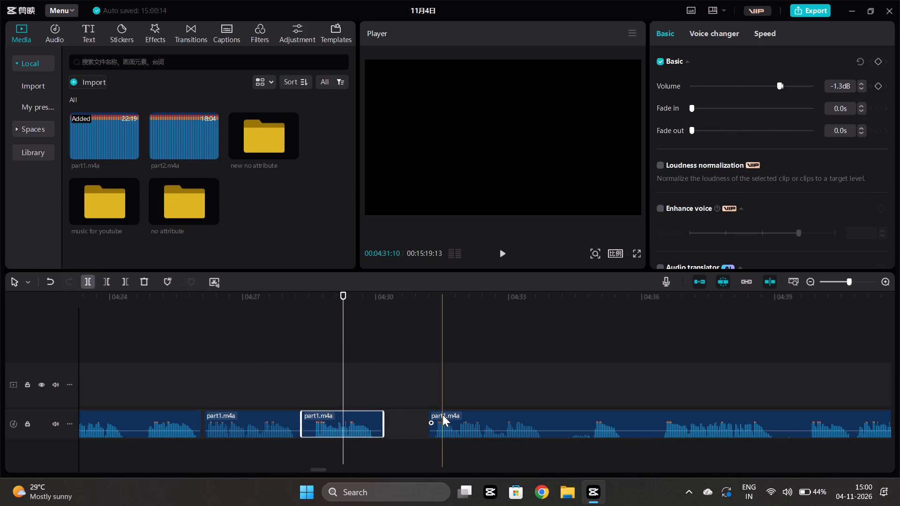
pyautogui.moveTo(443, 418); pyautogui.dragTo(396, 421)
# Listen to the narration from the join near 00:04:30 through to about 00:05:00, following the waveform for unwanted passages.
pyautogui.click(375, 402)
pyautogui.press('space')
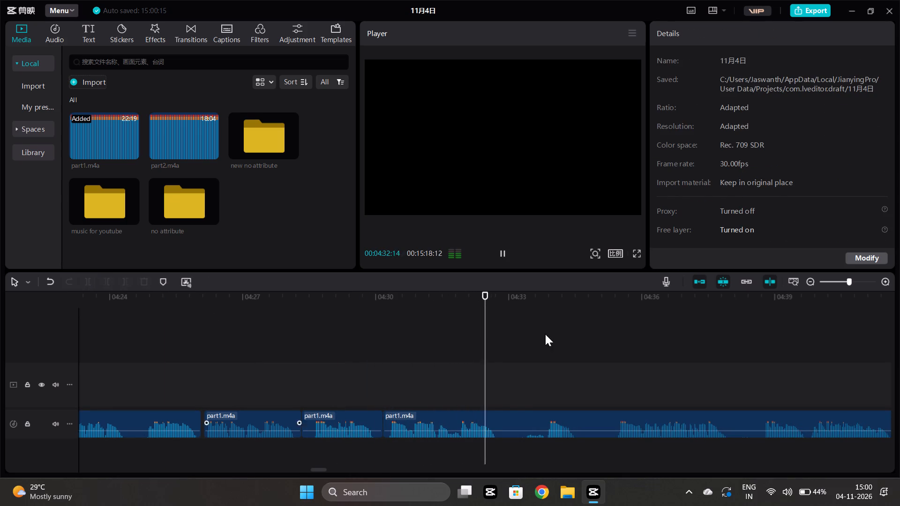
pyautogui.hscroll(-1, 473, 424)
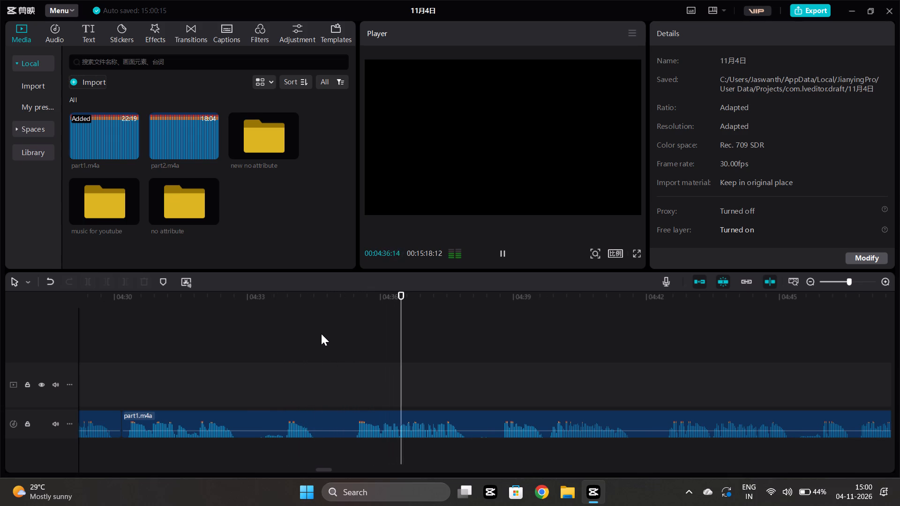
pyautogui.keyDown('ctrl'); pyautogui.scroll(5, 281, 408); pyautogui.keyUp('ctrl')
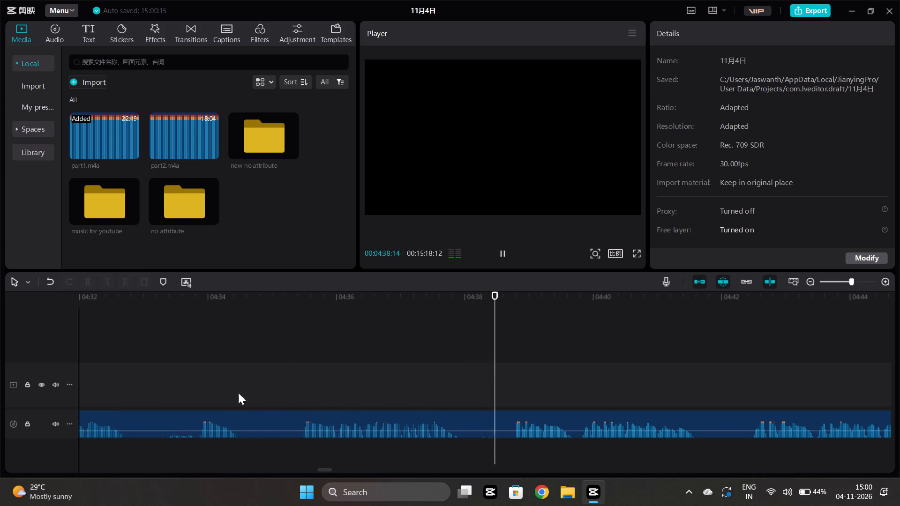
pyautogui.hscroll(-1, 336, 397)
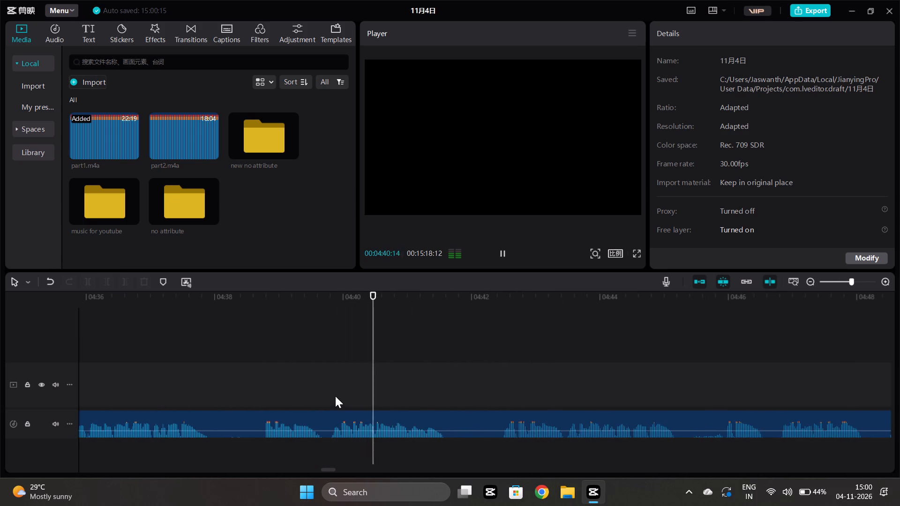
pyautogui.keyDown('ctrl'); pyautogui.scroll(-7, 335, 396); pyautogui.keyUp('ctrl')
pyautogui.hscroll(-1, 369, 366)
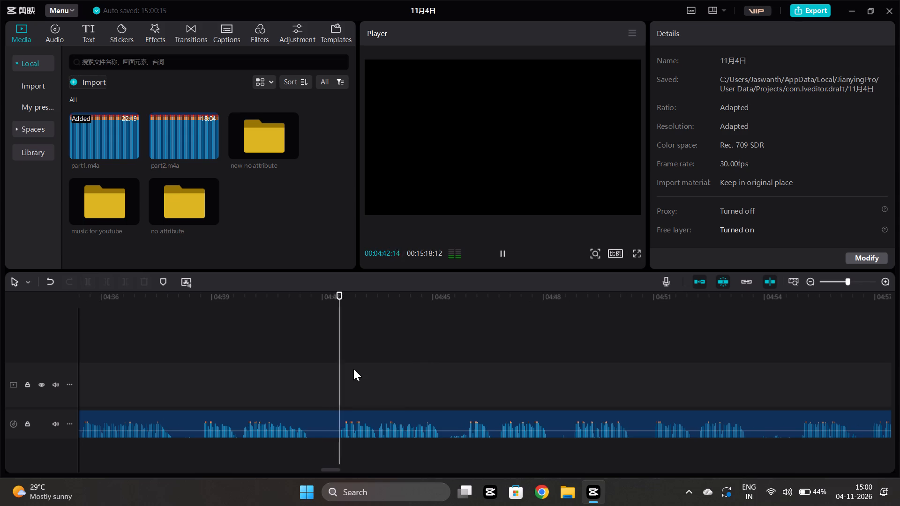
pyautogui.hscroll(-1, 382, 387)
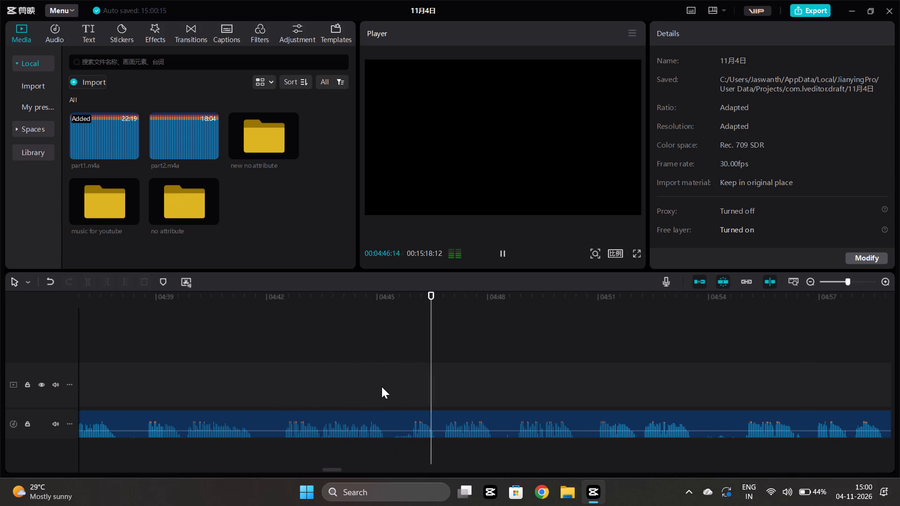
pyautogui.hscroll(-1, 457, 382)
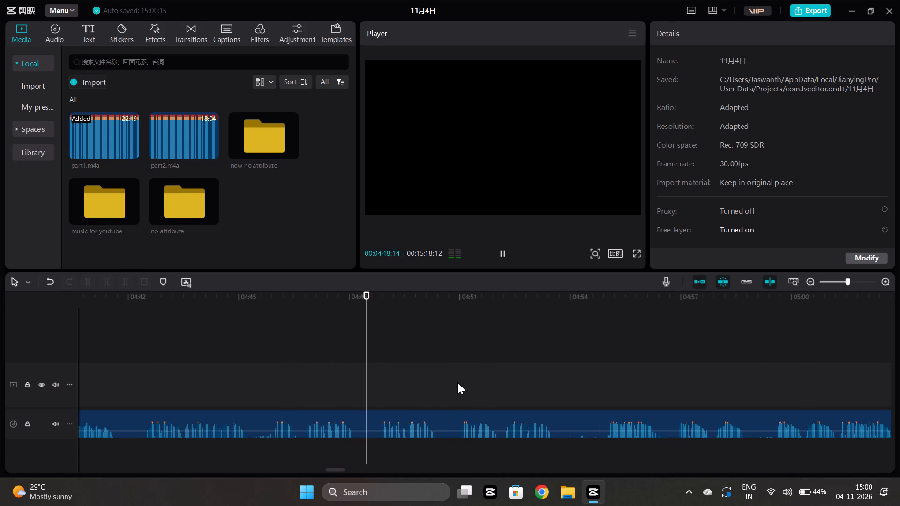
pyautogui.hscroll(-1, 457, 382)
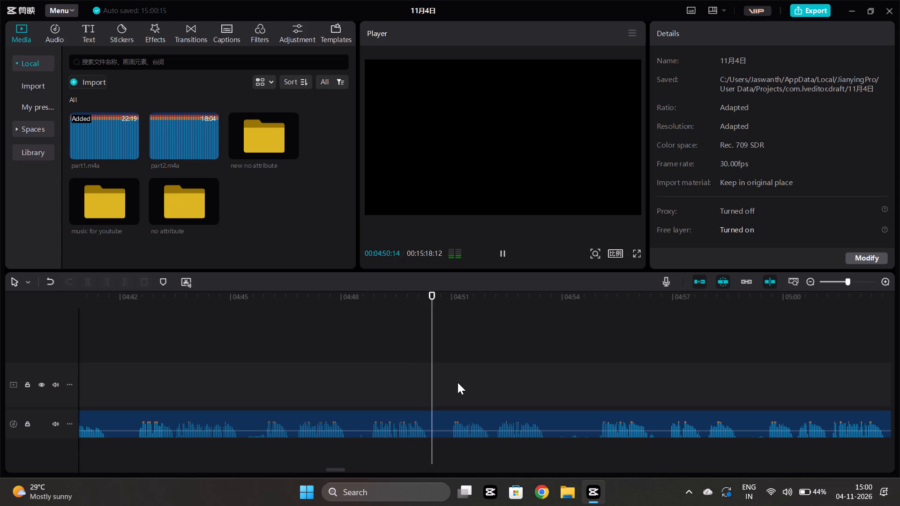
pyautogui.hscroll(-1, 457, 382)
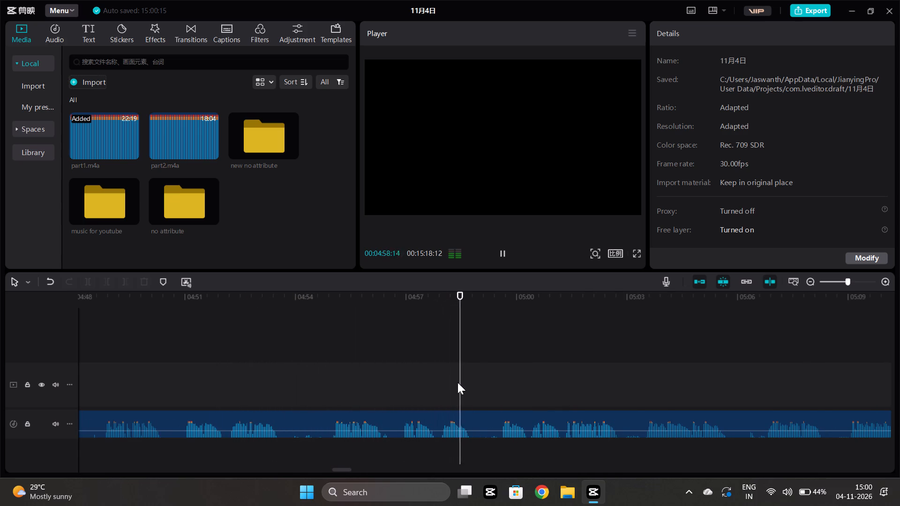
# Replay from about 00:04:56, cut the passage between 00:04:56:11 and 00:04:57:25, and move the following segment up to close the gap.
pyautogui.click(381, 393)
pyautogui.press('space')
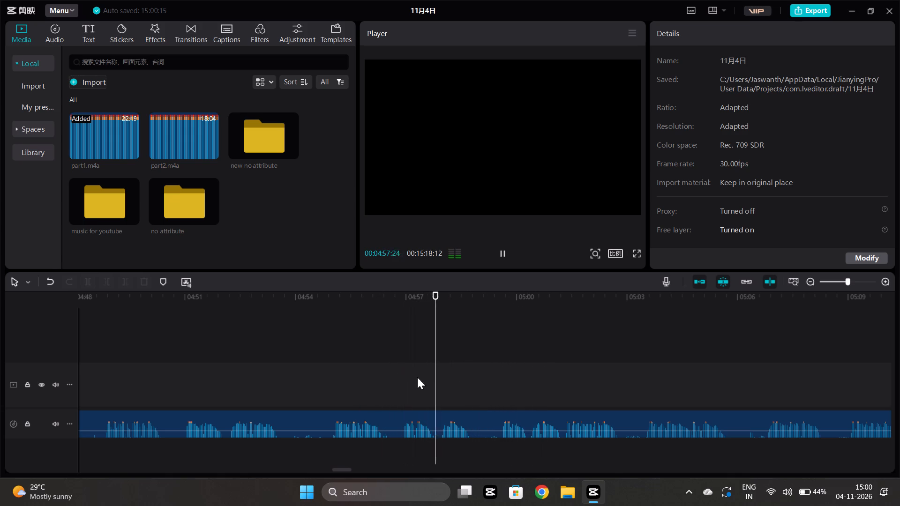
pyautogui.press('space')
pyautogui.click(439, 392)
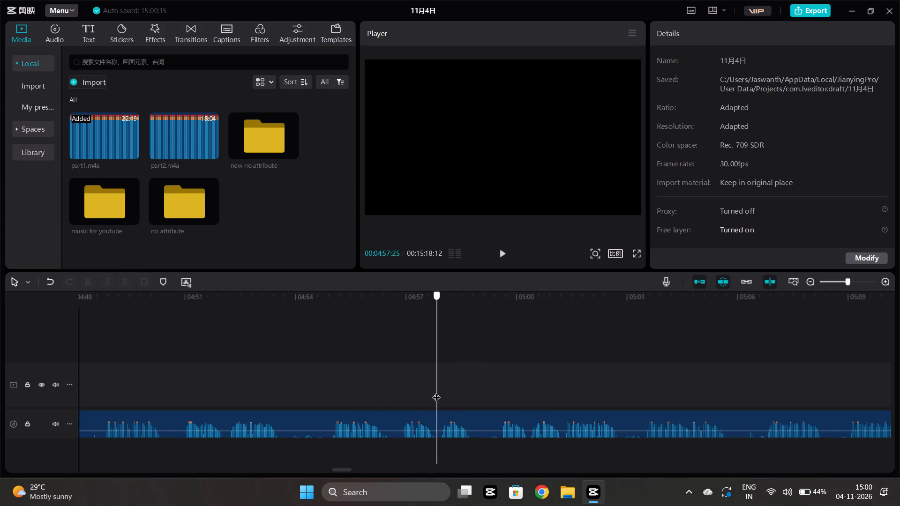
pyautogui.click(442, 425)
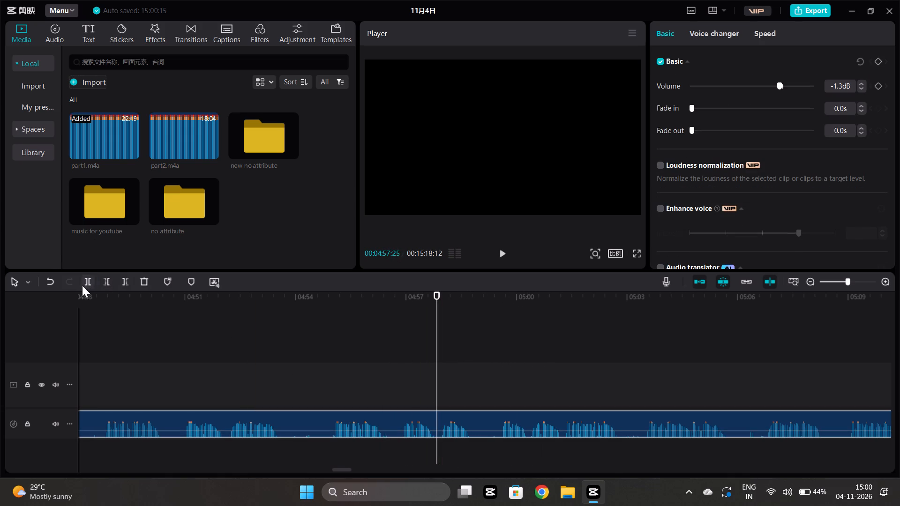
pyautogui.click(87, 285)
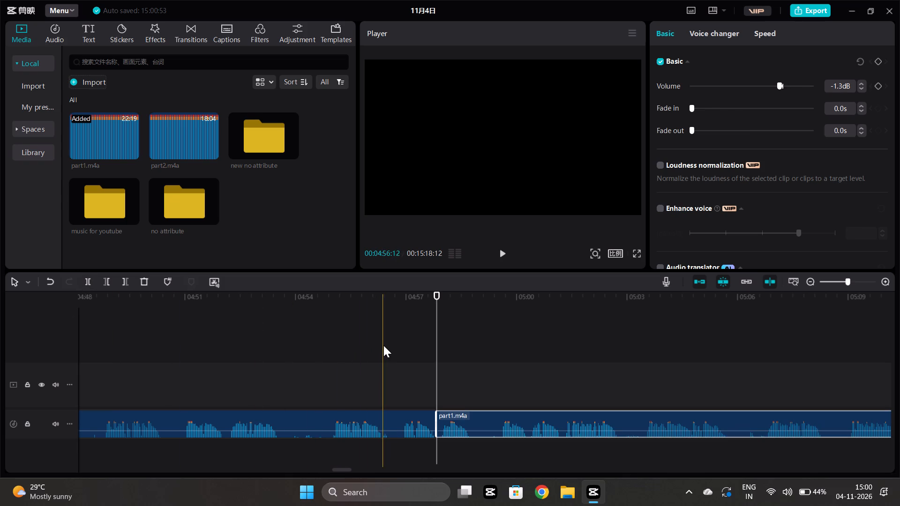
pyautogui.click(383, 345)
pyautogui.click(388, 417)
pyautogui.click(127, 275)
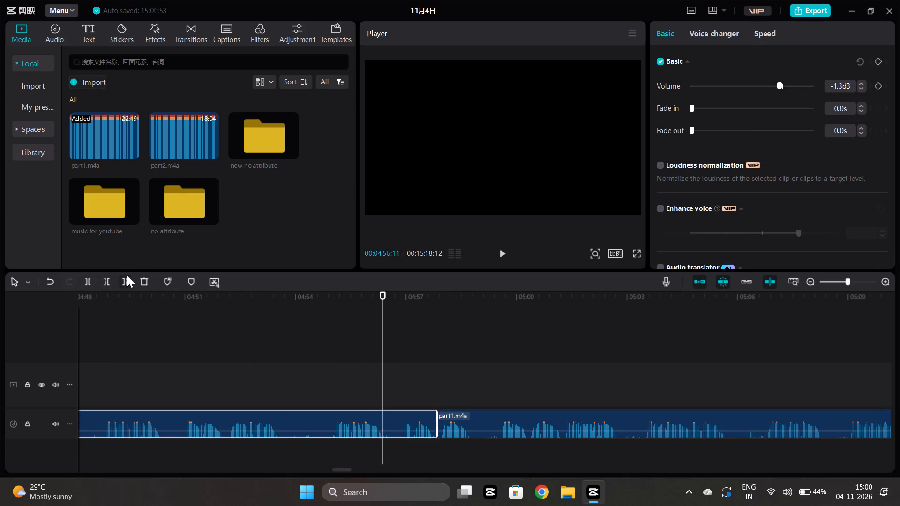
pyautogui.moveTo(461, 417); pyautogui.dragTo(410, 418)
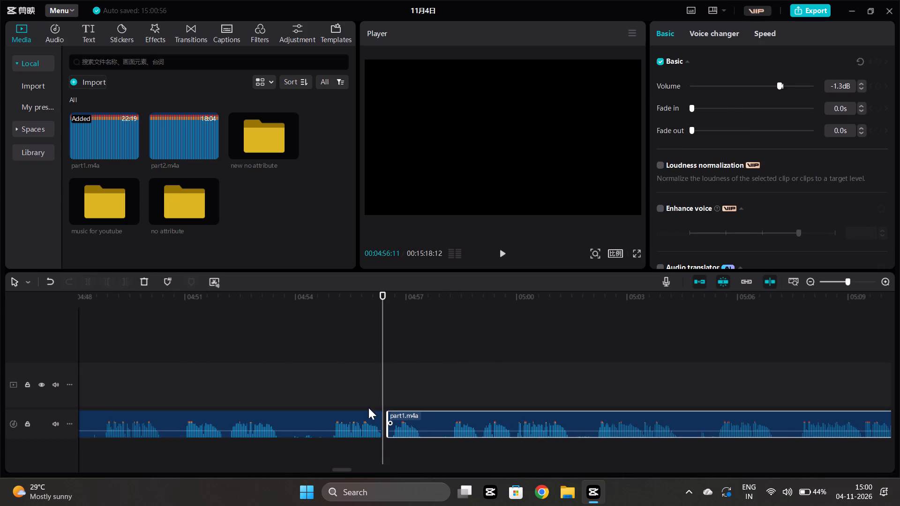
# Listen across the join at 00:04:56:11 and on to about 00:05:15, replaying the passage after 00:05:10 for unwanted speech.
pyautogui.click(327, 367)
pyautogui.press('space')
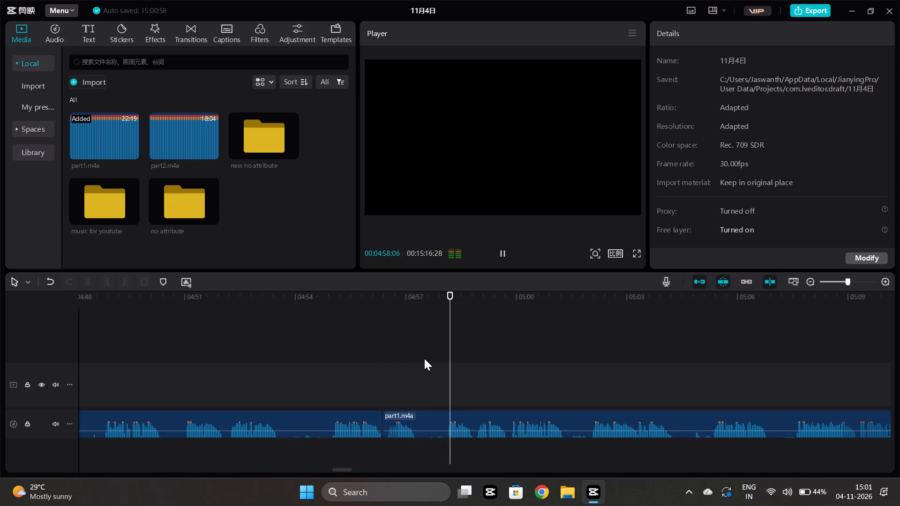
pyautogui.hscroll(-1, 473, 355)
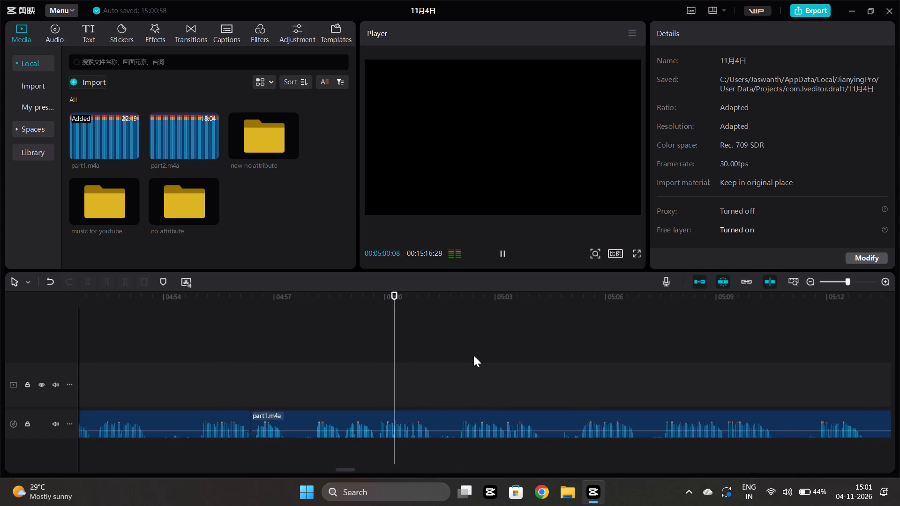
pyautogui.hscroll(-1, 473, 355)
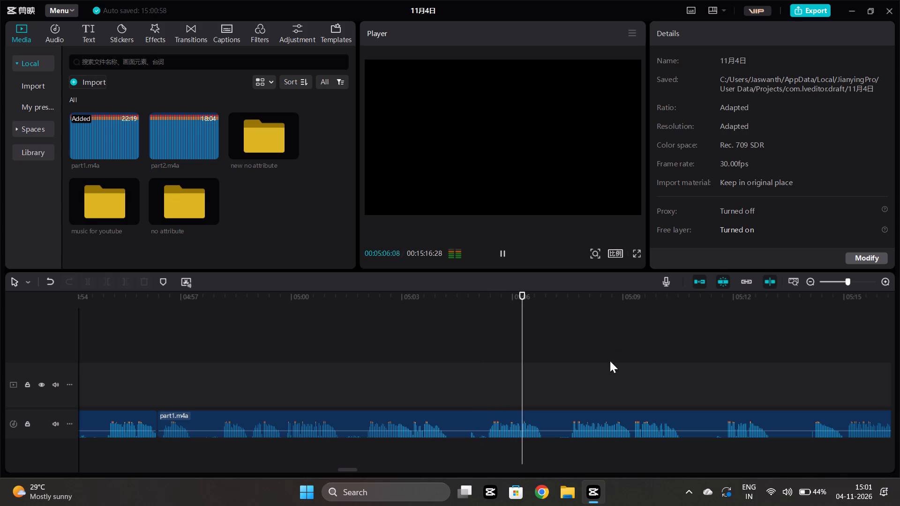
pyautogui.hscroll(-1, 578, 391)
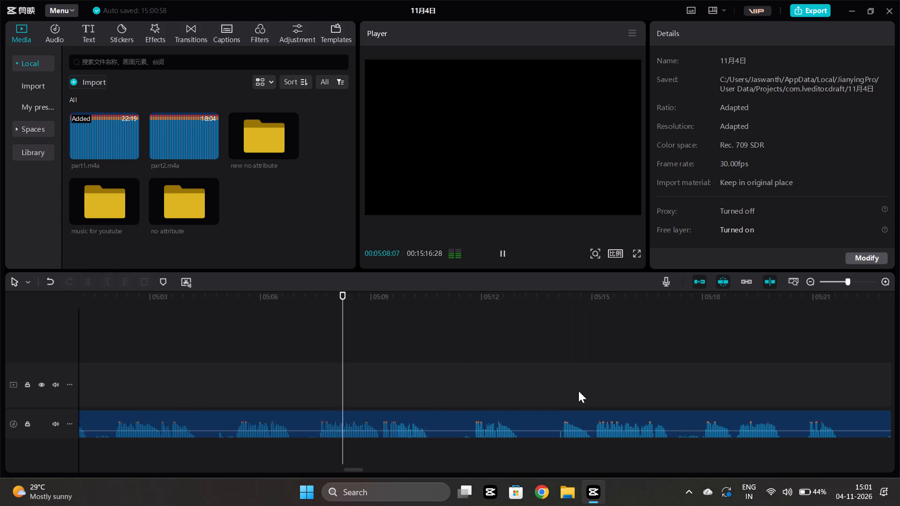
pyautogui.hscroll(-2, 578, 391)
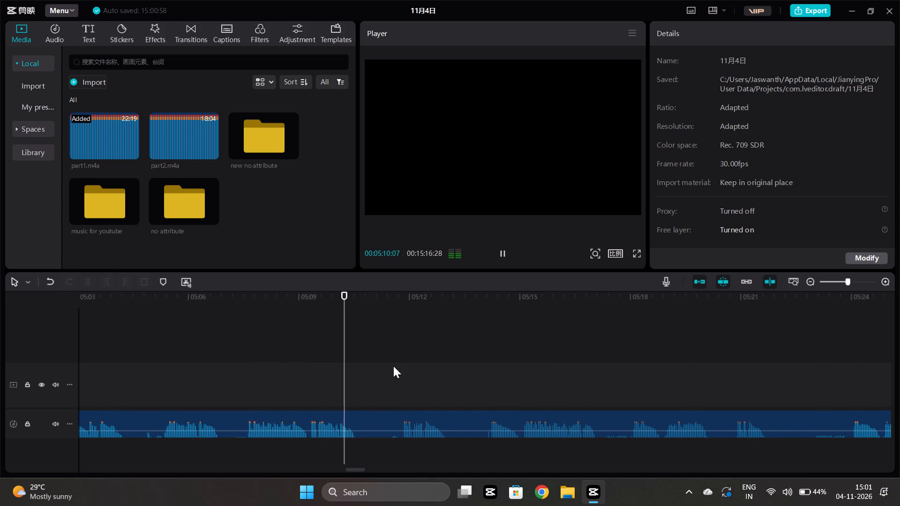
pyautogui.click(393, 382)
pyautogui.press('space')
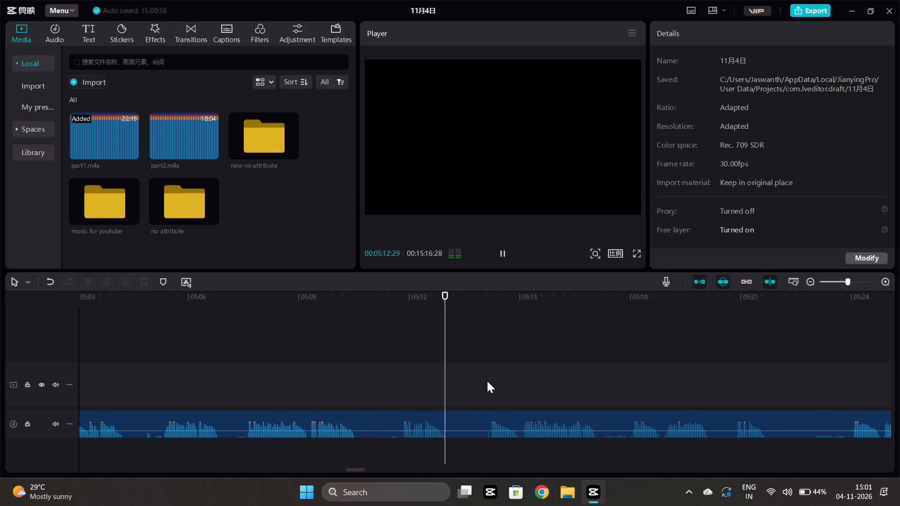
pyautogui.click(487, 381)
pyautogui.press('space')
pyautogui.click(345, 385)
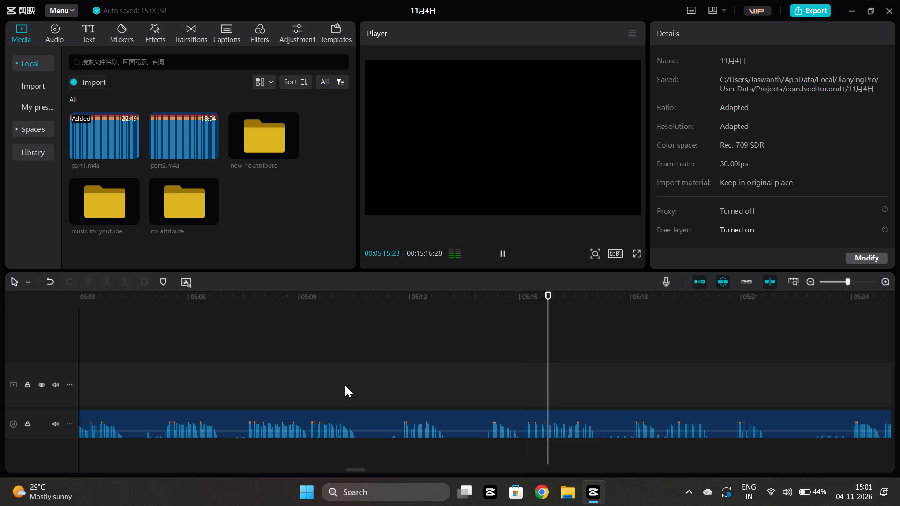
pyautogui.press('space')
pyautogui.press('space')
# Cut the passage between 00:05:10:22 and 00:05:14:05 and move the following segment up, leaving a gap of about 6 frames.
pyautogui.click(362, 386)
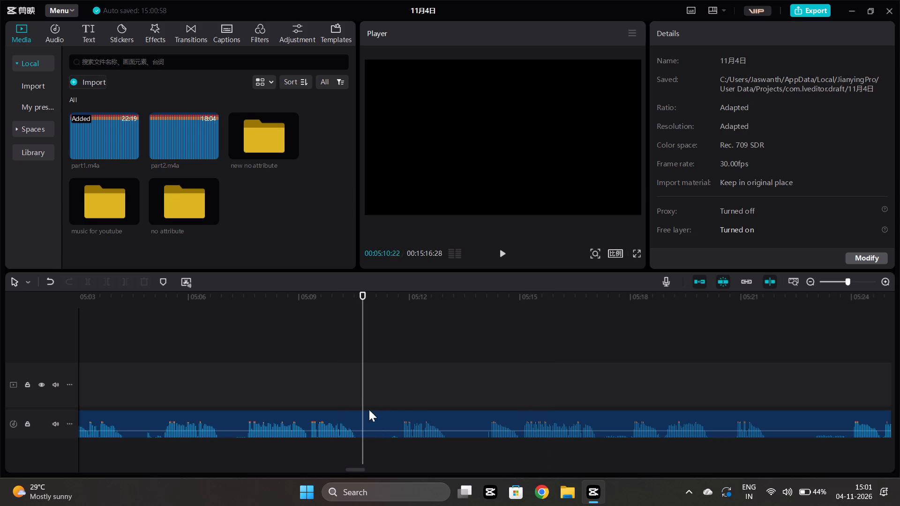
pyautogui.click(371, 421)
pyautogui.click(90, 279)
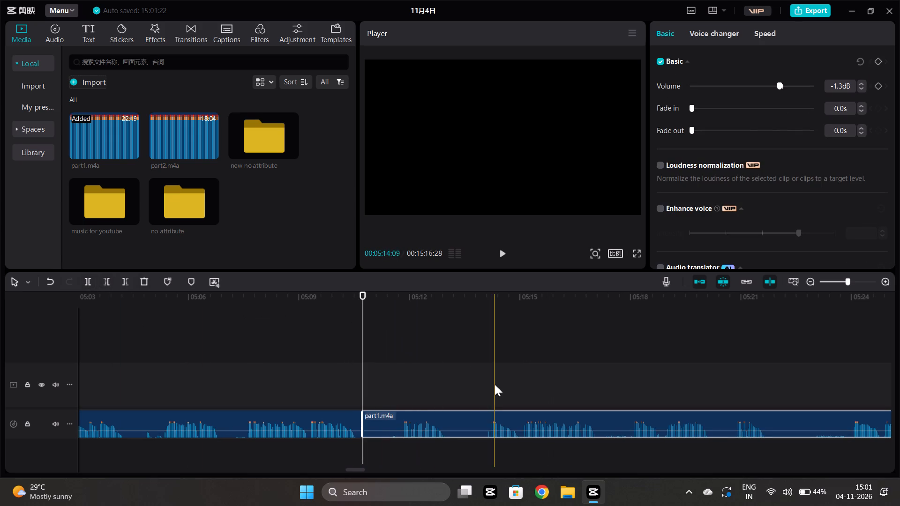
pyautogui.click(490, 379)
pyautogui.click(495, 418)
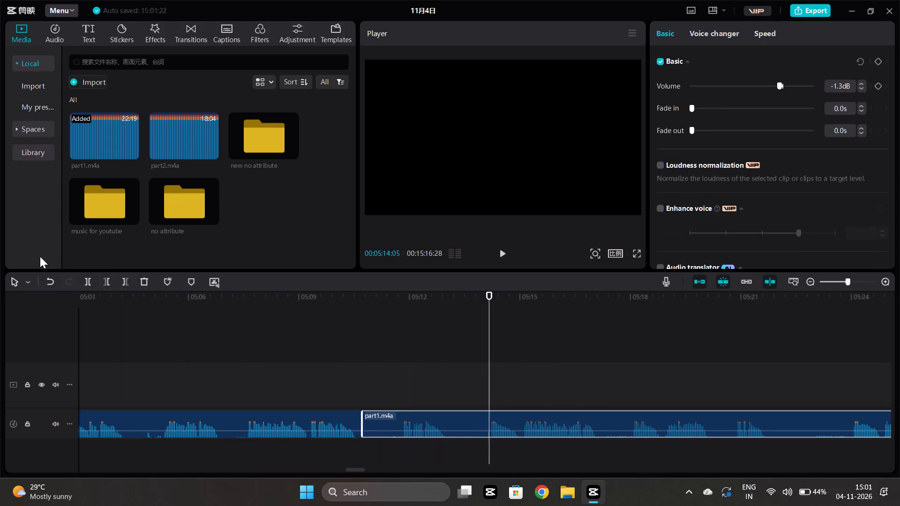
pyautogui.click(105, 276)
pyautogui.moveTo(524, 422); pyautogui.dragTo(435, 437)
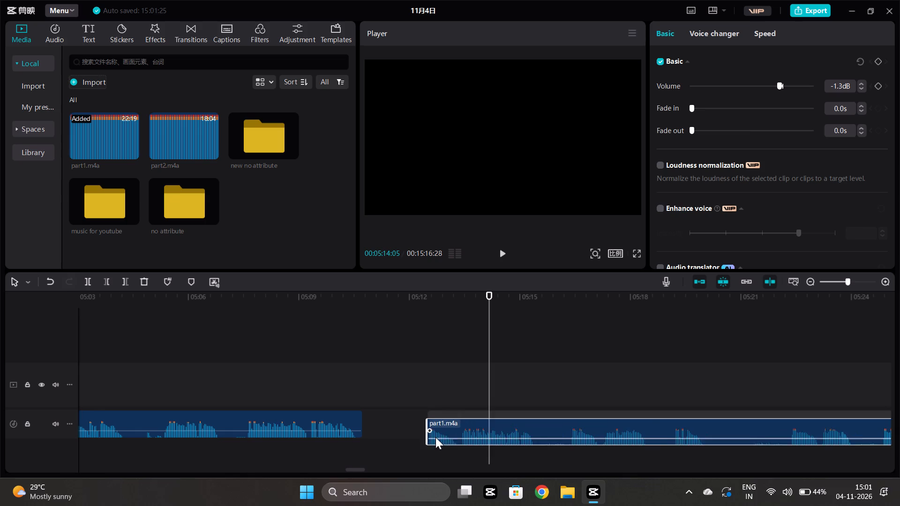
pyautogui.moveTo(435, 437); pyautogui.dragTo(405, 431)
# Listen across the join near 00:05:11, then check the narration around 00:05:19 to 00:05:22 for the next cut.
pyautogui.click(294, 383)
pyautogui.press('space')
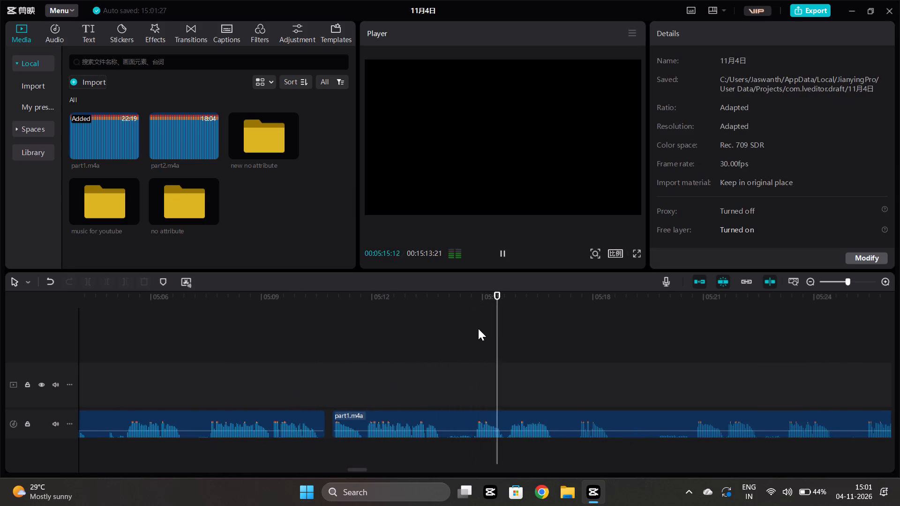
pyautogui.hscroll(-1, 514, 391)
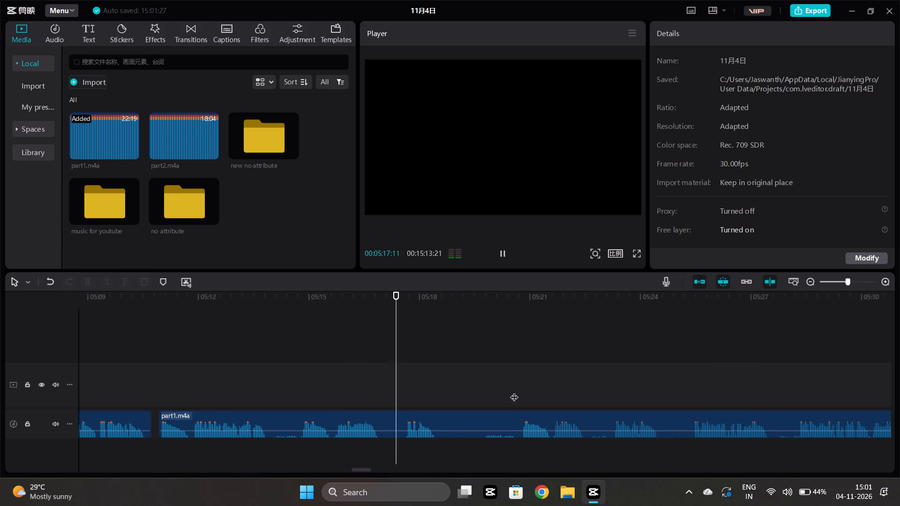
pyautogui.click(517, 392)
pyautogui.press('space')
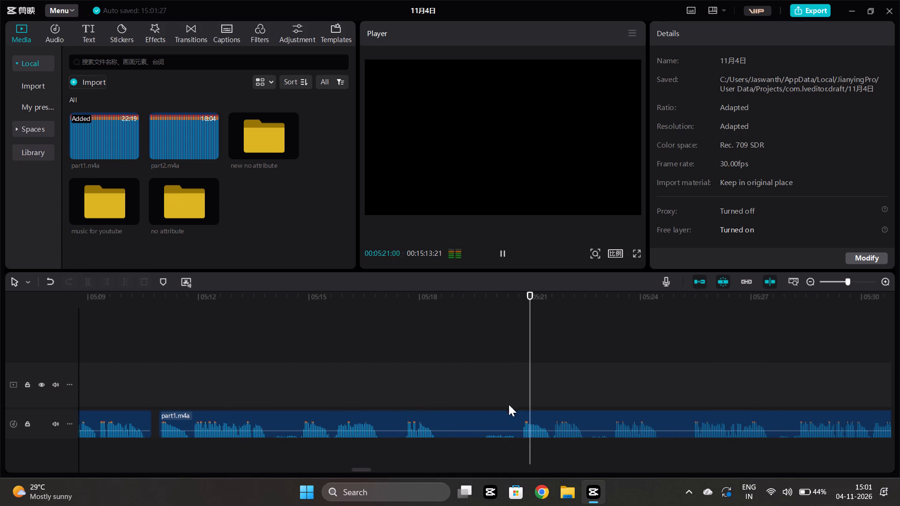
pyautogui.press('space')
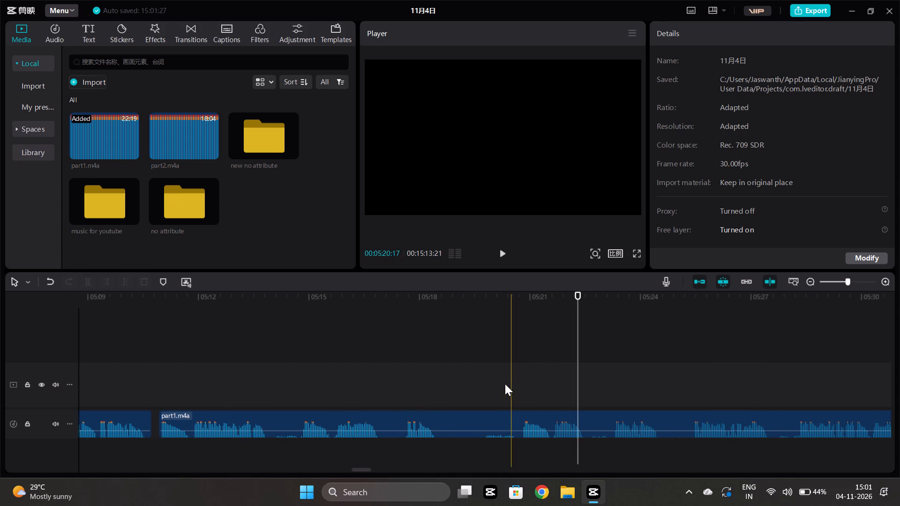
pyautogui.click(482, 384)
pyautogui.press('space')
pyautogui.press('space')
pyautogui.press('space')
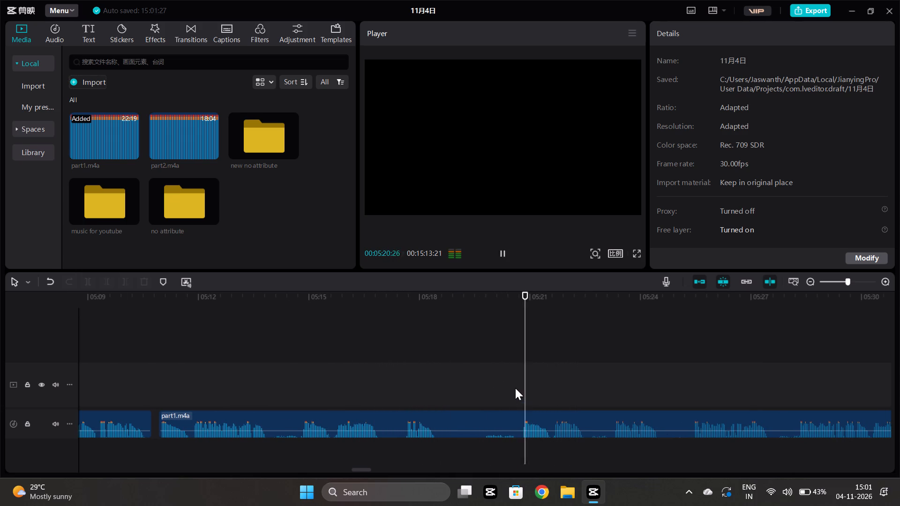
pyautogui.press('space')
# Cut the passage between 00:05:18:26 and about 00:05:20:20 and move the following segment up to close the gap.
pyautogui.click(515, 387)
pyautogui.click(517, 385)
pyautogui.click(527, 432)
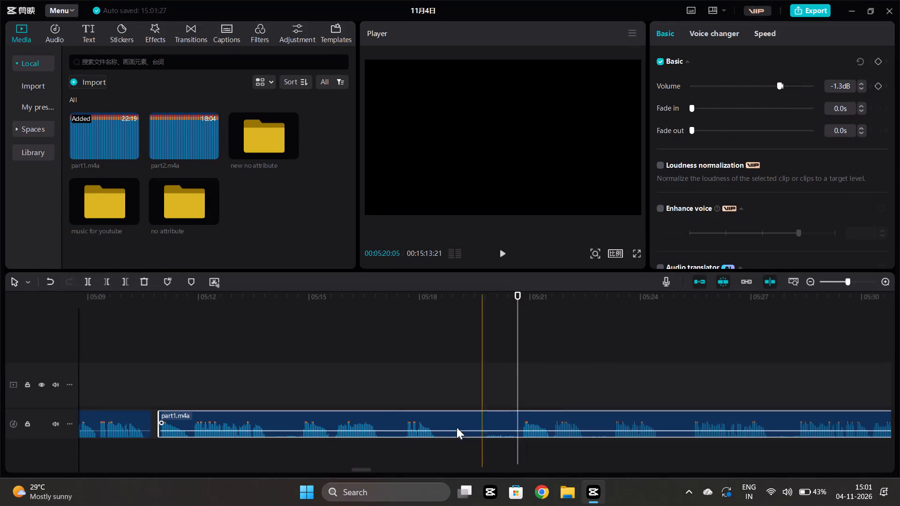
pyautogui.click(89, 284)
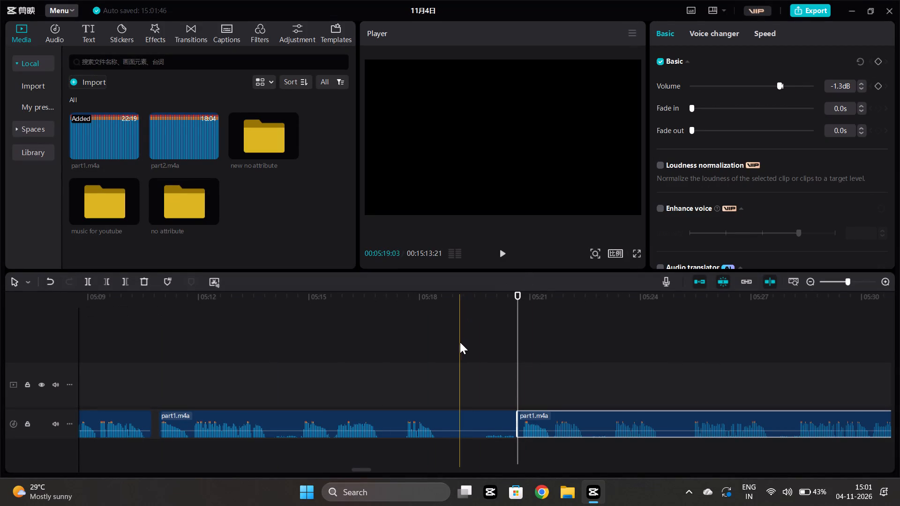
pyautogui.click(451, 337)
pyautogui.click(459, 418)
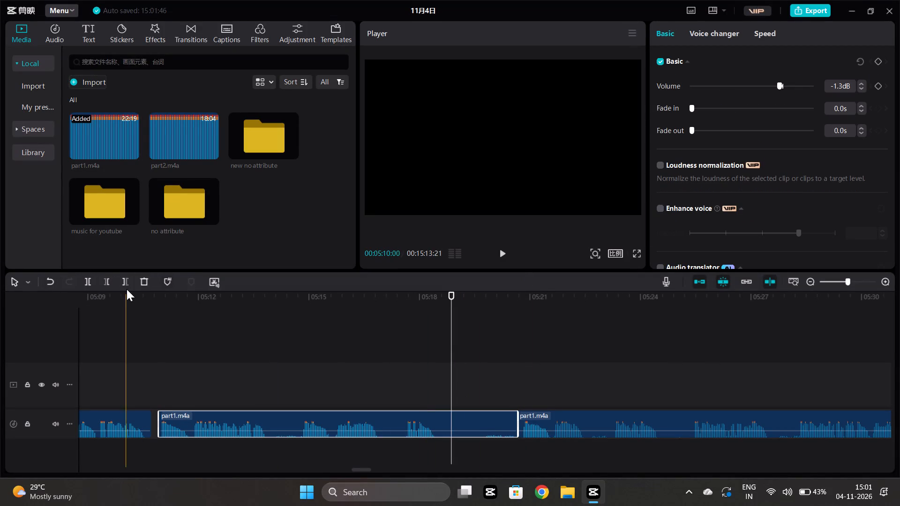
pyautogui.click(125, 278)
pyautogui.moveTo(539, 422); pyautogui.dragTo(503, 429)
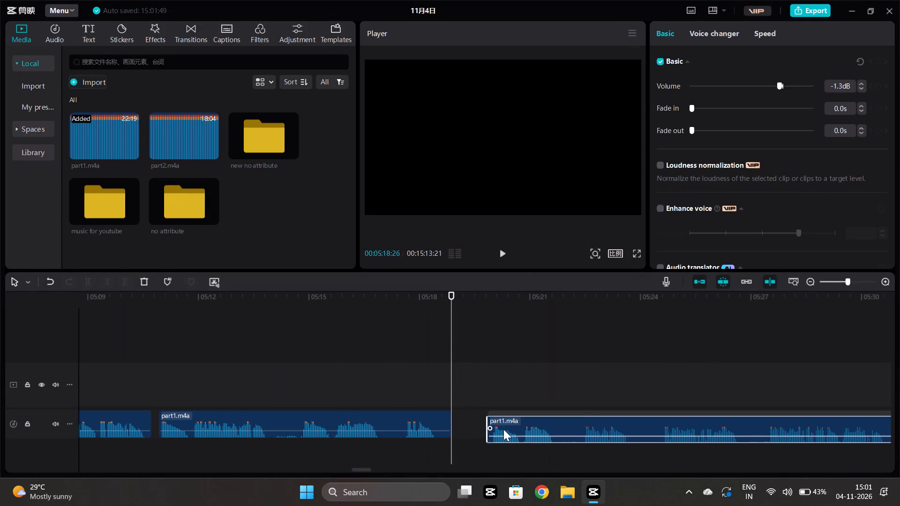
pyautogui.moveTo(503, 429); pyautogui.dragTo(476, 431)
# Listen across the join at 00:05:18:26 and on to about 00:05:23.
pyautogui.click(404, 394)
pyautogui.press('space')
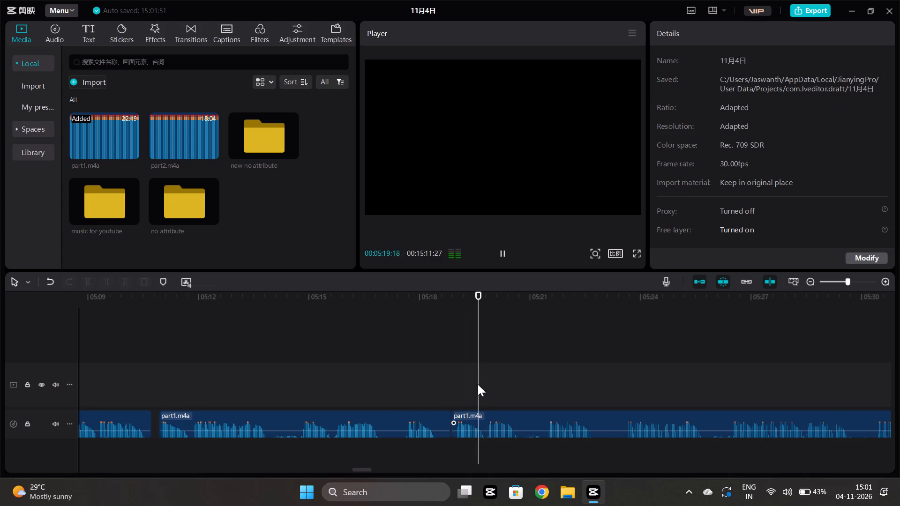
pyautogui.hscroll(-1, 478, 384)
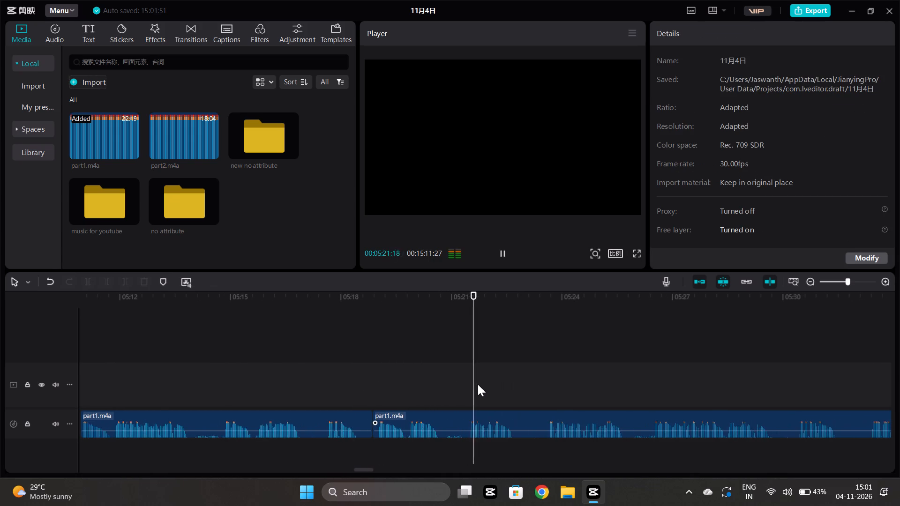
pyautogui.hscroll(-1, 512, 341)
pyautogui.hscroll(1, 476, 381)
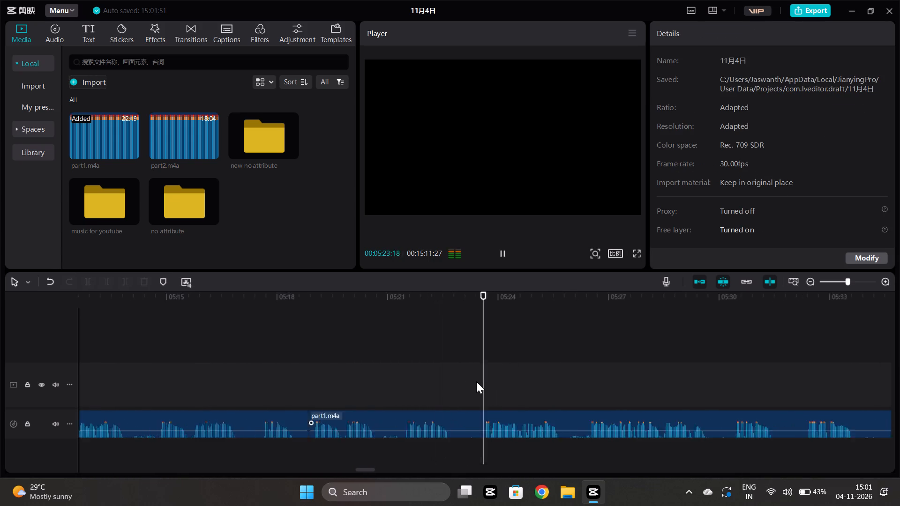
pyautogui.hscroll(1, 476, 381)
# Replay from about 00:05:16 across the join and check the narration up to about 00:05:39 for the next cut.
pyautogui.click(414, 370)
pyautogui.press('space')
pyautogui.hscroll(-1, 482, 382)
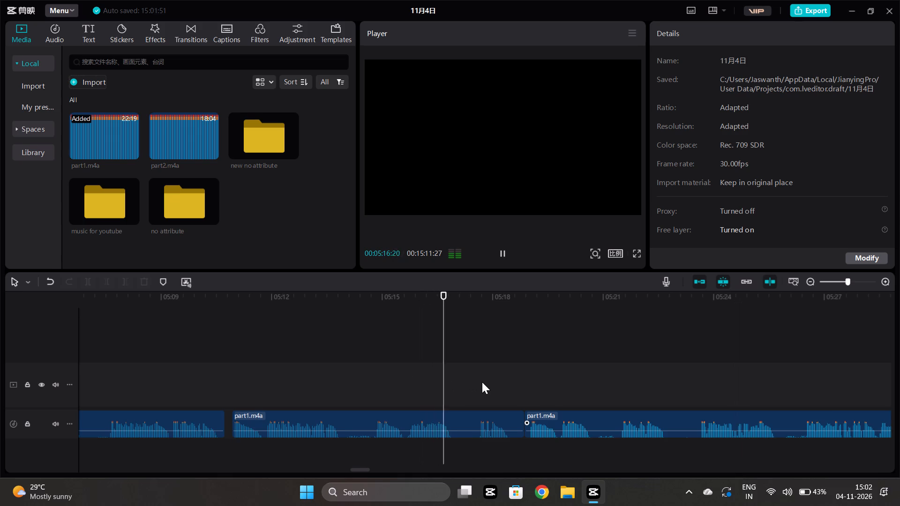
pyautogui.hscroll(-1, 482, 382)
pyautogui.keyDown('ctrl'); pyautogui.scroll(-1, 482, 382); pyautogui.keyUp('ctrl')
pyautogui.keyDown('ctrl'); pyautogui.hscroll(-1, 482, 382); pyautogui.keyUp('ctrl')
pyautogui.hscroll(-1, 589, 353)
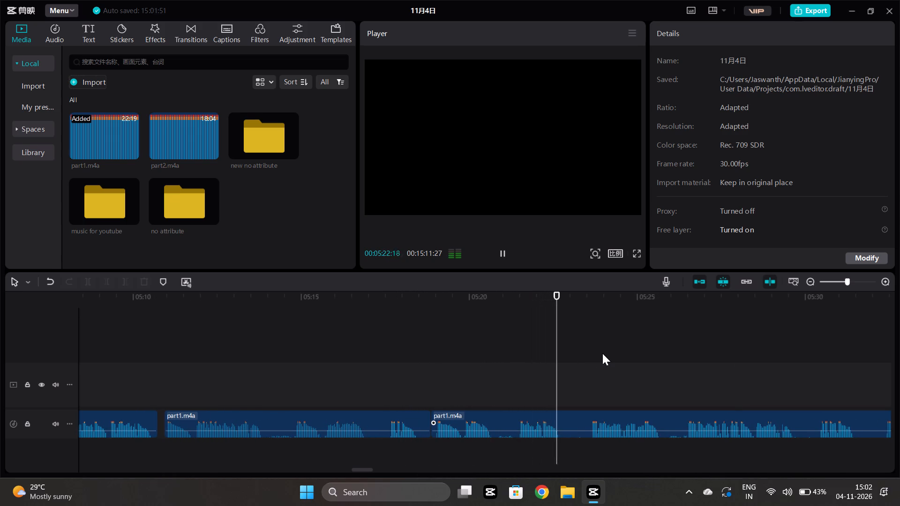
pyautogui.hscroll(-1, 625, 344)
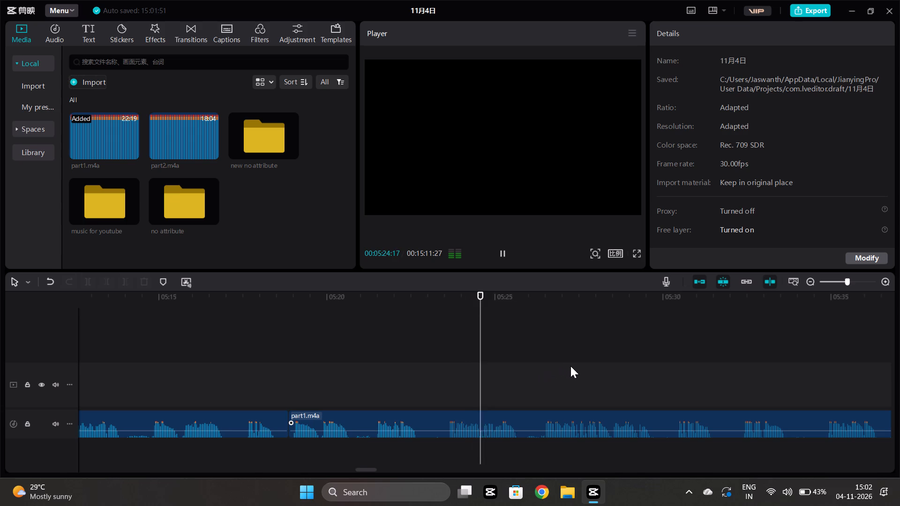
pyautogui.hscroll(-1, 572, 366)
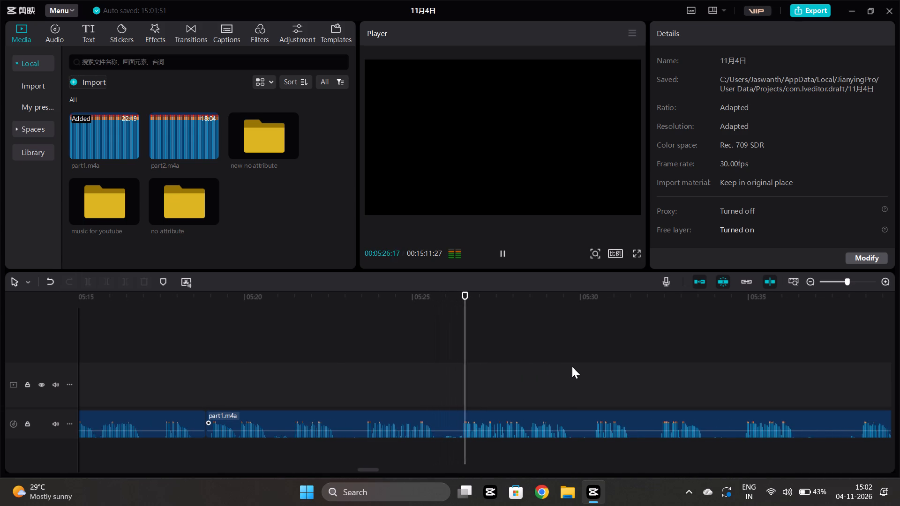
pyautogui.hscroll(-1, 501, 386)
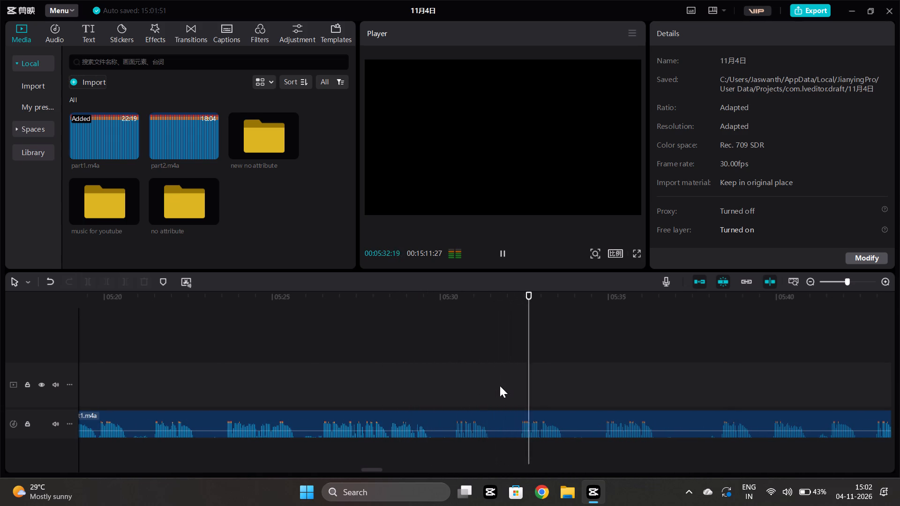
pyautogui.click(600, 380)
pyautogui.press('space')
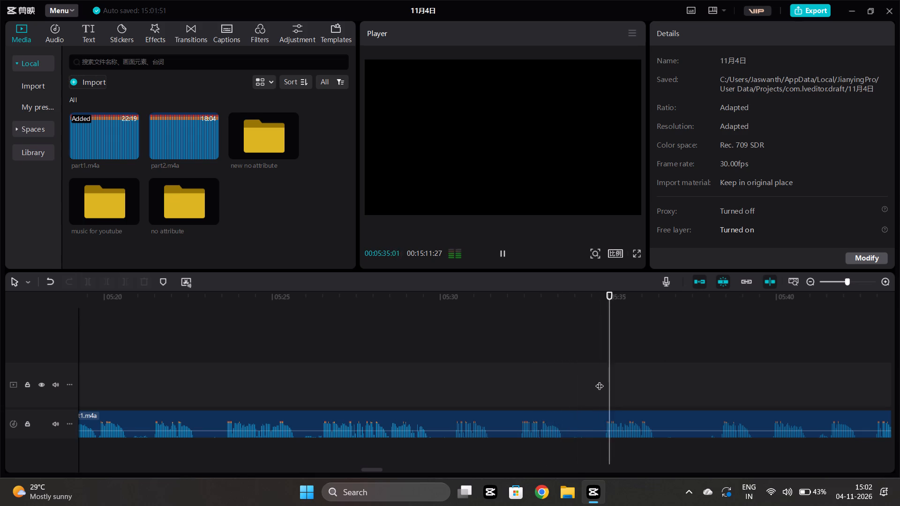
pyautogui.hscroll(-1, 600, 380)
pyautogui.keyDown('ctrl'); pyautogui.scroll(7, 552, 388); pyautogui.keyUp('ctrl')
pyautogui.press('space')
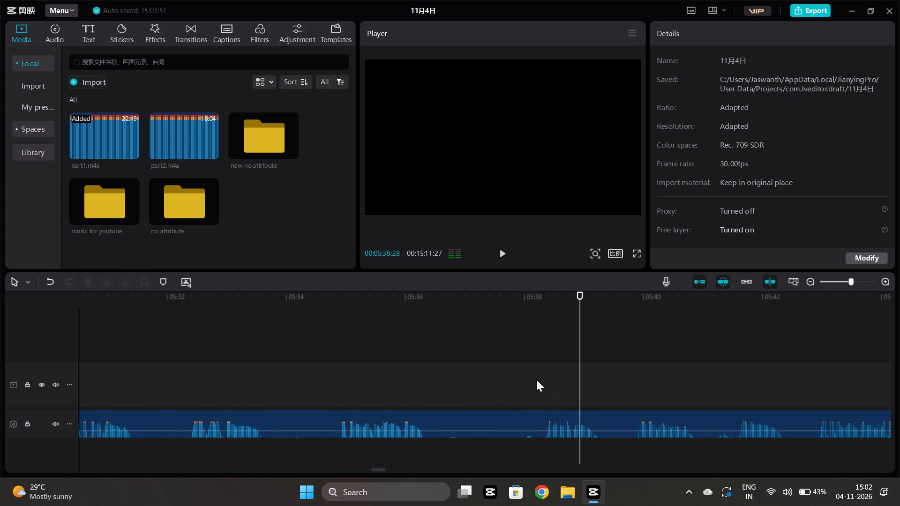
# Cut the passage between 00:05:36:13 and 00:05:38:08 and move the following segment up to close the gap.
pyautogui.click(540, 377)
pyautogui.click(549, 426)
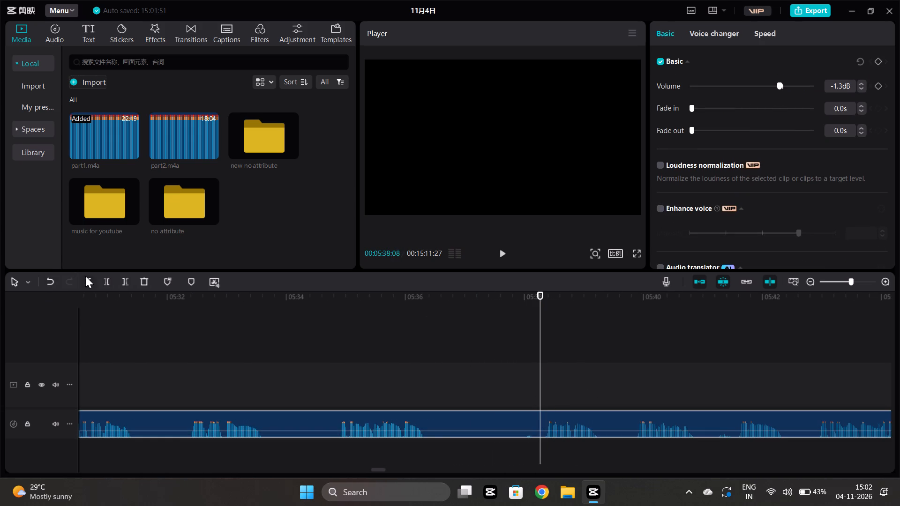
pyautogui.click(85, 276)
pyautogui.click(430, 351)
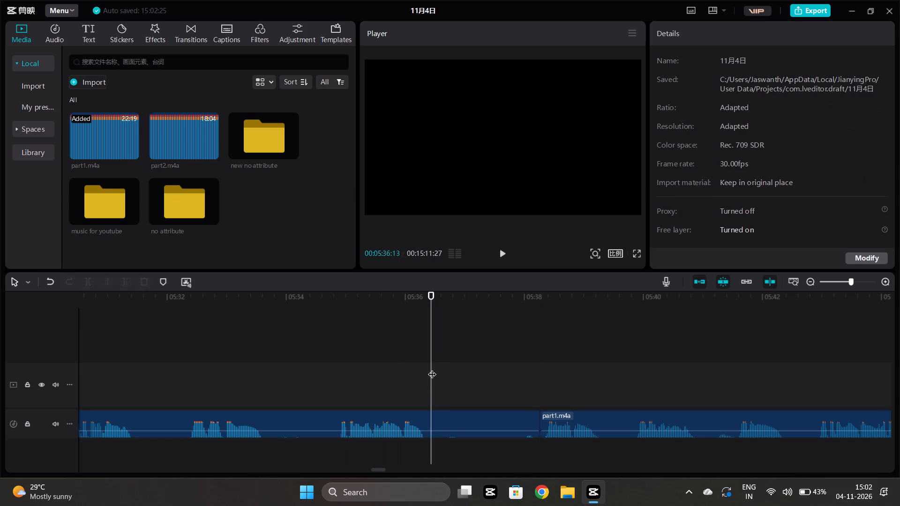
pyautogui.click(449, 428)
pyautogui.click(127, 282)
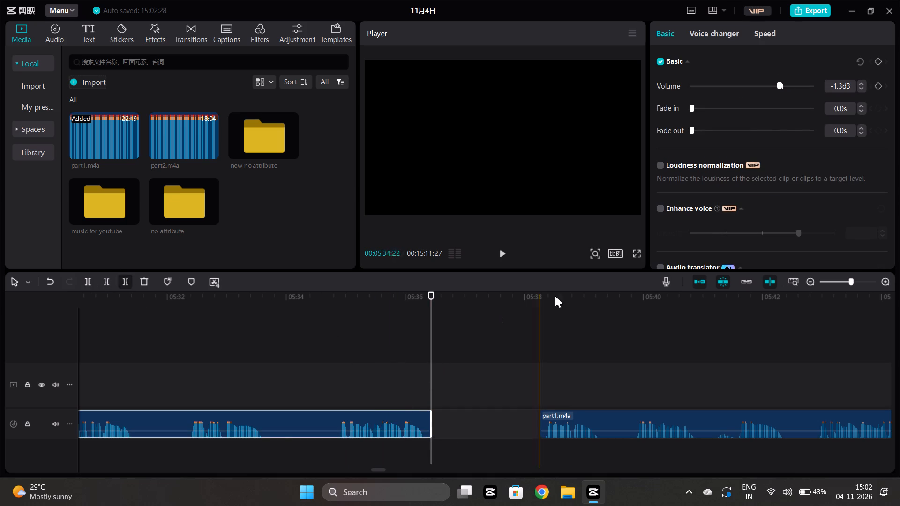
pyautogui.moveTo(590, 420); pyautogui.dragTo(526, 426)
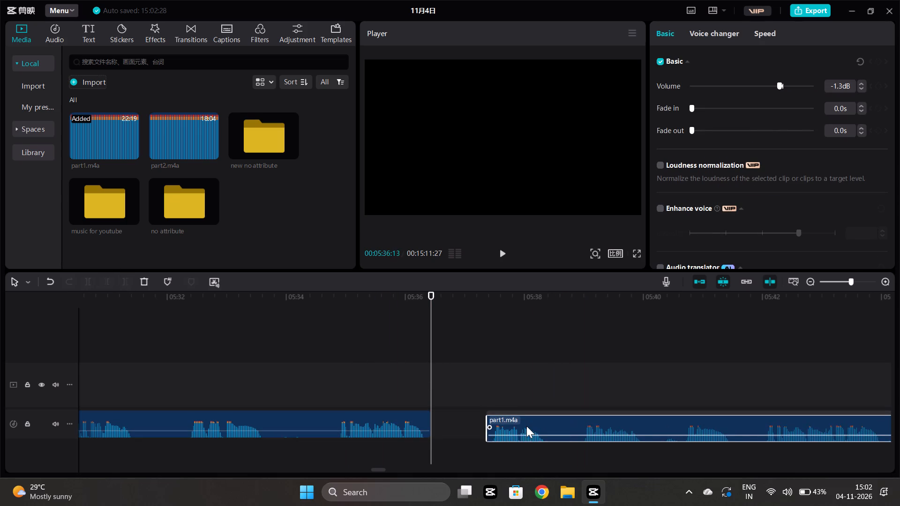
pyautogui.moveTo(526, 426); pyautogui.dragTo(480, 423)
# Listen across the join at 00:05:36:13 and shift the following segment later, leaving a gap of about 15 frames.
pyautogui.click(405, 380)
pyautogui.press('space')
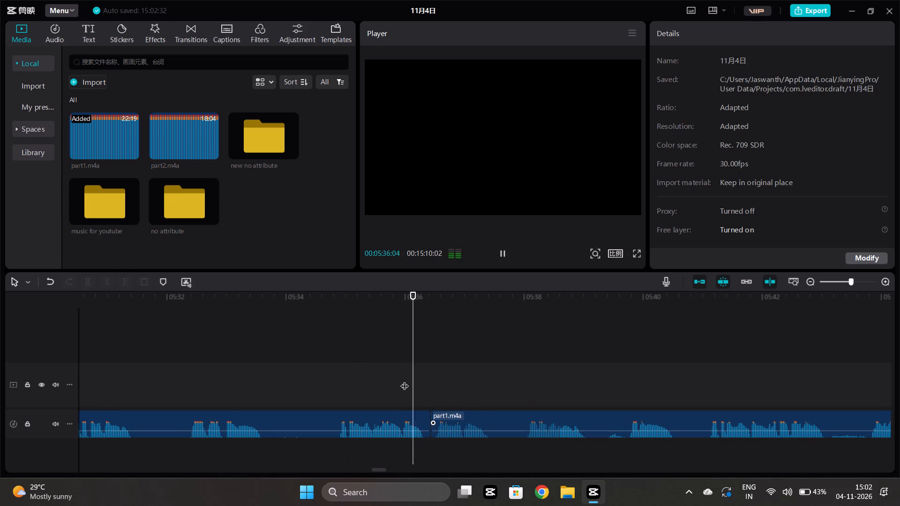
pyautogui.moveTo(450, 418); pyautogui.dragTo(477, 415)
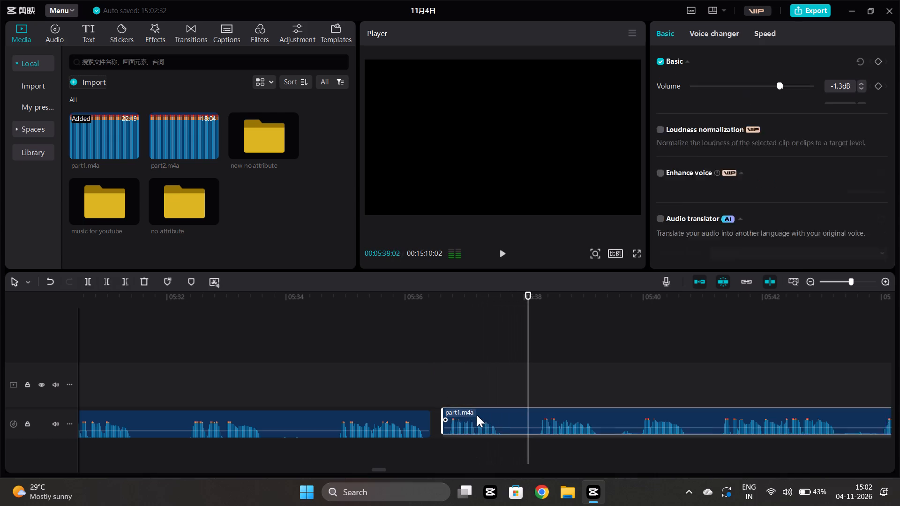
pyautogui.moveTo(477, 415); pyautogui.dragTo(479, 417)
# Listen across the gap after 00:05:36:13, replaying it from about 00:05:35.
pyautogui.click(404, 373)
pyautogui.press('space')
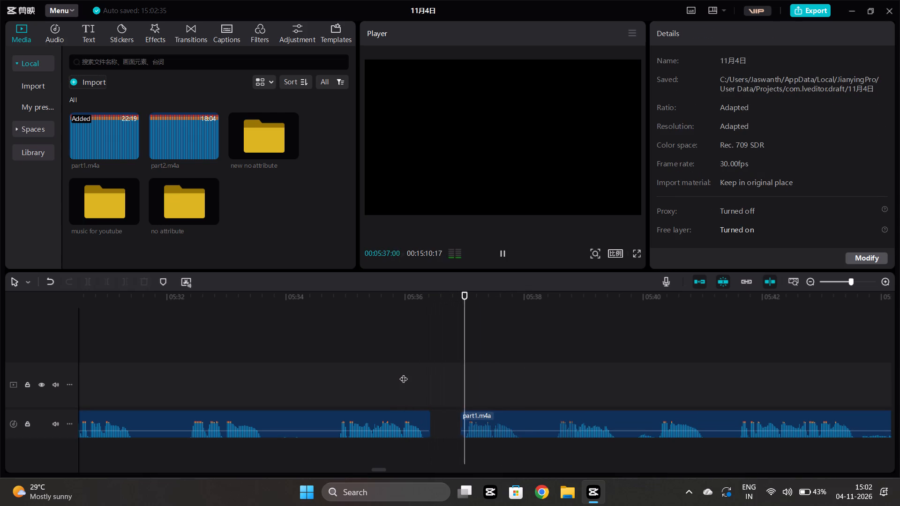
pyautogui.click(346, 379)
pyautogui.press('space')
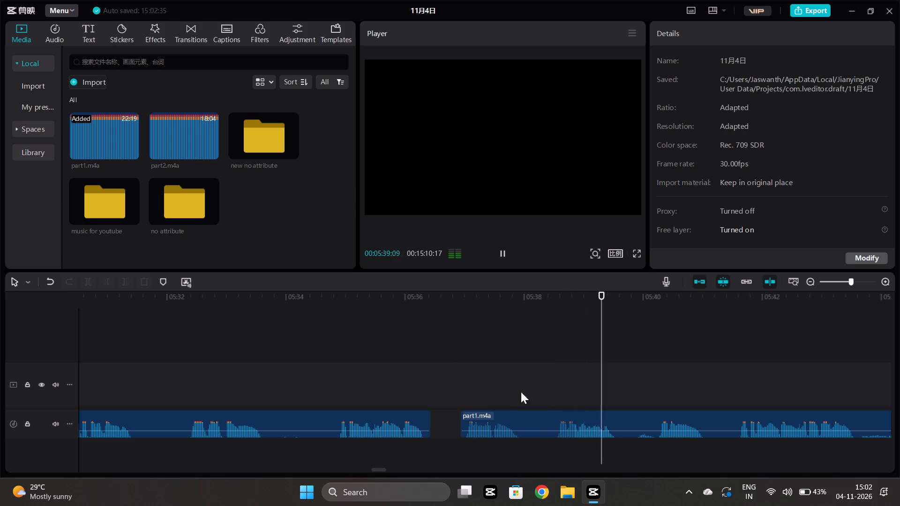
# Check the narration from about 00:05:39 to 00:05:55, replaying from about 00:05:50 for unwanted speech.
pyautogui.hscroll(-1, 521, 392)
pyautogui.hscroll(-2, 482, 384)
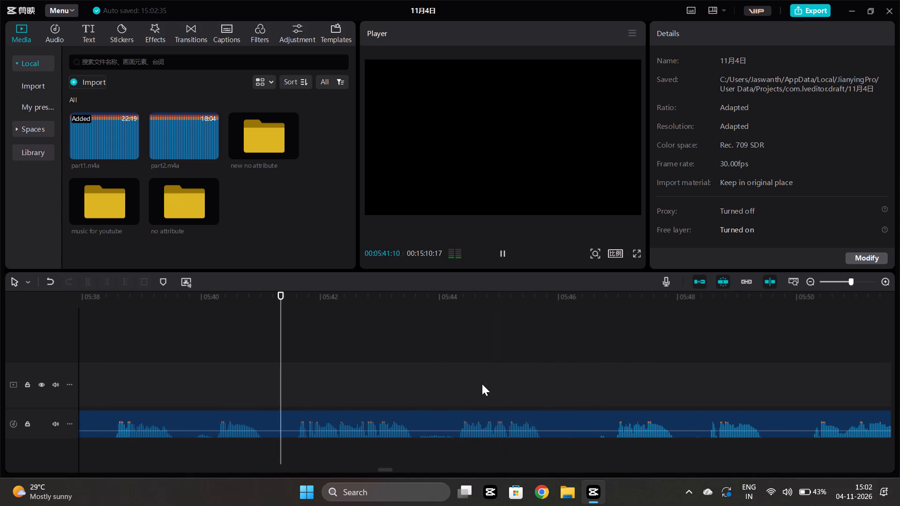
pyautogui.hscroll(-2, 482, 384)
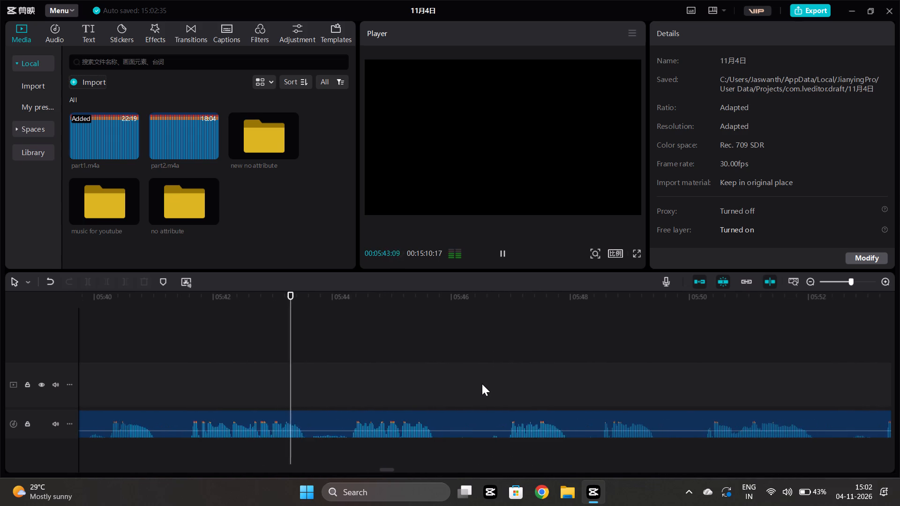
pyautogui.hscroll(-1, 482, 384)
pyautogui.hscroll(-1, 377, 365)
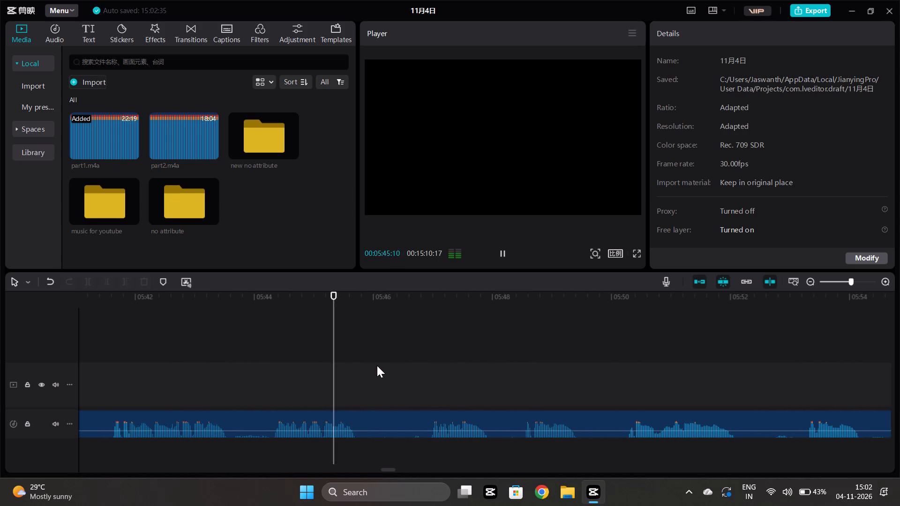
pyautogui.hscroll(-1, 377, 365)
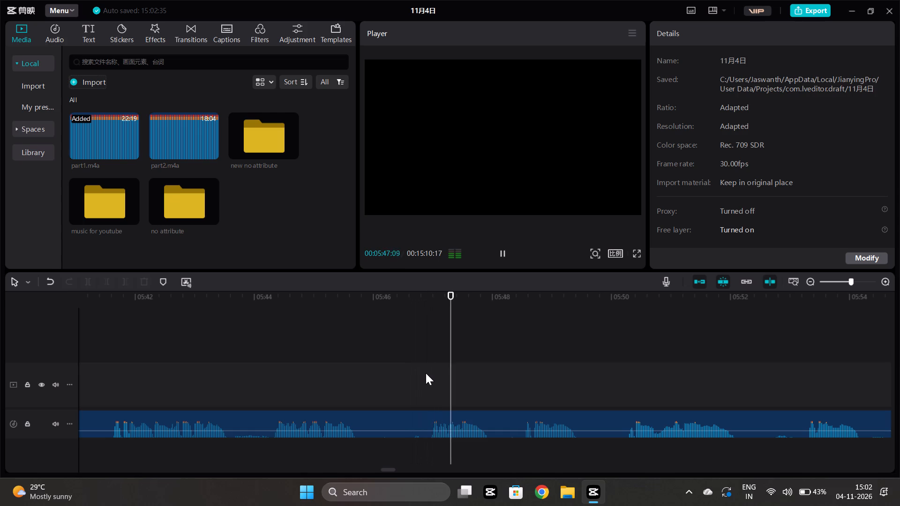
pyautogui.hscroll(-1, 440, 380)
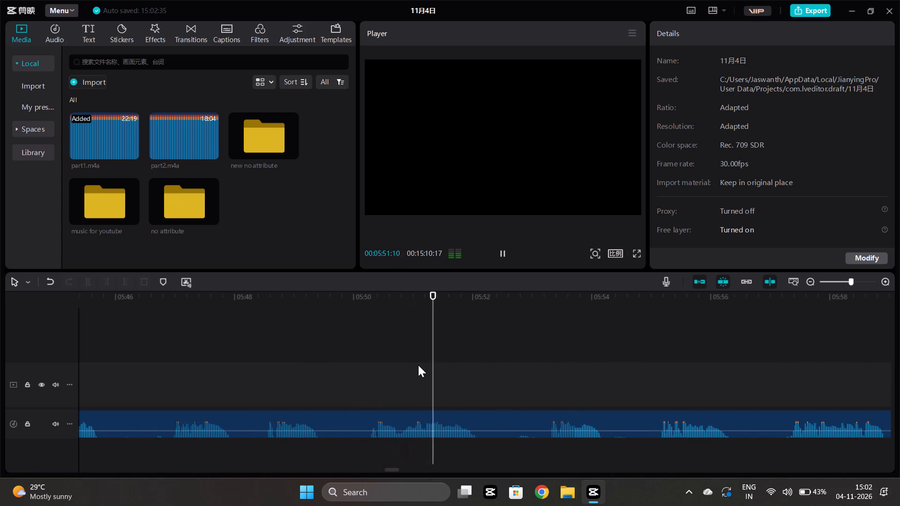
pyautogui.keyDown('ctrl'); pyautogui.scroll(-4, 483, 370); pyautogui.keyUp('ctrl')
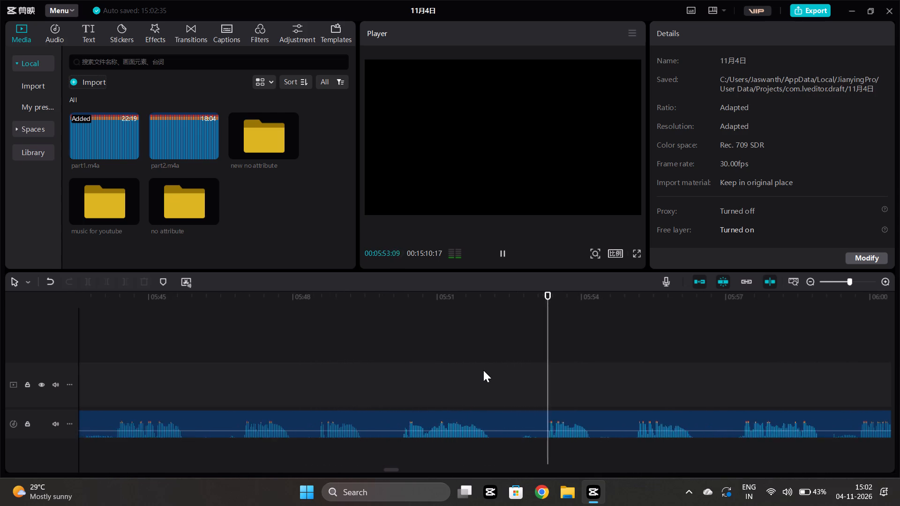
pyautogui.hscroll(-1, 486, 369)
pyautogui.keyDown('ctrl'); pyautogui.scroll(-1, 486, 369); pyautogui.keyUp('ctrl')
pyautogui.keyDown('ctrl'); pyautogui.hscroll(-1, 486, 369); pyautogui.keyUp('ctrl')
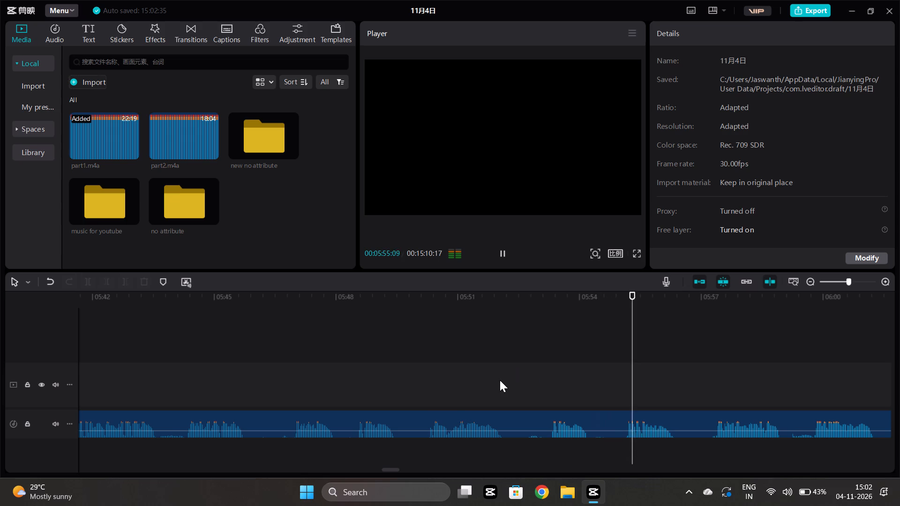
pyautogui.click(426, 387)
pyautogui.press('space')
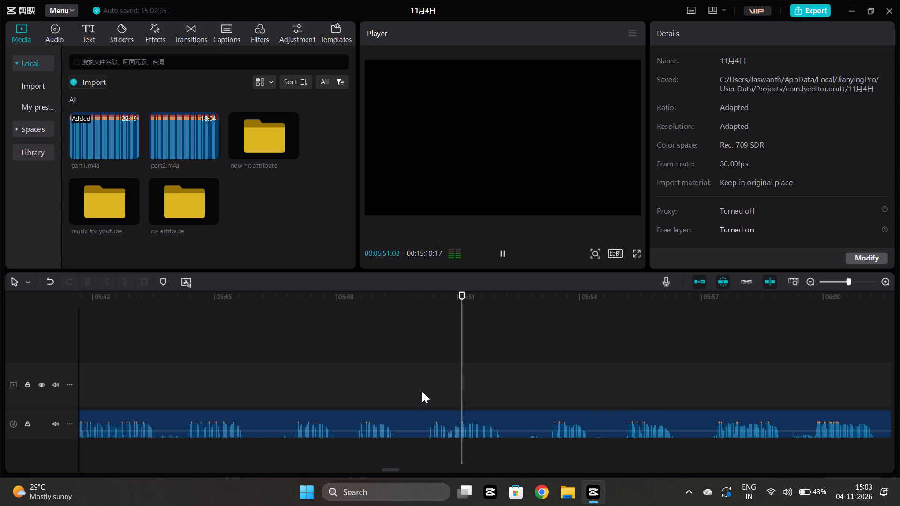
# Cut the passage between 00:05:49:21 and 00:05:53:07 and move the following segment up on the same track to close the gap.
pyautogui.click(405, 387)
pyautogui.click(414, 432)
pyautogui.click(89, 282)
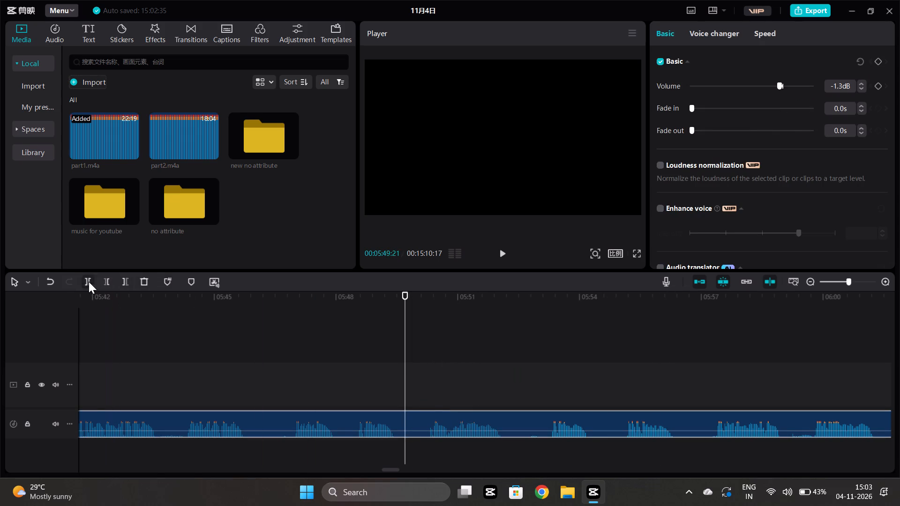
pyautogui.click(549, 338)
pyautogui.click(569, 413)
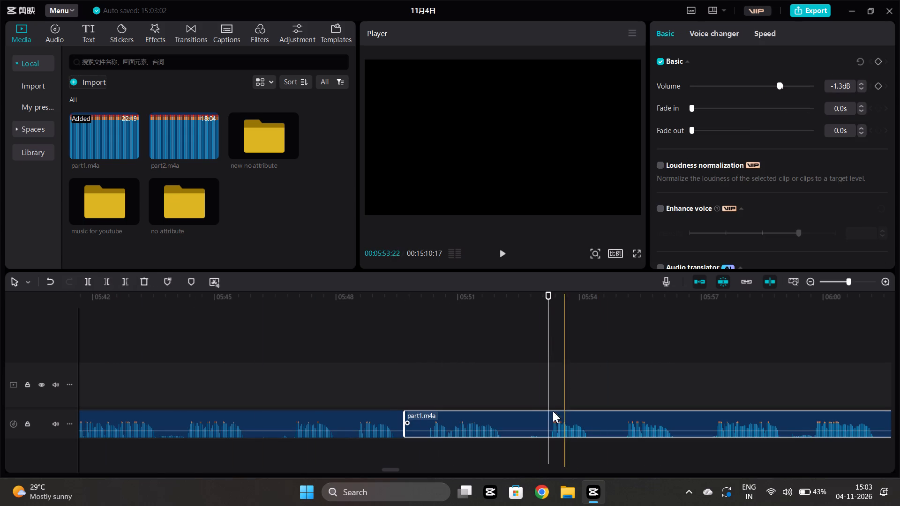
pyautogui.click(108, 281)
pyautogui.moveTo(576, 417); pyautogui.dragTo(507, 422)
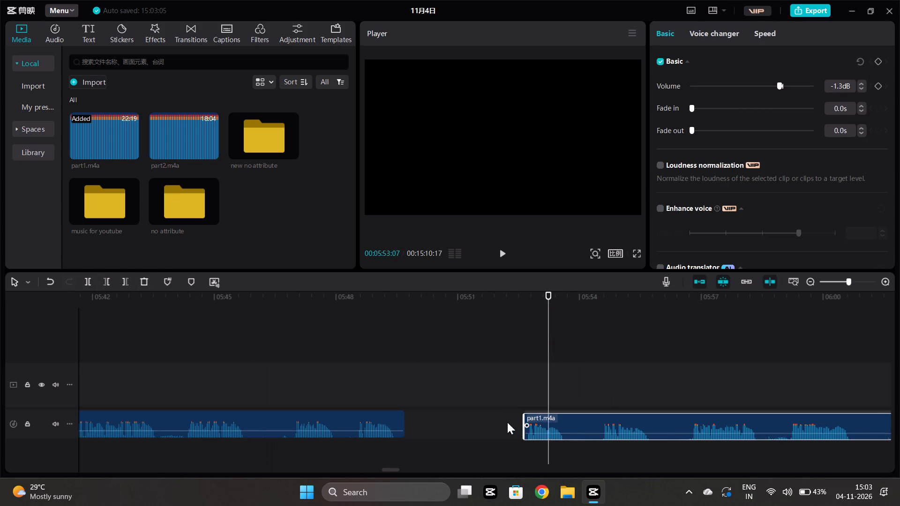
pyautogui.moveTo(507, 422); pyautogui.dragTo(429, 427)
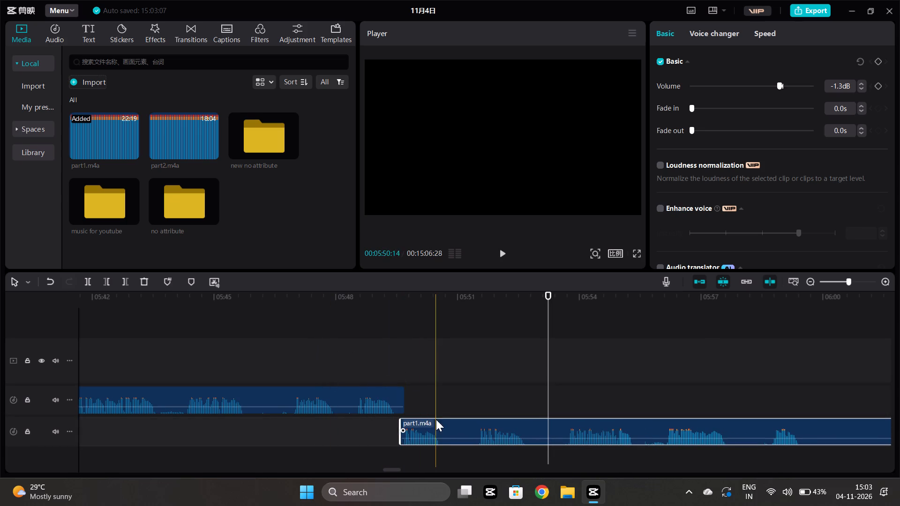
pyautogui.moveTo(433, 426); pyautogui.dragTo(436, 406)
# Replay the end of the segment before 00:05:49:21, trim it back to about 00:05:48:03 and move the following segment up to close the gap.
pyautogui.click(374, 380)
pyautogui.press('space')
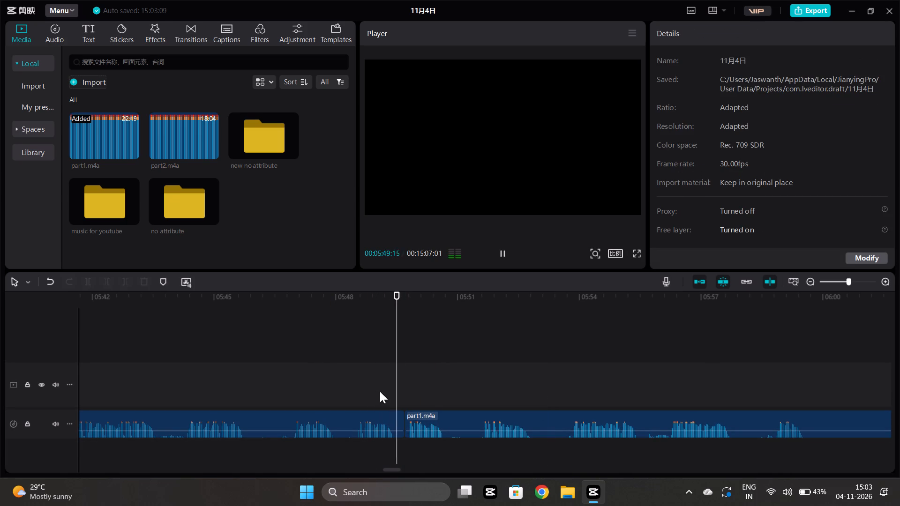
pyautogui.click(337, 391)
pyautogui.press('space')
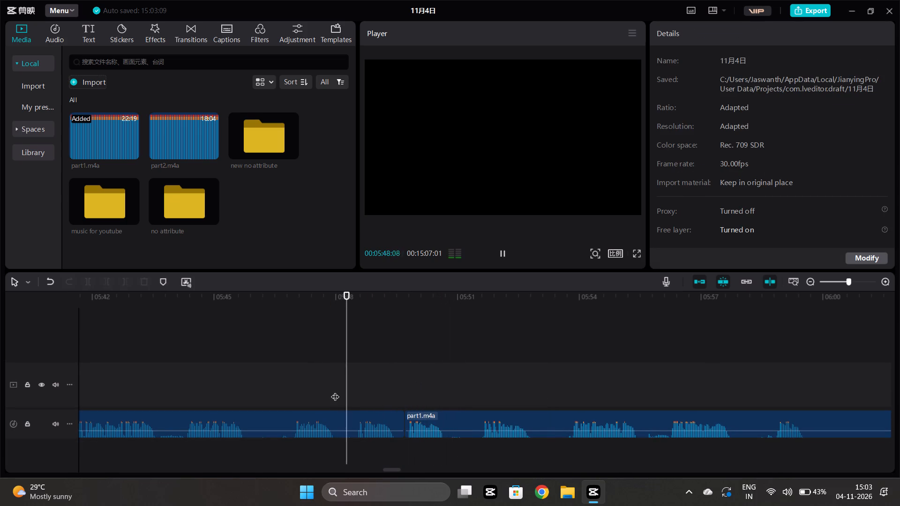
pyautogui.click(326, 388)
pyautogui.press('space')
pyautogui.press('space')
pyautogui.click(352, 416)
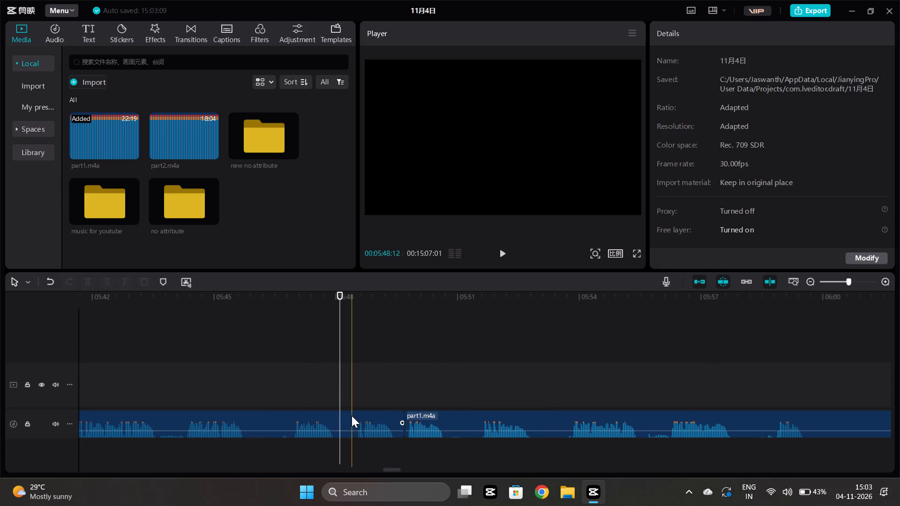
pyautogui.click(127, 281)
pyautogui.moveTo(495, 422); pyautogui.dragTo(486, 421)
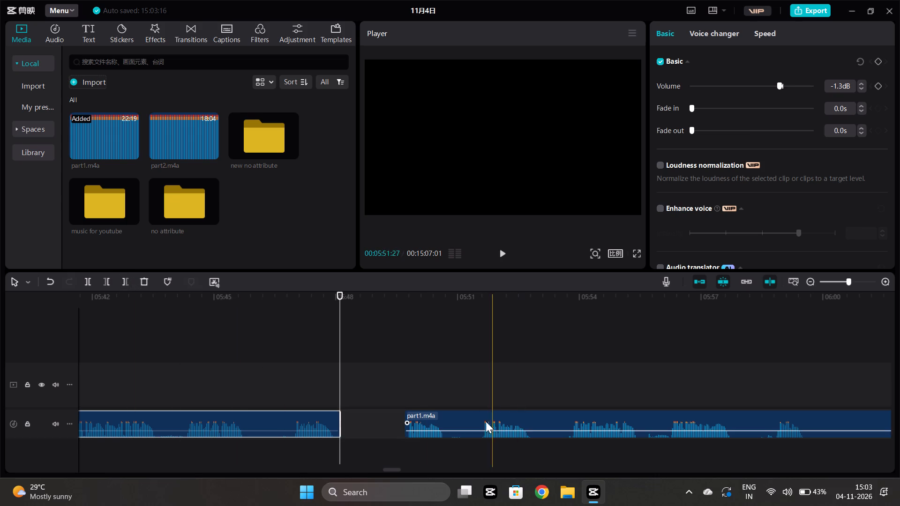
pyautogui.moveTo(486, 421); pyautogui.dragTo(428, 424)
# Listen across the join at about 00:05:48:03 and check the narration up to about 00:06:01 for unwanted speech.
pyautogui.click(285, 354)
pyautogui.press('space')
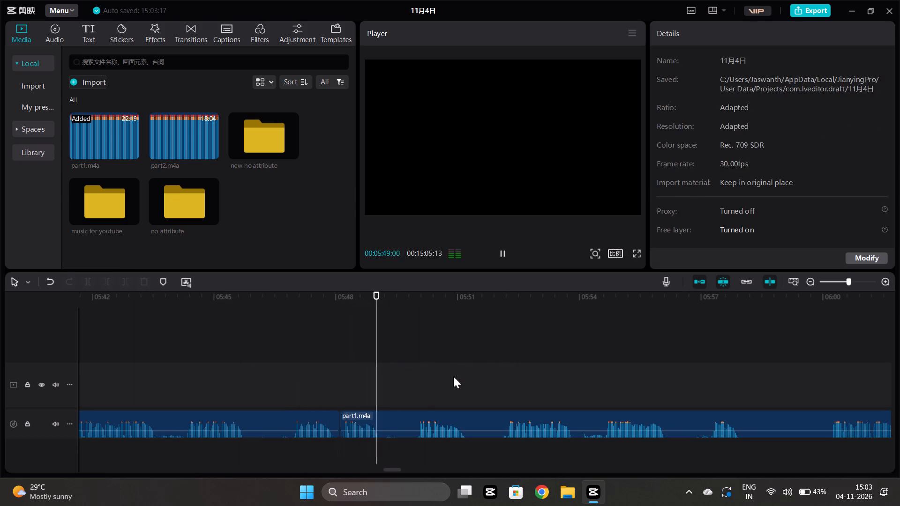
pyautogui.hscroll(-1, 532, 368)
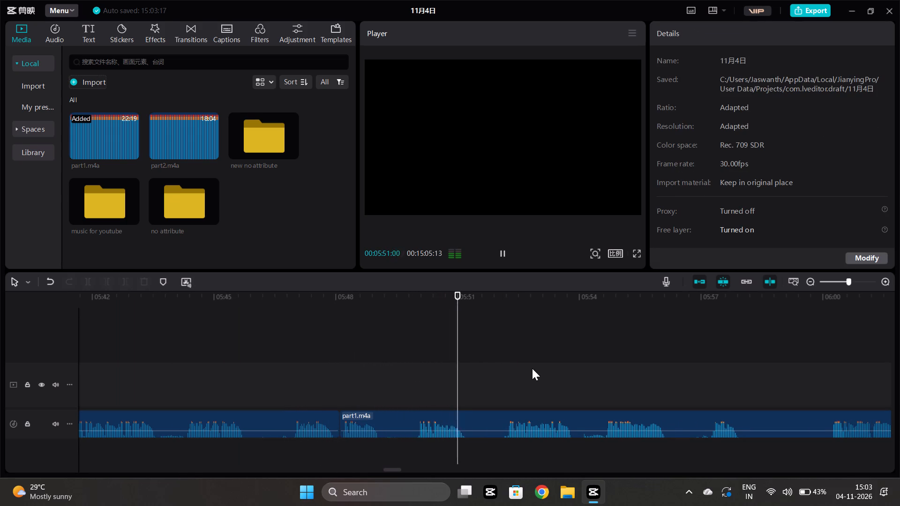
pyautogui.hscroll(-1, 532, 368)
pyautogui.hscroll(-1, 600, 367)
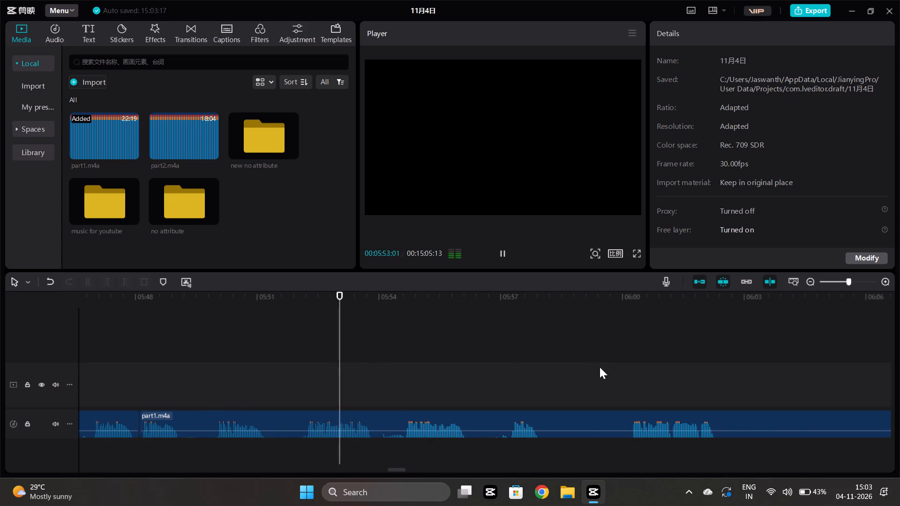
pyautogui.hscroll(-2, 600, 367)
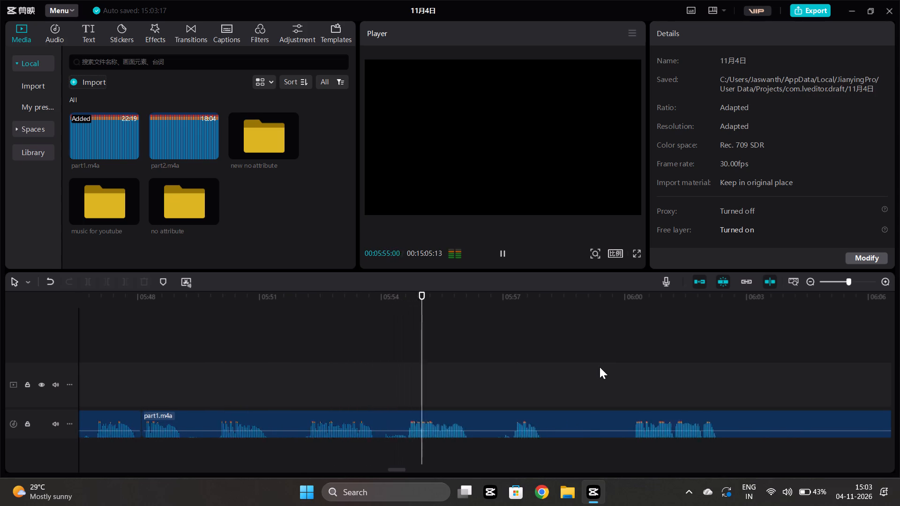
pyautogui.hscroll(-1, 600, 367)
pyautogui.click(387, 380)
pyautogui.press('space')
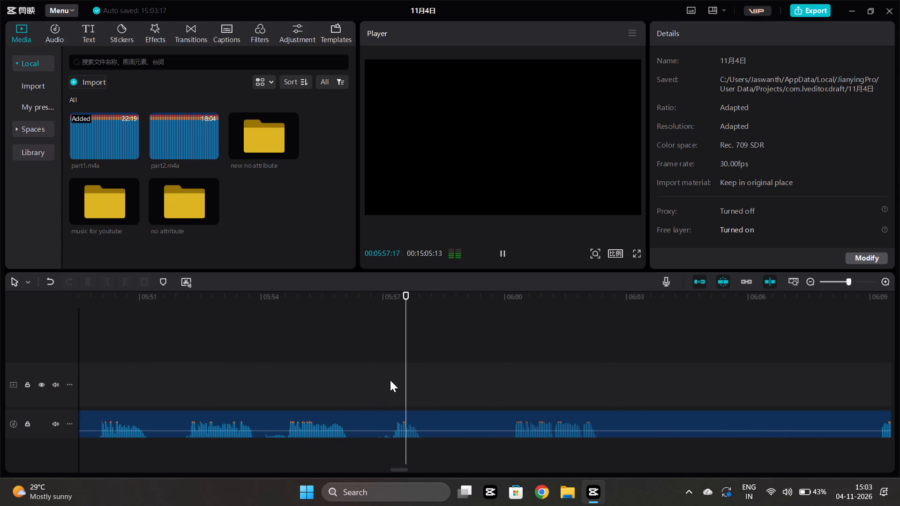
pyautogui.click(503, 388)
pyautogui.press('space')
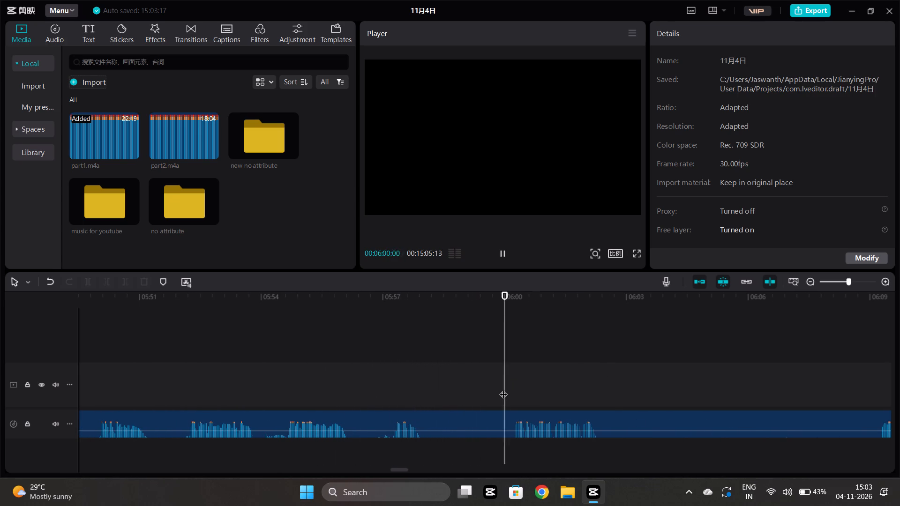
pyautogui.press('space')
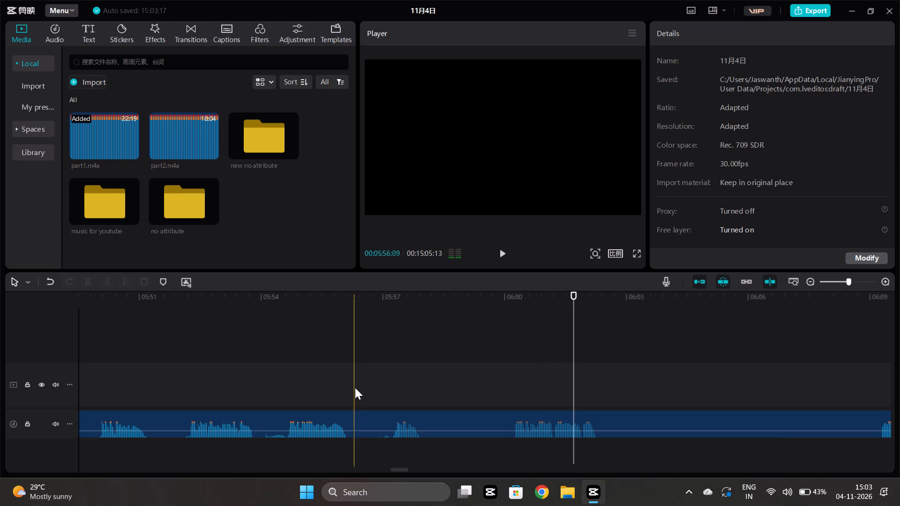
# Cut the passage between 00:05:56:09 and 00:05:59:27 and move the following segment up, leaving a gap of about 4 frames.
pyautogui.click(355, 387)
pyautogui.click(372, 432)
pyautogui.click(91, 282)
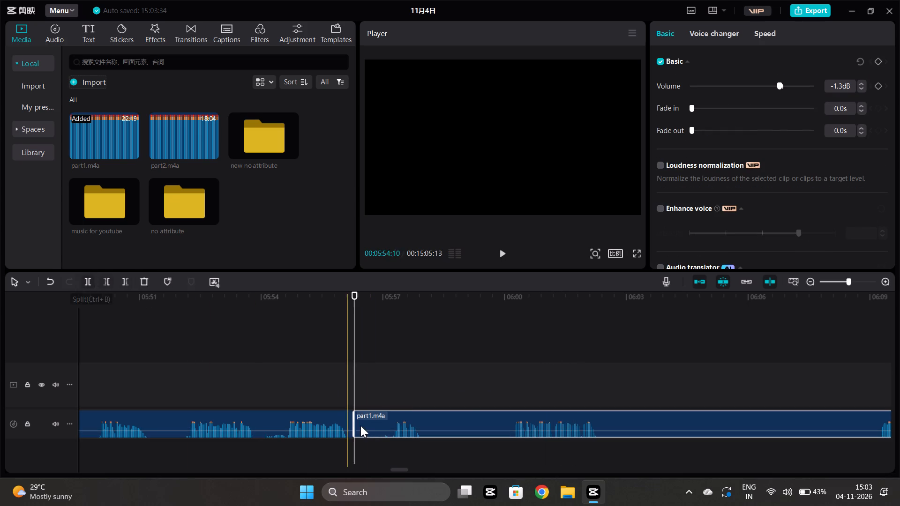
pyautogui.click(501, 389)
pyautogui.click(509, 422)
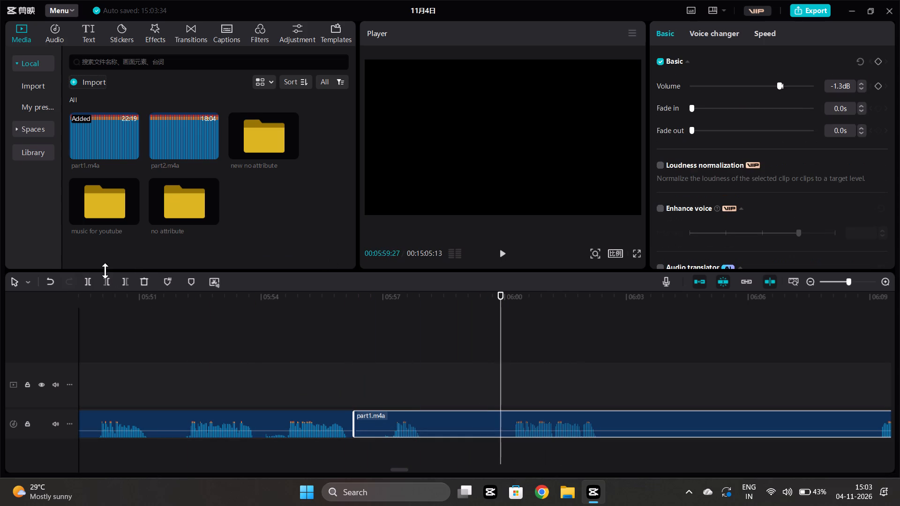
pyautogui.click(107, 281)
pyautogui.moveTo(579, 418); pyautogui.dragTo(475, 409)
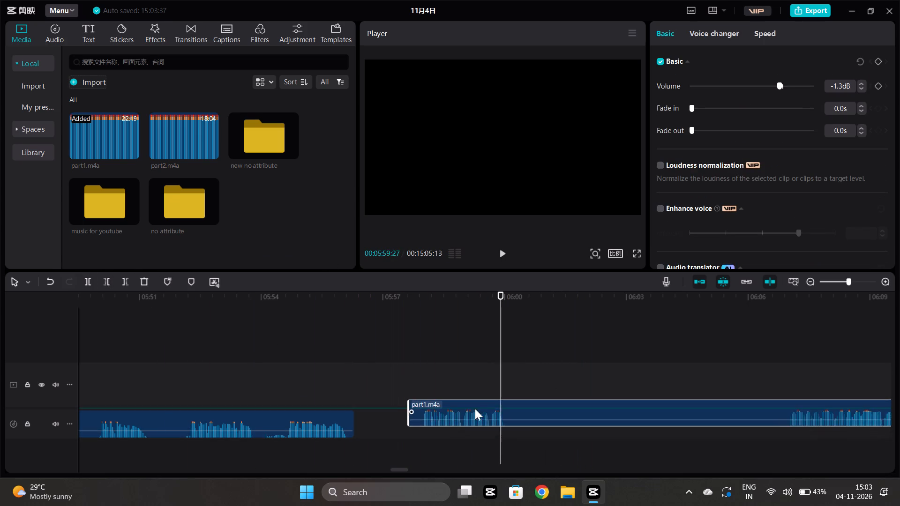
pyautogui.moveTo(475, 409); pyautogui.dragTo(426, 418)
pyautogui.moveTo(402, 430); pyautogui.dragTo(413, 409)
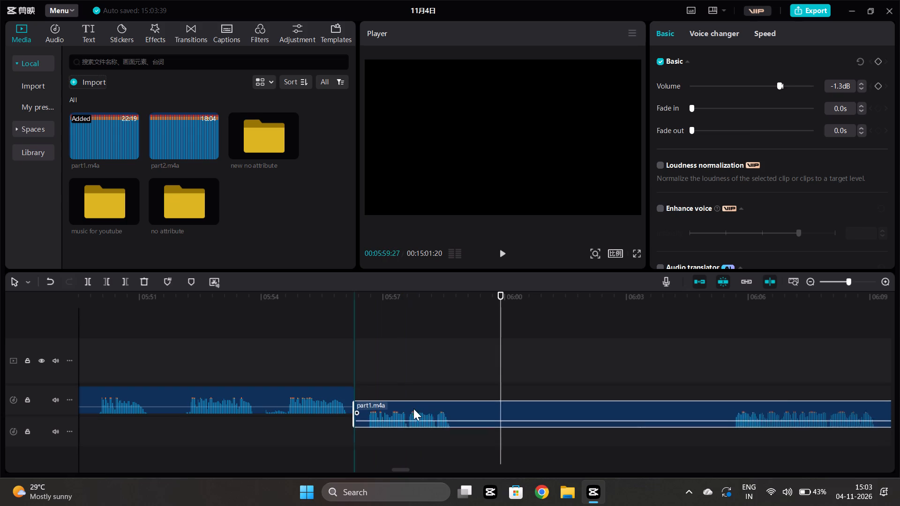
pyautogui.moveTo(413, 409); pyautogui.dragTo(414, 407)
# Listen across the gap after 00:05:56:09 and check the repeated takes from about 00:06:05 to 00:06:18.
pyautogui.click(313, 343)
pyautogui.press('space')
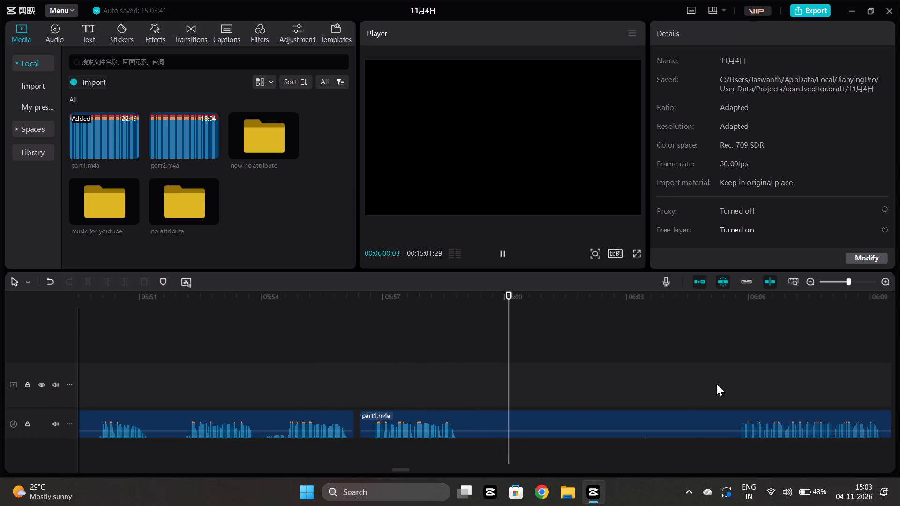
pyautogui.click(730, 373)
pyautogui.press('space')
pyautogui.hscroll(-1, 730, 373)
pyautogui.keyDown('ctrl'); pyautogui.scroll(-1, 730, 373); pyautogui.keyUp('ctrl')
pyautogui.keyDown('ctrl'); pyautogui.hscroll(-1, 730, 373); pyautogui.keyUp('ctrl')
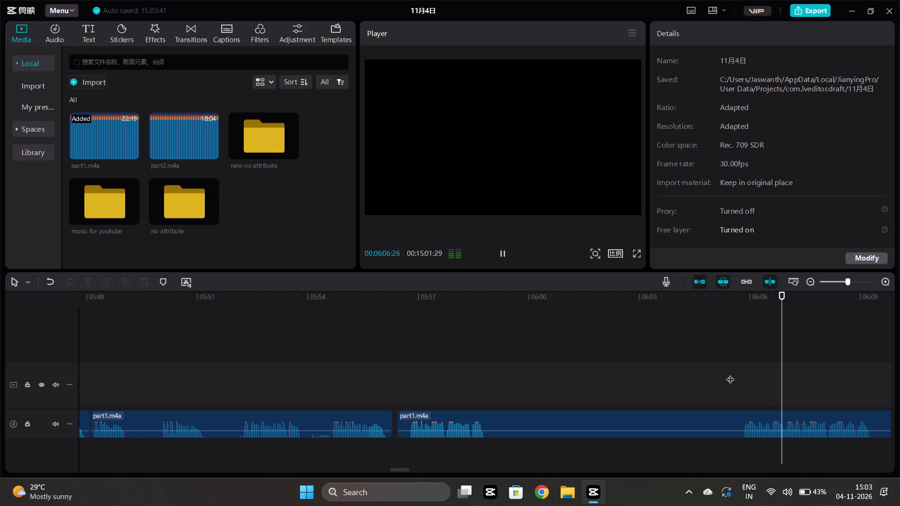
pyautogui.hscroll(-1, 730, 373)
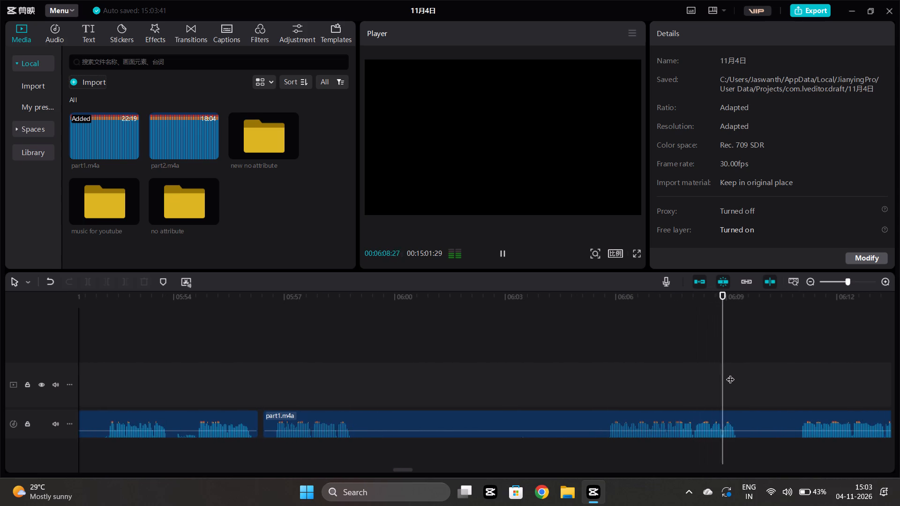
pyautogui.hscroll(-1, 730, 373)
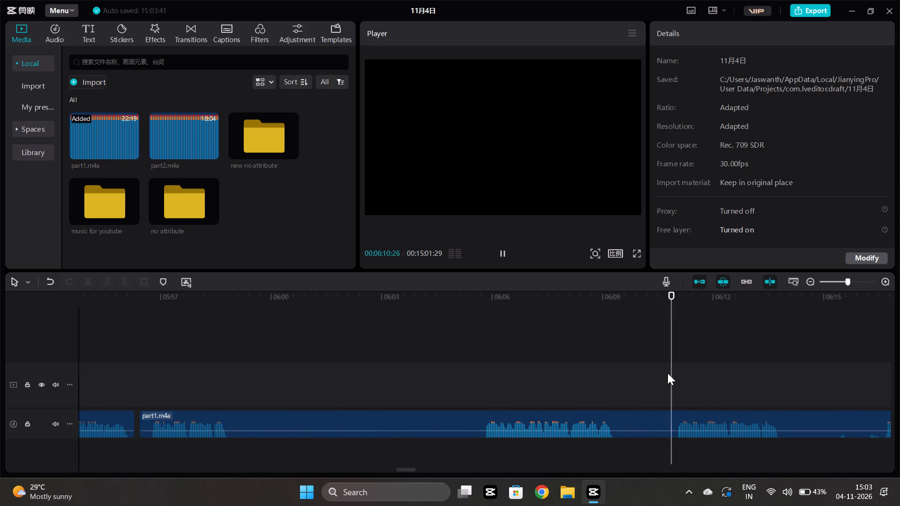
pyautogui.keyDown('ctrl'); pyautogui.scroll(-5, 667, 373); pyautogui.keyUp('ctrl')
pyautogui.hscroll(-1, 667, 373)
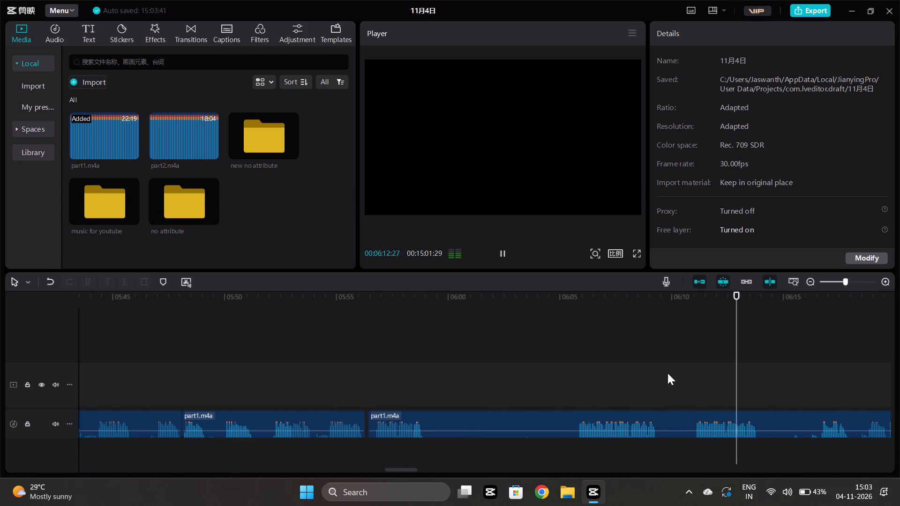
pyautogui.hscroll(-1, 667, 373)
pyautogui.click(506, 389)
pyautogui.press('space')
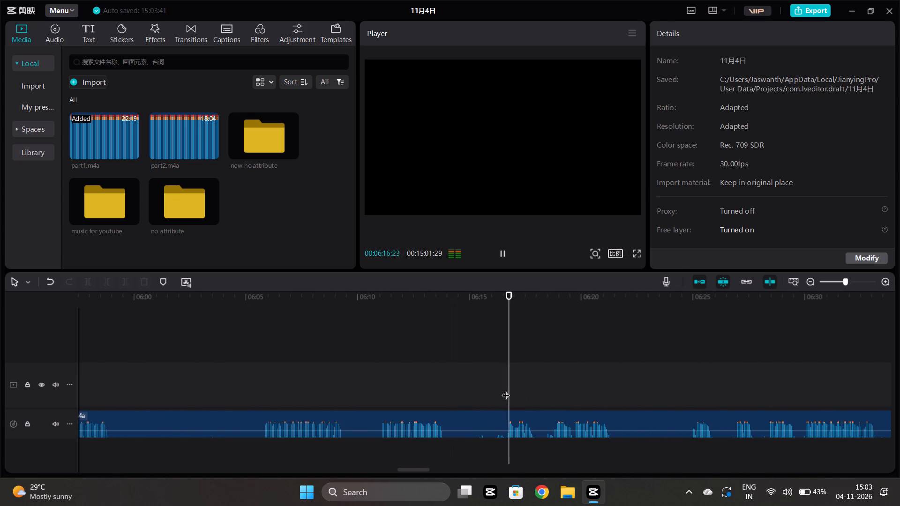
pyautogui.press('space')
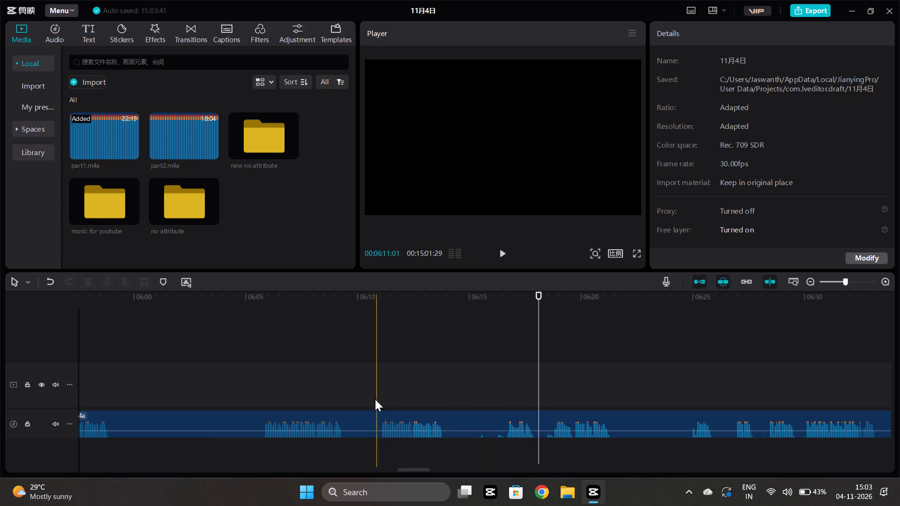
pyautogui.click(375, 399)
pyautogui.press('space')
pyautogui.hscroll(1, 404, 392)
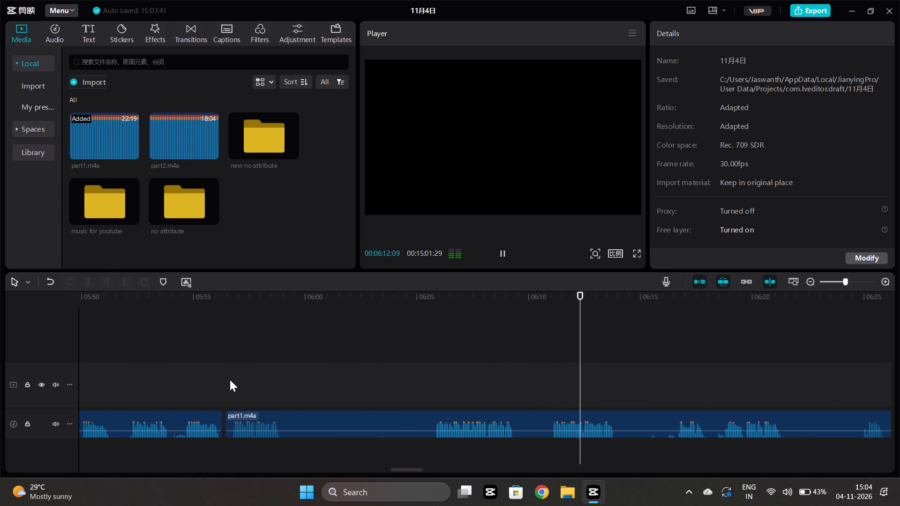
# Replay the short phrase after the gap at 00:05:56:09 and split the narration at its end, about 00:05:59:05.
pyautogui.click(233, 384)
pyautogui.press('space')
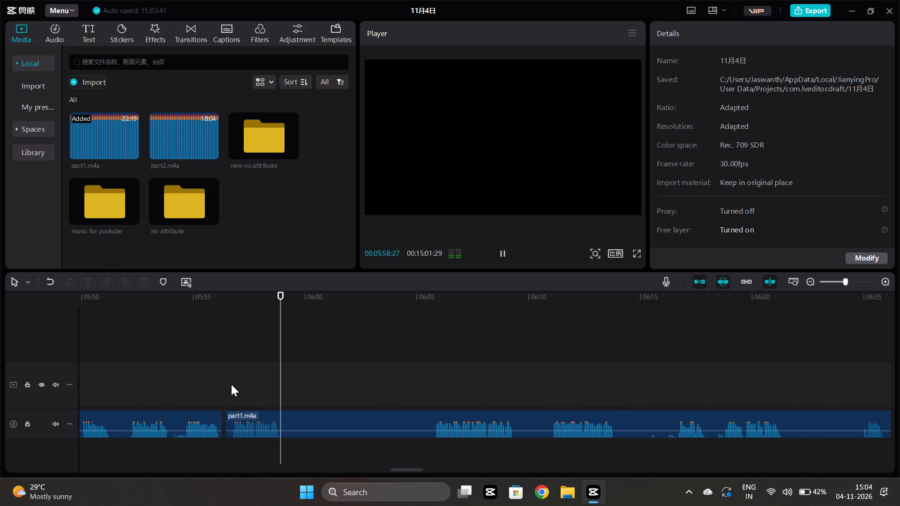
pyautogui.click(231, 384)
pyautogui.press('space')
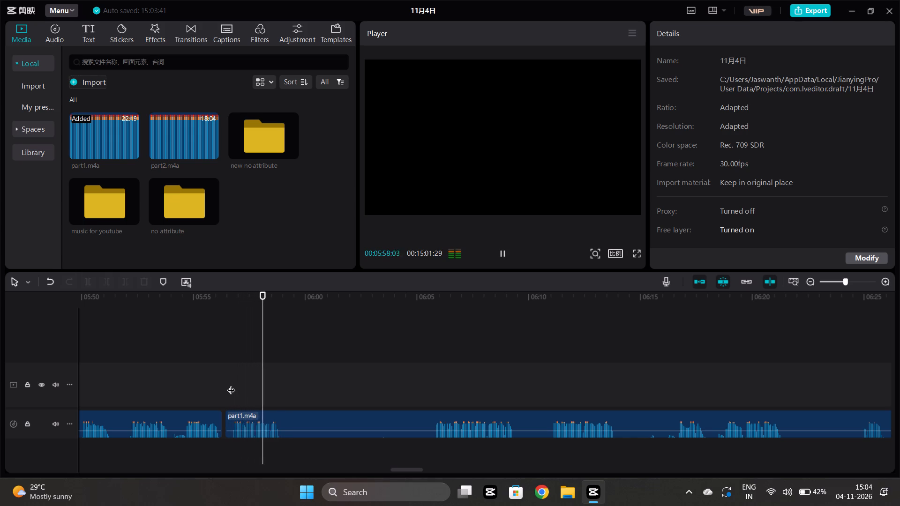
pyautogui.press('space')
pyautogui.click(299, 424)
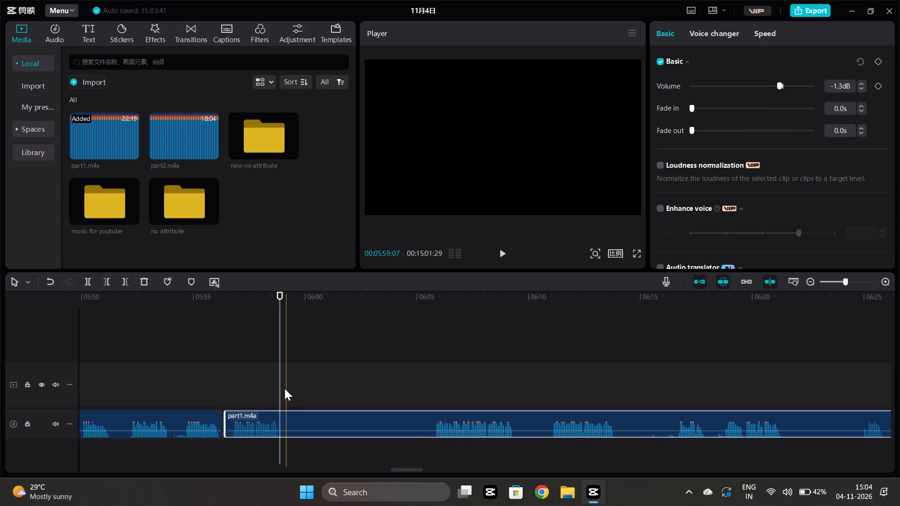
pyautogui.click(280, 384)
pyautogui.press('space')
pyautogui.press('space')
pyautogui.click(302, 423)
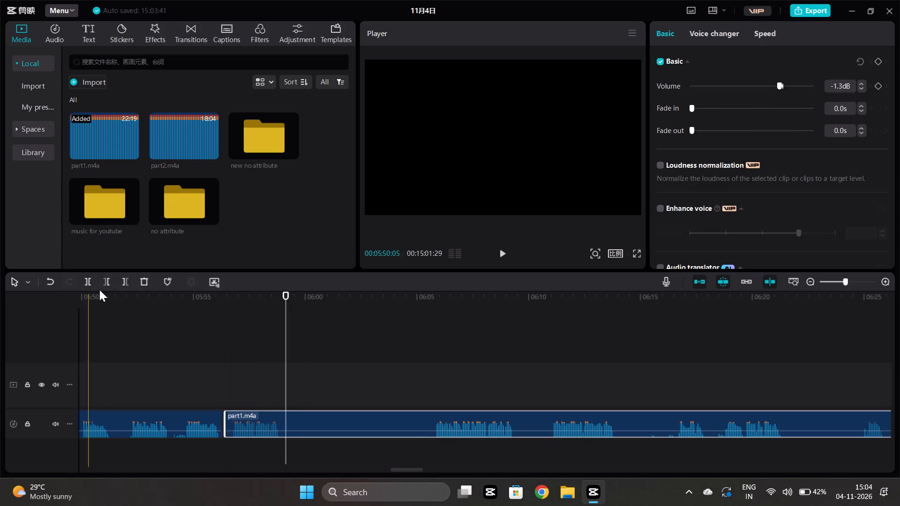
pyautogui.click(85, 287)
# Remove the new segment's beginning up to 00:06:16:18 and move the remainder up, leaving a gap of about 5 frames after 00:05:59:05.
pyautogui.click(654, 362)
pyautogui.press('space')
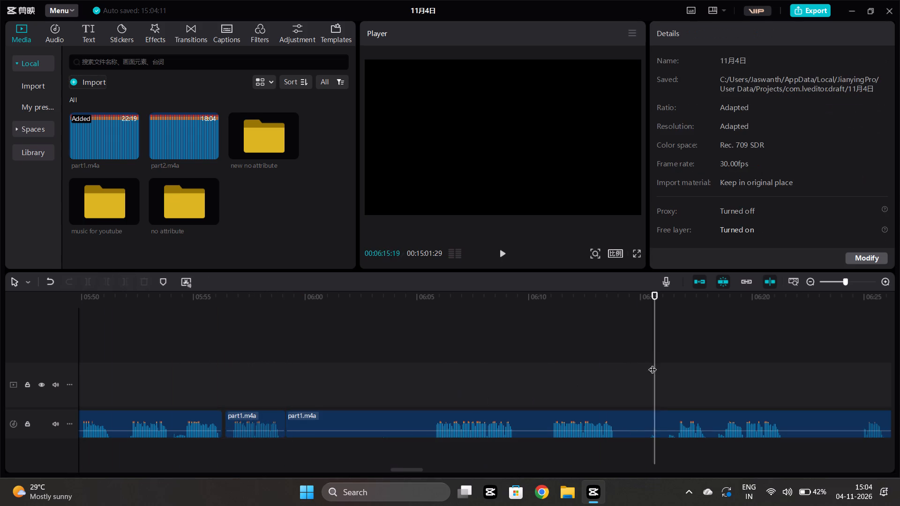
pyautogui.press('space')
pyautogui.moveTo(679, 365); pyautogui.dragTo(675, 361)
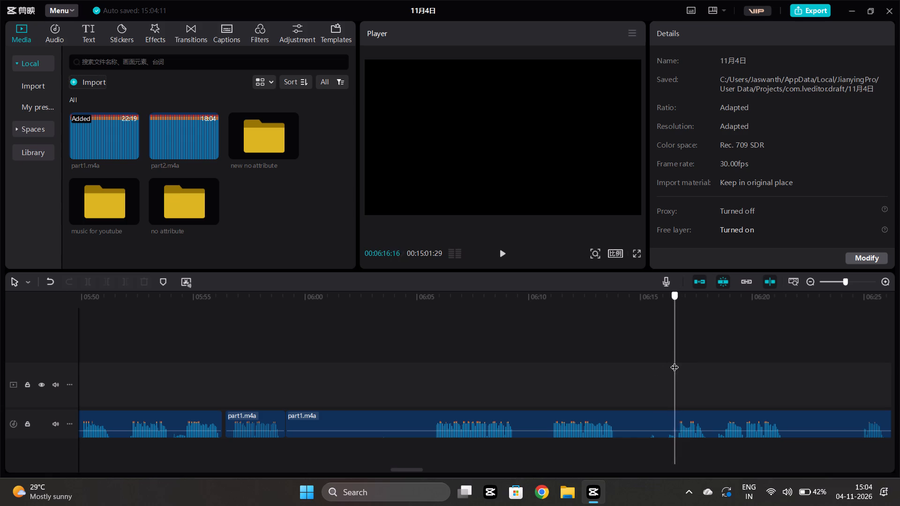
pyautogui.moveTo(675, 361); pyautogui.dragTo(676, 360)
pyautogui.click(687, 424)
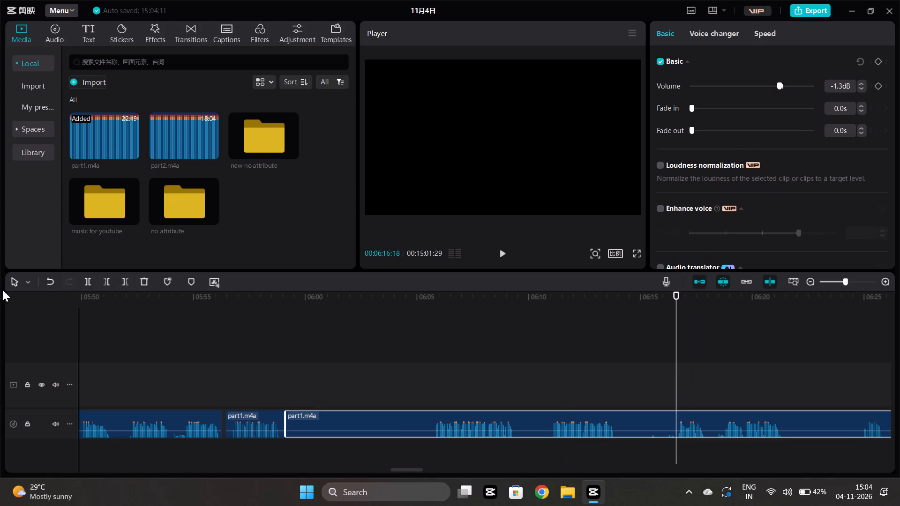
pyautogui.click(101, 280)
pyautogui.moveTo(696, 420); pyautogui.dragTo(601, 412)
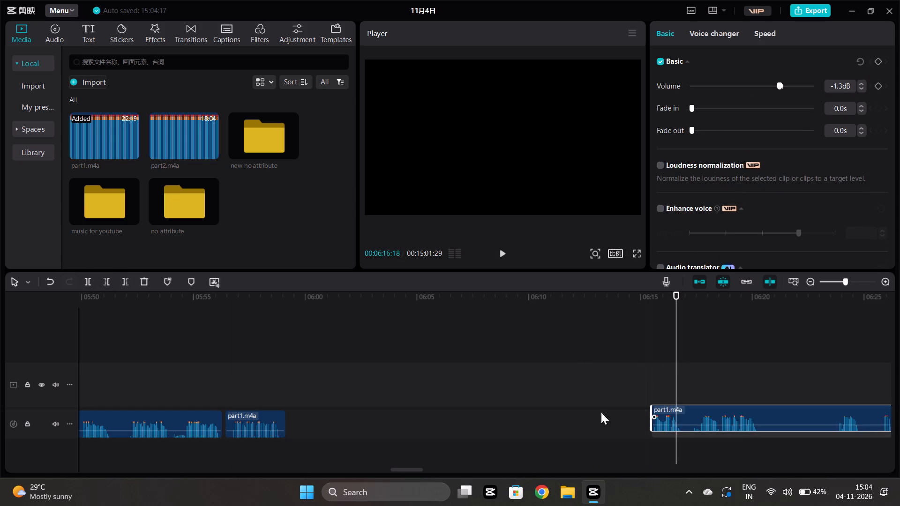
pyautogui.moveTo(601, 412); pyautogui.dragTo(309, 425)
# Listen across the gap after 00:05:59:05 from about 00:05:55 and split the narration at 00:06:04:12, before the pause.
pyautogui.click(202, 363)
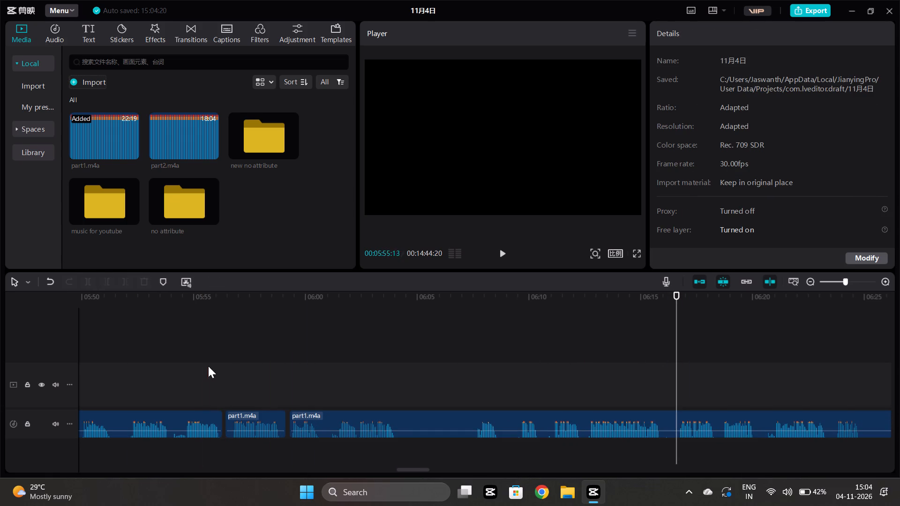
pyautogui.press('space')
pyautogui.hscroll(-1, 224, 371)
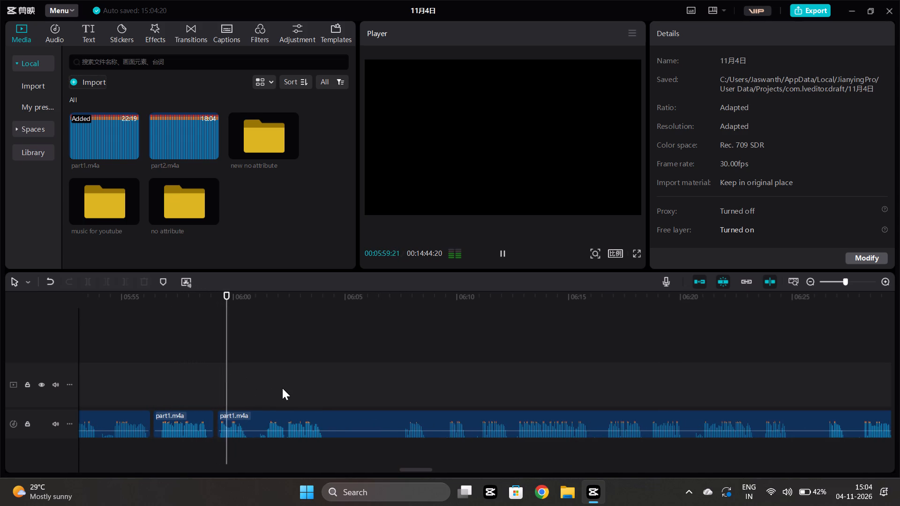
pyautogui.scroll(-1, 282, 388)
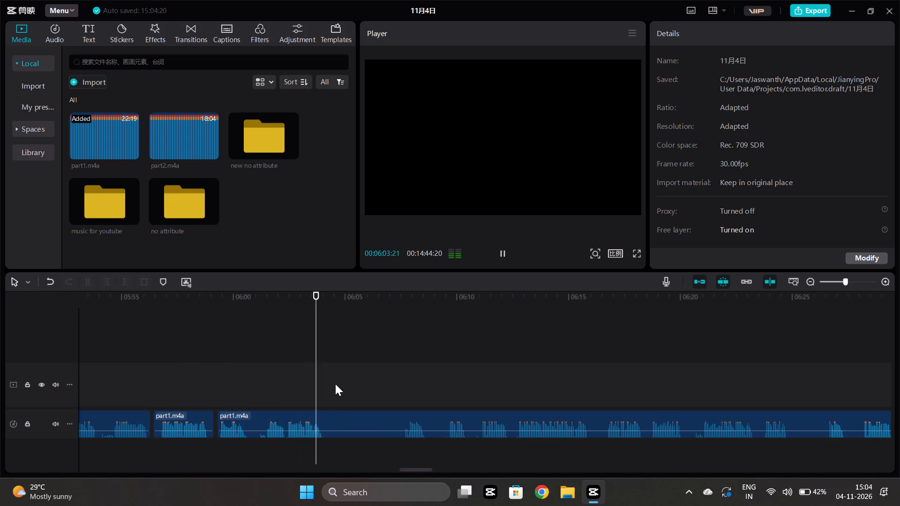
pyautogui.press('space')
pyautogui.click(334, 420)
pyautogui.click(93, 278)
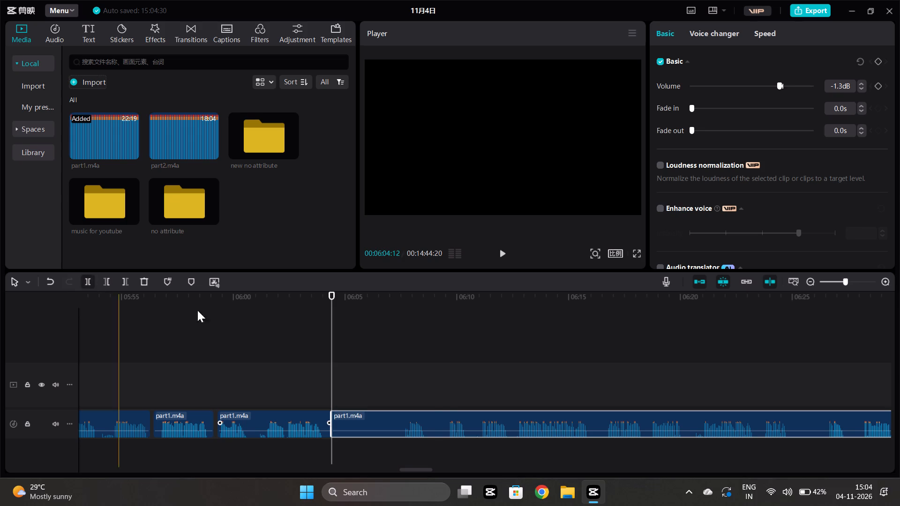
# Remove the new segment's beginning up to 00:06:07:13 and move the remainder up to join directly at 00:06:04:12.
pyautogui.click(393, 329)
pyautogui.press('space')
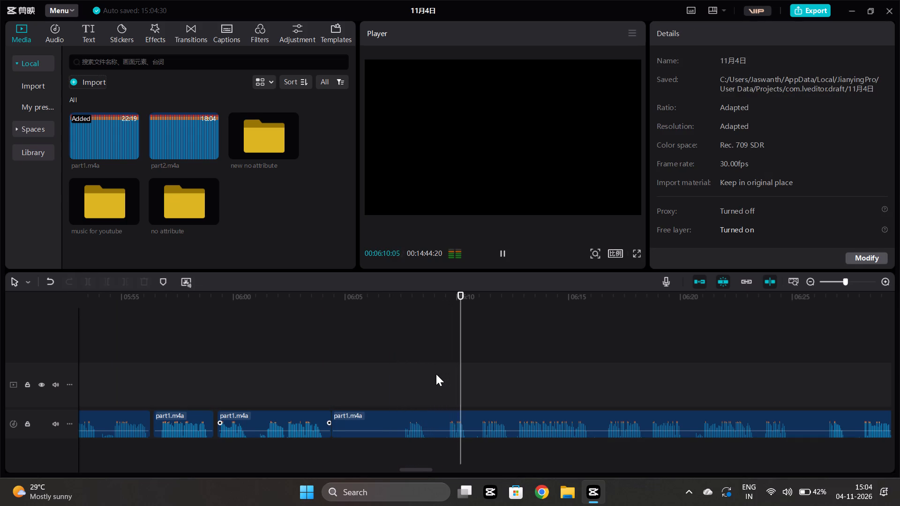
pyautogui.click(400, 376)
pyautogui.click(399, 417)
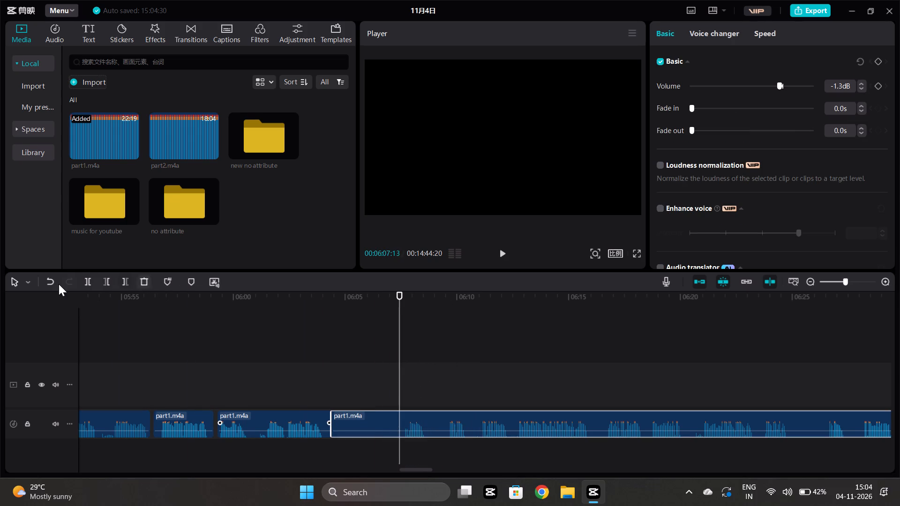
pyautogui.click(105, 283)
pyautogui.moveTo(407, 417); pyautogui.dragTo(345, 427)
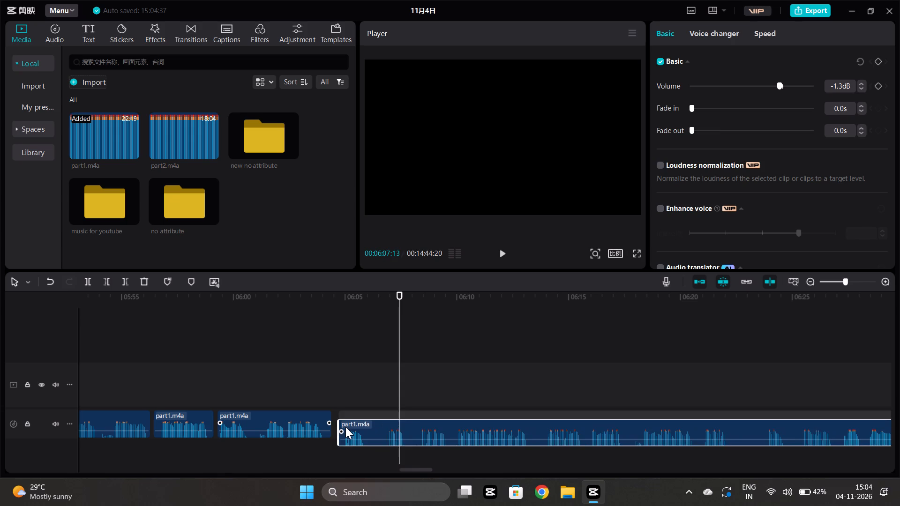
pyautogui.moveTo(345, 427); pyautogui.dragTo(337, 423)
# Listen across the join at 00:06:04:12 from about 00:06:03 and check the following phrases up to about 00:06:31.
pyautogui.click(307, 389)
pyautogui.press('space')
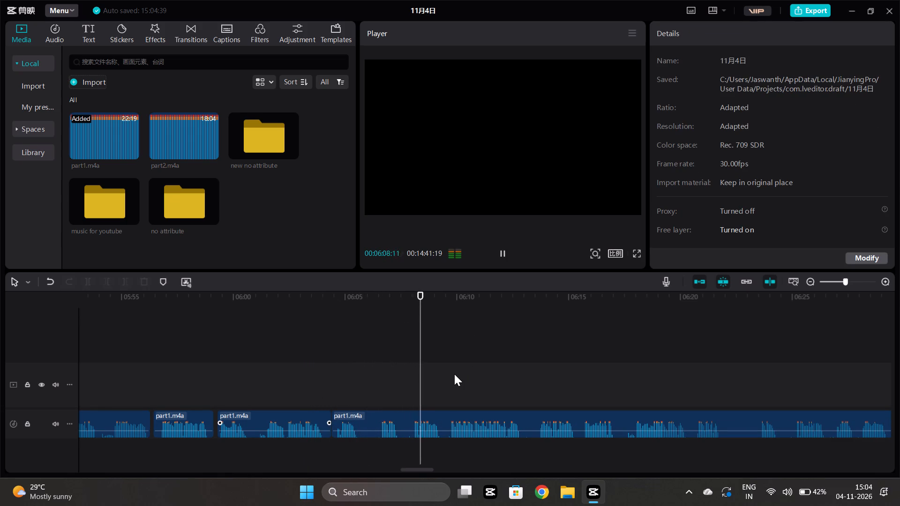
pyautogui.hscroll(-1, 495, 374)
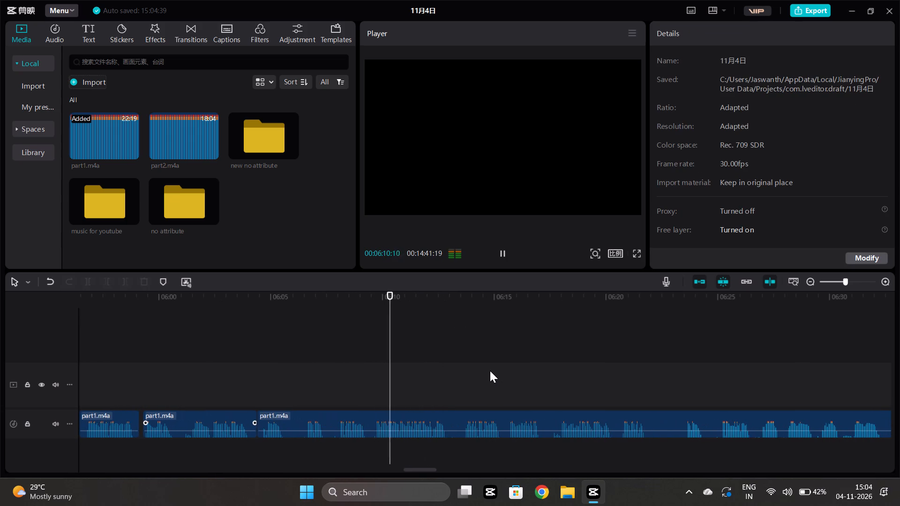
pyautogui.hscroll(-1, 490, 371)
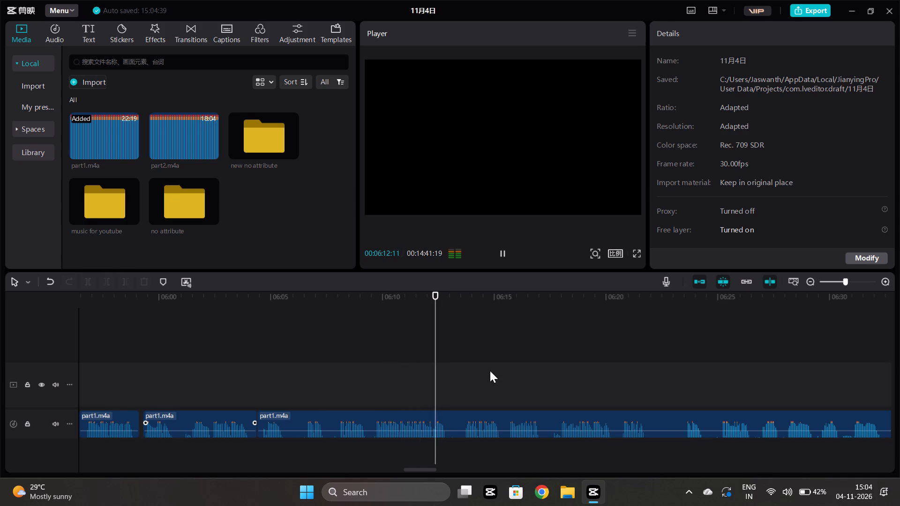
pyautogui.hscroll(-2, 490, 371)
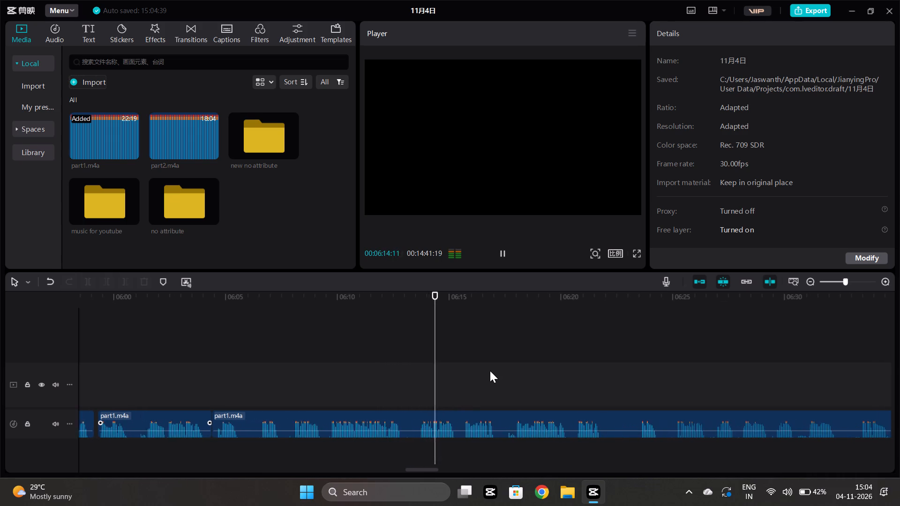
pyautogui.hscroll(-1, 490, 371)
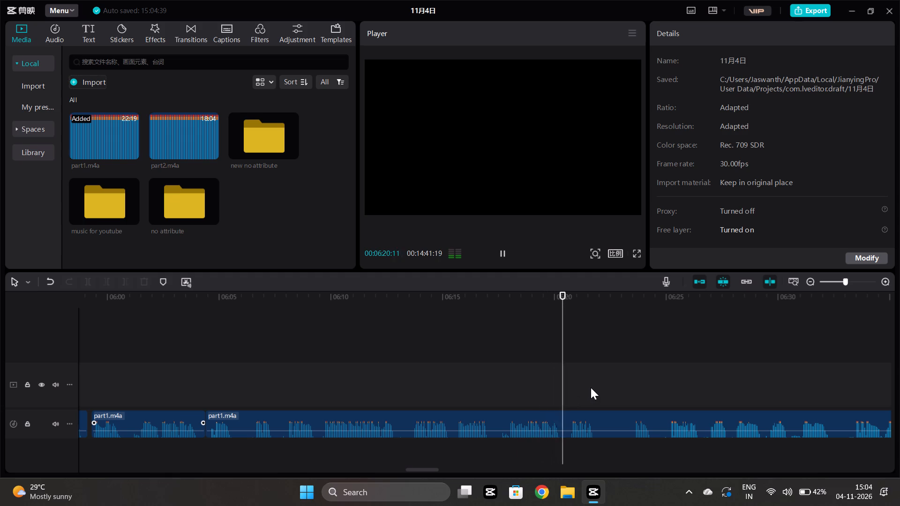
pyautogui.click(629, 374)
pyautogui.press('space')
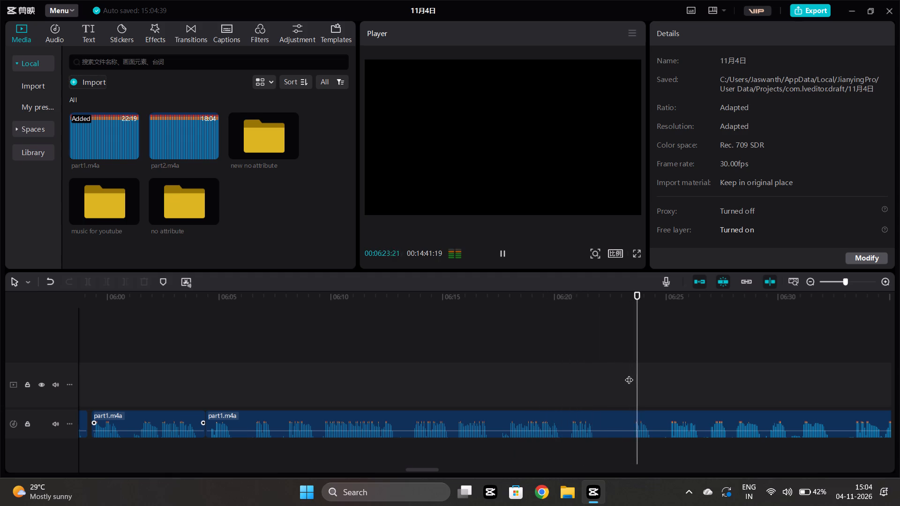
pyautogui.hscroll(-1, 629, 374)
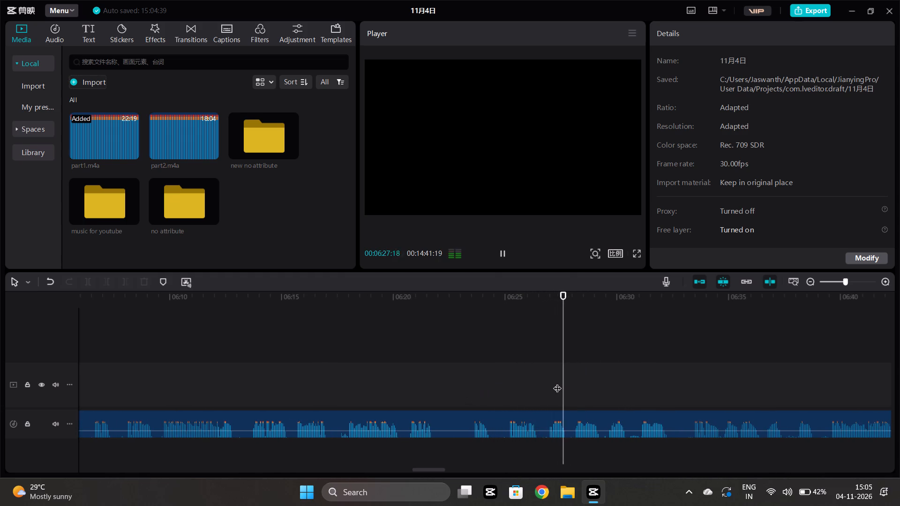
pyautogui.hscroll(-1, 557, 382)
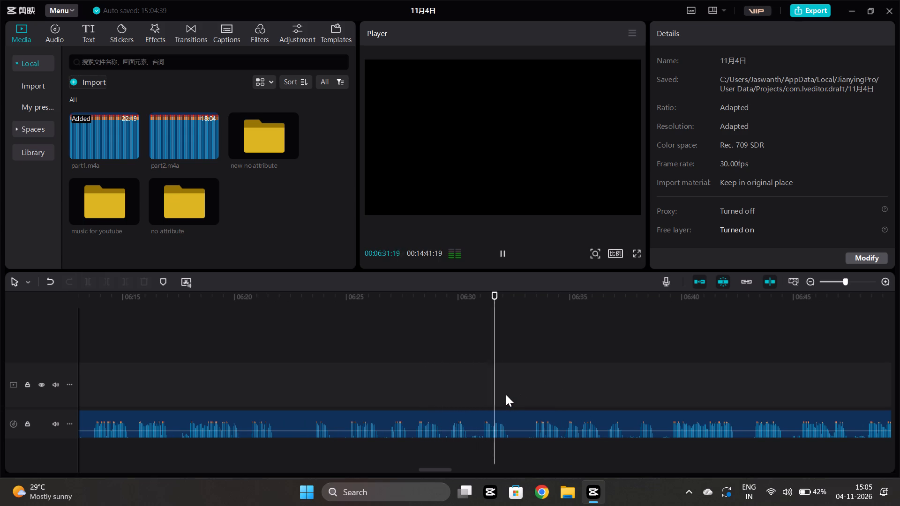
# Replay the short phrases between about 00:06:29 and 00:06:34 and split the narration at 00:06:29:17.
pyautogui.click(529, 386)
pyautogui.press('space')
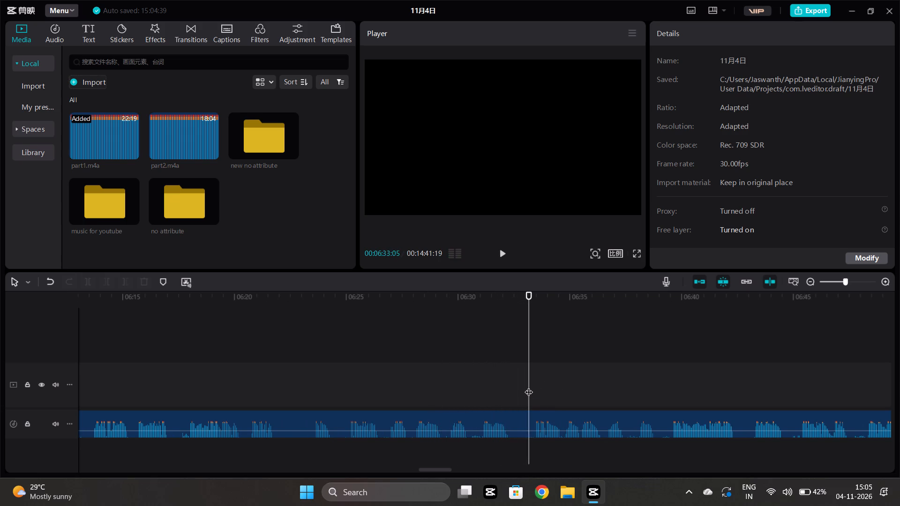
pyautogui.press('space')
pyautogui.press('space')
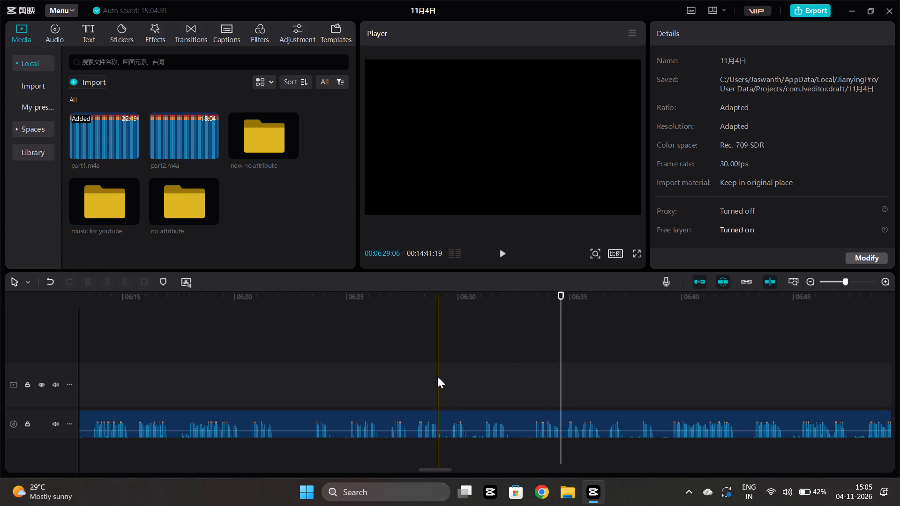
pyautogui.click(437, 376)
pyautogui.press('space')
pyautogui.press('space')
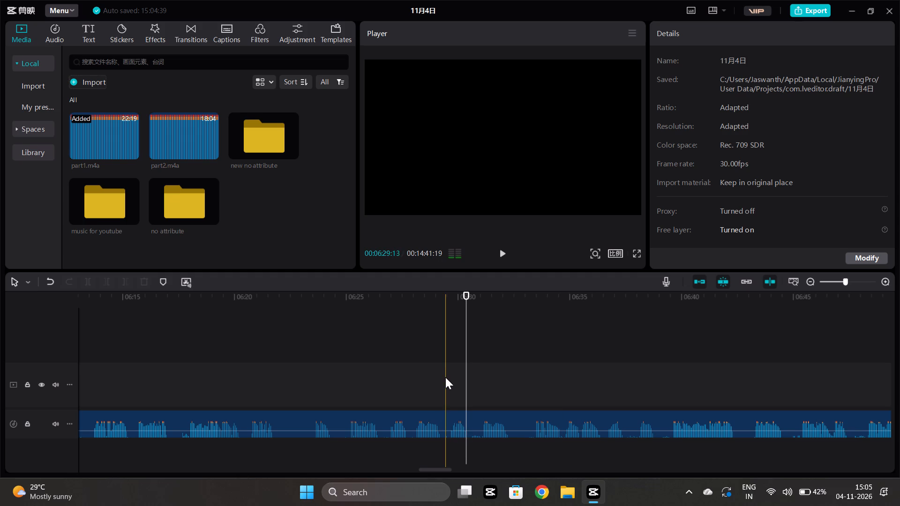
pyautogui.click(448, 379)
pyautogui.click(460, 419)
pyautogui.click(89, 278)
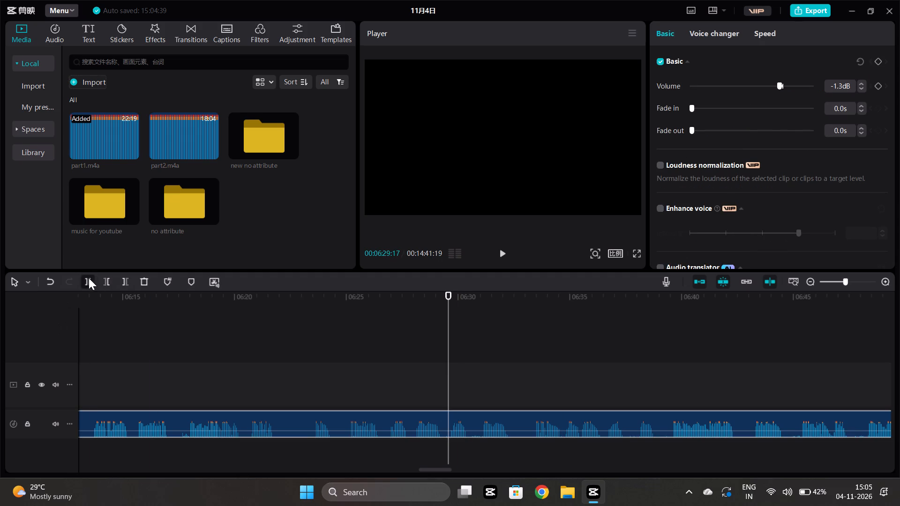
# Remove the preceding segment's end from 00:06:26:16 and move the next segment up, leaving a gap of about 9 frames.
pyautogui.click(347, 337)
pyautogui.press('space')
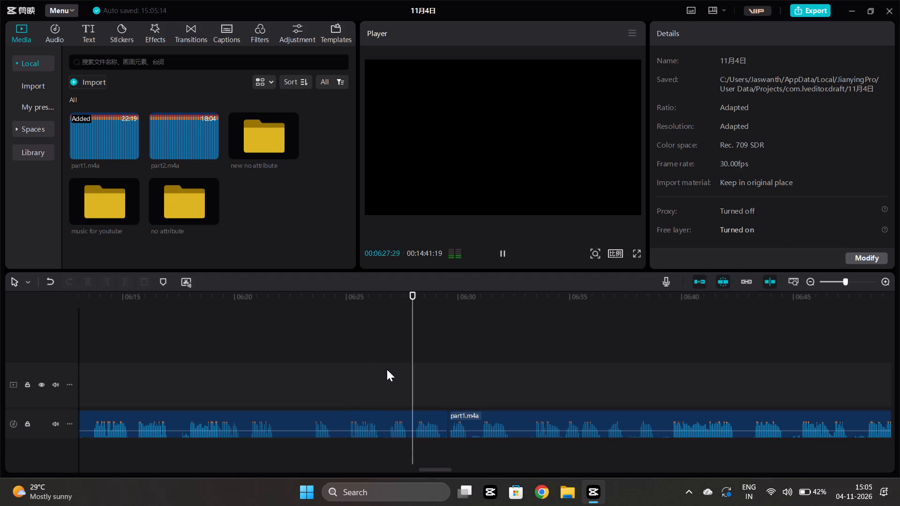
pyautogui.press('space')
pyautogui.click(383, 370)
pyautogui.click(381, 369)
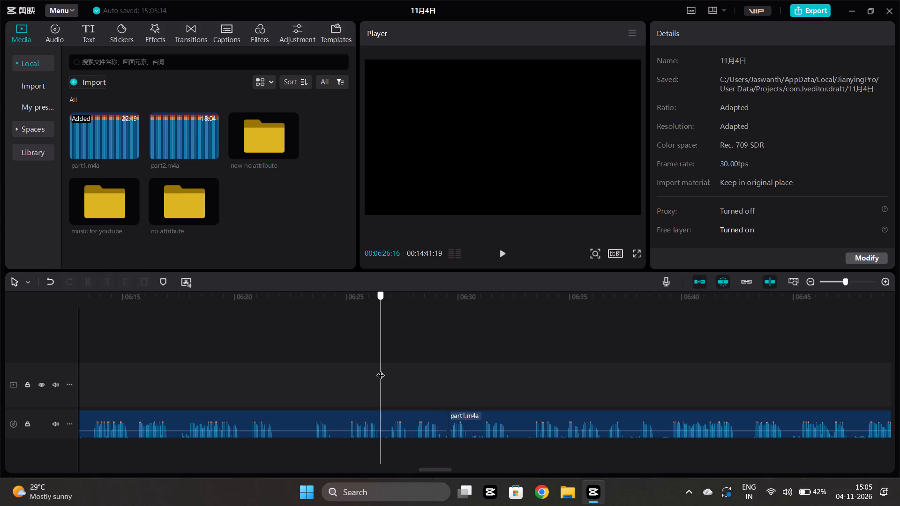
pyautogui.click(393, 412)
pyautogui.click(124, 284)
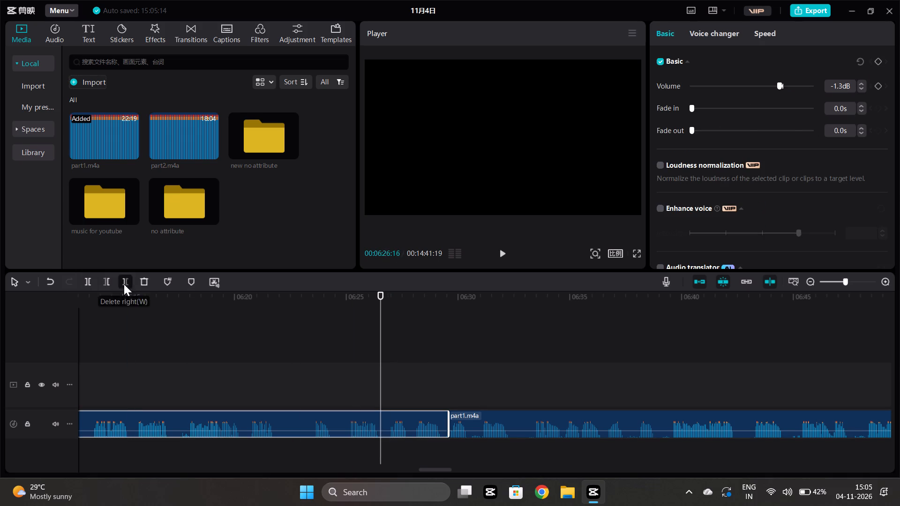
pyautogui.moveTo(475, 417); pyautogui.dragTo(413, 421)
# Listen across the gap after 00:06:26:16 and the takes up to about 00:06:38, and split the narration at 00:06:29:26.
pyautogui.click(322, 379)
pyautogui.press('space')
pyautogui.click(352, 380)
pyautogui.press('space')
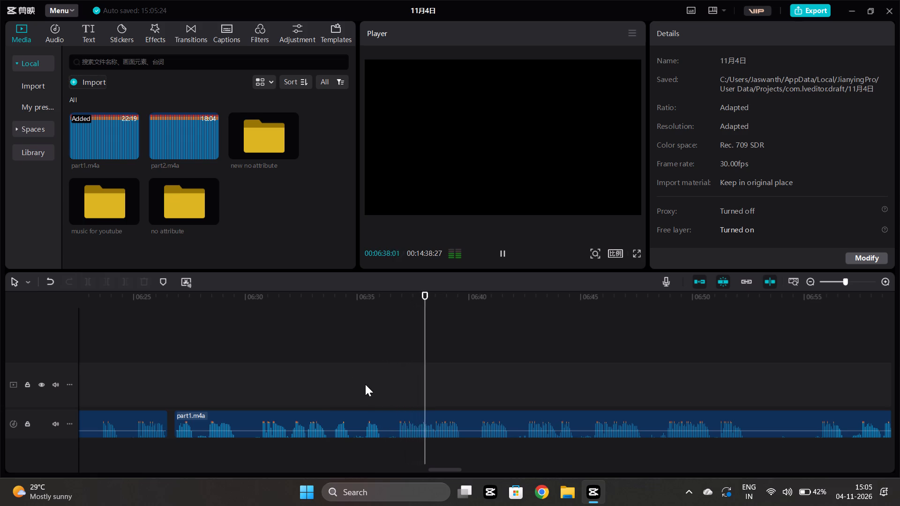
pyautogui.click(360, 381)
pyautogui.press('space')
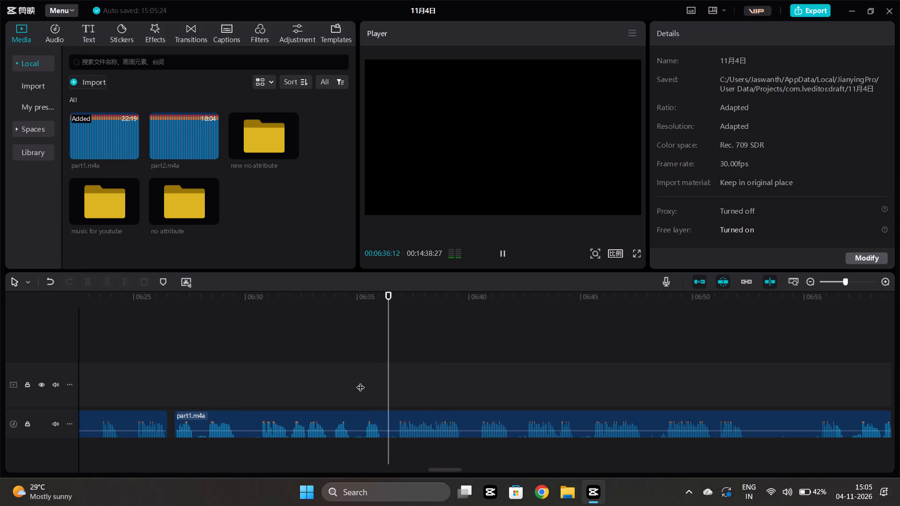
pyautogui.click(169, 389)
pyautogui.press('space')
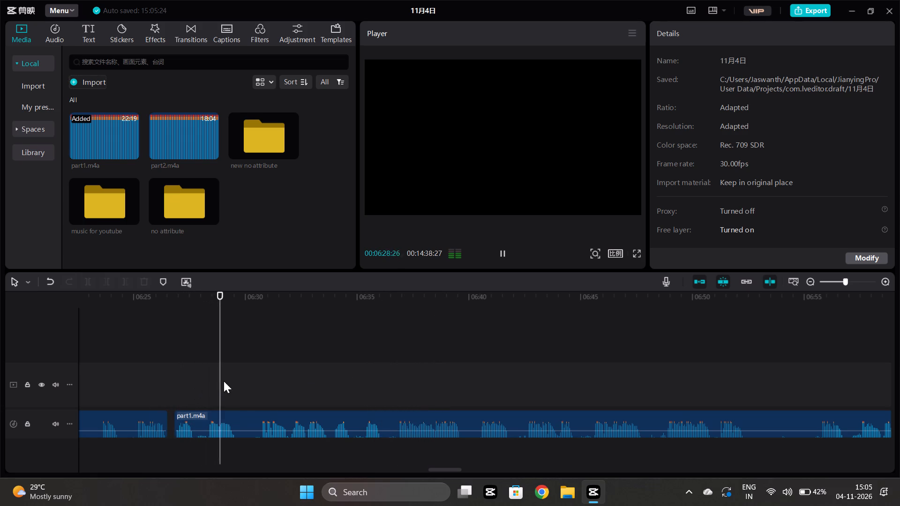
pyautogui.press('space')
pyautogui.click(244, 421)
pyautogui.click(88, 275)
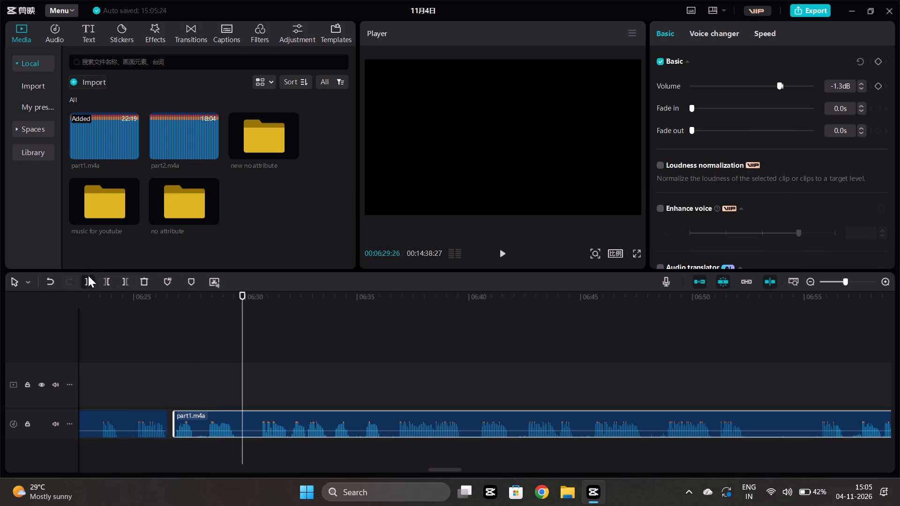
# Remove the new segment's beginning up to 00:06:36:23 and move the remainder up to join directly at 00:06:29:26.
pyautogui.click(398, 365)
pyautogui.press('space')
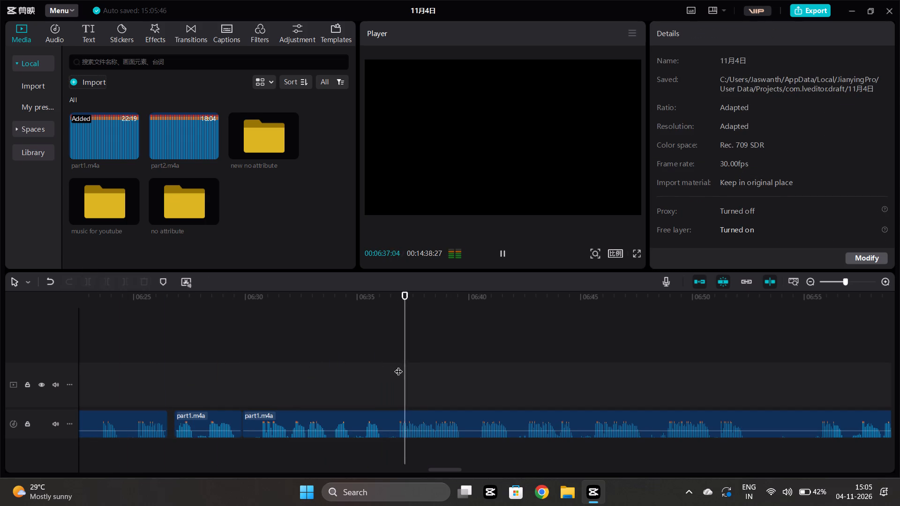
pyautogui.doubleClick(392, 377)
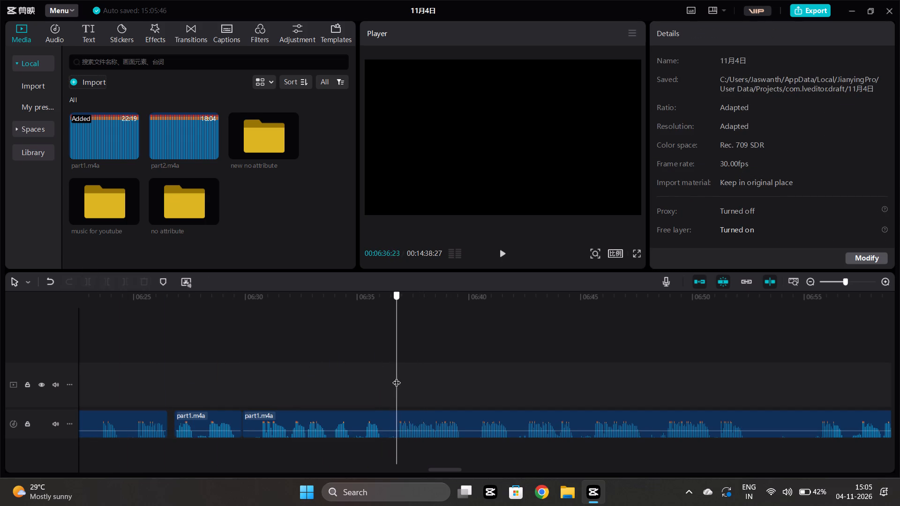
pyautogui.click(398, 418)
pyautogui.click(112, 281)
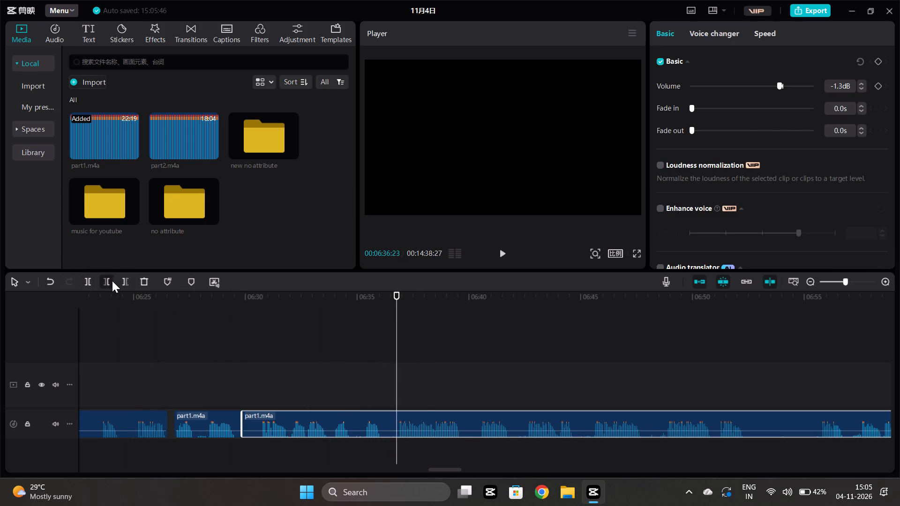
pyautogui.moveTo(448, 420); pyautogui.dragTo(286, 428)
pyautogui.moveTo(286, 428); pyautogui.dragTo(294, 425)
pyautogui.moveTo(284, 423); pyautogui.dragTo(285, 409)
# Listen across the join at 00:06:29:26 and check the following phrases up to about 00:06:43.
pyautogui.click(229, 383)
pyautogui.press('space')
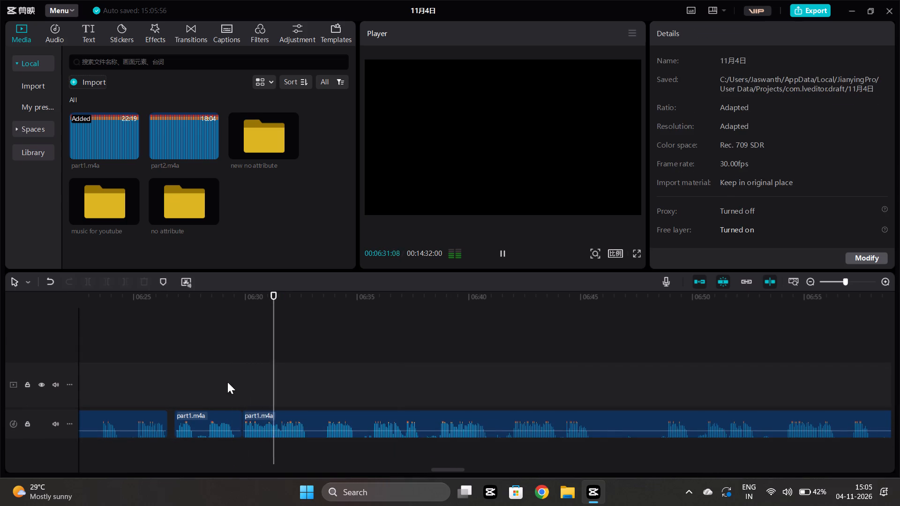
pyautogui.click(201, 380)
pyautogui.press('space')
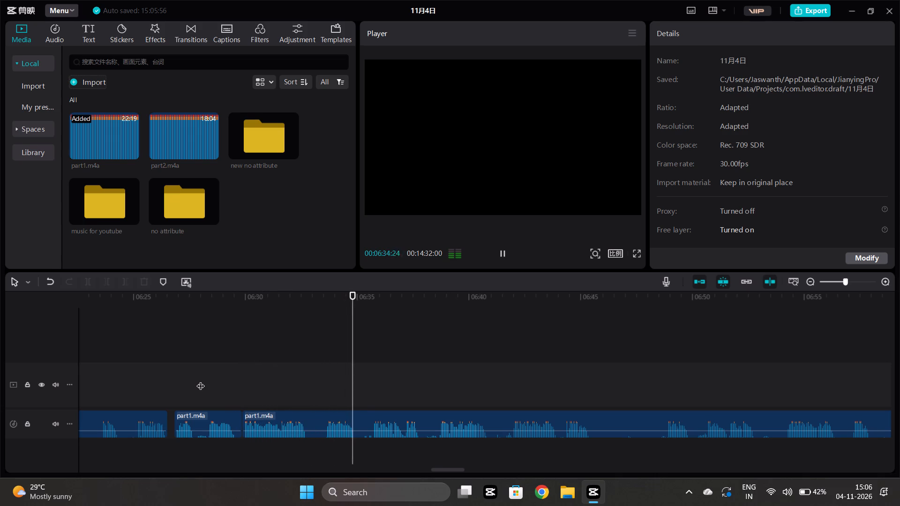
pyautogui.hscroll(-1, 427, 404)
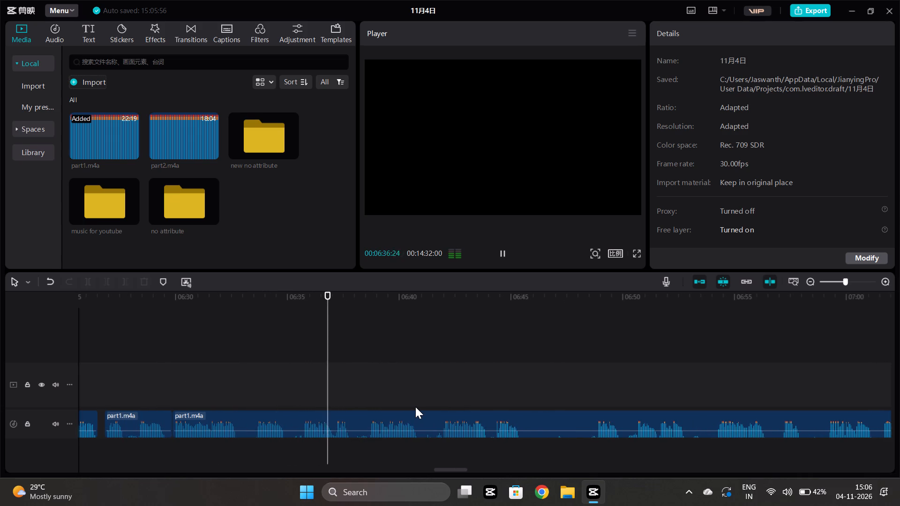
pyautogui.hscroll(-1, 415, 407)
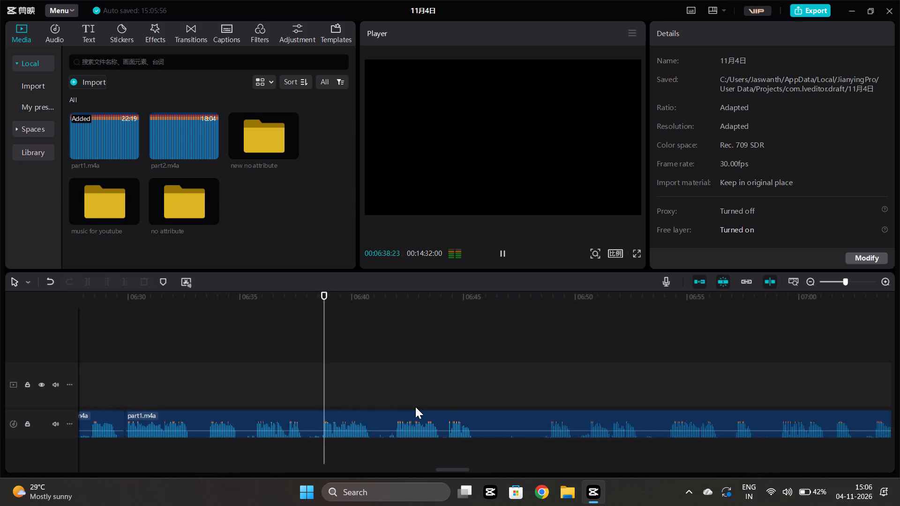
pyautogui.hscroll(-1, 415, 407)
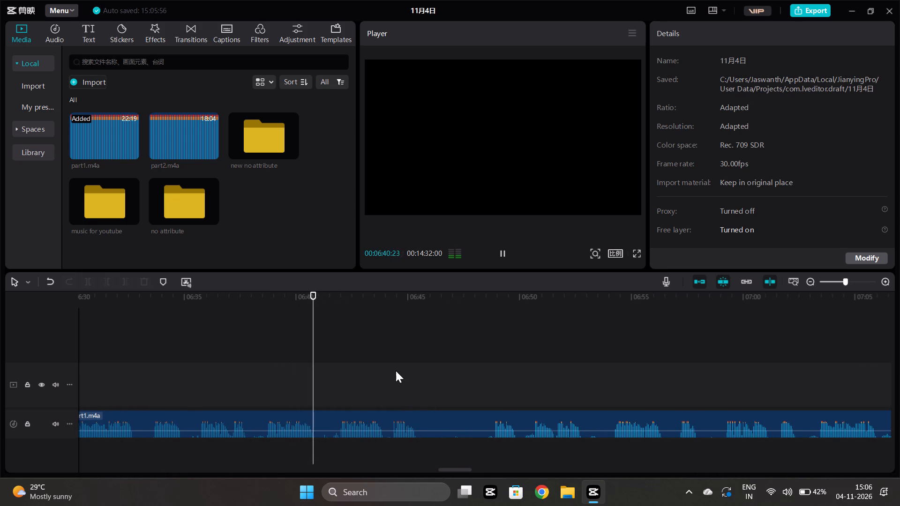
pyautogui.hscroll(-2, 396, 371)
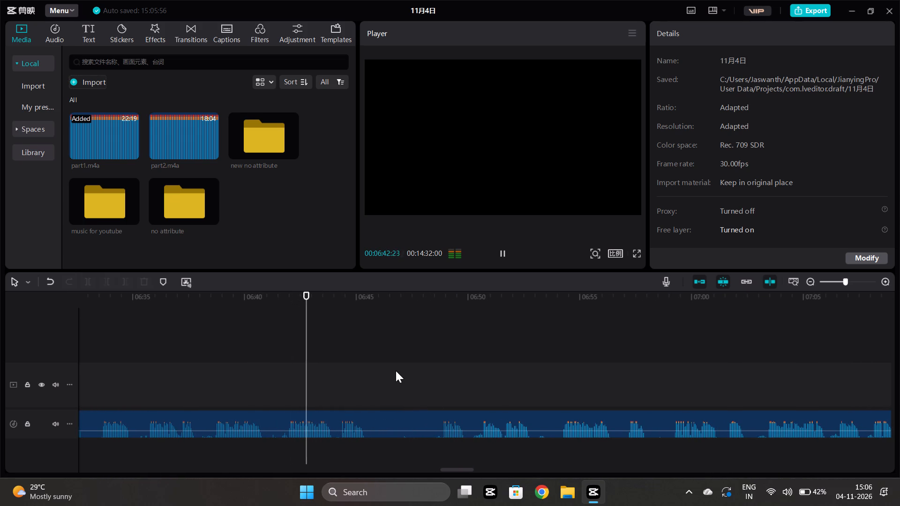
# Listen to the phrases between about 00:06:38 and 00:06:44 again, and split the narration at 00:06:39:15.
pyautogui.click(193, 392)
pyautogui.press('space')
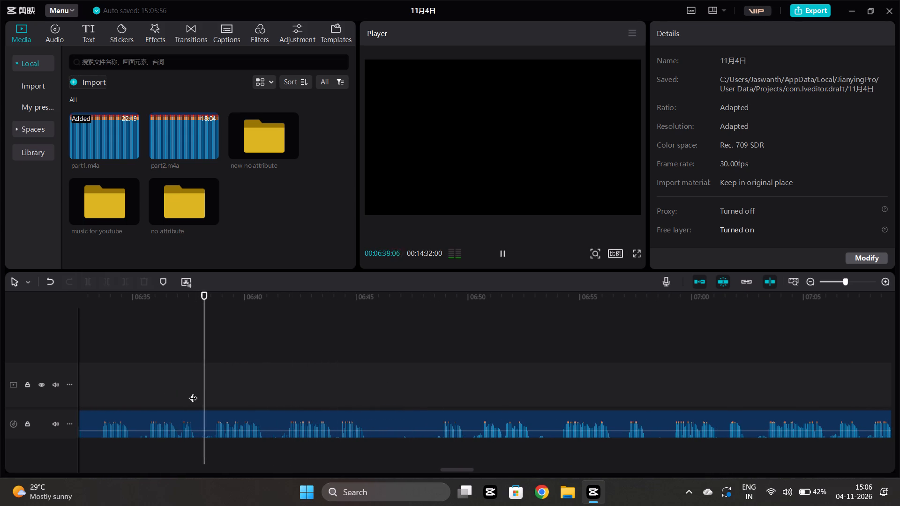
pyautogui.keyDown('ctrl'); pyautogui.scroll(5, 225, 380); pyautogui.keyUp('ctrl')
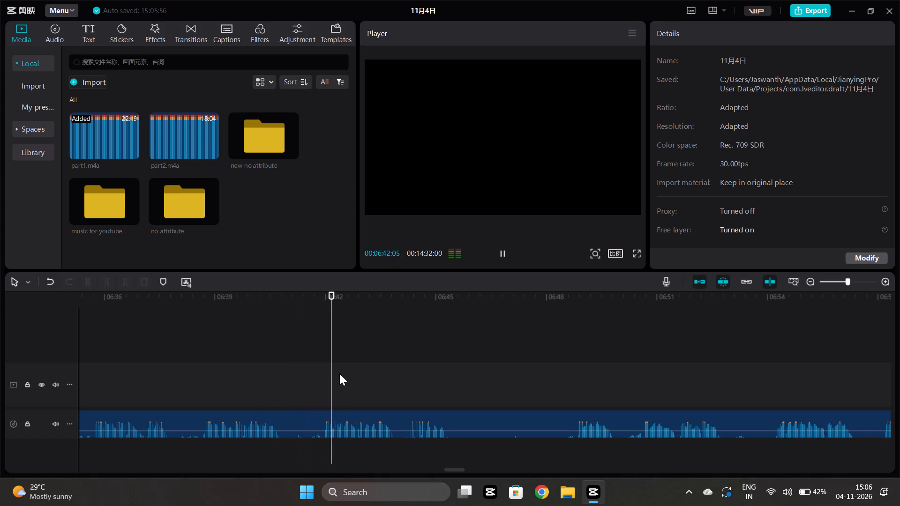
pyautogui.keyDown('ctrl'); pyautogui.scroll(3, 226, 384); pyautogui.keyUp('ctrl')
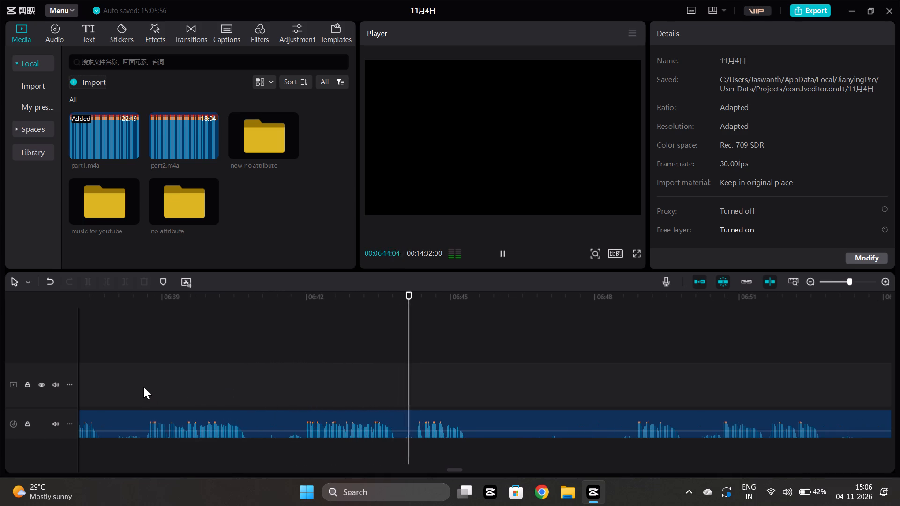
pyautogui.click(129, 377)
pyautogui.press('space')
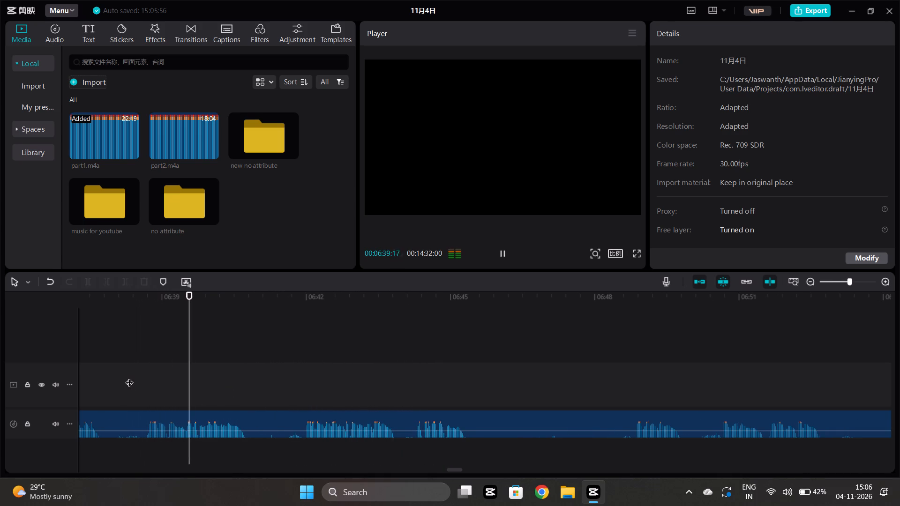
pyautogui.press('space')
pyautogui.click(185, 379)
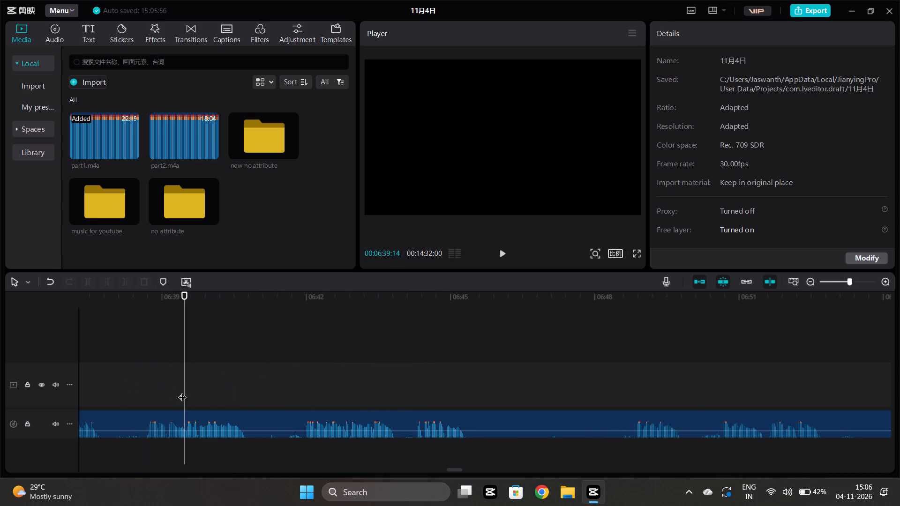
pyautogui.moveTo(181, 391); pyautogui.dragTo(186, 387)
pyautogui.click(190, 415)
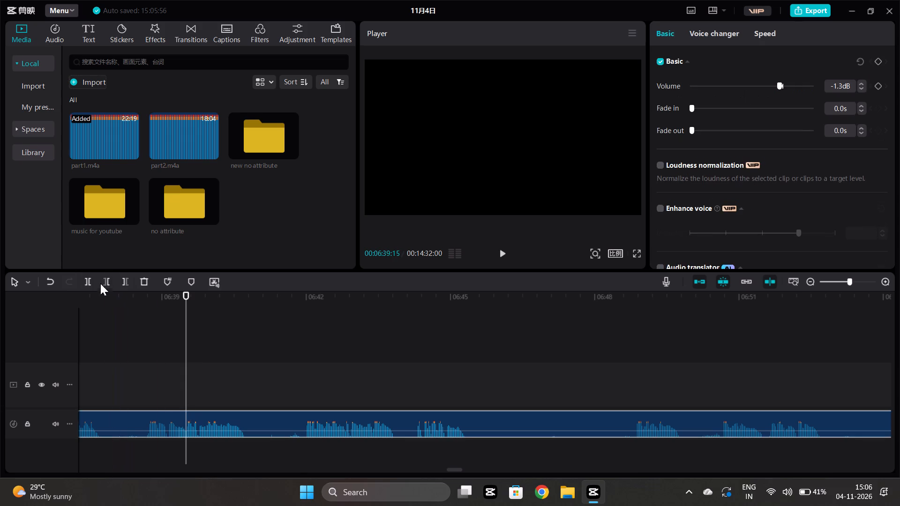
pyautogui.click(91, 278)
# Remove the new segment's beginning up to 00:06:41:27 and move the remainder up, leaving a gap of about 4 frames after 00:06:39:15.
pyautogui.doubleClick(301, 383)
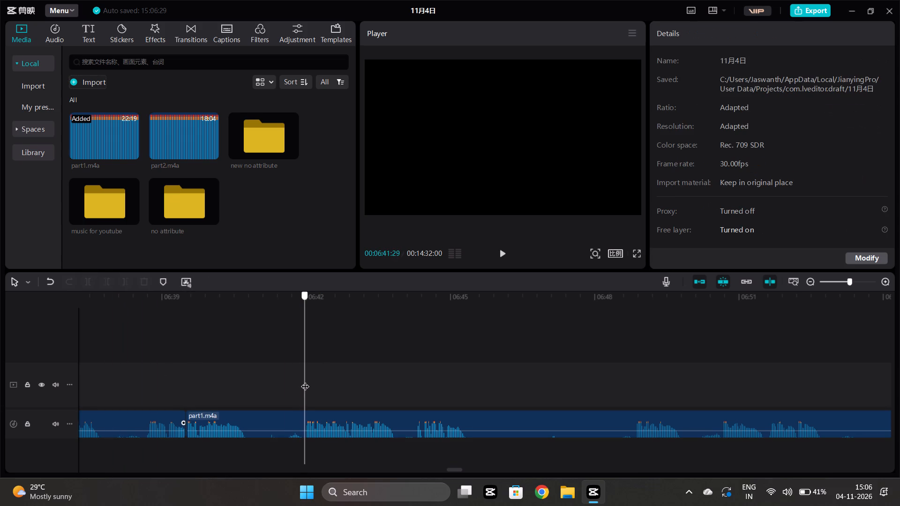
pyautogui.click(304, 379)
pyautogui.click(302, 416)
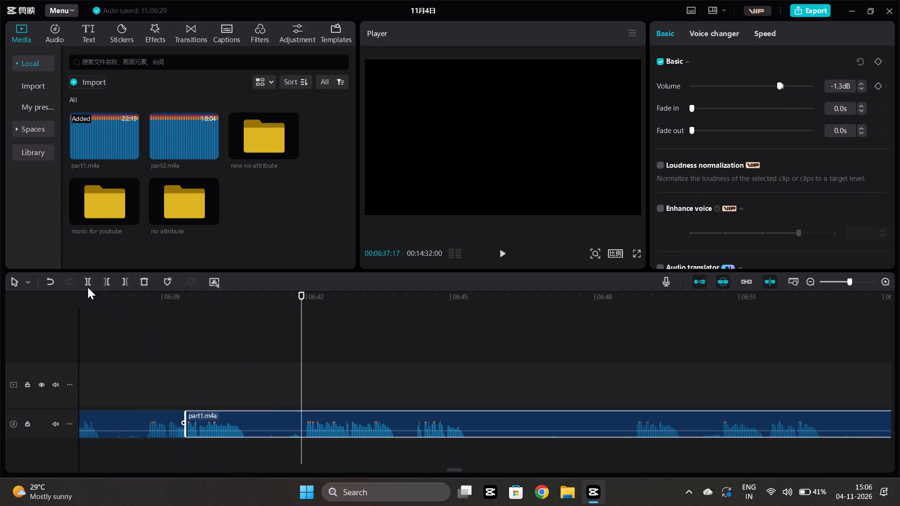
pyautogui.click(107, 278)
pyautogui.moveTo(350, 420); pyautogui.dragTo(248, 433)
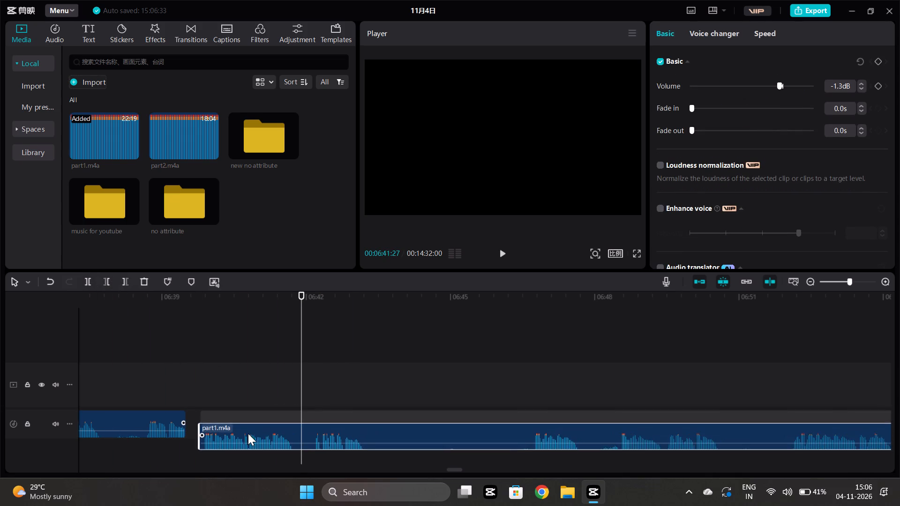
pyautogui.moveTo(248, 433); pyautogui.dragTo(241, 431)
# Listen across the gap after 00:06:39:15 and the phrases up to about 00:06:48, and split the narration at about 00:06:46:16.
pyautogui.click(137, 394)
pyautogui.press('space')
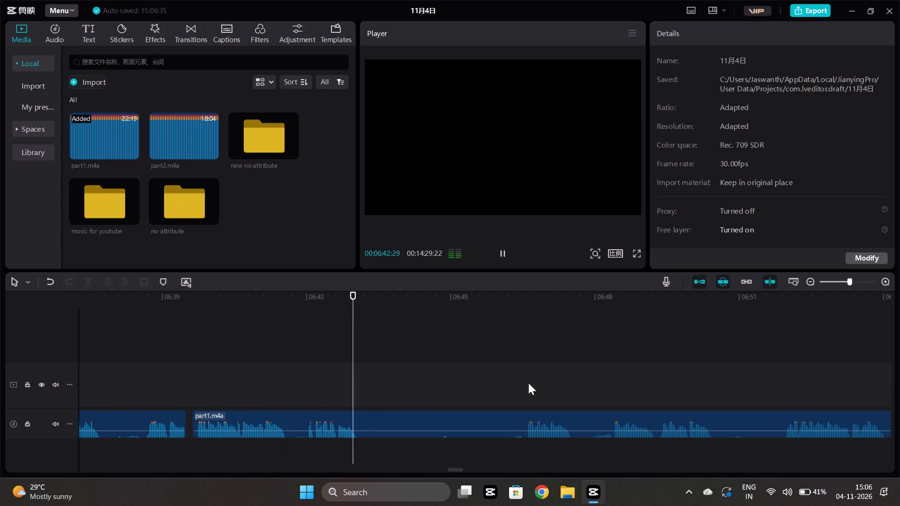
pyautogui.click(516, 381)
pyautogui.press('space')
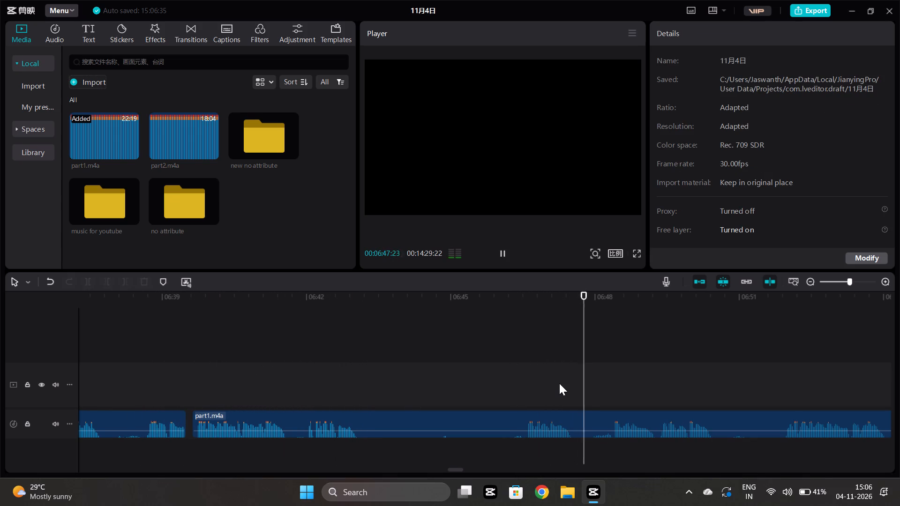
pyautogui.press('space')
pyautogui.click(525, 366)
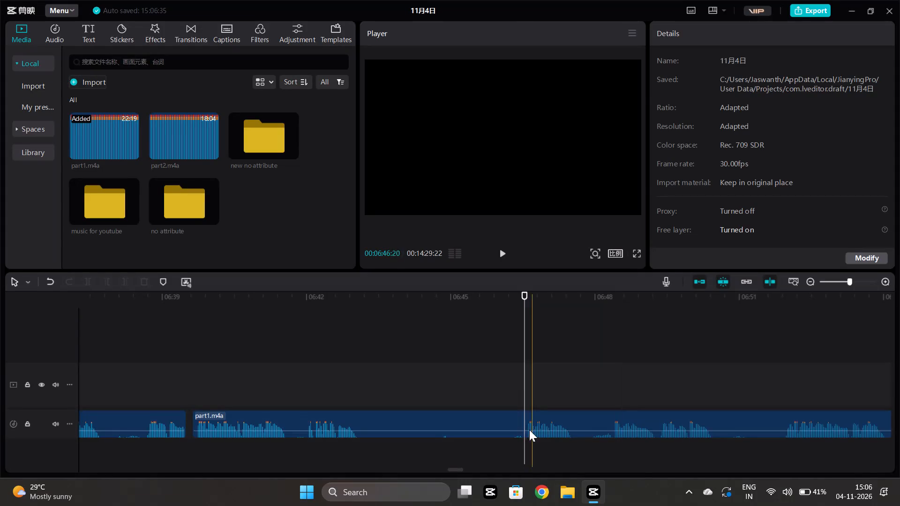
pyautogui.click(520, 425)
pyautogui.click(92, 283)
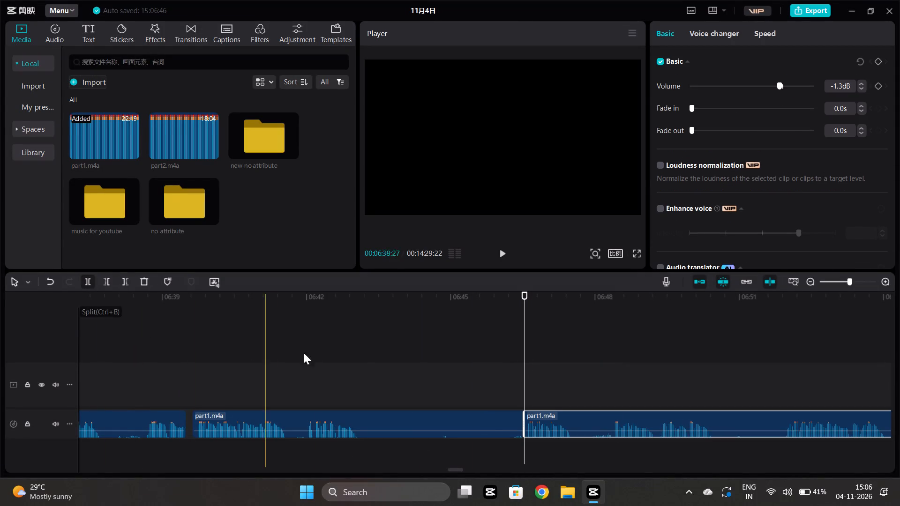
# Remove the preceding segment's end from 00:06:43:08 and move the next segment up, leaving a gap of about 4 frames.
pyautogui.click(367, 356)
pyautogui.click(373, 431)
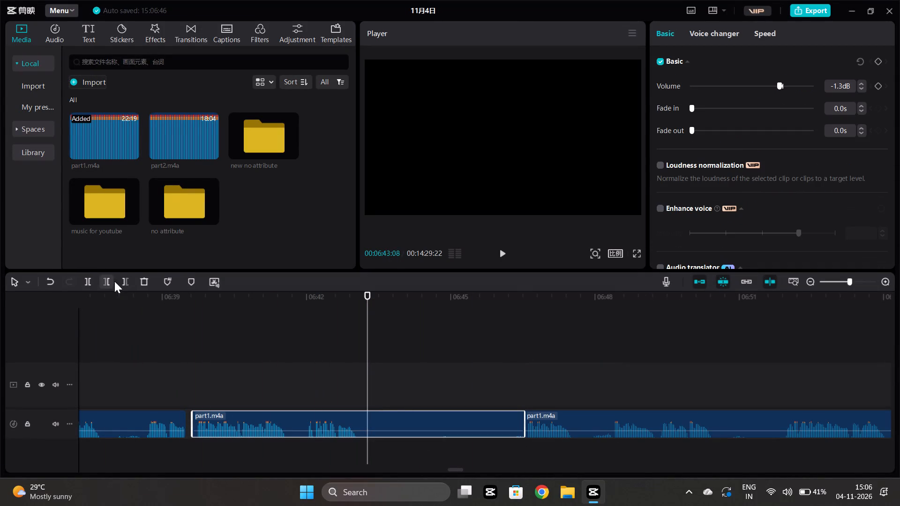
pyautogui.click(123, 282)
pyautogui.click(558, 409)
pyautogui.moveTo(556, 418); pyautogui.dragTo(457, 416)
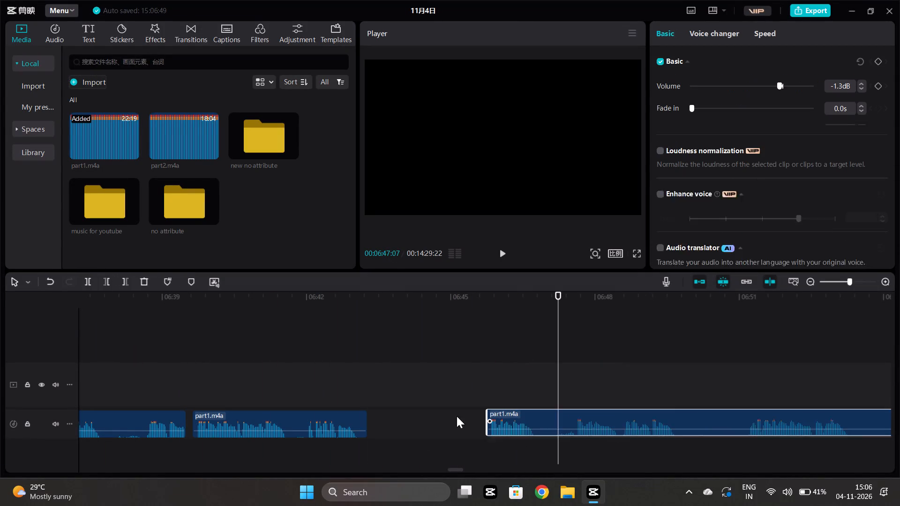
pyautogui.moveTo(457, 416); pyautogui.dragTo(405, 424)
# Listen across the gap after 00:06:43:08 to check the transition into the next segment.
pyautogui.click(372, 398)
pyautogui.press('space')
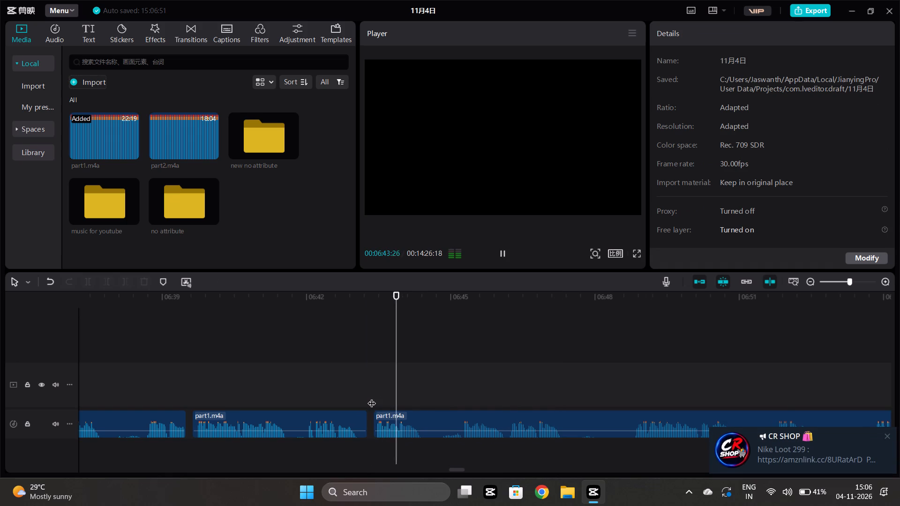
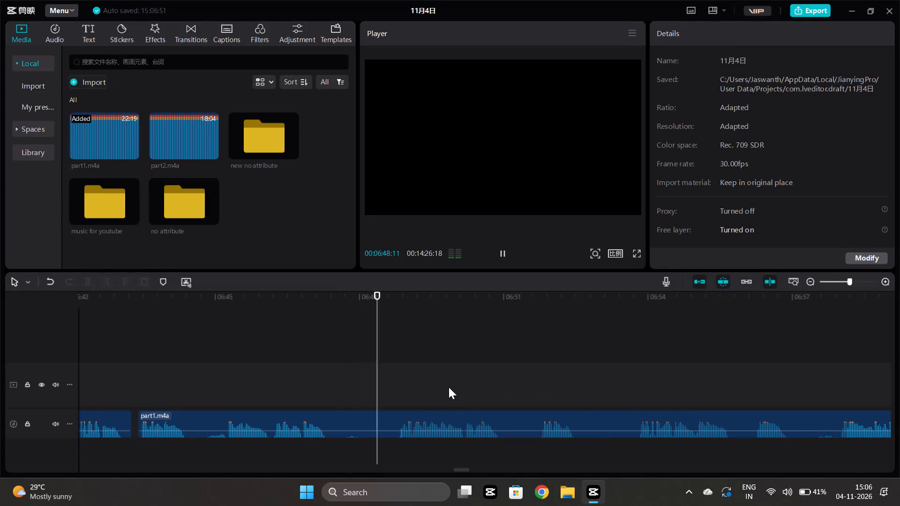
# Listen through the part1.m4a narration from about 06:48 to 07:25, checking the speech and pauses.
pyautogui.hscroll(-1, 447, 388)
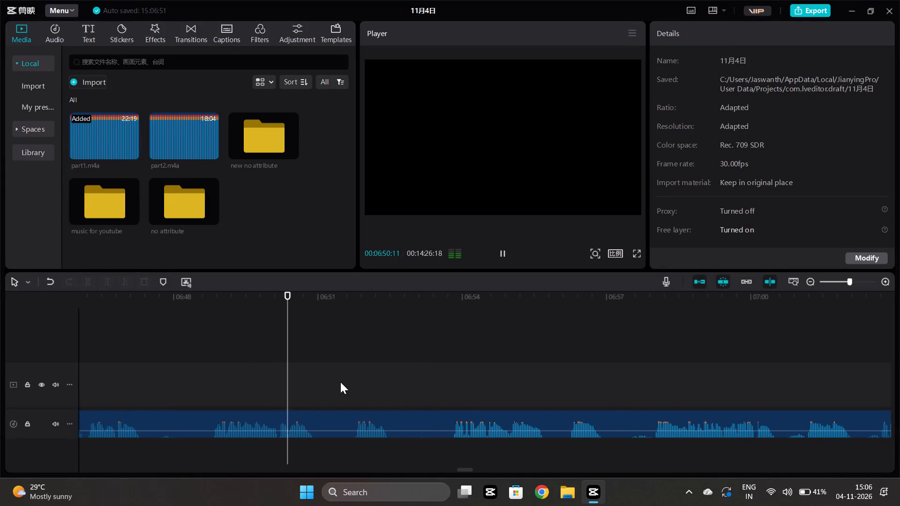
pyautogui.click(346, 380)
pyautogui.press('space')
pyautogui.hscroll(-1, 447, 356)
pyautogui.click(447, 362)
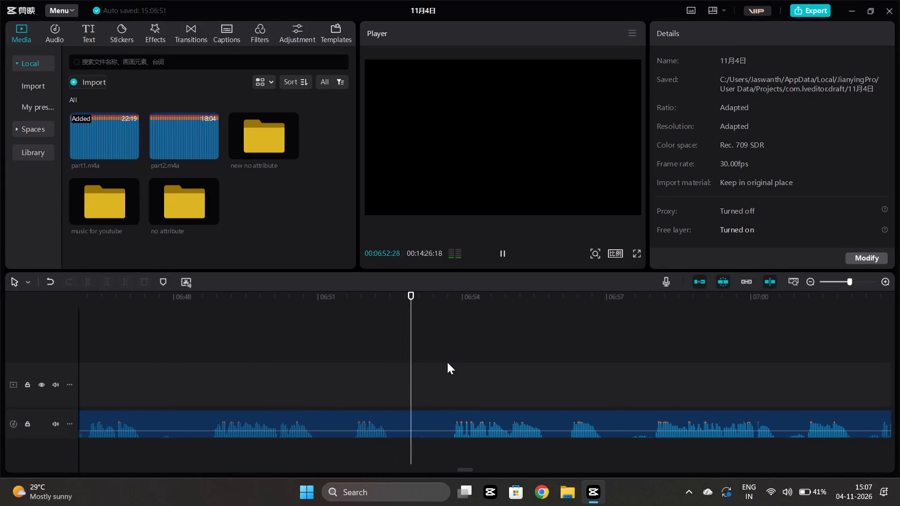
pyautogui.press('space')
pyautogui.hscroll(-1, 447, 362)
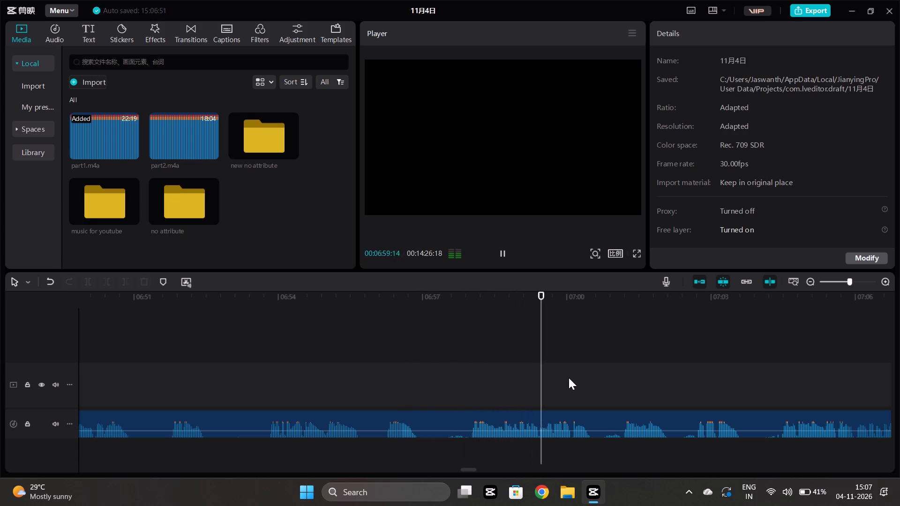
pyautogui.hscroll(-1, 569, 378)
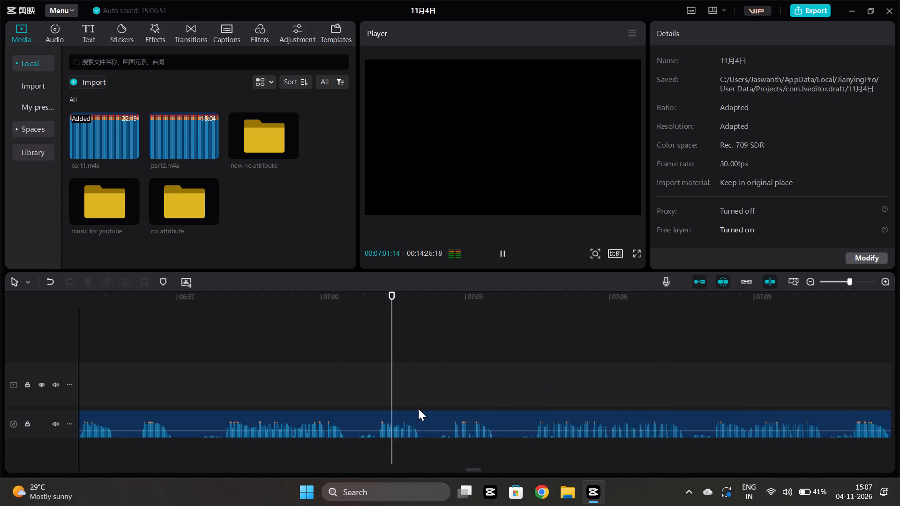
pyautogui.hscroll(-1, 418, 409)
pyautogui.keyDown('ctrl'); pyautogui.scroll(-6, 418, 409); pyautogui.keyUp('ctrl')
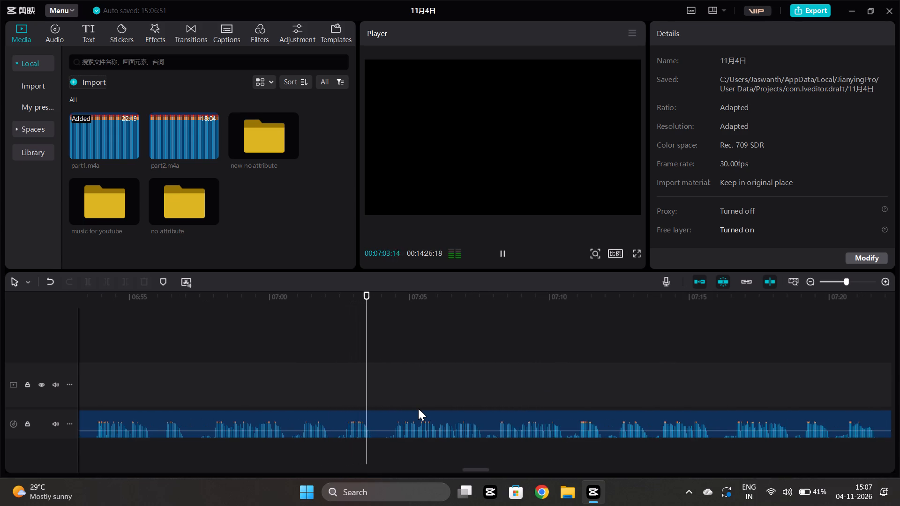
pyautogui.hscroll(-1, 418, 409)
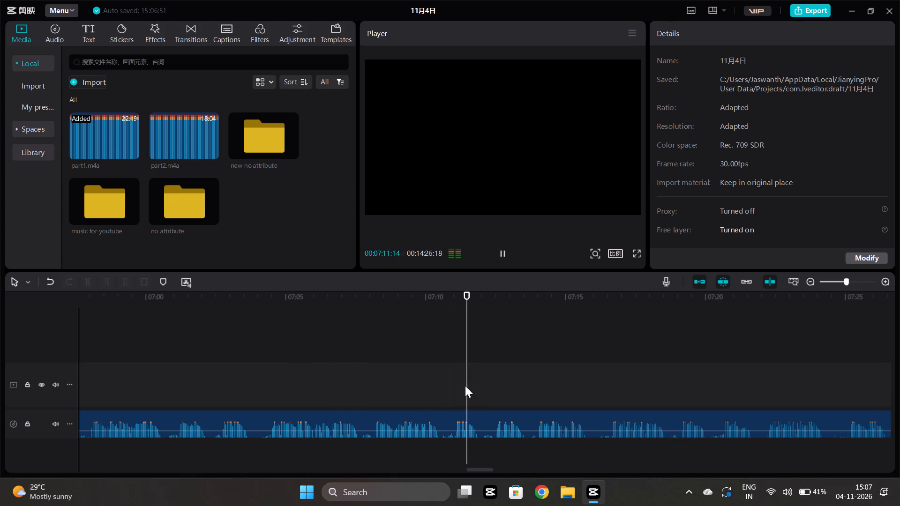
pyautogui.hscroll(-1, 465, 386)
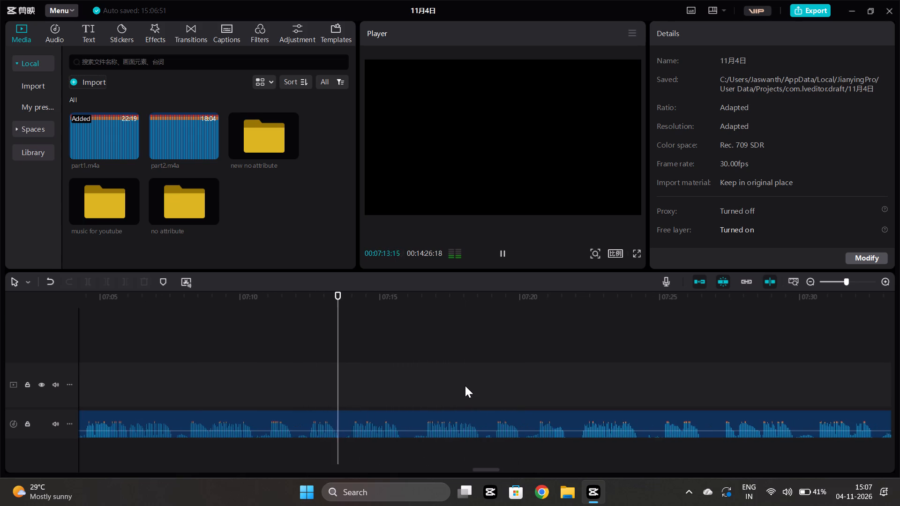
pyautogui.hscroll(-1, 465, 386)
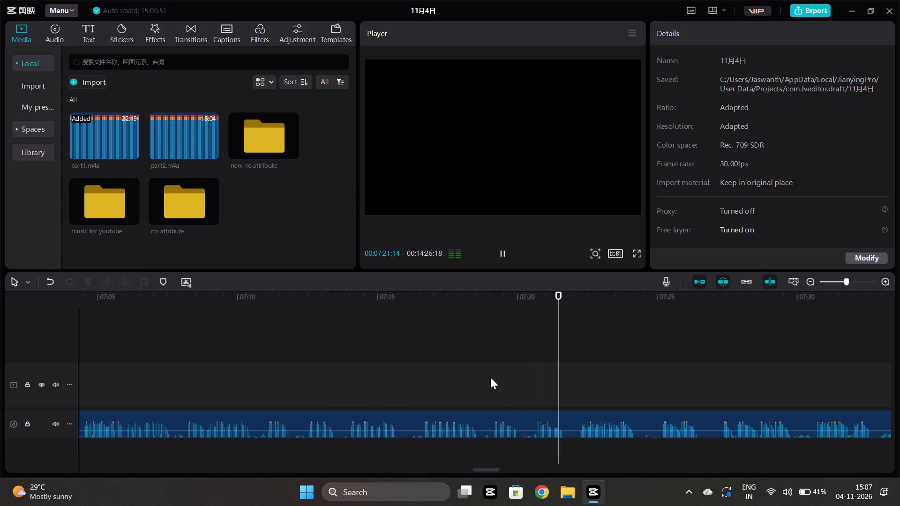
pyautogui.hscroll(-1, 632, 373)
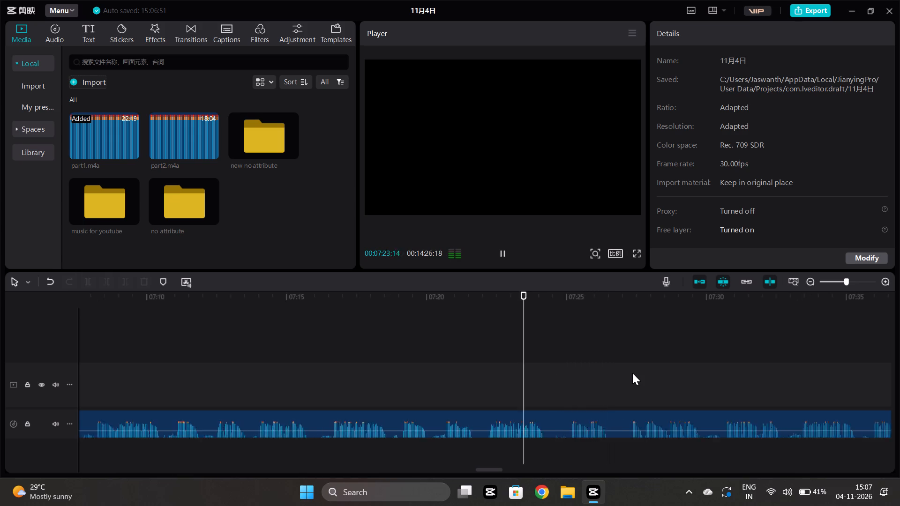
pyautogui.hscroll(-1, 632, 373)
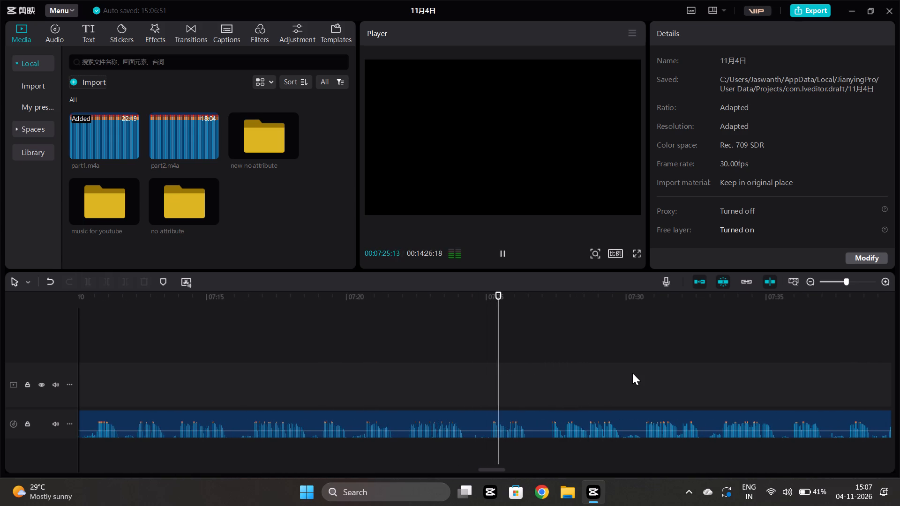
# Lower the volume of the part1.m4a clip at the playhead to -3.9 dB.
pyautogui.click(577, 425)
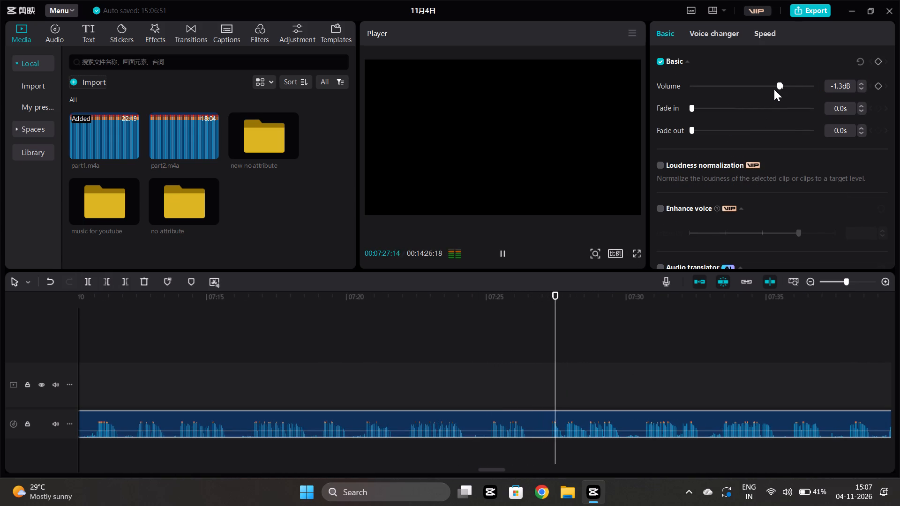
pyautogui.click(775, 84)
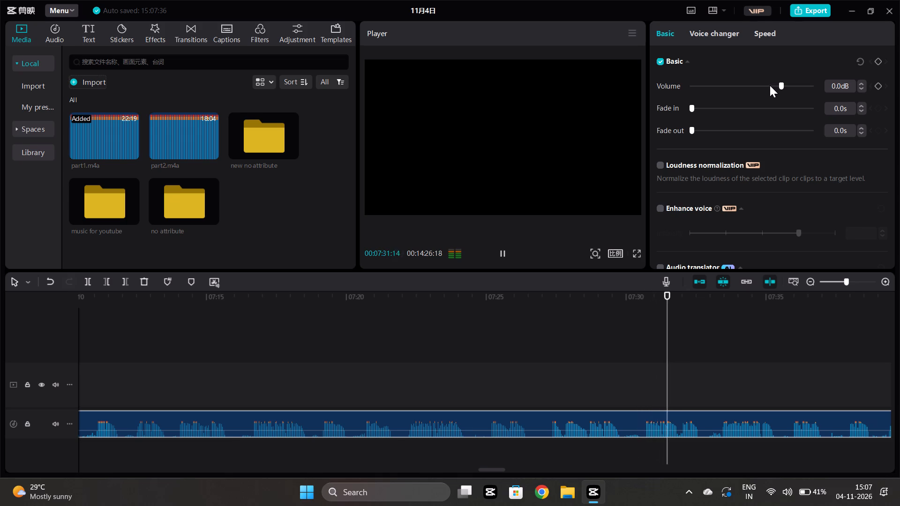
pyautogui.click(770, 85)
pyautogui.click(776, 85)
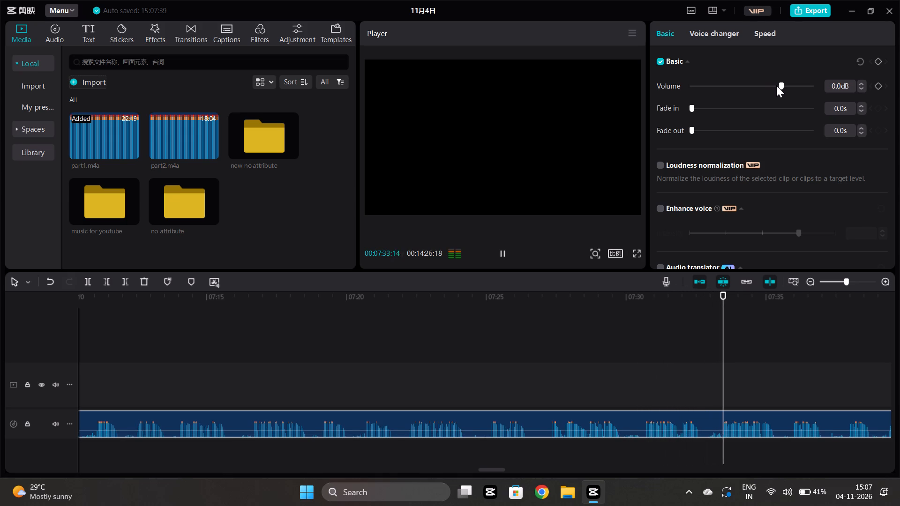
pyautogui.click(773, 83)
# Listen to the part1.m4a clip from about 07:35 to 07:49 to judge its loudness.
pyautogui.hscroll(-1, 717, 352)
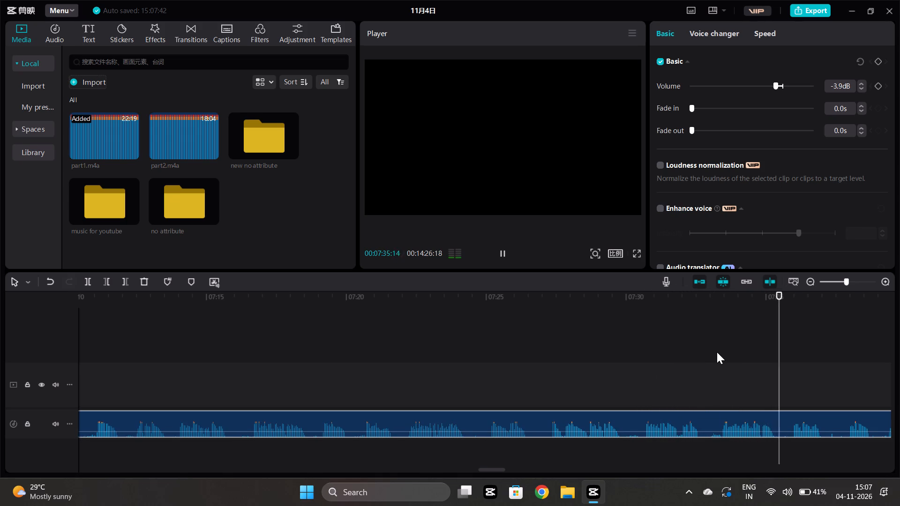
pyautogui.hscroll(-1, 717, 352)
pyautogui.hscroll(-1, 646, 335)
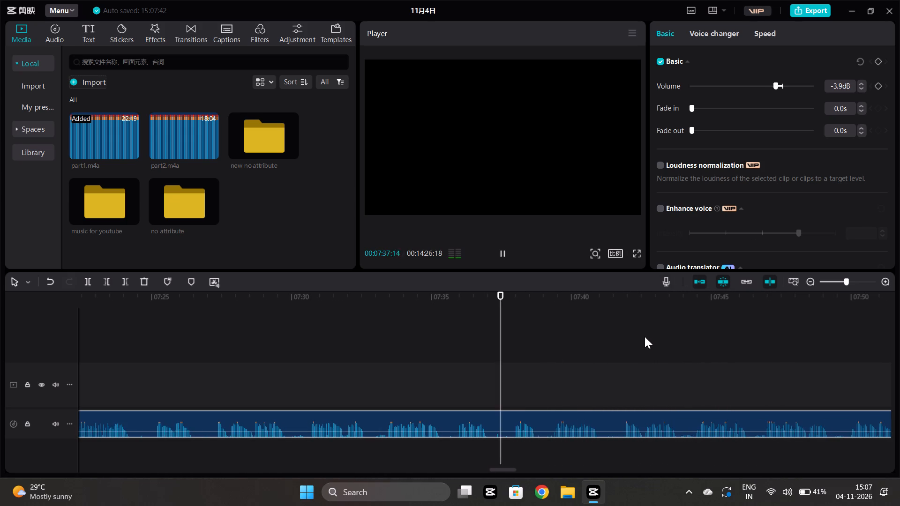
pyautogui.hscroll(-3, 645, 336)
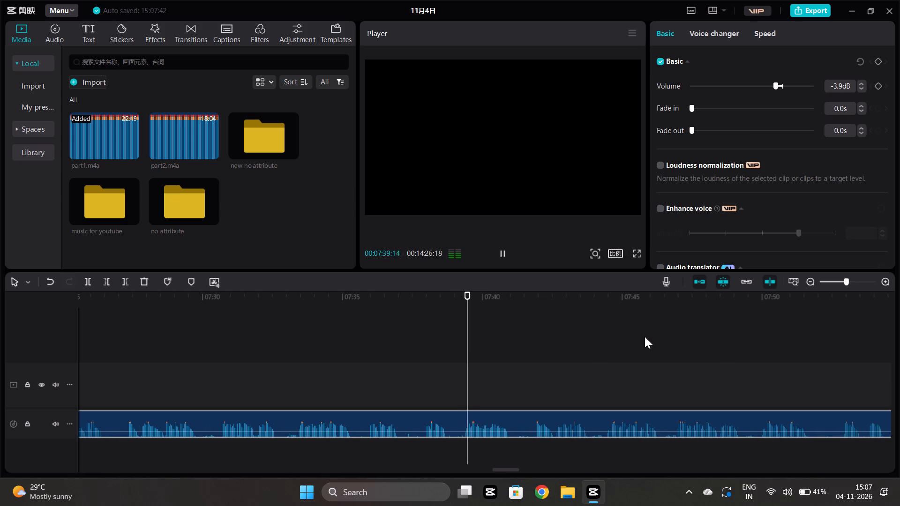
pyautogui.hscroll(-1, 645, 336)
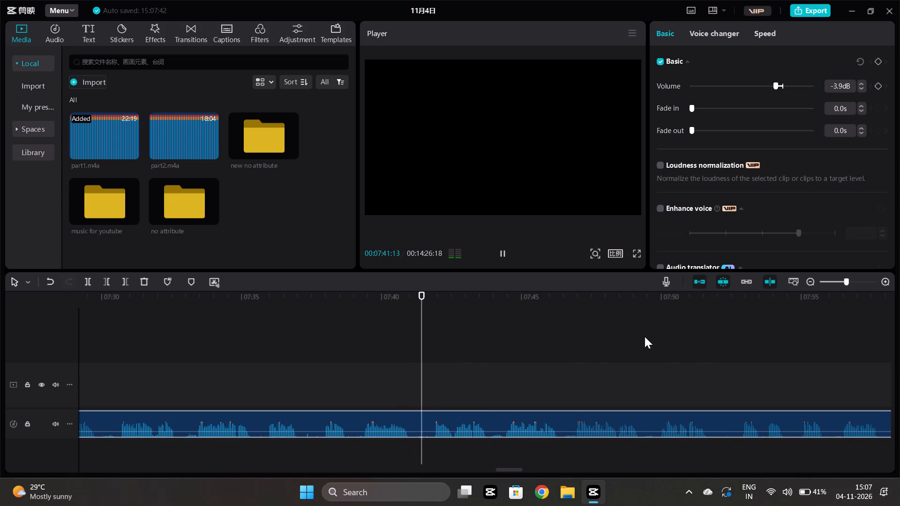
pyautogui.hscroll(-1, 558, 357)
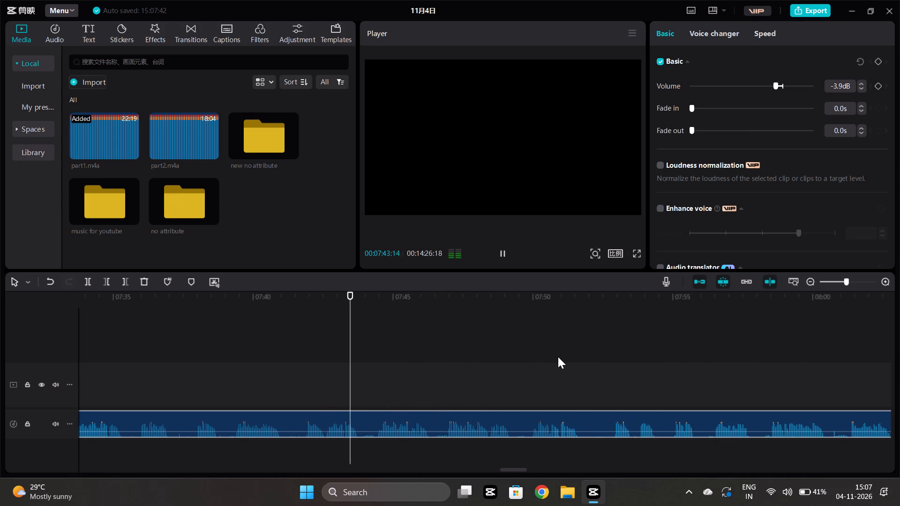
pyautogui.hscroll(-1, 558, 357)
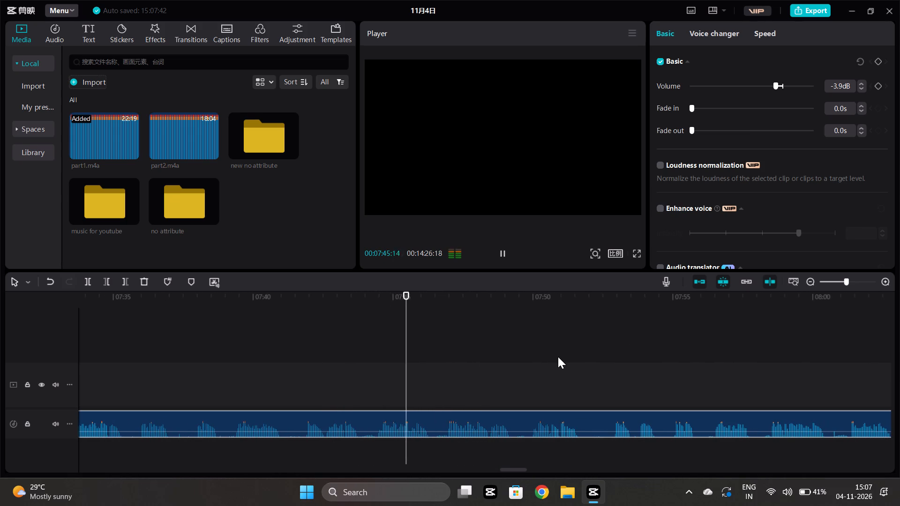
pyautogui.hscroll(-1, 558, 357)
pyautogui.scroll(-3, 558, 357)
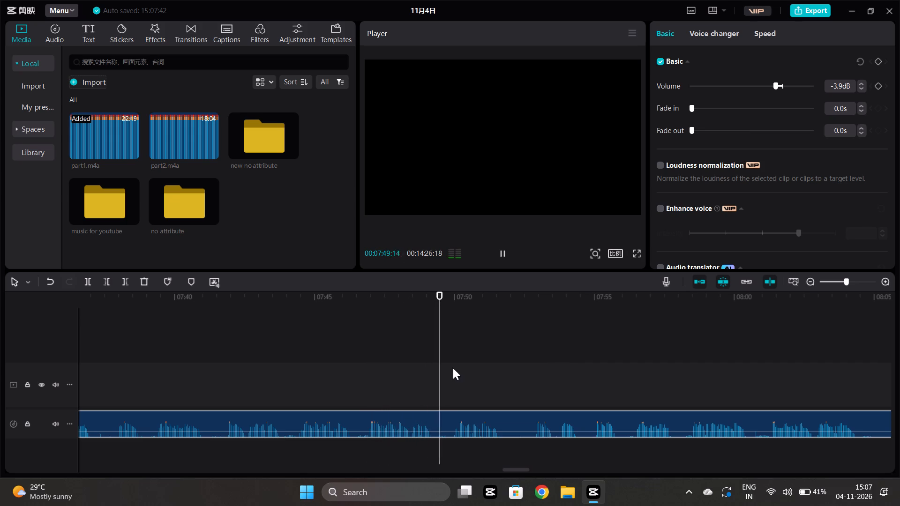
# Set the volume of the part1.m4a clip at the playhead to -2.0 dB.
pyautogui.click(472, 417)
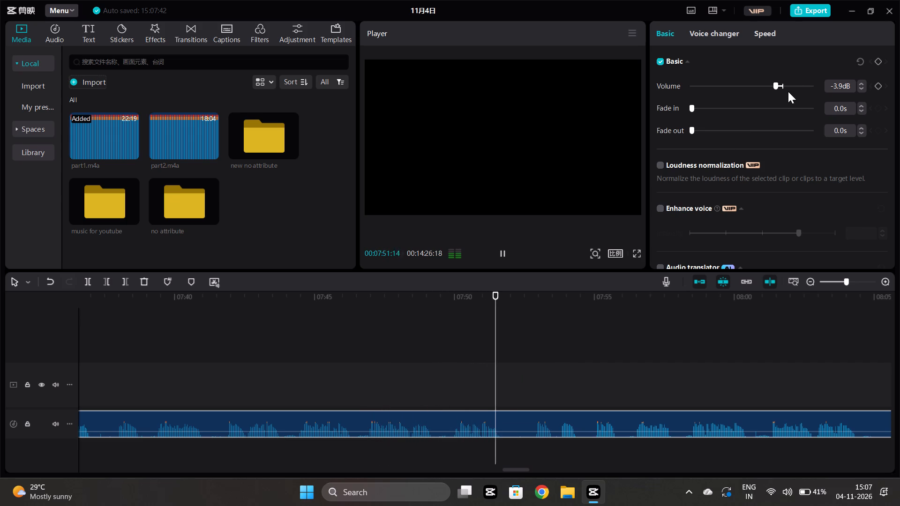
pyautogui.click(859, 88)
pyautogui.tripleClick(862, 81)
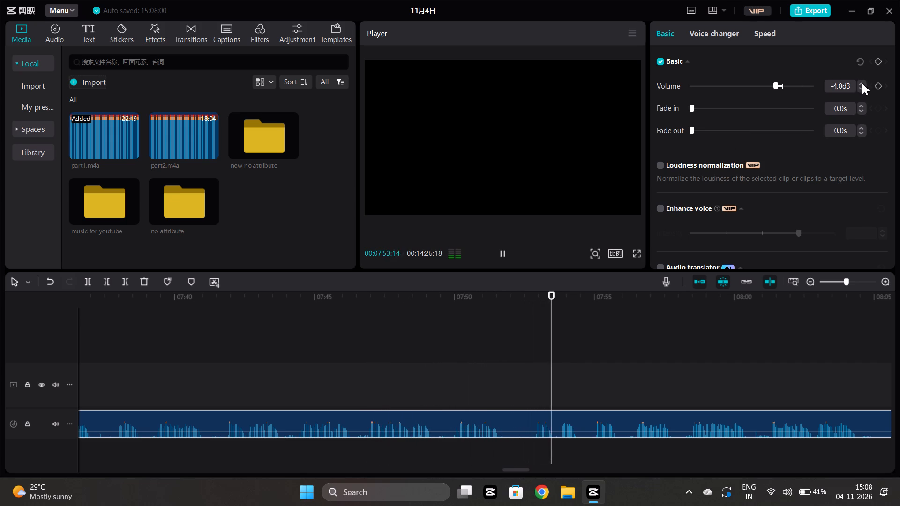
pyautogui.tripleClick(862, 83)
pyautogui.tripleClick(862, 83)
pyautogui.tripleClick(862, 83)
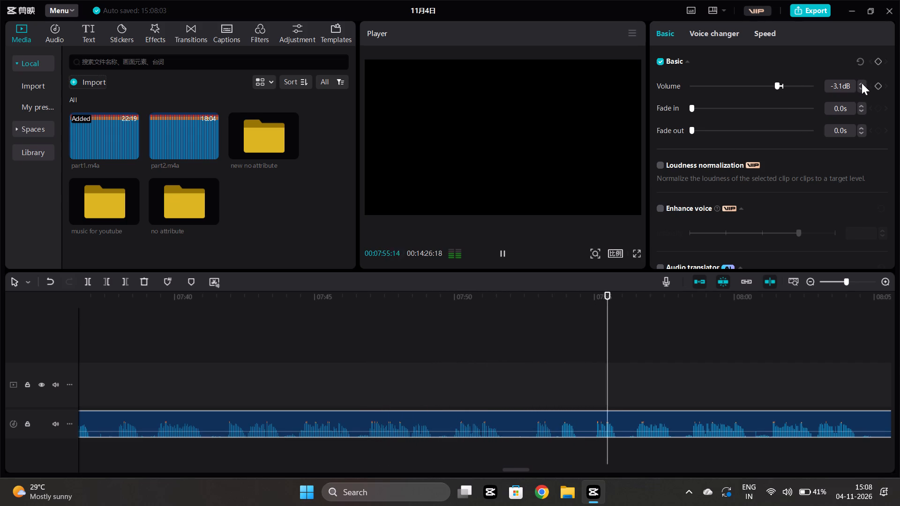
pyautogui.tripleClick(862, 83)
pyautogui.tripleClick(862, 83)
pyautogui.tripleClick(862, 83)
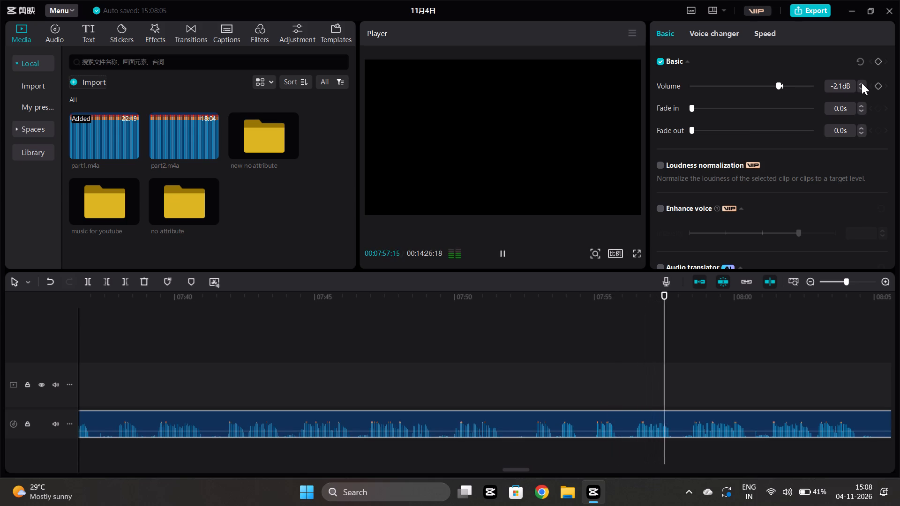
# Listen on through the audio clip from about 07:57 to 08:07, looking for a passage to cut.
pyautogui.hscroll(-1, 734, 288)
pyautogui.hscroll(-1, 722, 372)
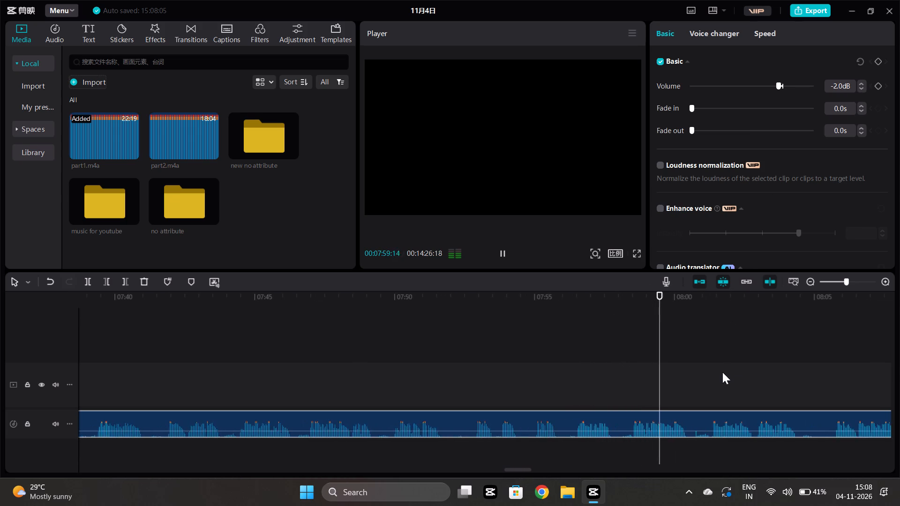
pyautogui.hscroll(-1, 722, 372)
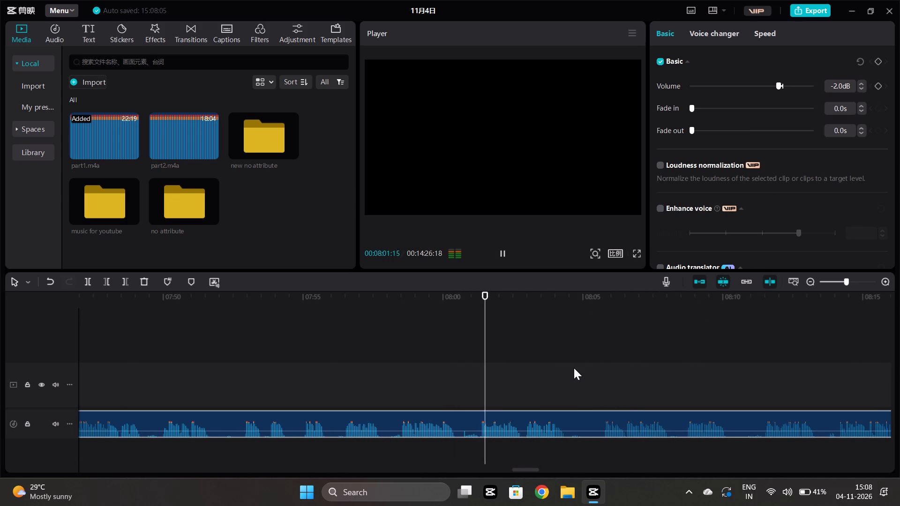
pyautogui.hscroll(-1, 574, 368)
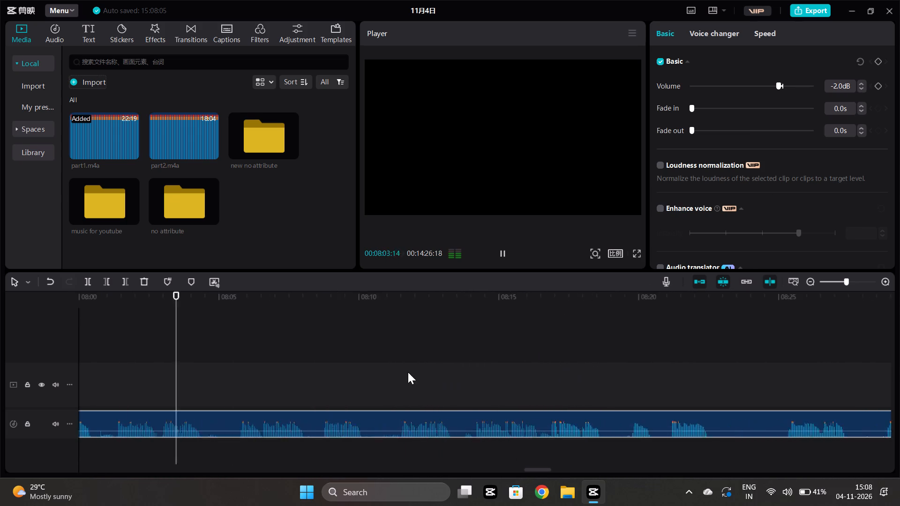
pyautogui.hscroll(-1, 408, 372)
pyautogui.click(427, 394)
pyautogui.press('space')
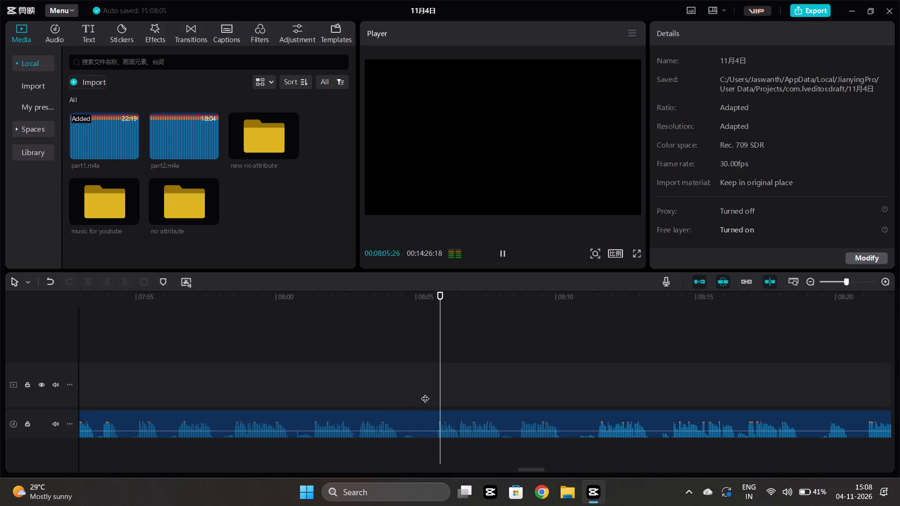
pyautogui.hscroll(-2, 521, 349)
pyautogui.hscroll(1, 521, 349)
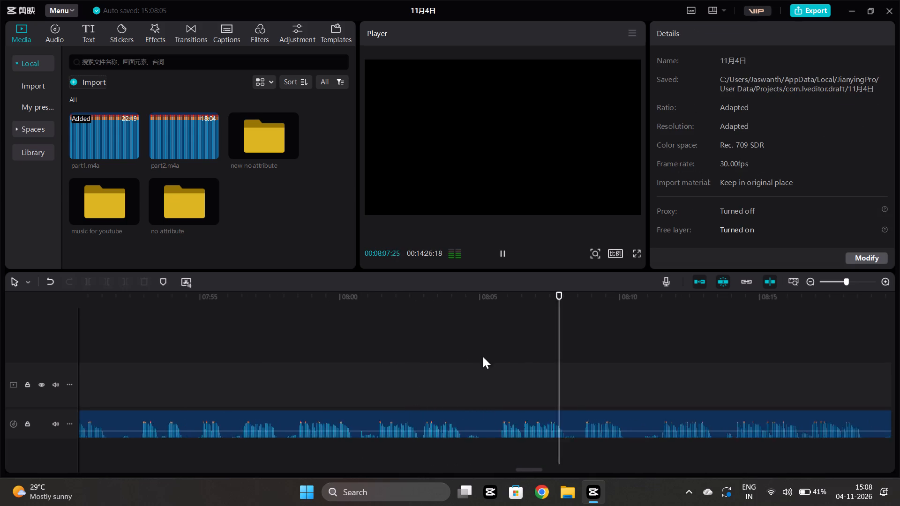
pyautogui.hscroll(1, 483, 357)
# Split the part1.m4a clip at 00:08:00:19, at the start of the pause just after the 08:00 mark.
pyautogui.click(347, 375)
pyautogui.press('space')
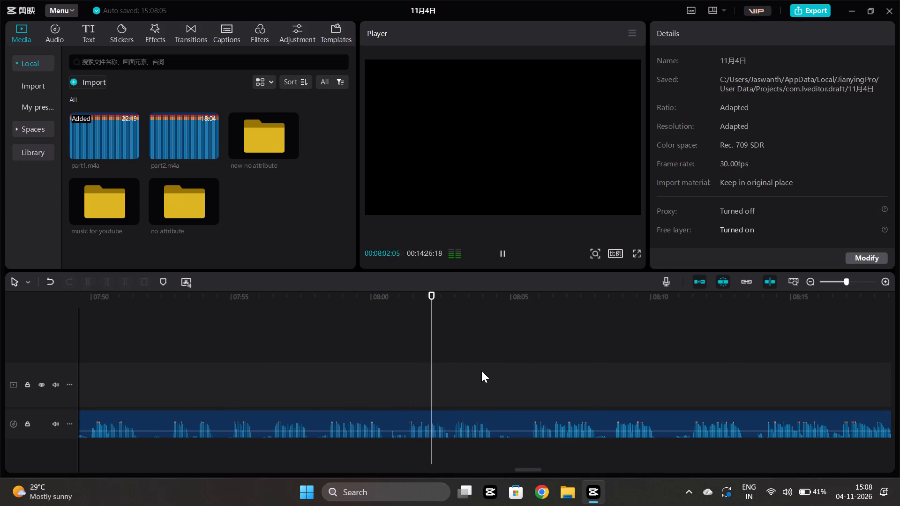
pyautogui.click(382, 380)
pyautogui.press('space')
pyautogui.press('space')
pyautogui.click(389, 375)
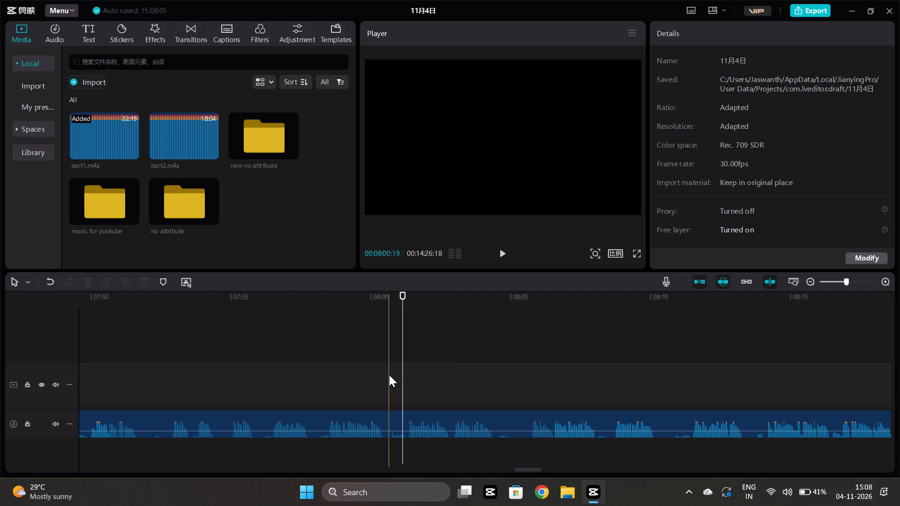
pyautogui.click(406, 423)
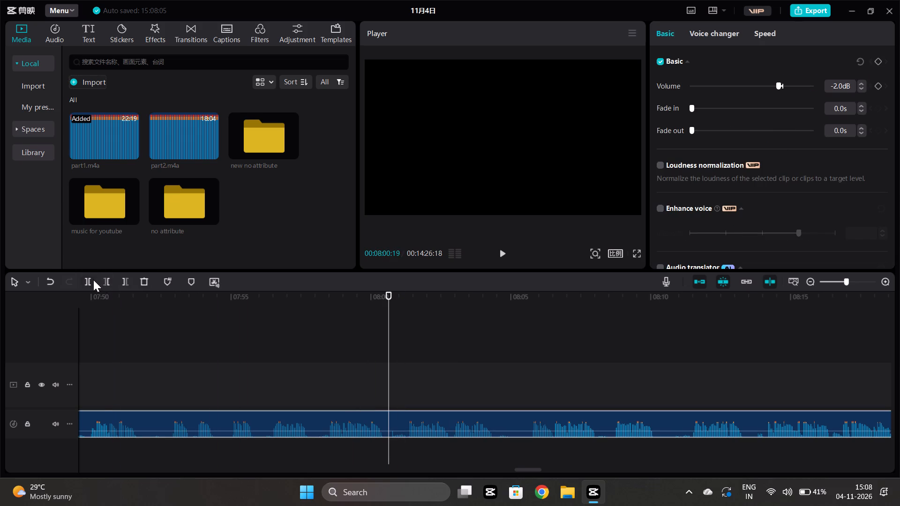
pyautogui.click(93, 280)
# Listen to the part1.m4a audio between about 07:57 and 08:07 to locate where the unwanted passage after the split ends.
pyautogui.click(540, 387)
pyautogui.press('space')
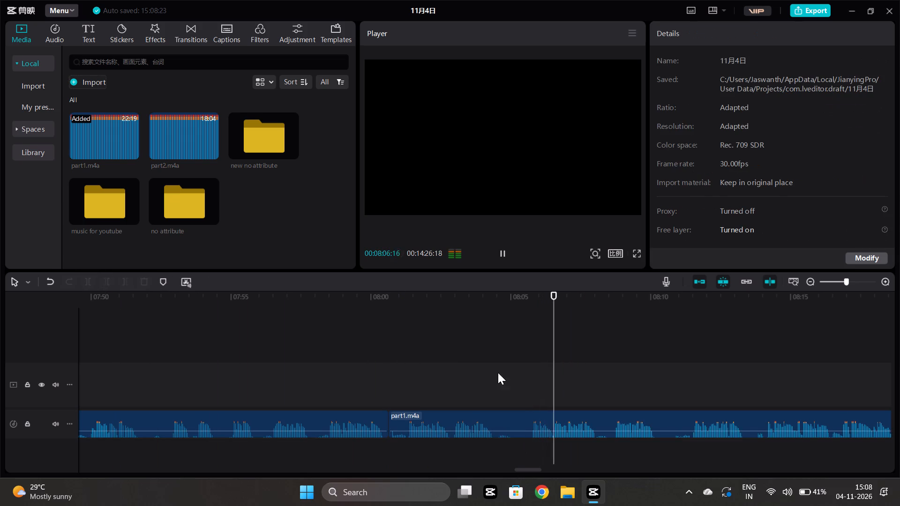
pyautogui.click(525, 369)
pyautogui.press('space')
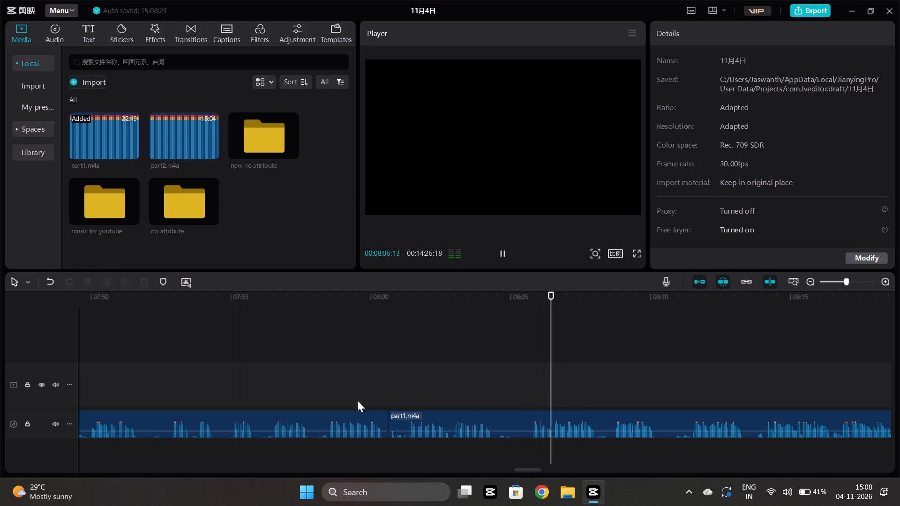
pyautogui.click(278, 390)
pyautogui.press('space')
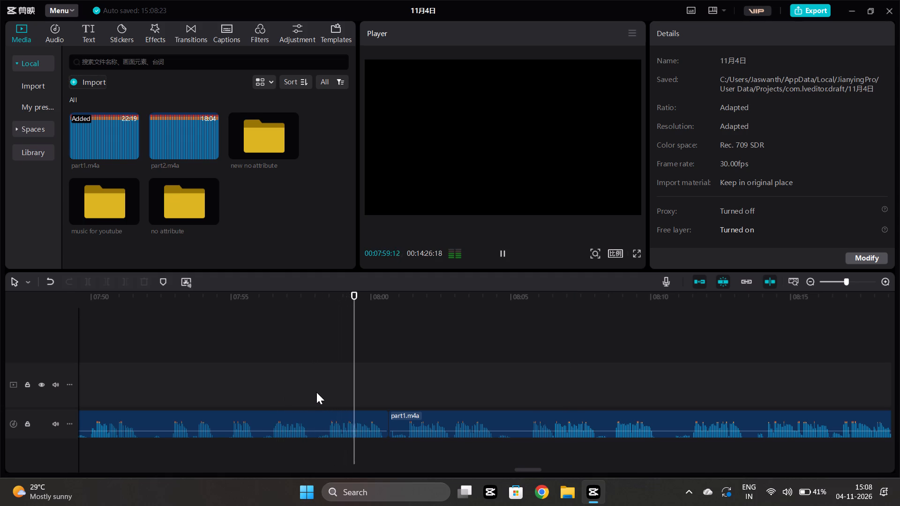
pyautogui.click(362, 389)
pyautogui.press('space')
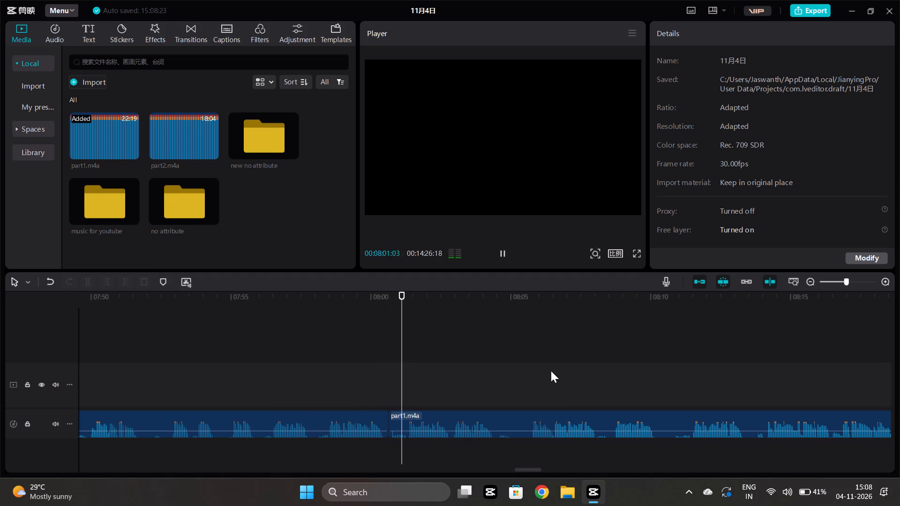
pyautogui.click(517, 387)
pyautogui.press('space')
pyautogui.keyDown('ctrl'); pyautogui.scroll(10, 545, 396); pyautogui.keyUp('ctrl')
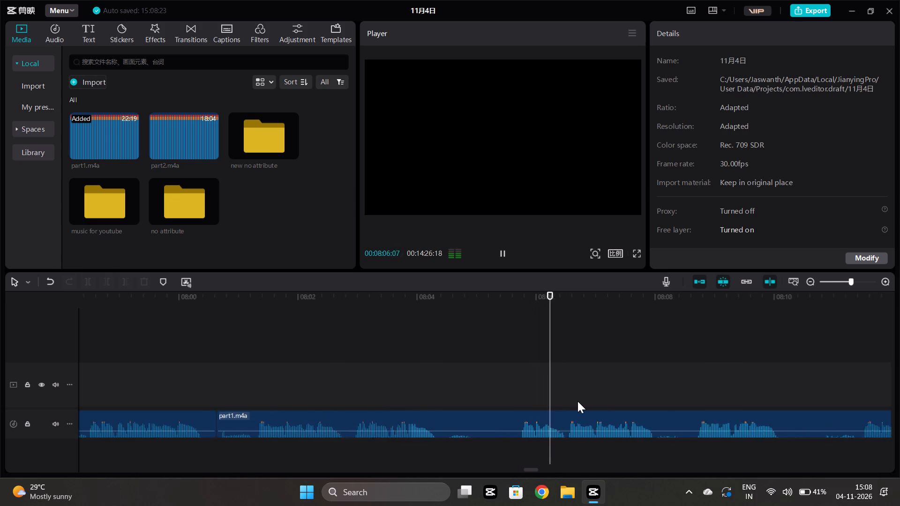
pyautogui.press('space')
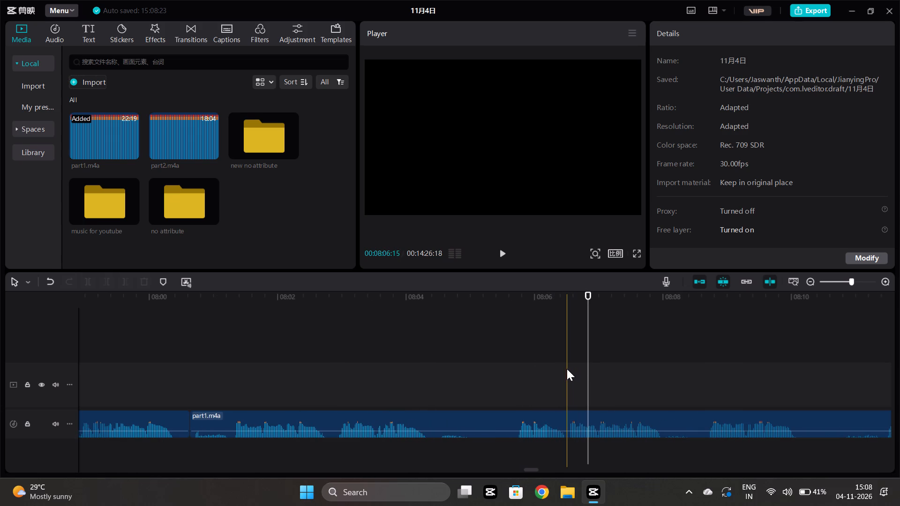
# Trim the part1.m4a clip after the split so it starts at 00:08:06:15, and move it against the preceding clip.
pyautogui.click(567, 369)
pyautogui.click(562, 424)
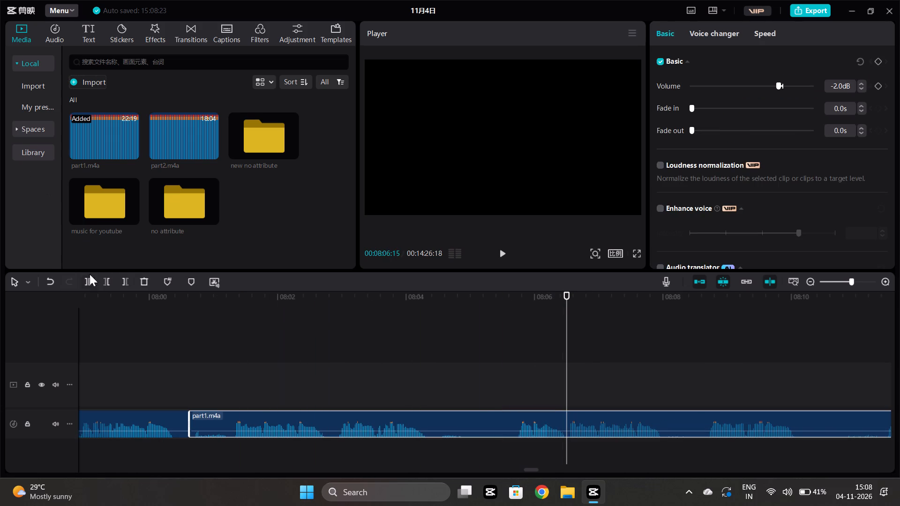
pyautogui.click(104, 280)
pyautogui.moveTo(619, 415); pyautogui.dragTo(359, 381)
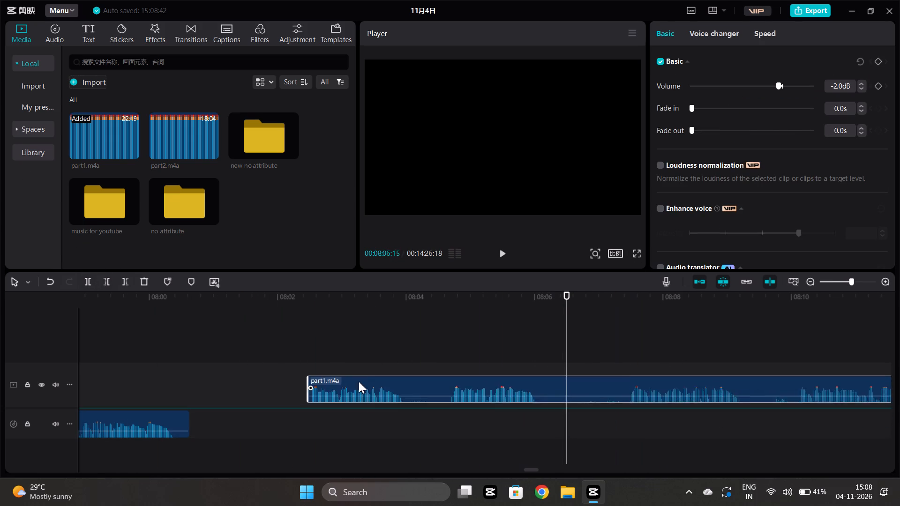
pyautogui.moveTo(359, 381); pyautogui.dragTo(243, 419)
# Play the audio across the new join from about 08:00 to 08:11, looking for the next passage to cut.
pyautogui.click(139, 349)
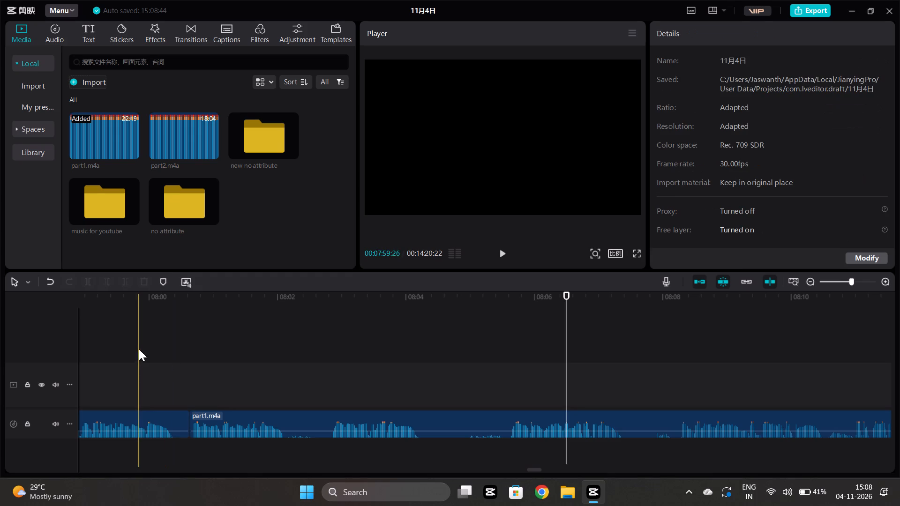
pyautogui.press('space')
pyautogui.hscroll(-1, 675, 260)
pyautogui.keyDown('ctrl'); pyautogui.scroll(-7, 544, 339); pyautogui.keyUp('ctrl')
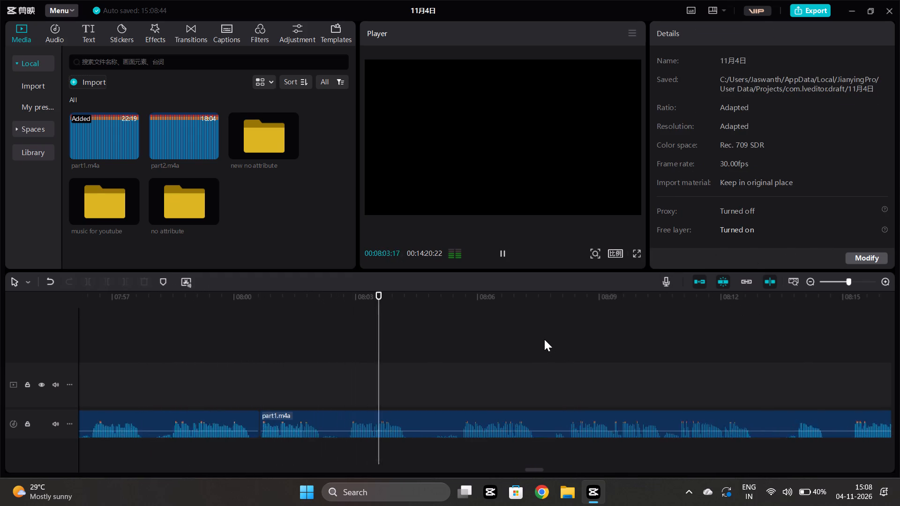
pyautogui.keyDown('ctrl'); pyautogui.scroll(-2, 544, 339); pyautogui.keyUp('ctrl')
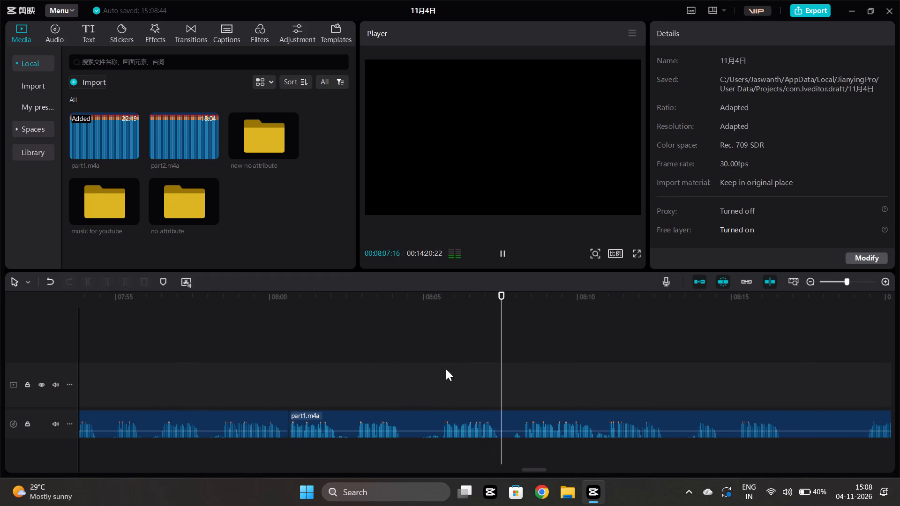
pyautogui.hscroll(-1, 616, 350)
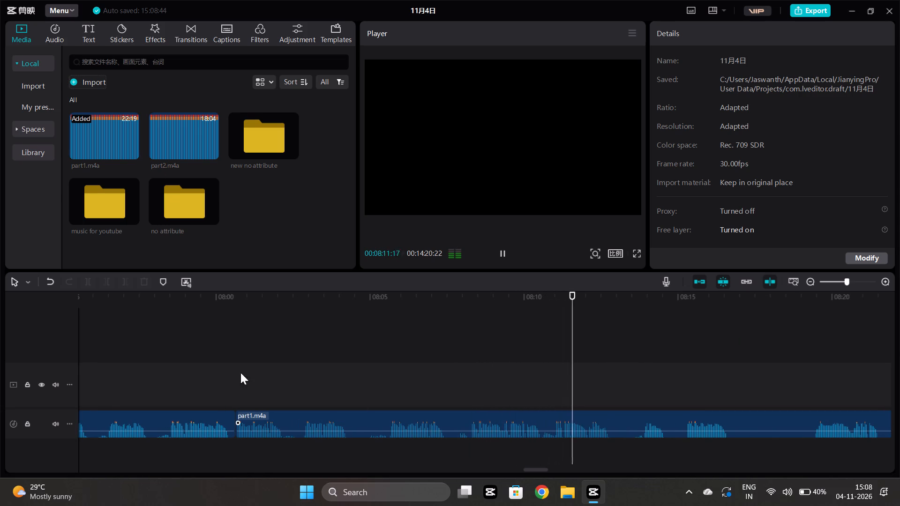
pyautogui.click(329, 348)
pyautogui.click(370, 365)
pyautogui.press('space')
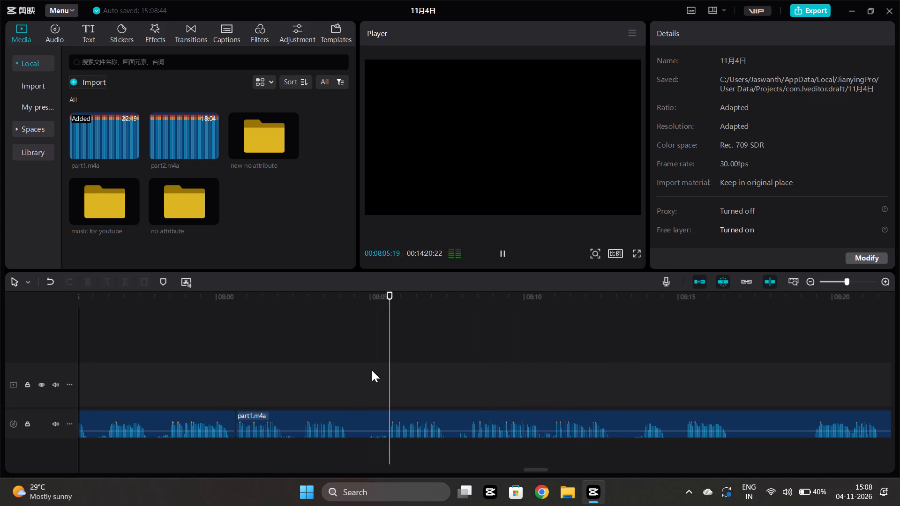
pyautogui.press('space')
# Cut out the part1.m4a passage from the pause just before 08:05 to 00:08:08:07 and close the gap.
pyautogui.click(363, 361)
pyautogui.click(370, 427)
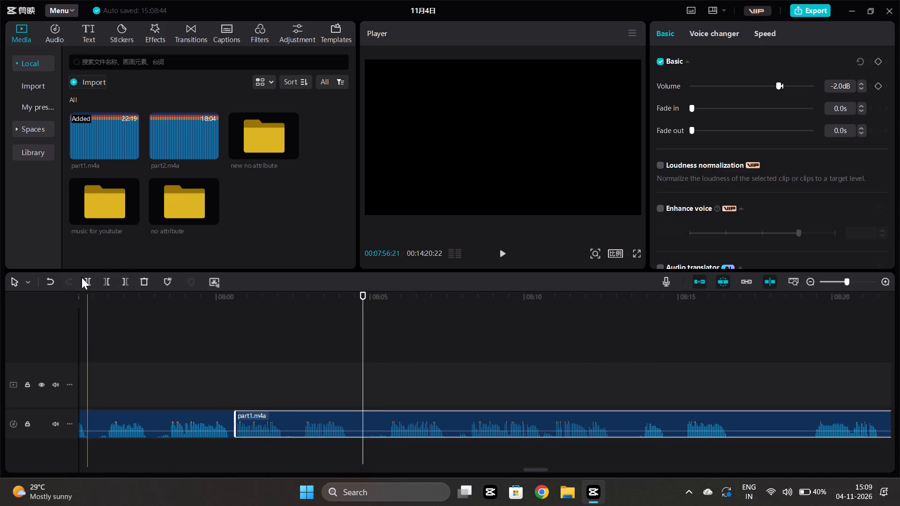
pyautogui.click(92, 281)
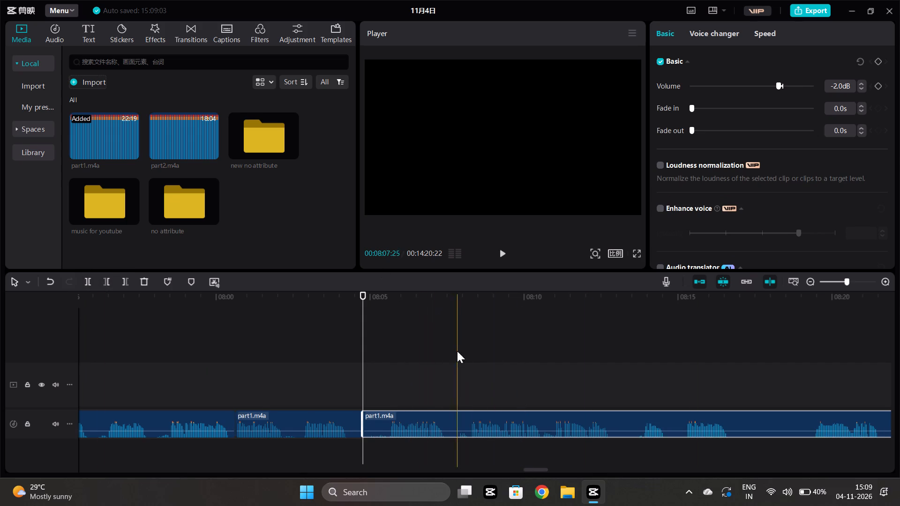
pyautogui.click(470, 365)
pyautogui.click(481, 426)
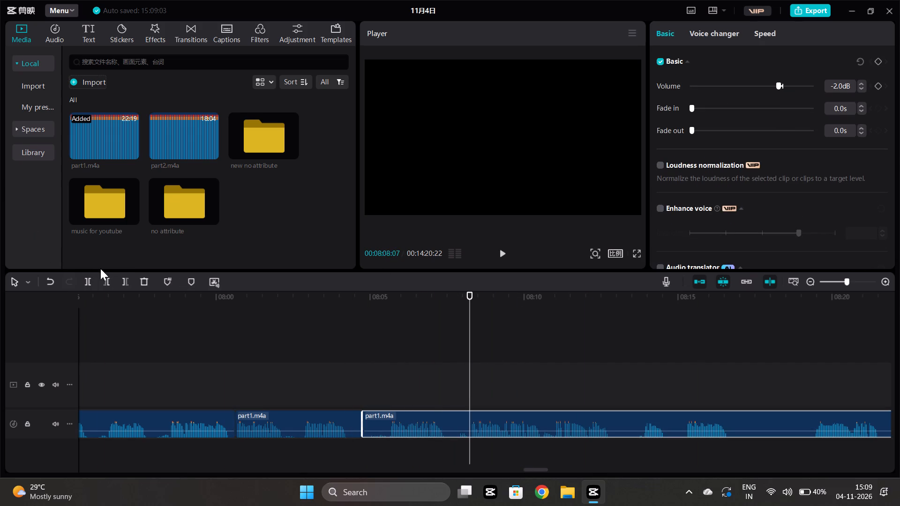
pyautogui.click(111, 284)
pyautogui.moveTo(523, 411); pyautogui.dragTo(419, 414)
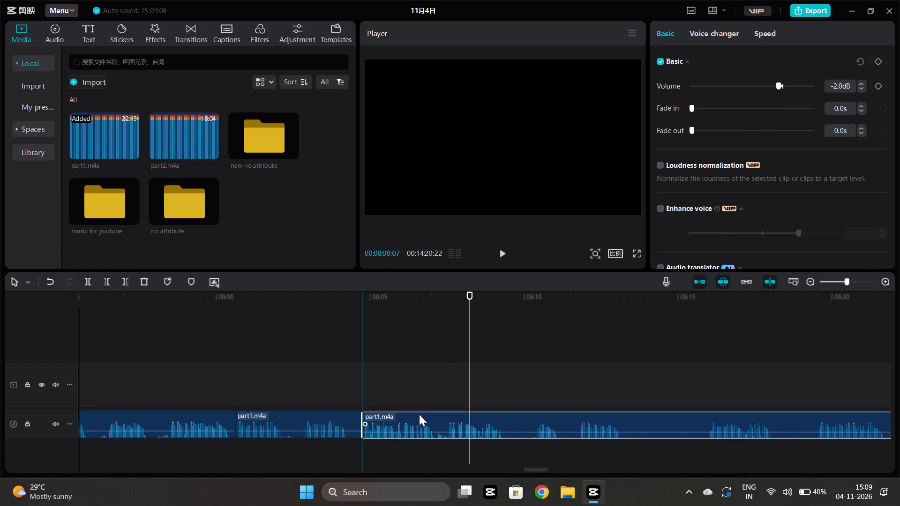
pyautogui.moveTo(419, 414); pyautogui.dragTo(417, 415)
# Listen to the audio from about 08:04 to 08:17 to check the join and find the next passage to cut.
pyautogui.click(343, 378)
pyautogui.press('space')
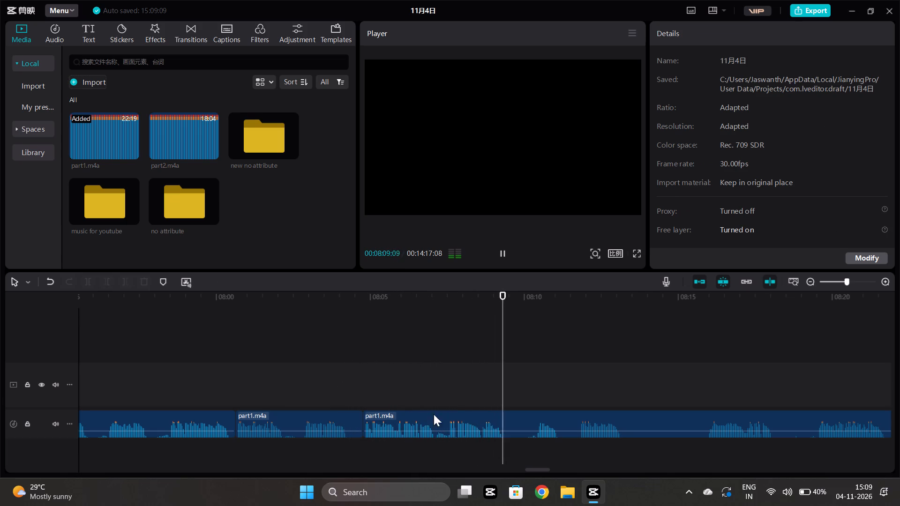
pyautogui.hscroll(-1, 630, 422)
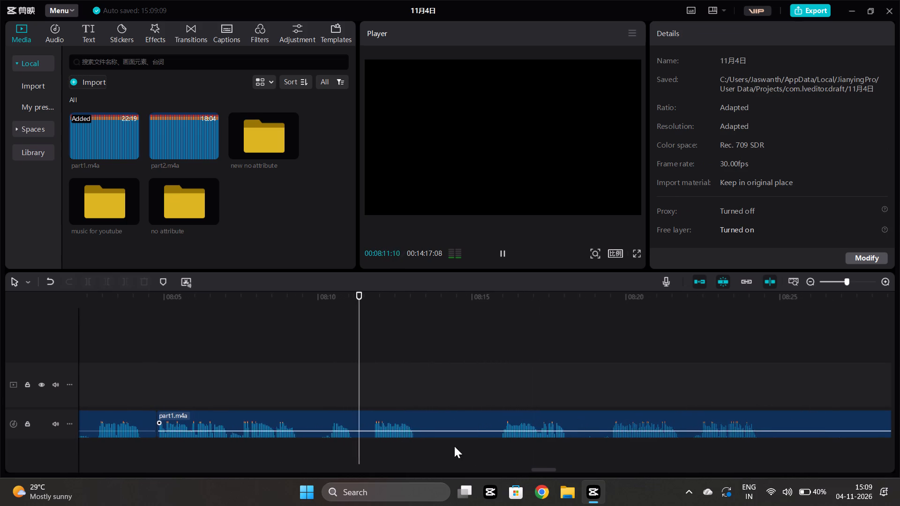
pyautogui.click(506, 387)
pyautogui.press('space')
pyautogui.click(498, 384)
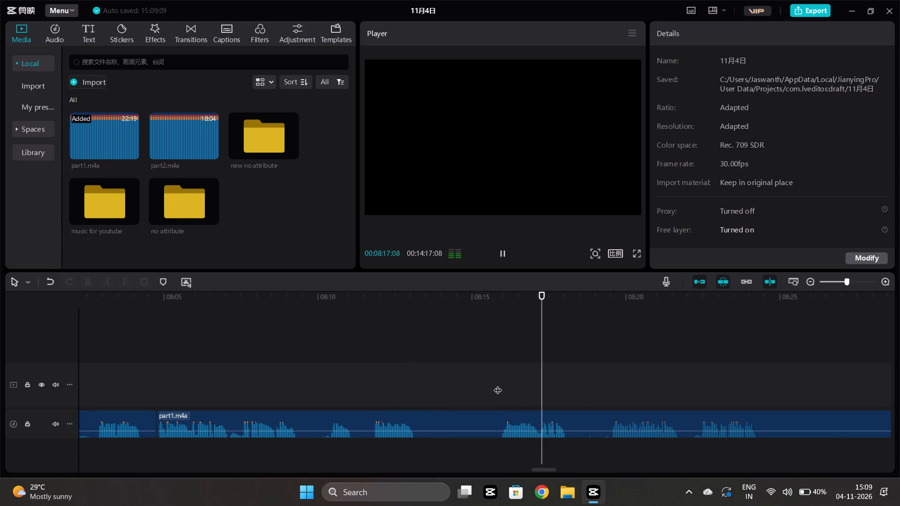
pyautogui.press('space')
pyautogui.click(309, 399)
pyautogui.press('space')
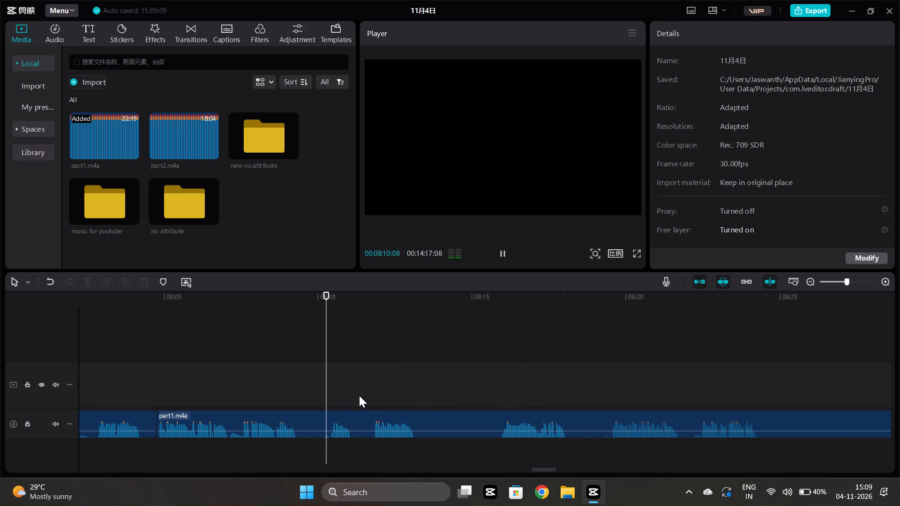
pyautogui.press('space')
# Cut out the part1.m4a passage from about 08:11 to 00:08:15:16 and close the gap.
pyautogui.click(367, 426)
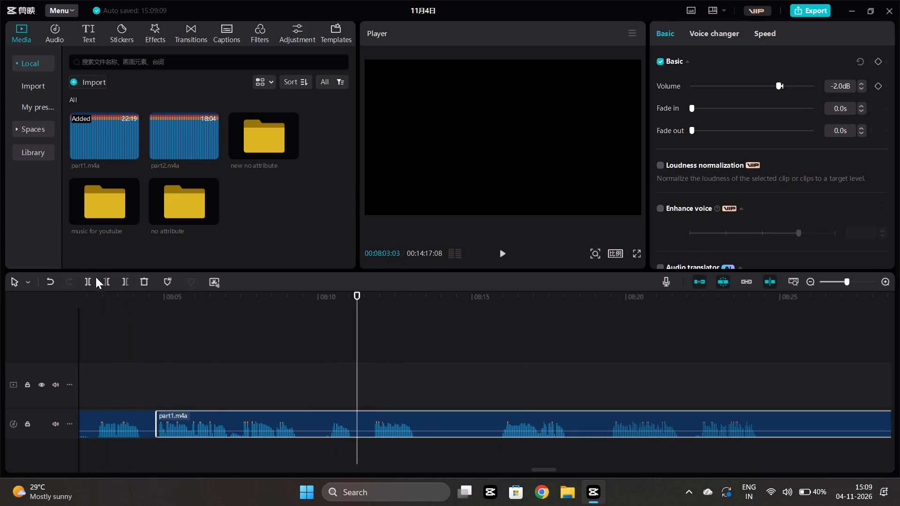
pyautogui.click(87, 273)
pyautogui.click(88, 277)
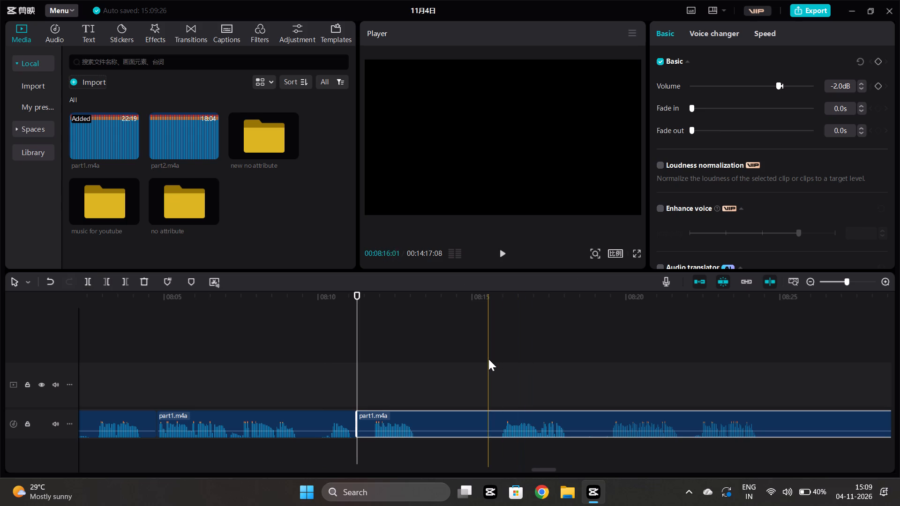
pyautogui.click(488, 359)
pyautogui.click(511, 432)
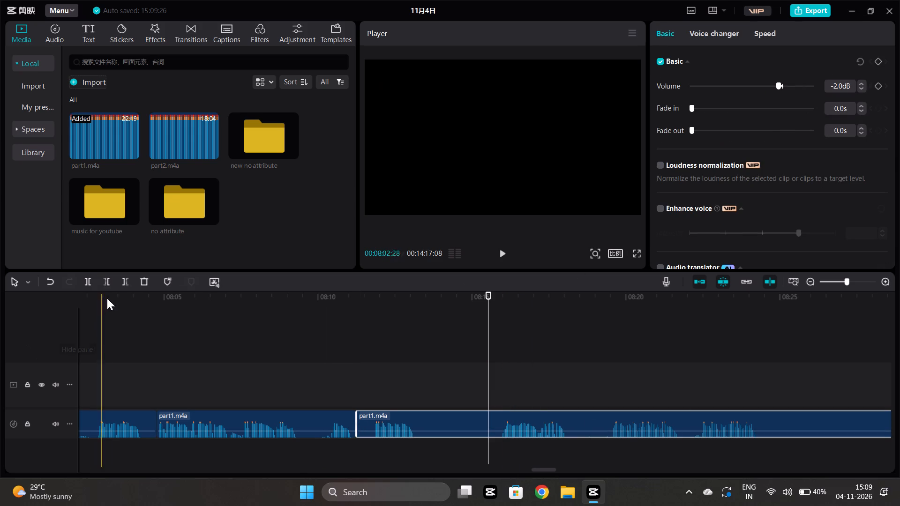
pyautogui.click(106, 276)
pyautogui.moveTo(503, 414); pyautogui.dragTo(365, 416)
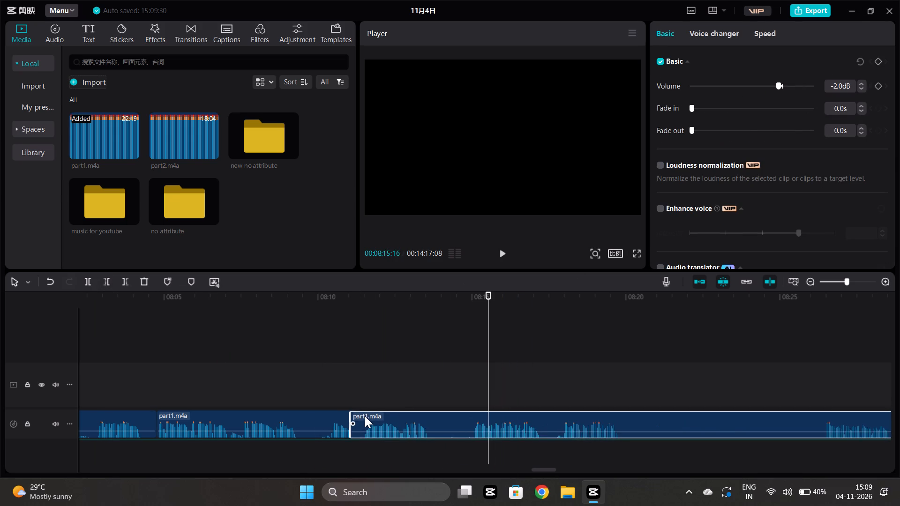
pyautogui.moveTo(365, 416); pyautogui.dragTo(371, 417)
# Listen to the audio from about 08:10 to 08:30, checking the join and both sides of the long silence after 08:20.
pyautogui.click(331, 391)
pyautogui.press('space')
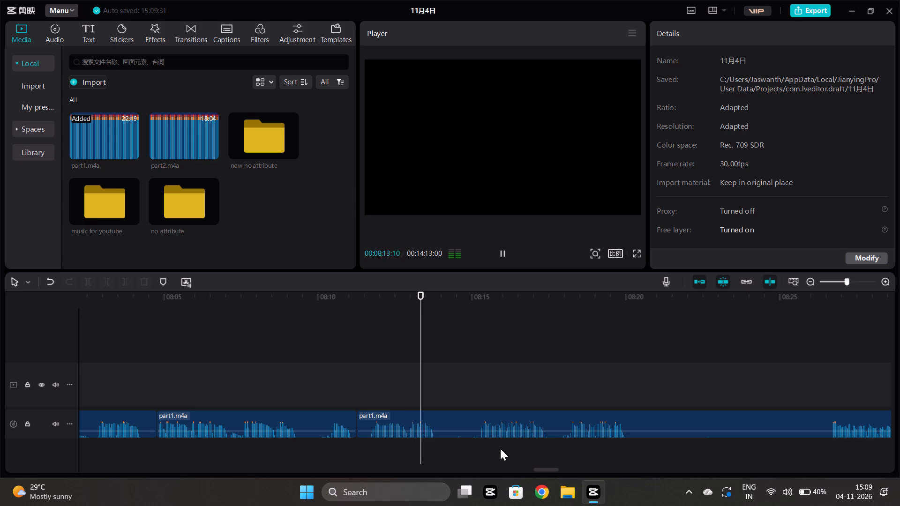
pyautogui.hscroll(-1, 489, 411)
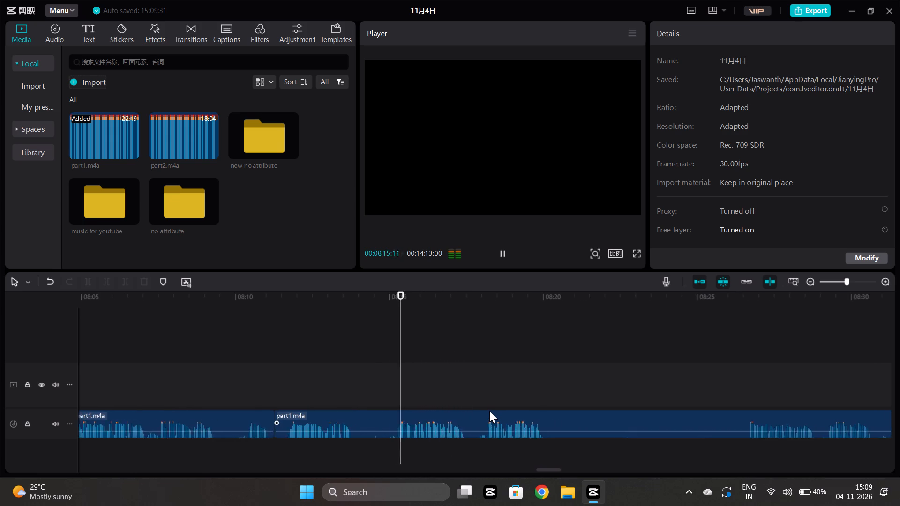
pyautogui.hscroll(-1, 489, 411)
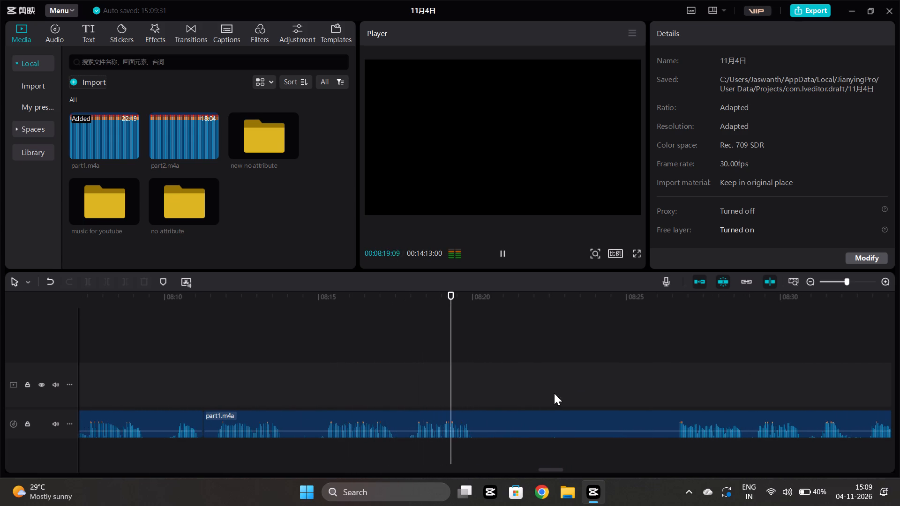
pyautogui.press('space')
pyautogui.click(670, 364)
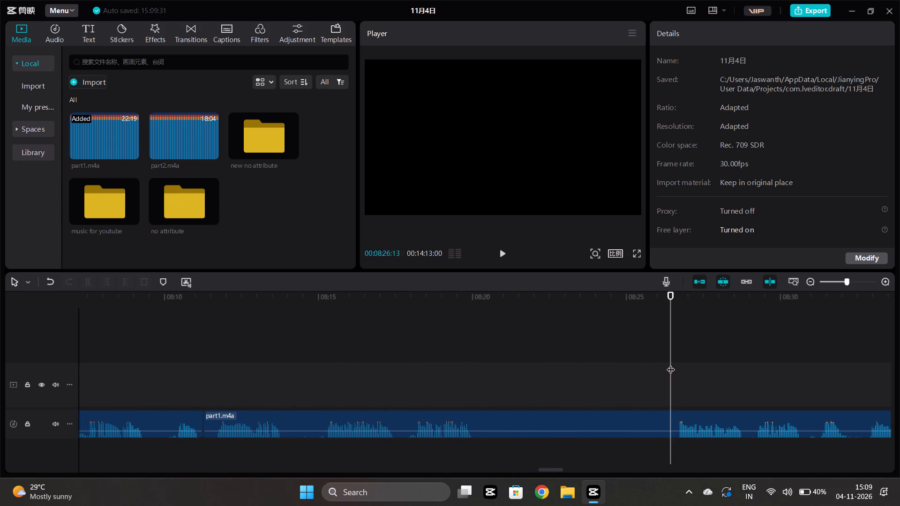
pyautogui.press('space')
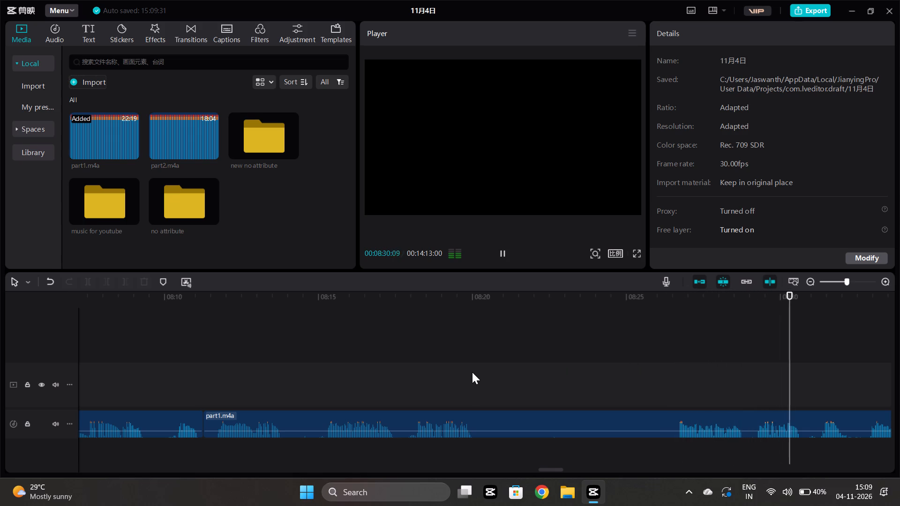
pyautogui.click(401, 373)
pyautogui.press('space')
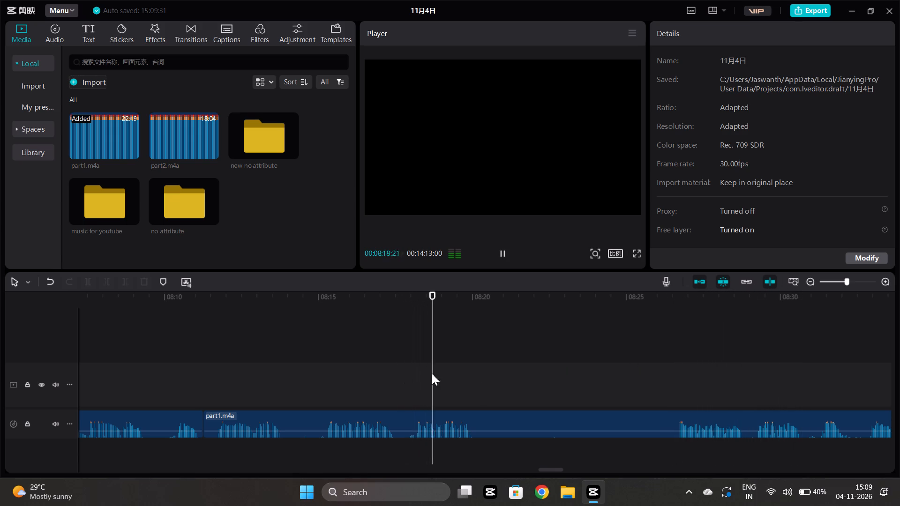
pyautogui.press('space')
# Cut the silence from about 08:20 to 00:08:26:08 out of part1.m4a and shift the following audio earlier, leaving only a short gap.
pyautogui.click(505, 421)
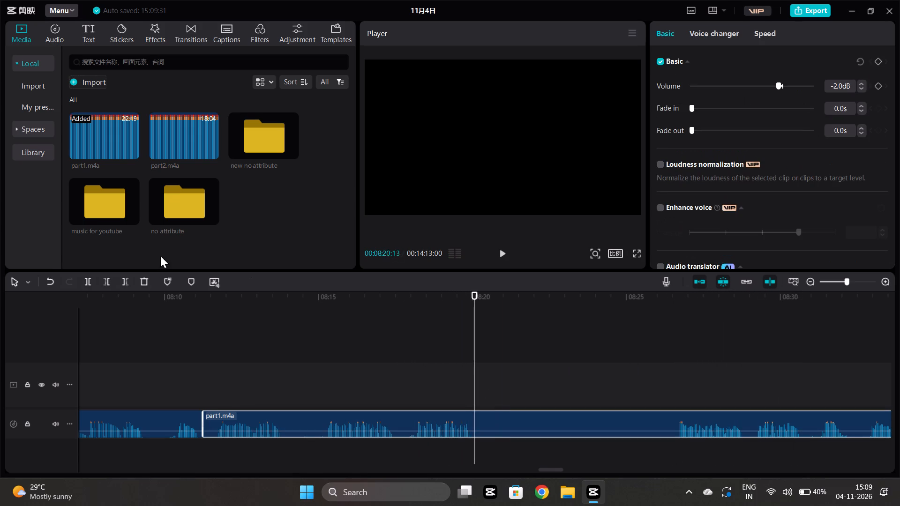
pyautogui.moveTo(92, 278); pyautogui.dragTo(88, 283)
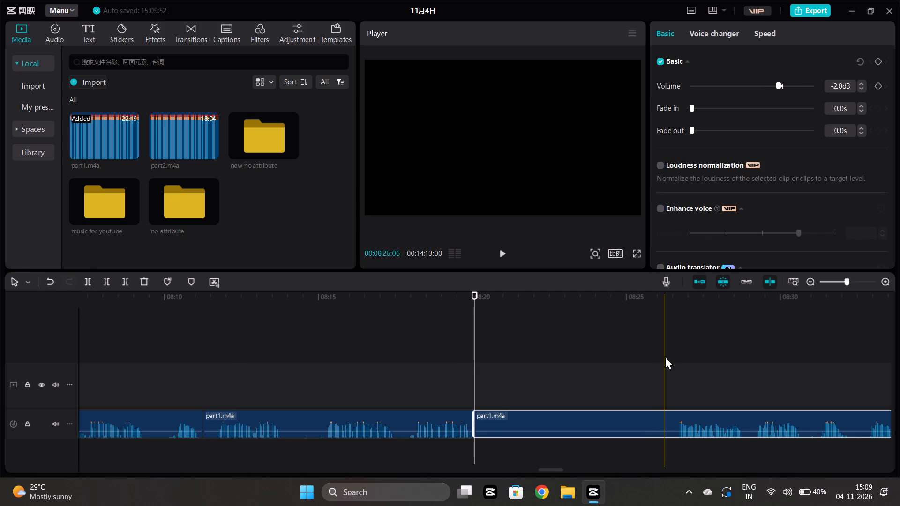
pyautogui.click(666, 359)
pyautogui.click(664, 409)
pyautogui.click(664, 416)
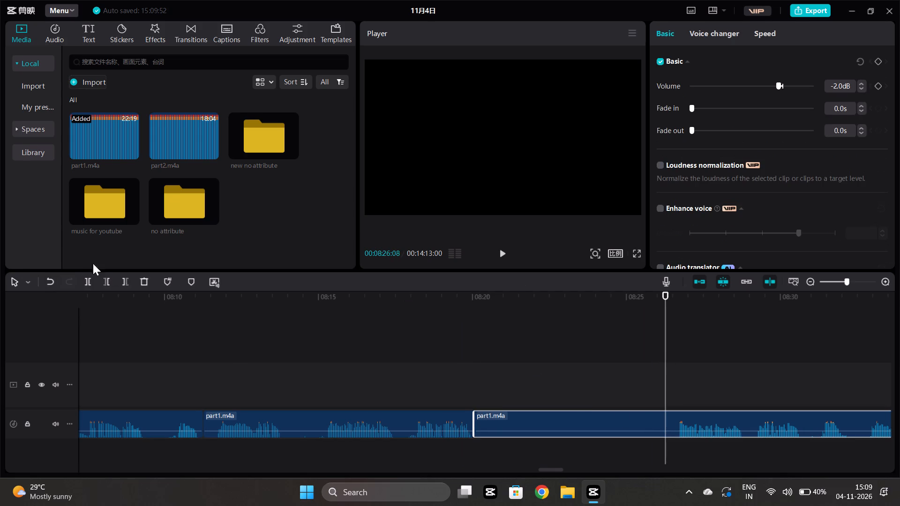
pyautogui.click(109, 283)
pyautogui.moveTo(718, 416); pyautogui.dragTo(599, 431)
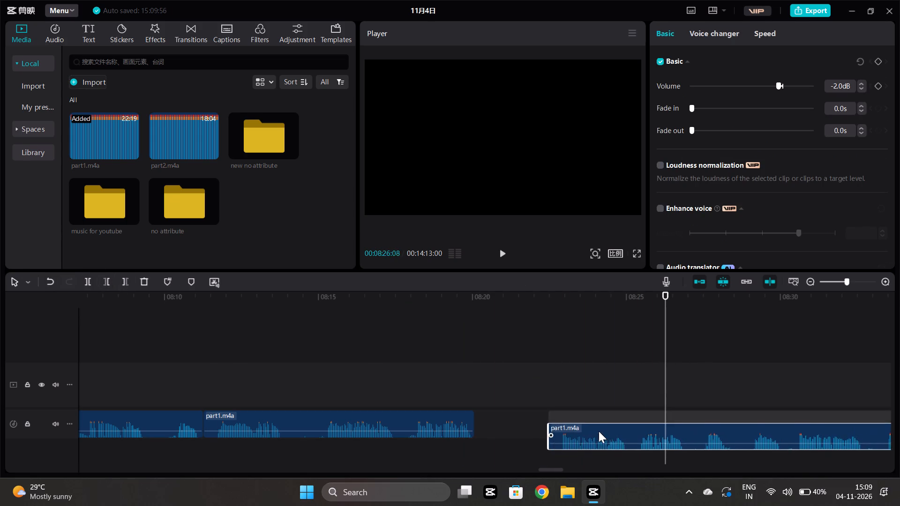
pyautogui.moveTo(599, 431); pyautogui.dragTo(540, 421)
# Listen to the audio from about 08:20 to 08:37 to check the join and locate the next passage to cut.
pyautogui.click(501, 396)
pyautogui.press('space')
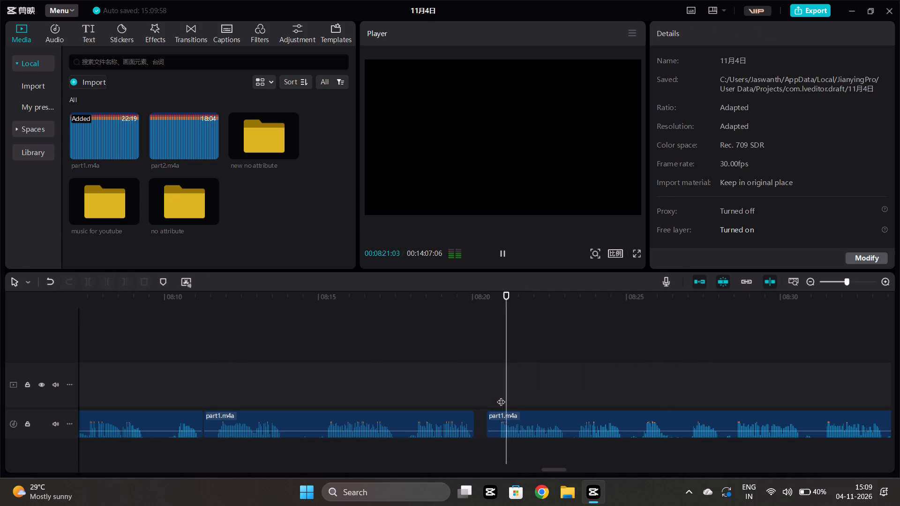
pyautogui.hscroll(-1, 501, 396)
pyautogui.keyDown('ctrl'); pyautogui.scroll(-1, 501, 396); pyautogui.keyUp('ctrl')
pyautogui.keyDown('ctrl'); pyautogui.hscroll(-1, 501, 396); pyautogui.keyUp('ctrl')
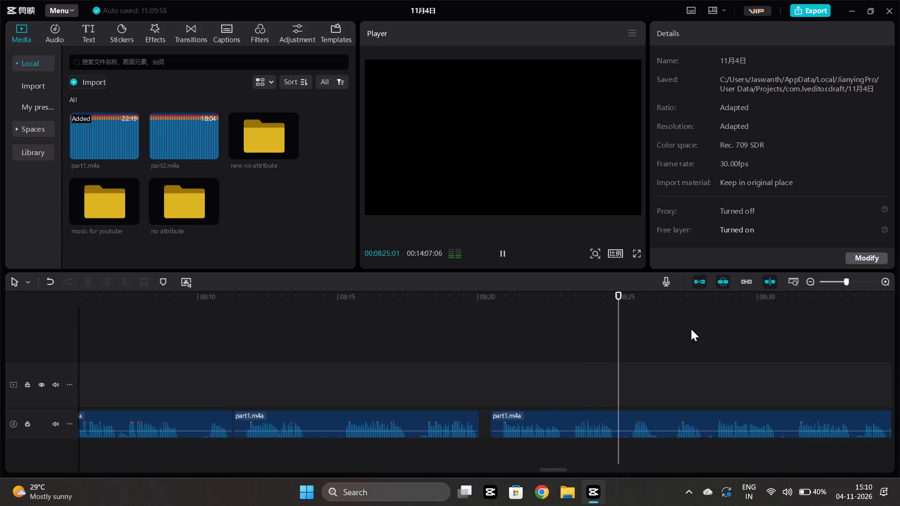
pyautogui.hscroll(-1, 682, 331)
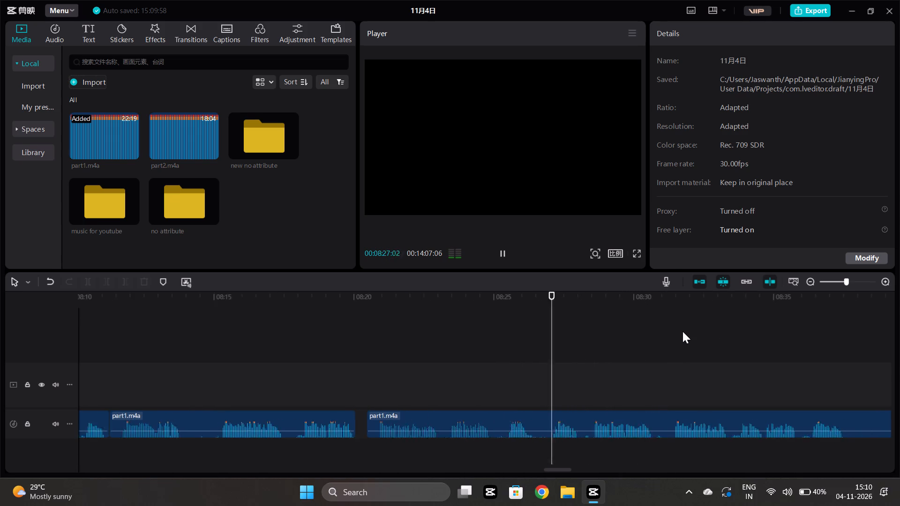
pyautogui.hscroll(-1, 682, 331)
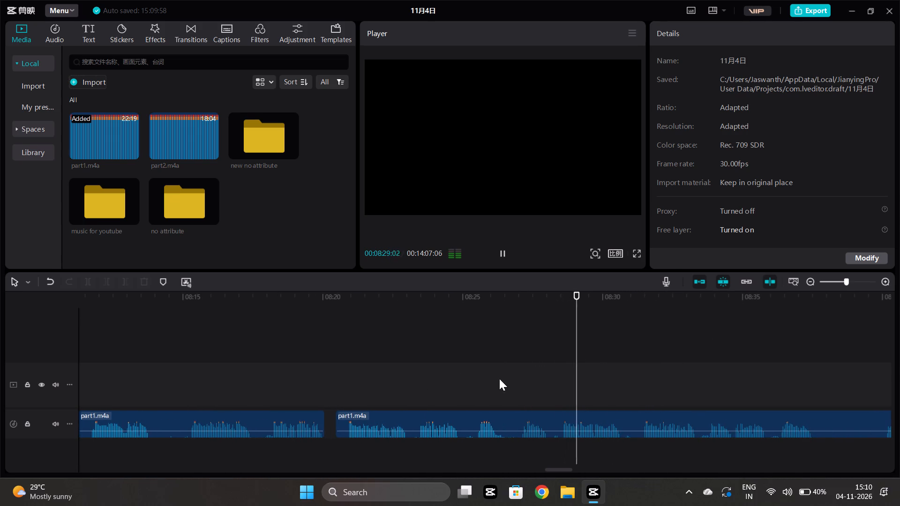
pyautogui.click(348, 393)
pyautogui.press('space')
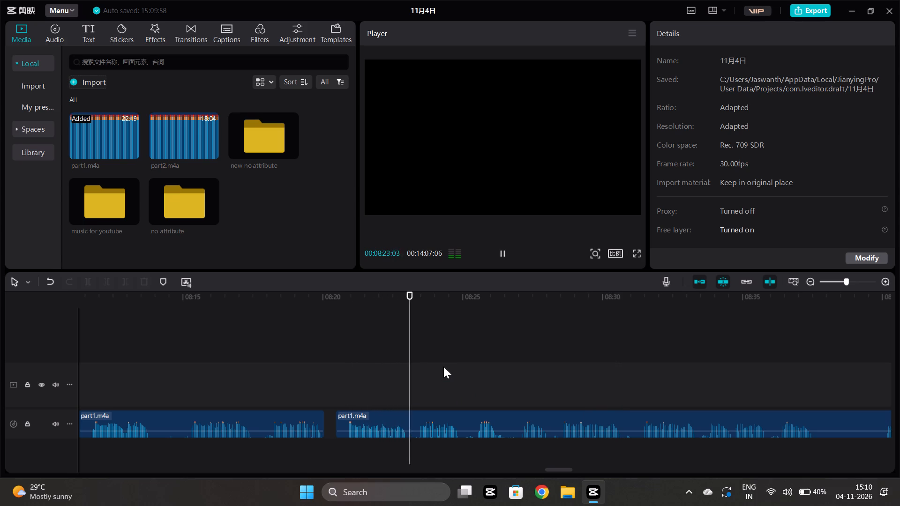
pyautogui.press('space')
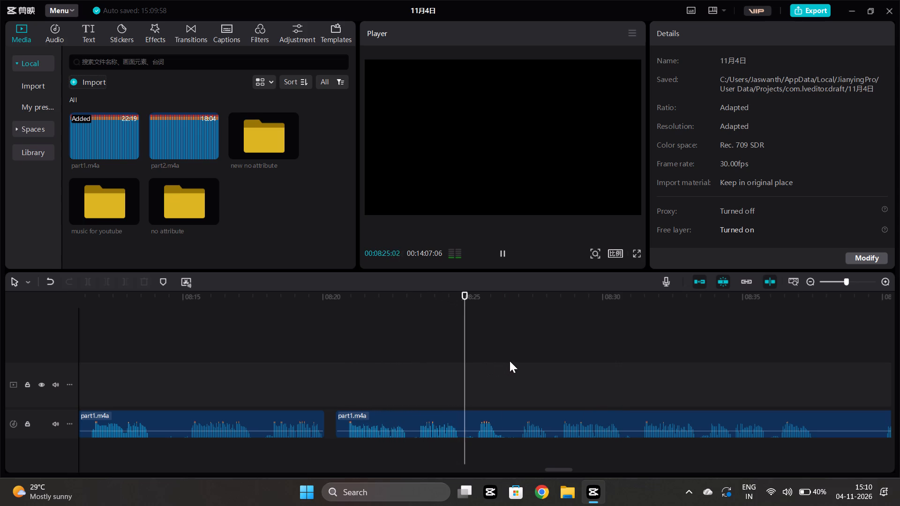
pyautogui.click(585, 361)
pyautogui.press('space')
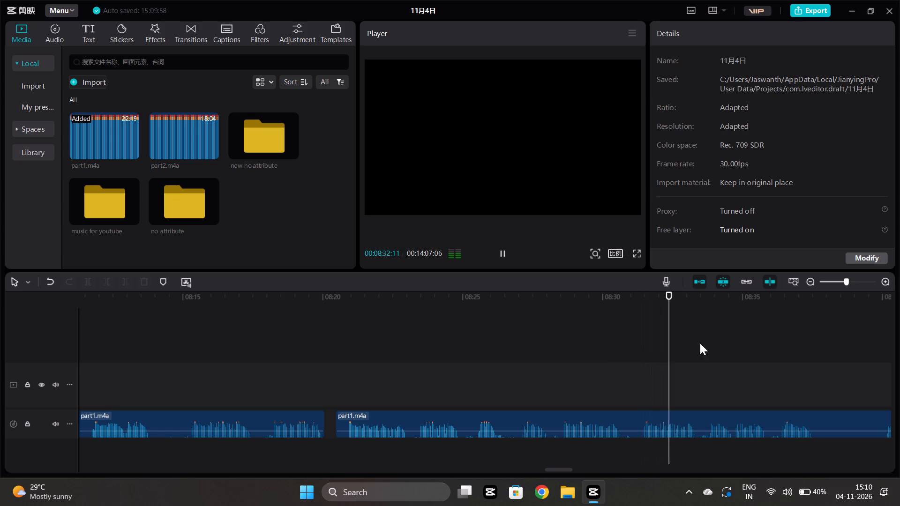
pyautogui.hscroll(-1, 730, 376)
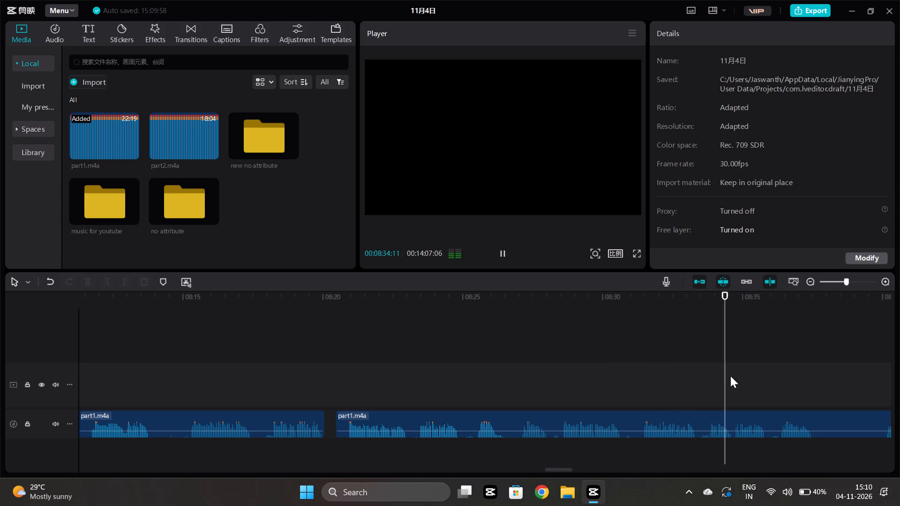
pyautogui.hscroll(-1, 730, 376)
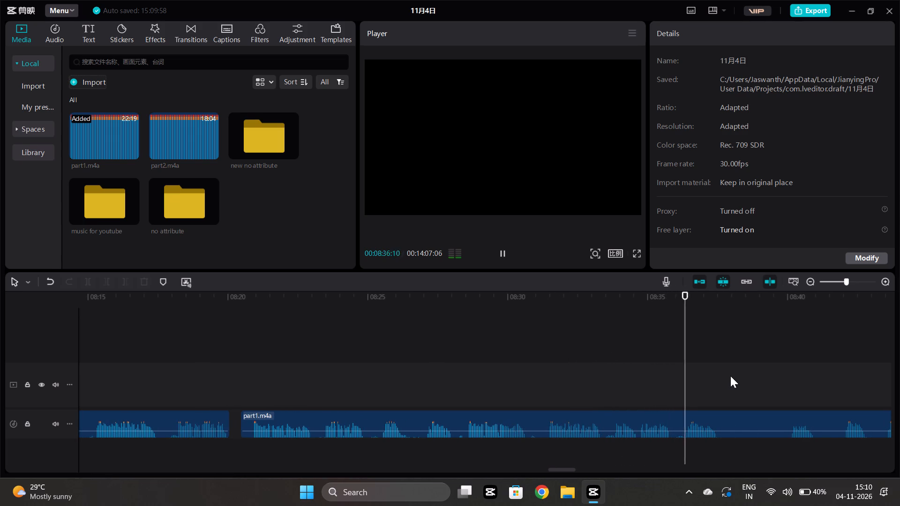
pyautogui.press('space')
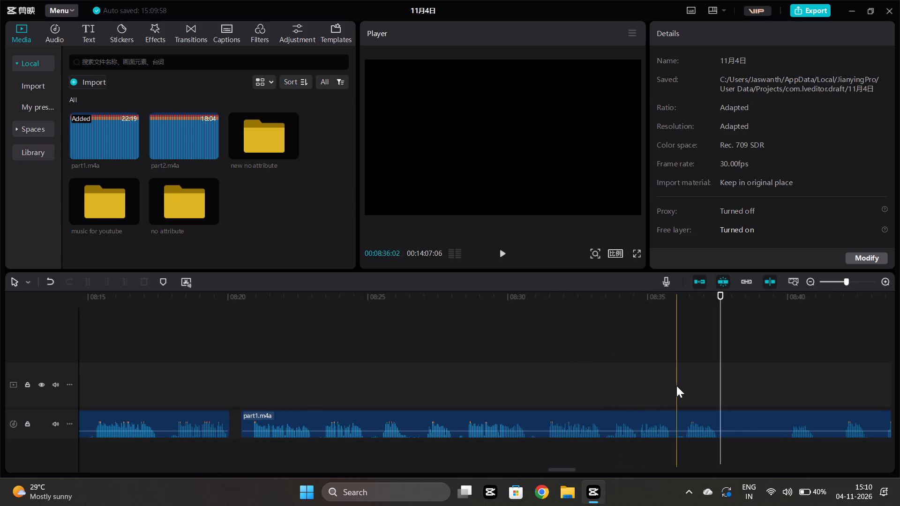
# Cut out the part1.m4a passage from 00:08:25:01 to 00:08:36:09 and shift the following clip earlier, leaving only a short gap.
pyautogui.click(675, 385)
pyautogui.click(684, 384)
pyautogui.click(689, 411)
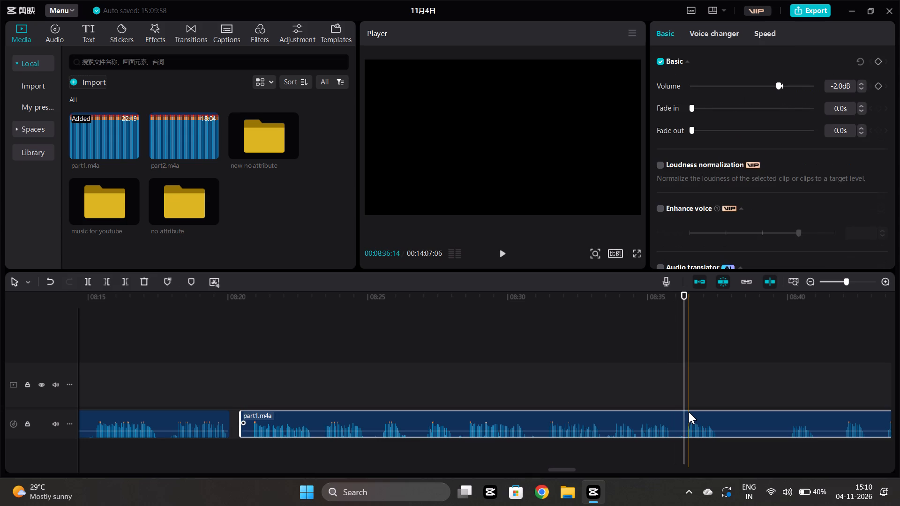
pyautogui.click(90, 284)
pyautogui.click(320, 384)
pyautogui.press('space')
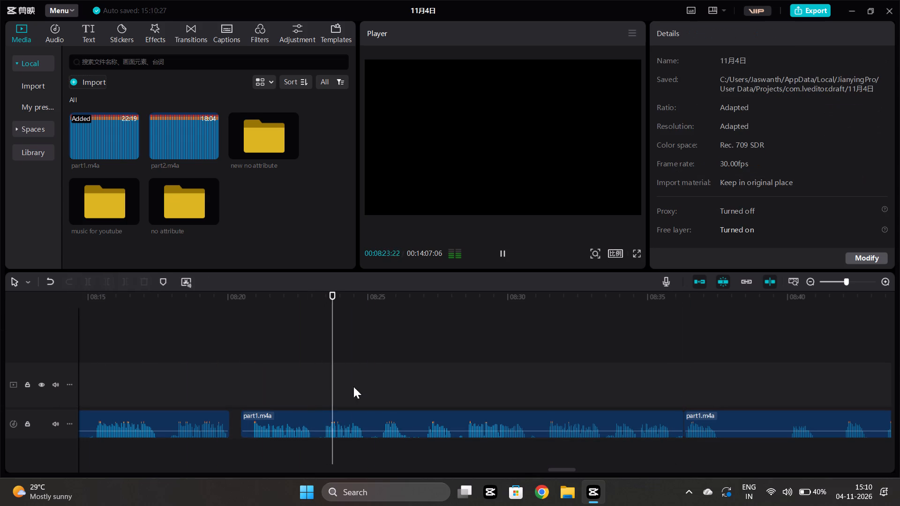
pyautogui.click(367, 381)
pyautogui.press('space')
pyautogui.press('space')
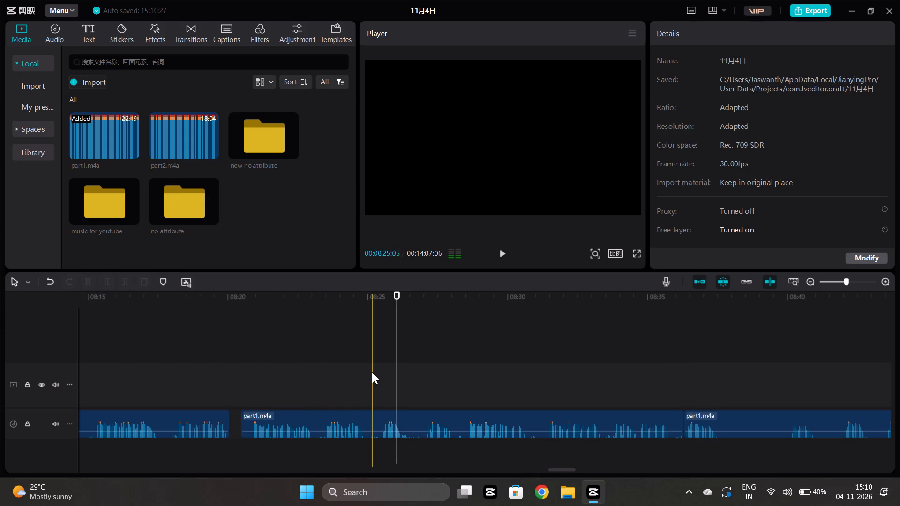
pyautogui.click(369, 370)
pyautogui.click(383, 419)
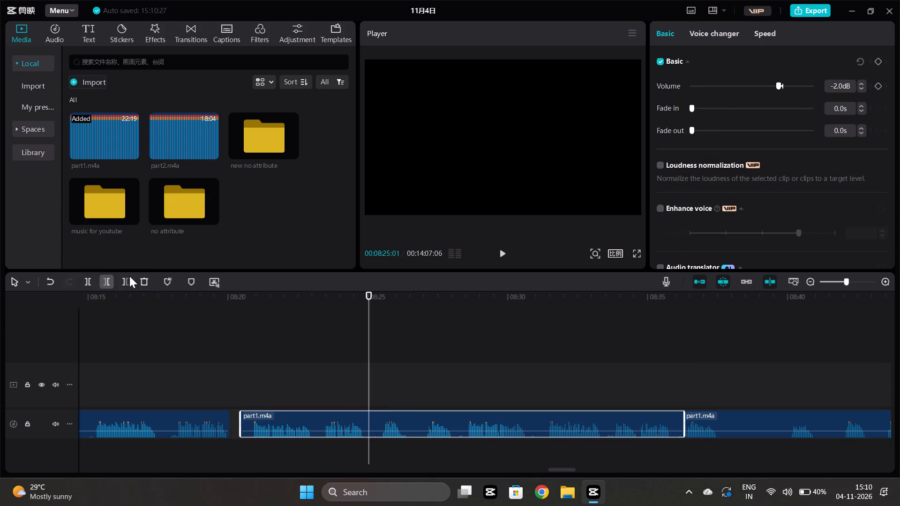
pyautogui.click(120, 279)
pyautogui.moveTo(742, 415); pyautogui.dragTo(457, 440)
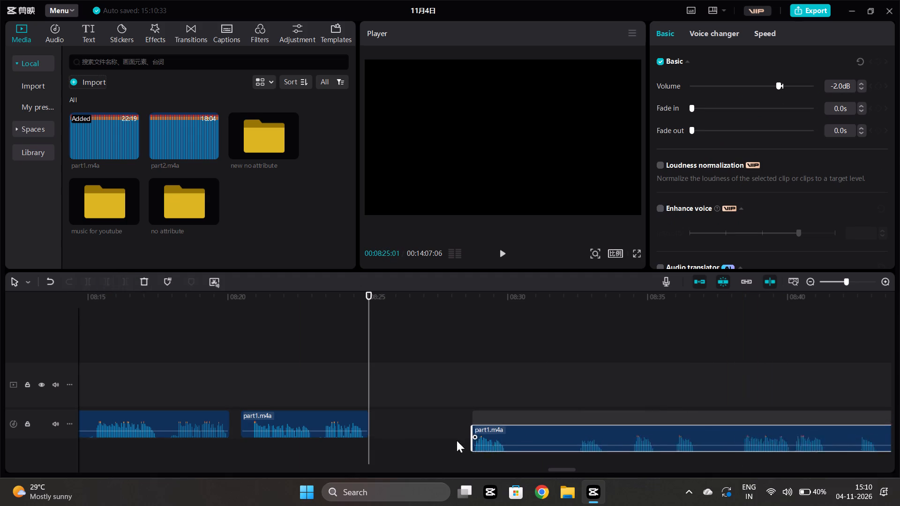
pyautogui.moveTo(457, 440); pyautogui.dragTo(437, 434)
pyautogui.click(435, 433)
pyautogui.moveTo(409, 421); pyautogui.dragTo(400, 420)
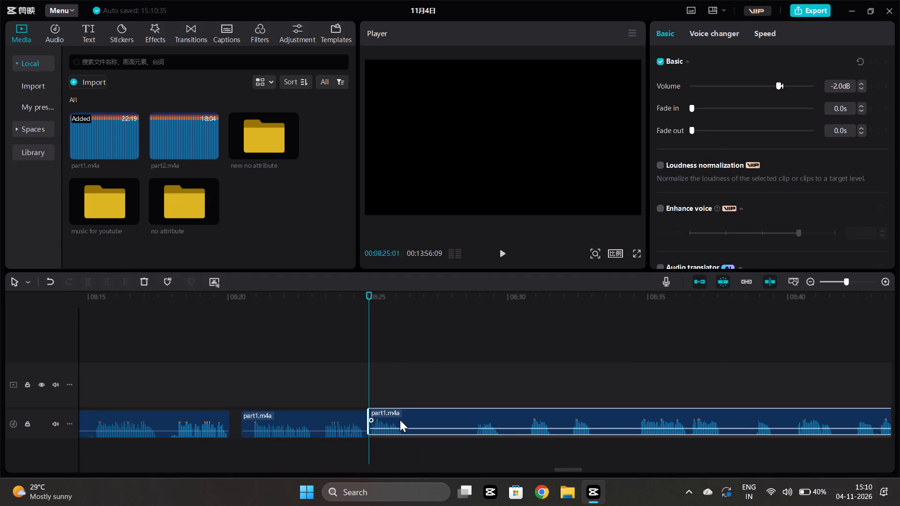
pyautogui.moveTo(400, 420); pyautogui.dragTo(405, 420)
# Check the new join by ear and cut the silence from 00:08:26:16 to 00:08:28:16, shifting the following clip to leave a tiny gap.
pyautogui.click(309, 407)
pyautogui.press('space')
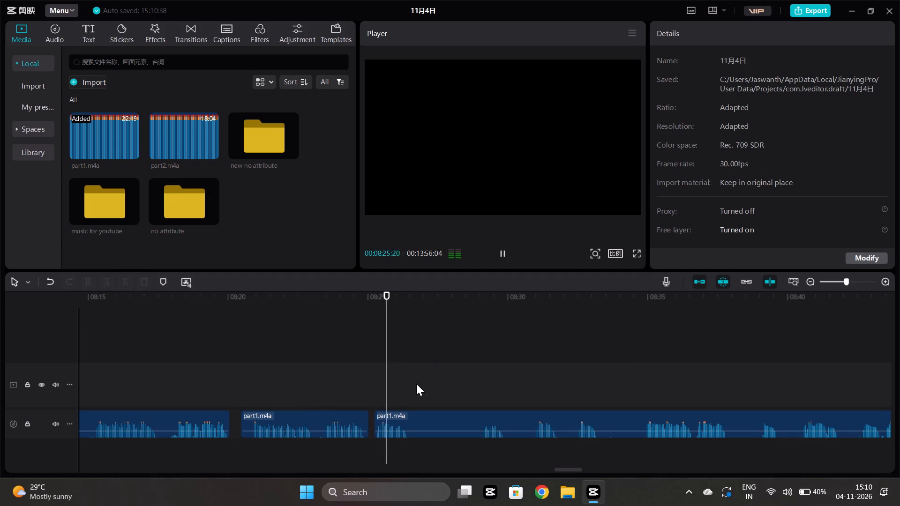
pyautogui.hscroll(-1, 504, 373)
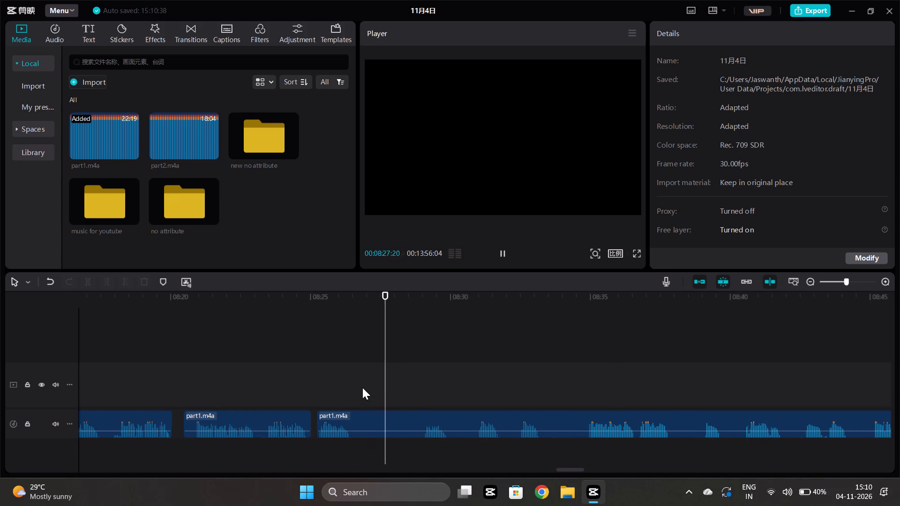
pyautogui.click(354, 385)
pyautogui.click(368, 428)
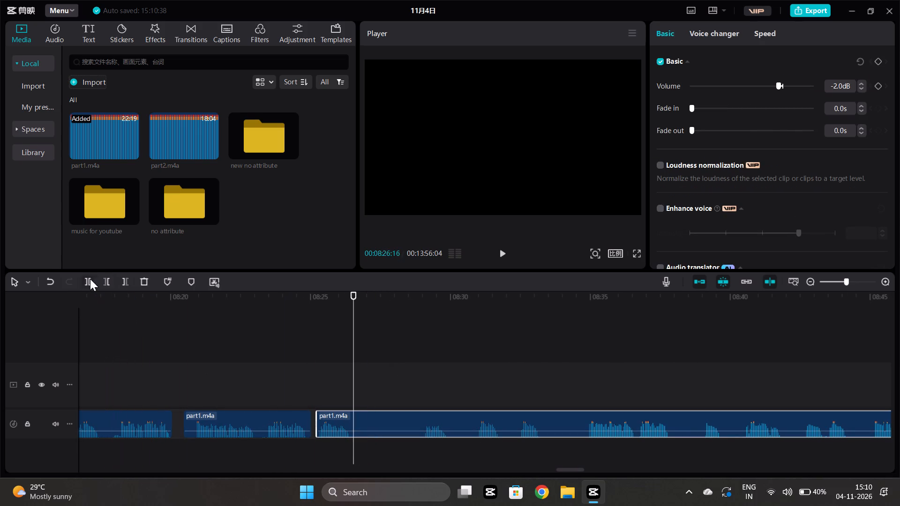
pyautogui.click(90, 279)
pyautogui.click(414, 377)
pyautogui.click(409, 432)
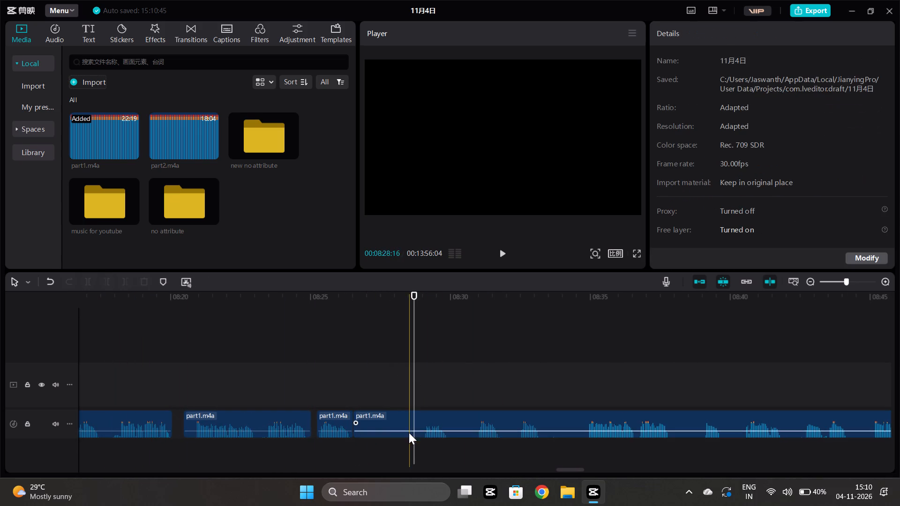
pyautogui.click(107, 279)
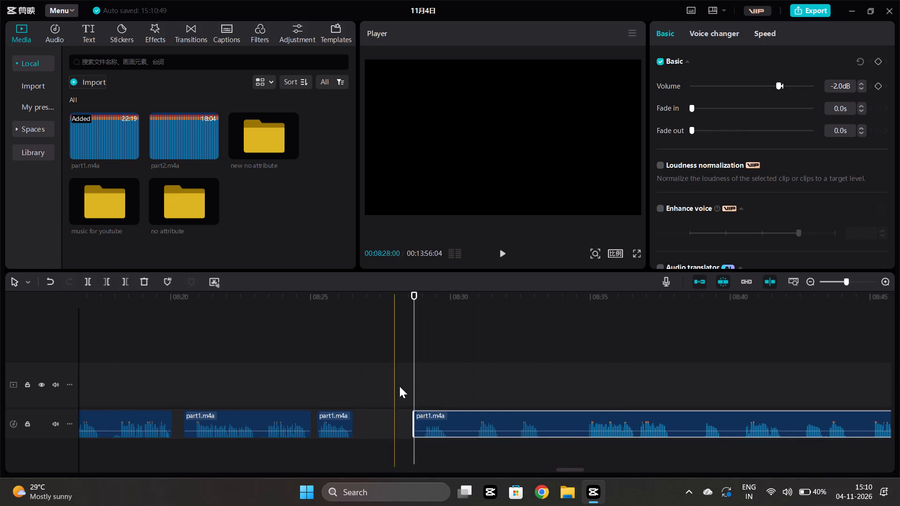
pyautogui.moveTo(435, 417); pyautogui.dragTo(378, 423)
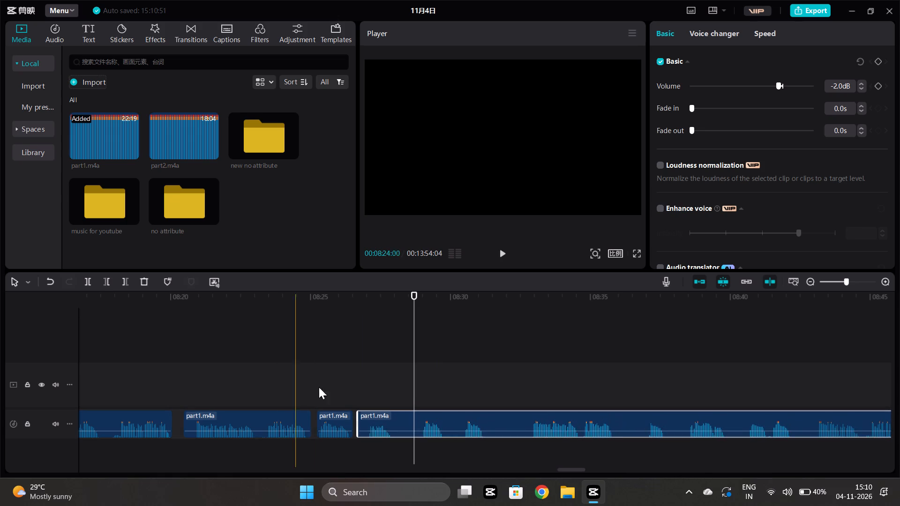
# Listen to the audio from about 08:25 to 08:43 to check the joins and find the next passage to cut.
pyautogui.click(327, 382)
pyautogui.press('space')
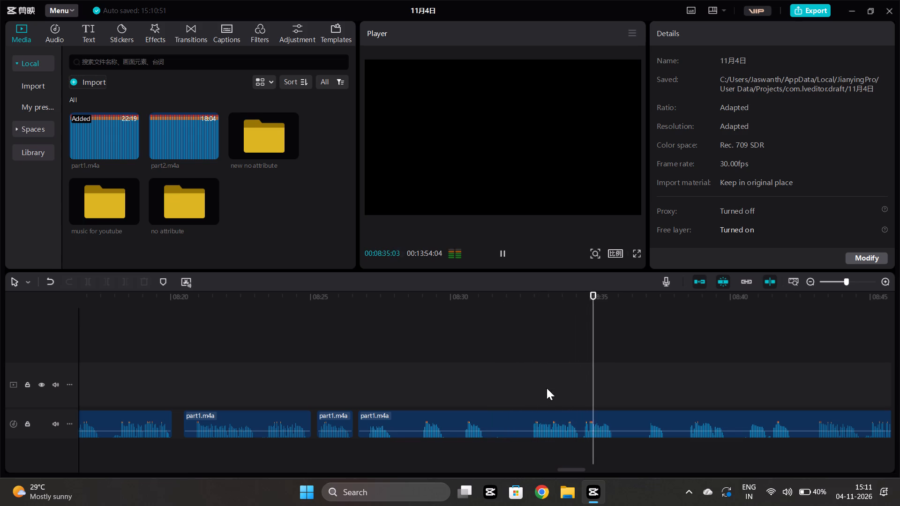
pyautogui.click(640, 380)
pyautogui.press('space')
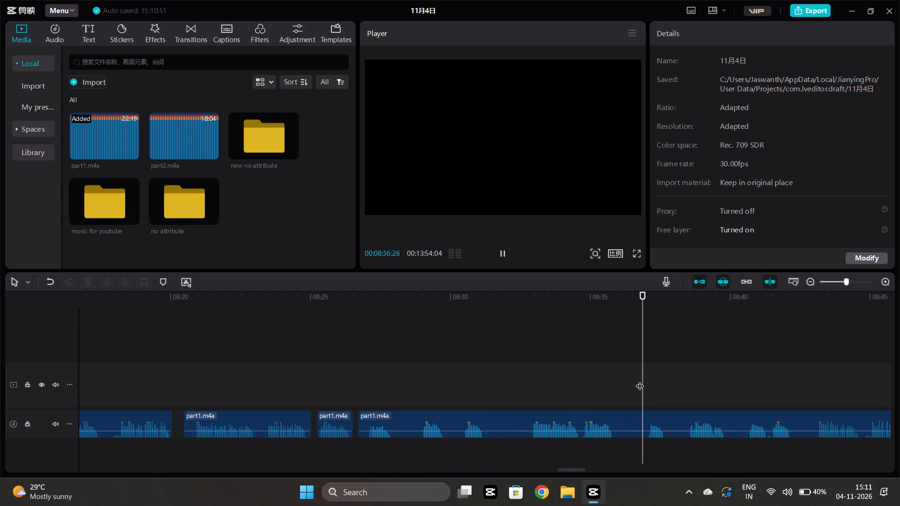
pyautogui.hscroll(-2, 640, 380)
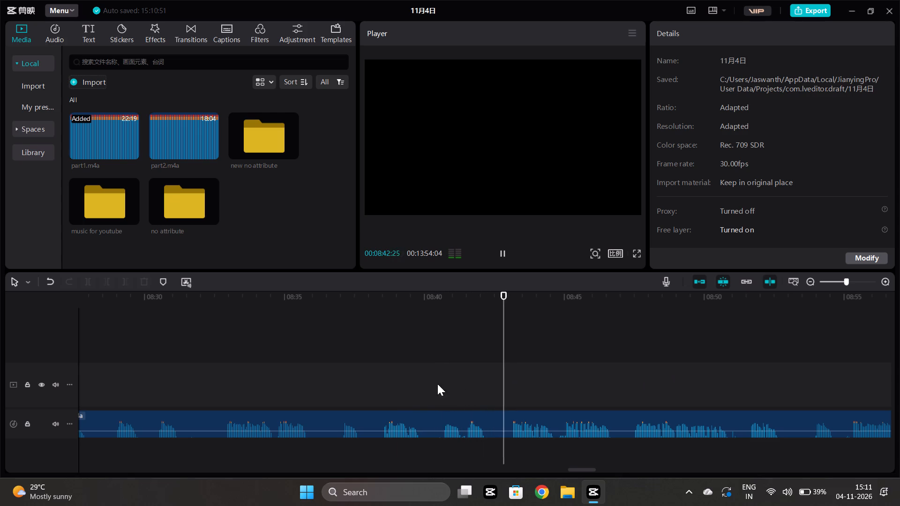
pyautogui.press('space')
# Cut out the part1.m4a passage from 00:08:40:01 to 00:08:41:13 and shift the following clip earlier, leaving only a tiny gap.
pyautogui.click(465, 376)
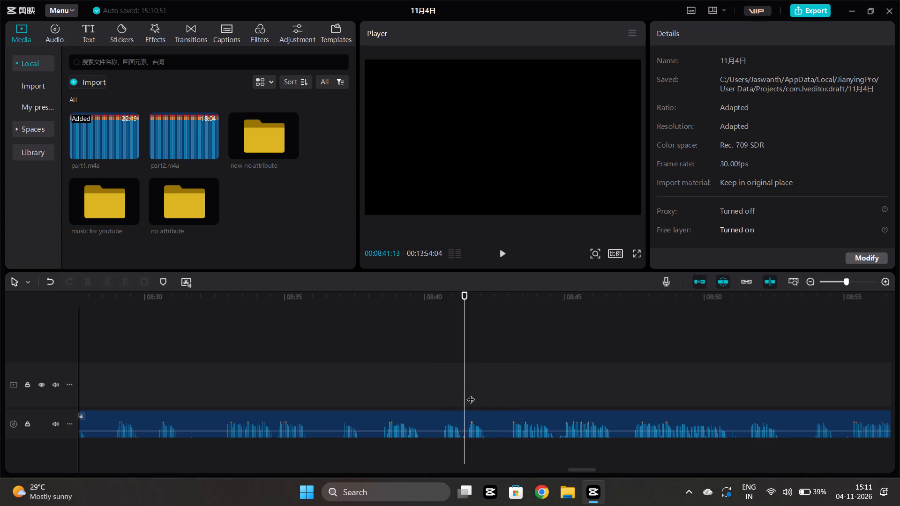
pyautogui.click(466, 431)
pyautogui.click(80, 280)
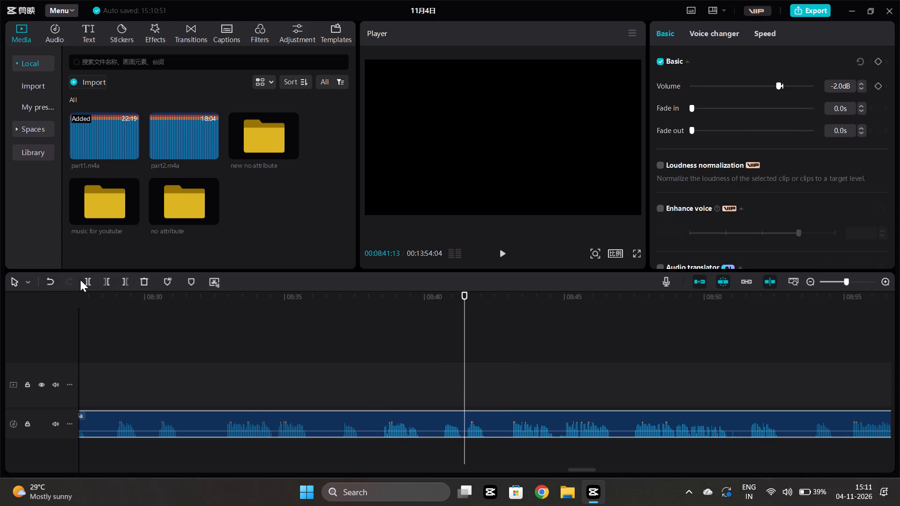
pyautogui.click(87, 283)
pyautogui.click(425, 356)
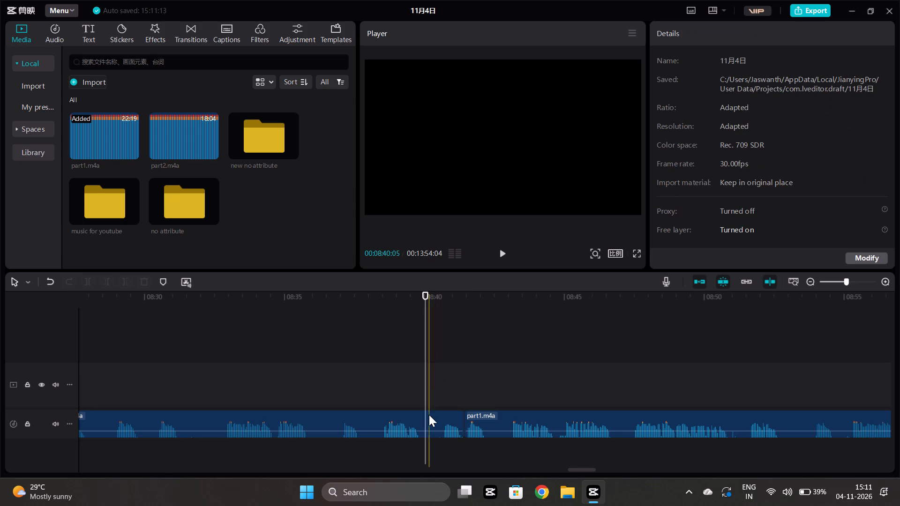
pyautogui.click(429, 415)
pyautogui.click(124, 276)
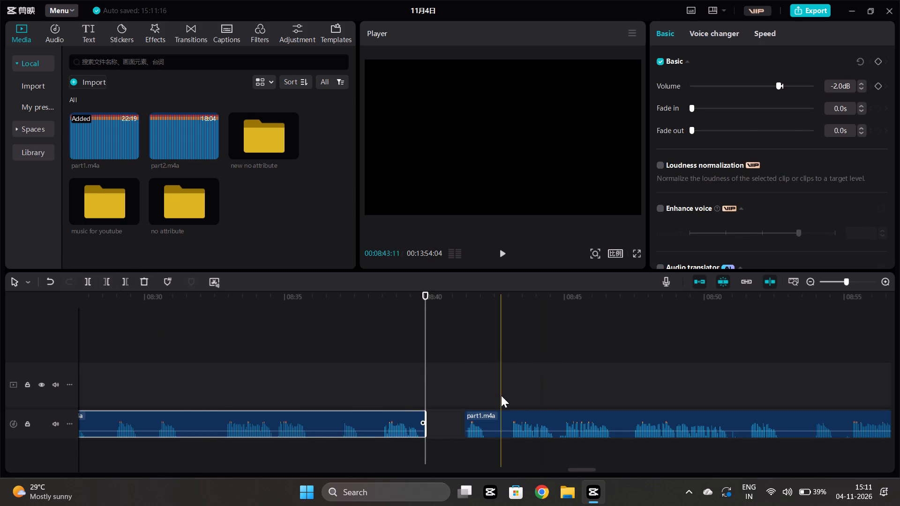
pyautogui.moveTo(494, 410); pyautogui.dragTo(449, 426)
pyautogui.moveTo(491, 423); pyautogui.dragTo(468, 424)
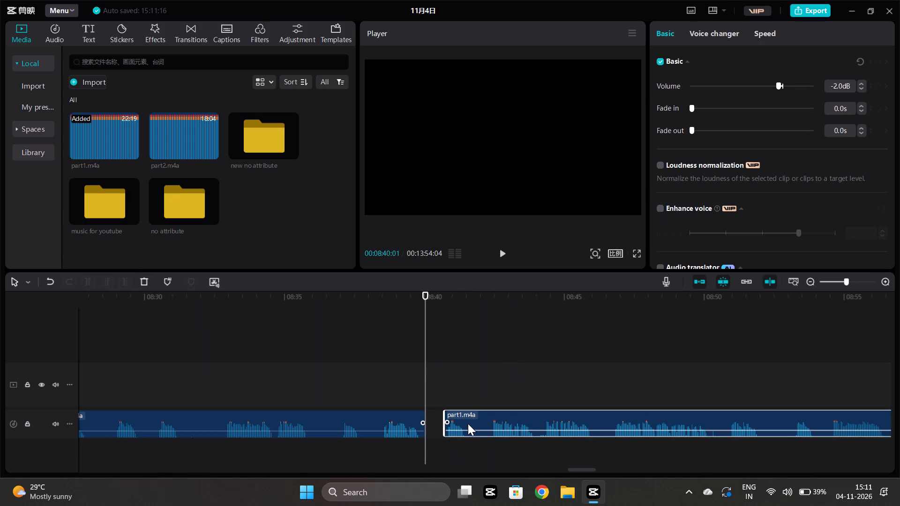
pyautogui.moveTo(468, 424); pyautogui.dragTo(457, 426)
# Listen to part1.m4a from about 08:39 to 09:16 to check the last join and find the next passage to cut.
pyautogui.click(407, 387)
pyautogui.press('space')
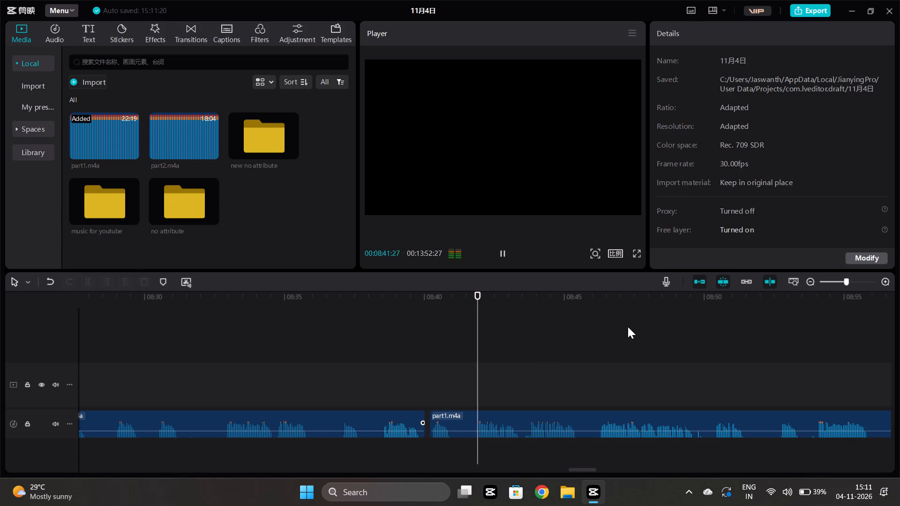
pyautogui.scroll(-1, 628, 327)
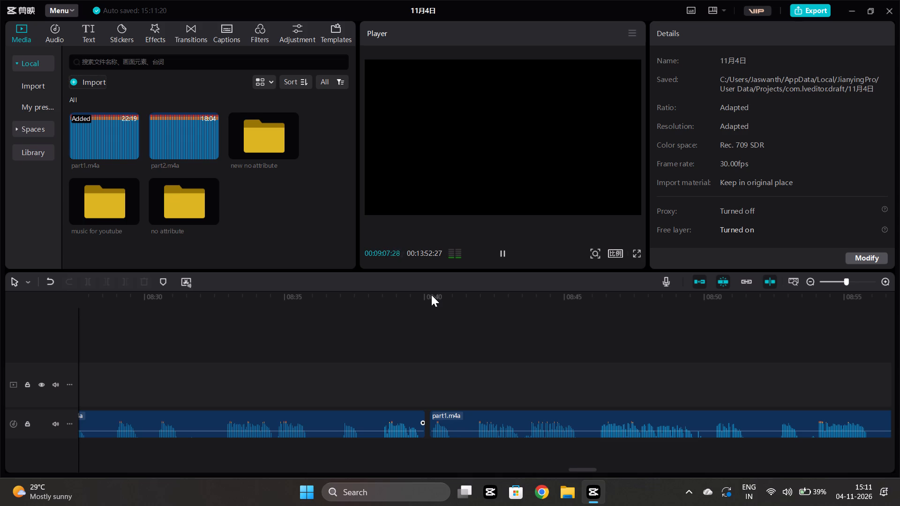
pyautogui.hscroll(-3, 431, 295)
pyautogui.hscroll(-1, 535, 387)
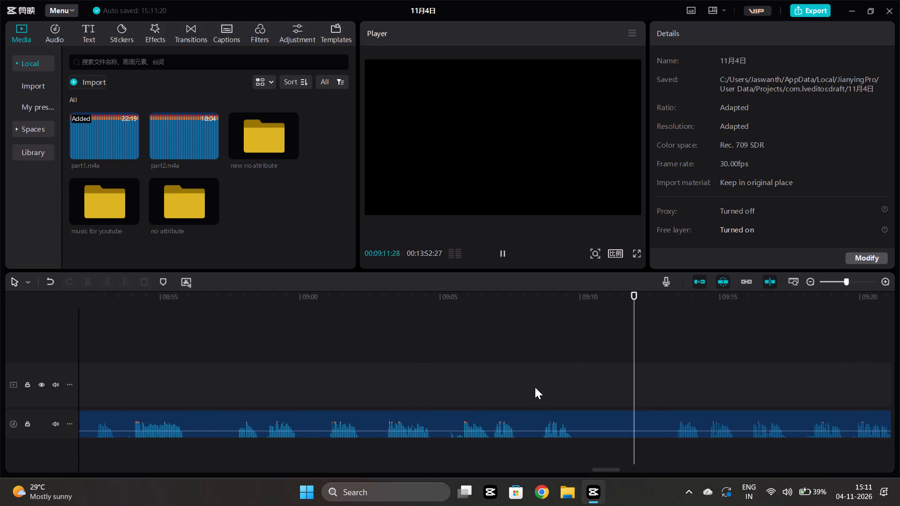
pyautogui.hscroll(-1, 535, 387)
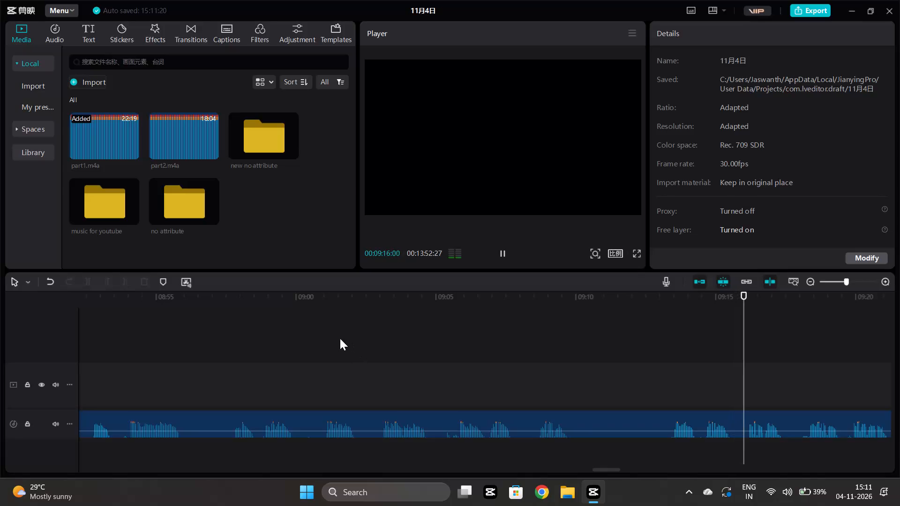
pyautogui.click(345, 372)
pyautogui.press('space')
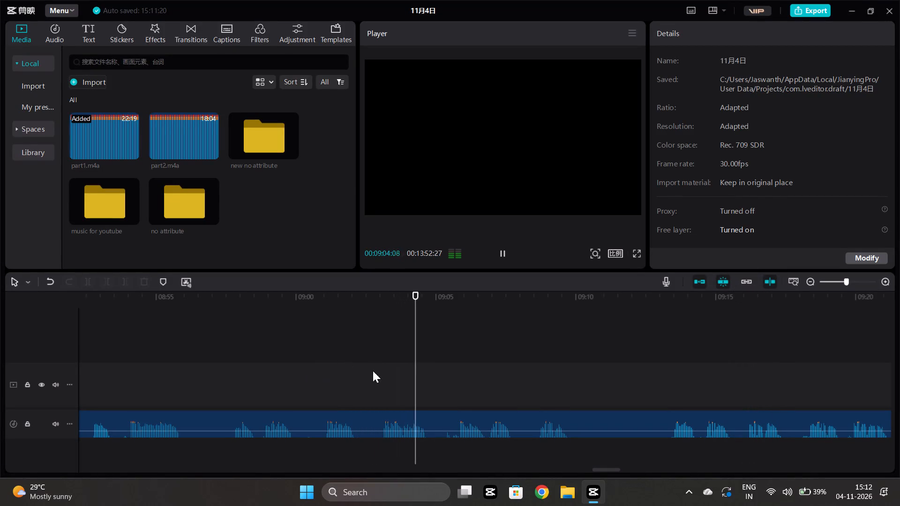
# Cut out the part1.m4a passage from 00:09:04:29 to 00:09:13:11 and shift the following clip earlier to close the gap.
pyautogui.press('space')
pyautogui.click(435, 379)
pyautogui.click(440, 428)
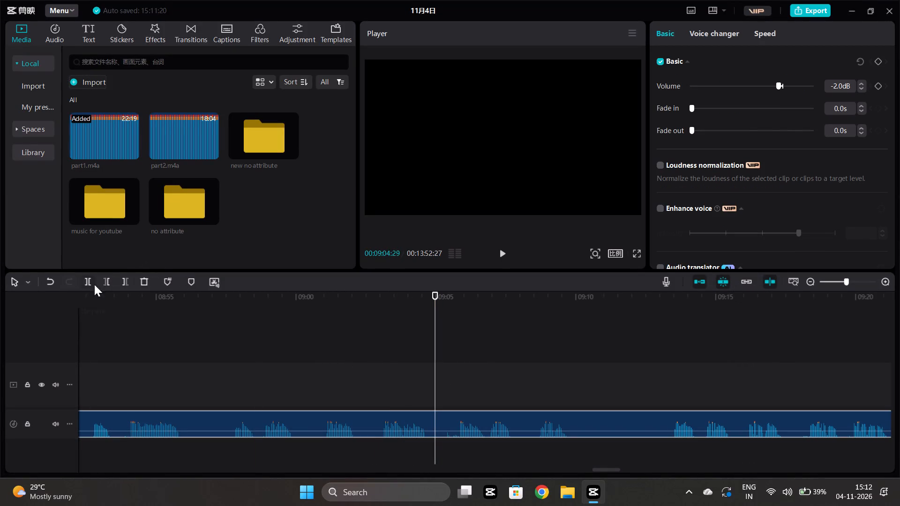
pyautogui.click(88, 283)
pyautogui.click(670, 380)
pyautogui.click(674, 423)
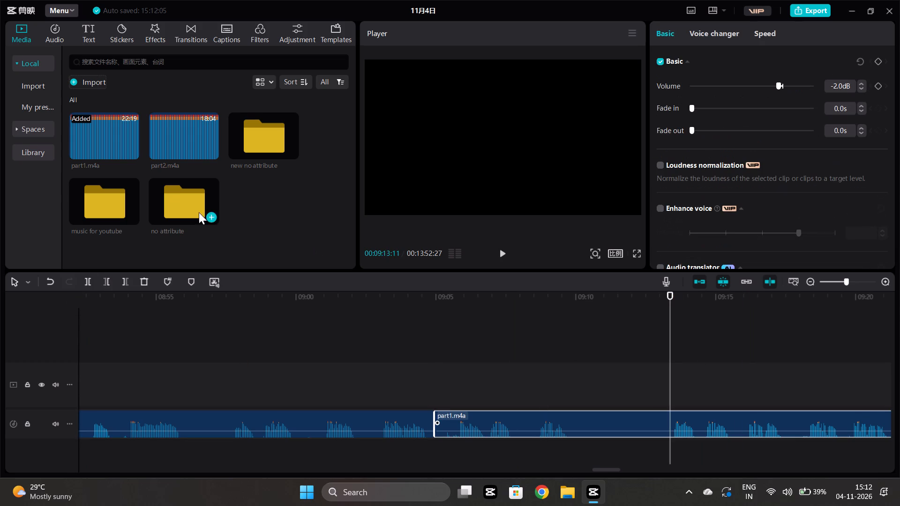
pyautogui.click(99, 283)
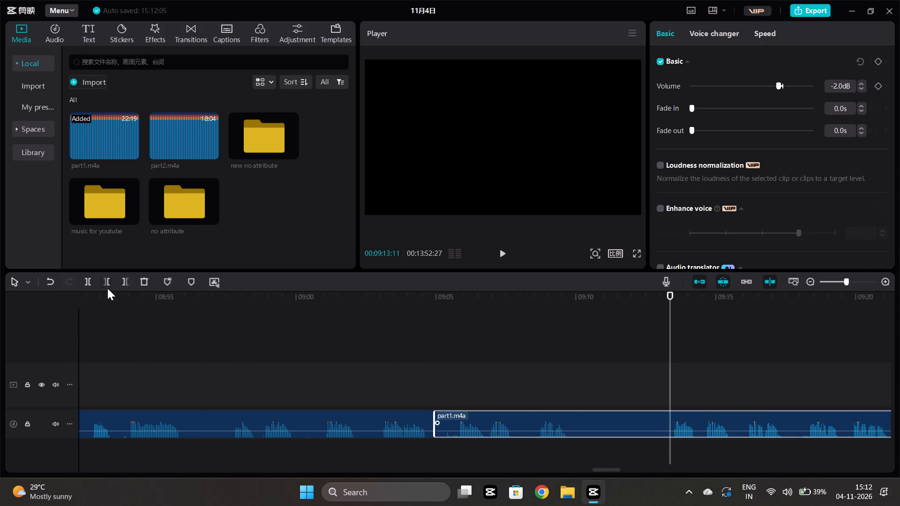
pyautogui.click(105, 280)
pyautogui.moveTo(763, 415); pyautogui.dragTo(554, 411)
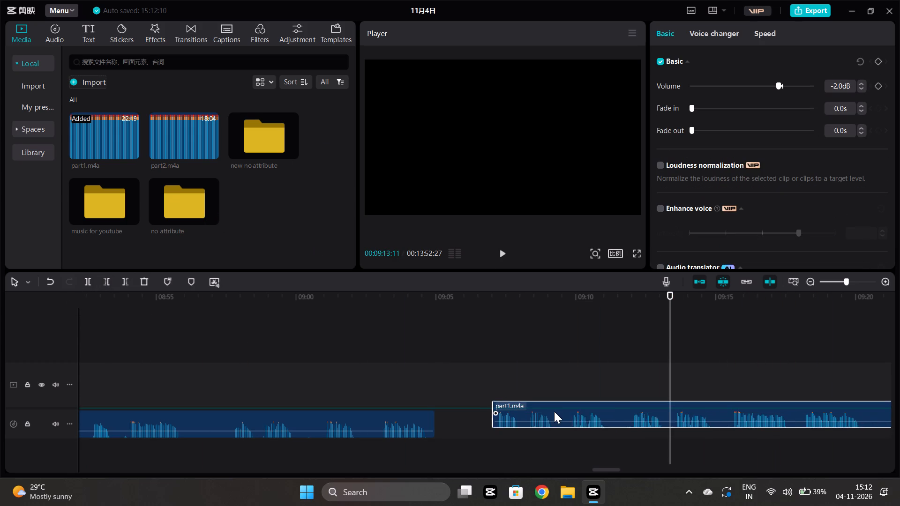
pyautogui.moveTo(554, 411); pyautogui.dragTo(529, 417)
# Check the new join by ear from about 09:05 and split the following part1.m4a clip at about 00:09:11, just before the next phrase.
pyautogui.click(443, 381)
pyautogui.press('space')
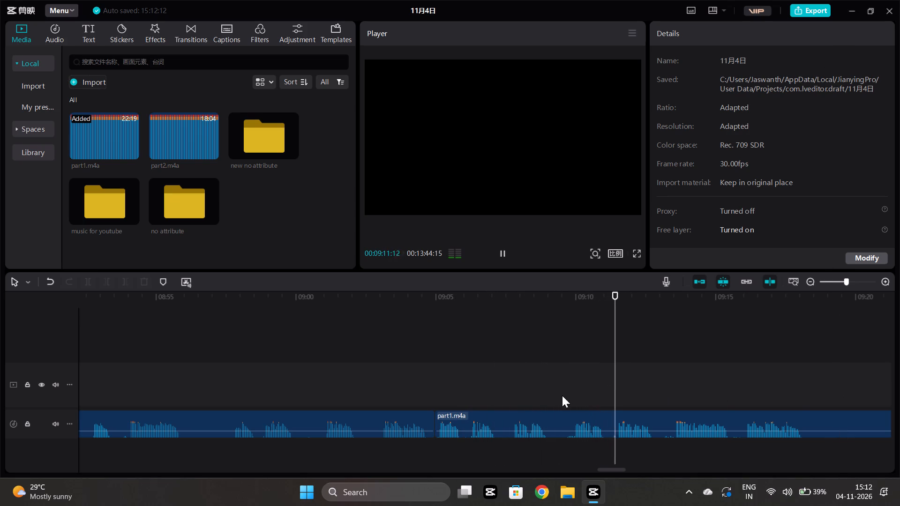
pyautogui.click(550, 368)
pyautogui.press('space')
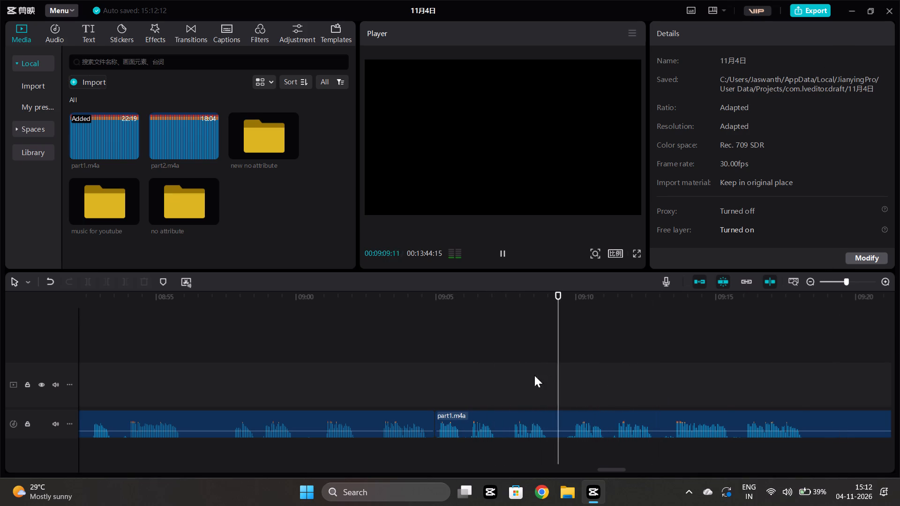
pyautogui.click(517, 370)
pyautogui.press('space')
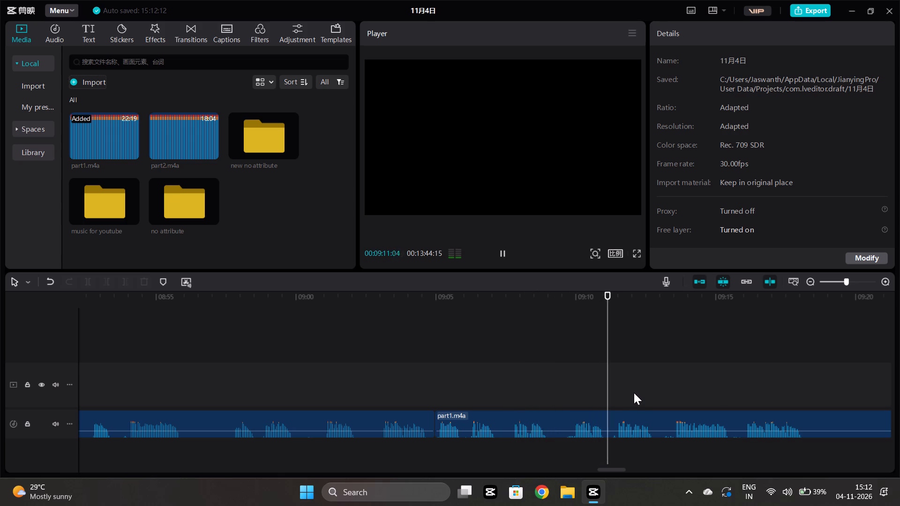
pyautogui.press('space')
pyautogui.click(616, 373)
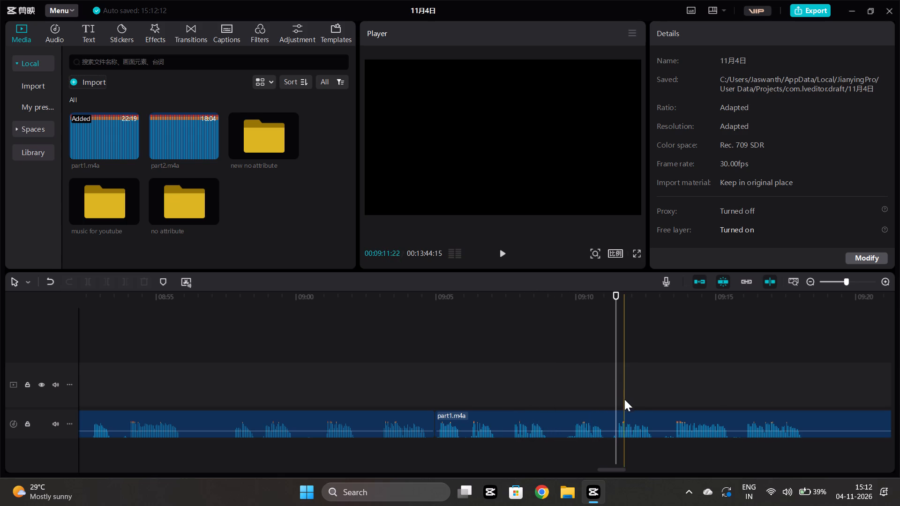
pyautogui.click(628, 418)
pyautogui.click(88, 281)
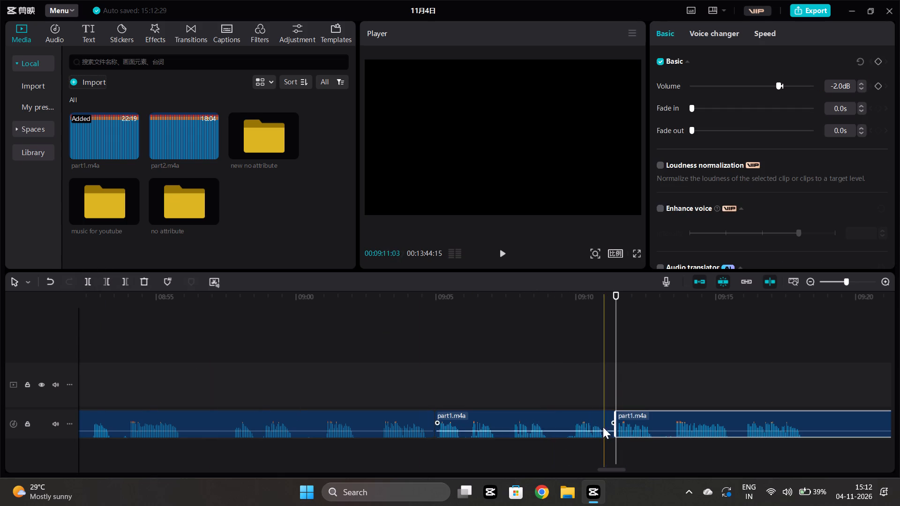
# Trim the end of the clip before the split back to 00:09:07:12 and shift the following clip earlier to close the gap.
pyautogui.click(491, 357)
pyautogui.press('space')
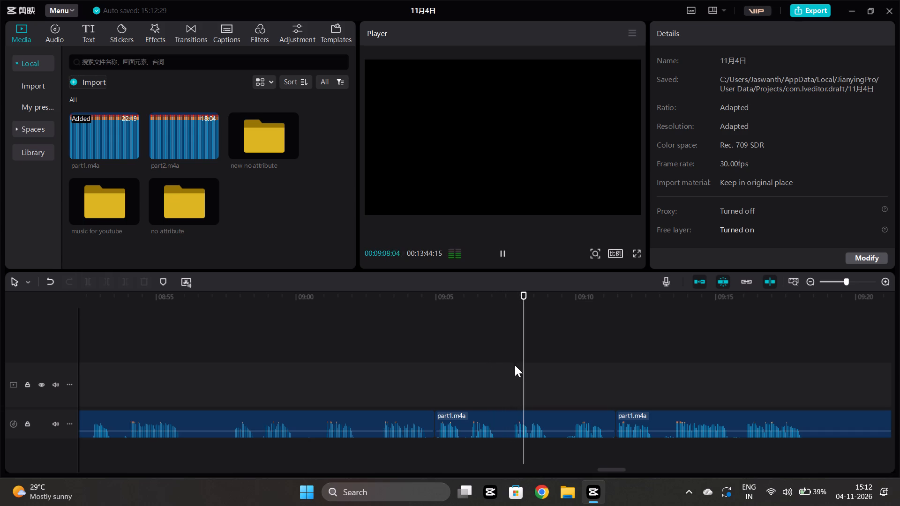
pyautogui.press('space')
pyautogui.click(503, 365)
pyautogui.click(517, 420)
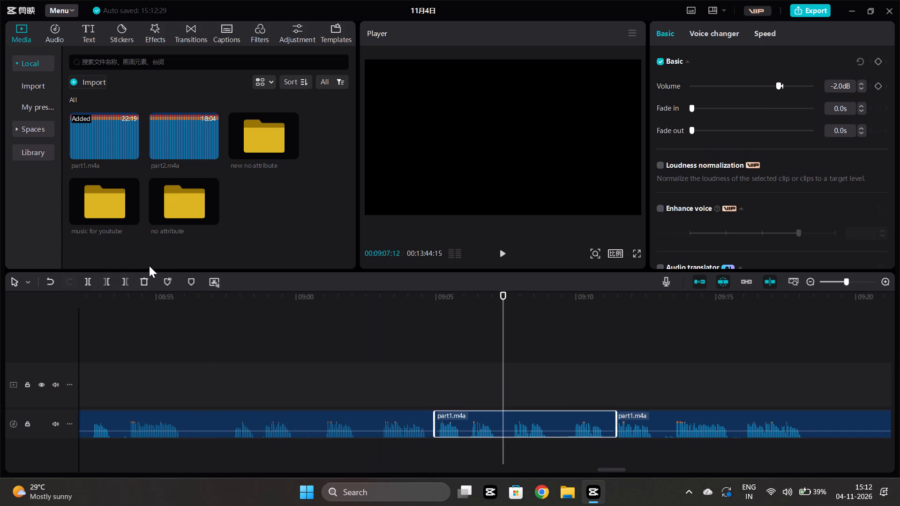
pyautogui.click(125, 282)
pyautogui.moveTo(636, 417); pyautogui.dragTo(585, 416)
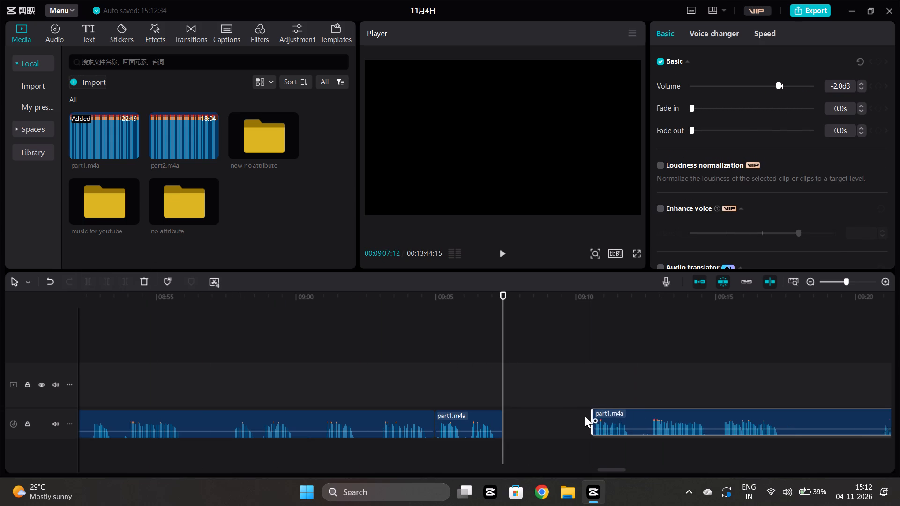
pyautogui.moveTo(585, 416); pyautogui.dragTo(525, 414)
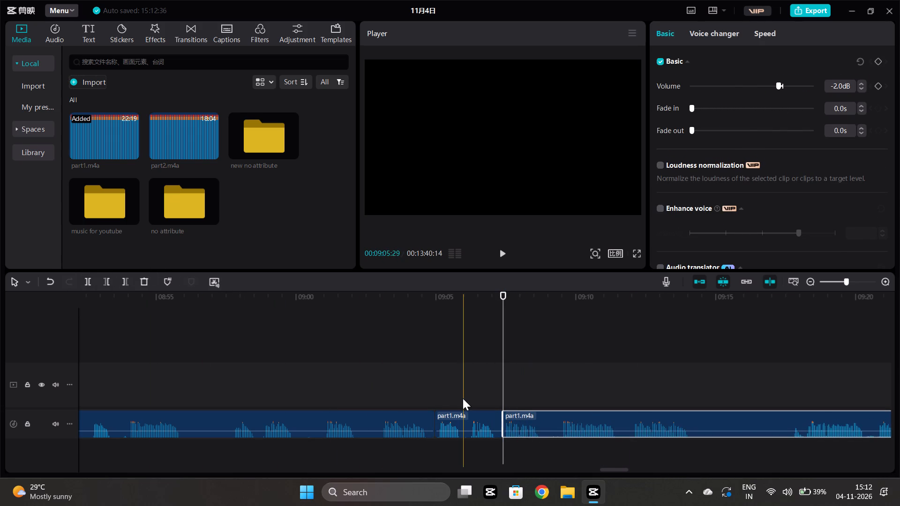
# Listen to part1.m4a from about 09:06 to 09:21 to check the join and find the next passage to cut.
pyautogui.click(463, 398)
pyautogui.press('space')
pyautogui.hscroll(-1, 716, 387)
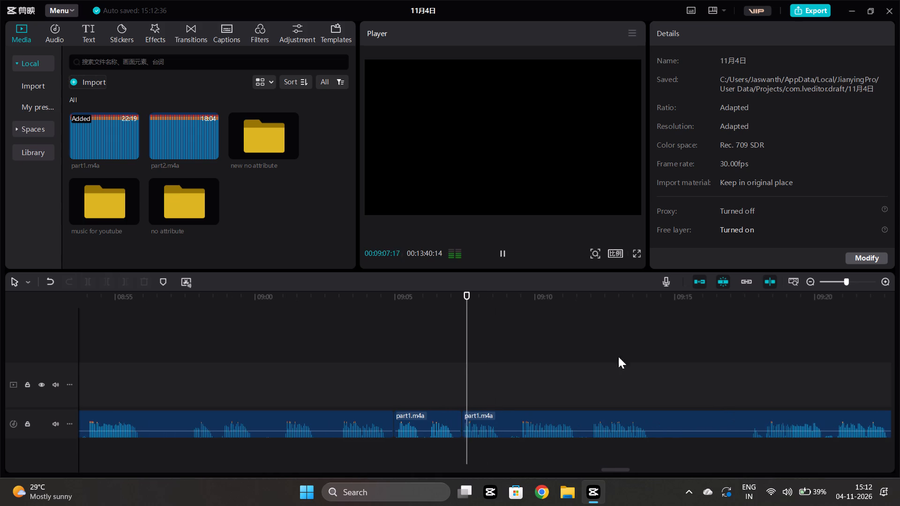
pyautogui.hscroll(-1, 564, 366)
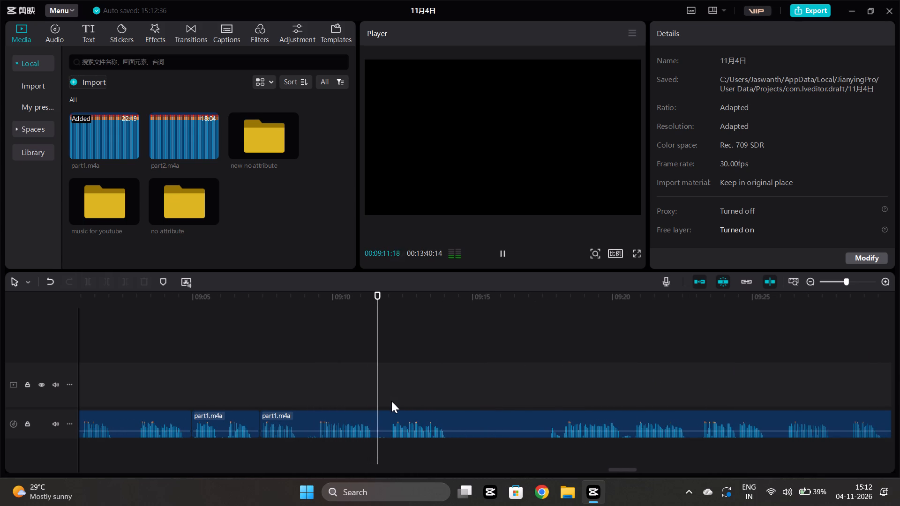
pyautogui.hscroll(-1, 439, 395)
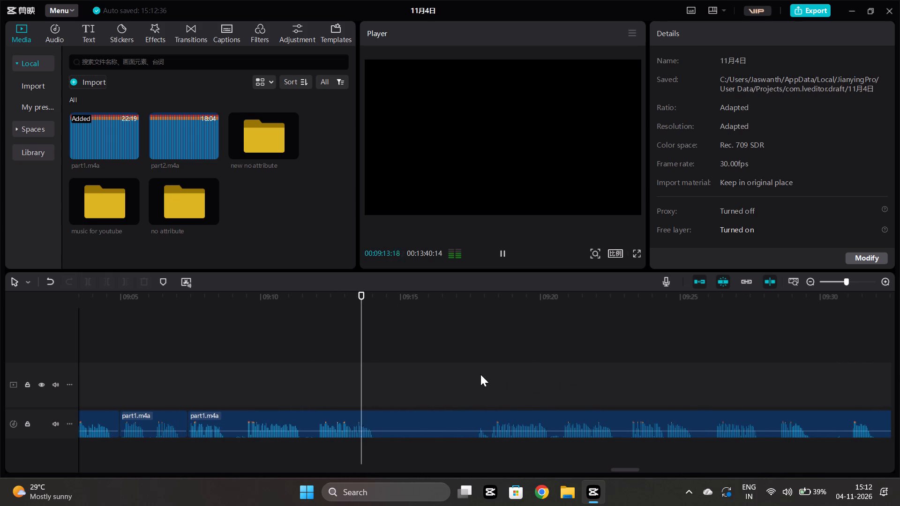
pyautogui.click(483, 376)
pyautogui.press('space')
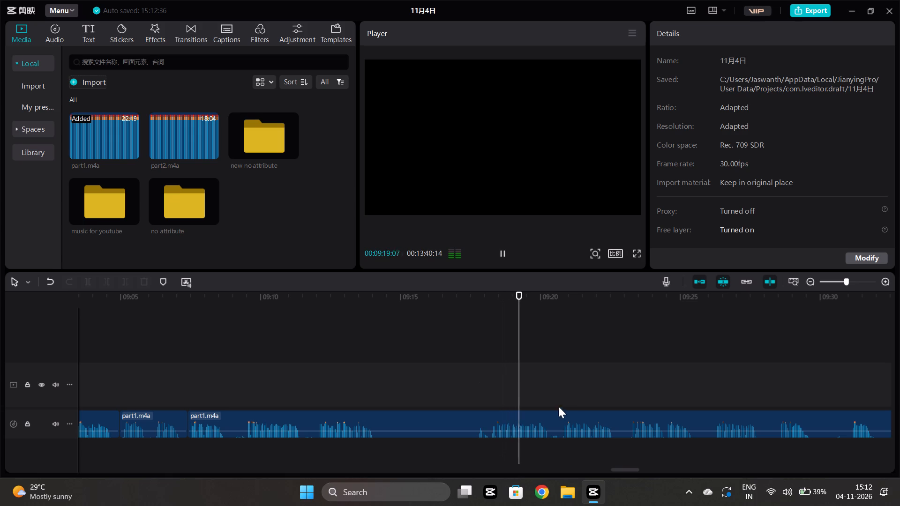
# Cut out the part1.m4a passage from about 00:09:09 to 00:09:18:06 and shift the following clip earlier, leaving only a short gap.
pyautogui.click(245, 369)
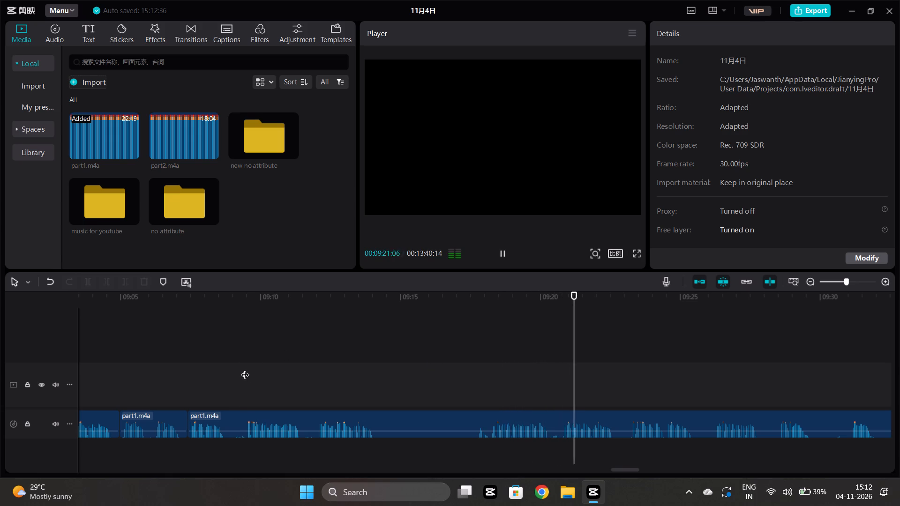
pyautogui.press('space')
pyautogui.press('space')
pyautogui.click(232, 370)
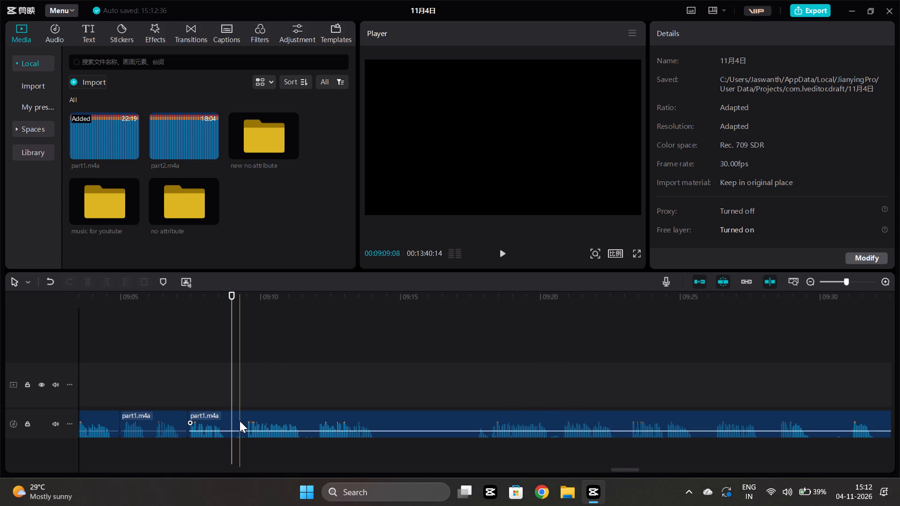
pyautogui.click(240, 421)
pyautogui.click(86, 284)
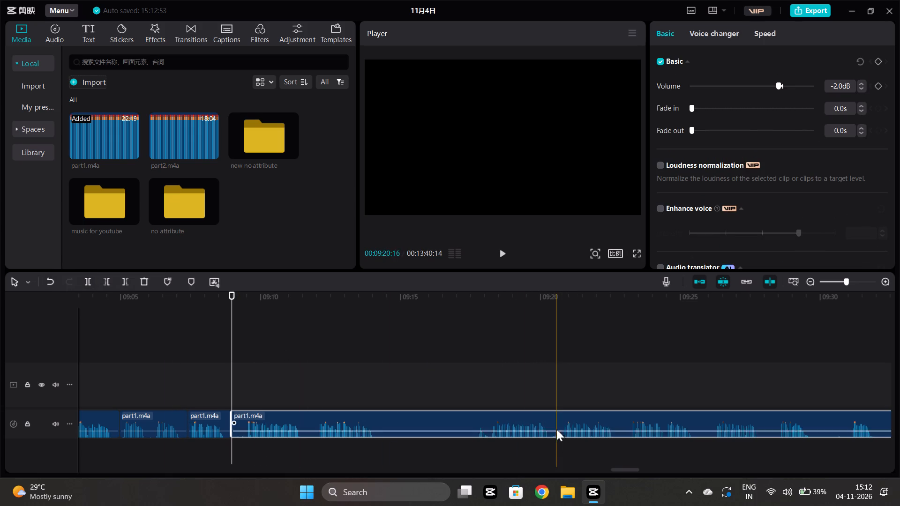
pyautogui.click(490, 369)
pyautogui.click(475, 425)
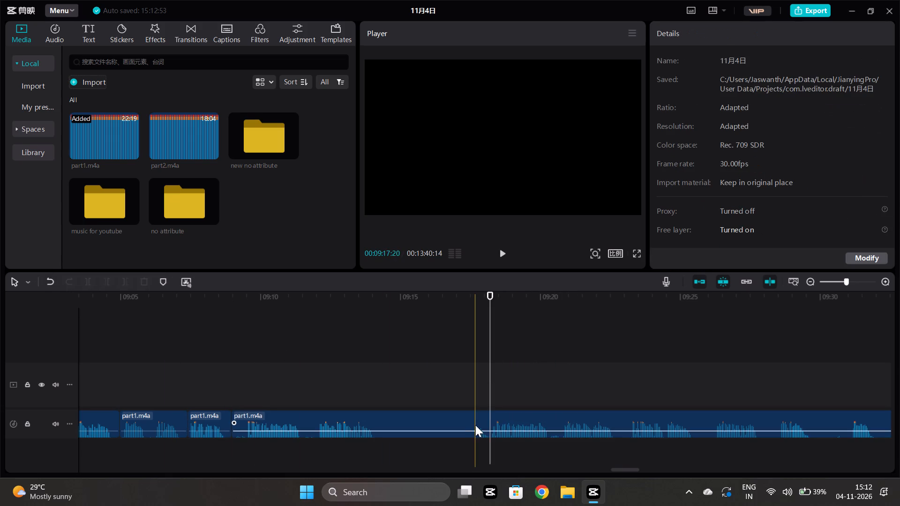
pyautogui.click(104, 279)
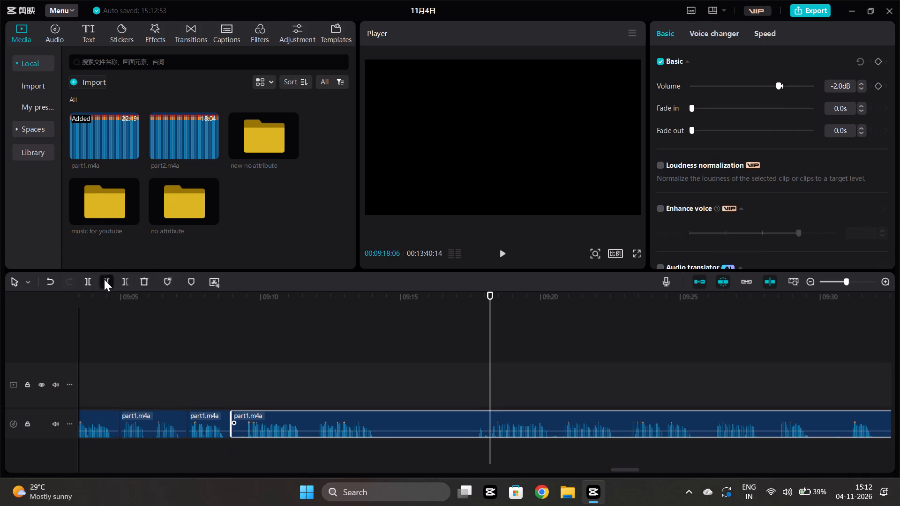
pyautogui.moveTo(561, 417); pyautogui.dragTo(309, 418)
# Listen through part1.m4a from about 09:08 to 09:26, skipping between phrases, to check the join and find the next silence to cut.
pyautogui.click(211, 354)
pyautogui.press('space')
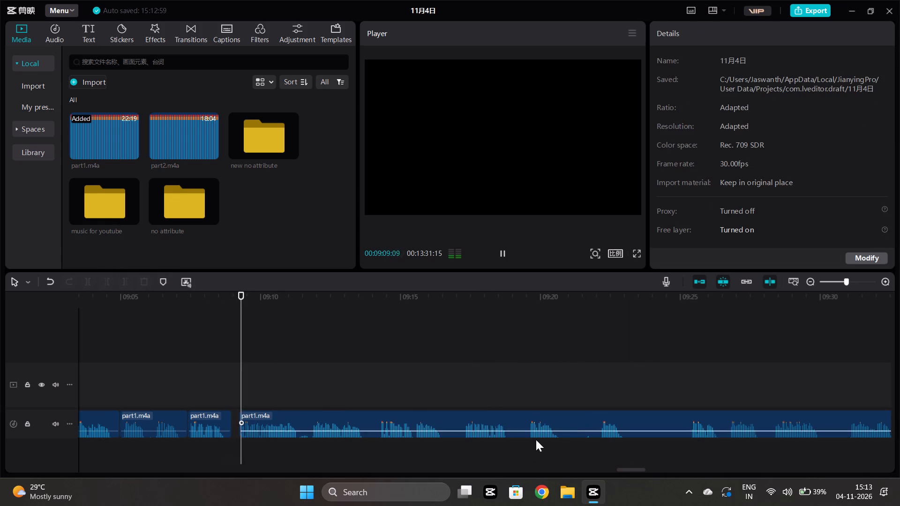
pyautogui.hscroll(-1, 532, 436)
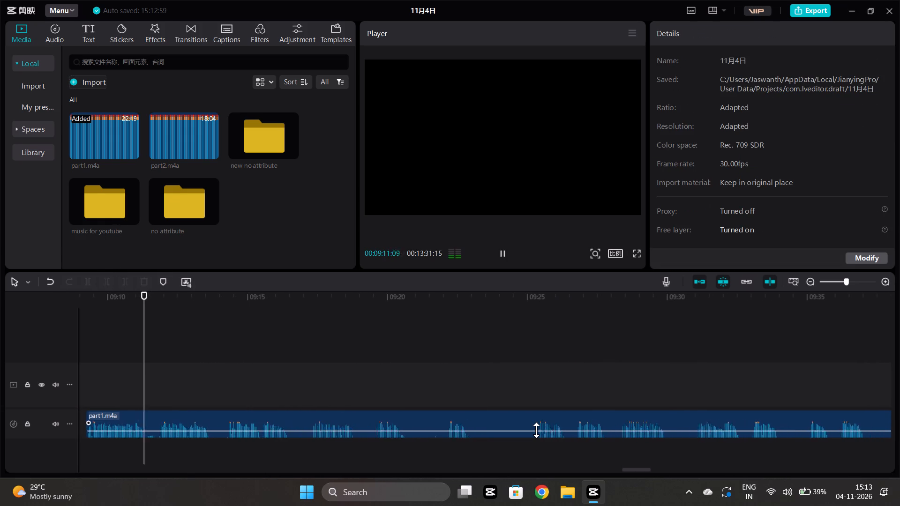
pyautogui.hscroll(-1, 536, 430)
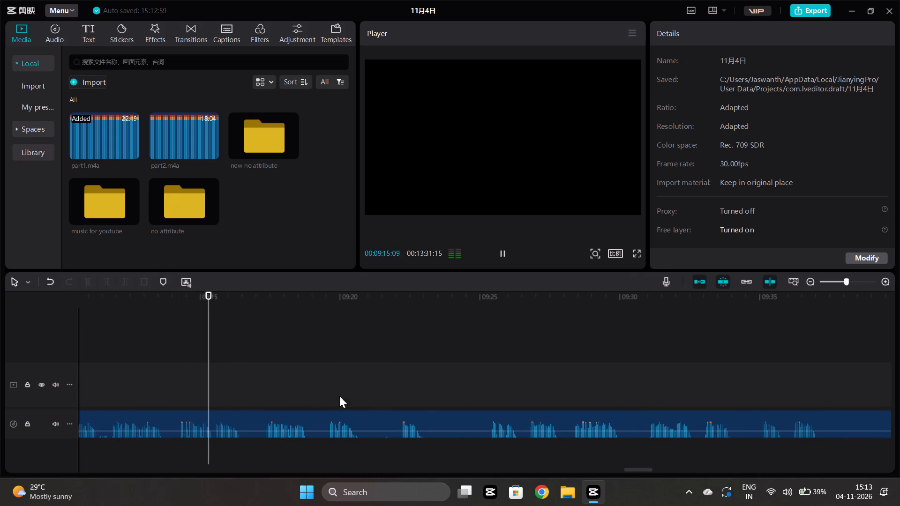
pyautogui.click(263, 375)
pyautogui.press('space')
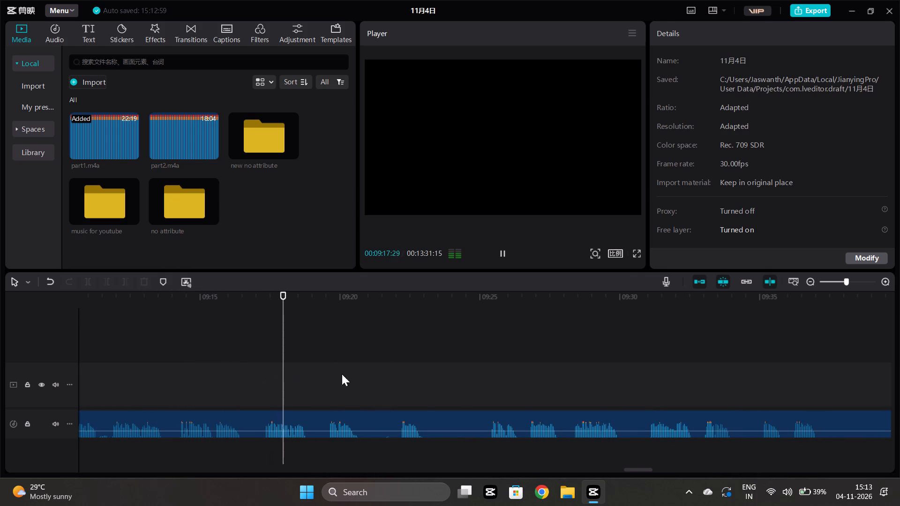
pyautogui.click(331, 378)
pyautogui.press('space')
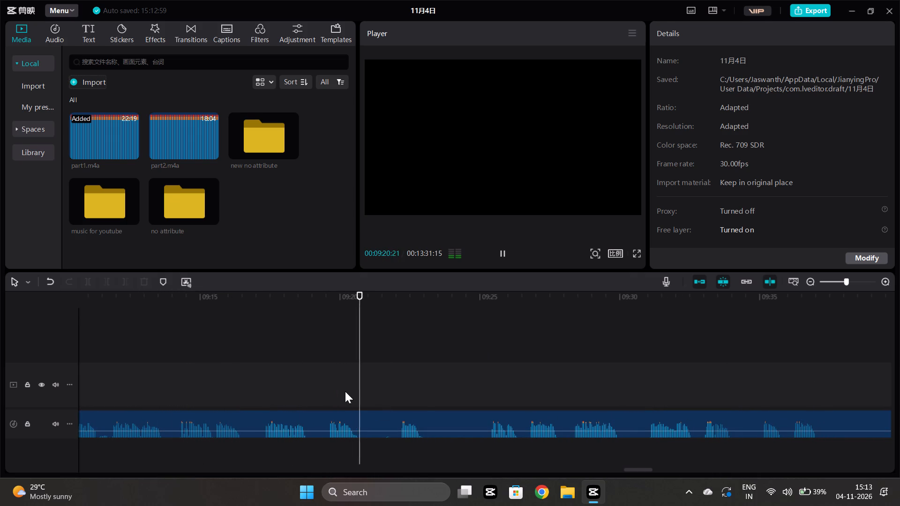
pyautogui.click(397, 382)
pyautogui.press('space')
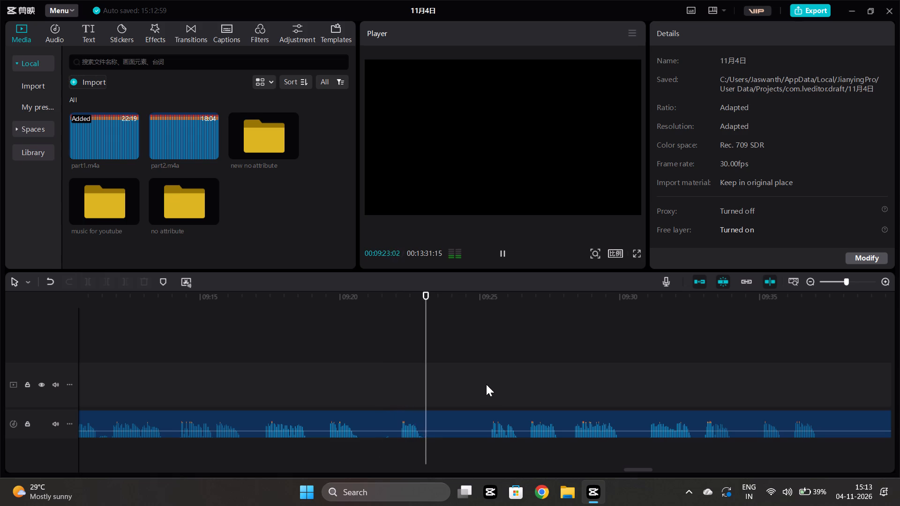
pyautogui.click(486, 384)
pyautogui.press('space')
pyautogui.hscroll(-1, 486, 384)
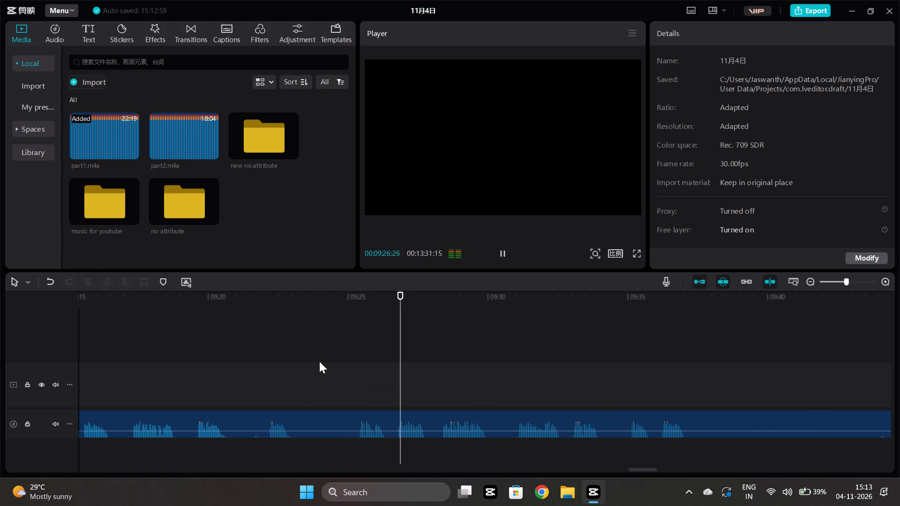
# Cut out the silent part1.m4a passage from 00:09:23:12 to about 00:09:25 and shift the following clip earlier to close the gap.
pyautogui.press('space')
pyautogui.click(355, 357)
pyautogui.click(330, 430)
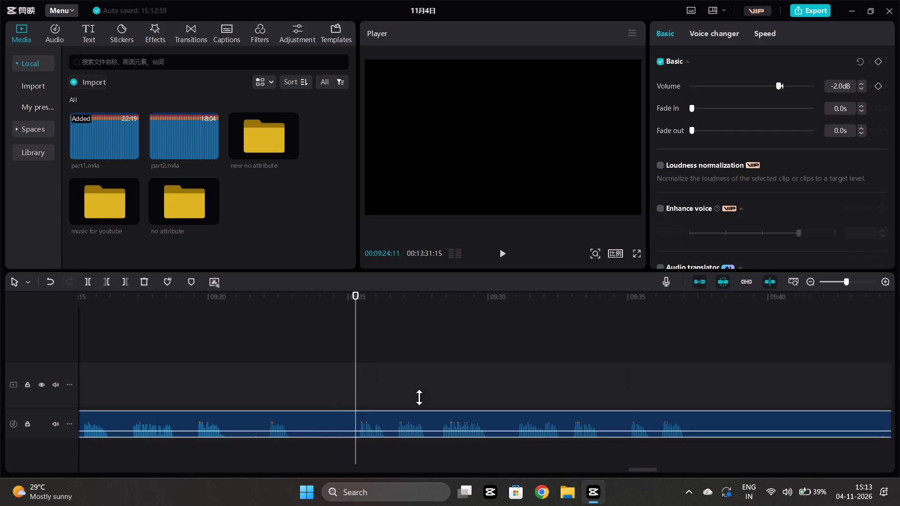
pyautogui.click(90, 273)
pyautogui.click(88, 283)
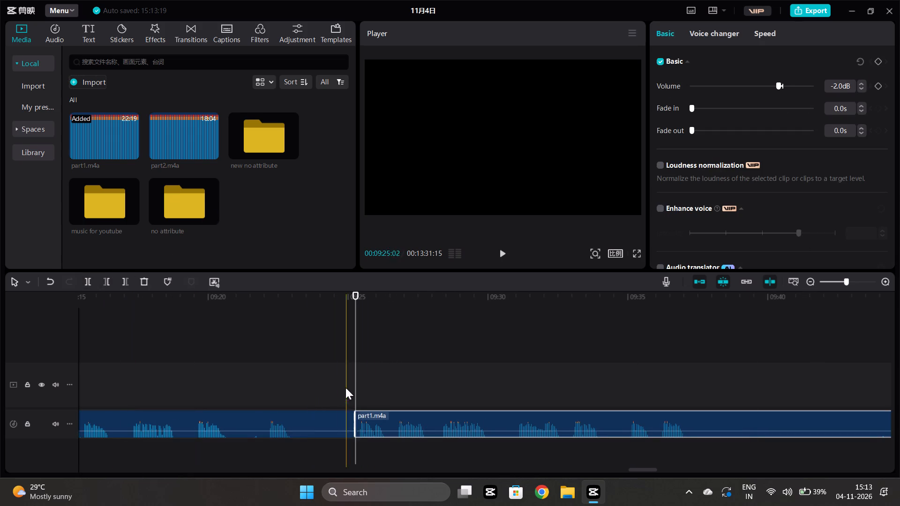
pyautogui.click(319, 372)
pyautogui.click(303, 378)
pyautogui.click(302, 416)
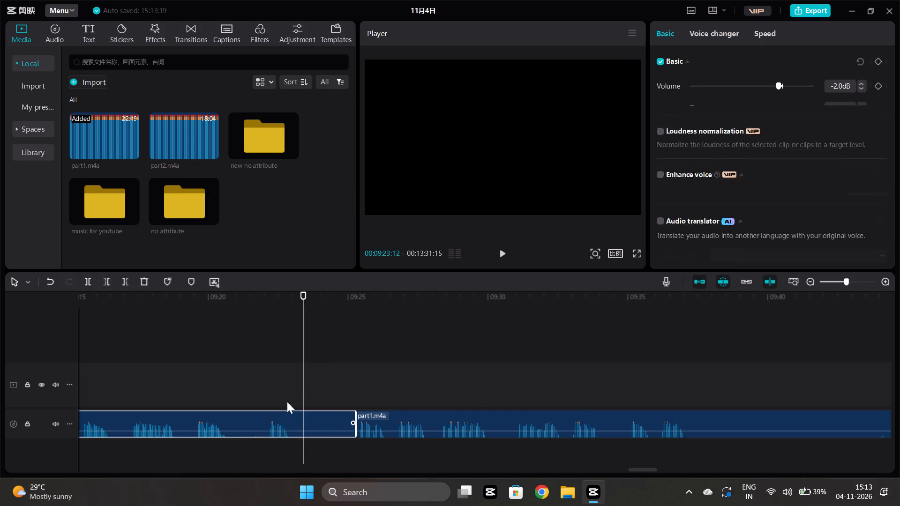
pyautogui.click(126, 285)
pyautogui.moveTo(435, 413); pyautogui.dragTo(400, 413)
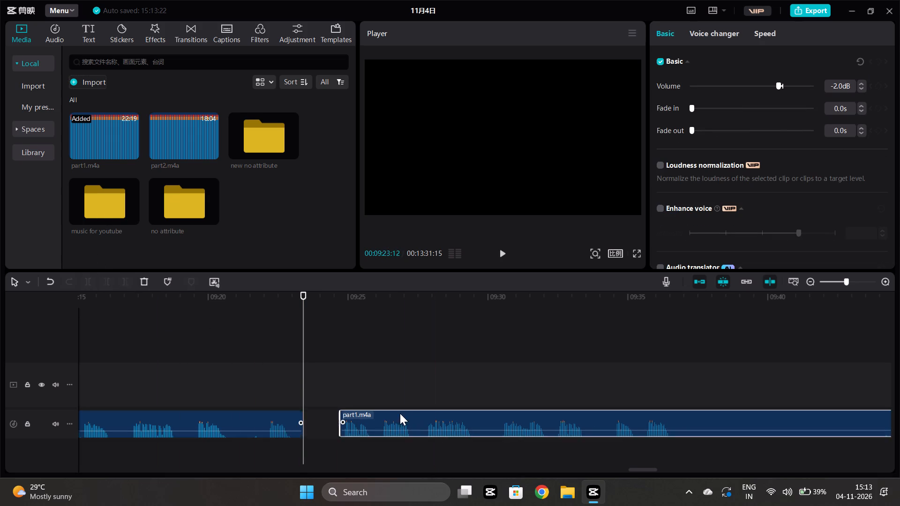
pyautogui.moveTo(400, 413); pyautogui.dragTo(382, 412)
# Listen to part1.m4a from about 09:23 to 09:30 and replay its phrases to find the start of the next passage to cut.
pyautogui.click(307, 366)
pyautogui.press('space')
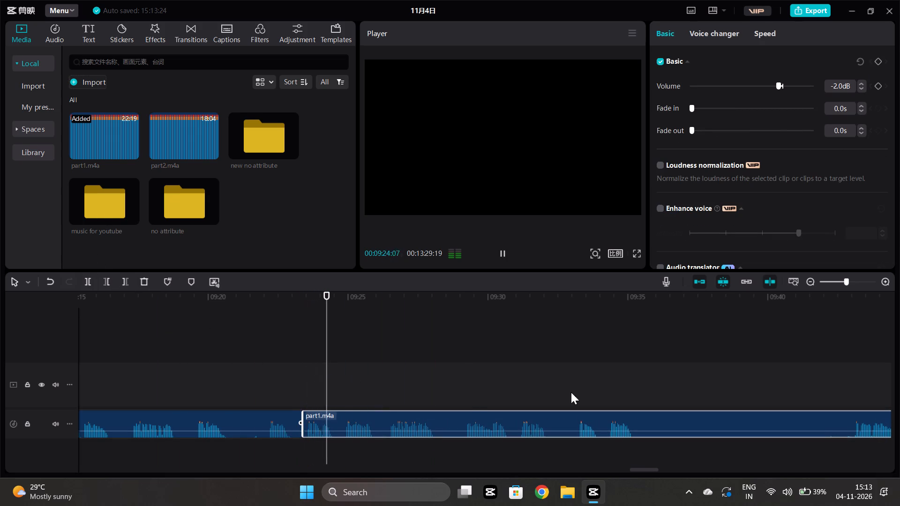
pyautogui.hscroll(-1, 471, 343)
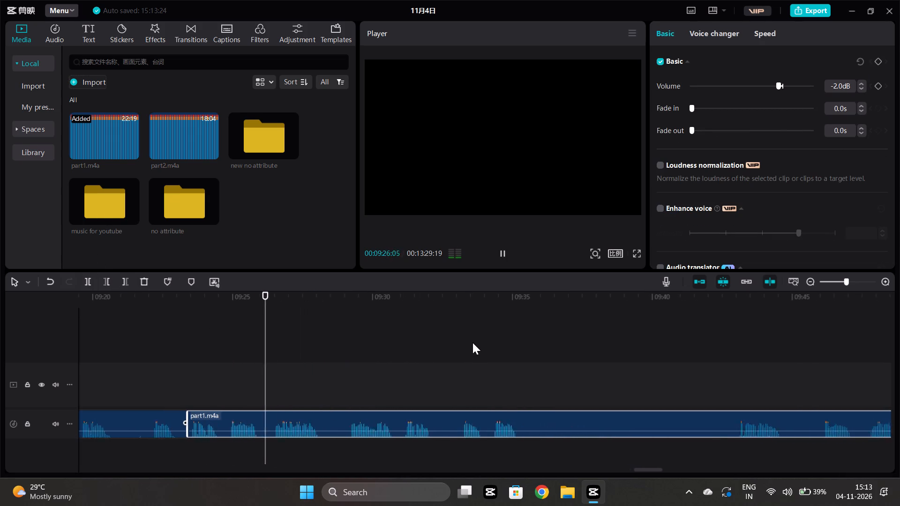
pyautogui.hscroll(-1, 472, 342)
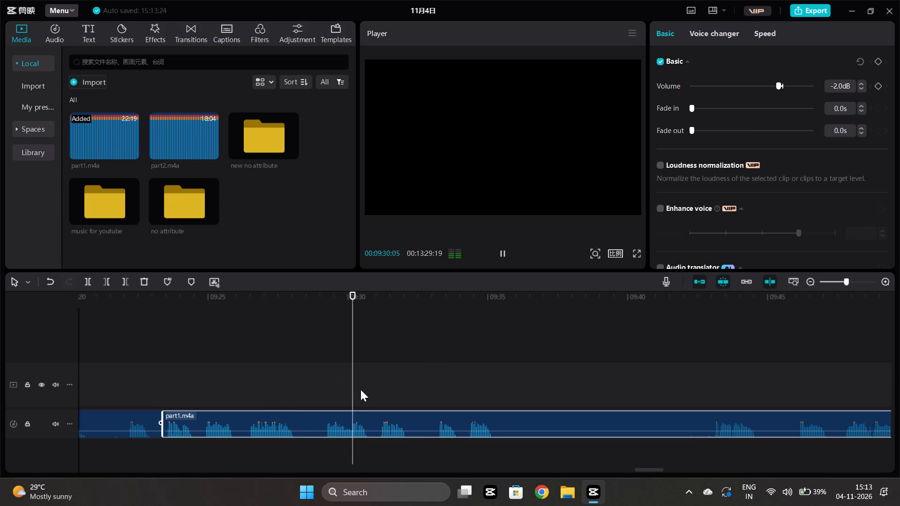
pyautogui.click(238, 365)
pyautogui.press('space')
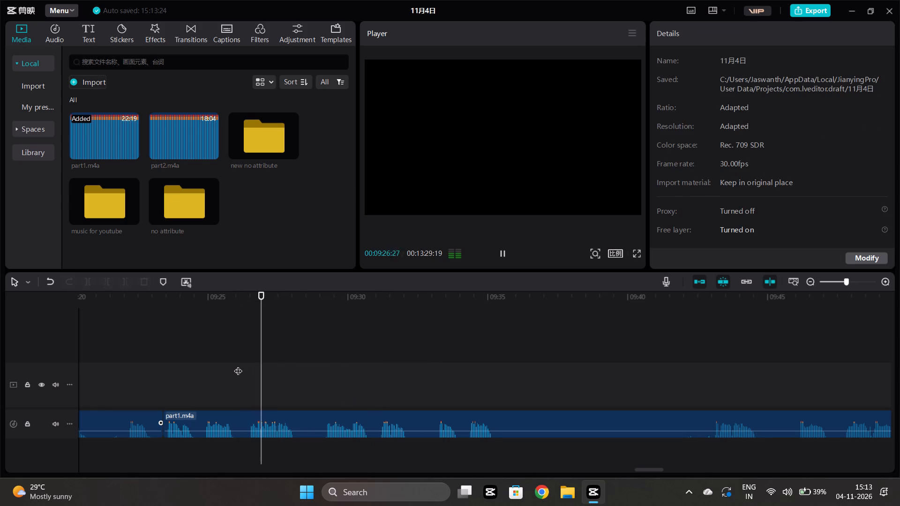
pyautogui.click(185, 363)
pyautogui.press('space')
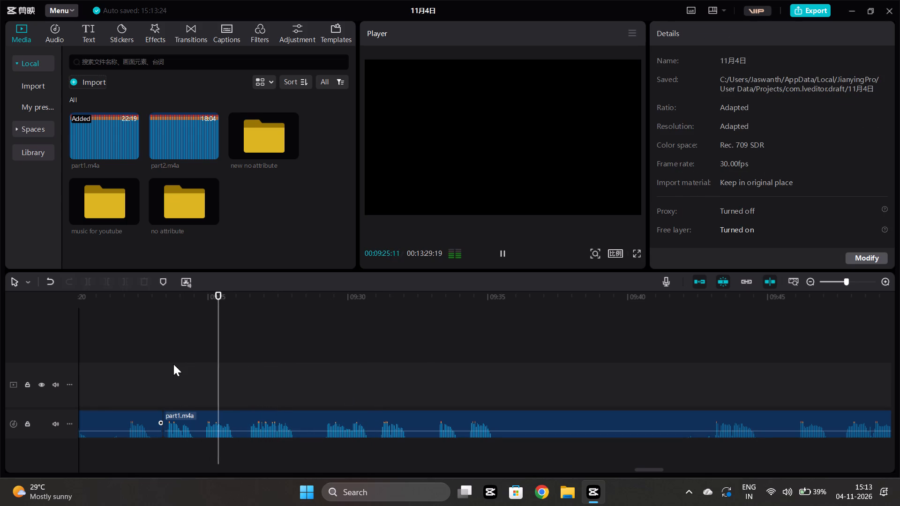
# Cut out the part1.m4a passage from 00:09:24:19 to about 00:09:29, just before the next phrase, and shift the following clip earlier to close the gap.
pyautogui.press('space')
pyautogui.click(198, 361)
pyautogui.click(208, 420)
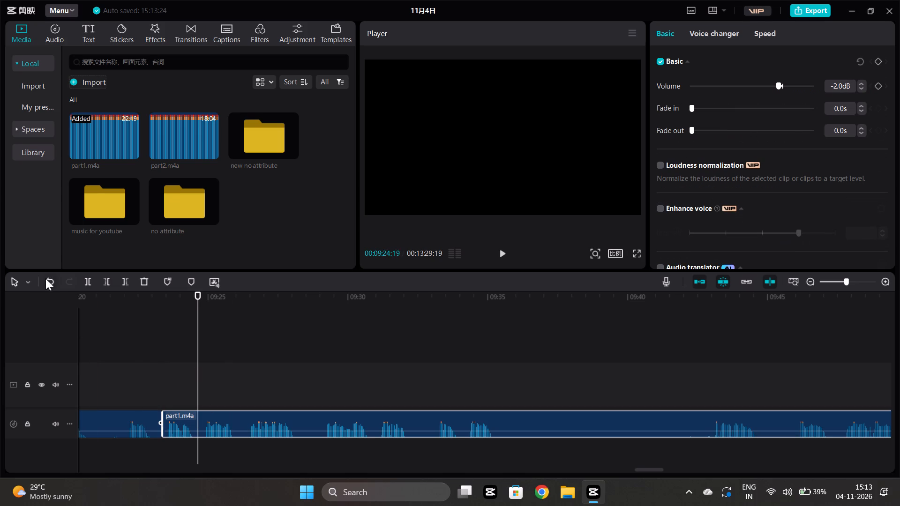
pyautogui.click(84, 285)
pyautogui.click(319, 371)
pyautogui.press('space')
pyautogui.press('space')
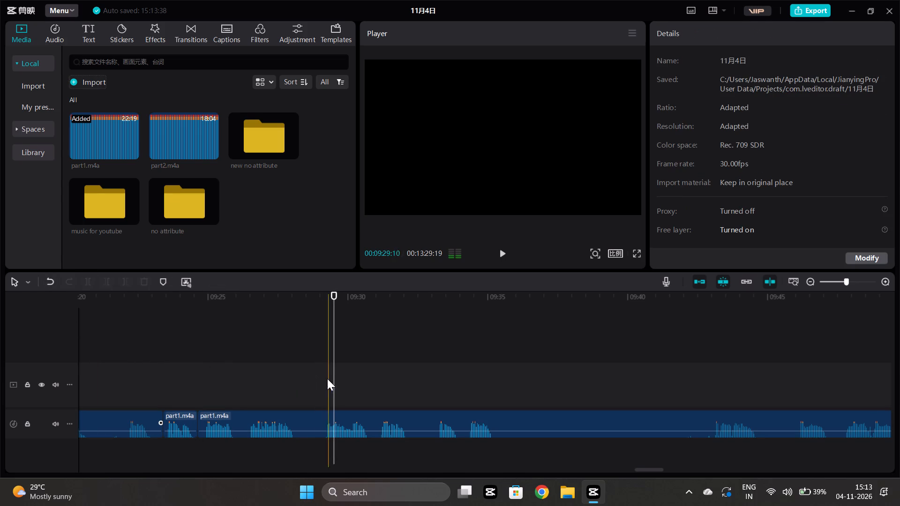
pyautogui.click(322, 371)
pyautogui.click(314, 424)
pyautogui.click(106, 277)
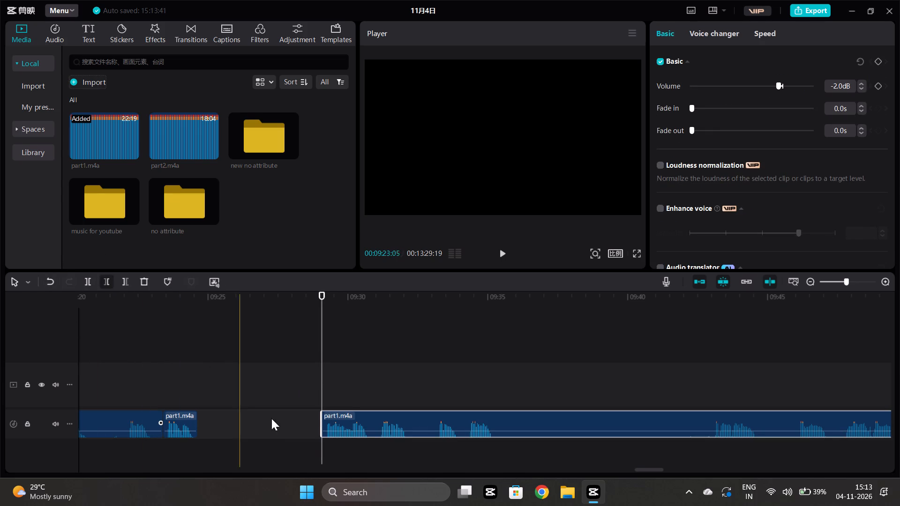
pyautogui.moveTo(338, 412); pyautogui.dragTo(217, 414)
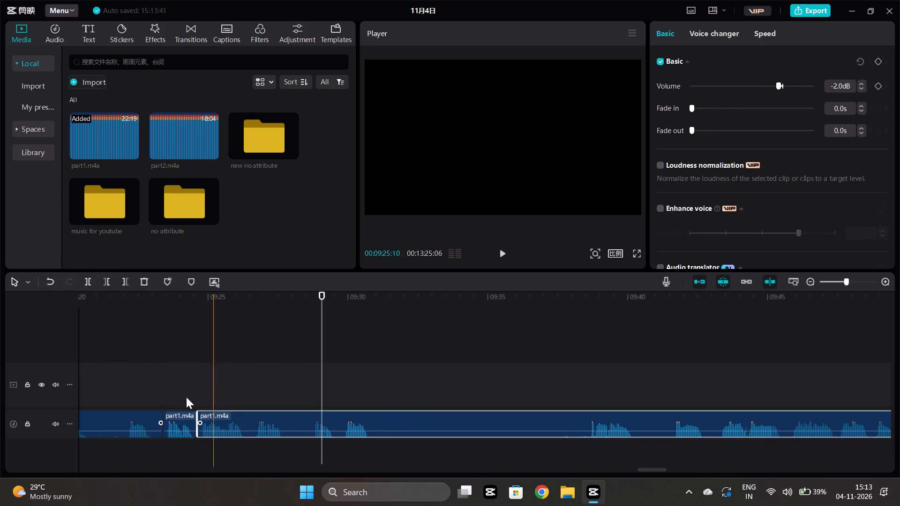
# Check the new join by ear from about 09:23 and split the part1.m4a clip at about 00:09:31, at the start of the long silence.
pyautogui.click(156, 379)
pyautogui.press('space')
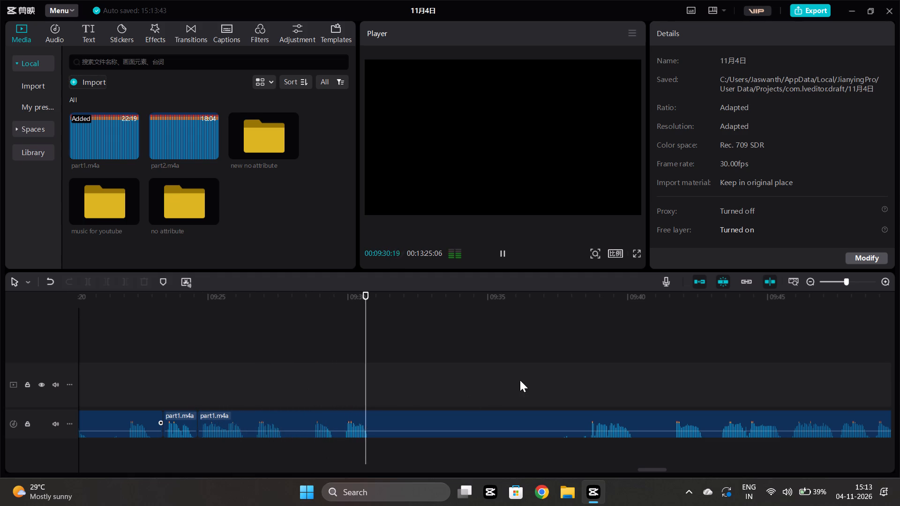
pyautogui.click(372, 379)
pyautogui.click(388, 430)
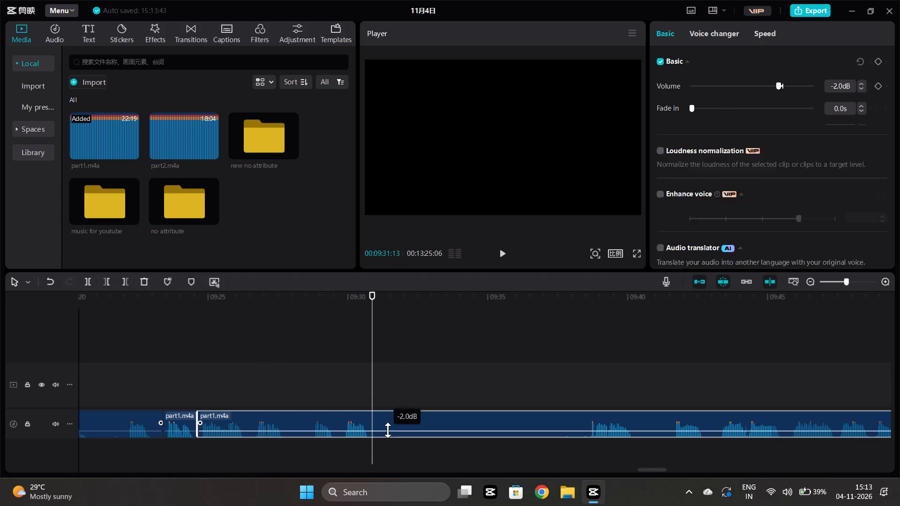
pyautogui.click(84, 279)
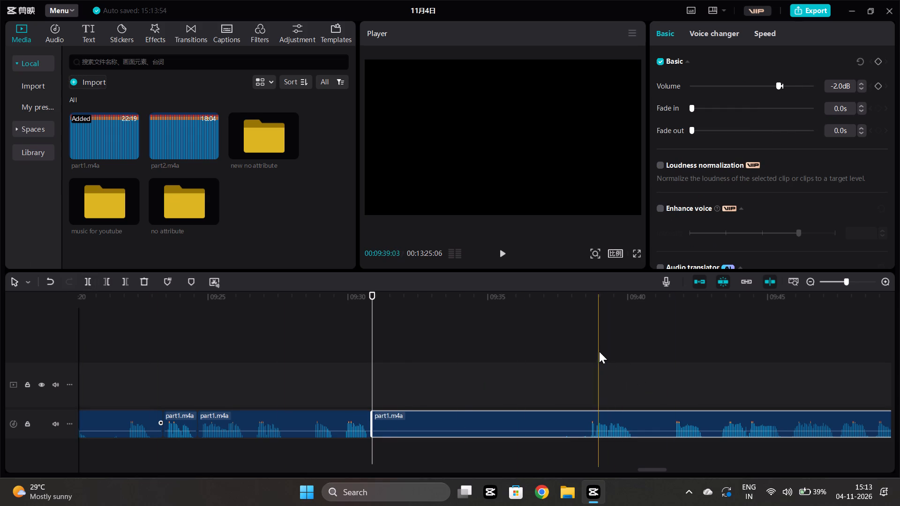
# Review the phrases after the split, trim the clip's start to 00:09:41:06 and shift it earlier against the preceding clip.
pyautogui.click(595, 338)
pyautogui.click(582, 353)
pyautogui.press('space')
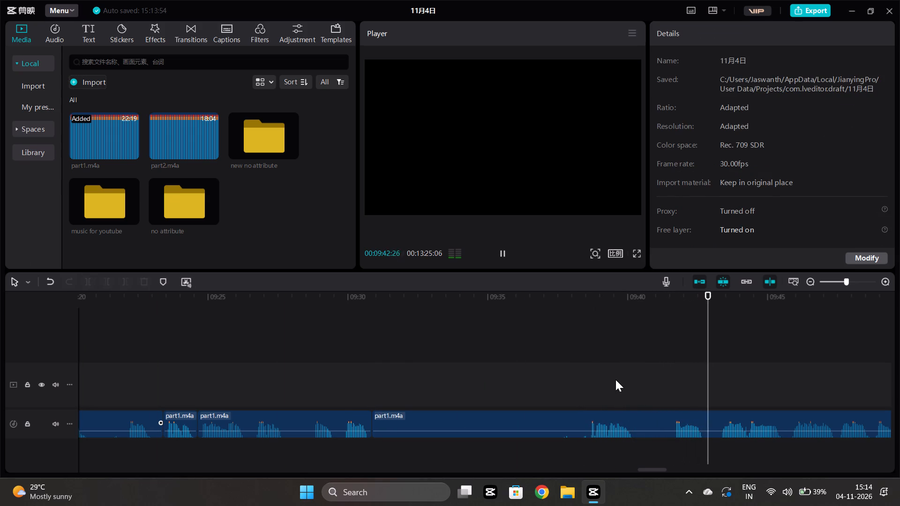
pyautogui.click(339, 396)
pyautogui.press('space')
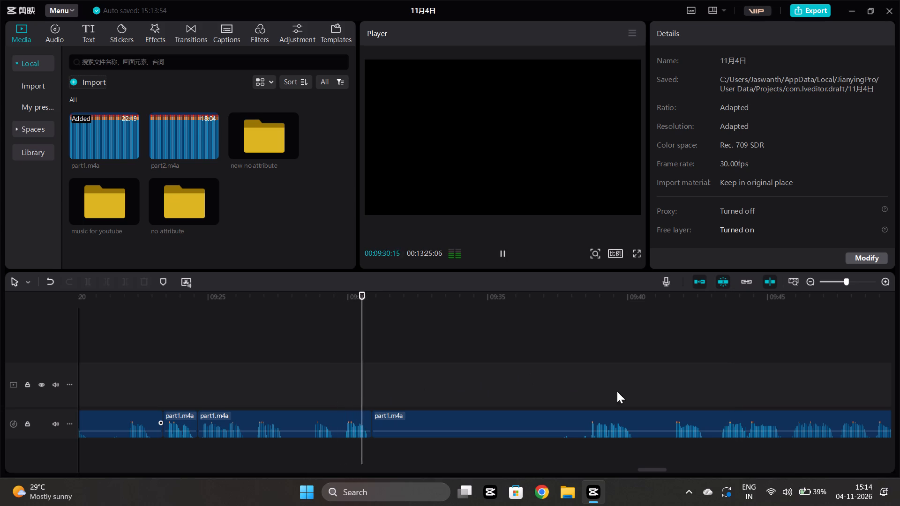
pyautogui.press('space')
pyautogui.click(661, 382)
pyautogui.click(655, 418)
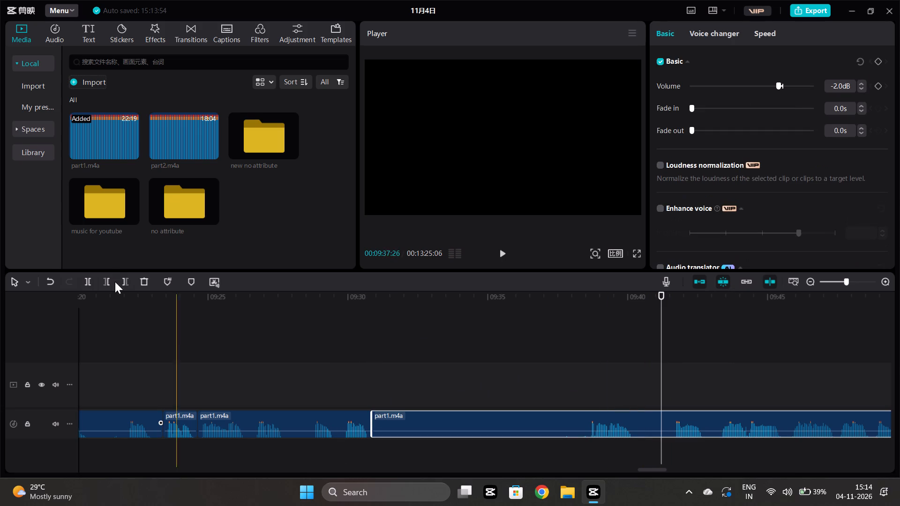
pyautogui.click(112, 274)
pyautogui.click(103, 279)
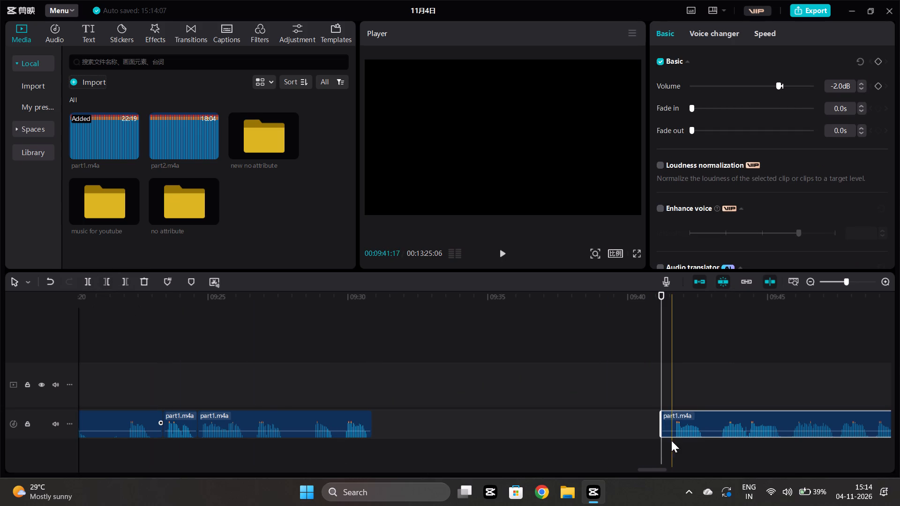
pyautogui.moveTo(674, 417); pyautogui.dragTo(387, 425)
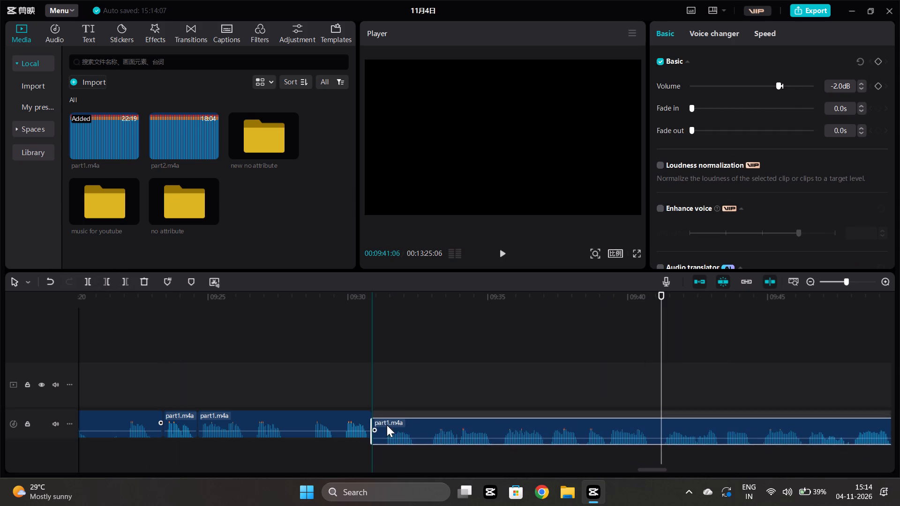
pyautogui.moveTo(387, 425); pyautogui.dragTo(386, 425)
# Listen to part1.m4a from about 09:30 to 09:43, replaying phrases, to check the join and find the next passage to cut.
pyautogui.click(357, 371)
pyautogui.press('space')
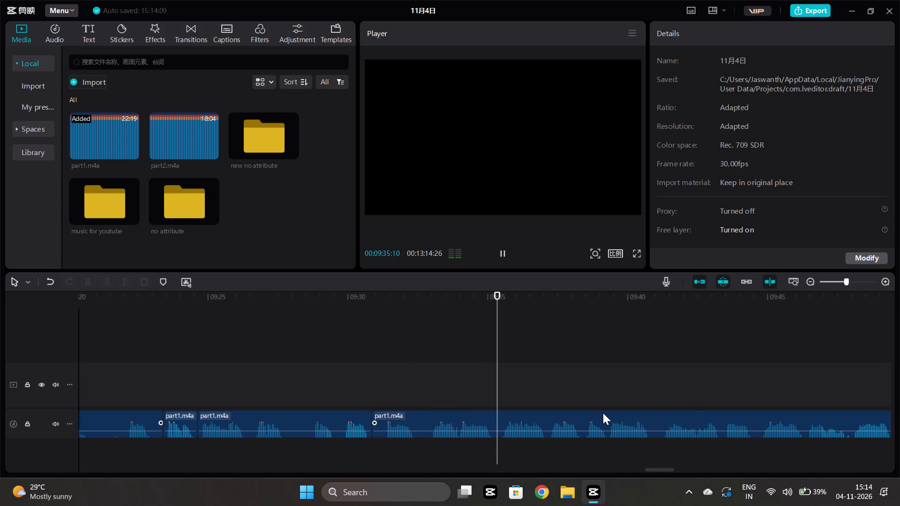
pyautogui.keyDown('ctrl'); pyautogui.scroll(5, 543, 402); pyautogui.keyUp('ctrl')
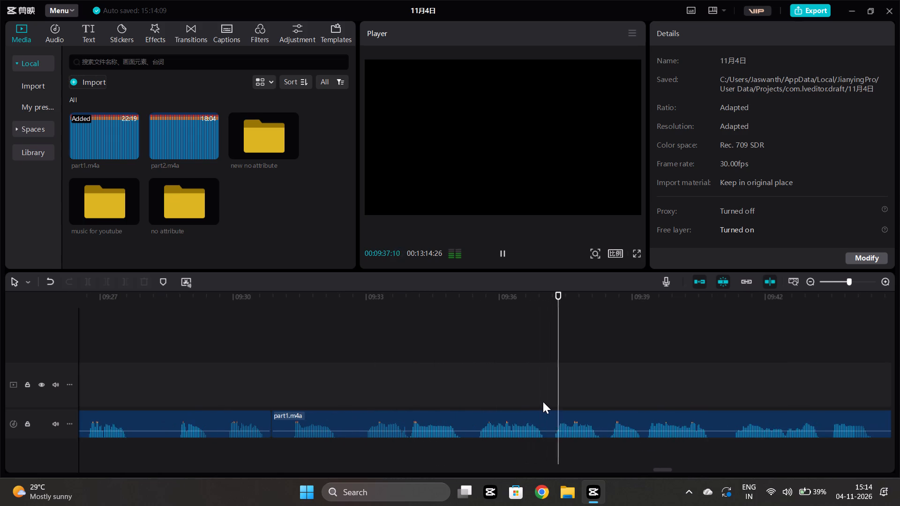
pyautogui.click(368, 389)
pyautogui.press('space')
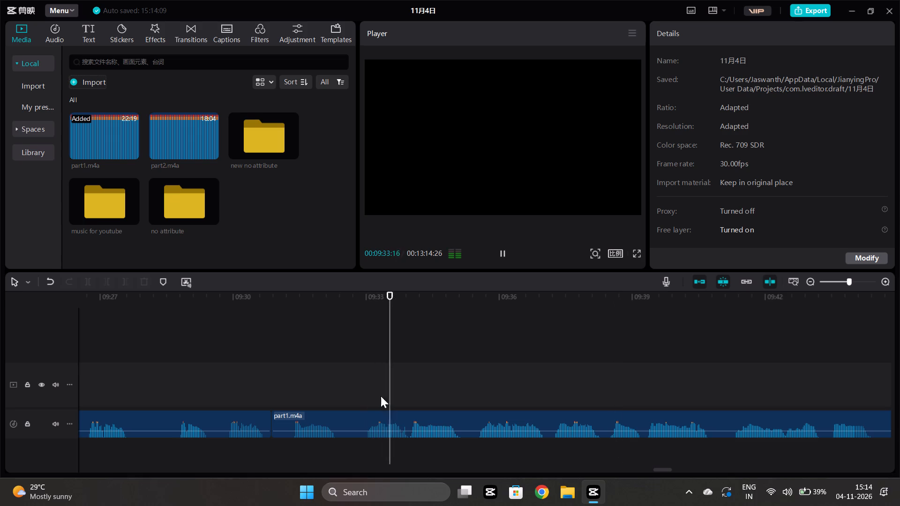
pyautogui.keyDown('ctrl'); pyautogui.scroll(-6, 417, 382); pyautogui.keyUp('ctrl')
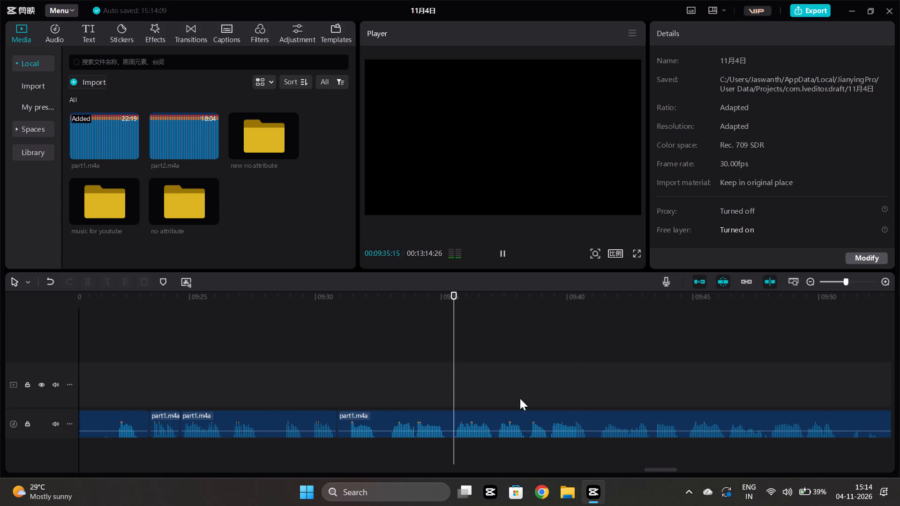
pyautogui.click(344, 382)
pyautogui.press('space')
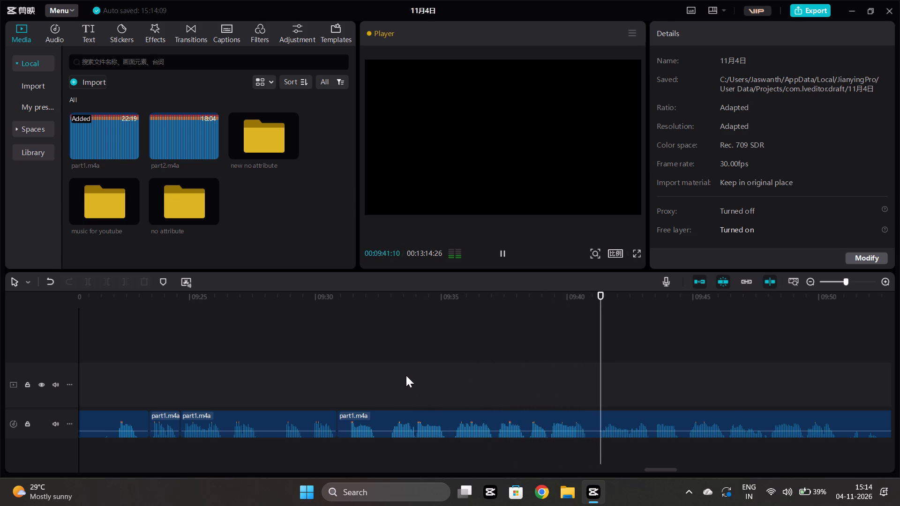
pyautogui.click(781, 488)
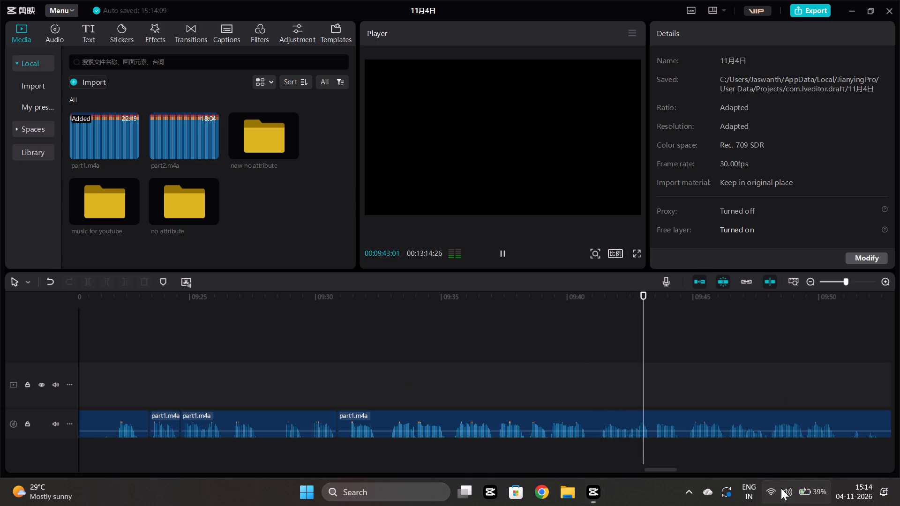
pyautogui.click(530, 351)
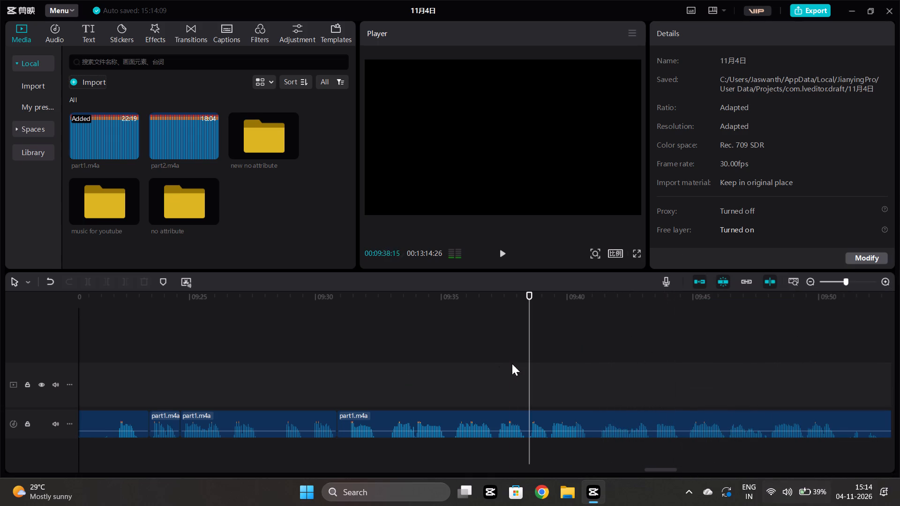
# Listen to the last part1.m4a clip from about 09:41 to 10:02 to find where the wanted take begins.
pyautogui.click(600, 354)
pyautogui.press('space')
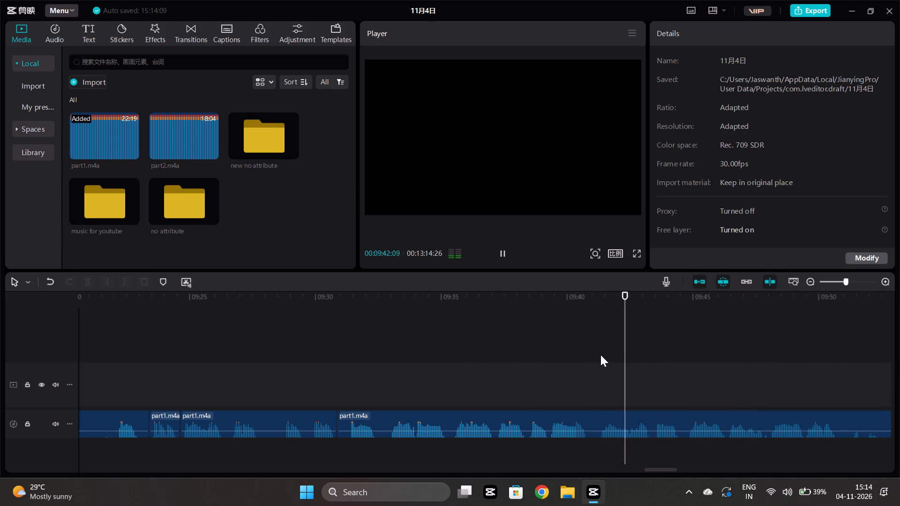
pyautogui.hscroll(-1, 607, 361)
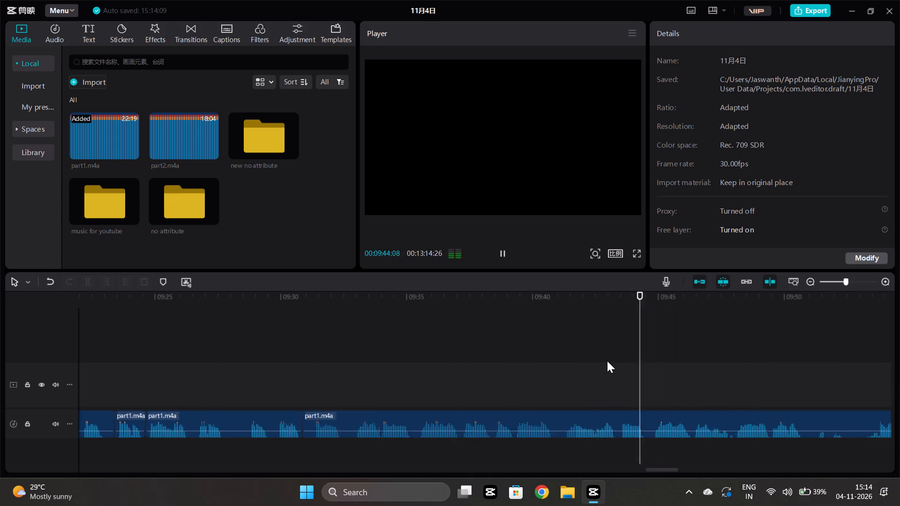
pyautogui.hscroll(-1, 607, 361)
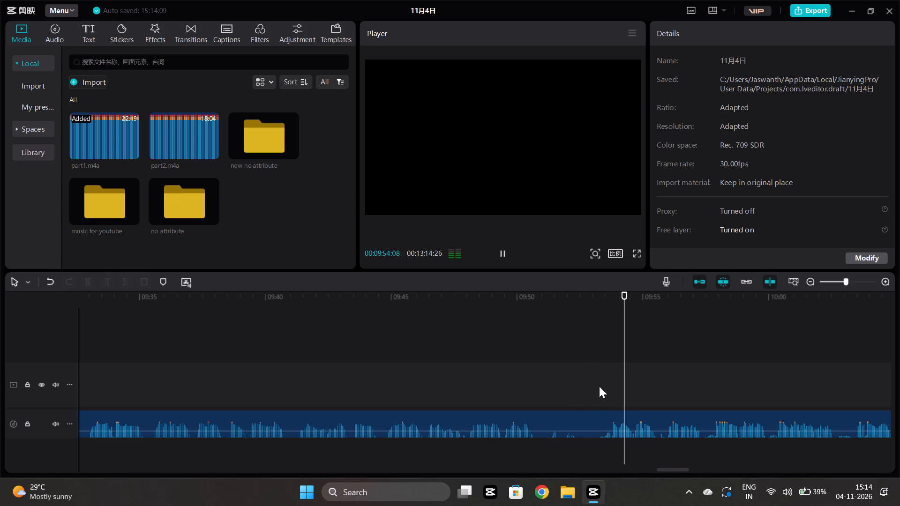
pyautogui.hscroll(-1, 628, 378)
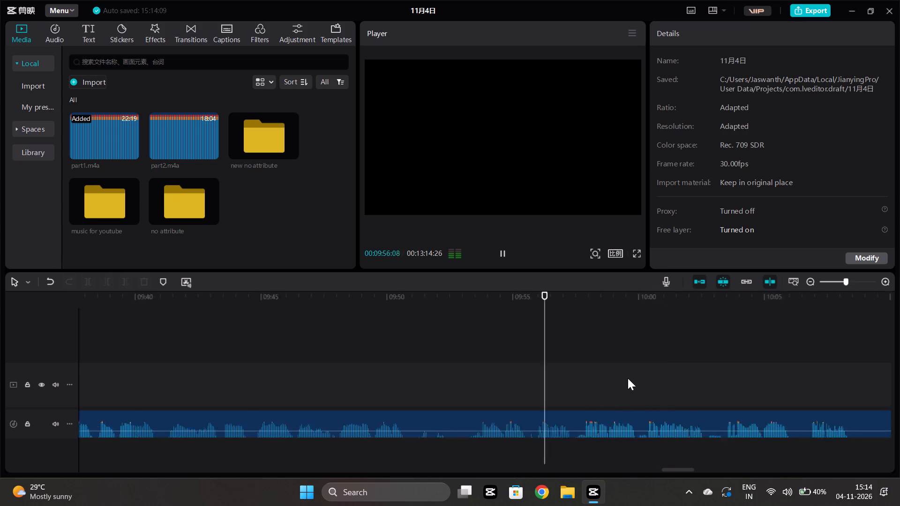
pyautogui.hscroll(-3, 628, 378)
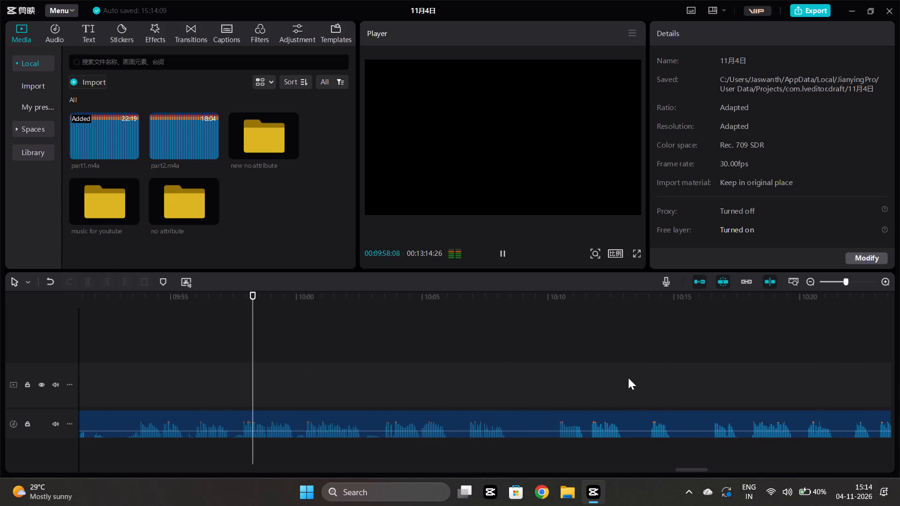
pyautogui.hscroll(-1, 628, 378)
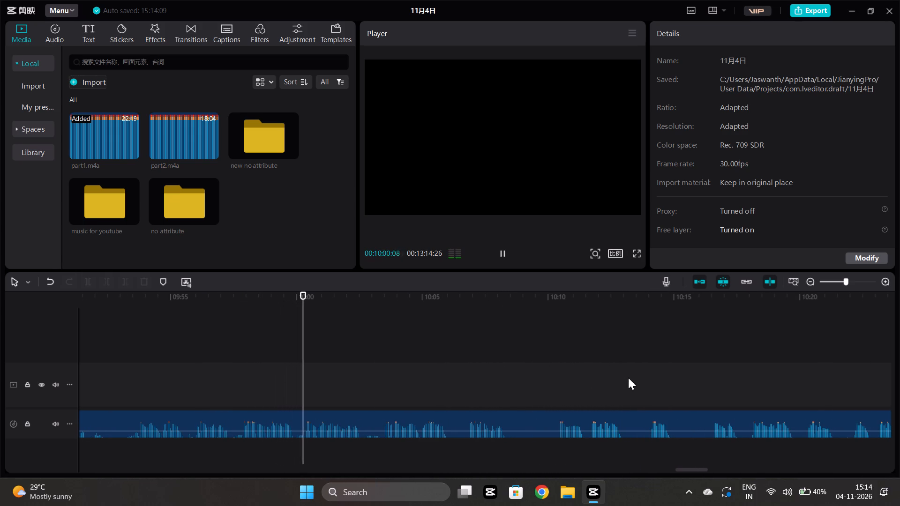
pyautogui.hscroll(1, 628, 378)
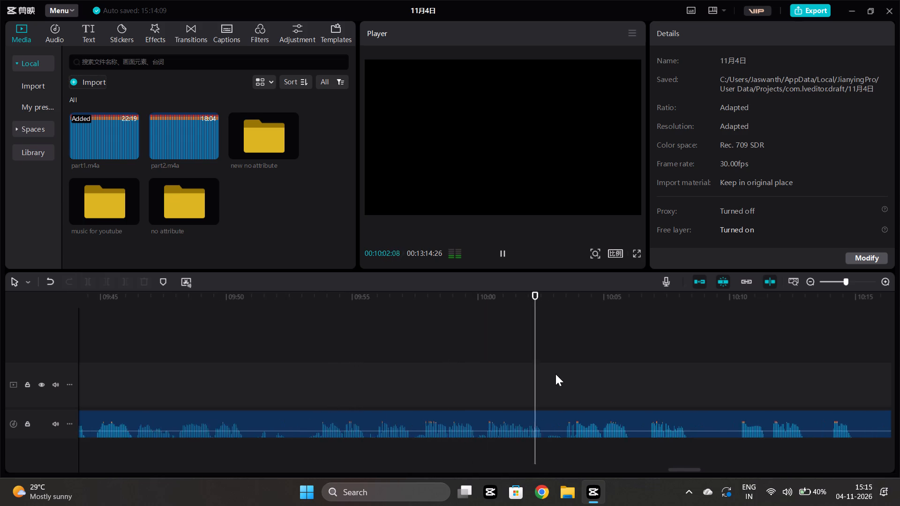
pyautogui.hscroll(1, 555, 374)
# Replay the phrase near 09:53 and trim the long part1.m4a clip's start to about 09:53, just before that phrase.
pyautogui.click(307, 365)
pyautogui.press('space')
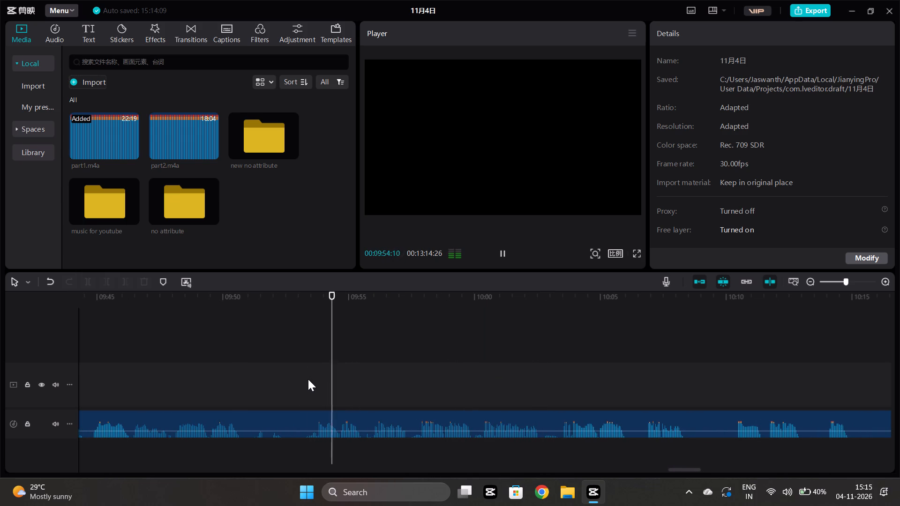
pyautogui.press('space')
pyautogui.click(316, 371)
pyautogui.click(300, 420)
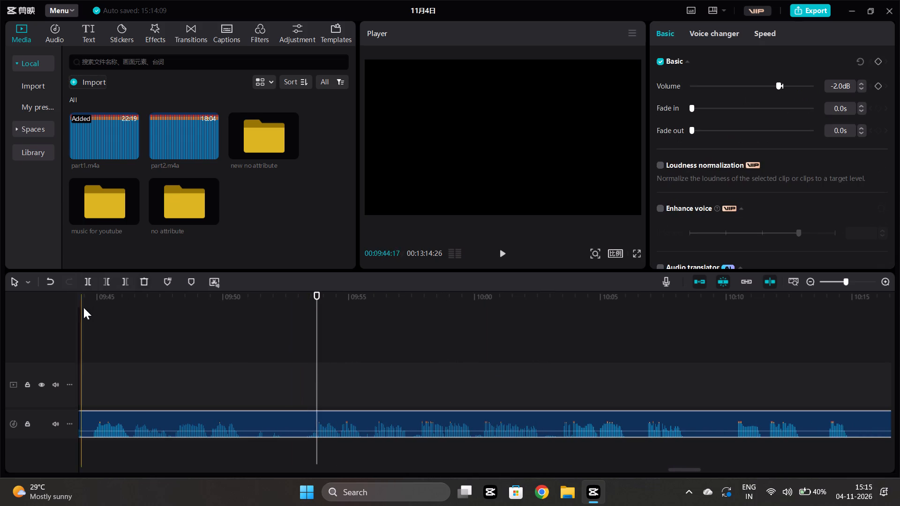
pyautogui.click(104, 283)
# Listen to the earlier part1.m4a clips from about 09:04 to 09:10 to compare them with the trimmed take.
pyautogui.hscroll(3, 346, 359)
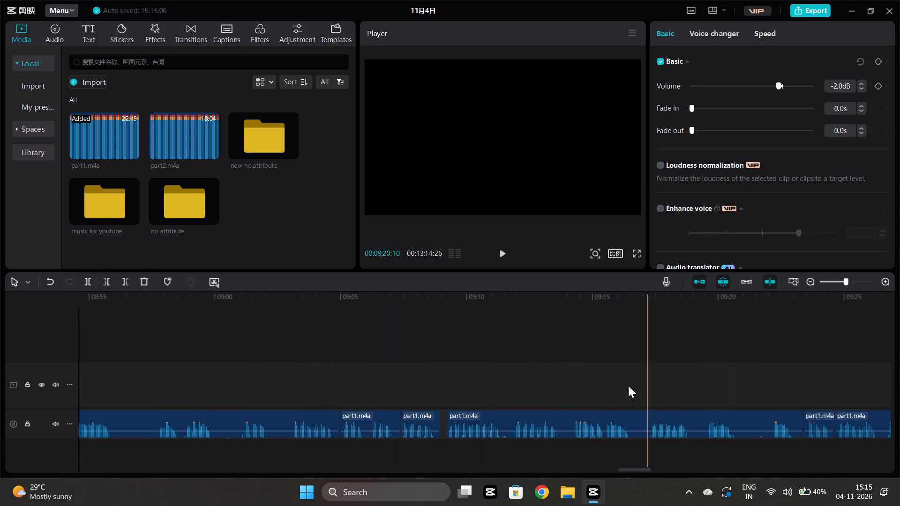
pyautogui.click(328, 357)
pyautogui.press('space')
pyautogui.hscroll(-1, 355, 365)
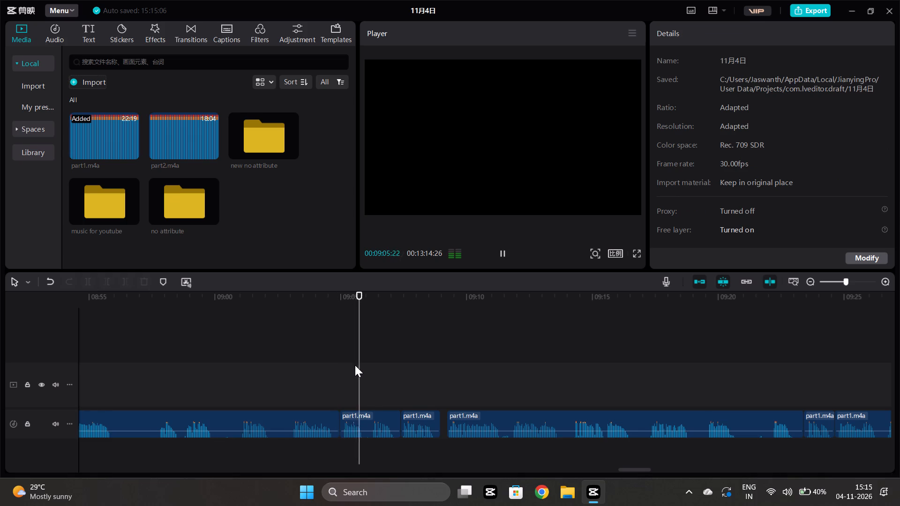
pyautogui.hscroll(-3, 355, 365)
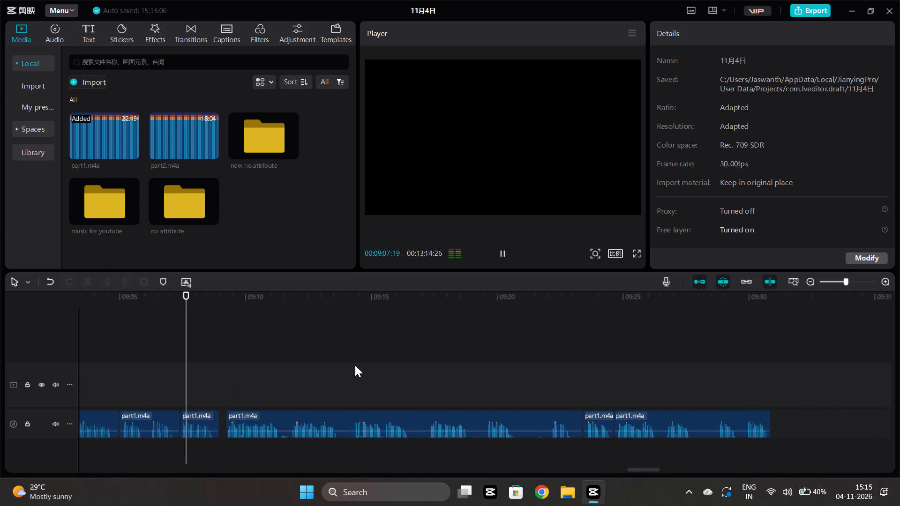
pyautogui.hscroll(-1, 355, 365)
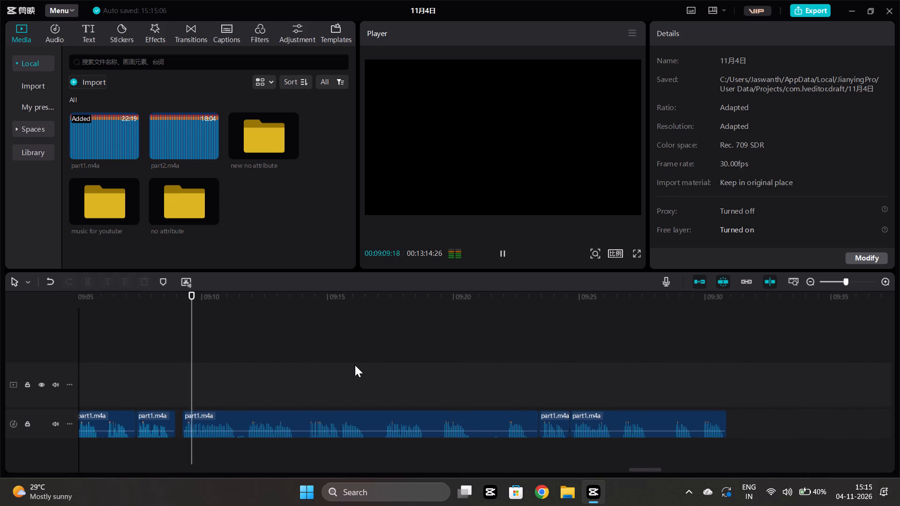
pyautogui.hscroll(-1, 355, 365)
pyautogui.press('space')
# Review the opening phrases of the trimmed part1.m4a clip and trim its start further to 00:09:57:21.
pyautogui.hscroll(-3, 592, 373)
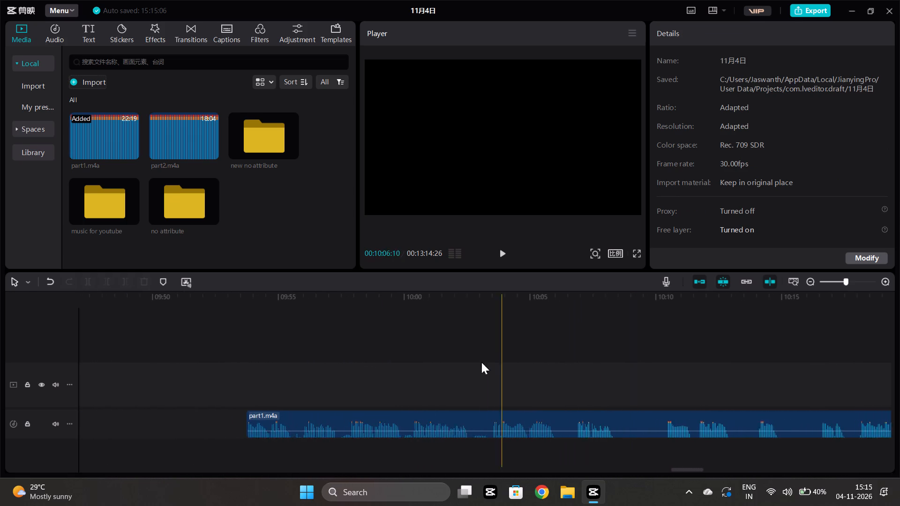
pyautogui.click(420, 353)
pyautogui.press('space')
pyautogui.click(328, 368)
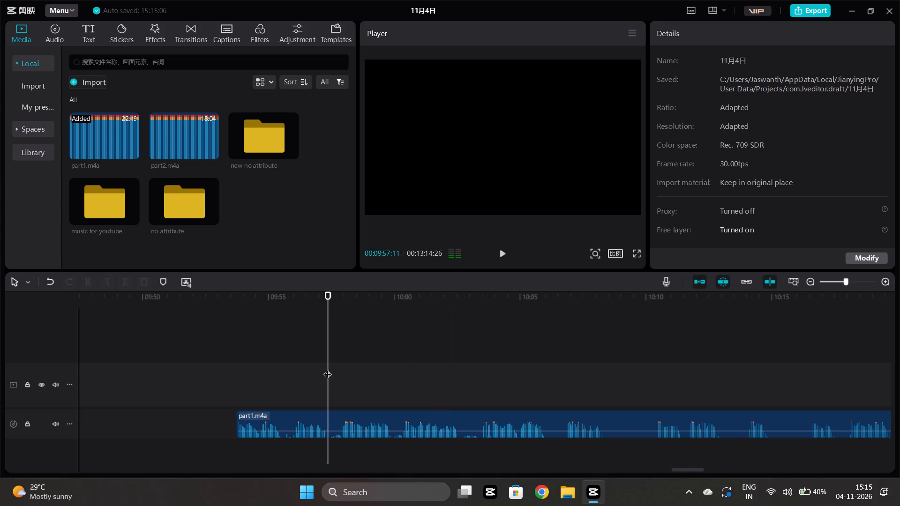
pyautogui.press('space')
pyautogui.press('space')
pyautogui.click(337, 367)
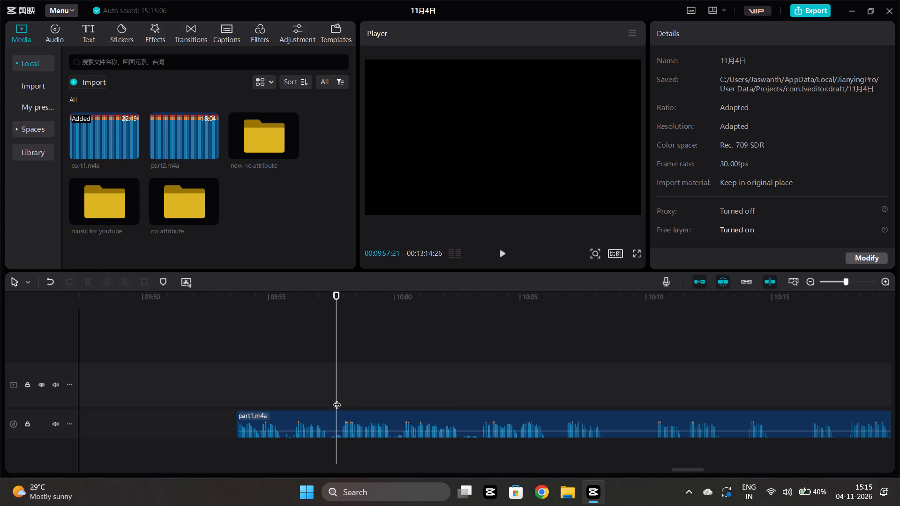
pyautogui.click(339, 419)
pyautogui.click(108, 286)
# Move the trimmed part1.m4a clip onto a separate audio track above the earlier clips, starting at about 09:17.
pyautogui.hscroll(1, 207, 312)
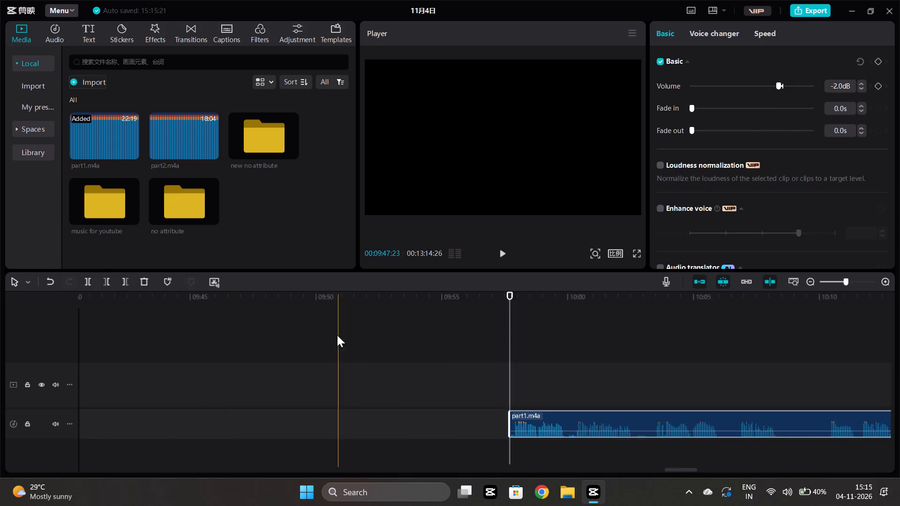
pyautogui.hscroll(1, 337, 335)
pyautogui.moveTo(717, 414); pyautogui.dragTo(181, 366)
pyautogui.hscroll(1, 192, 367)
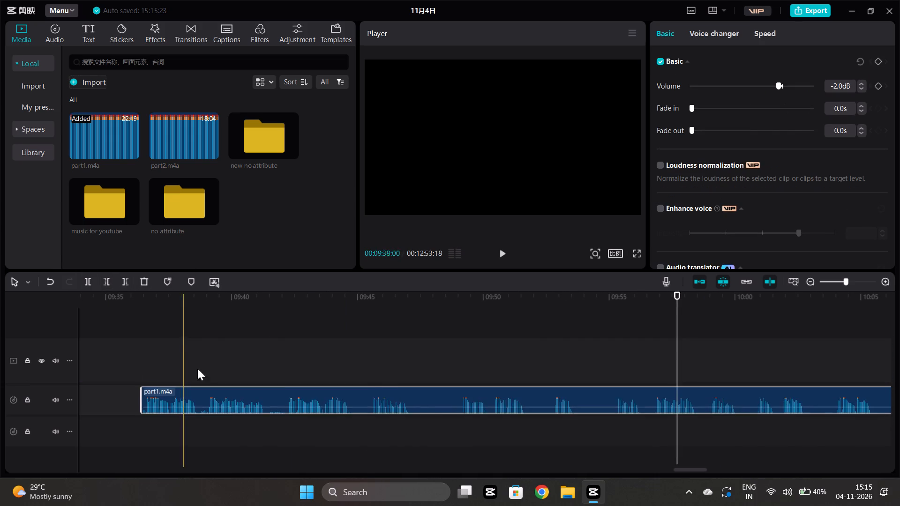
pyautogui.hscroll(1, 197, 368)
pyautogui.moveTo(749, 388); pyautogui.dragTo(257, 384)
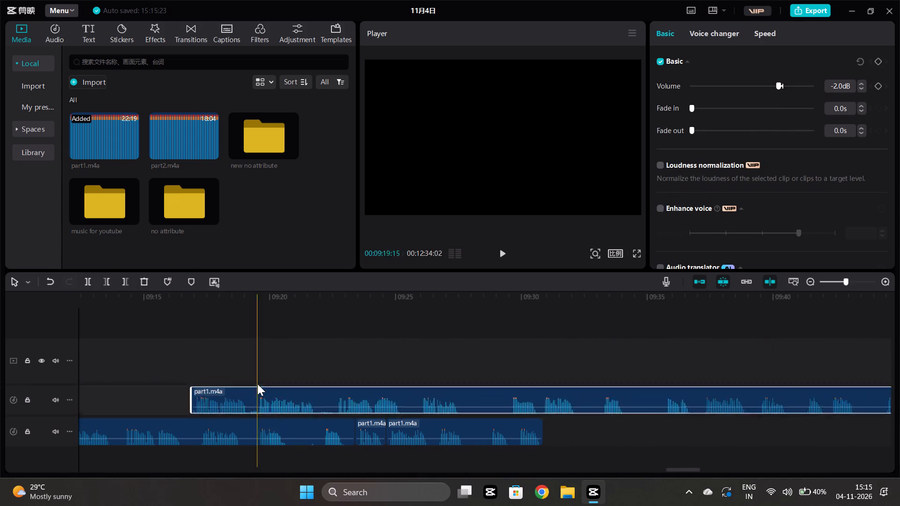
# Listen from about 09:07 and trim the start of the lower-track part1.m4a clip at about 09:09 to 00:09:16:23.
pyautogui.scroll(-2, 257, 384)
pyautogui.click(249, 357)
pyautogui.press('space')
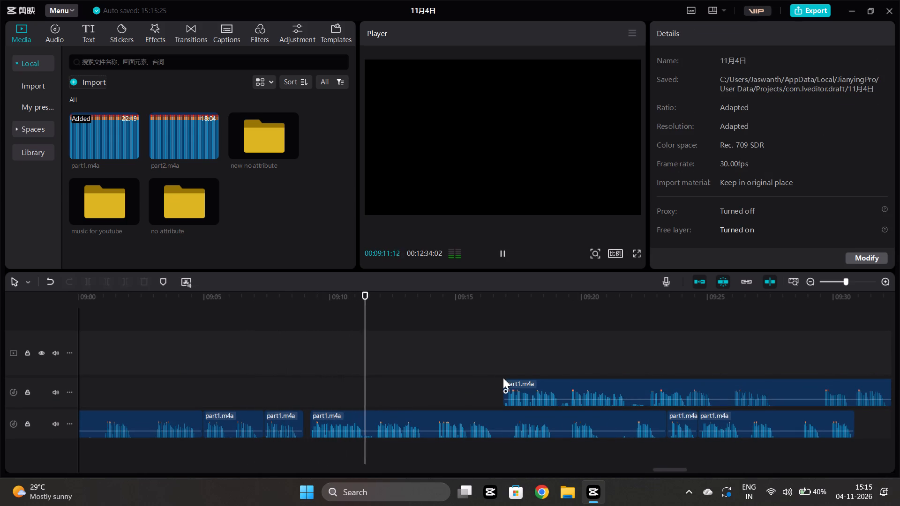
pyautogui.click(526, 387)
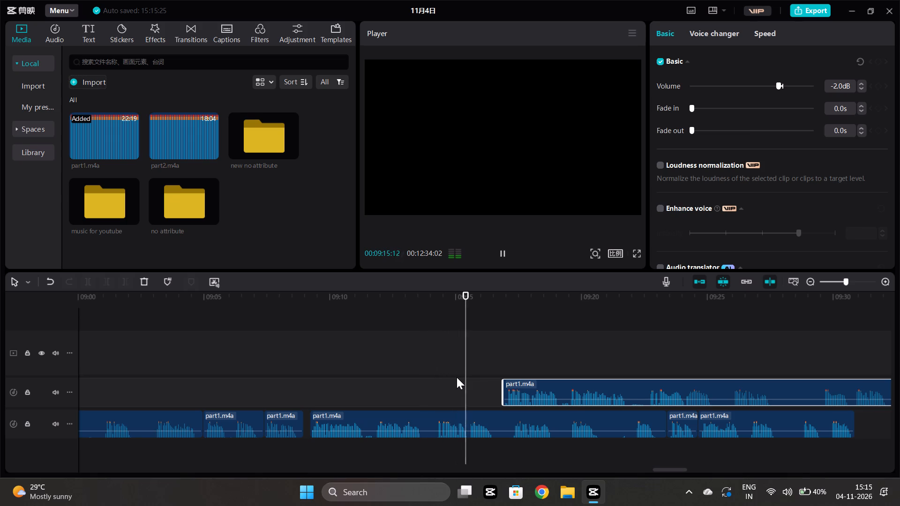
pyautogui.press('space')
pyautogui.click(479, 418)
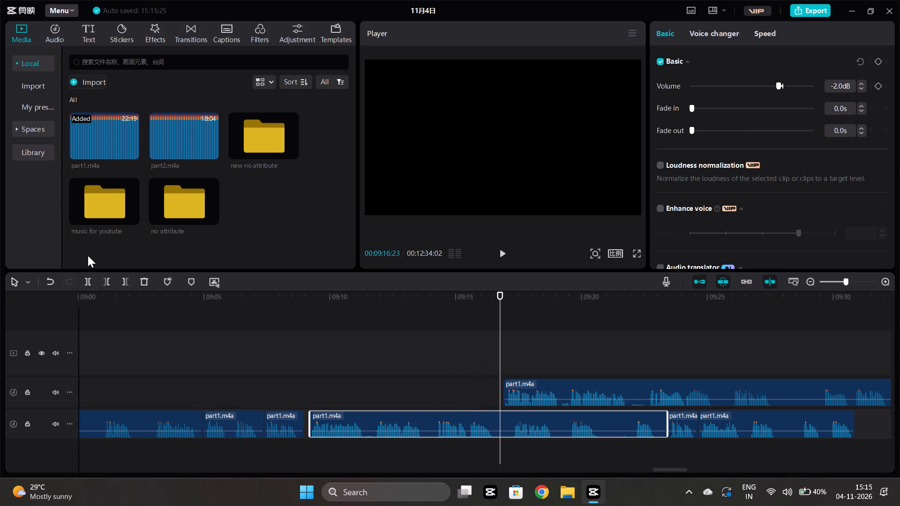
pyautogui.click(109, 281)
# Shift the upper-track part1.m4a clip earlier to about 09:09, against the preceding clip's end, and check the join by ear.
pyautogui.moveTo(542, 387); pyautogui.dragTo(351, 385)
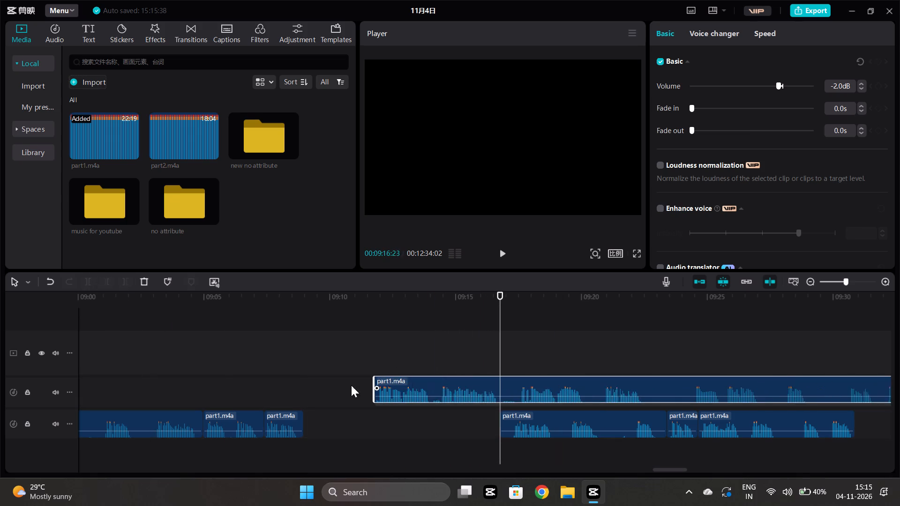
pyautogui.moveTo(351, 385); pyautogui.dragTo(345, 387)
pyautogui.click(285, 347)
pyautogui.press('space')
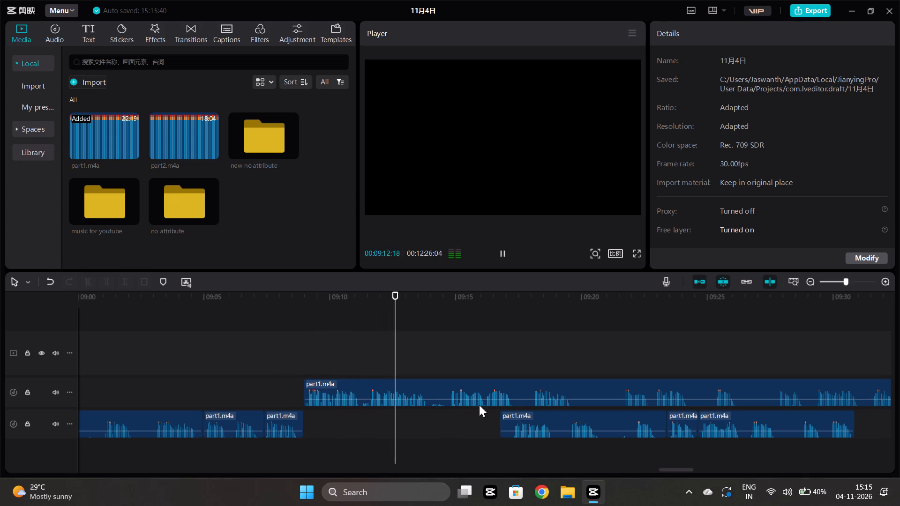
pyautogui.hscroll(-2, 484, 417)
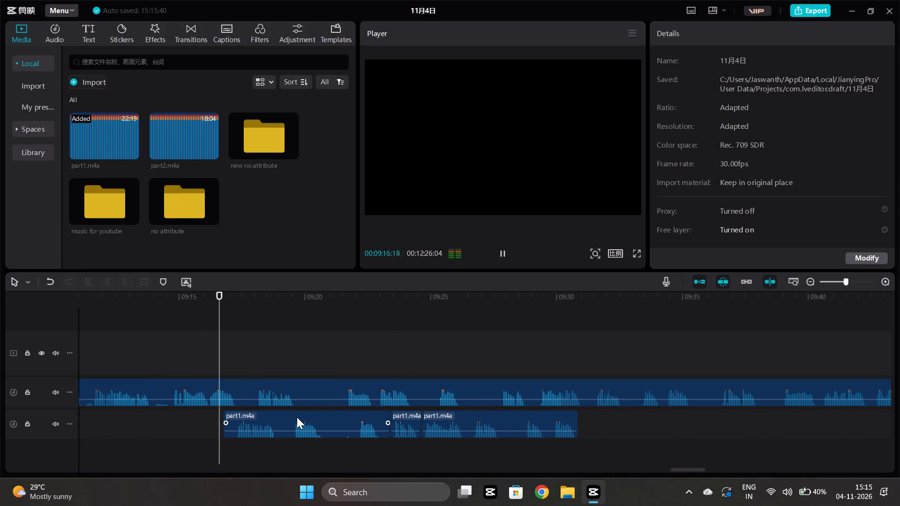
# Move the short part1.m4a clip starting at 00:09:16:23 onto a new lower track at about 09:22 and listen to the overlapping phrases.
pyautogui.moveTo(270, 415); pyautogui.dragTo(401, 450)
pyautogui.click(244, 406)
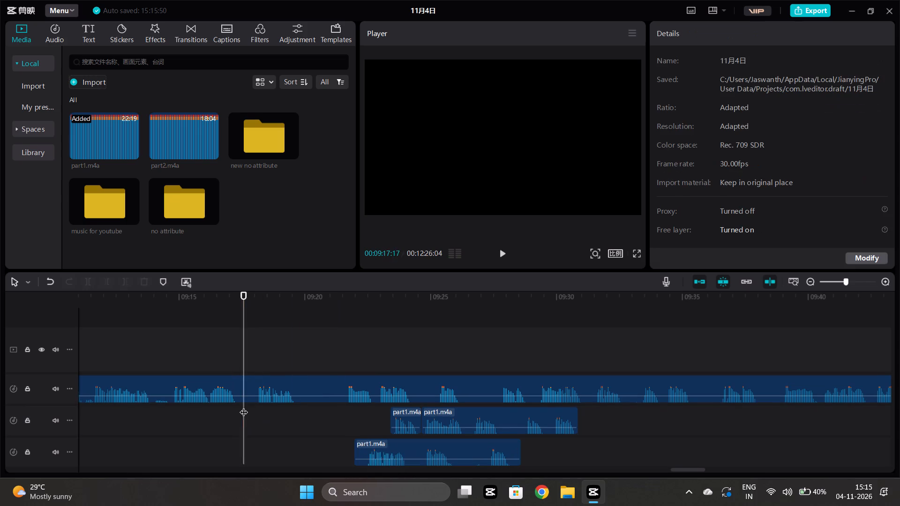
pyautogui.press('space')
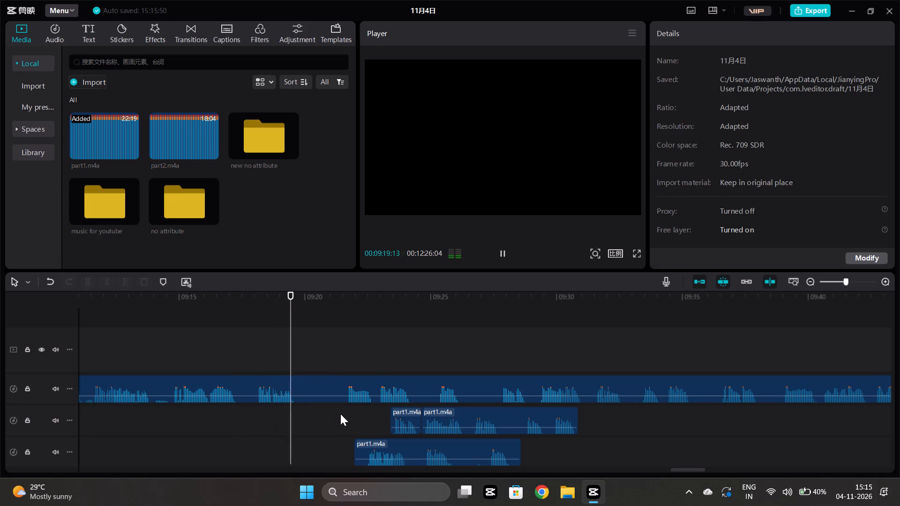
pyautogui.click(340, 414)
pyautogui.press('space')
pyautogui.hscroll(-1, 340, 414)
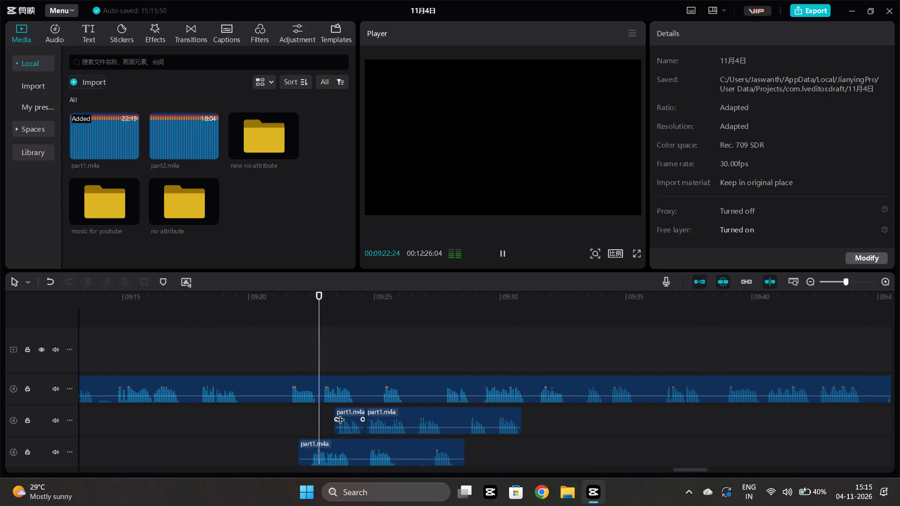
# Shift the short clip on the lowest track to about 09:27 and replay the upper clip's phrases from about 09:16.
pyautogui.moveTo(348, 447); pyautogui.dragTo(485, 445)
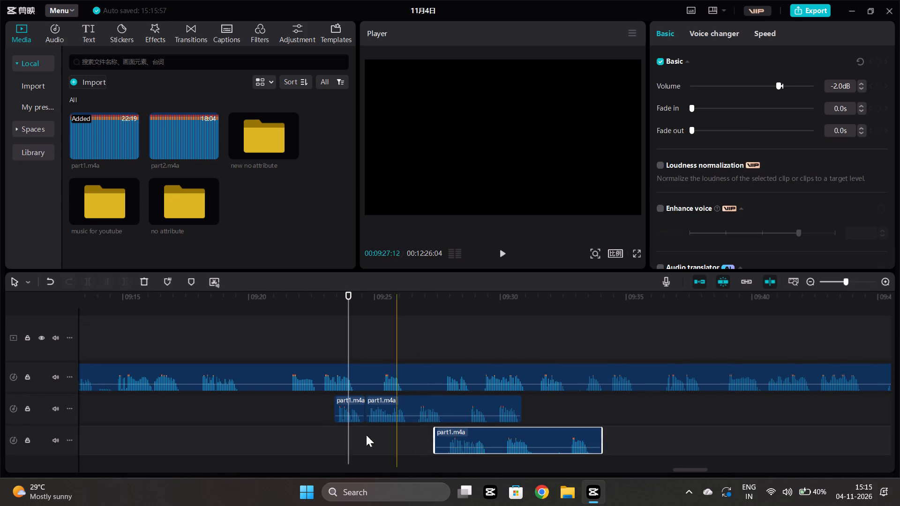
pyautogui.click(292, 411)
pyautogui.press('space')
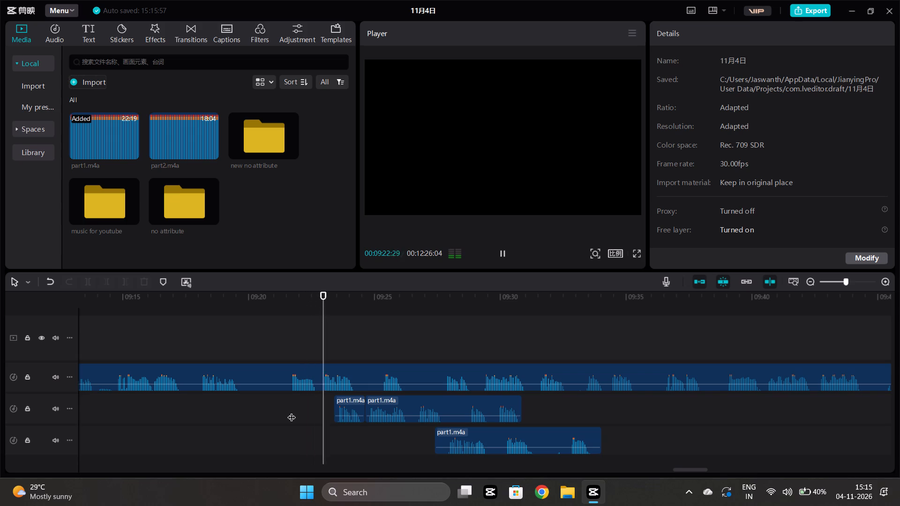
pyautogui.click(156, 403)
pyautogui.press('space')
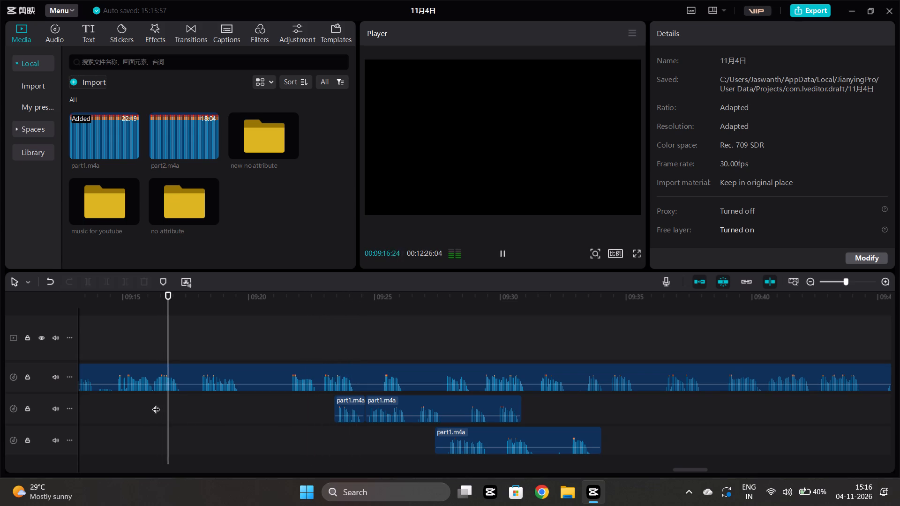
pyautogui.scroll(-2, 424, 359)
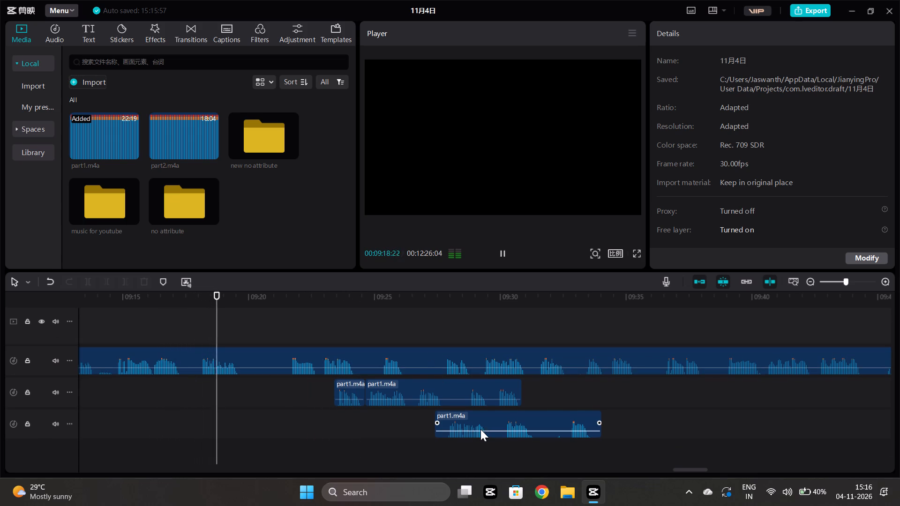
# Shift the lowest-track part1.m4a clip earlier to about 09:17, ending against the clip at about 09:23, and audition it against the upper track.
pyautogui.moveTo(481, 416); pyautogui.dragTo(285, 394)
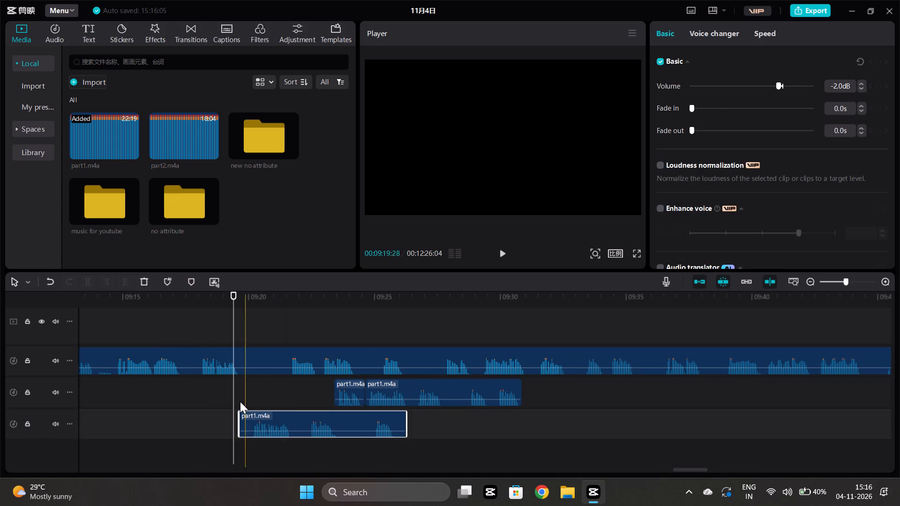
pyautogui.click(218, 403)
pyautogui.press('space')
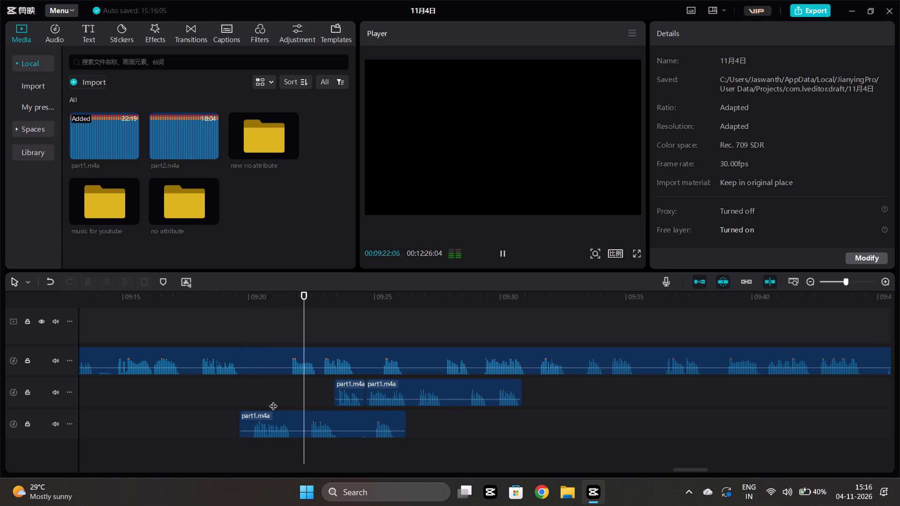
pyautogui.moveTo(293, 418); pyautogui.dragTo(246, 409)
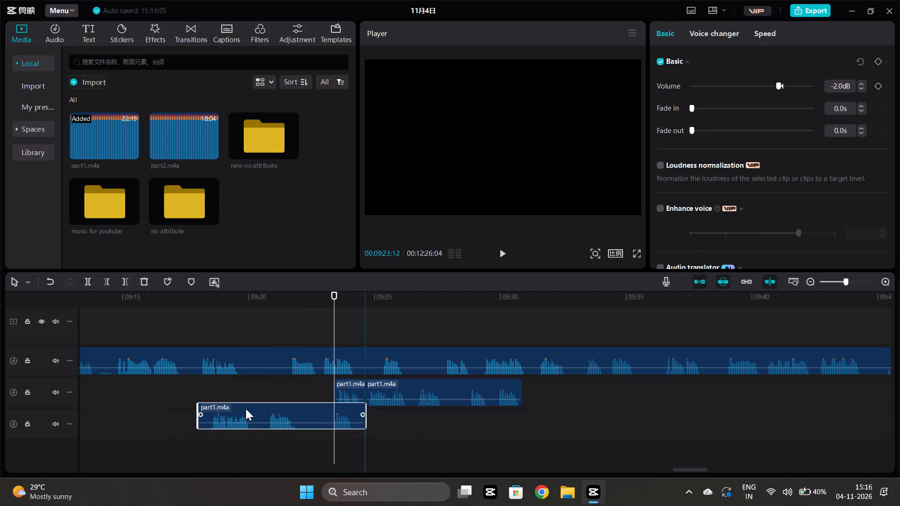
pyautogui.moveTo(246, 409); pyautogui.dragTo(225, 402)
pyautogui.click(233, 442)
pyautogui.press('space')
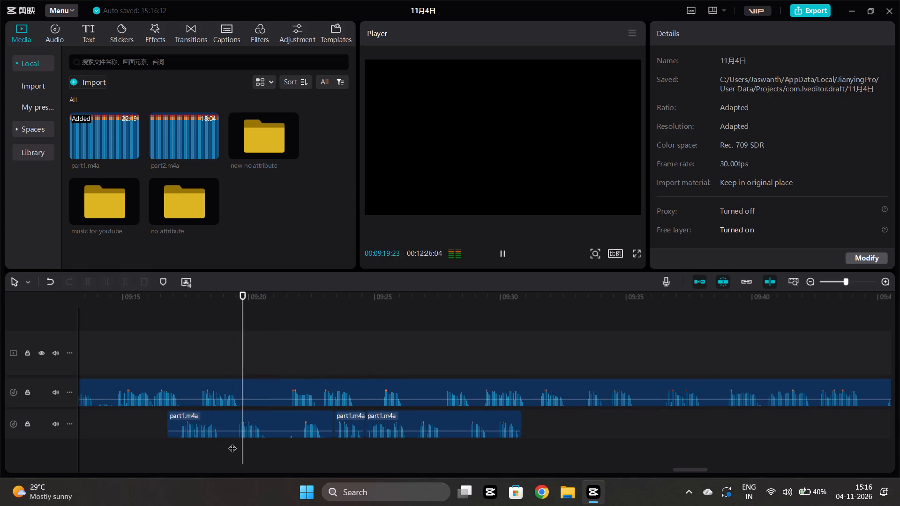
# Trim the start of the lower part1.m4a clip at about 09:19, move it onto a new lowest track from about 09:19, and replay.
pyautogui.click(225, 452)
pyautogui.click(230, 422)
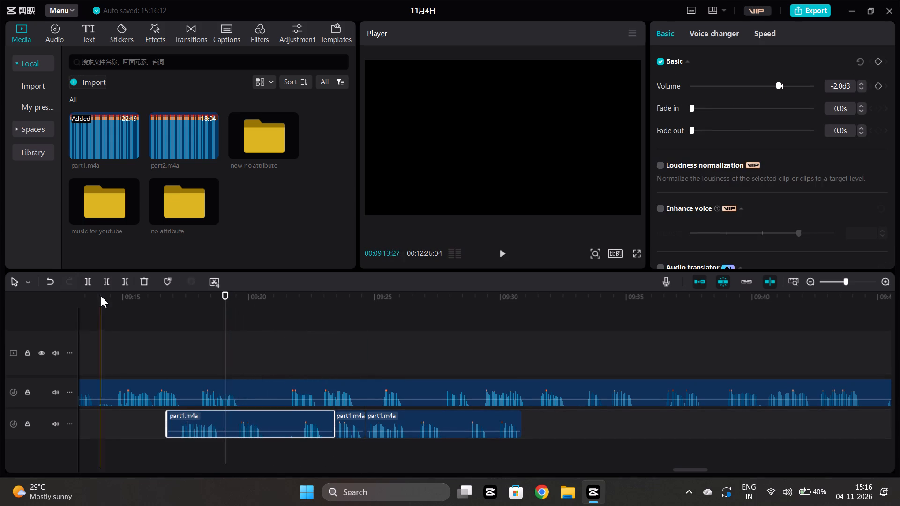
pyautogui.click(110, 284)
pyautogui.moveTo(253, 416); pyautogui.dragTo(262, 420)
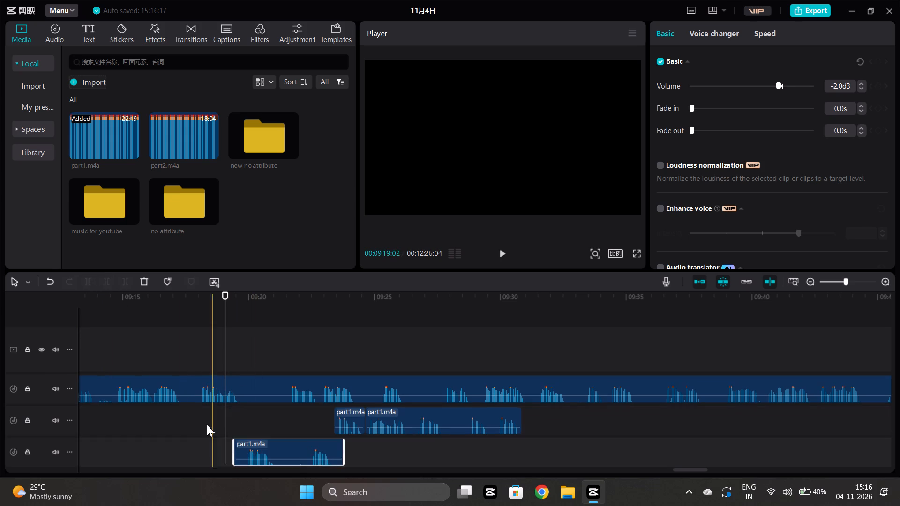
pyautogui.click(194, 416)
pyautogui.press('space')
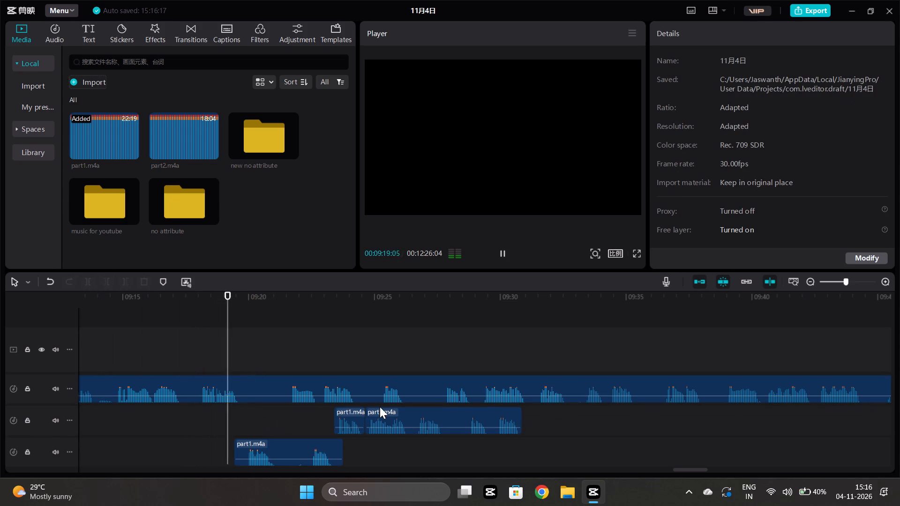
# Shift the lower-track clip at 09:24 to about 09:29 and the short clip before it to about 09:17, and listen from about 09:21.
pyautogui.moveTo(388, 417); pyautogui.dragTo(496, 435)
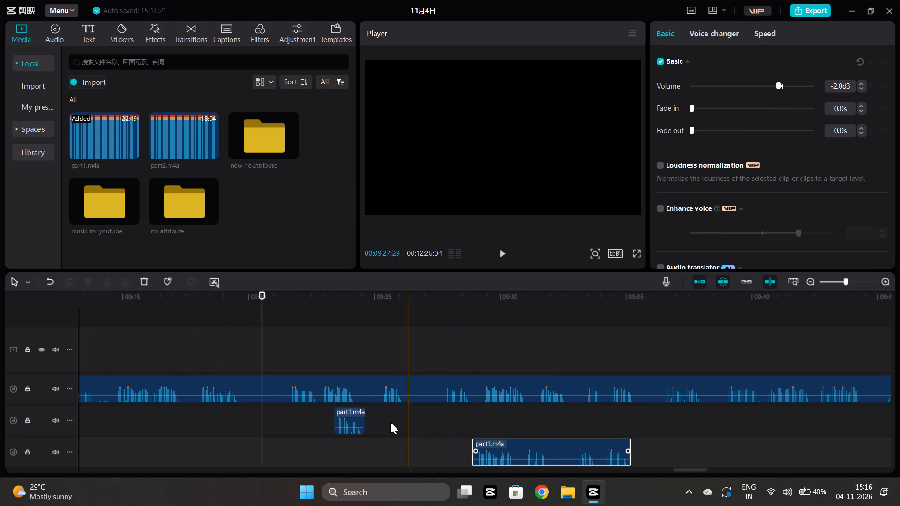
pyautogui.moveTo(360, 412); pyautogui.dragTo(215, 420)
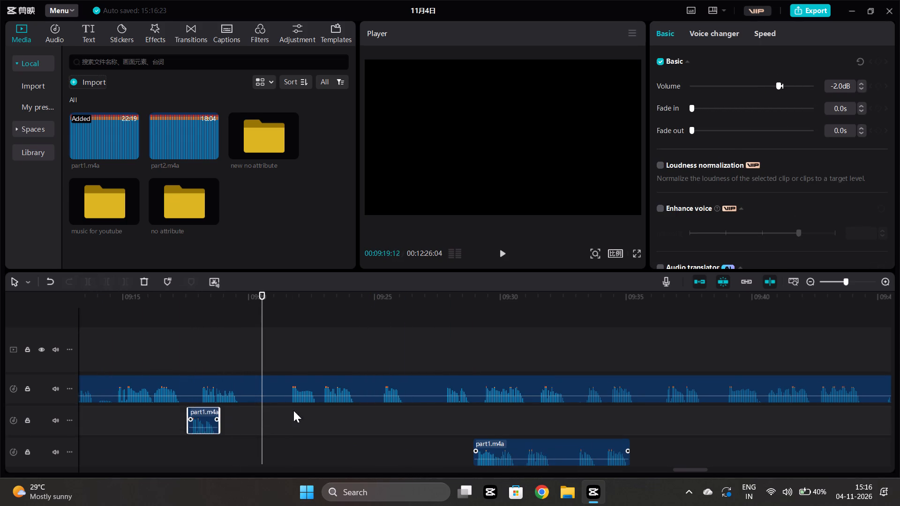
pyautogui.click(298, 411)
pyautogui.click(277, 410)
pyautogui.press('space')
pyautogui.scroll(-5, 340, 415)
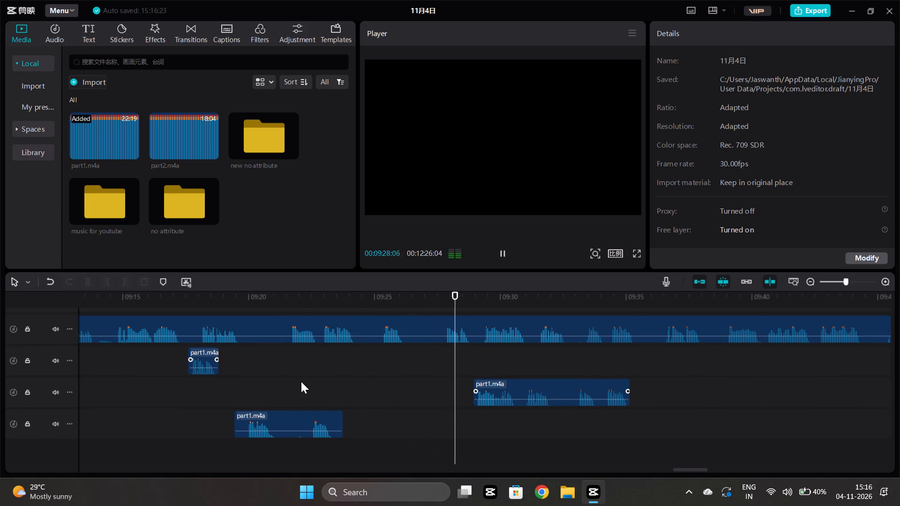
# Split the upper-track part1.m4a clip at 00:09:20:02.
pyautogui.scroll(1, 301, 381)
pyautogui.click(250, 376)
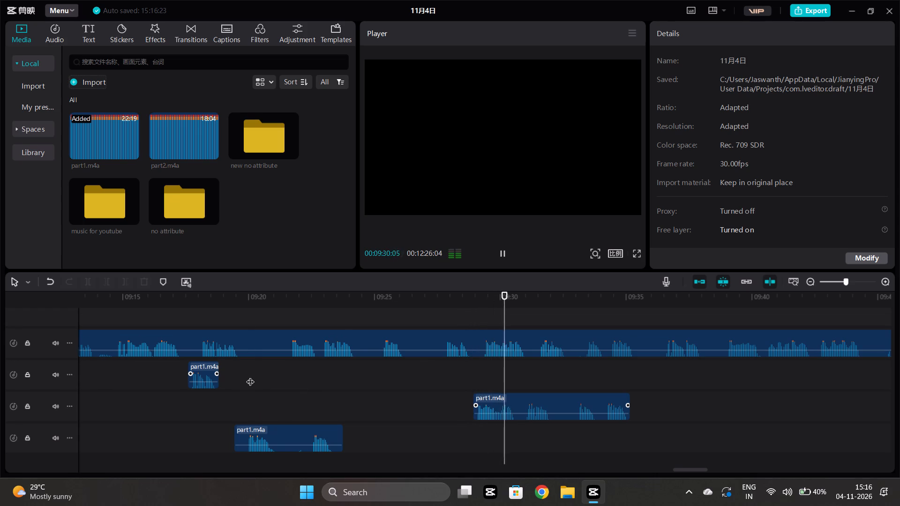
pyautogui.scroll(2, 250, 384)
pyautogui.click(251, 370)
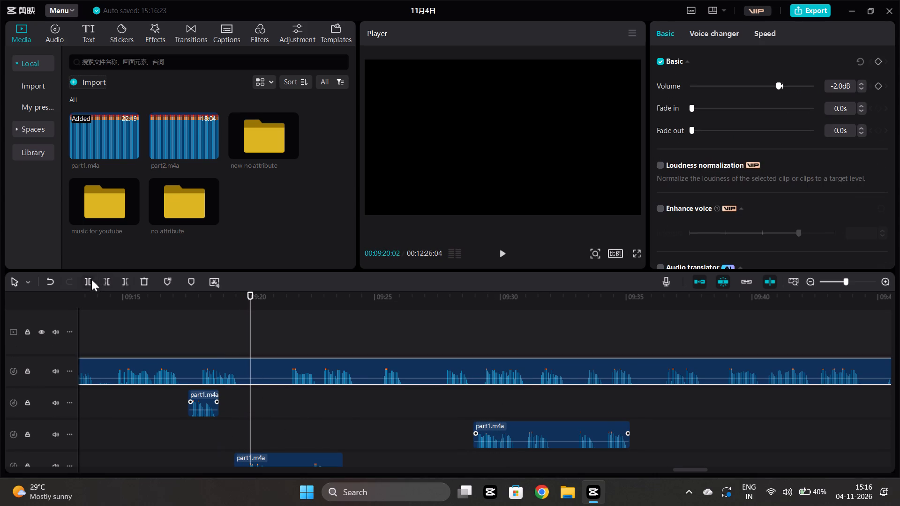
pyautogui.click(91, 279)
# Listen past the split and trim the start of the upper-track clip from about 09:20 to about 09:26.
pyautogui.click(378, 404)
pyautogui.press('space')
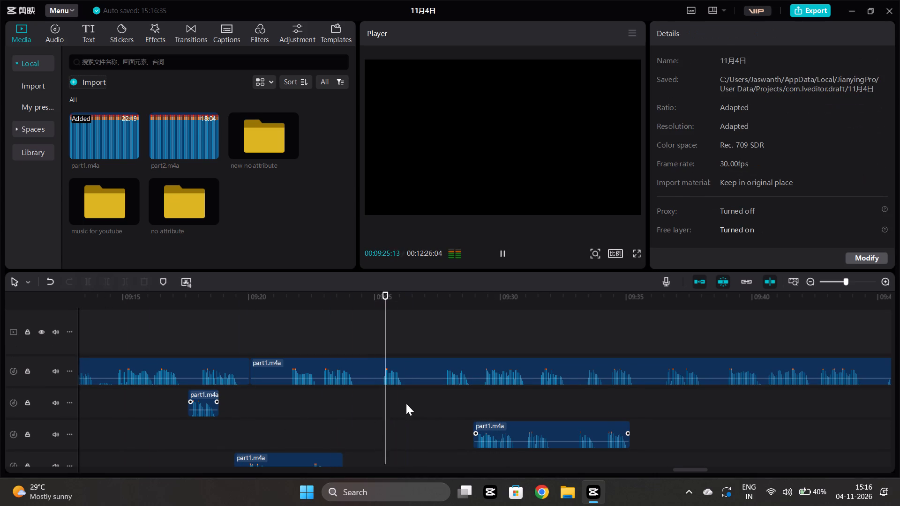
pyautogui.click(324, 399)
pyautogui.press('space')
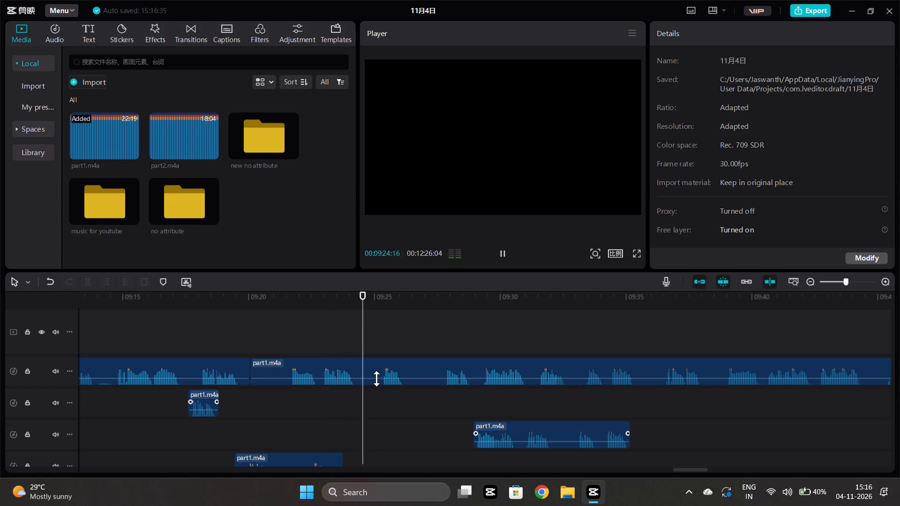
pyautogui.press('space')
pyautogui.click(417, 372)
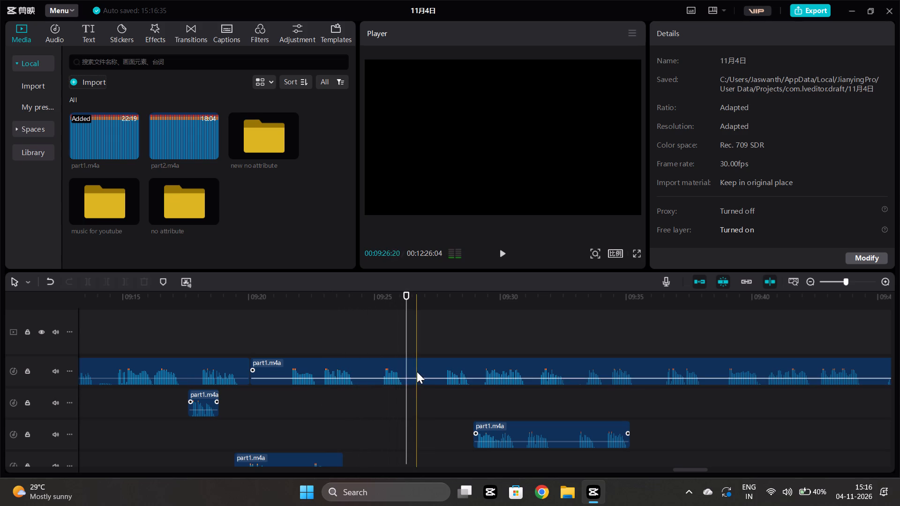
pyautogui.click(108, 281)
# Move the lowest-track part1.m4a clip into the upper-track gap at about 09:20 and listen through the joined passage to about 09:30.
pyautogui.scroll(-2, 264, 388)
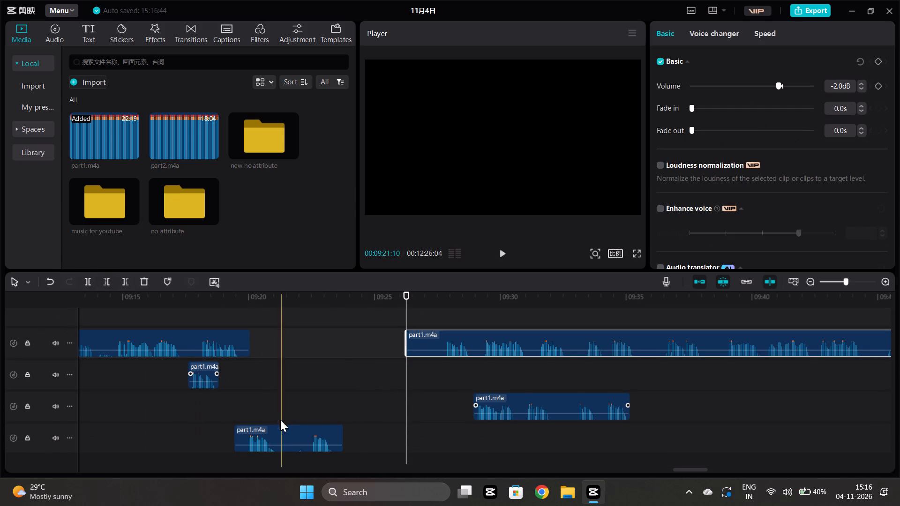
pyautogui.moveTo(259, 437); pyautogui.dragTo(276, 347)
pyautogui.click(232, 398)
pyautogui.press('space')
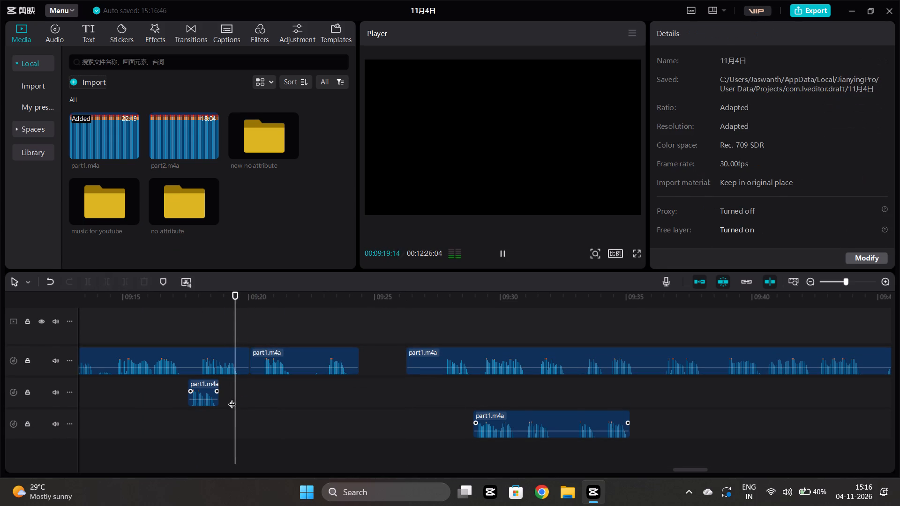
pyautogui.scroll(1, 277, 387)
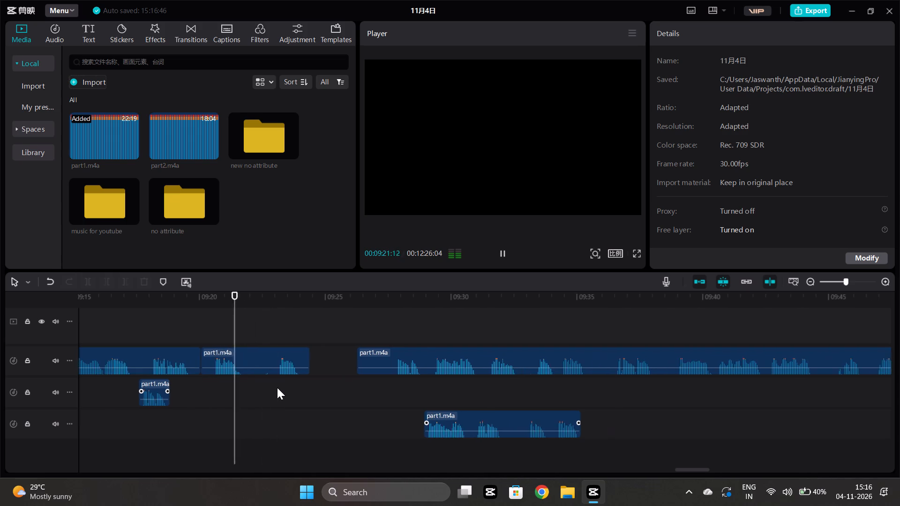
pyautogui.scroll(1, 277, 387)
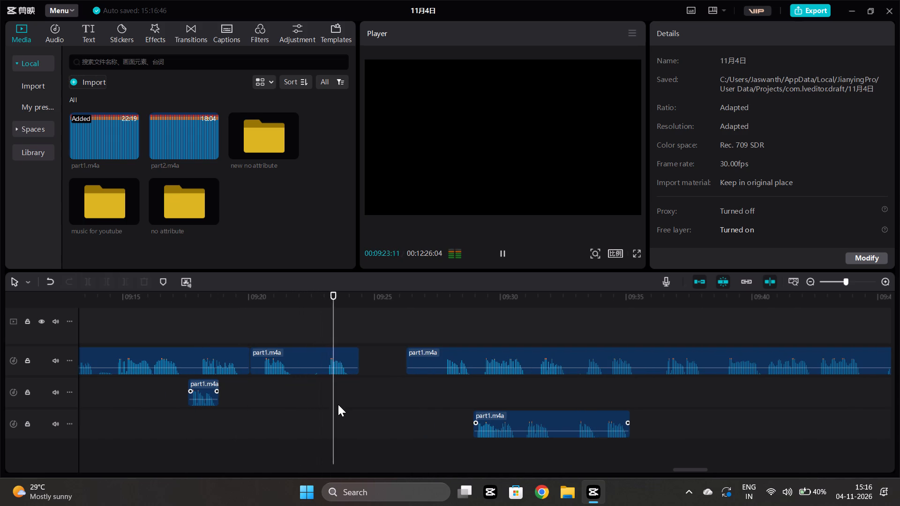
pyautogui.scroll(3, 338, 404)
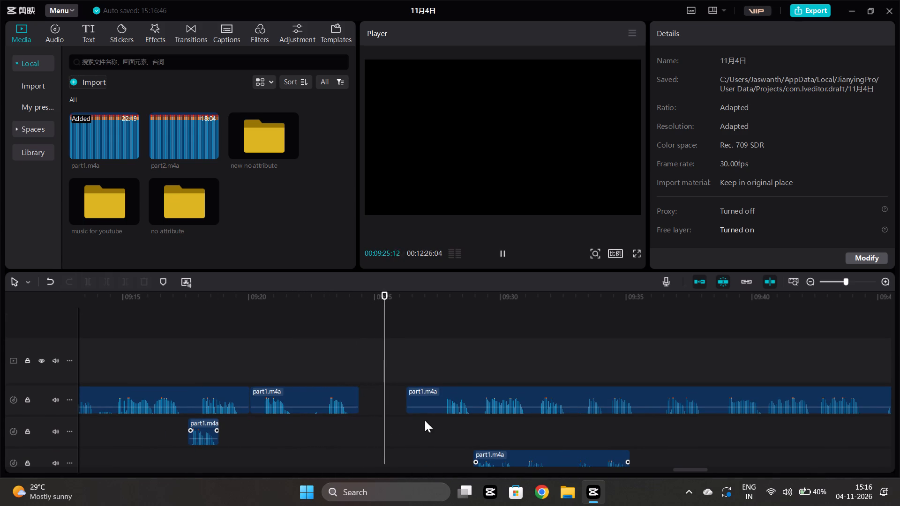
pyautogui.click(423, 428)
pyautogui.press('space')
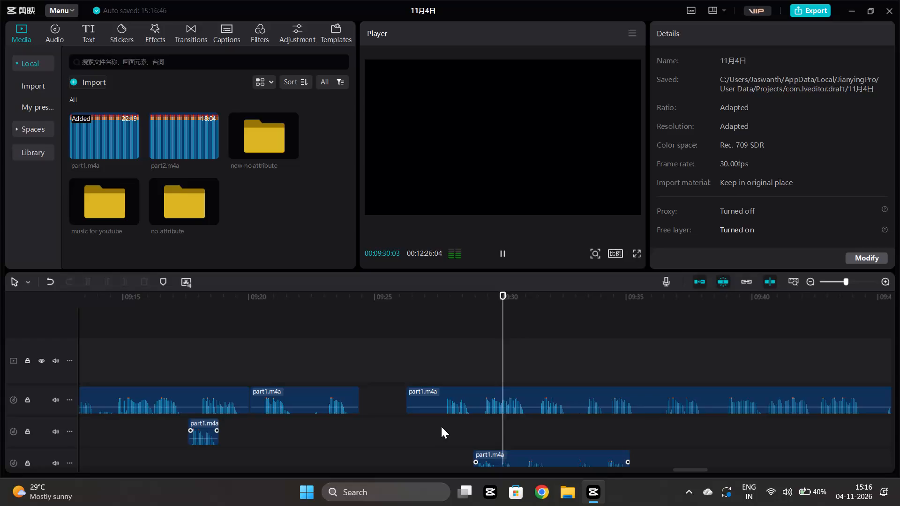
# Shift the lower part1.m4a clip at about 09:29 to about 09:25, listen to it against the upper clip, and delete it.
pyautogui.scroll(-2, 442, 425)
pyautogui.moveTo(515, 428); pyautogui.dragTo(431, 436)
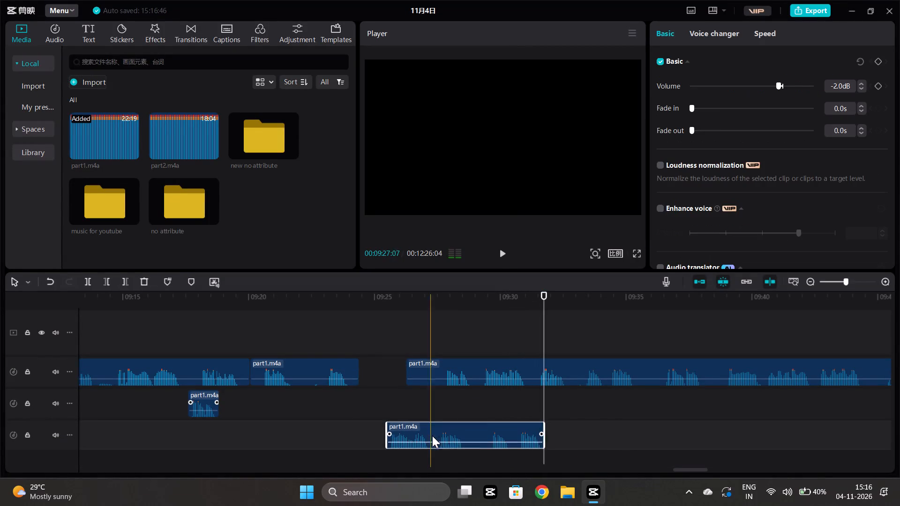
pyautogui.click(484, 412)
pyautogui.press('space')
pyautogui.click(476, 432)
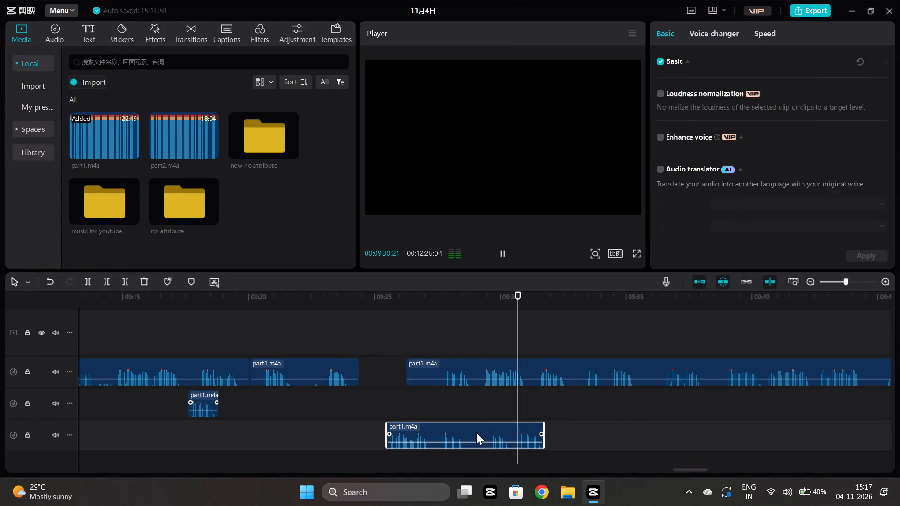
pyautogui.press('Delete')
# Listen from about 09:27 and about 09:17, and delete the short lower-track part1.m4a clip at about 09:17.
pyautogui.click(432, 413)
pyautogui.press('space')
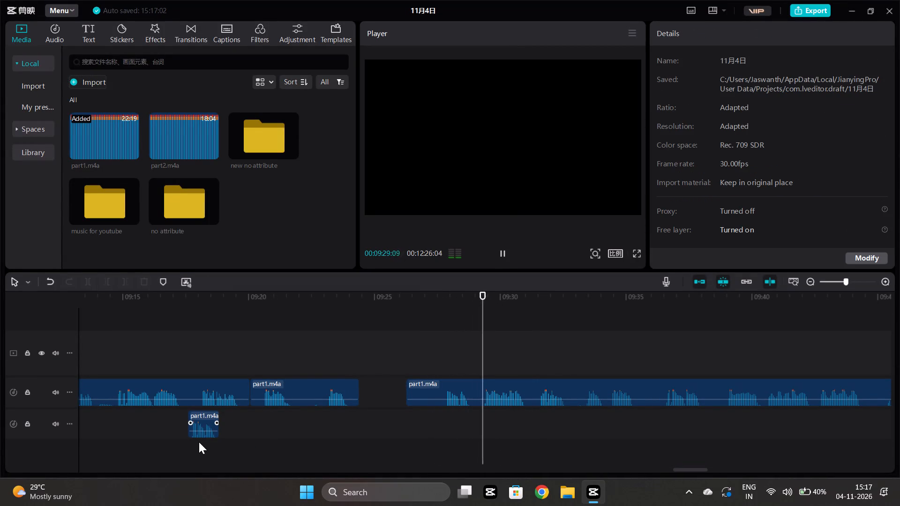
pyautogui.click(179, 445)
pyautogui.press('space')
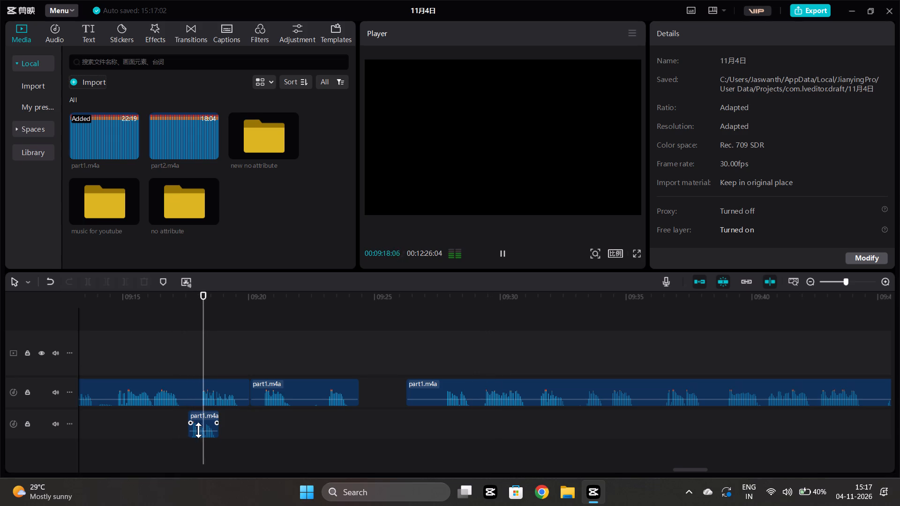
pyautogui.click(203, 422)
pyautogui.press('Delete')
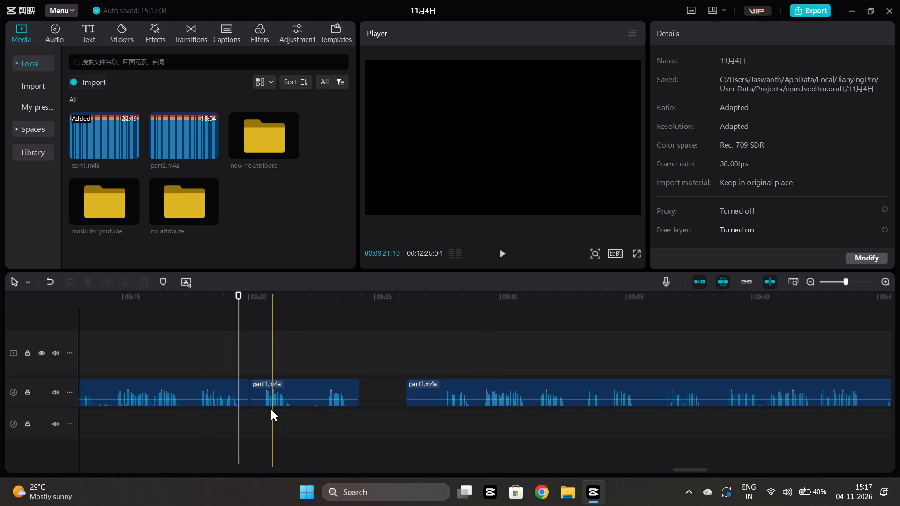
# Listen from about 09:21 and trim the start of the upper-track clip after the gap to 00:09:27:21.
pyautogui.click(271, 409)
pyautogui.press('space')
pyautogui.click(442, 425)
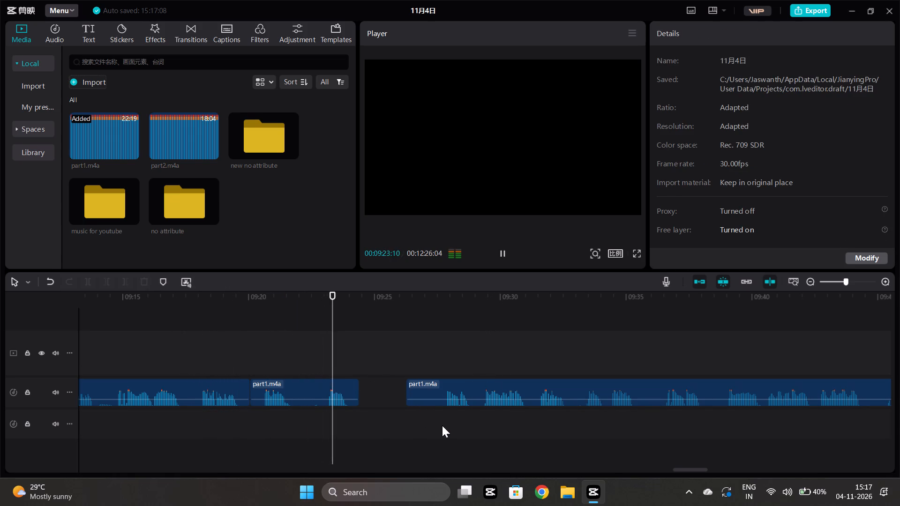
pyautogui.click(445, 393)
pyautogui.click(108, 279)
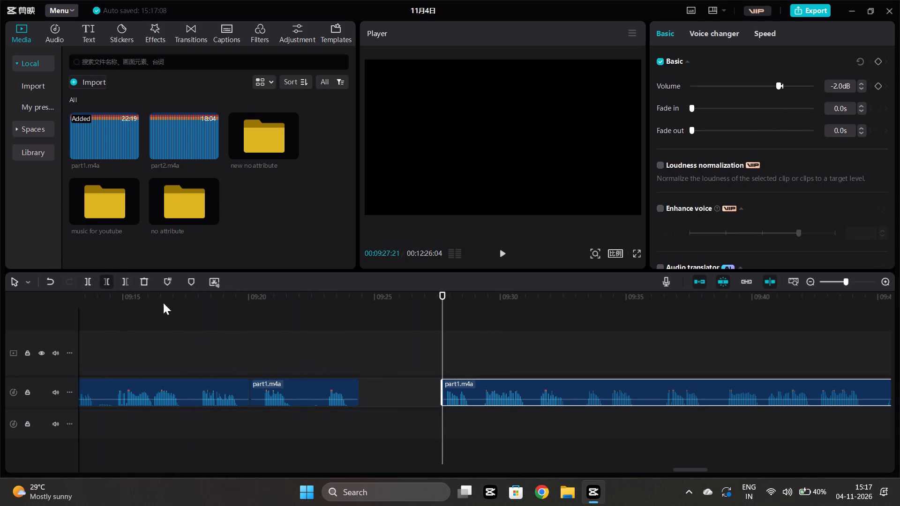
# Shift the trimmed part1.m4a clip earlier to about 09:24, against the preceding clip's end, and check the join by ear.
pyautogui.moveTo(470, 380); pyautogui.dragTo(385, 388)
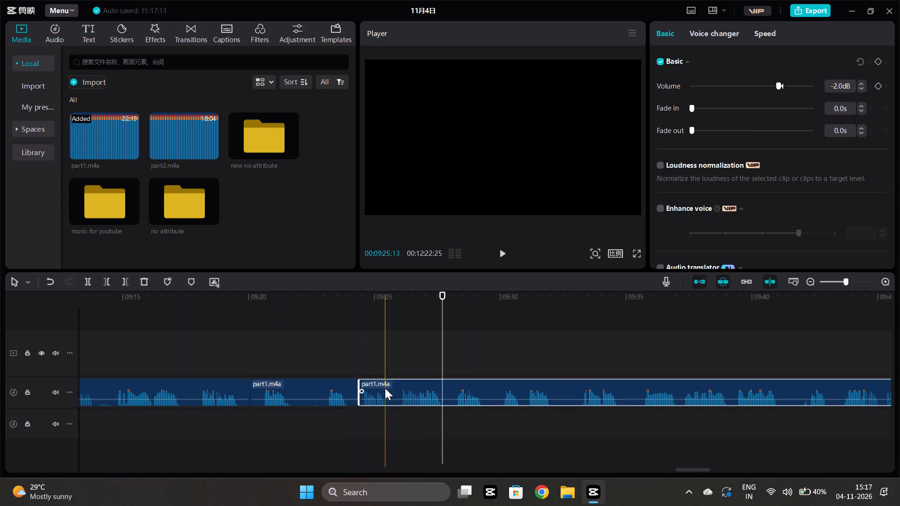
pyautogui.click(365, 411)
pyautogui.press('space')
pyautogui.click(365, 411)
pyautogui.click(352, 410)
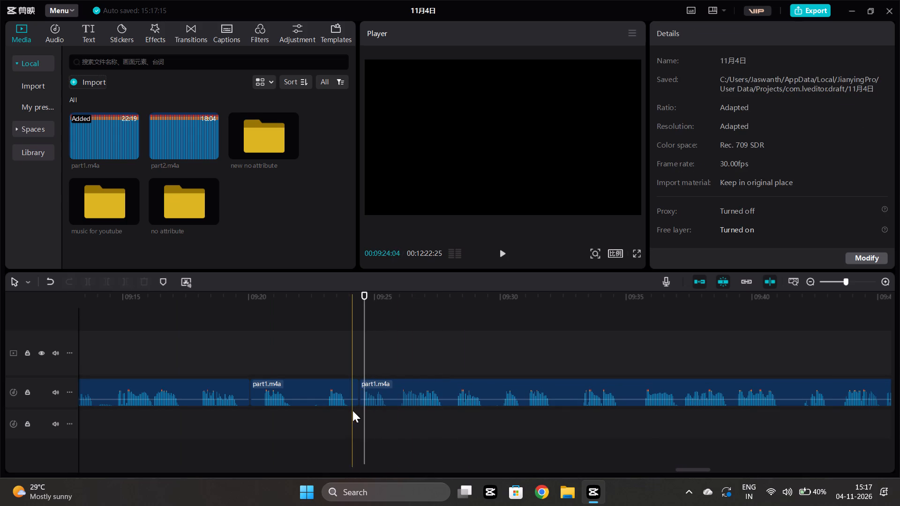
pyautogui.press('space')
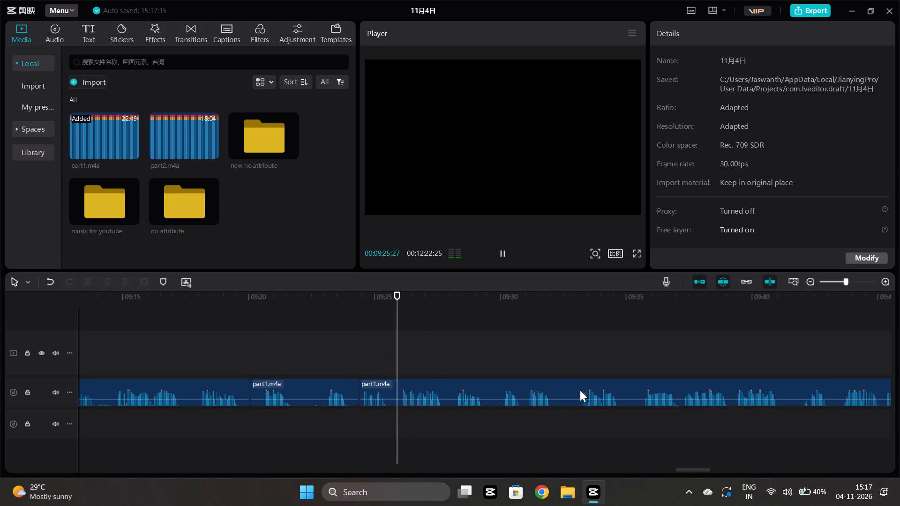
# Listen to the narration from about 09:25 to 09:45 and look over the remaining timeline and the clips around 09:00–09:25.
pyautogui.hscroll(-1, 587, 383)
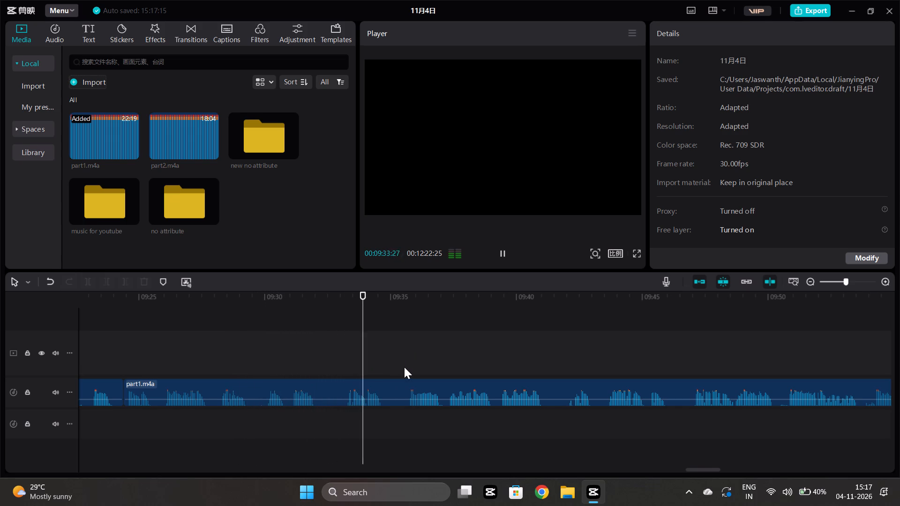
pyautogui.hscroll(-1, 404, 367)
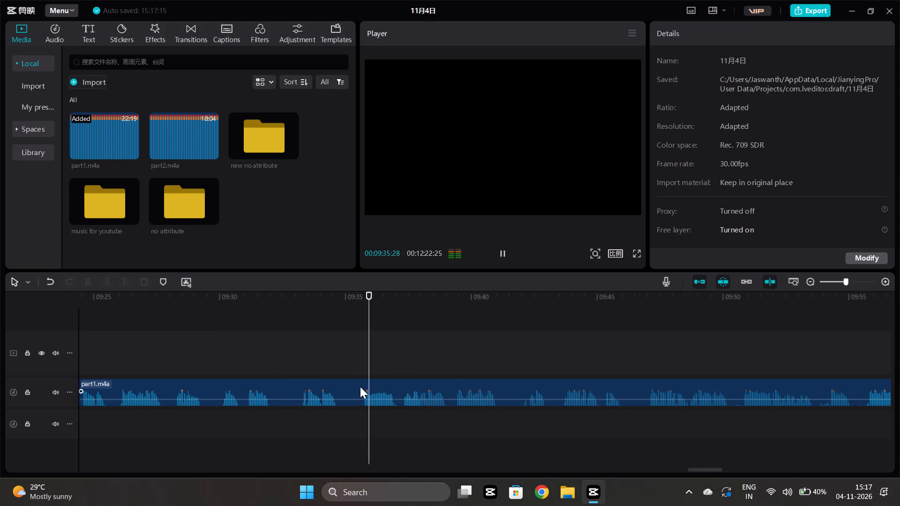
pyautogui.hscroll(-1, 360, 387)
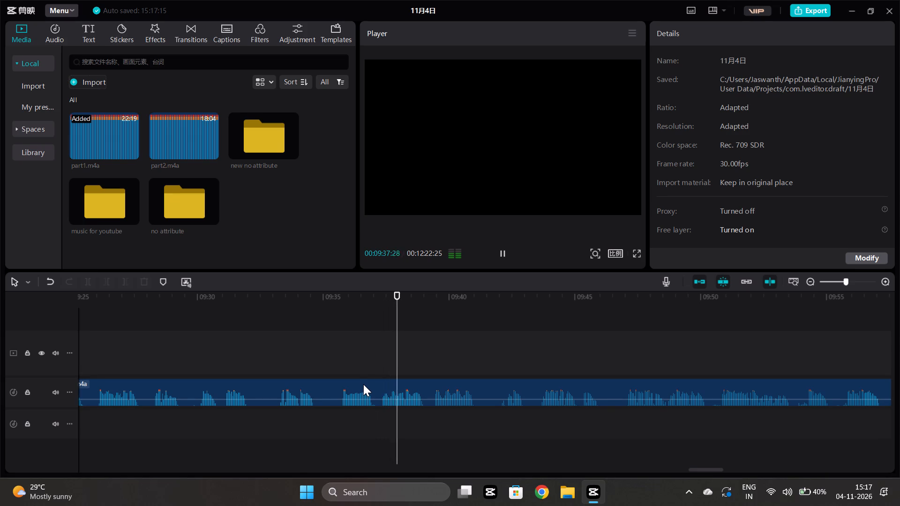
pyautogui.hscroll(-1, 363, 384)
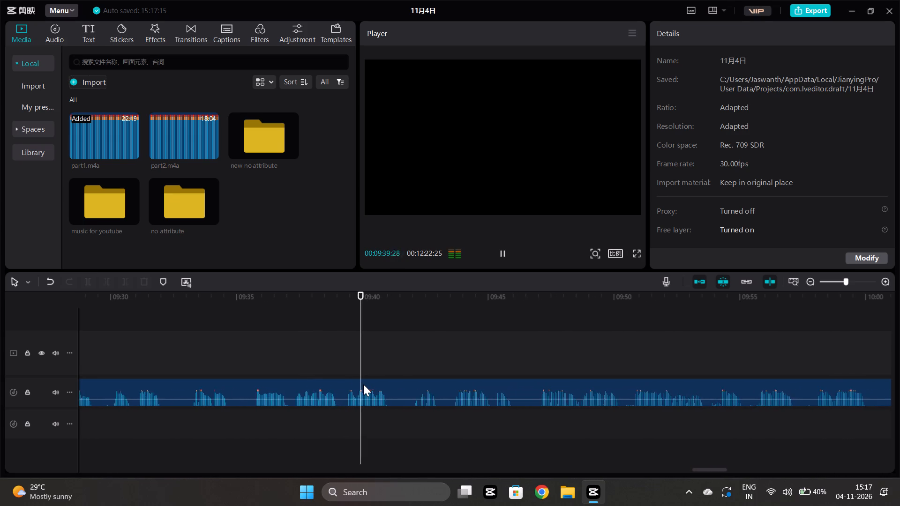
pyautogui.hscroll(-1, 363, 384)
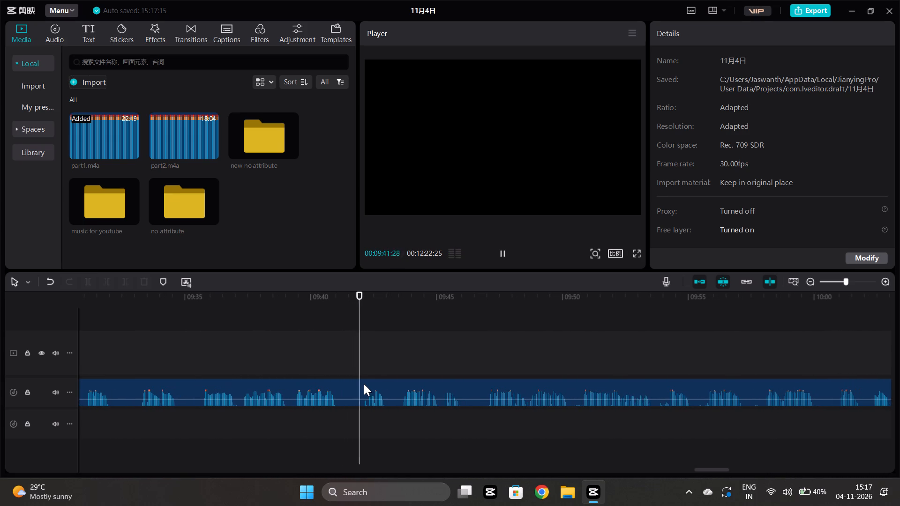
pyautogui.hscroll(-1, 364, 384)
pyautogui.hscroll(1, 366, 381)
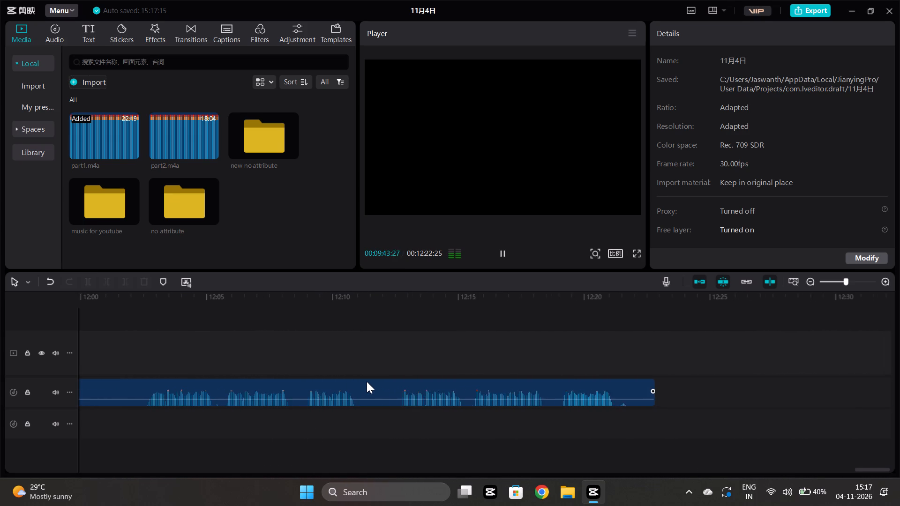
pyautogui.hscroll(5, 367, 381)
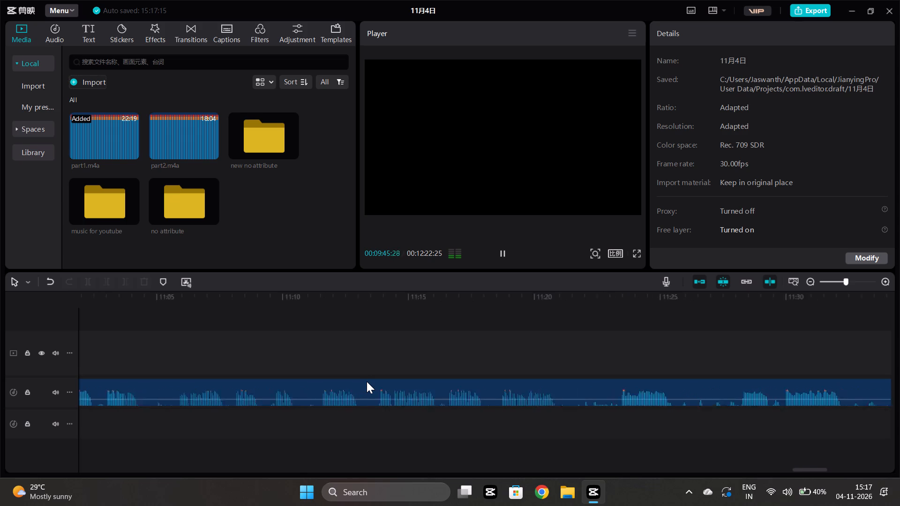
pyautogui.hscroll(2, 367, 381)
pyautogui.keyDown('ctrl'); pyautogui.scroll(-6, 402, 371); pyautogui.keyUp('ctrl')
pyautogui.click(402, 371)
pyautogui.hscroll(1, 402, 371)
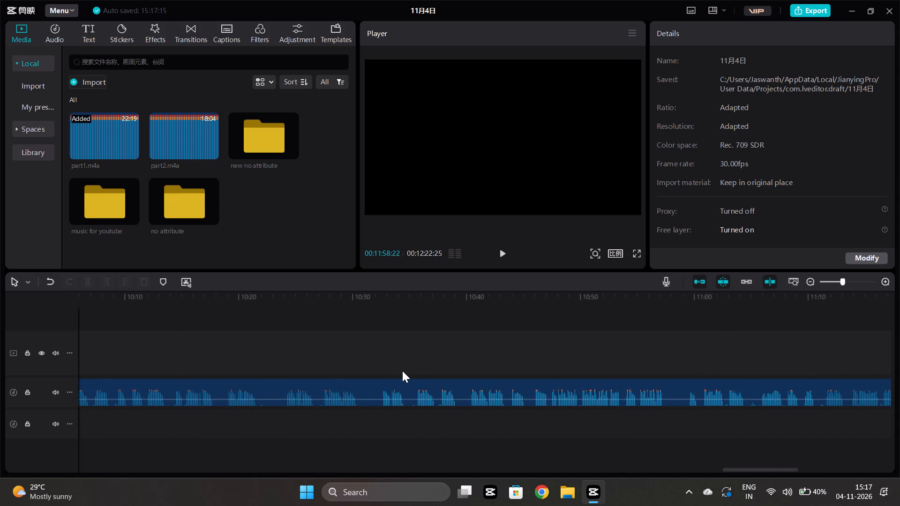
pyautogui.hscroll(1, 402, 371)
pyautogui.hscroll(3, 517, 369)
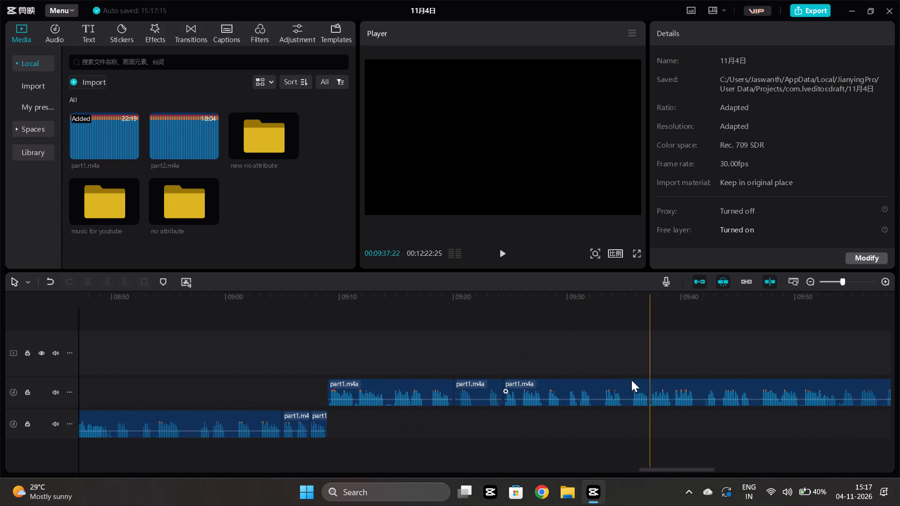
pyautogui.hscroll(1, 631, 380)
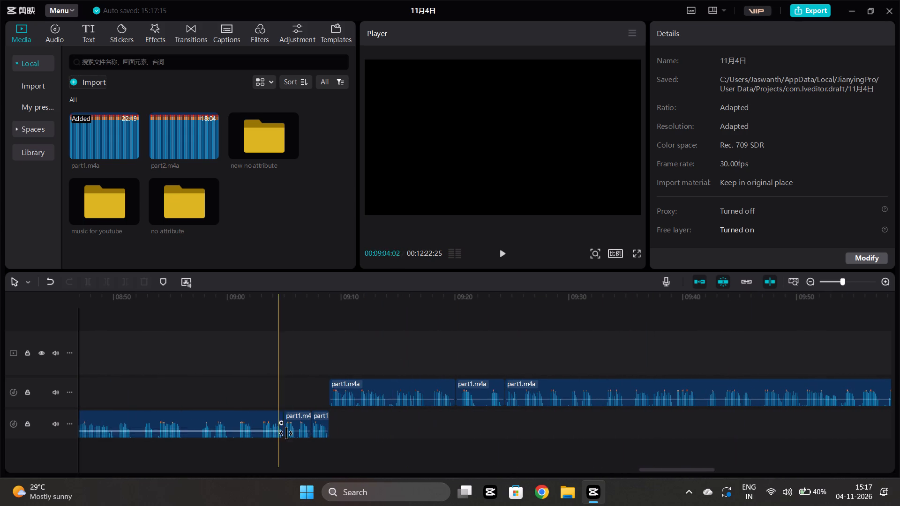
# Move the upper-track part1.m4a clip at about 09:09 onto the lower track, against the preceding clip's end, and check the join by ear.
pyautogui.click(292, 440)
pyautogui.press('space')
pyautogui.scroll(-3, 408, 410)
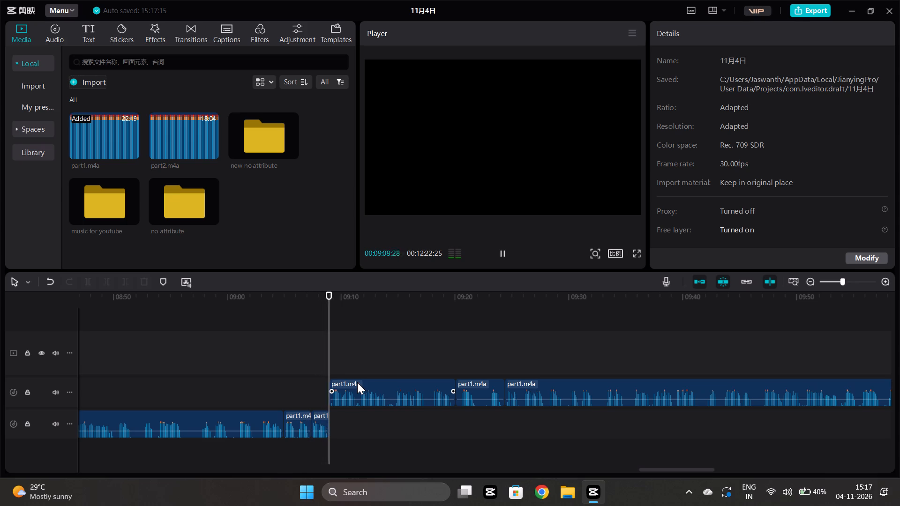
pyautogui.scroll(-3, 357, 382)
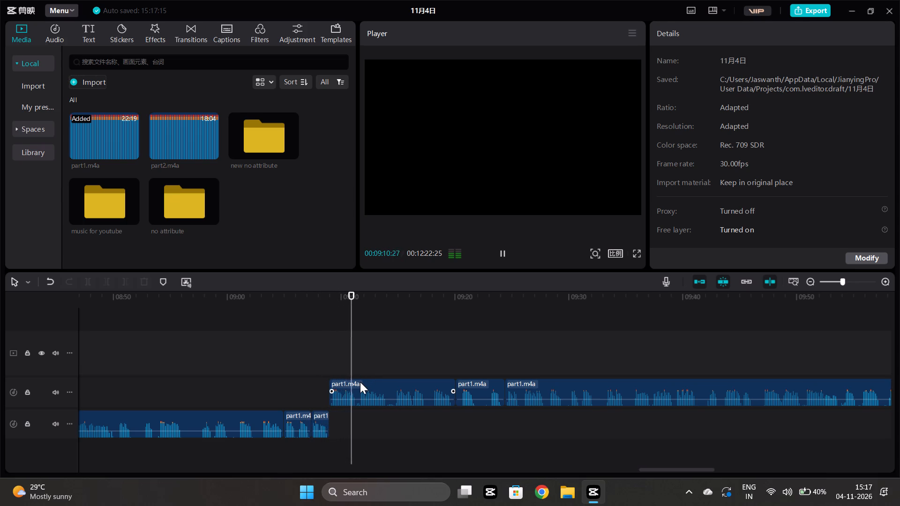
pyautogui.moveTo(360, 382); pyautogui.dragTo(367, 413)
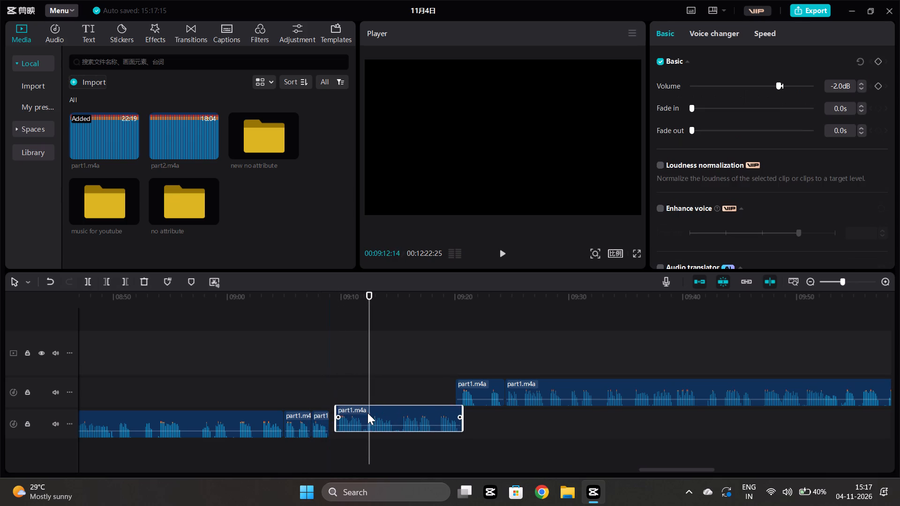
pyautogui.moveTo(367, 413); pyautogui.dragTo(363, 413)
pyautogui.scroll(-2, 321, 420)
pyautogui.click(311, 443)
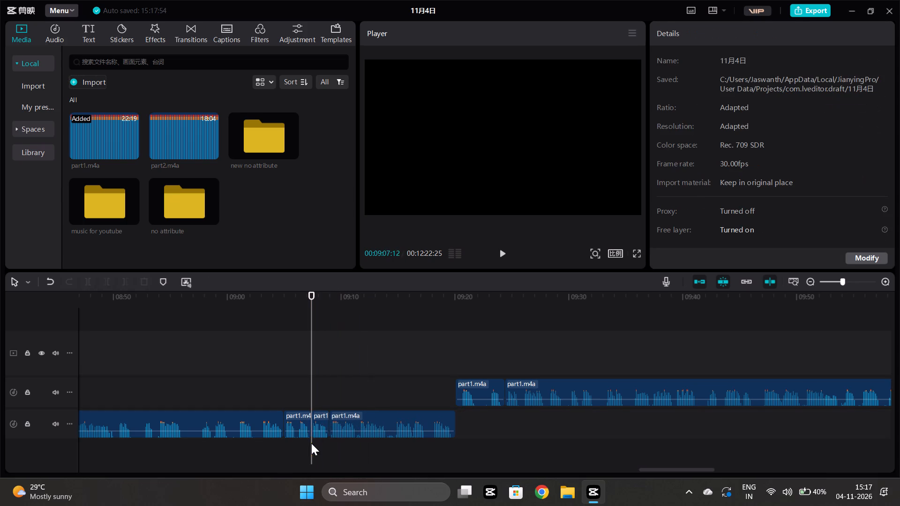
pyautogui.press('space')
pyautogui.scroll(-2, 462, 408)
pyautogui.hscroll(-1, 472, 400)
pyautogui.scroll(-3, 472, 400)
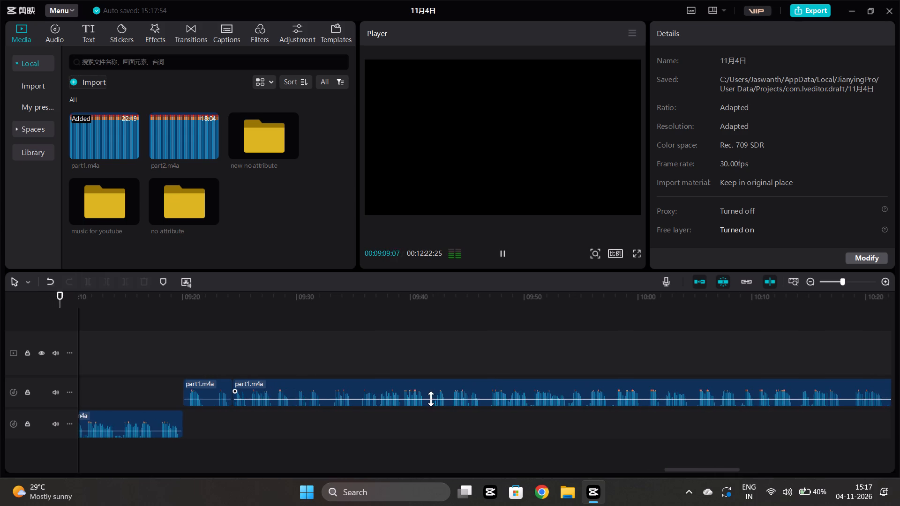
# Move the remaining part1.m4a clips onto the lower track, the short one at about 09:20 and the long one at about 09:25, and play them.
pyautogui.hscroll(1, 431, 399)
pyautogui.moveTo(332, 379); pyautogui.dragTo(333, 414)
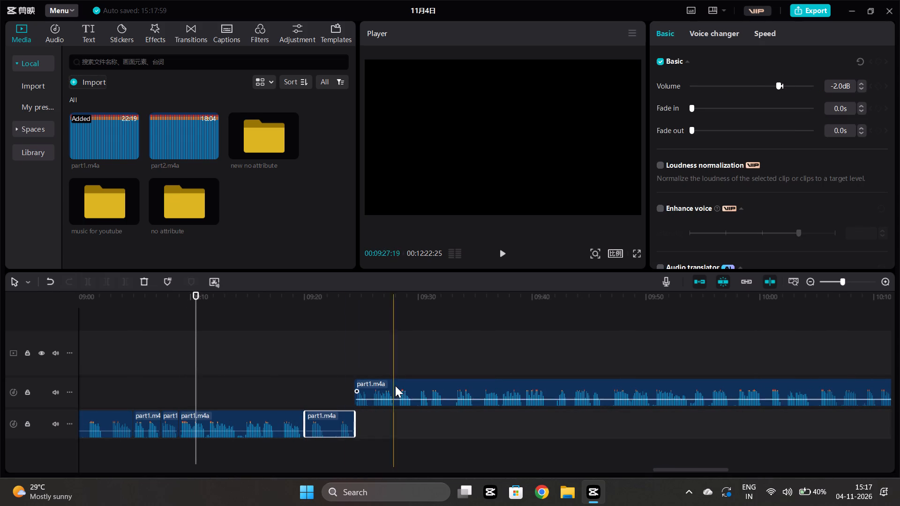
pyautogui.moveTo(408, 377); pyautogui.dragTo(412, 402)
pyautogui.moveTo(415, 385); pyautogui.dragTo(421, 413)
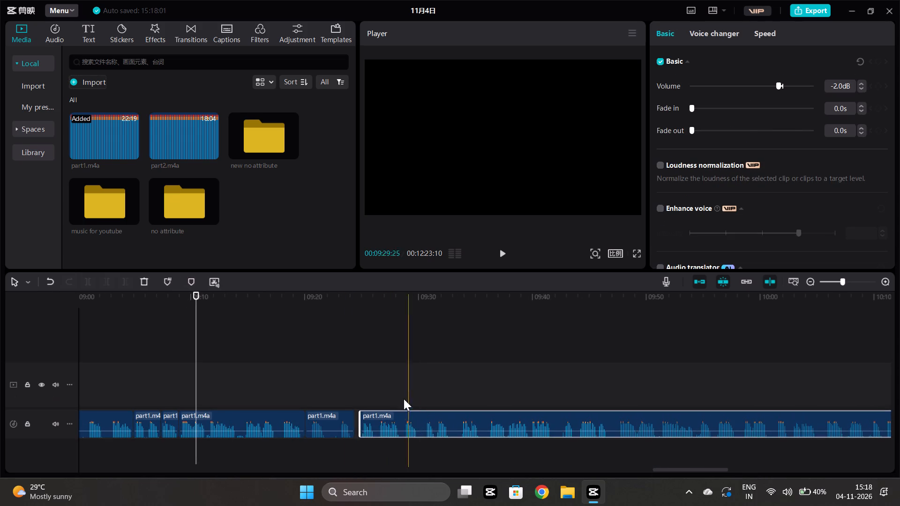
pyautogui.click(333, 377)
pyautogui.press('space')
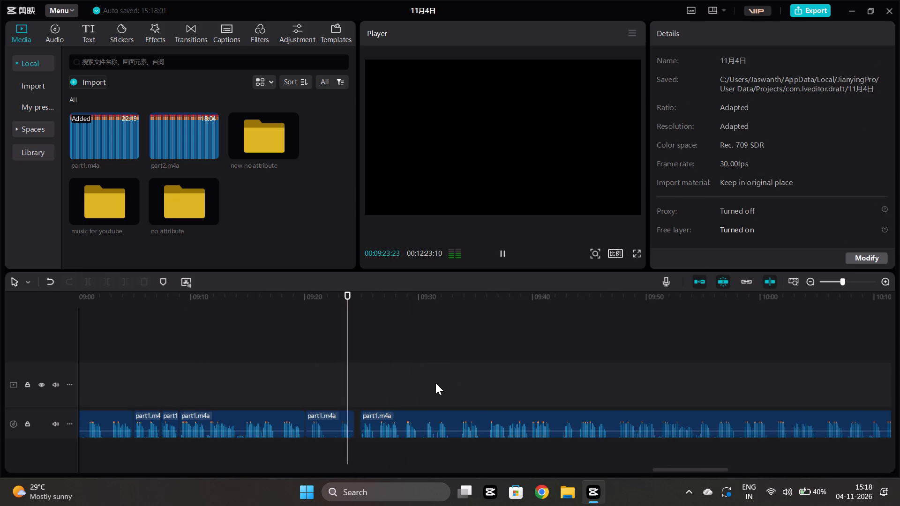
# Listen to the long part1.m4a clip from about 09:32 to about 10:10 for passages to cut.
pyautogui.hscroll(-1, 434, 383)
pyautogui.click(321, 372)
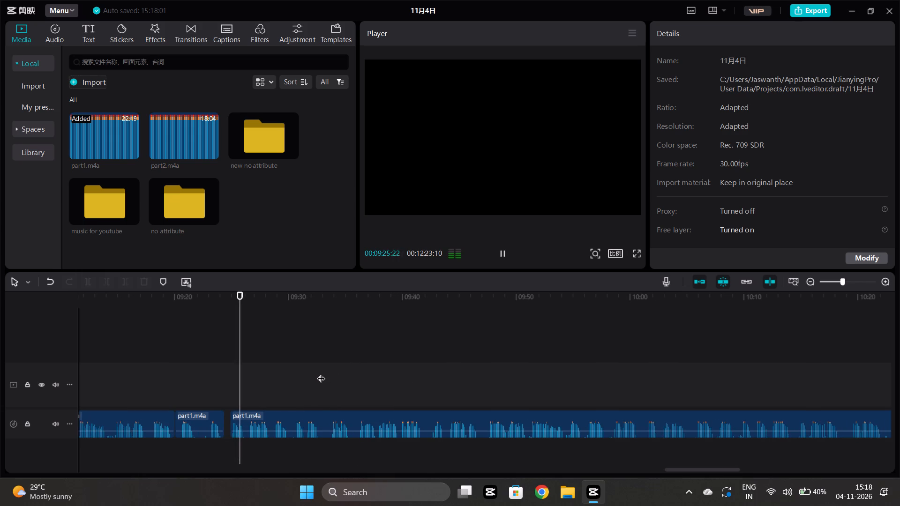
pyautogui.press('space')
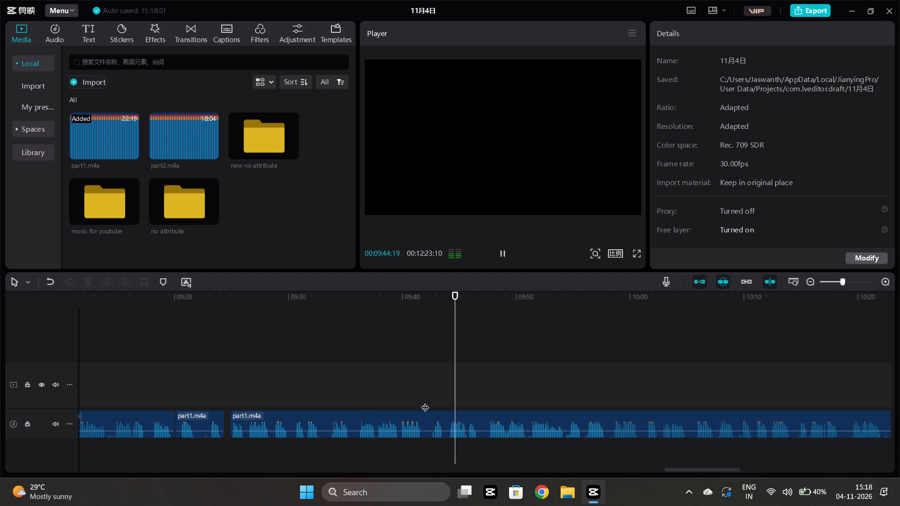
pyautogui.hscroll(-1, 425, 402)
pyautogui.hscroll(1, 426, 401)
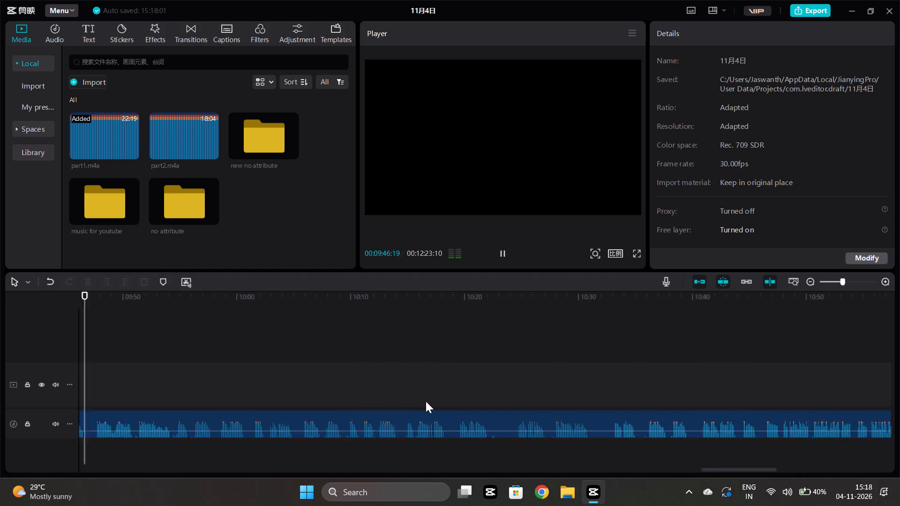
pyautogui.hscroll(1, 426, 401)
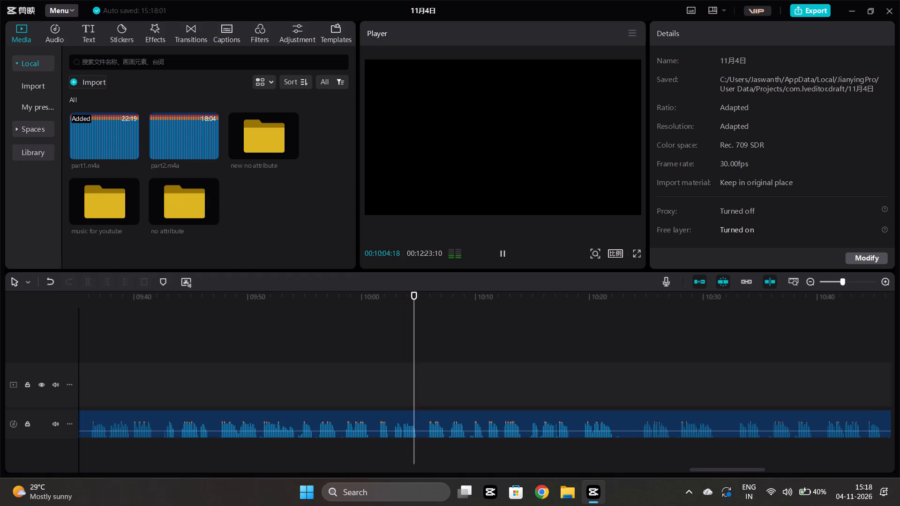
pyautogui.hscroll(-1, 515, 365)
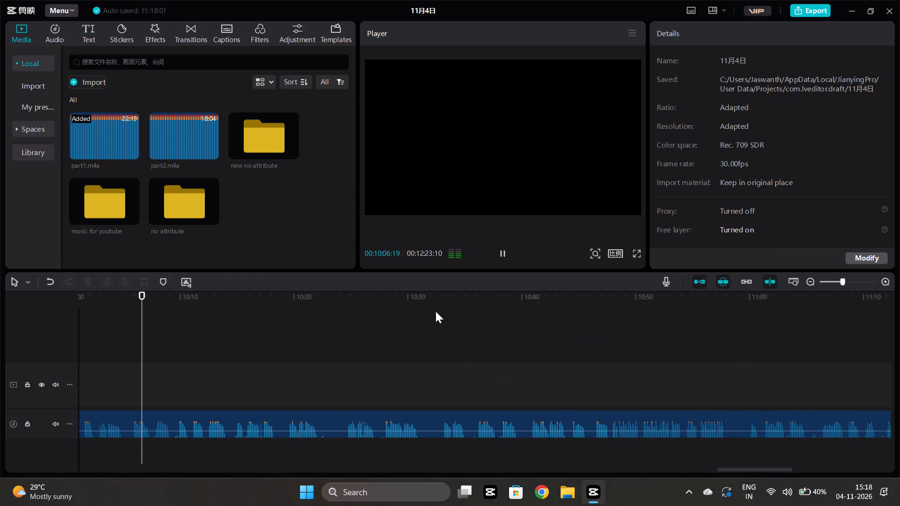
pyautogui.hscroll(-1, 435, 311)
pyautogui.scroll(-2, 260, 386)
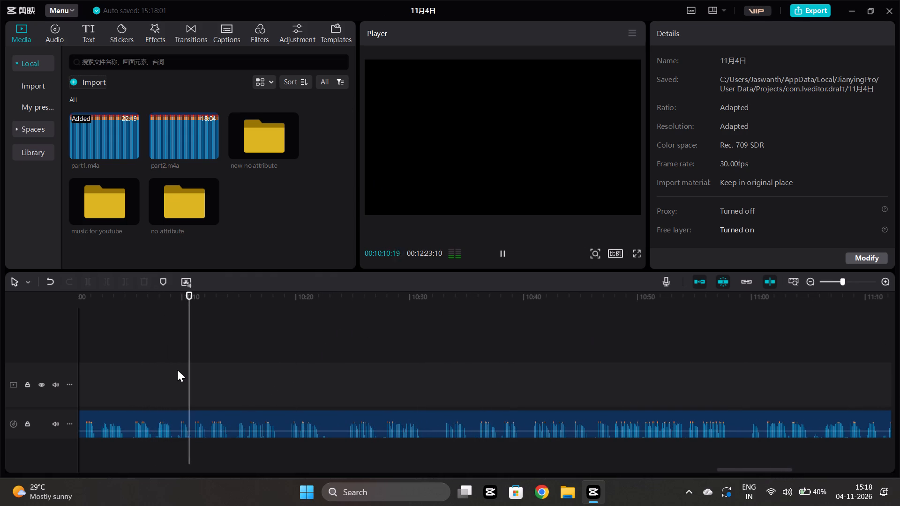
# Replay the narration around 10:07 to 10:16 and split the long part1.m4a clip at 00:10:09:09.
pyautogui.keyDown('ctrl'); pyautogui.scroll(9, 178, 370); pyautogui.keyUp('ctrl')
pyautogui.hscroll(1, 182, 368)
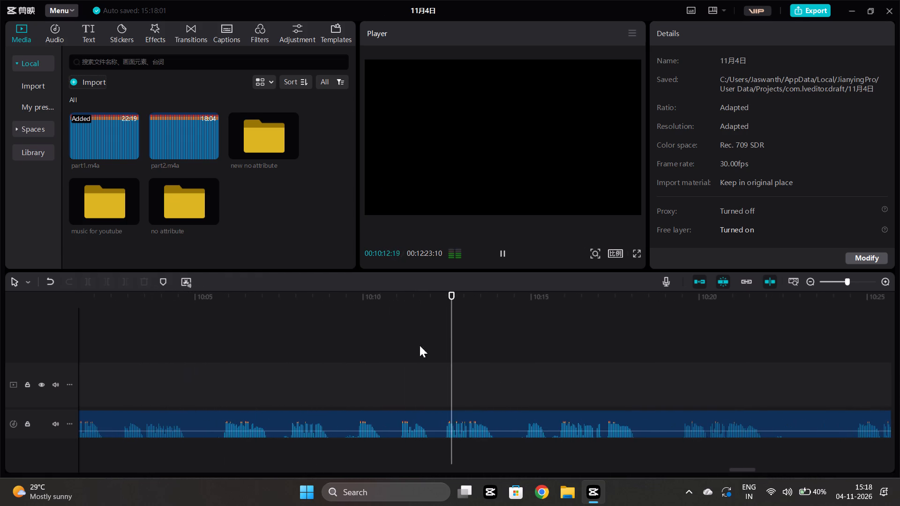
pyautogui.click(275, 360)
pyautogui.press('space')
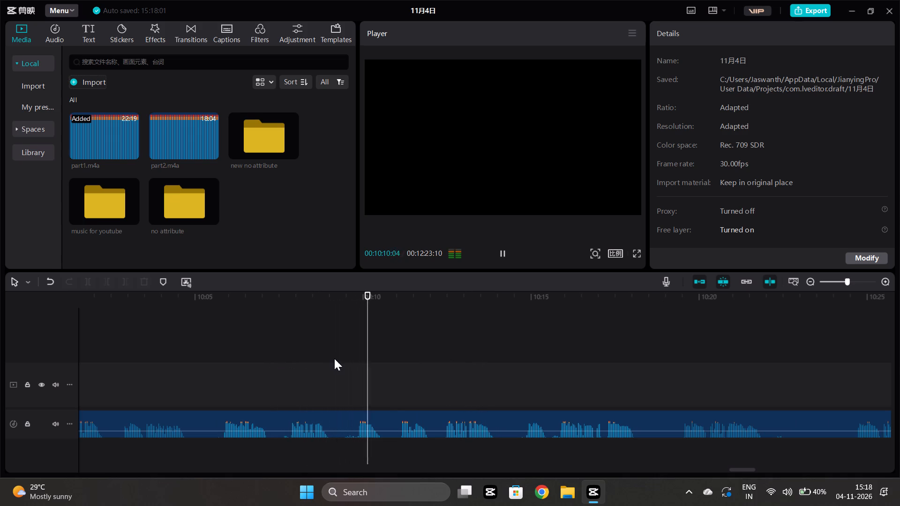
pyautogui.keyDown('ctrl'); pyautogui.scroll(-7, 349, 353); pyautogui.keyUp('ctrl')
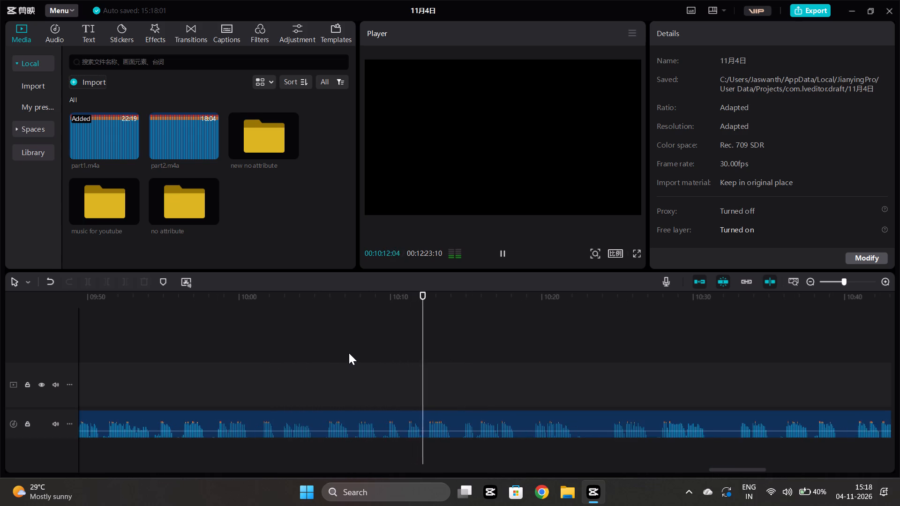
pyautogui.hscroll(-1, 349, 353)
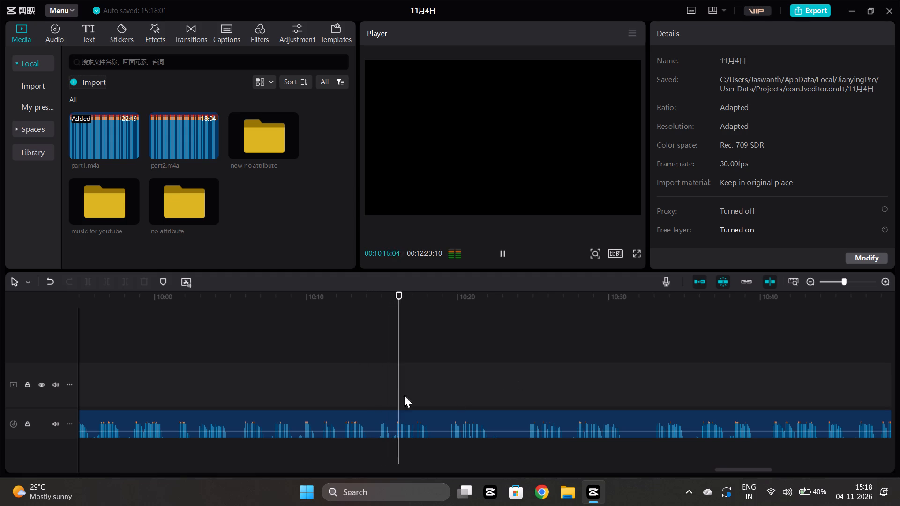
pyautogui.click(308, 368)
pyautogui.press('space')
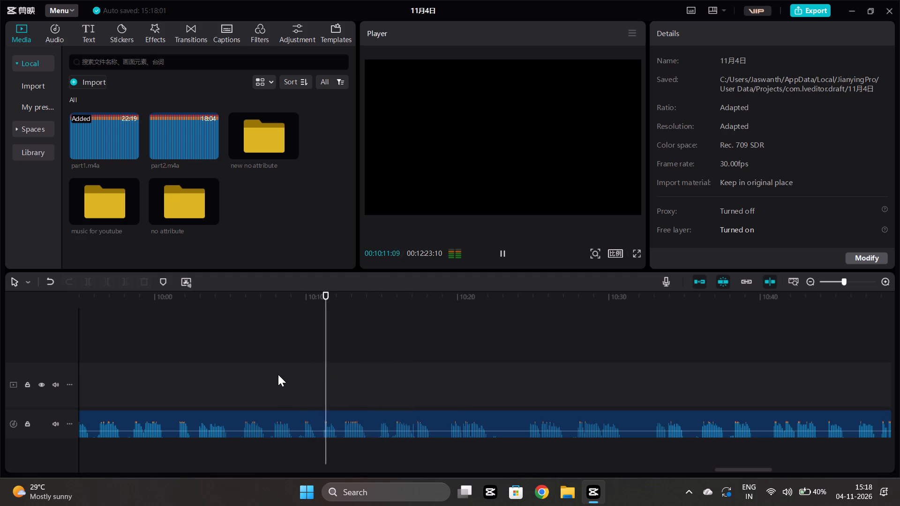
pyautogui.click(278, 374)
pyautogui.press('space')
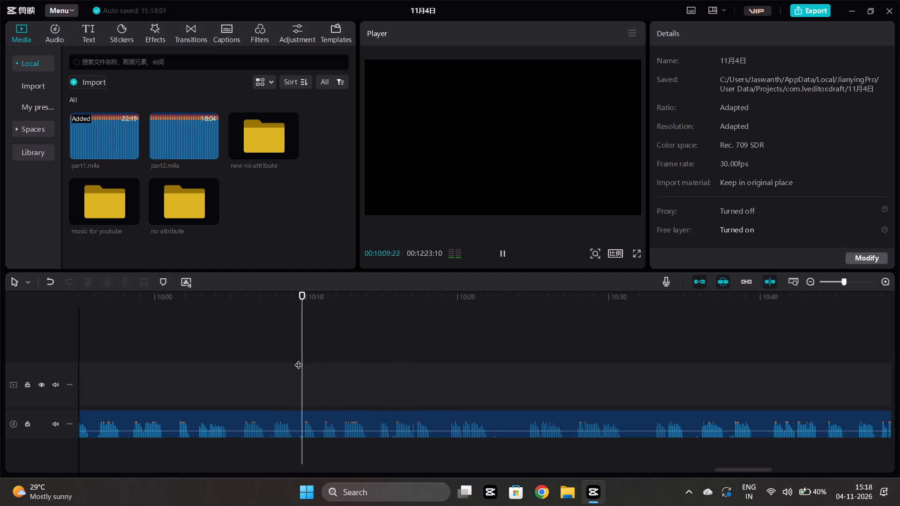
pyautogui.click(289, 366)
pyautogui.moveTo(289, 366); pyautogui.dragTo(295, 367)
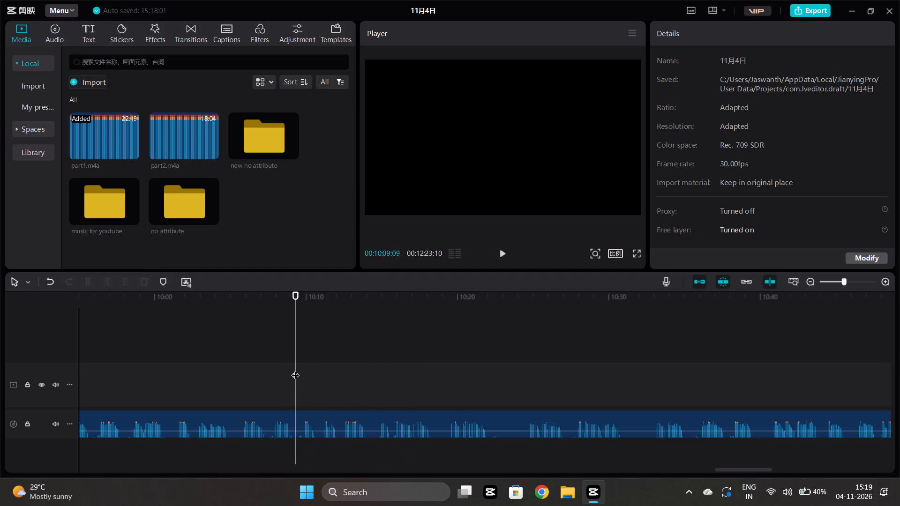
pyautogui.click(300, 417)
pyautogui.click(88, 276)
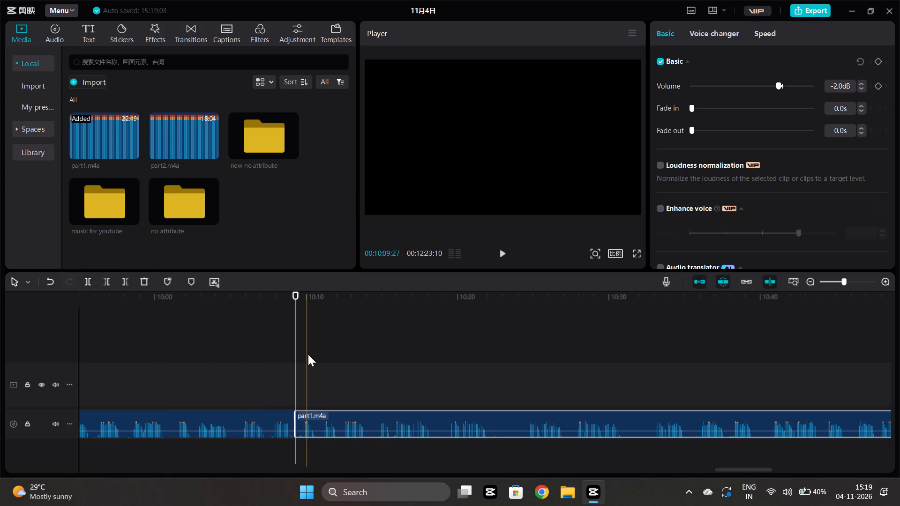
# Replay around 10:10 to 10:14, trim the long part1.m4a clip's start to 00:10:14:15, and move it back to the preceding clip's end.
pyautogui.click(308, 354)
pyautogui.press('space')
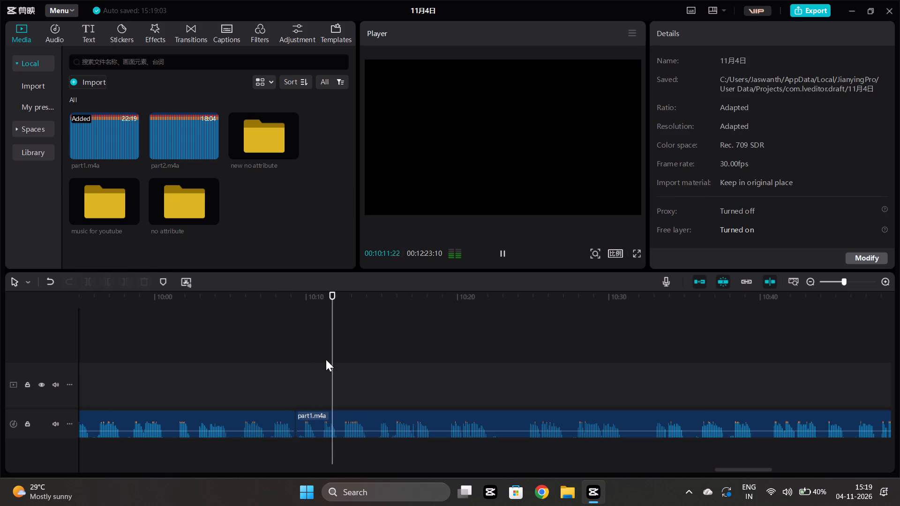
pyautogui.click(370, 365)
pyautogui.press('space')
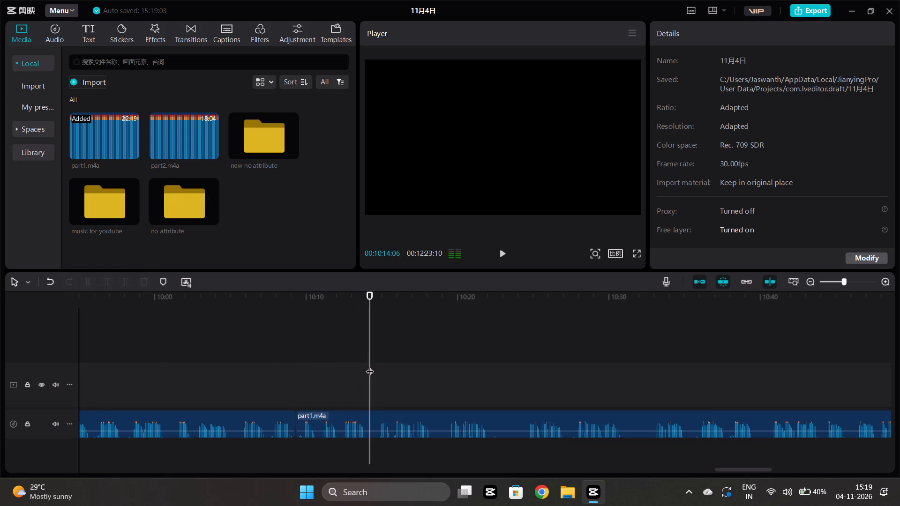
pyautogui.press('space')
pyautogui.click(376, 365)
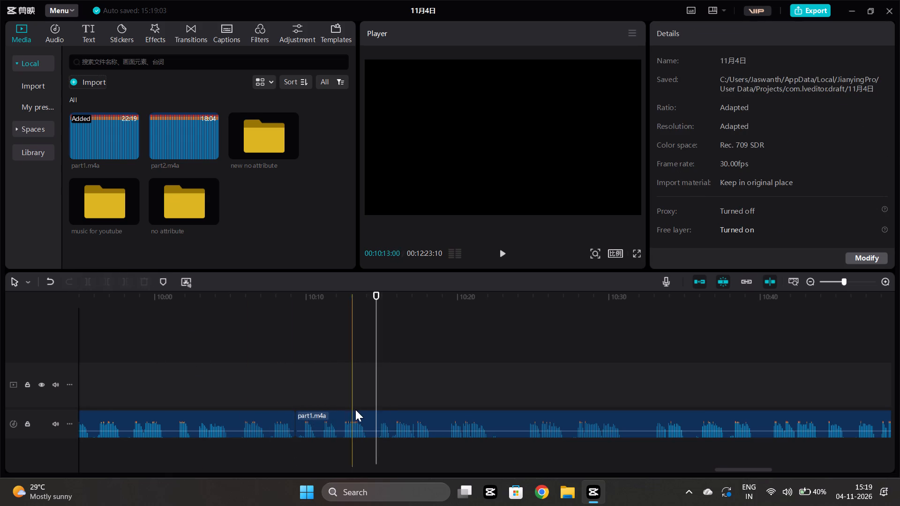
pyautogui.click(355, 409)
pyautogui.click(375, 380)
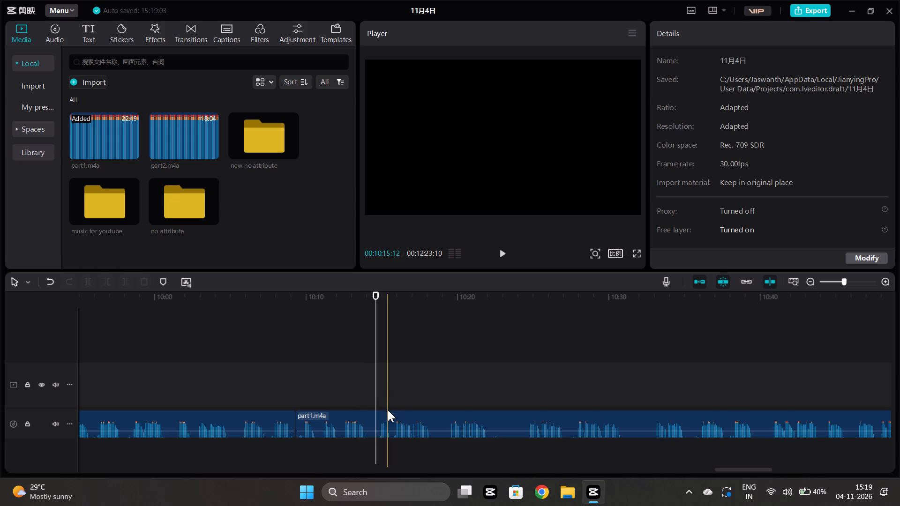
pyautogui.click(388, 410)
pyautogui.click(375, 383)
pyautogui.click(380, 423)
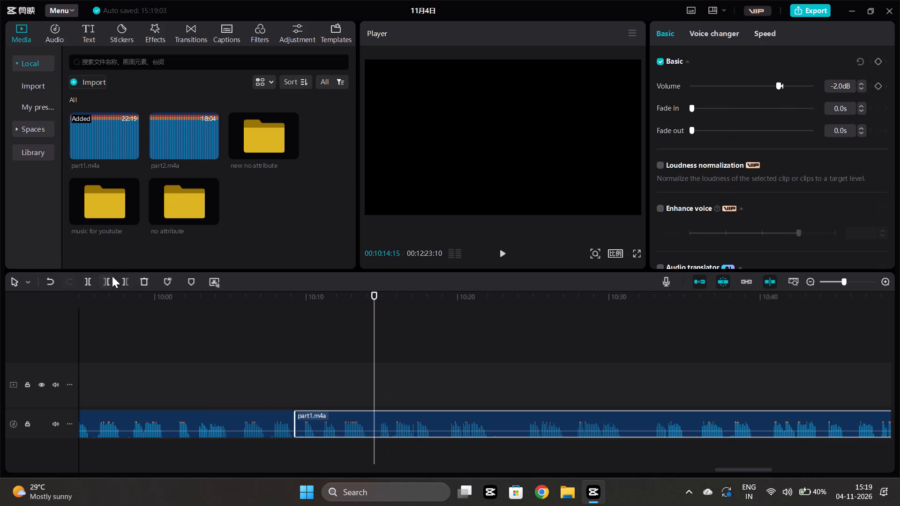
pyautogui.click(103, 276)
pyautogui.moveTo(397, 416); pyautogui.dragTo(322, 415)
# Play the join at about 10:09 and listen to the narration up to about 10:21 for a repeated passage.
pyautogui.click(277, 385)
pyautogui.press('space')
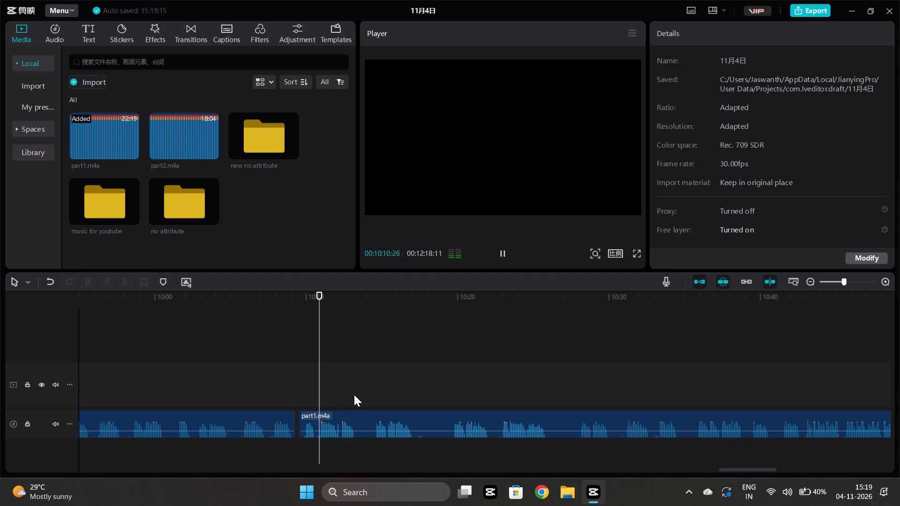
pyautogui.hscroll(-1, 354, 394)
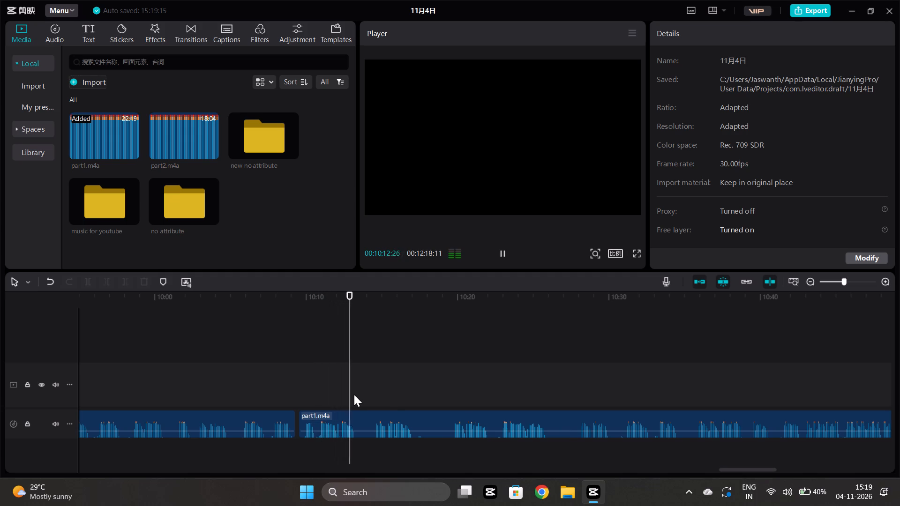
pyautogui.hscroll(-1, 354, 394)
pyautogui.hscroll(-1, 425, 357)
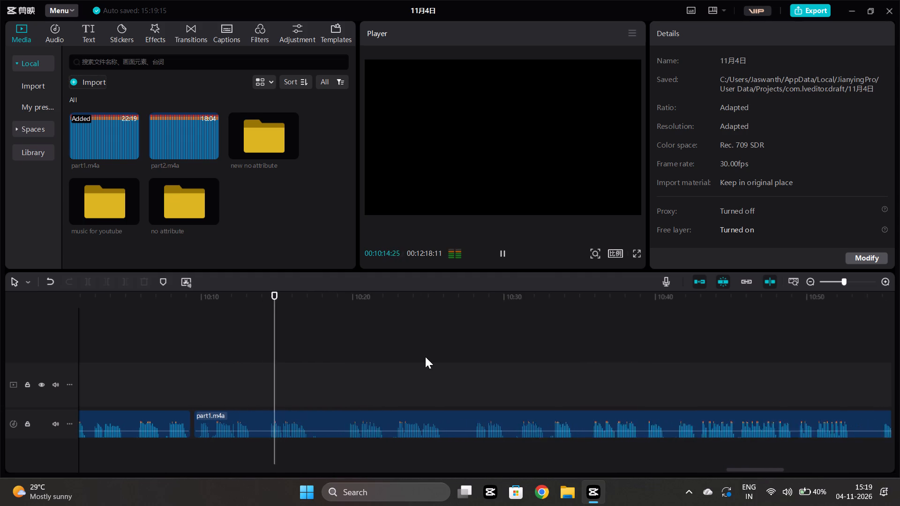
pyautogui.hscroll(-1, 425, 357)
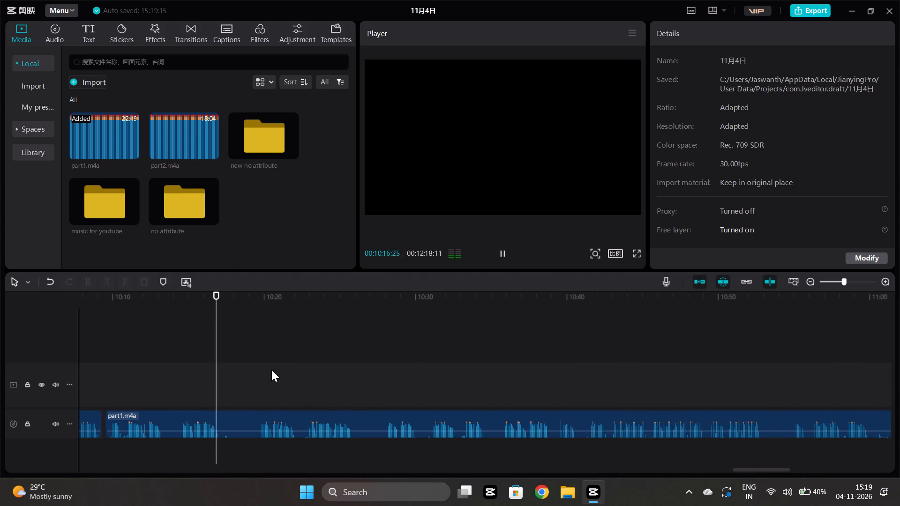
pyautogui.click(252, 386)
pyautogui.press('space')
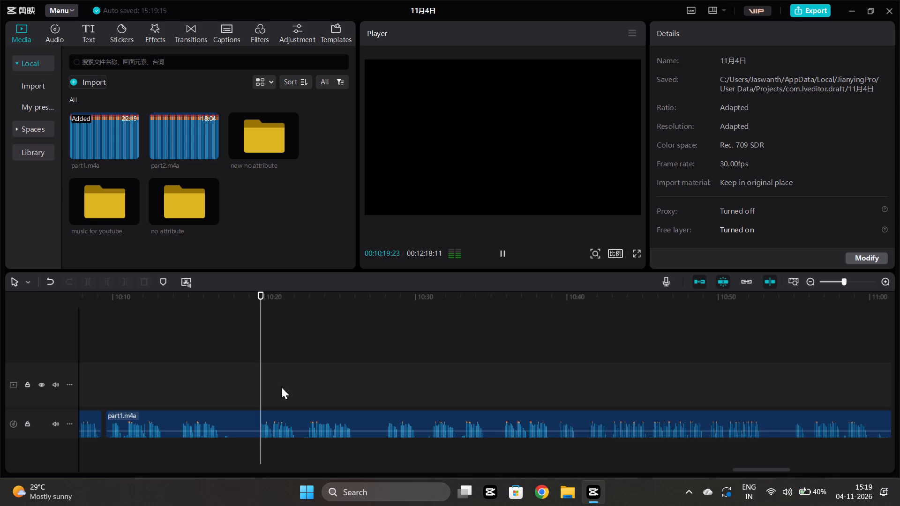
pyautogui.hscroll(-1, 281, 387)
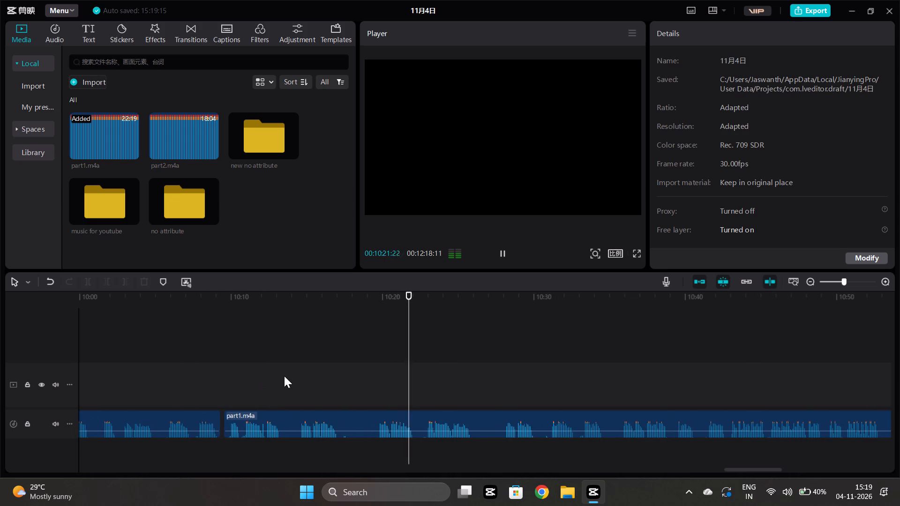
pyautogui.press('space')
pyautogui.click(270, 366)
pyautogui.press('space')
pyautogui.click(302, 376)
pyautogui.press('space')
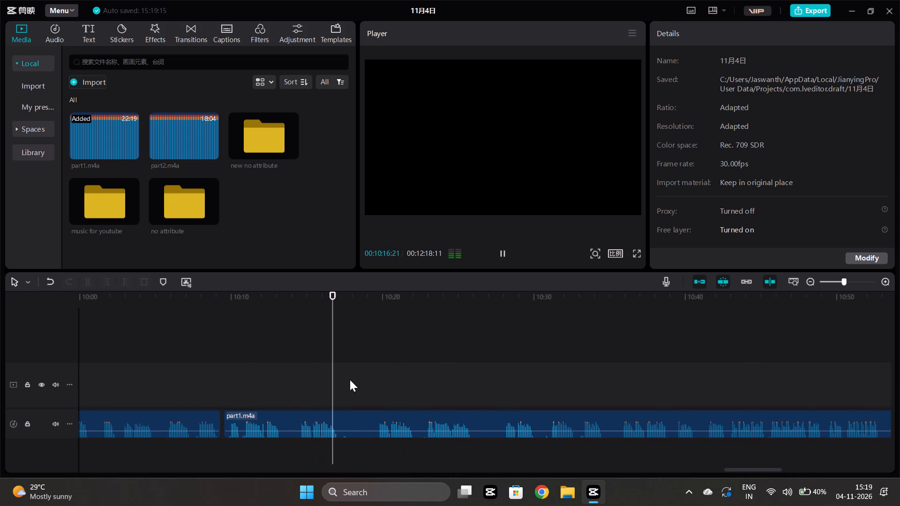
# Split the long part1.m4a clip at 00:10:13:20.
pyautogui.click(293, 380)
pyautogui.click(286, 382)
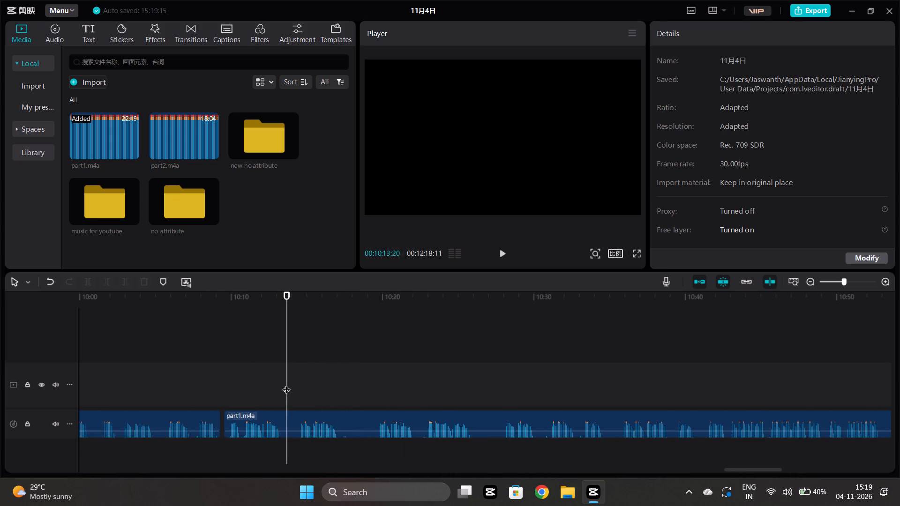
pyautogui.click(286, 418)
pyautogui.click(89, 274)
pyautogui.click(82, 282)
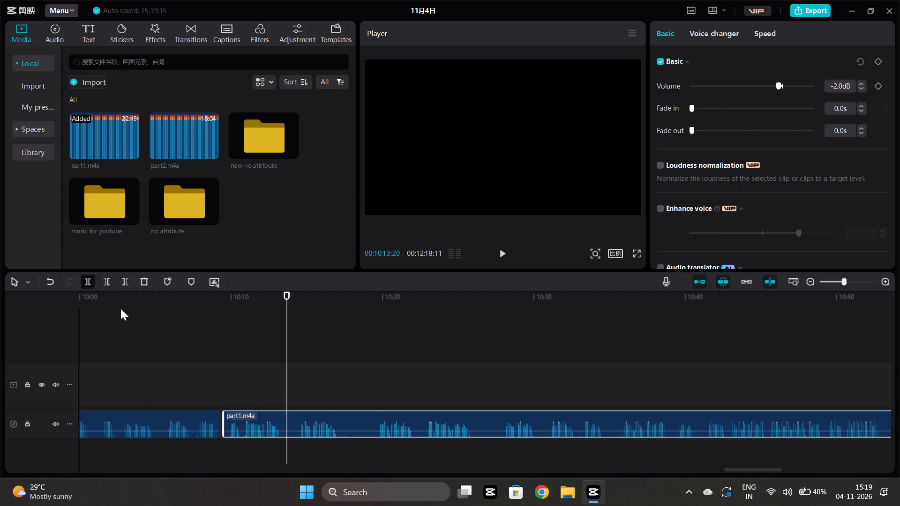
# Trim the start of the part1.m4a clip after the split to 00:10:19:17 and move it back against the preceding short clip.
pyautogui.click(376, 369)
pyautogui.click(376, 424)
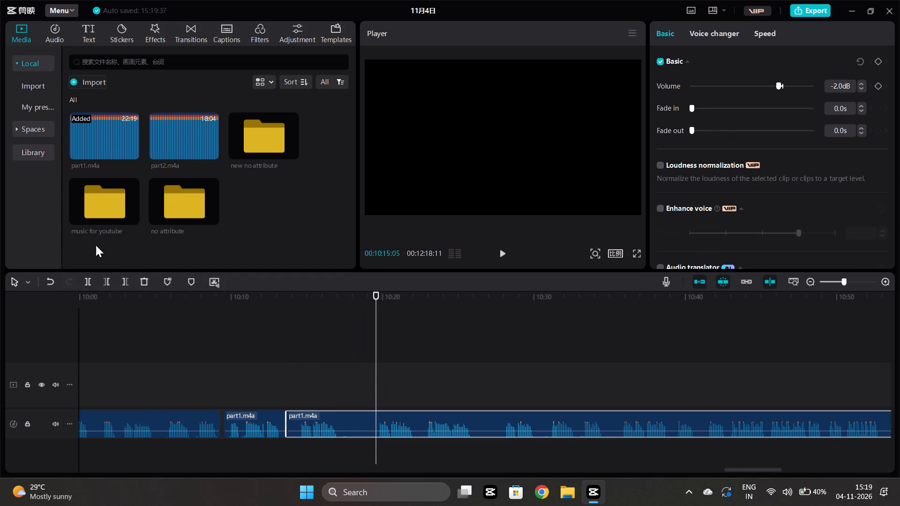
pyautogui.click(107, 278)
pyautogui.moveTo(400, 418); pyautogui.dragTo(320, 417)
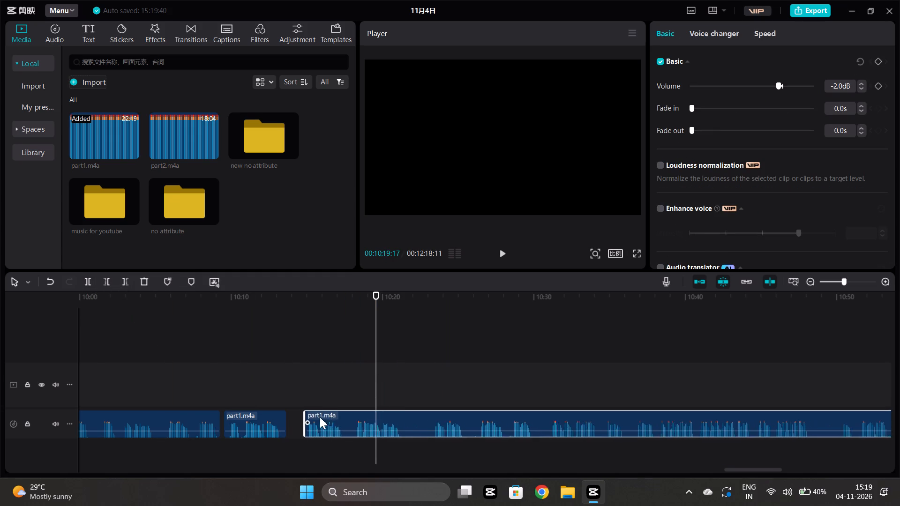
pyautogui.moveTo(320, 417); pyautogui.dragTo(314, 418)
# Play the join at about 10:13 and listen to the long part1.m4a clip up to about 10:46 for passages to cut.
pyautogui.click(276, 373)
pyautogui.press('space')
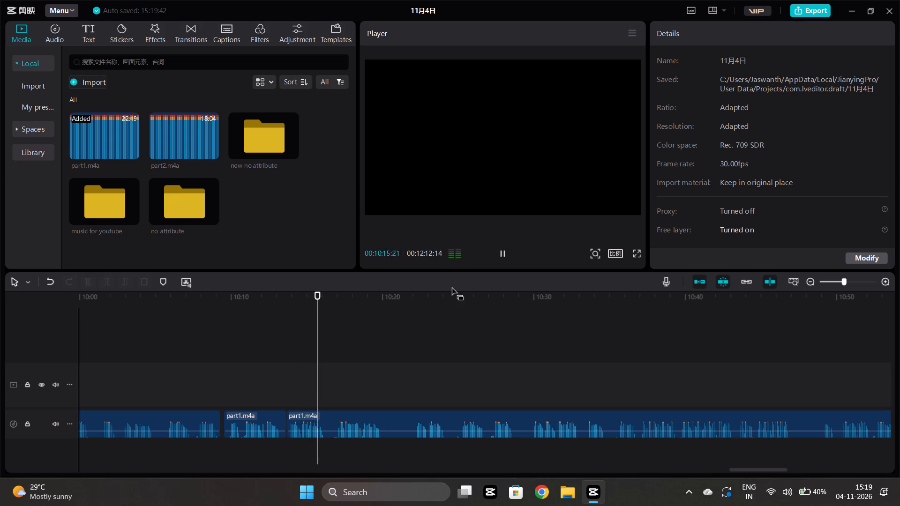
pyautogui.hscroll(-1, 540, 398)
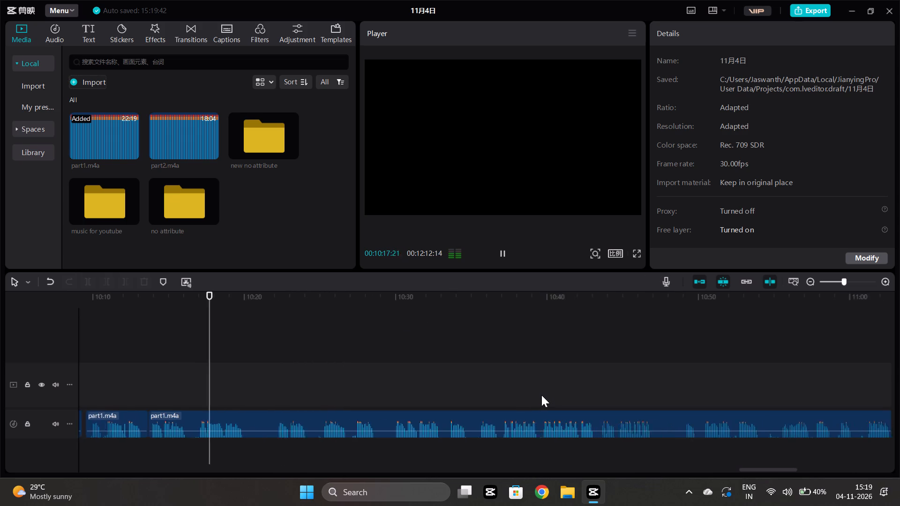
pyautogui.hscroll(-1, 541, 395)
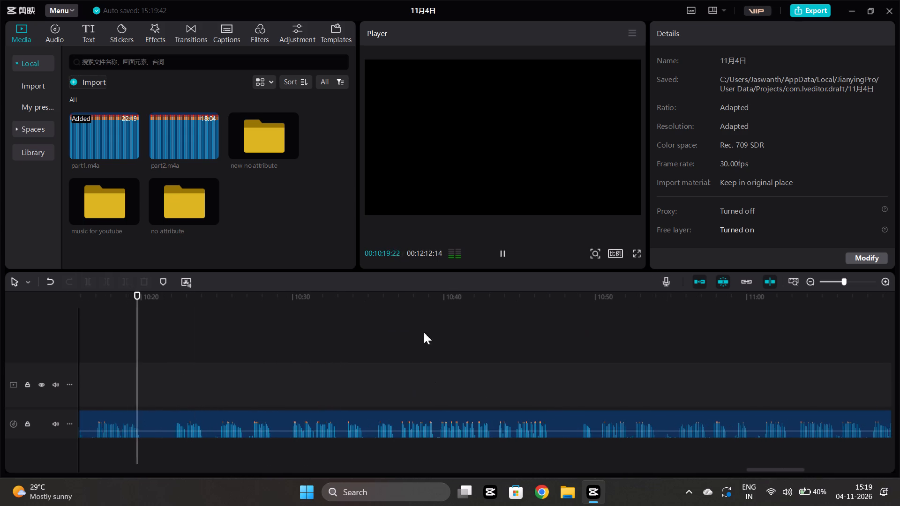
pyautogui.click(165, 384)
pyautogui.press('space')
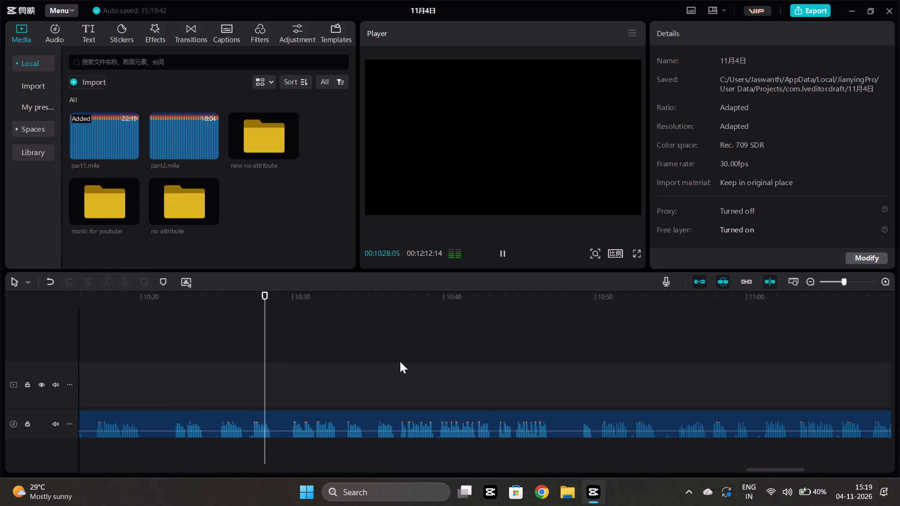
pyautogui.hscroll(-2, 412, 348)
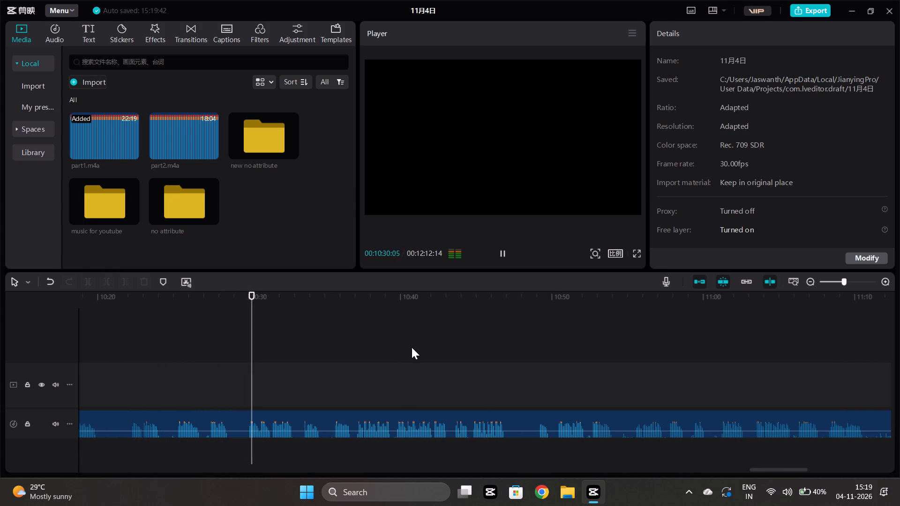
pyautogui.hscroll(-1, 412, 347)
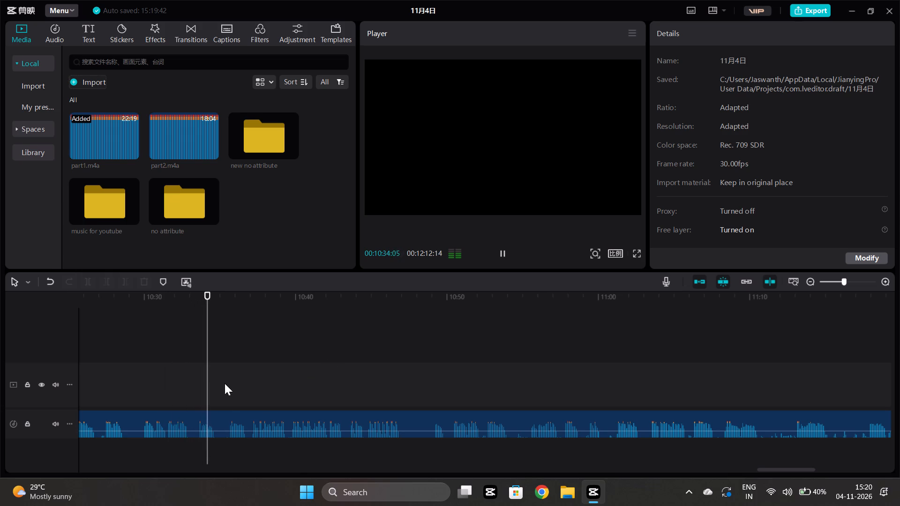
pyautogui.click(226, 399)
pyautogui.press('space')
pyautogui.hscroll(-1, 337, 375)
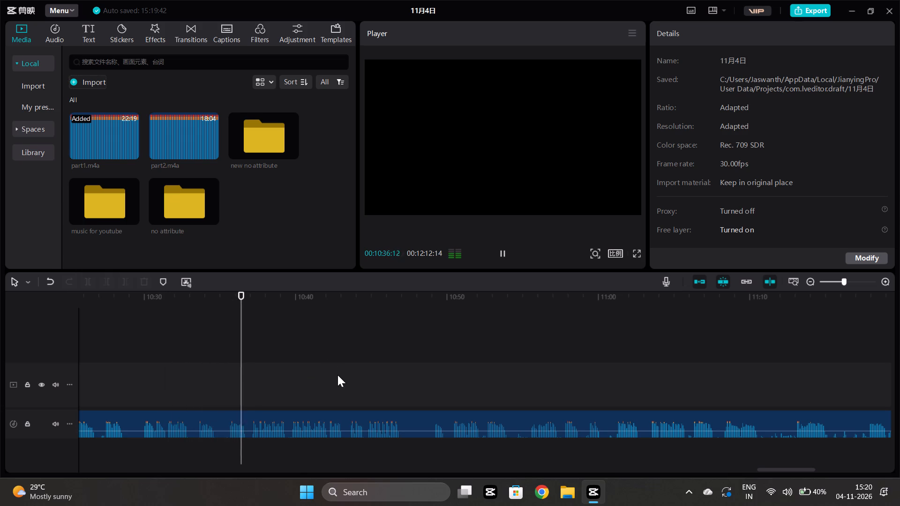
pyautogui.hscroll(-2, 337, 375)
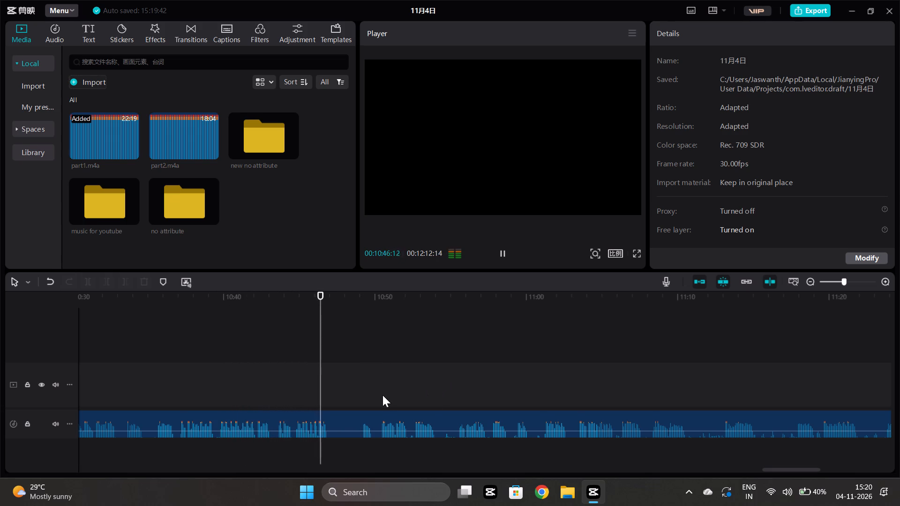
# Listen to the long part1.m4a clip from about 10:48 to about 11:11 for passages to cut.
pyautogui.click(358, 379)
pyautogui.press('space')
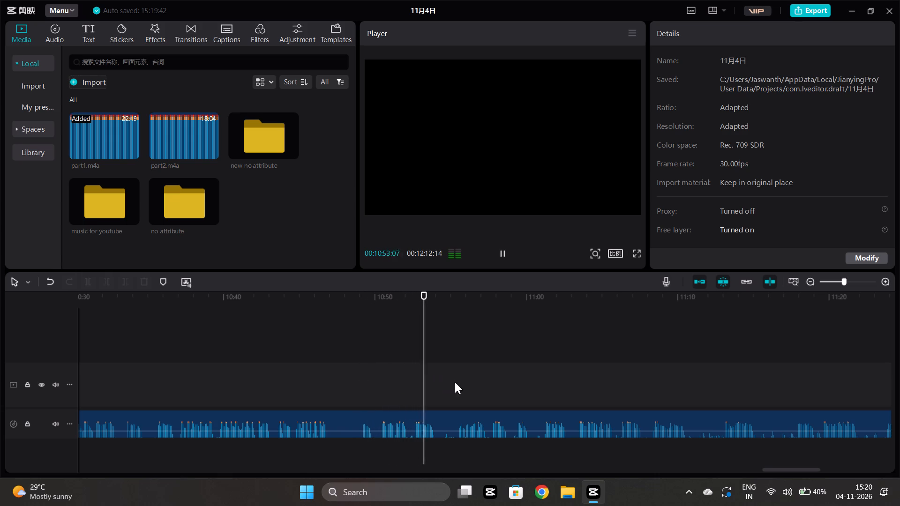
pyautogui.hscroll(-1, 504, 400)
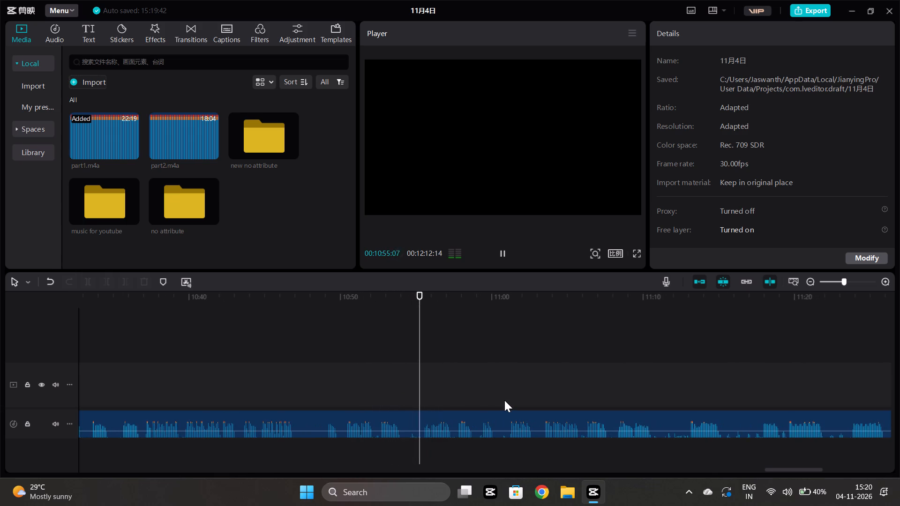
pyautogui.press('space')
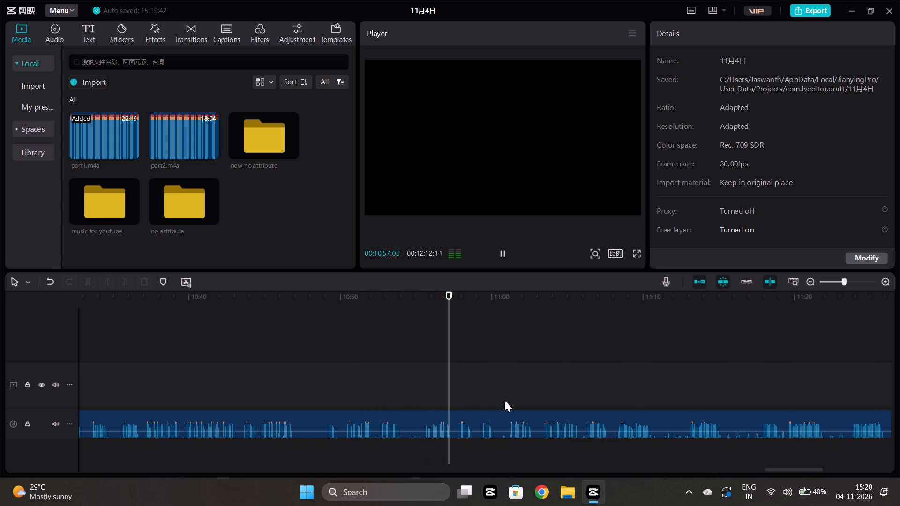
pyautogui.click(423, 357)
pyautogui.press('space')
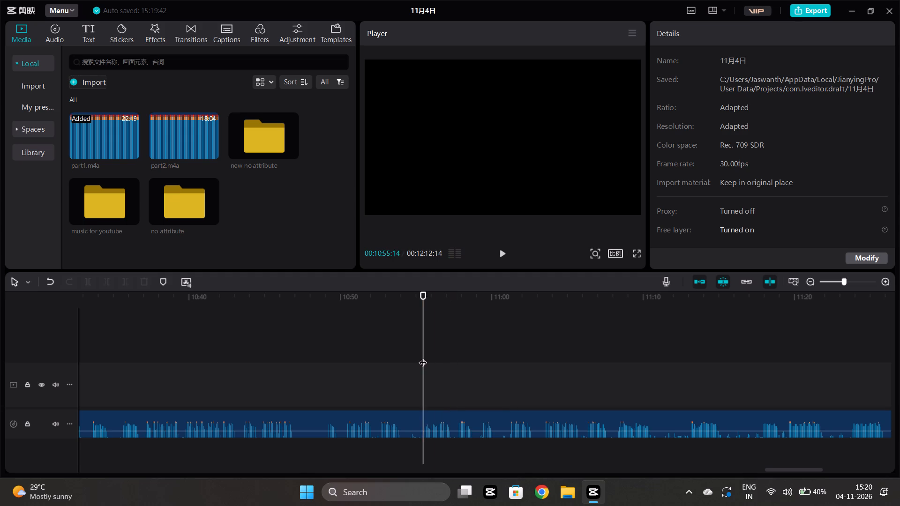
pyautogui.hscroll(-1, 423, 357)
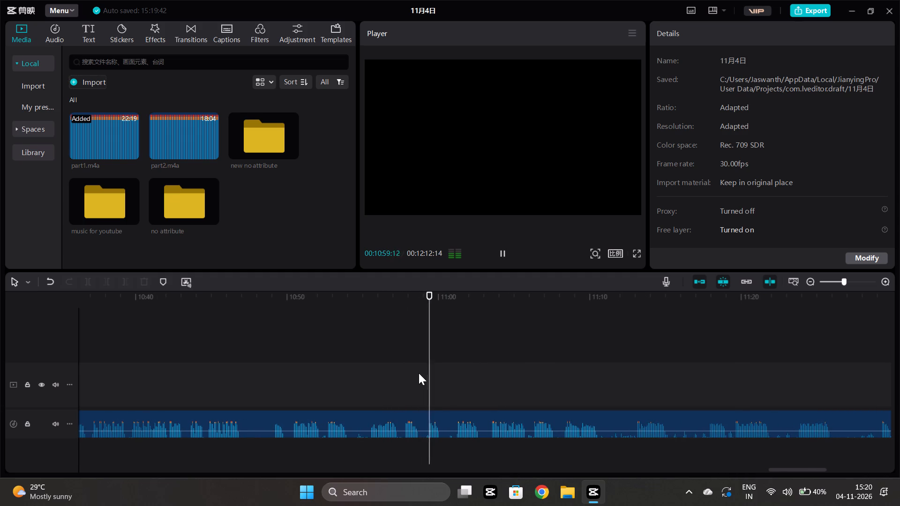
pyautogui.hscroll(-1, 419, 373)
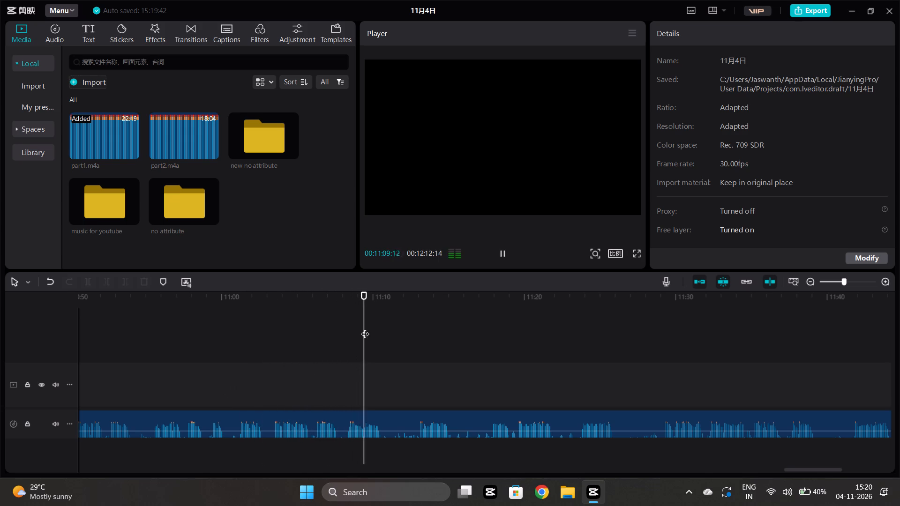
# Replay the passage around 11:13 and split the long part1.m4a clip at 00:11:12:29, just before the speech.
pyautogui.click(454, 375)
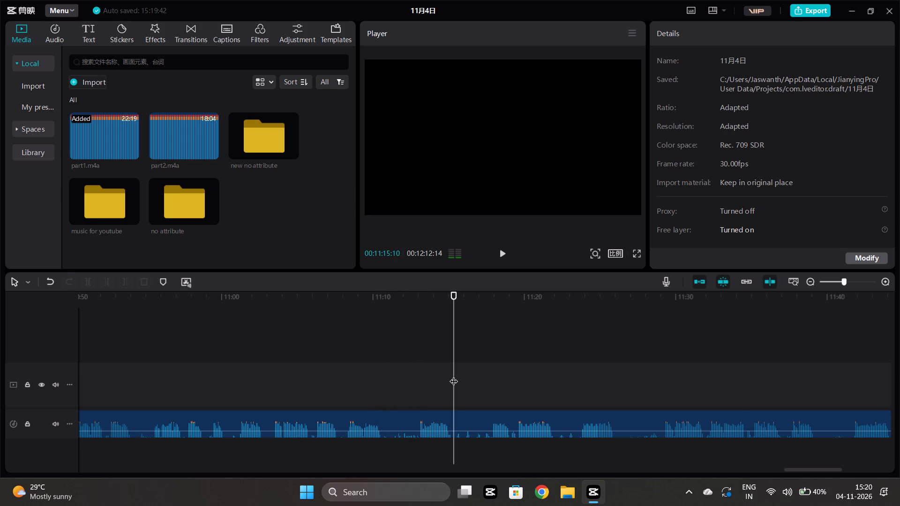
pyautogui.click(422, 371)
pyautogui.press('space')
pyautogui.keyDown('ctrl'); pyautogui.scroll(8, 422, 371); pyautogui.keyUp('ctrl')
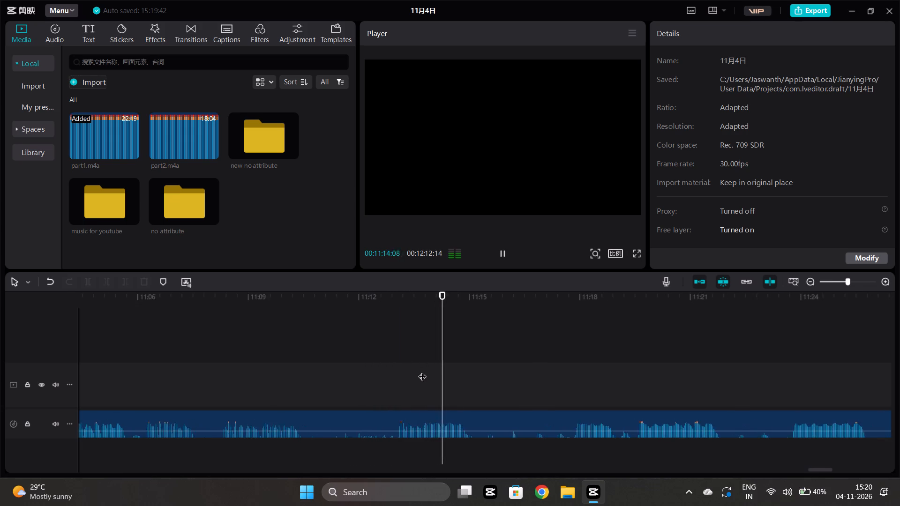
pyautogui.keyDown('ctrl'); pyautogui.scroll(2, 422, 371); pyautogui.keyUp('ctrl')
pyautogui.press('space')
pyautogui.click(384, 365)
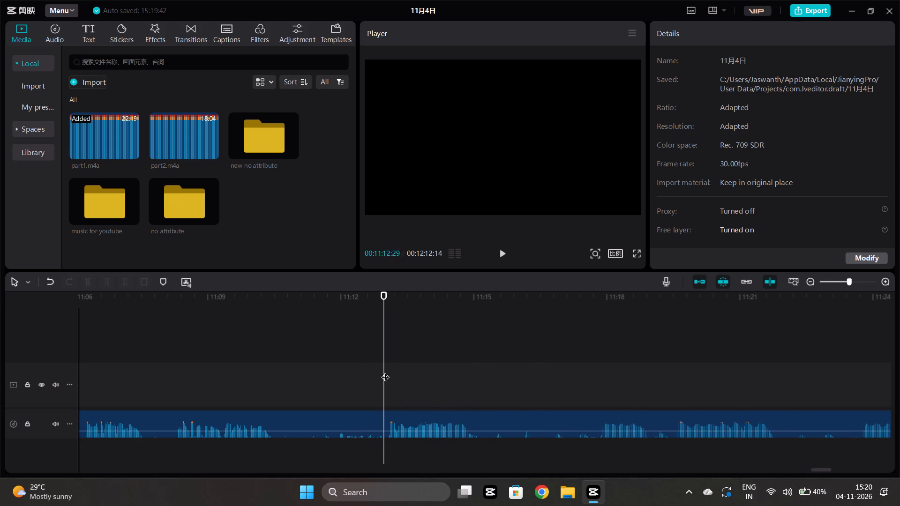
pyautogui.click(399, 422)
pyautogui.click(81, 284)
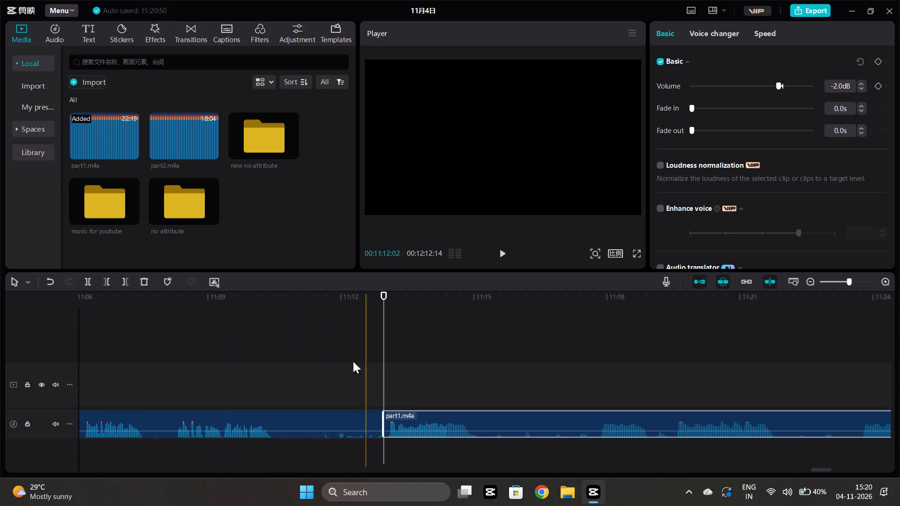
# Trim the end of the part1.m4a clip before the split to 00:11:10:19 and move the following clip back, leaving a small gap.
pyautogui.click(280, 337)
pyautogui.click(304, 431)
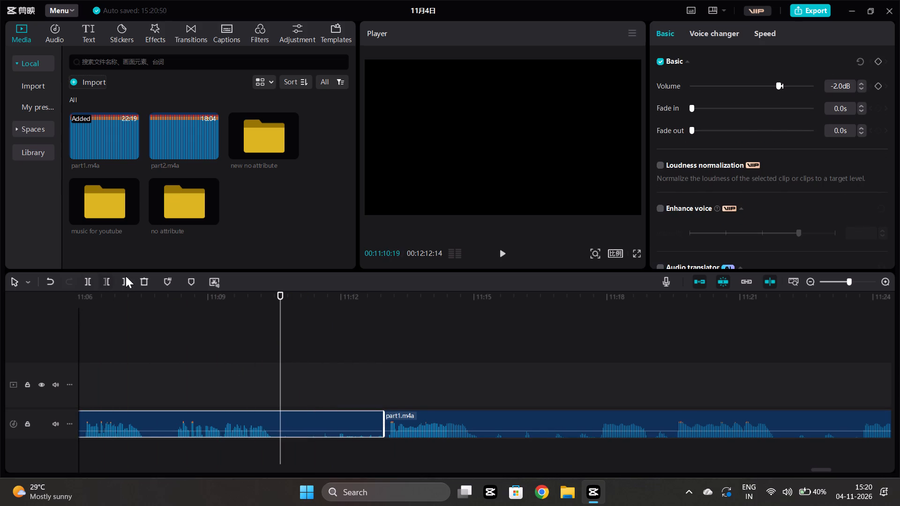
pyautogui.click(121, 283)
pyautogui.moveTo(430, 415); pyautogui.dragTo(337, 421)
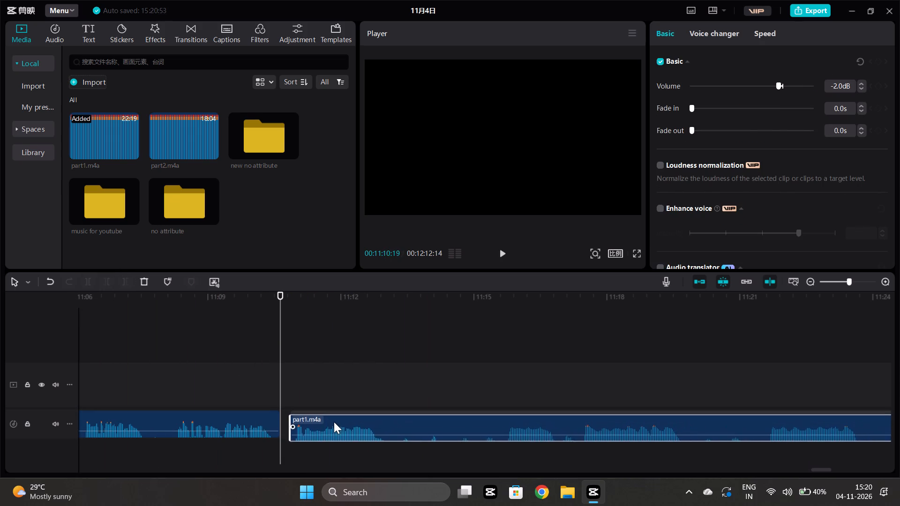
# Listen to the moved part1.m4a clip from about 11:11 to 11:27, replaying its opening and the phrases around 11:18 and 11:21.
pyautogui.moveTo(240, 336); pyautogui.dragTo(261, 353)
pyautogui.press('space')
pyautogui.hscroll(-1, 348, 346)
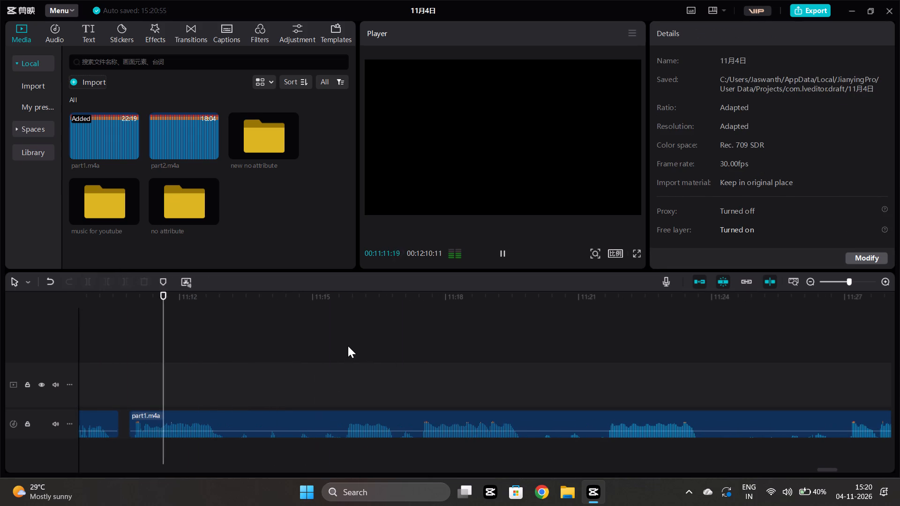
pyautogui.hscroll(-1, 348, 346)
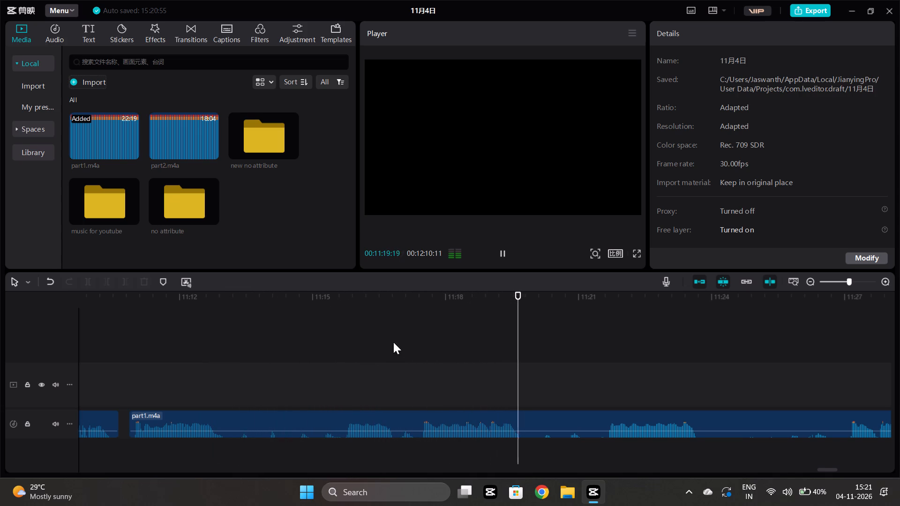
pyautogui.click(142, 365)
pyautogui.press('space')
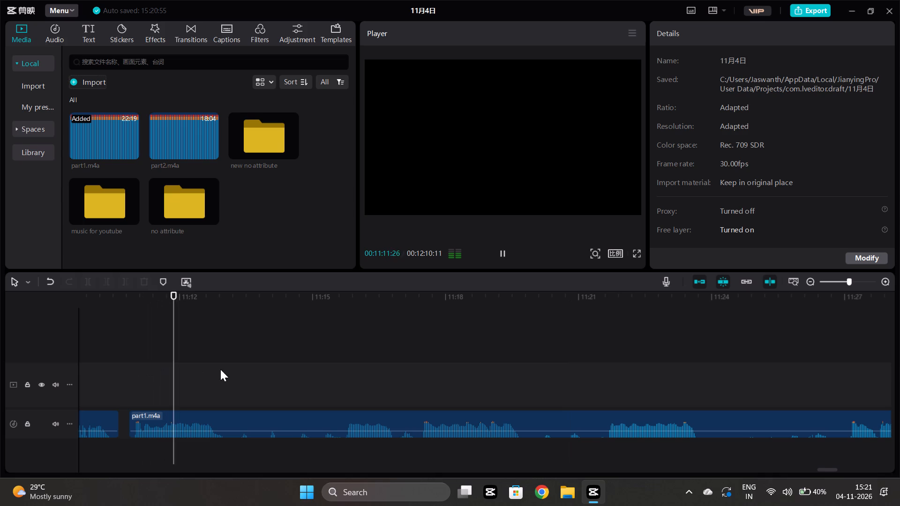
pyautogui.click(418, 387)
pyautogui.press('space')
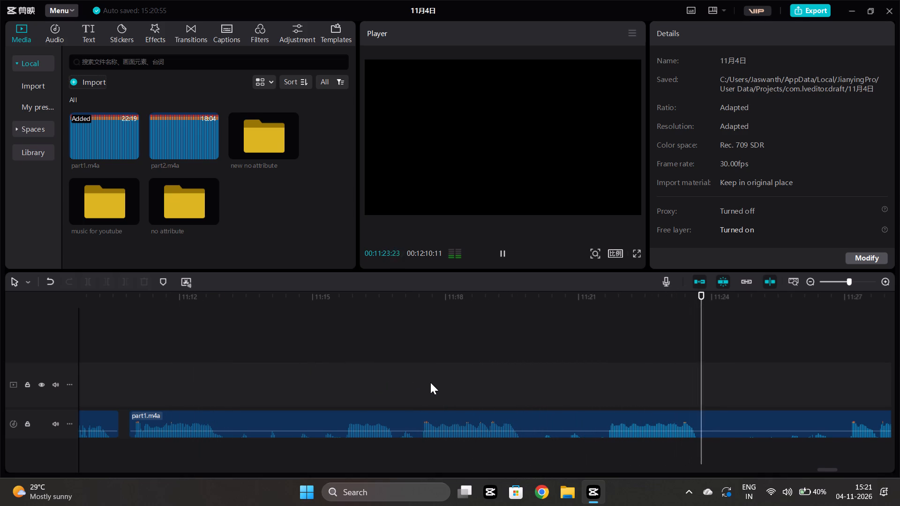
pyautogui.keyDown('ctrl'); pyautogui.scroll(-6, 430, 382); pyautogui.keyUp('ctrl')
pyautogui.hscroll(-1, 626, 375)
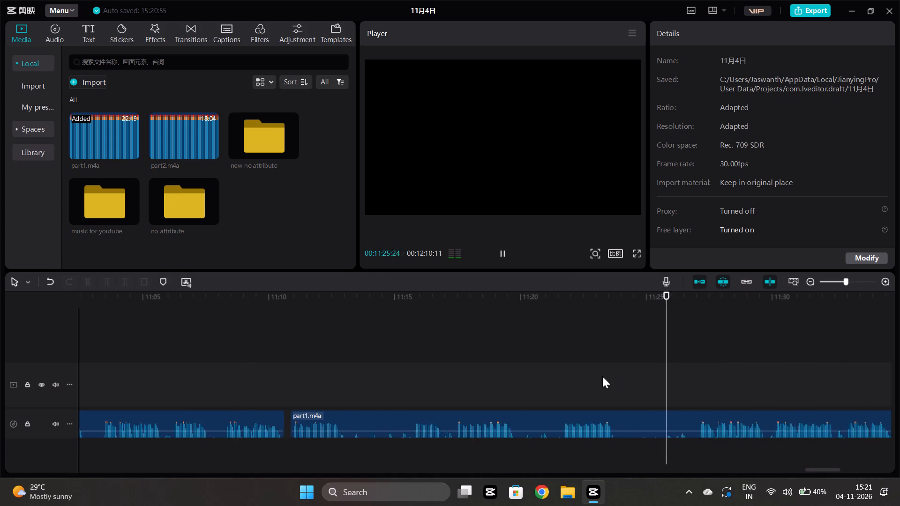
pyautogui.hscroll(-1, 602, 376)
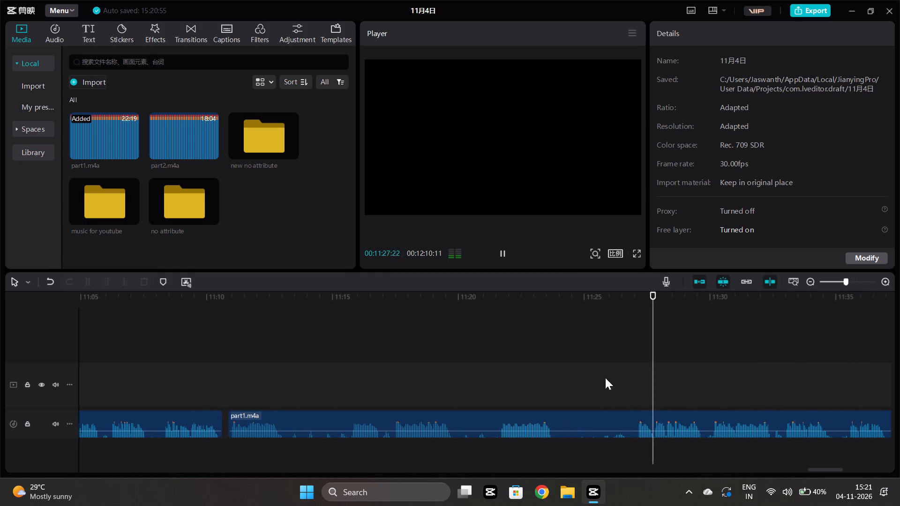
pyautogui.click(245, 391)
pyautogui.press('space')
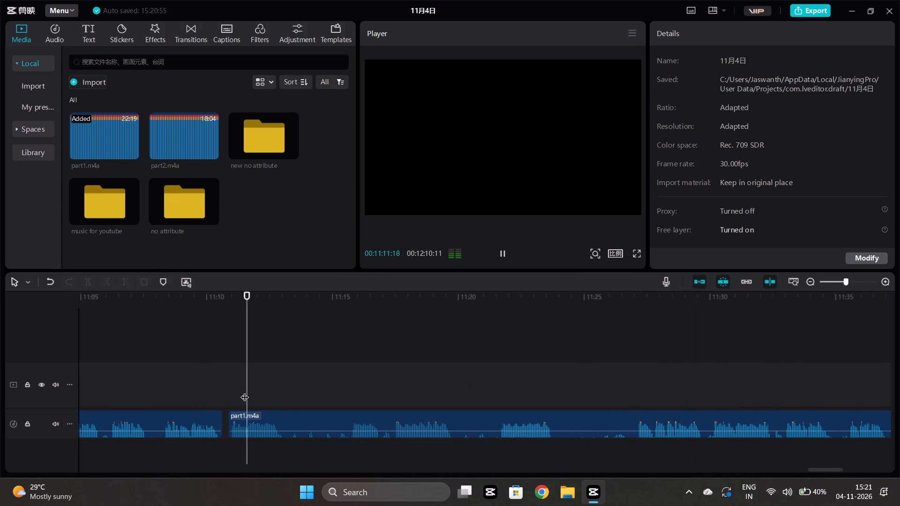
pyautogui.click(491, 368)
pyautogui.press('space')
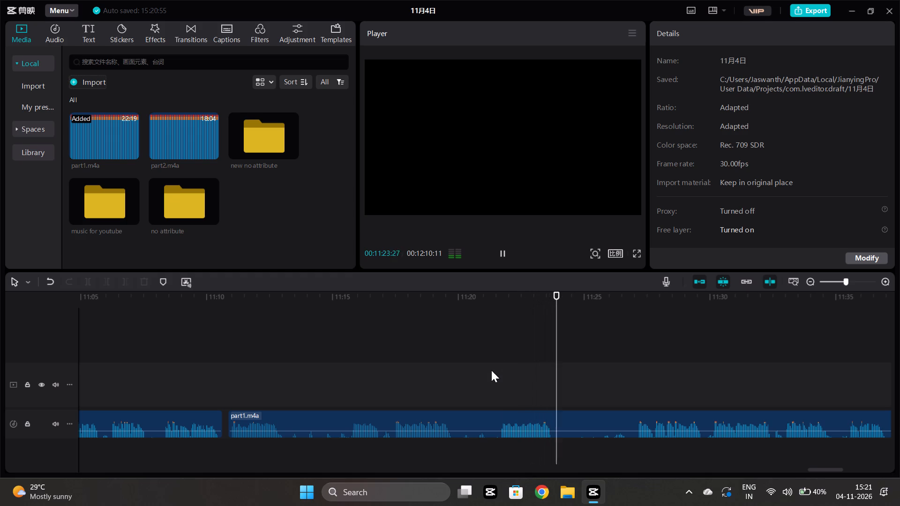
# Trim the start of the long part1.m4a clip to 00:11:21:18 and move it back to just after the preceding clip.
pyautogui.press('space')
pyautogui.click(499, 372)
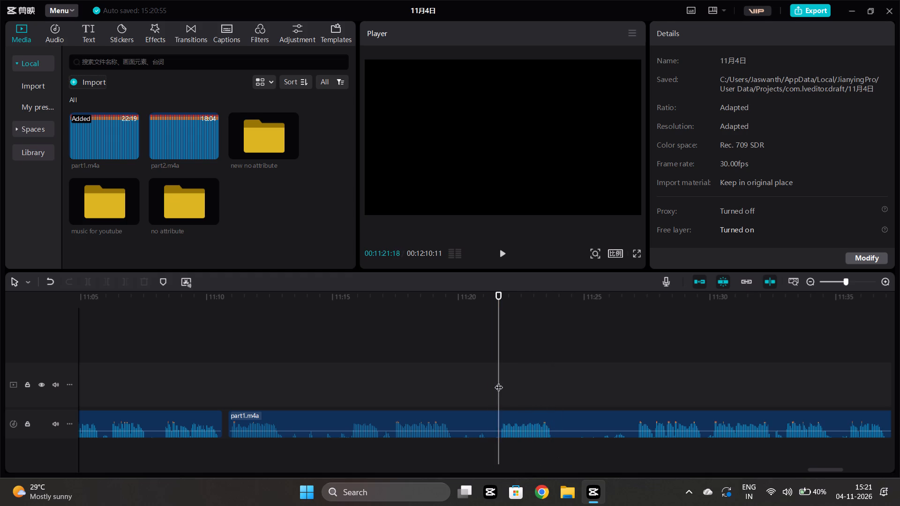
pyautogui.click(491, 429)
pyautogui.click(103, 283)
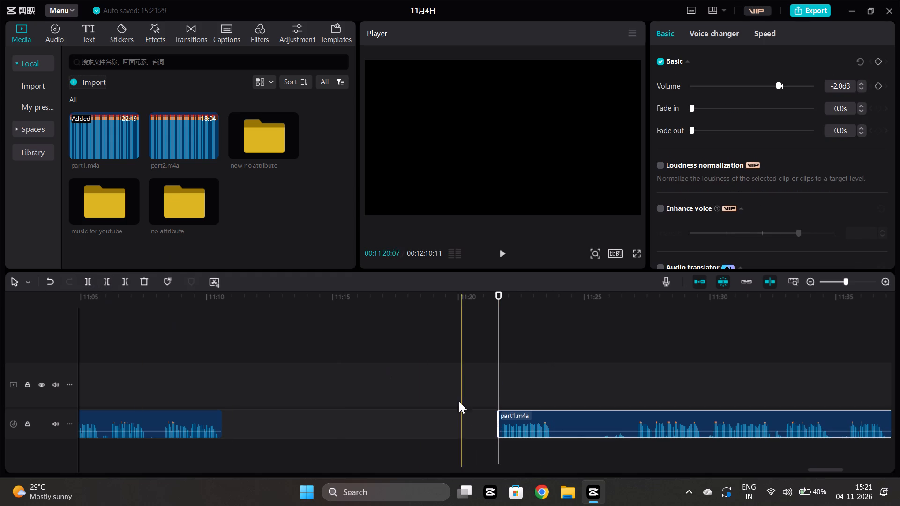
pyautogui.moveTo(514, 417); pyautogui.dragTo(247, 420)
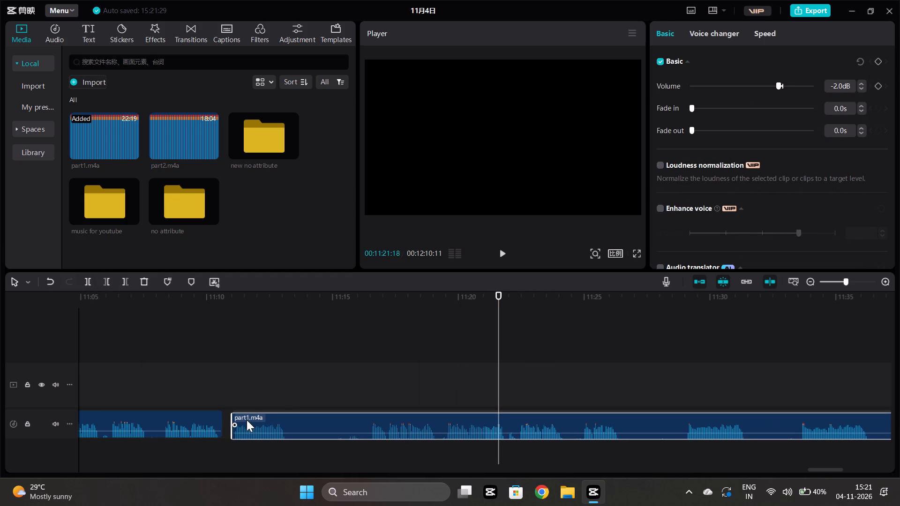
pyautogui.moveTo(247, 420); pyautogui.dragTo(247, 419)
# Play the first phrase of the moved part1.m4a clip and split the clip at 00:11:13:10, in the pause following it.
pyautogui.click(228, 397)
pyautogui.press('space')
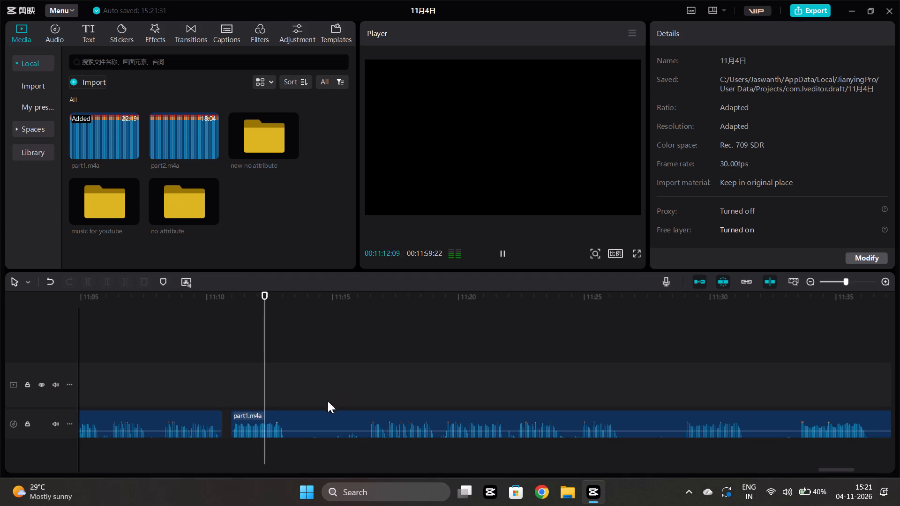
pyautogui.press('space')
pyautogui.click(320, 421)
pyautogui.click(87, 284)
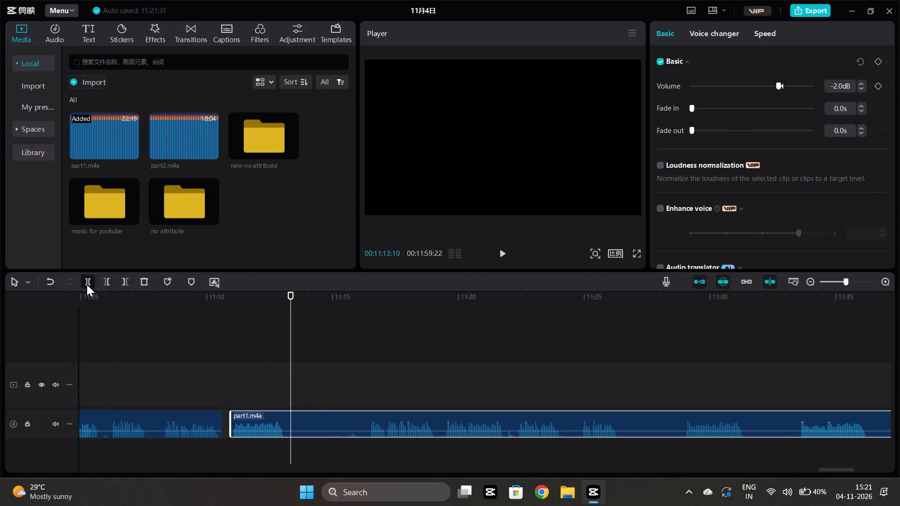
# Trim the start of the clip after the split to 00:11:16:08 and move it back against the preceding short clip.
pyautogui.click(364, 338)
pyautogui.click(375, 417)
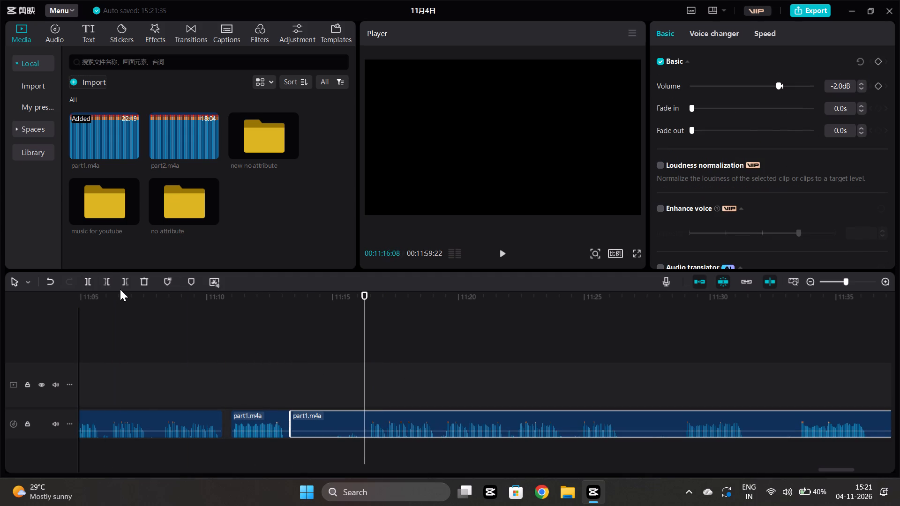
pyautogui.click(109, 282)
pyautogui.moveTo(405, 417); pyautogui.dragTo(329, 426)
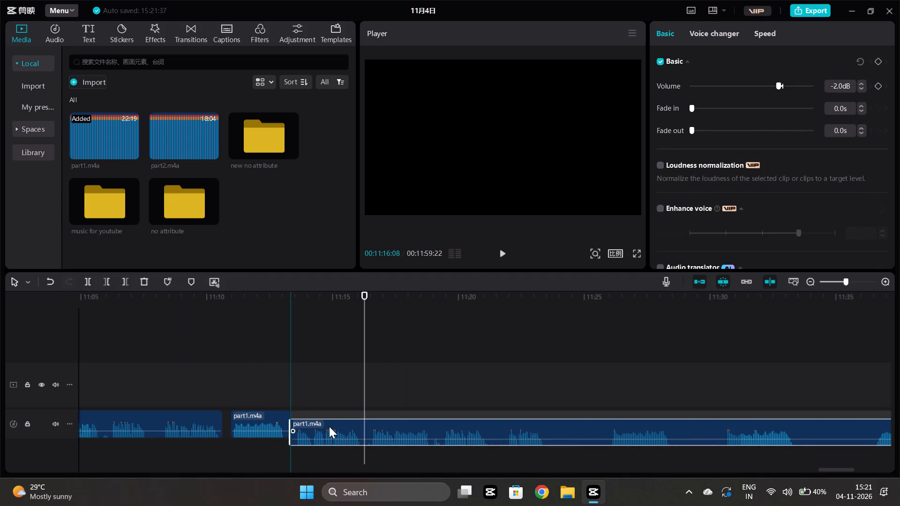
pyautogui.moveTo(329, 426); pyautogui.dragTo(330, 426)
# Replay the join at about 11:13, trim the following clip's start to 00:11:14:05, and move it back against the short clip.
pyautogui.click(239, 371)
pyautogui.press('space')
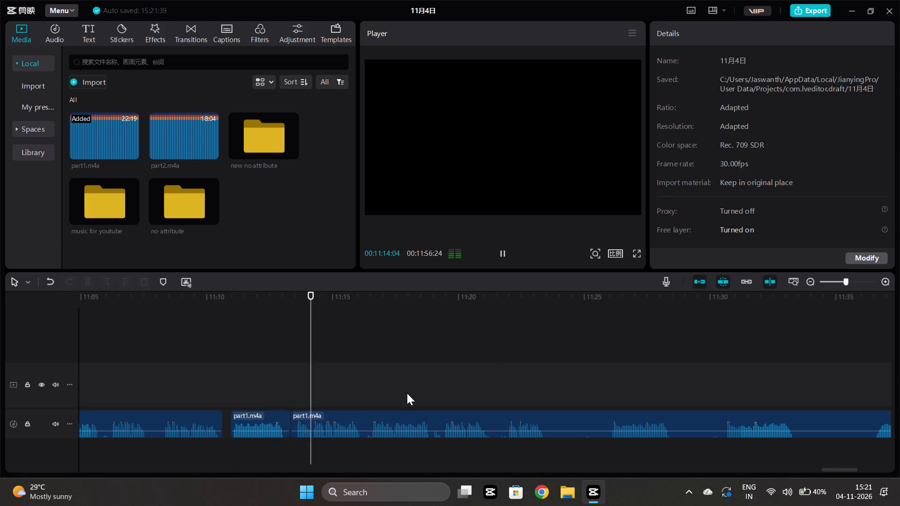
pyautogui.keyDown('ctrl'); pyautogui.scroll(6, 320, 406); pyautogui.keyUp('ctrl')
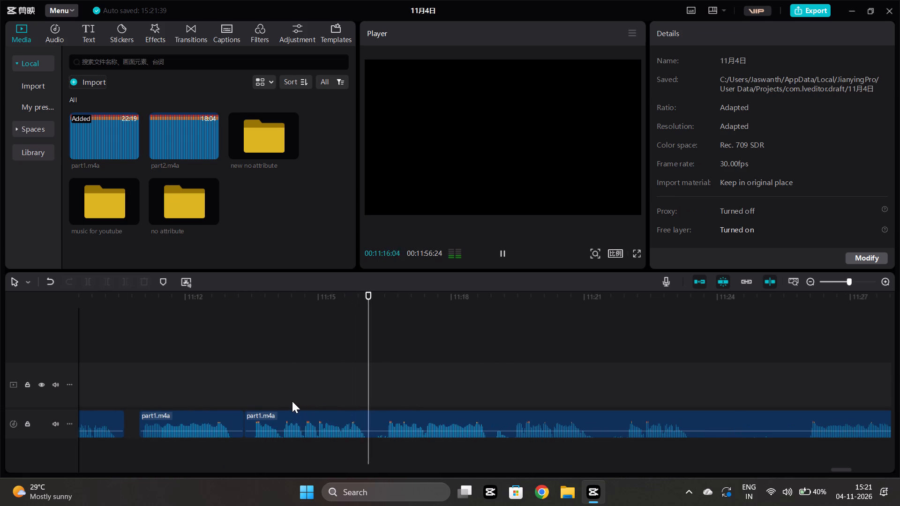
pyautogui.click(273, 393)
pyautogui.click(376, 367)
pyautogui.press('space')
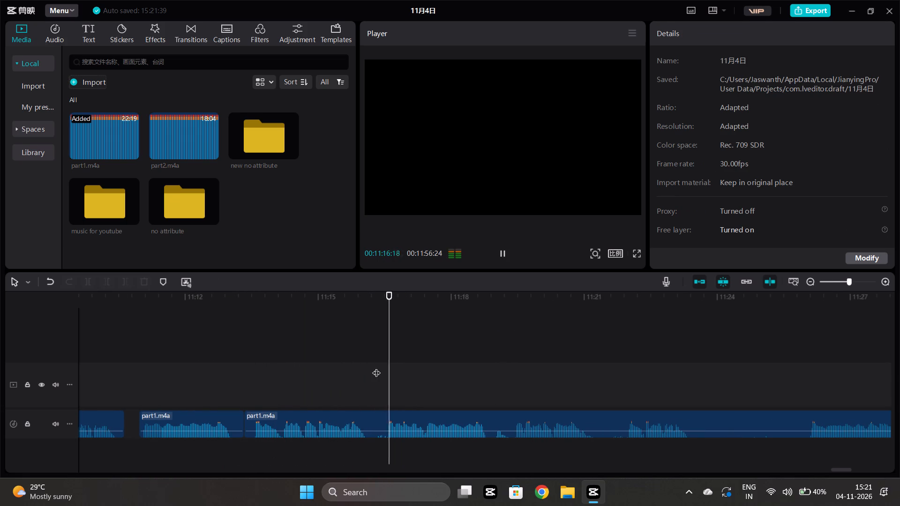
pyautogui.click(240, 388)
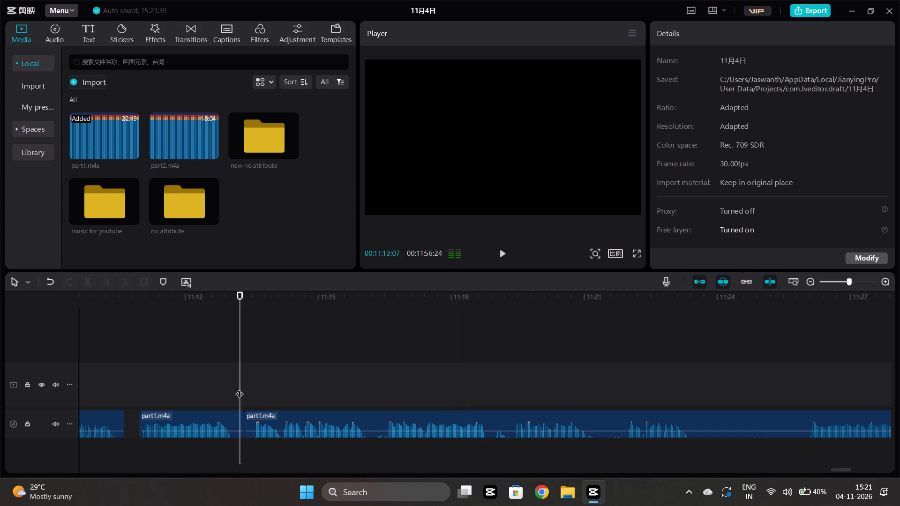
pyautogui.press('space')
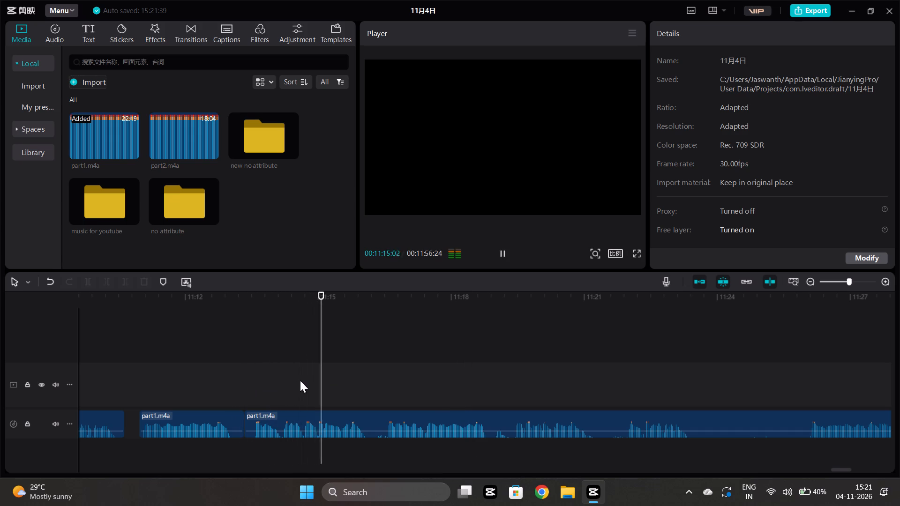
pyautogui.keyDown('ctrl'); pyautogui.scroll(5, 300, 380); pyautogui.keyUp('ctrl')
pyautogui.press('space')
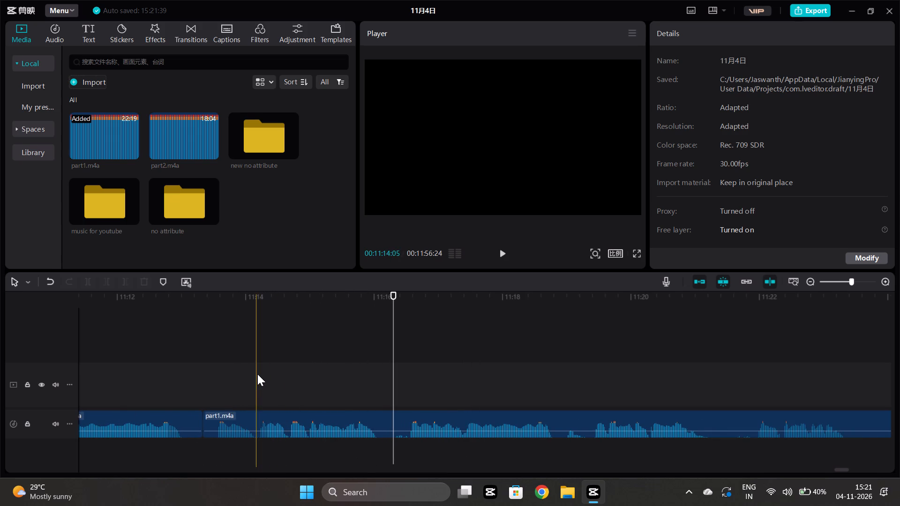
pyautogui.click(257, 374)
pyautogui.click(268, 420)
pyautogui.click(103, 281)
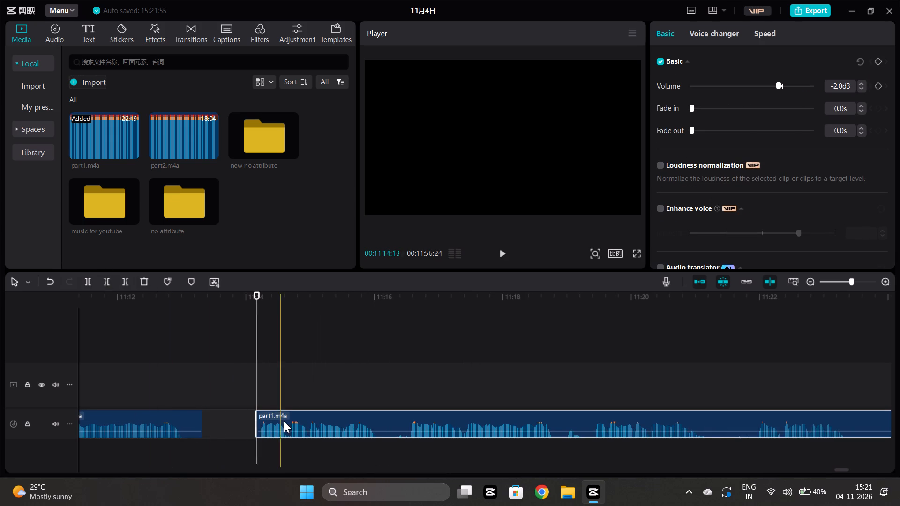
pyautogui.moveTo(284, 421); pyautogui.dragTo(228, 424)
# Play the join at about 11:13 and listen to the long part1.m4a clip up to about 11:30 for passages to cut.
pyautogui.click(202, 398)
pyautogui.press('space')
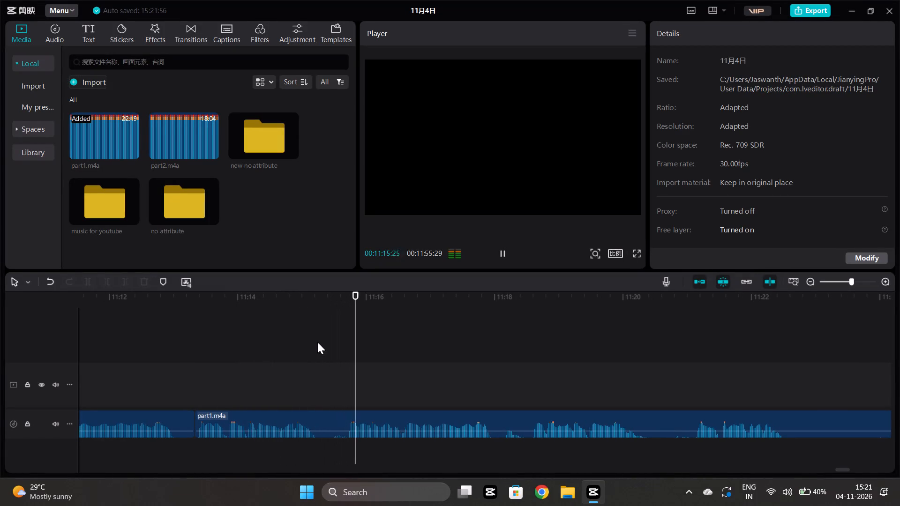
pyautogui.hscroll(-1, 363, 393)
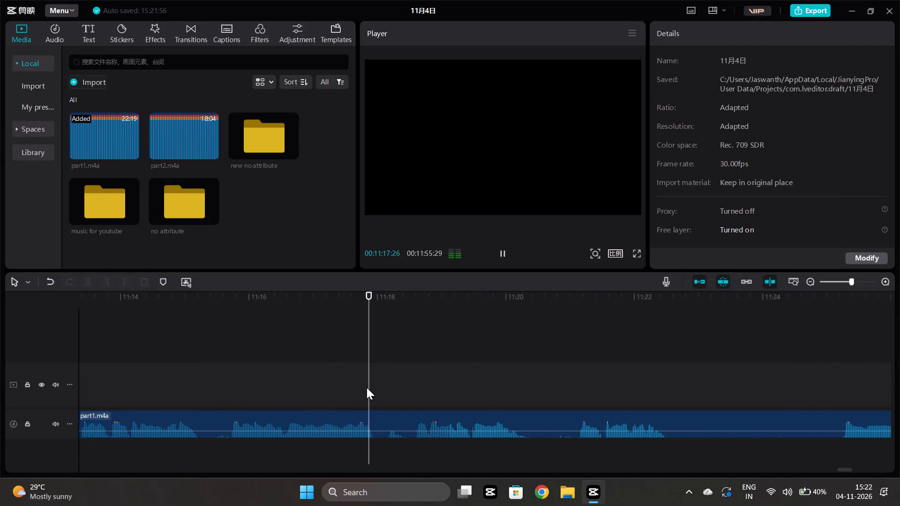
pyautogui.hscroll(-1, 367, 387)
pyautogui.keyDown('ctrl'); pyautogui.scroll(-3, 367, 387); pyautogui.keyUp('ctrl')
pyautogui.hscroll(-1, 368, 387)
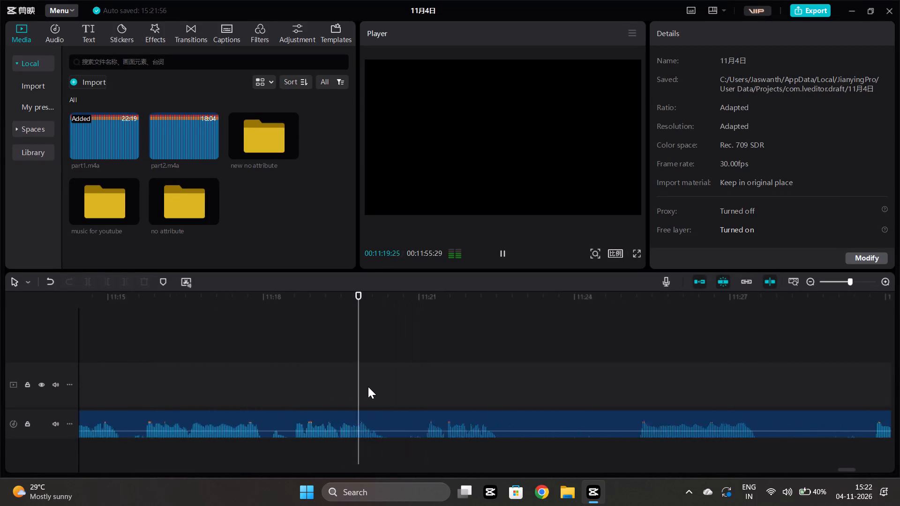
pyautogui.hscroll(-1, 368, 387)
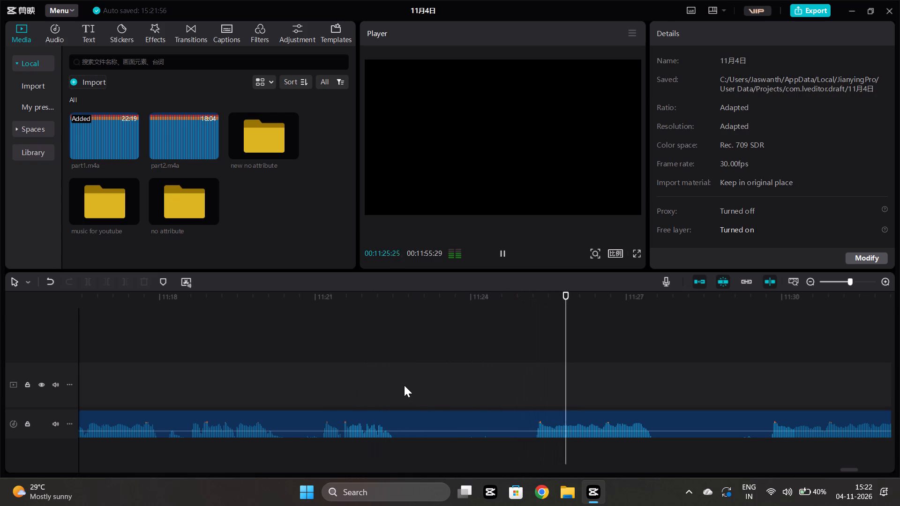
pyautogui.keyDown('ctrl'); pyautogui.scroll(-10, 461, 363); pyautogui.keyUp('ctrl')
pyautogui.hscroll(-1, 461, 363)
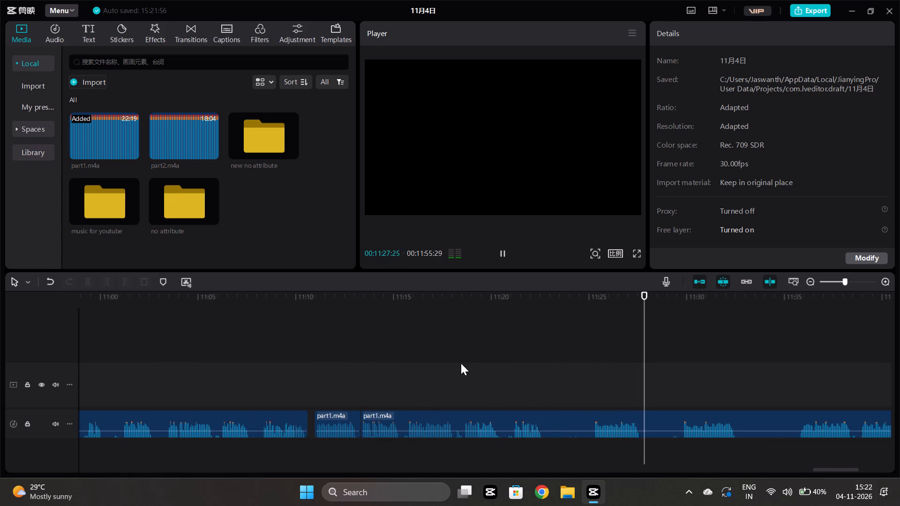
pyautogui.hscroll(-2, 461, 363)
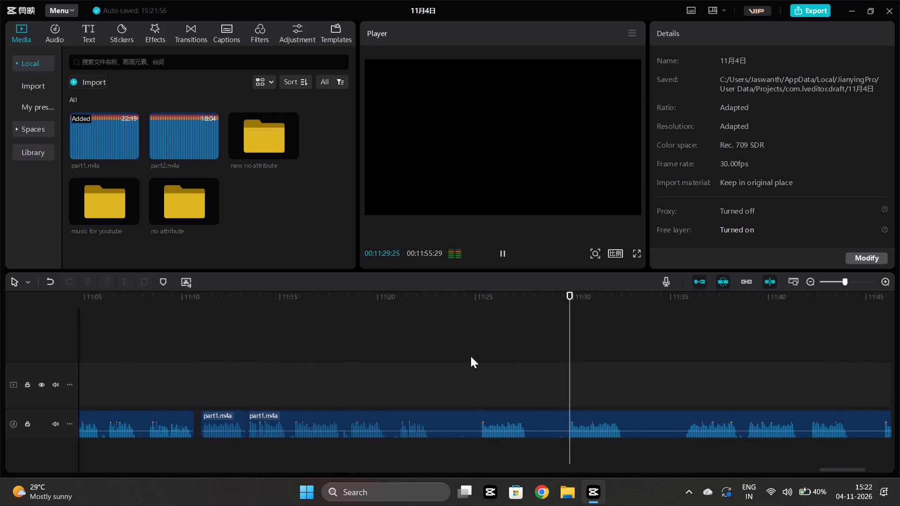
pyautogui.hscroll(-1, 471, 356)
# Play on past 11:35, trim the start of the long last part1.m4a clip to about 00:11:35, and move it back against the short clip.
pyautogui.click(198, 380)
pyautogui.press('space')
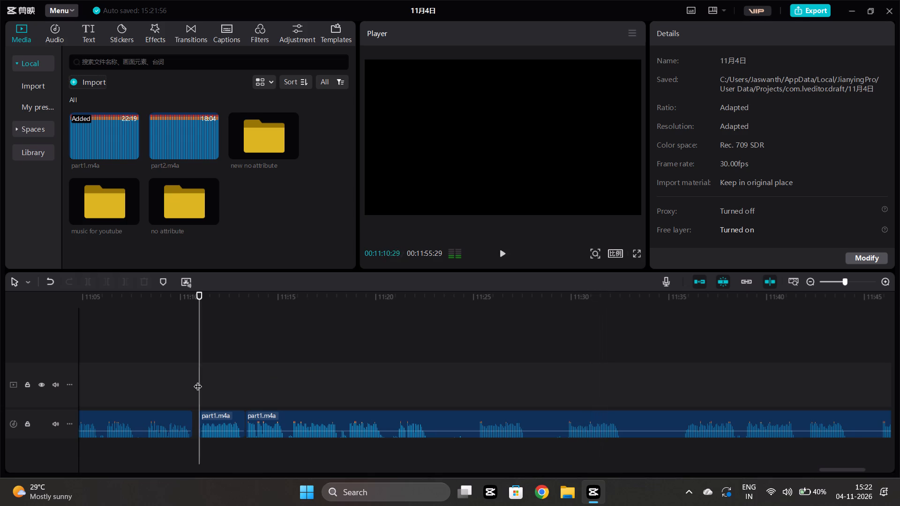
pyautogui.click(565, 361)
pyautogui.press('space')
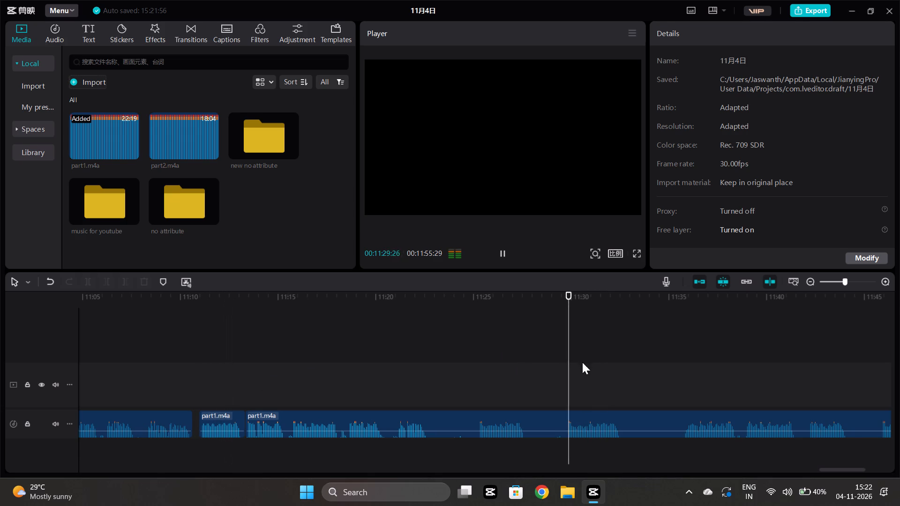
pyautogui.moveTo(649, 374); pyautogui.dragTo(656, 373)
pyautogui.click(679, 385)
pyautogui.press('space')
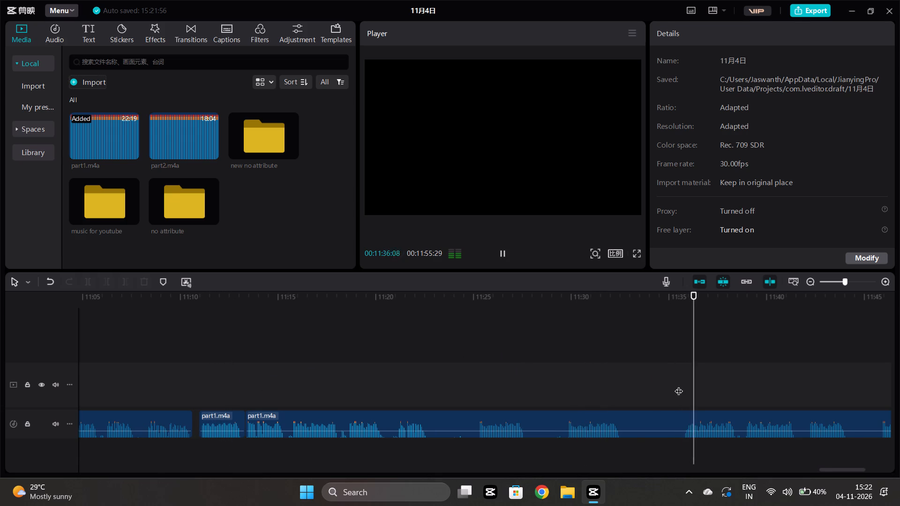
pyautogui.hscroll(-1, 679, 385)
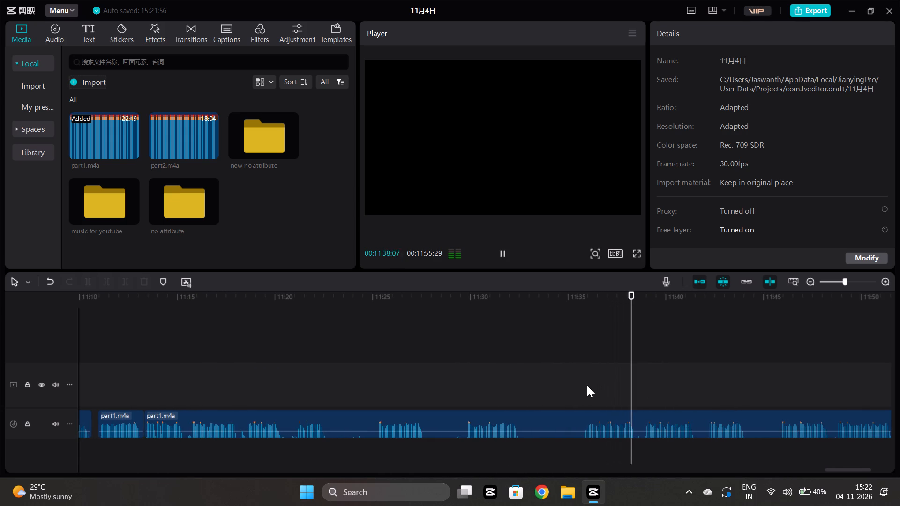
pyautogui.click(572, 387)
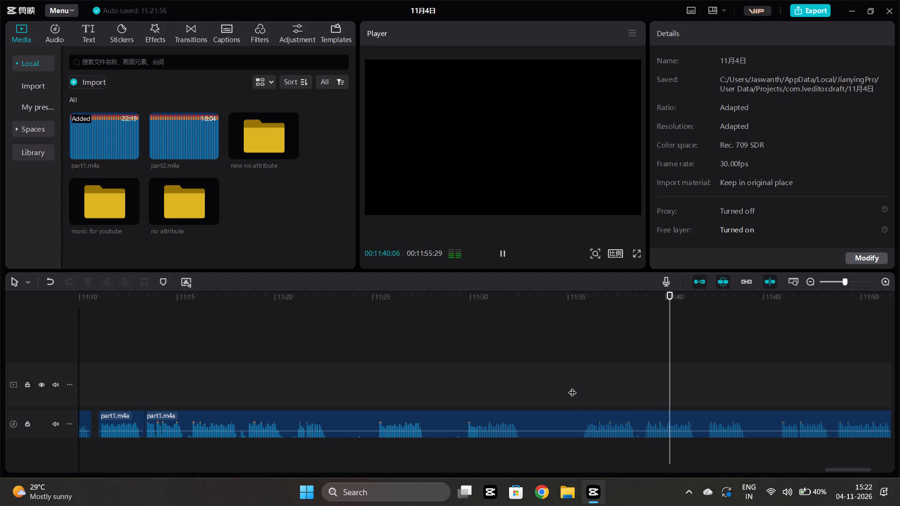
pyautogui.click(576, 424)
pyautogui.click(106, 280)
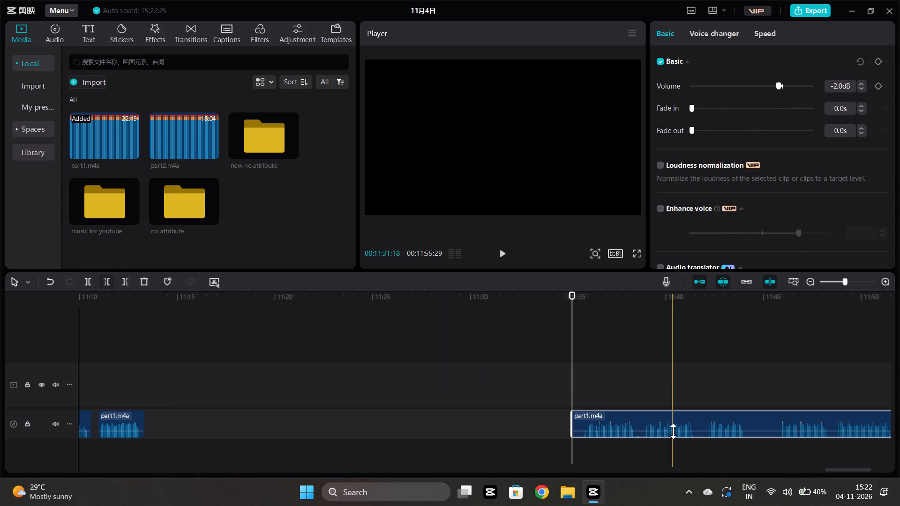
pyautogui.moveTo(665, 419); pyautogui.dragTo(240, 422)
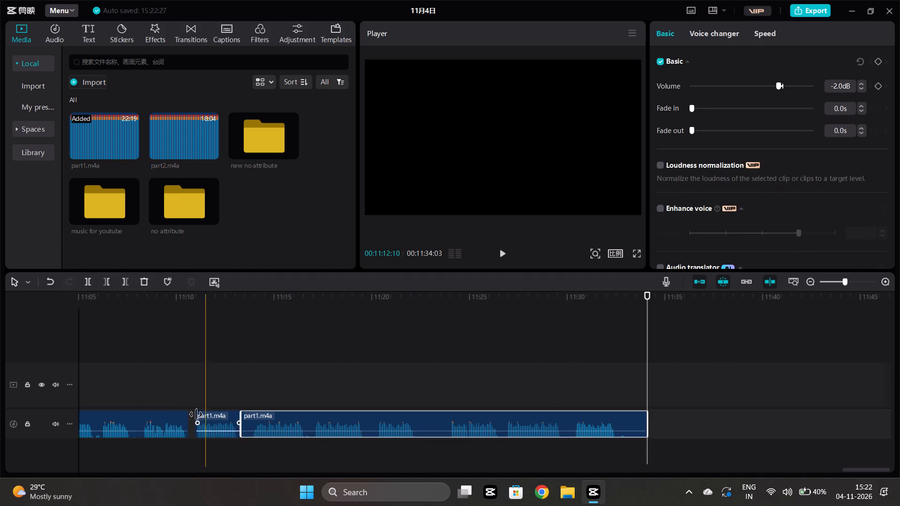
# Play the rejoined part1.m4a clips from about 11:11 to the track's end and replay the last phrases for passages to cut.
pyautogui.click(193, 370)
pyautogui.press('space')
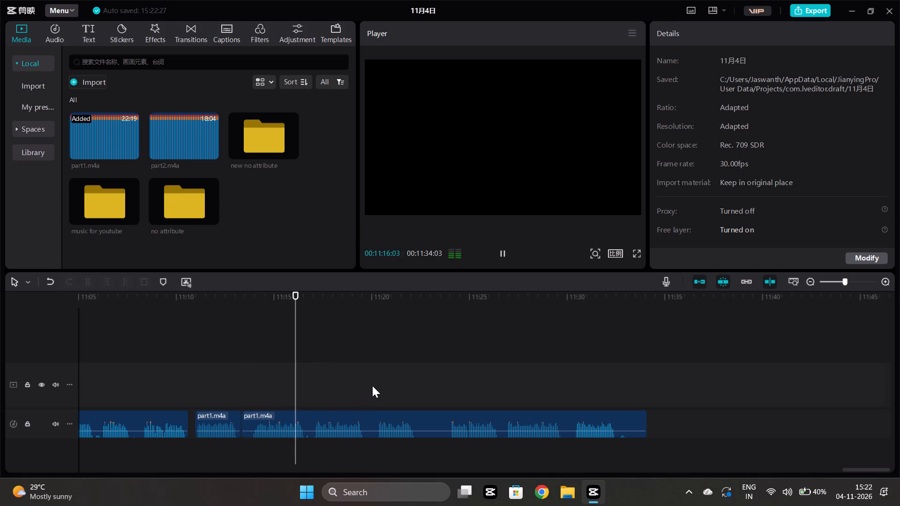
pyautogui.hscroll(-1, 375, 384)
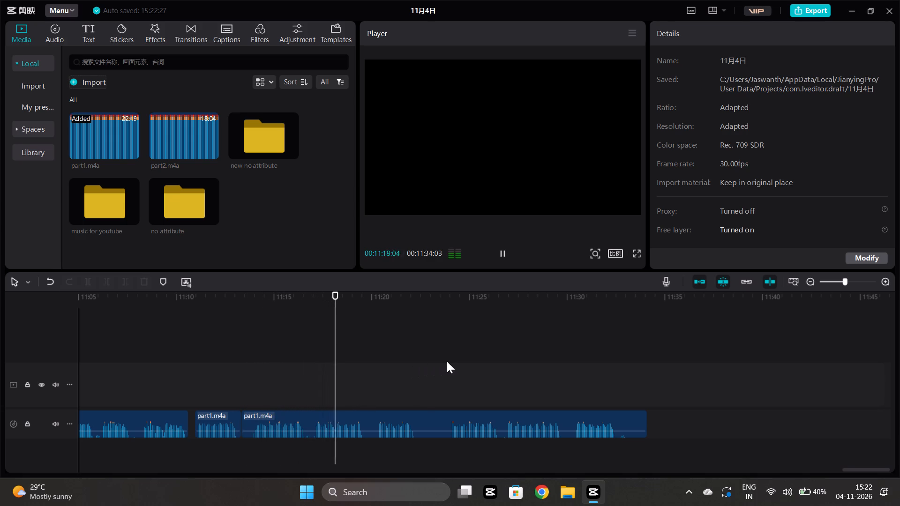
pyautogui.hscroll(-1, 447, 361)
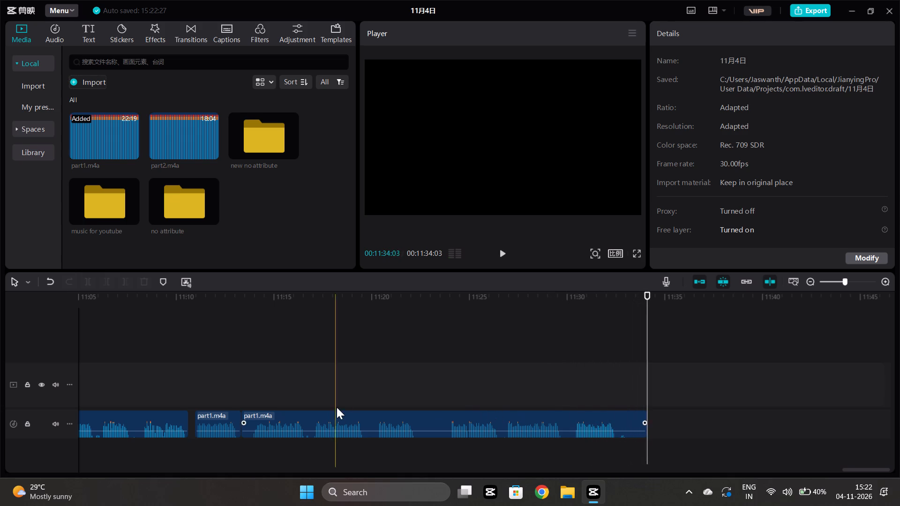
pyautogui.click(360, 391)
pyautogui.press('space')
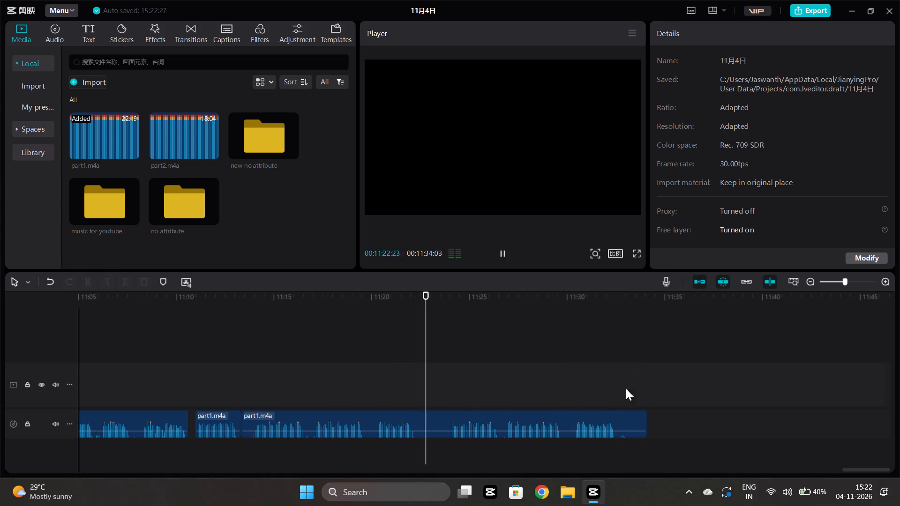
pyautogui.click(577, 402)
pyautogui.press('space')
pyautogui.click(598, 399)
pyautogui.press('space')
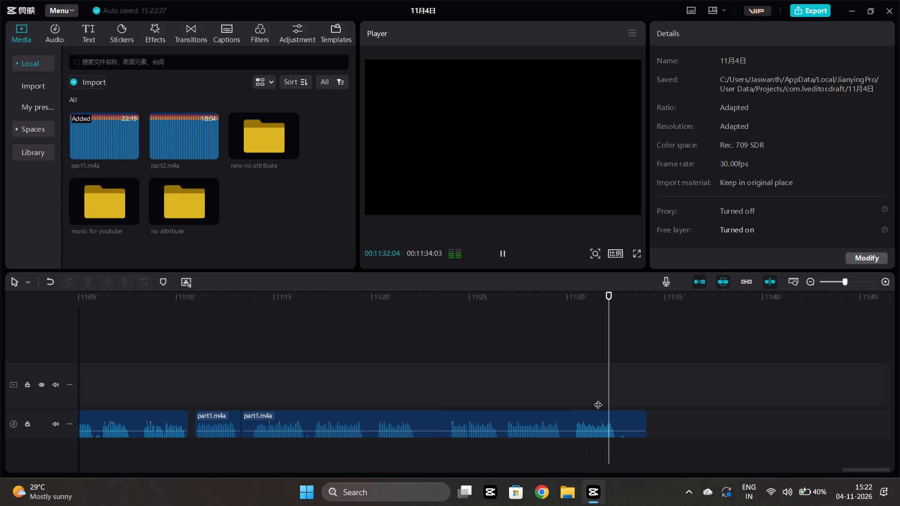
pyautogui.click(486, 383)
pyautogui.press('space')
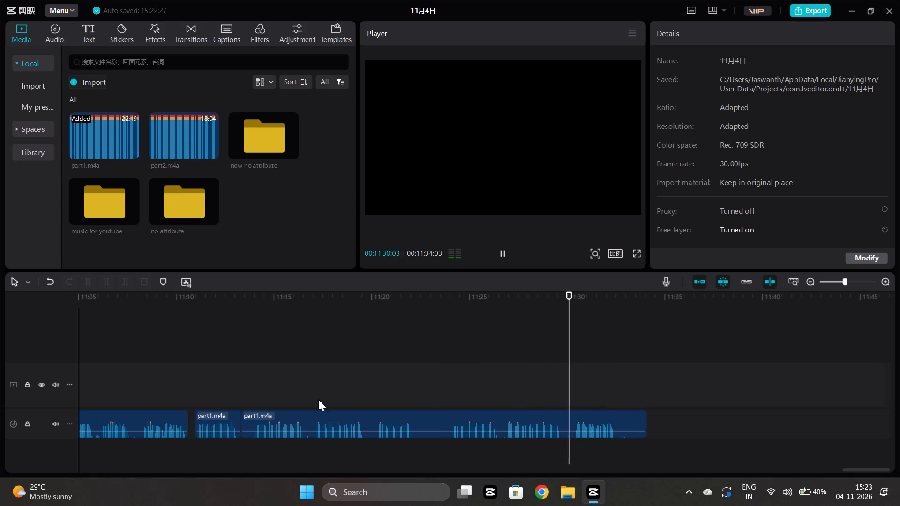
# Replay the phrase at about 11:18 and trim the end of the last part1.m4a clip to 00:11:20:00, in the following pause.
pyautogui.click(322, 381)
pyautogui.press('space')
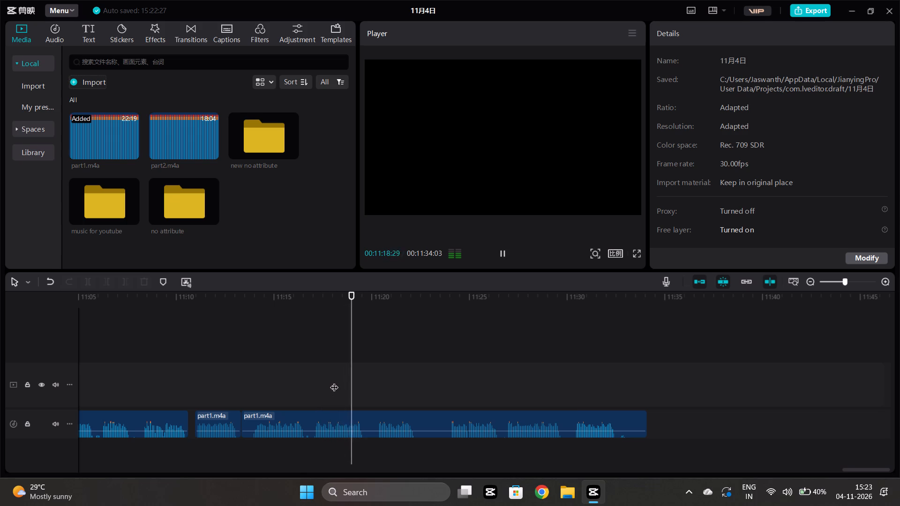
pyautogui.press('space')
pyautogui.click(371, 408)
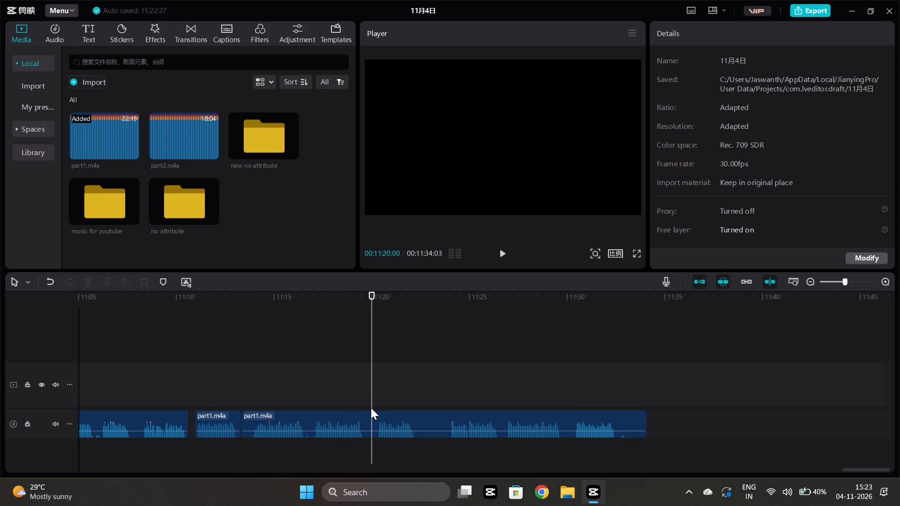
pyautogui.click(376, 431)
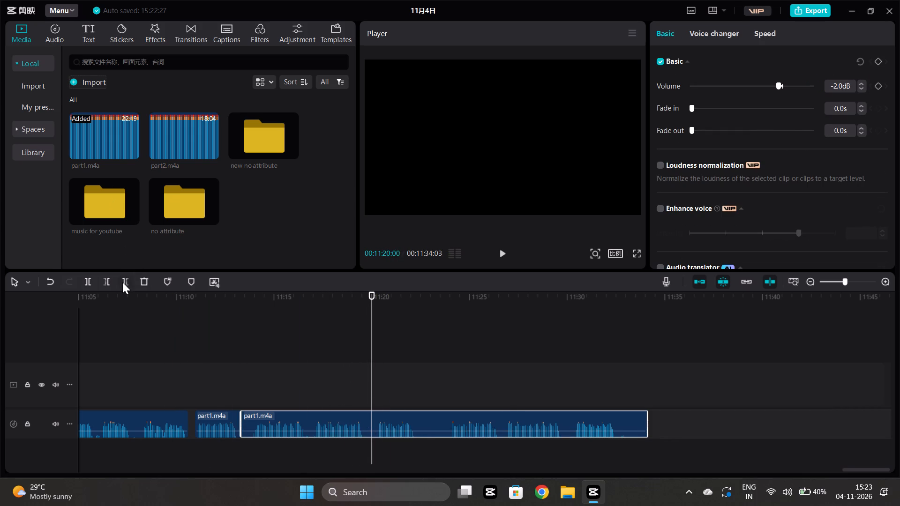
pyautogui.click(122, 282)
# Add part2.m4a to the audio track directly after the last part1.m4a clip, at 00:11:20:00.
pyautogui.click(212, 153)
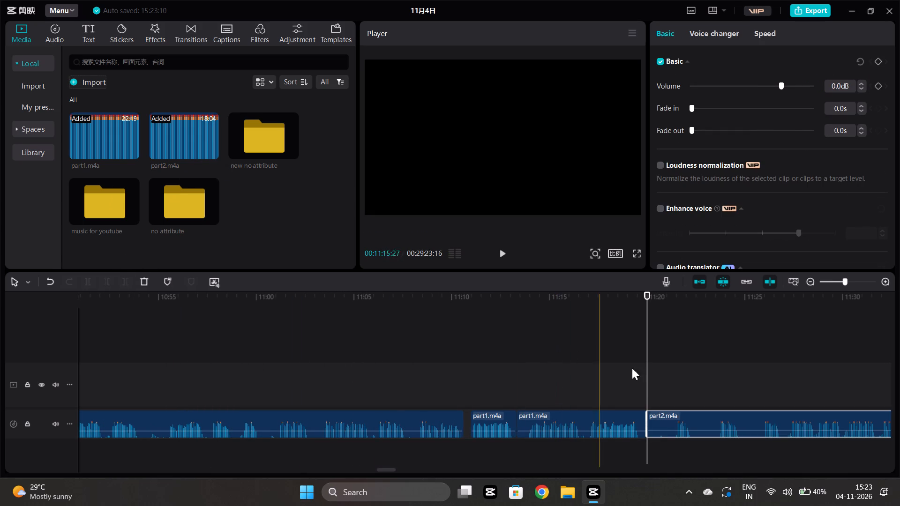
# Play the opening of the part2.m4a clip and replay across its join with part1.m4a at about 11:20.
pyautogui.click(661, 382)
pyautogui.press('space')
pyautogui.keyDown('ctrl'); pyautogui.scroll(-2, 660, 379); pyautogui.keyUp('ctrl')
pyautogui.hscroll(-1, 660, 379)
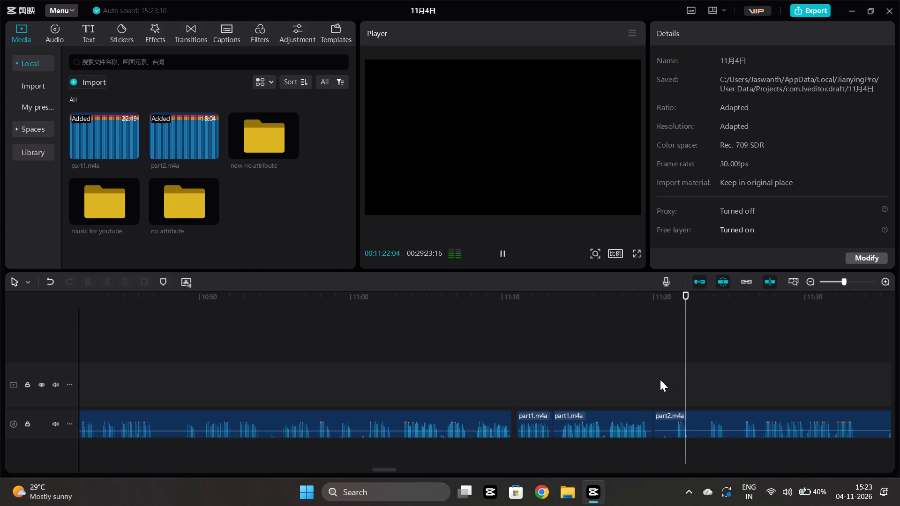
pyautogui.hscroll(-1, 660, 379)
pyautogui.click(557, 386)
pyautogui.press('space')
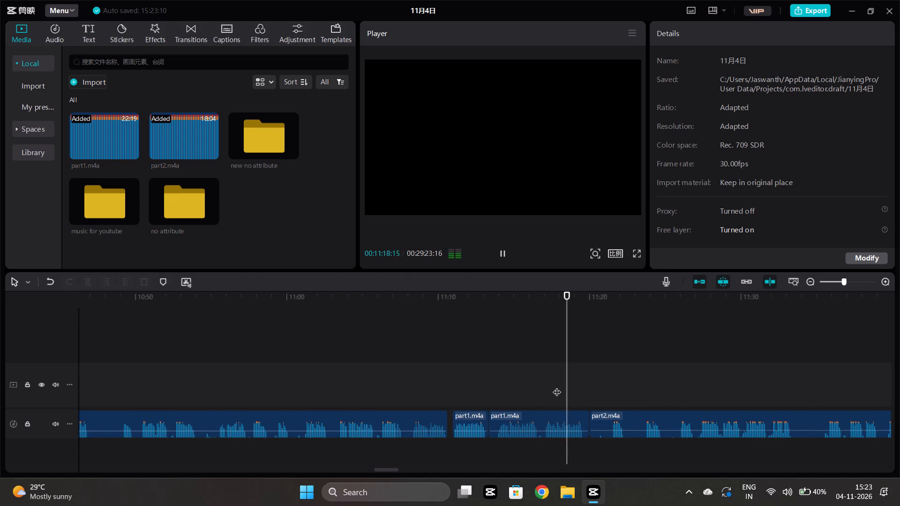
pyautogui.hscroll(-1, 557, 386)
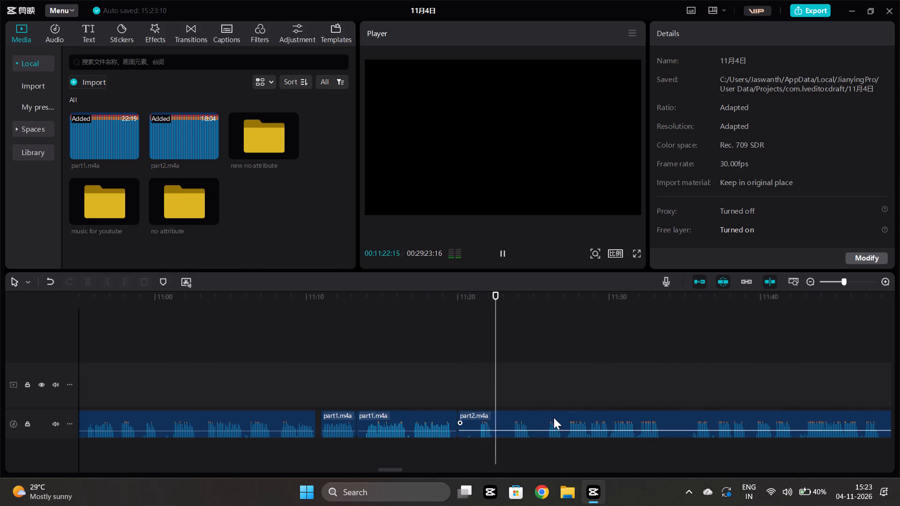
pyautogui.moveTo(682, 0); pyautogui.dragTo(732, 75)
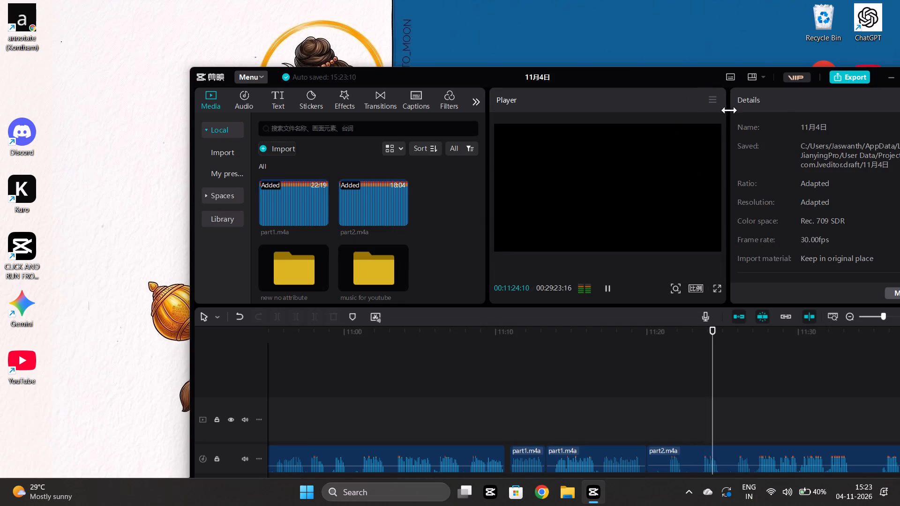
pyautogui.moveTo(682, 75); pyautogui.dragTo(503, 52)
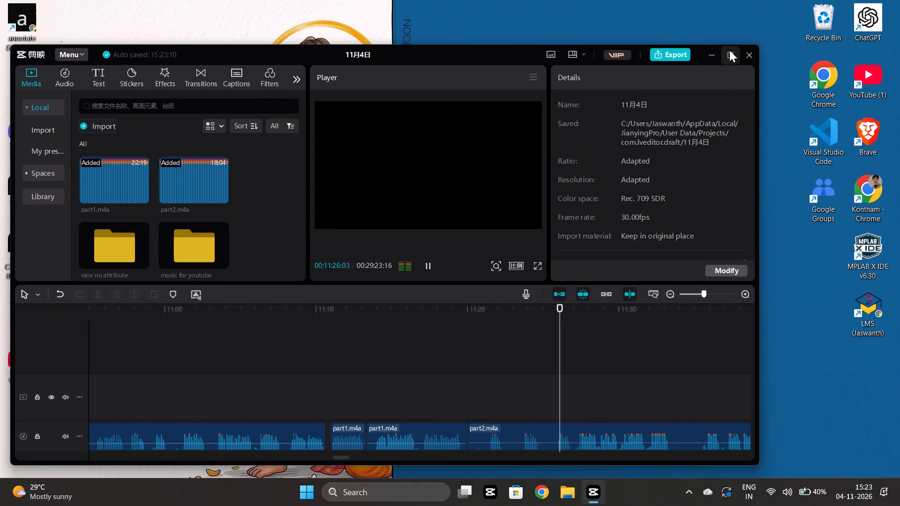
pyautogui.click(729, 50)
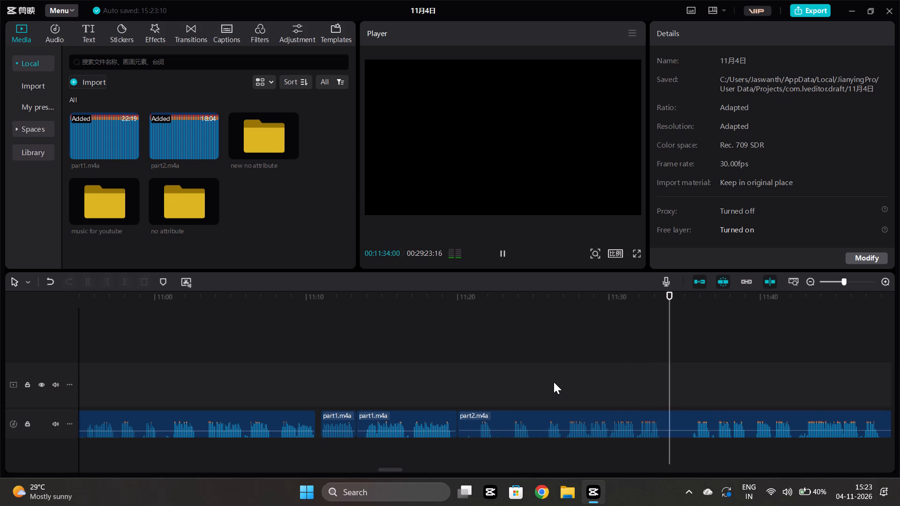
# Replay the last part1.m4a clips from about 11:11 across the join into part2.m4a.
pyautogui.click(397, 365)
pyautogui.press('space')
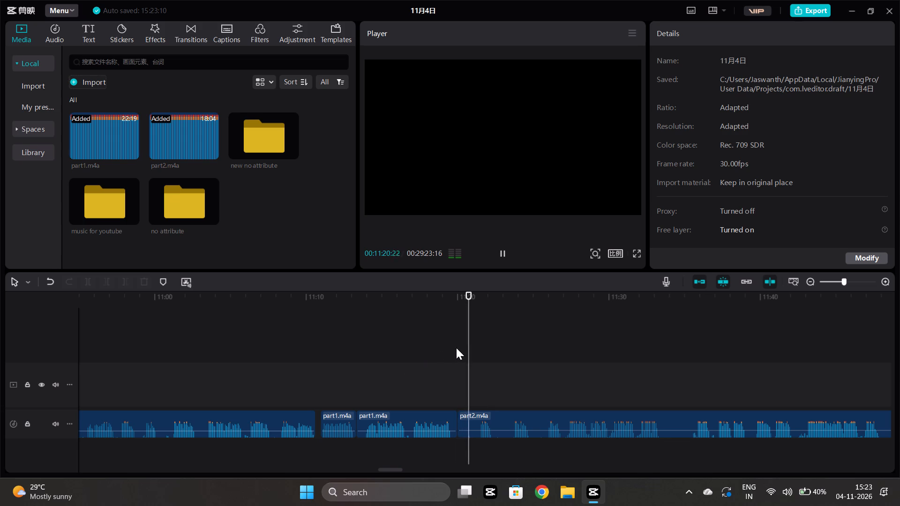
pyautogui.scroll(-2, 467, 367)
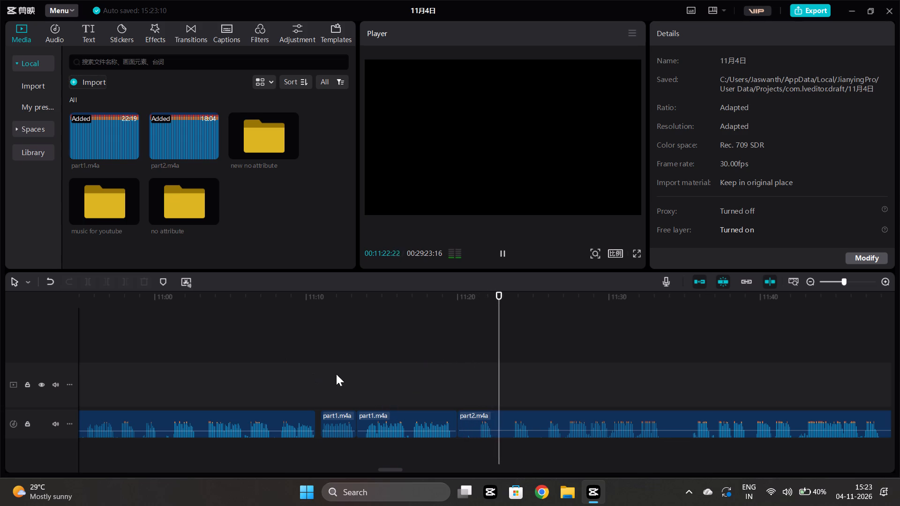
pyautogui.click(336, 374)
pyautogui.press('space')
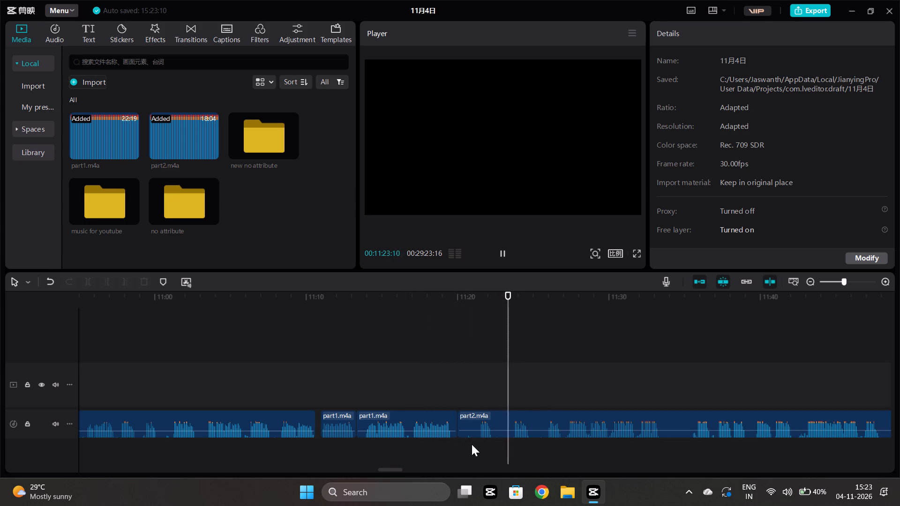
# Move the part2.m4a clip later to about 00:11:36 and extend the last part1.m4a clip's end to about 00:11:34.
pyautogui.moveTo(493, 419); pyautogui.dragTo(606, 431)
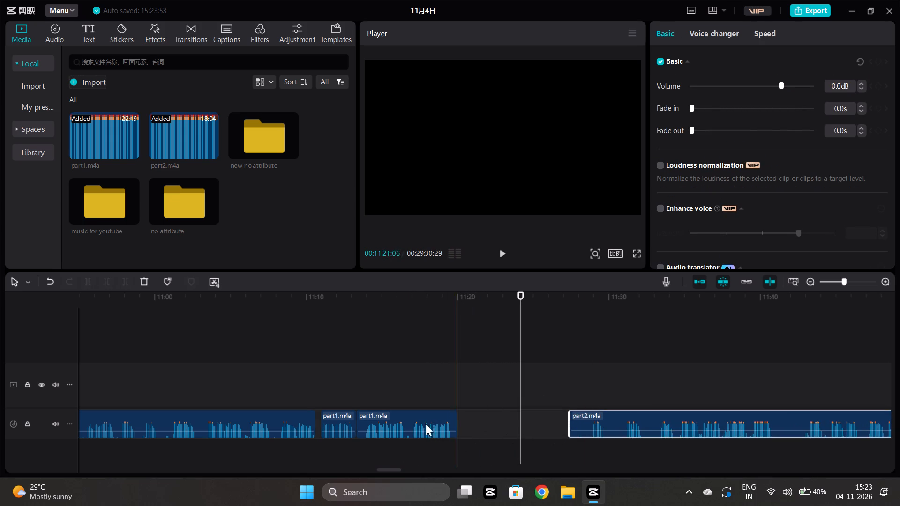
pyautogui.click(427, 421)
pyautogui.moveTo(456, 428); pyautogui.dragTo(603, 425)
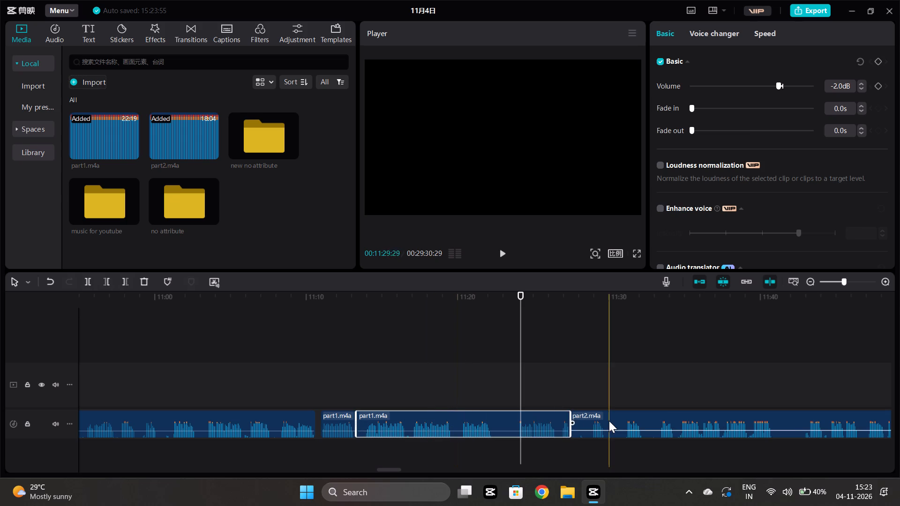
pyautogui.moveTo(609, 421); pyautogui.dragTo(749, 424)
pyautogui.click(559, 430)
pyautogui.moveTo(569, 436); pyautogui.dragTo(650, 435)
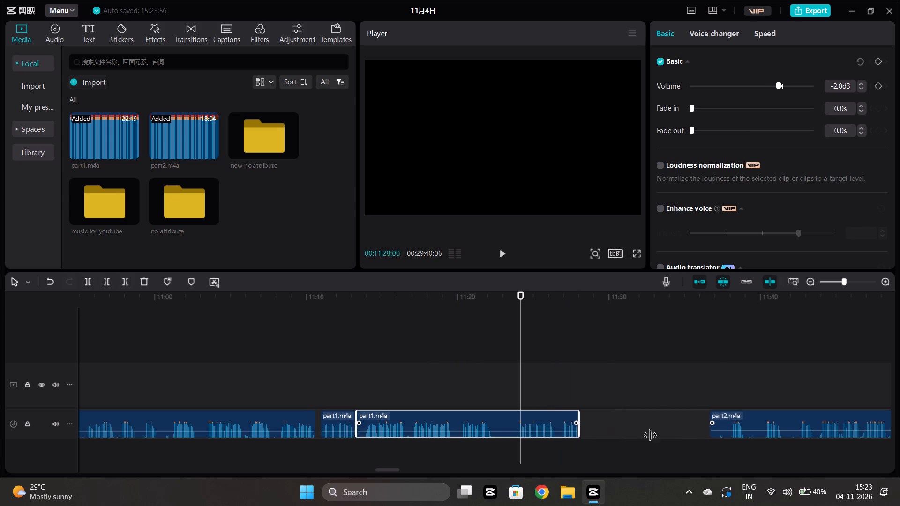
pyautogui.moveTo(650, 435); pyautogui.dragTo(708, 437)
# Play the restored passage after 11:20 and trim the last part1.m4a clip's end back to about 00:11:20.
pyautogui.click(448, 464)
pyautogui.press('space')
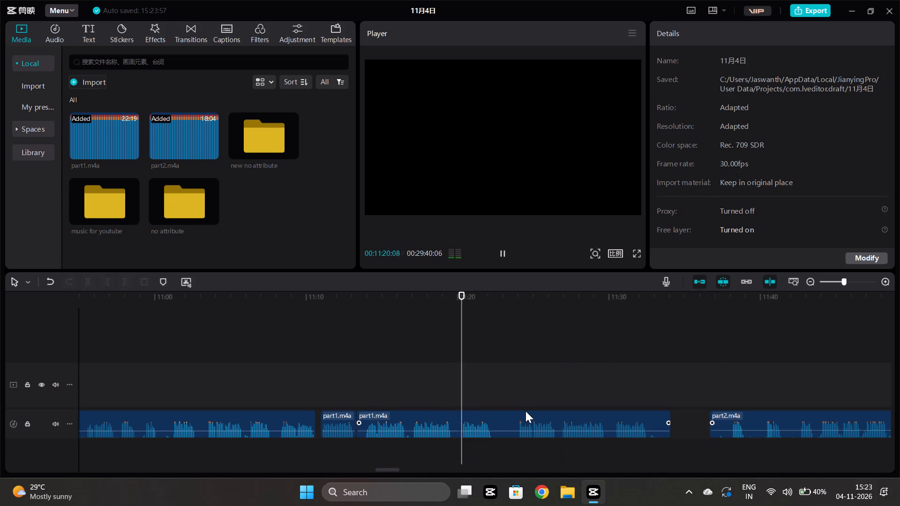
pyautogui.click(516, 438)
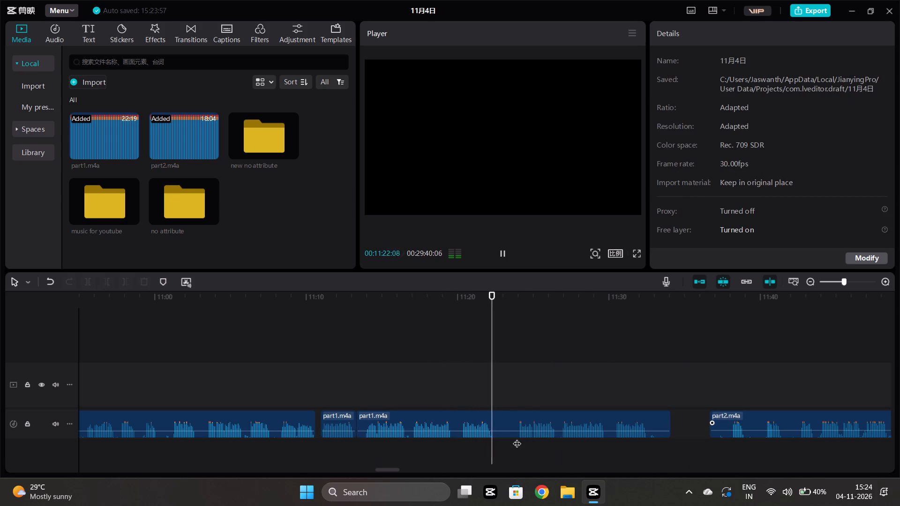
pyautogui.press('space')
pyautogui.click(456, 442)
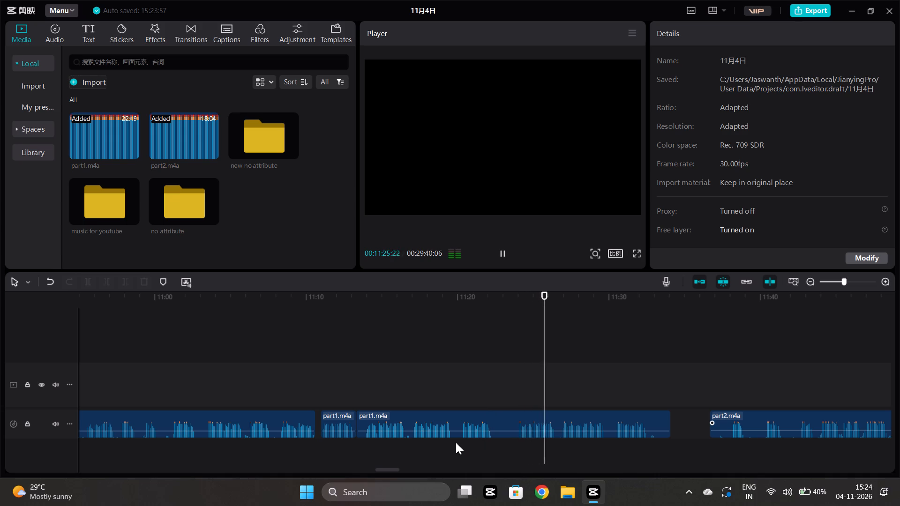
pyautogui.click(460, 428)
pyautogui.click(122, 282)
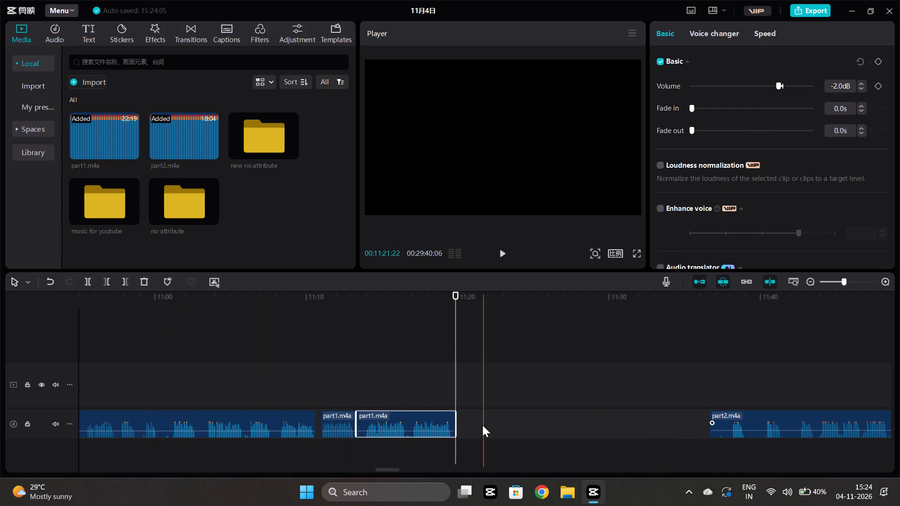
# Trim the part2.m4a clip's start to about 00:11:39 and move it against the last part1.m4a clip at about 00:11:20.
pyautogui.click(436, 427)
pyautogui.click(438, 354)
pyautogui.press('space')
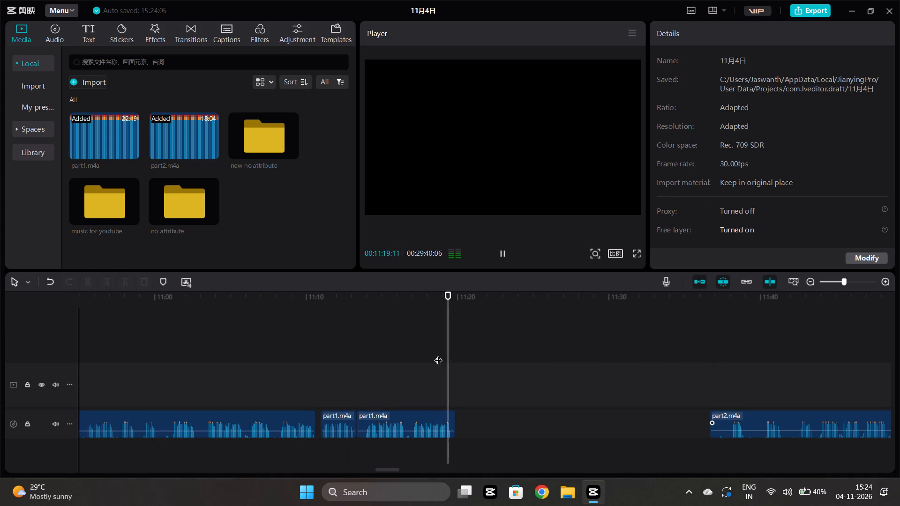
pyautogui.click(725, 445)
pyautogui.press('space')
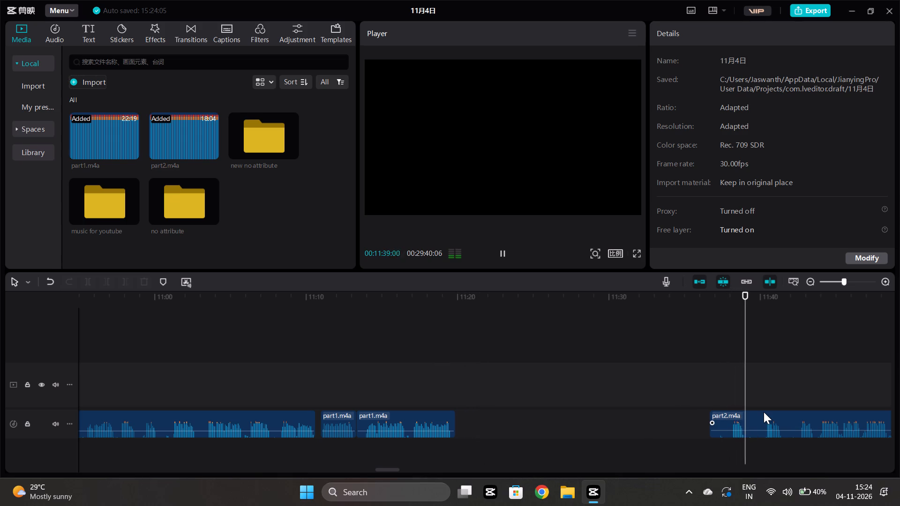
pyautogui.hscroll(-1, 764, 412)
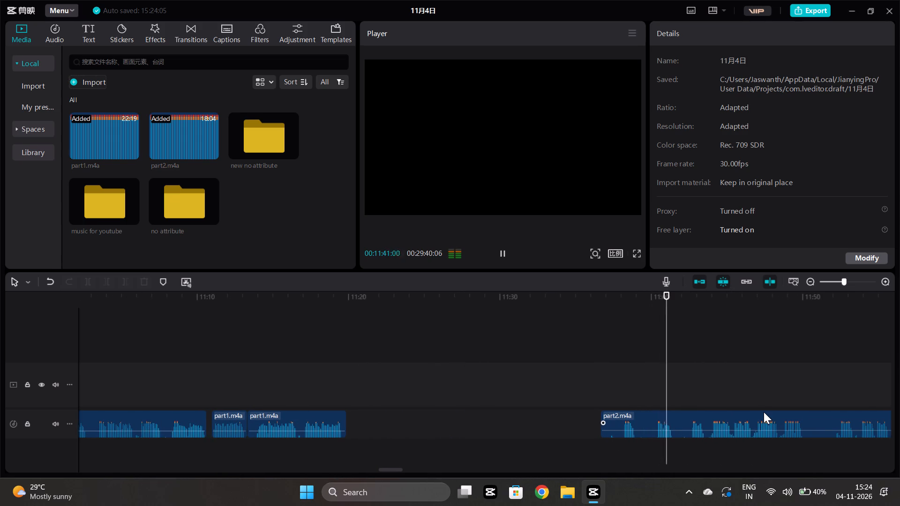
pyautogui.hscroll(-1, 761, 409)
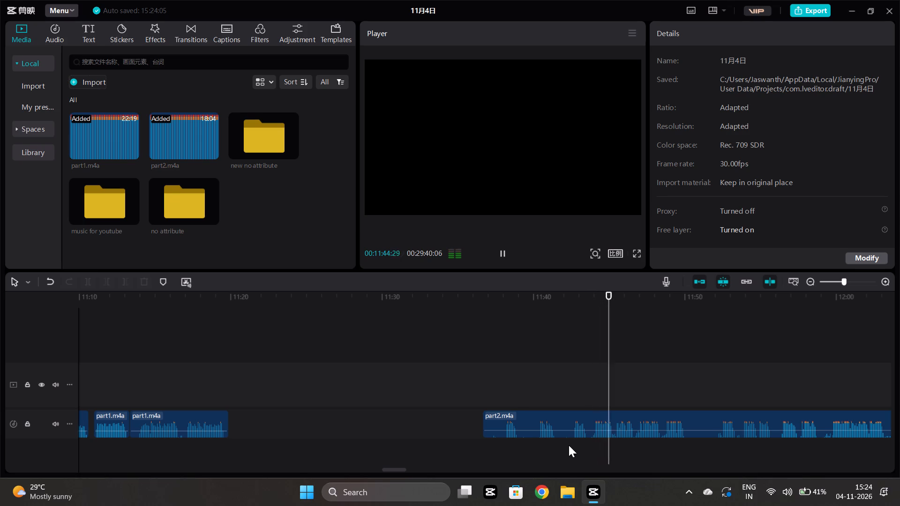
pyautogui.click(537, 444)
pyautogui.moveTo(533, 449); pyautogui.dragTo(529, 448)
pyautogui.click(536, 435)
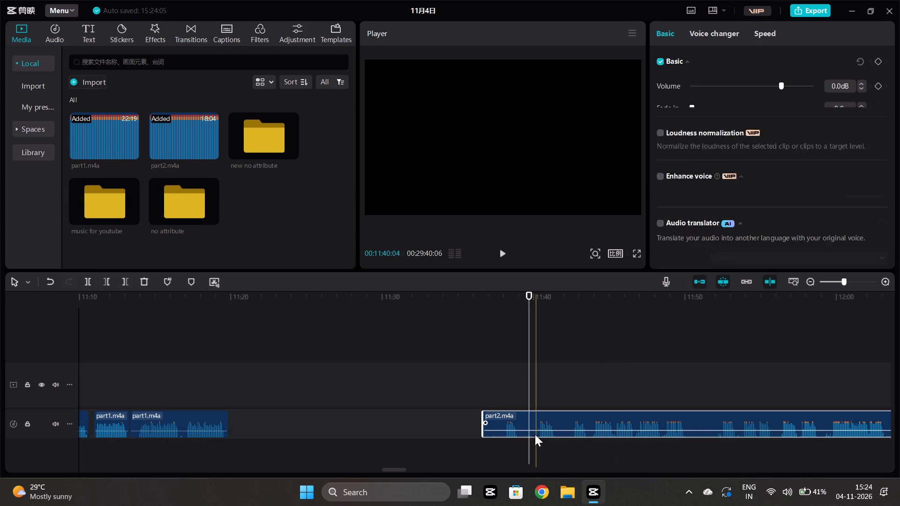
pyautogui.click(107, 279)
pyautogui.moveTo(562, 418); pyautogui.dragTo(561, 417)
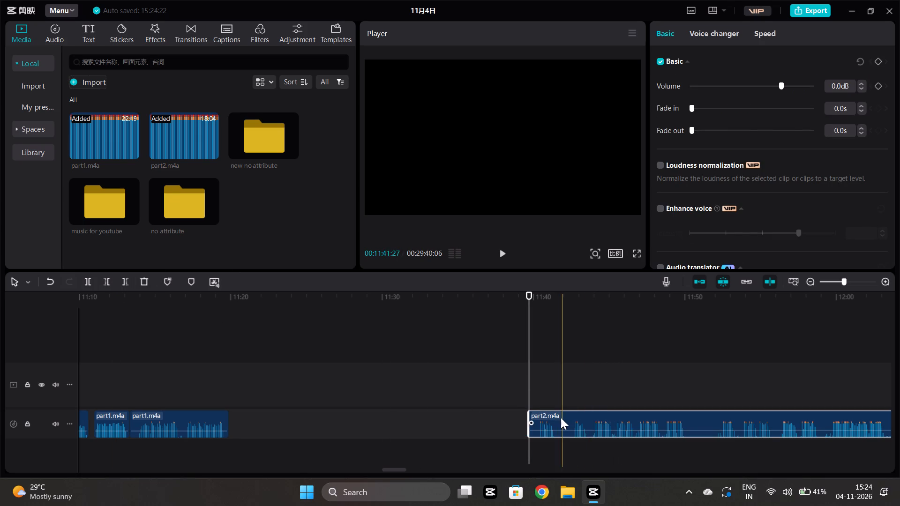
pyautogui.moveTo(561, 417); pyautogui.dragTo(261, 418)
# Play across the part1.m4a and part2.m4a join, listen on to about 00:12:00, and replay the part2.m4a opening.
pyautogui.click(209, 392)
pyautogui.press('space')
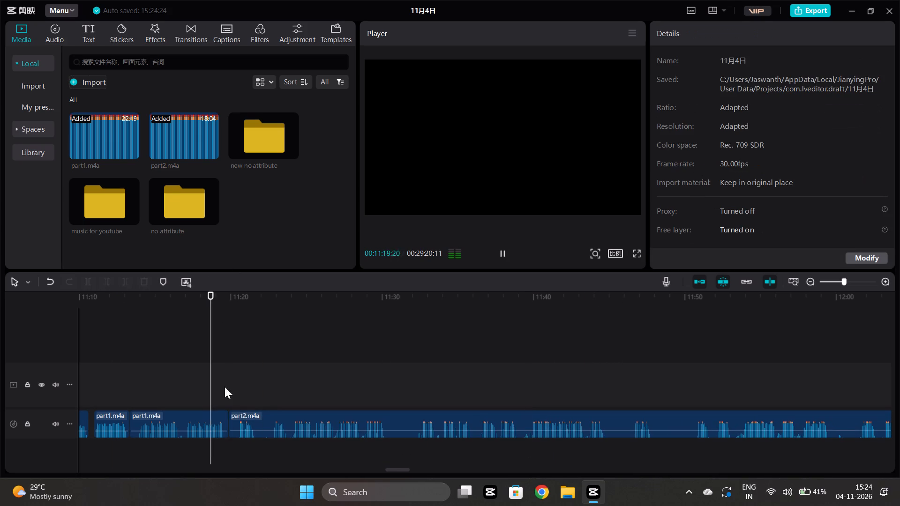
pyautogui.scroll(-2, 433, 355)
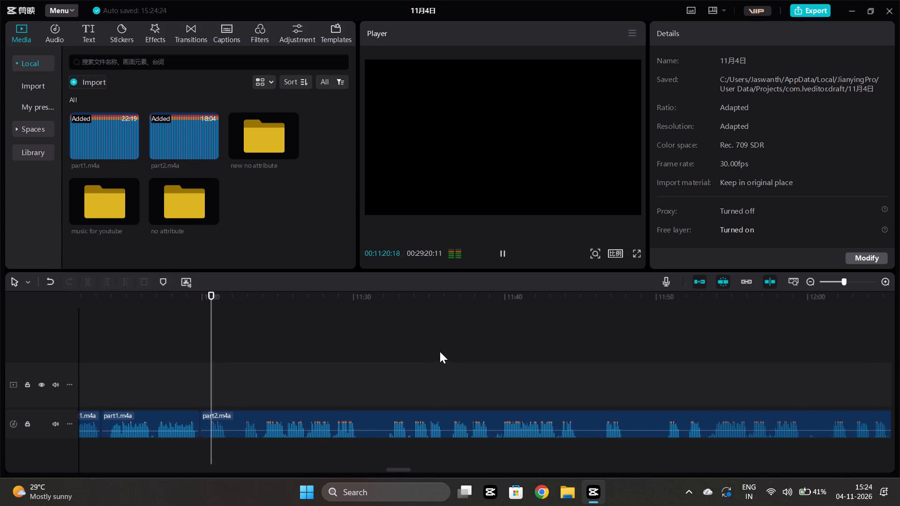
pyautogui.hscroll(1, 441, 350)
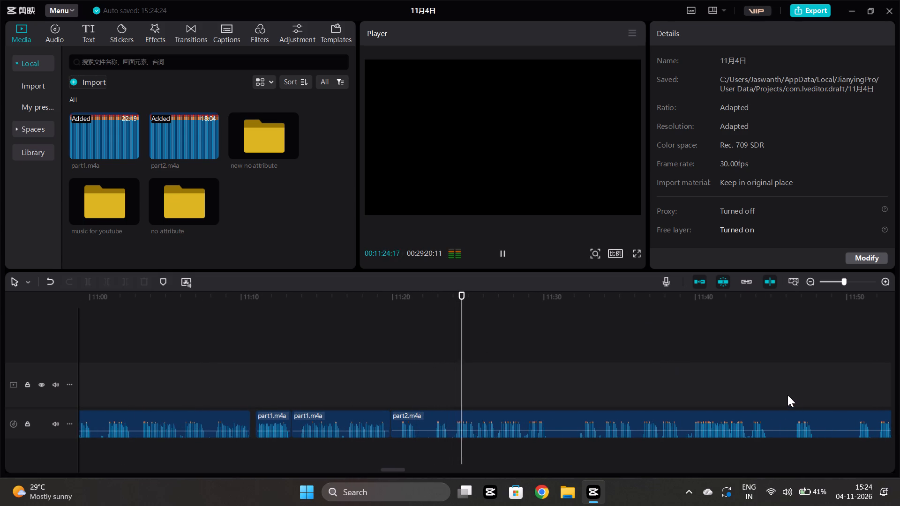
pyautogui.hscroll(-1, 739, 378)
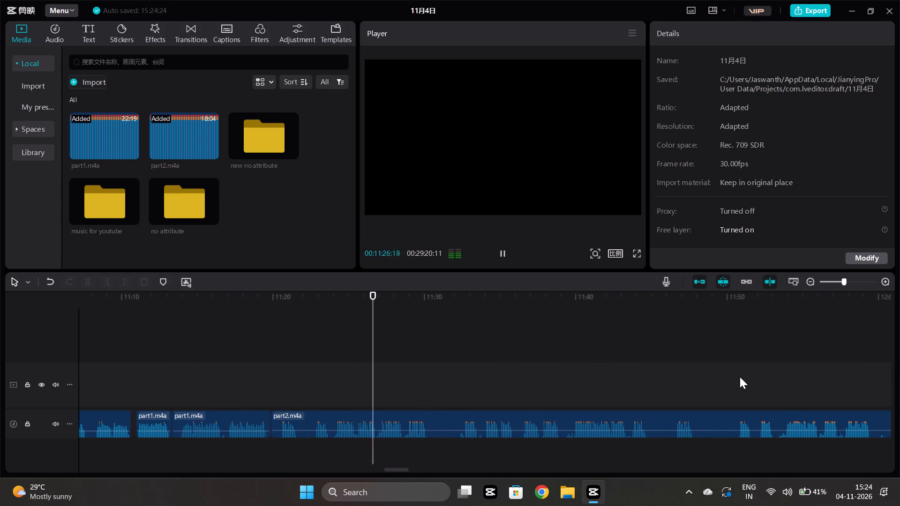
pyautogui.hscroll(-1, 740, 377)
pyautogui.keyDown('ctrl'); pyautogui.scroll(-4, 740, 377); pyautogui.keyUp('ctrl')
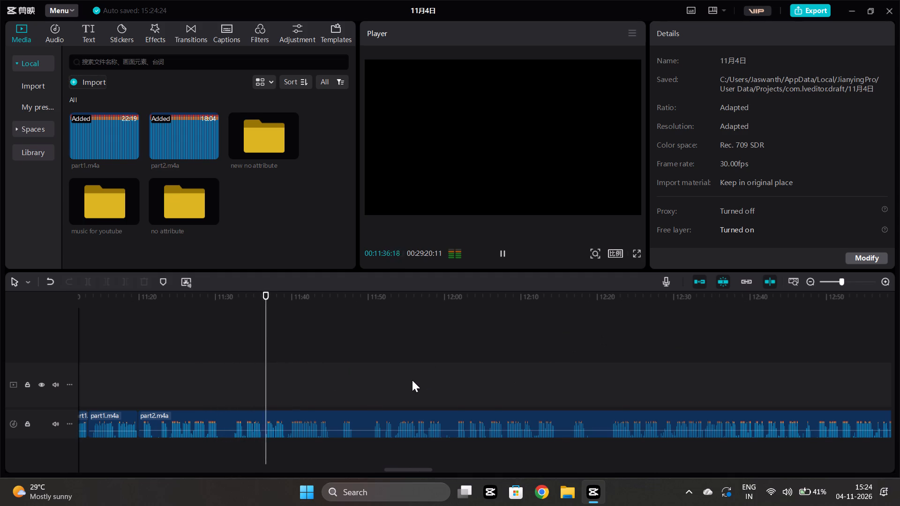
pyautogui.keyDown('ctrl'); pyautogui.scroll(4, 414, 379); pyautogui.keyUp('ctrl')
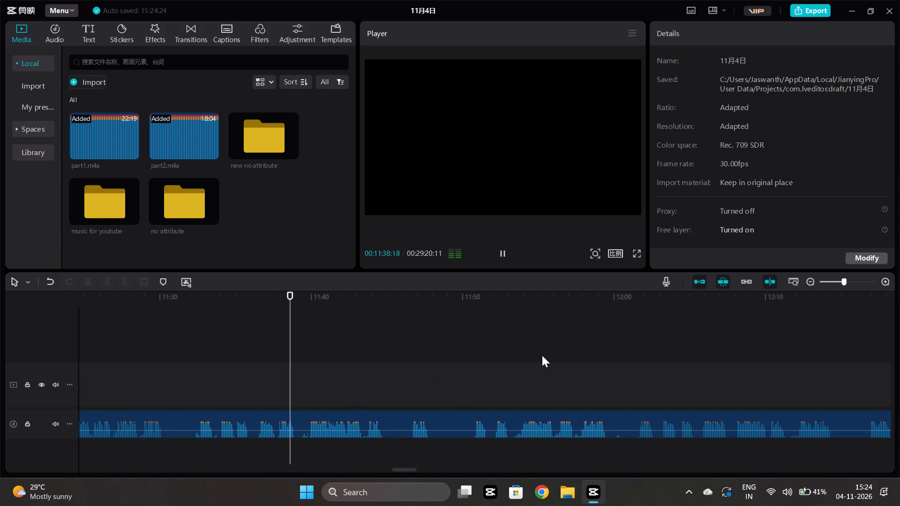
pyautogui.hscroll(-1, 543, 354)
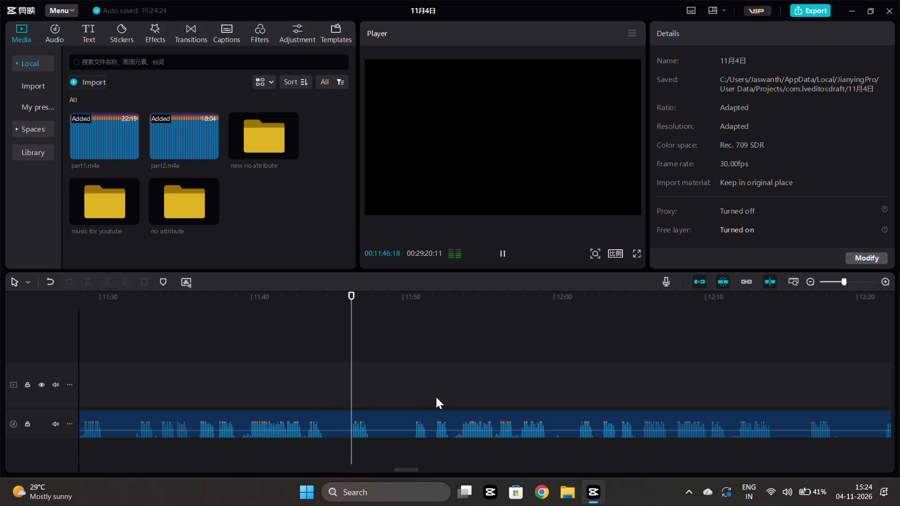
pyautogui.click(412, 374)
pyautogui.press('space')
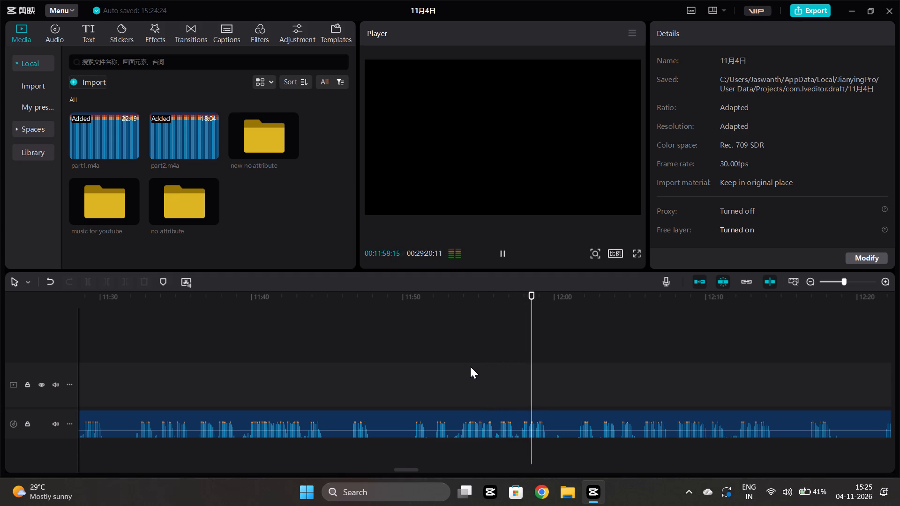
pyautogui.hscroll(1, 378, 364)
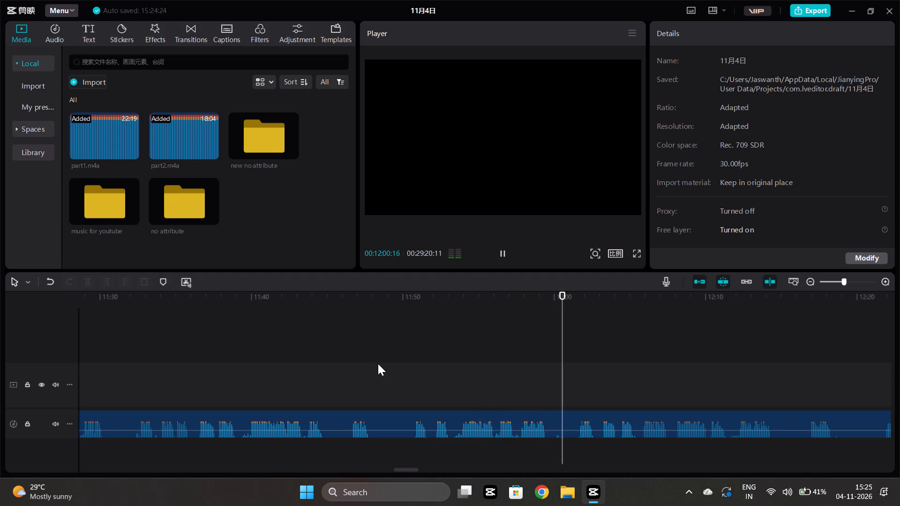
pyautogui.hscroll(1, 378, 364)
pyautogui.click(222, 365)
pyautogui.press('space')
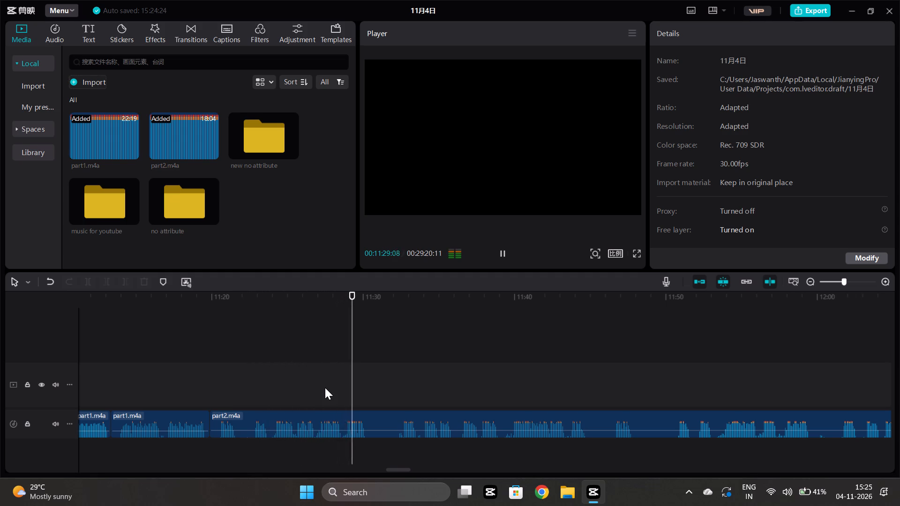
# Split the part2.m4a clip in the pause at about 00:11:32.
pyautogui.click(373, 419)
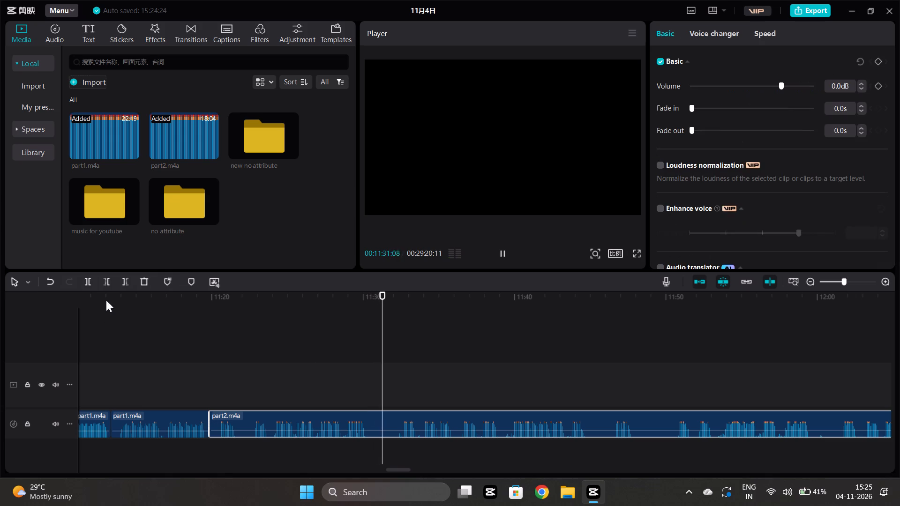
pyautogui.press('space')
pyautogui.click(91, 278)
# Listen on from about 00:11:50 and trim the second part2.m4a clip's start to about 00:12:01.
pyautogui.click(661, 383)
pyautogui.press('space')
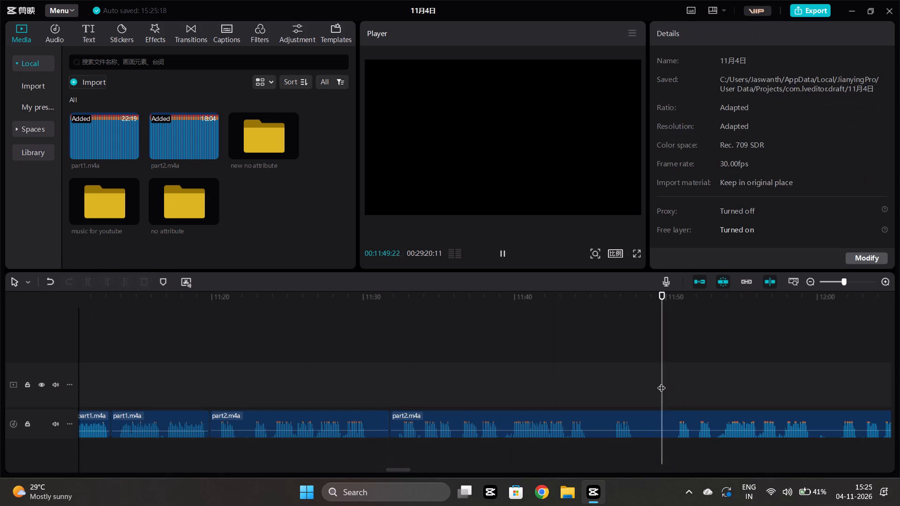
pyautogui.hscroll(-1, 661, 382)
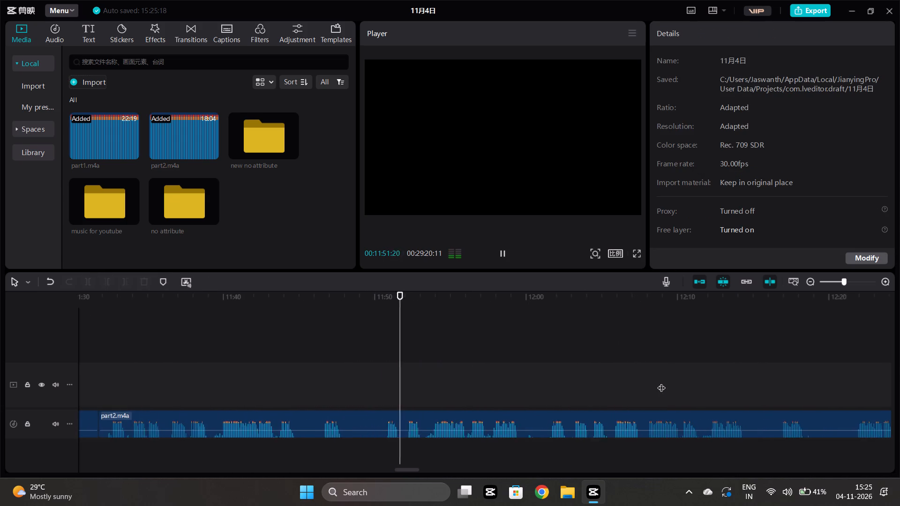
pyautogui.hscroll(-1, 661, 382)
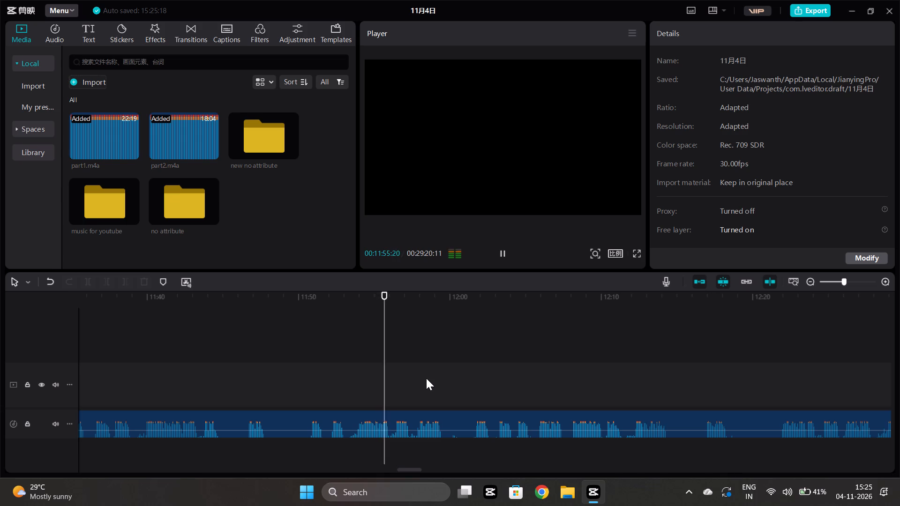
pyautogui.click(473, 386)
pyautogui.press('space')
pyautogui.hscroll(-1, 475, 386)
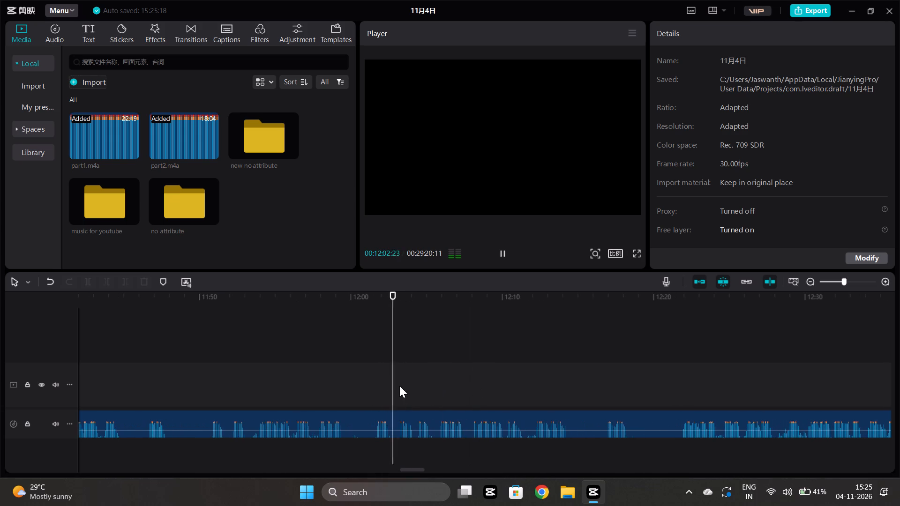
pyautogui.click(359, 379)
pyautogui.click(372, 373)
pyautogui.click(385, 429)
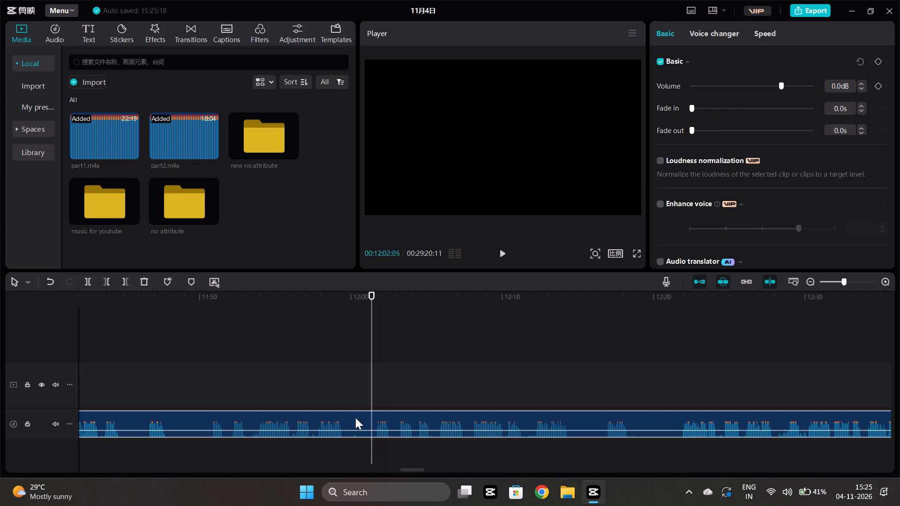
pyautogui.click(108, 286)
# Move the trimmed part2.m4a clip back against the preceding part2.m4a clip's end at about 00:11:32.
pyautogui.hscroll(1, 246, 337)
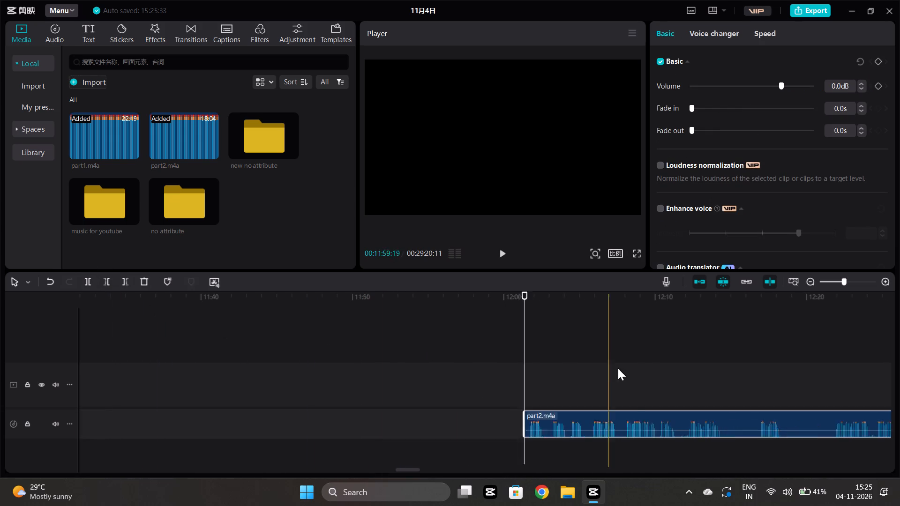
pyautogui.hscroll(1, 618, 368)
pyautogui.moveTo(672, 414); pyautogui.dragTo(231, 422)
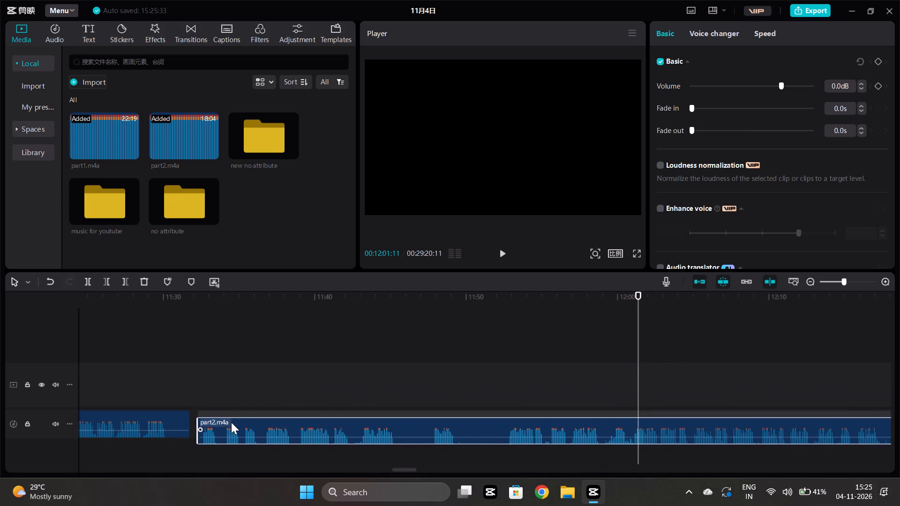
pyautogui.moveTo(231, 422); pyautogui.dragTo(227, 420)
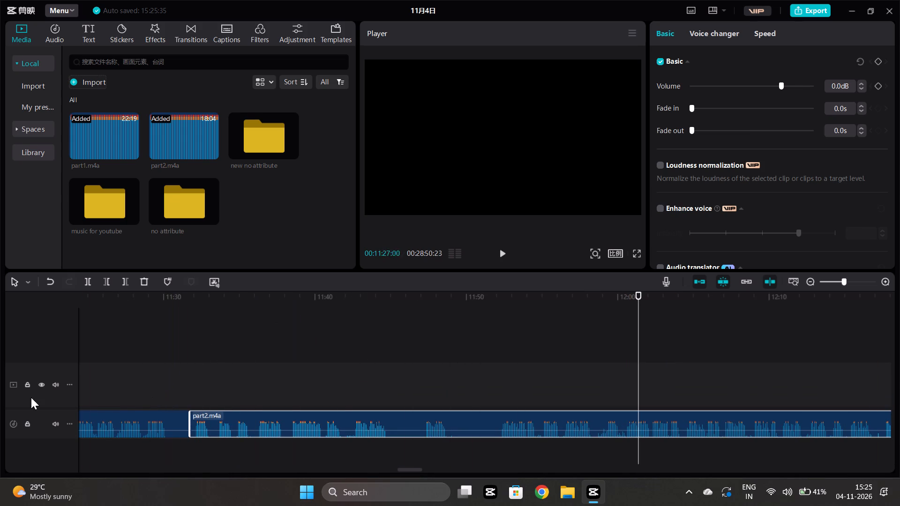
# Play across the new part2.m4a join from about 00:11:28 and compare the passages between 00:11:40 and 00:11:53.
pyautogui.click(143, 382)
pyautogui.press('space')
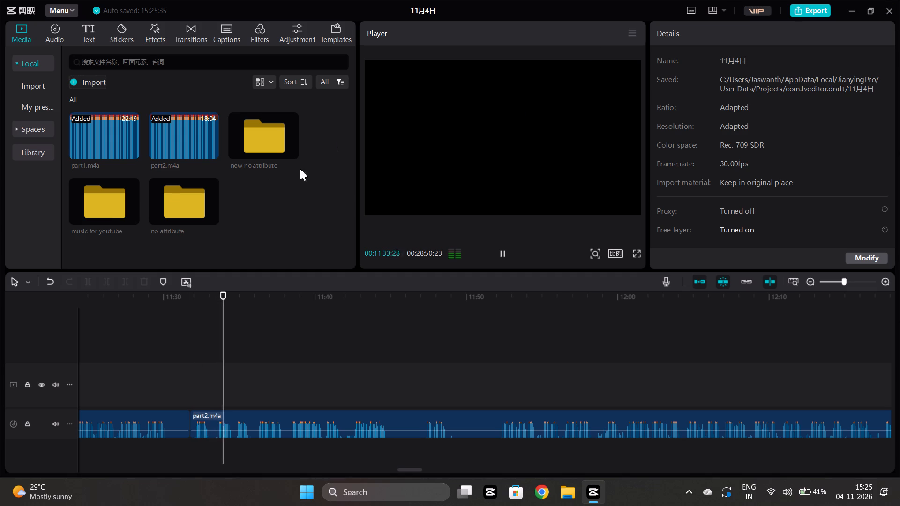
pyautogui.hscroll(-1, 358, 342)
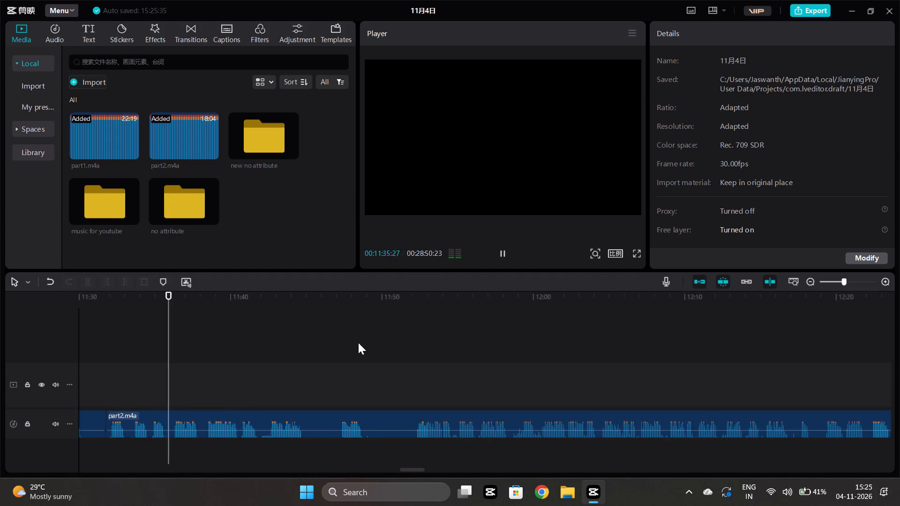
pyautogui.hscroll(-1, 358, 342)
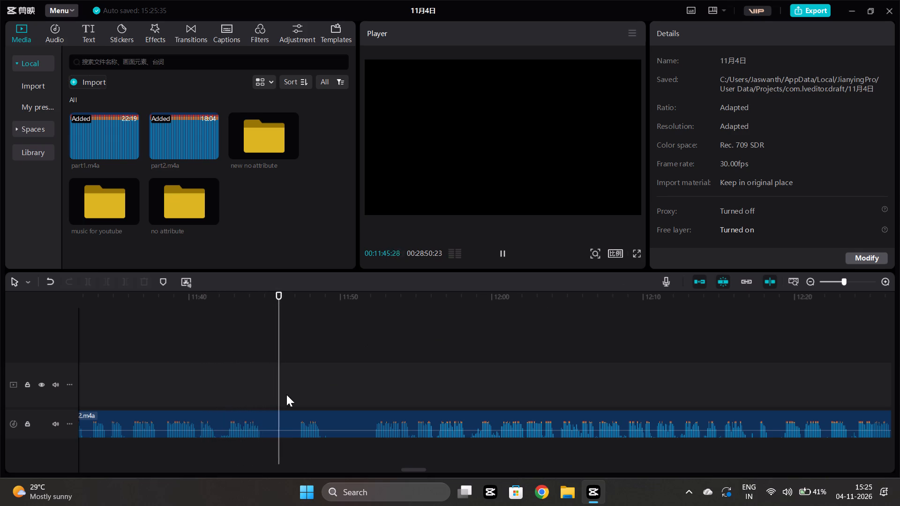
pyautogui.click(304, 368)
pyautogui.press('space')
pyautogui.click(380, 387)
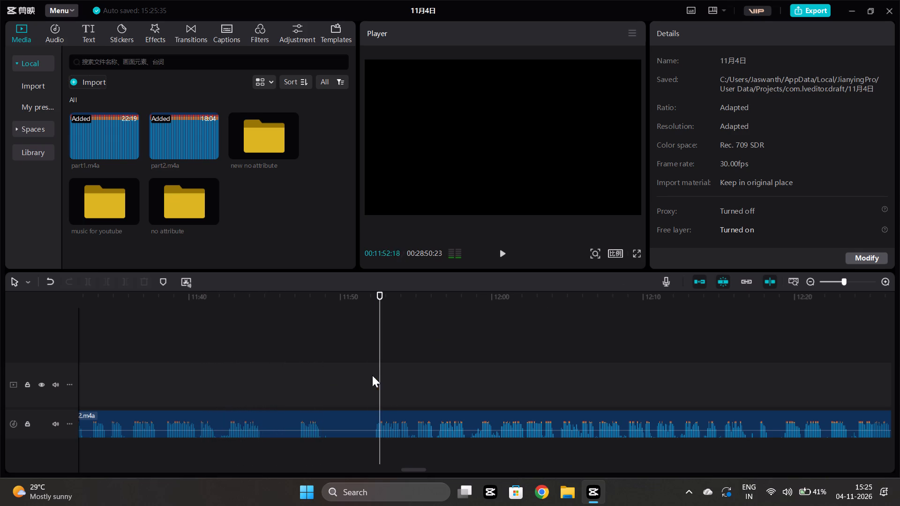
pyautogui.click(367, 372)
pyautogui.press('space')
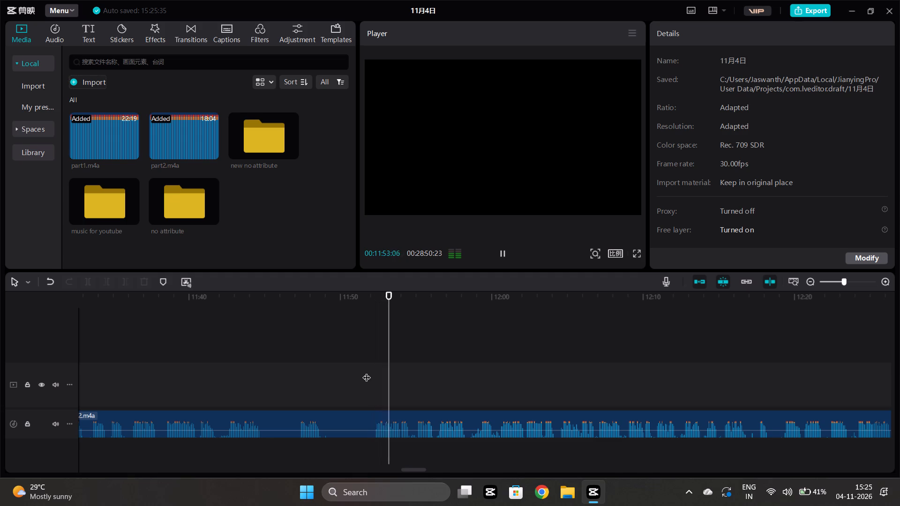
pyautogui.click(202, 404)
pyautogui.press('space')
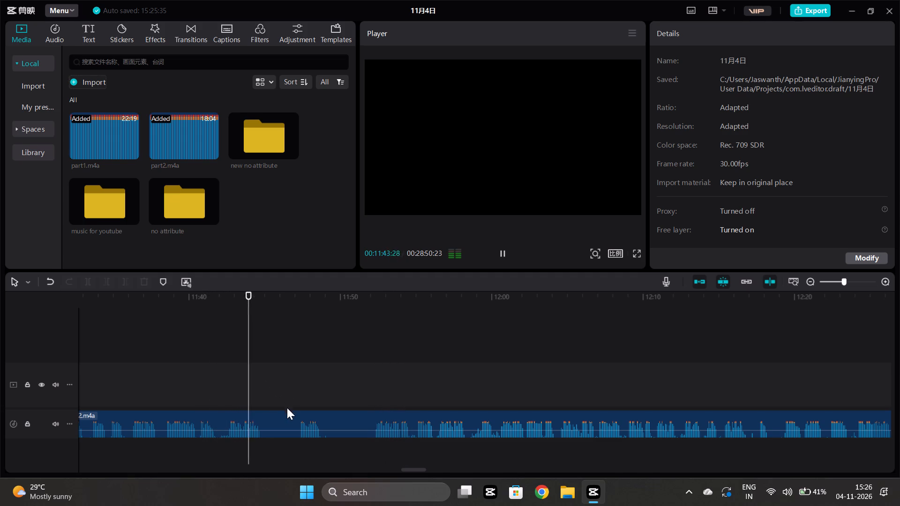
pyautogui.click(197, 362)
pyautogui.press('space')
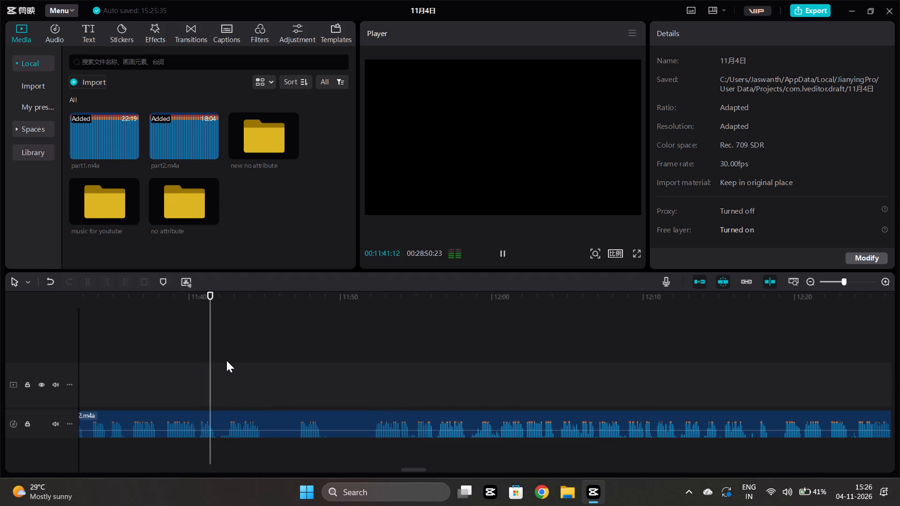
# Split the second part2.m4a clip in the pause at about 00:11:42.
pyautogui.press('space')
pyautogui.click(222, 418)
pyautogui.click(87, 277)
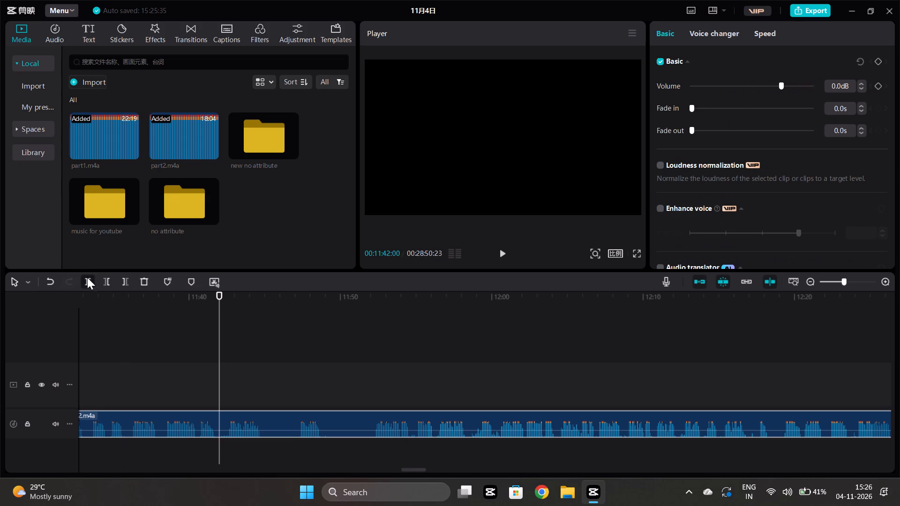
# Trim the split-off part2.m4a clip's start to about 00:11:51 and move it back against the preceding clip's end at about 00:11:42.
pyautogui.click(365, 352)
pyautogui.click(380, 419)
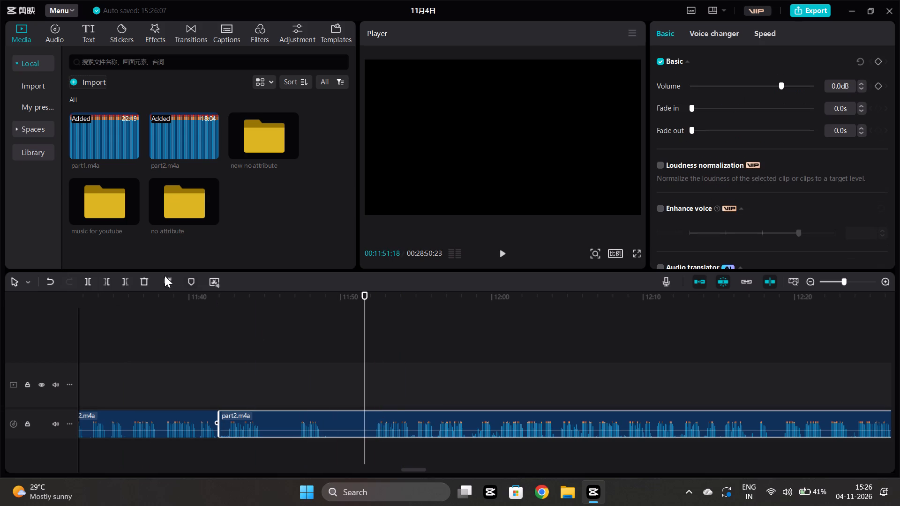
pyautogui.click(106, 284)
pyautogui.moveTo(427, 415); pyautogui.dragTo(292, 424)
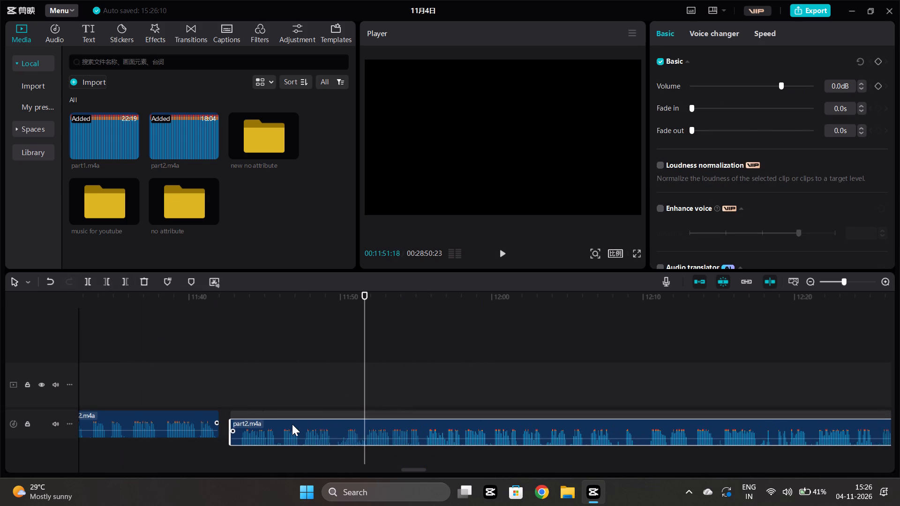
pyautogui.moveTo(292, 424); pyautogui.dragTo(280, 420)
# Play across the new part2.m4a join from about 00:11:40 and listen on to about 00:12:23 for repeated takes.
pyautogui.click(196, 381)
pyautogui.press('space')
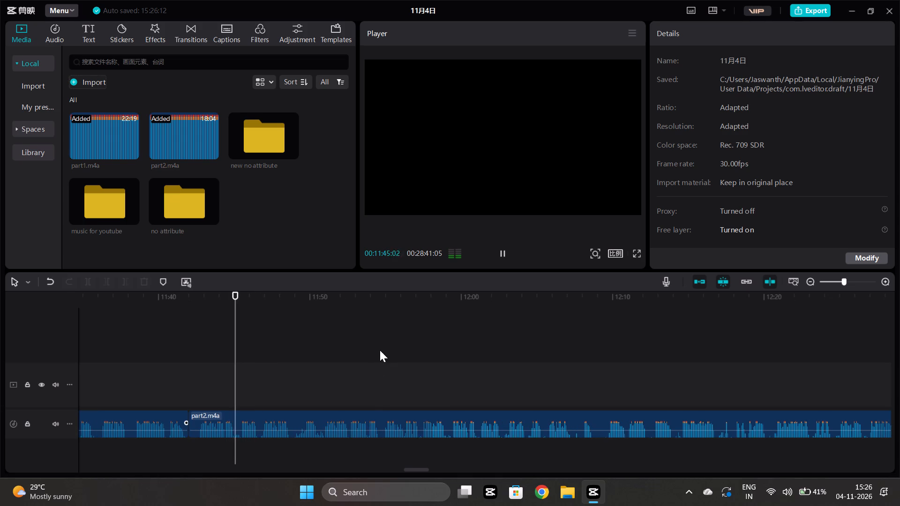
pyautogui.keyDown('ctrl'); pyautogui.scroll(8, 433, 375); pyautogui.keyUp('ctrl')
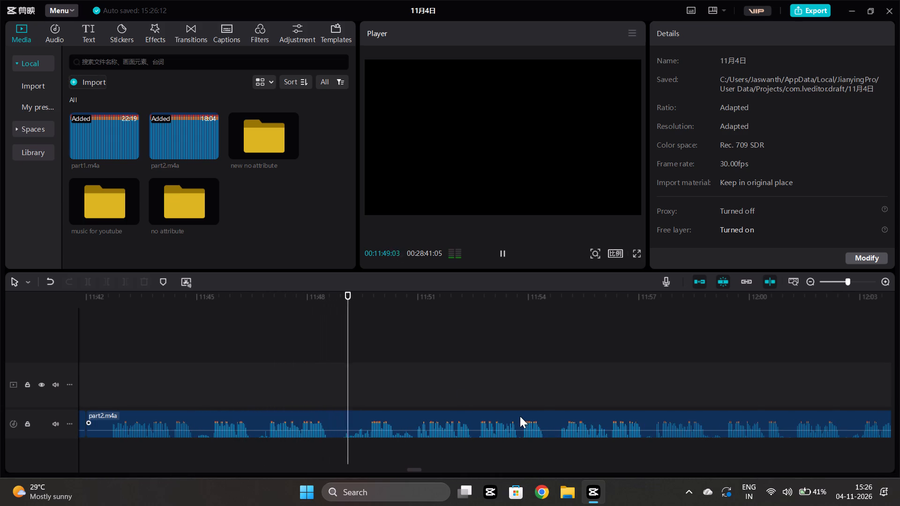
pyautogui.hscroll(-1, 539, 395)
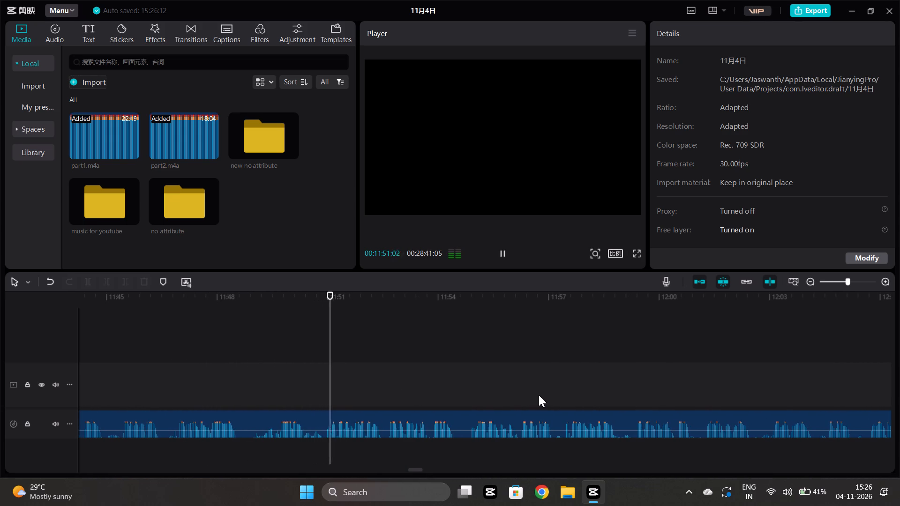
pyautogui.hscroll(-2, 557, 379)
pyautogui.keyDown('ctrl'); pyautogui.scroll(-1, 557, 379); pyautogui.keyUp('ctrl')
pyautogui.keyDown('ctrl'); pyautogui.hscroll(-1, 557, 379); pyautogui.keyUp('ctrl')
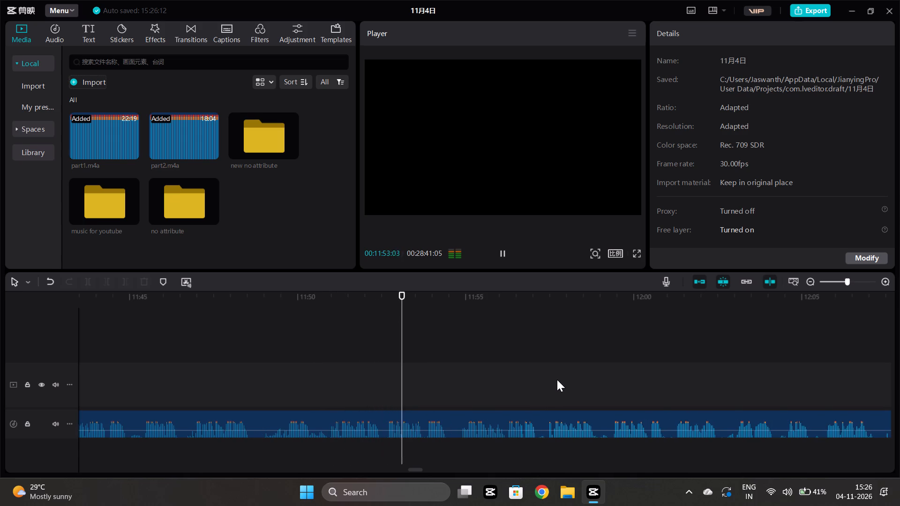
pyautogui.keyDown('ctrl'); pyautogui.hscroll(-1, 557, 379); pyautogui.keyUp('ctrl')
pyautogui.hscroll(-1, 557, 379)
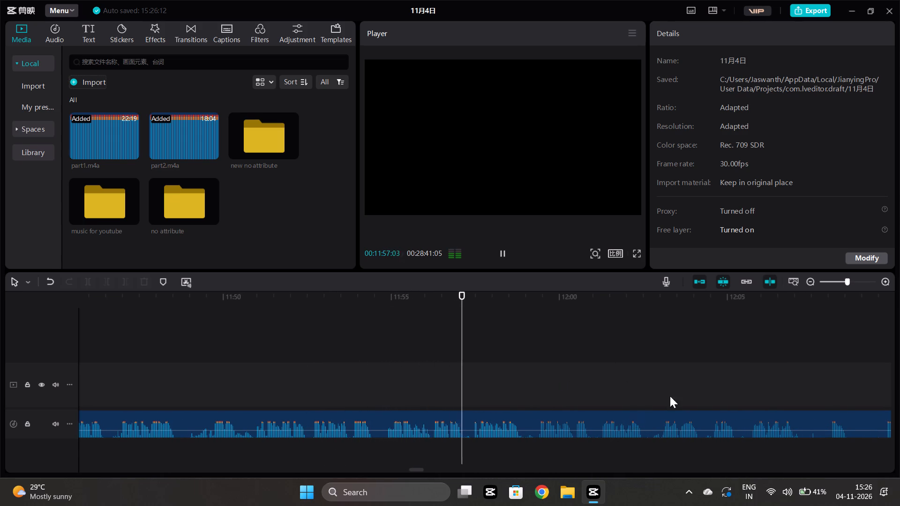
pyautogui.hscroll(-1, 564, 400)
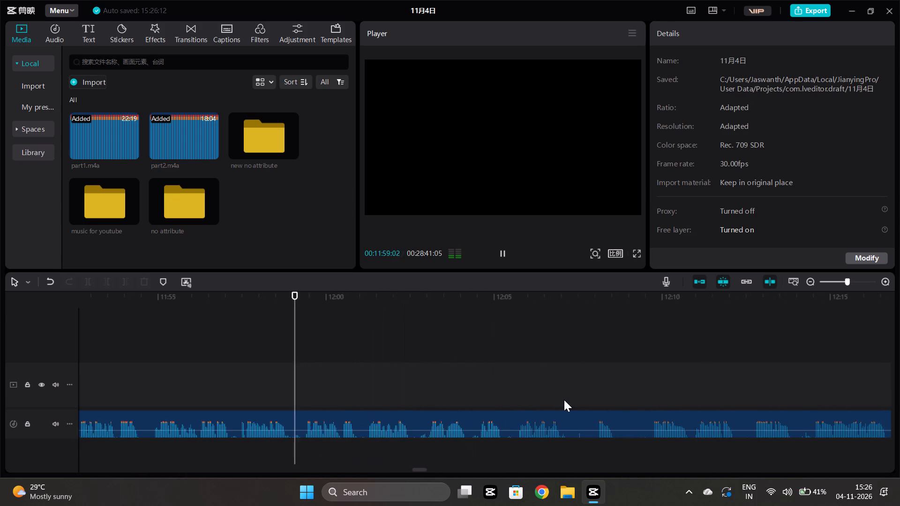
pyautogui.hscroll(-2, 564, 400)
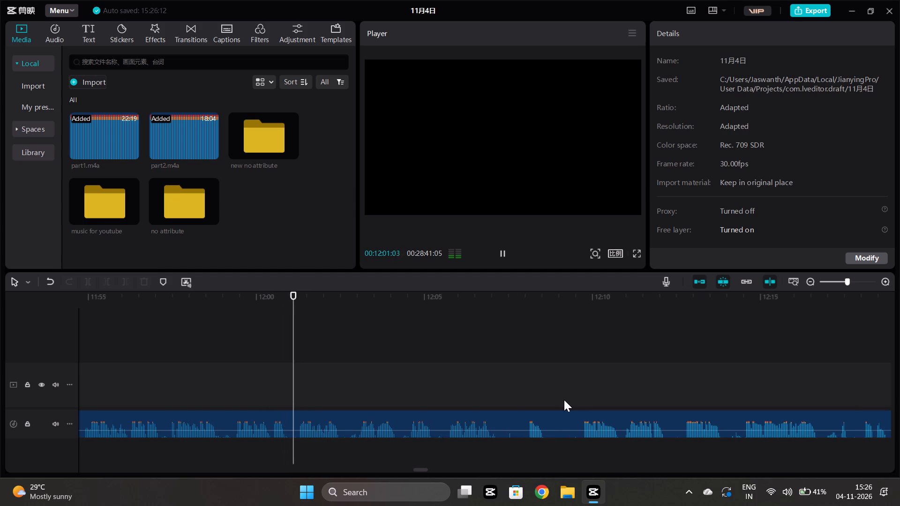
pyautogui.hscroll(-1, 564, 400)
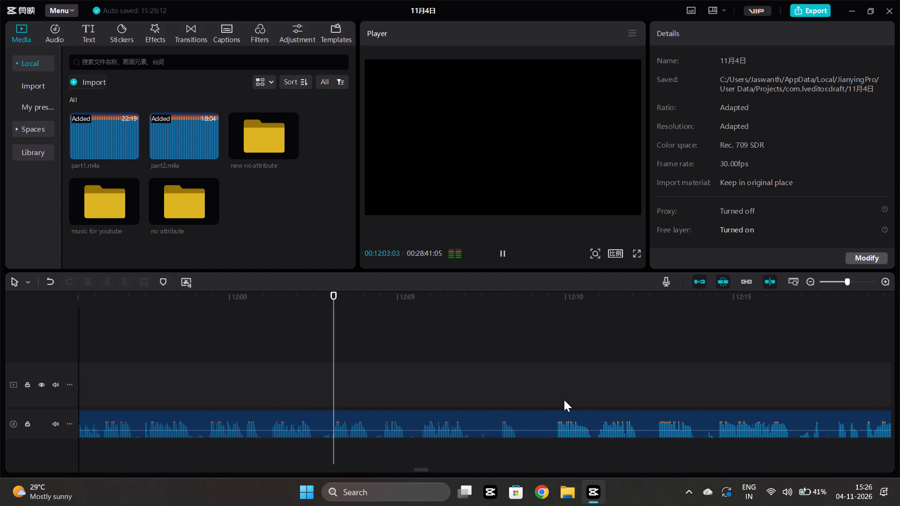
pyautogui.hscroll(-1, 564, 400)
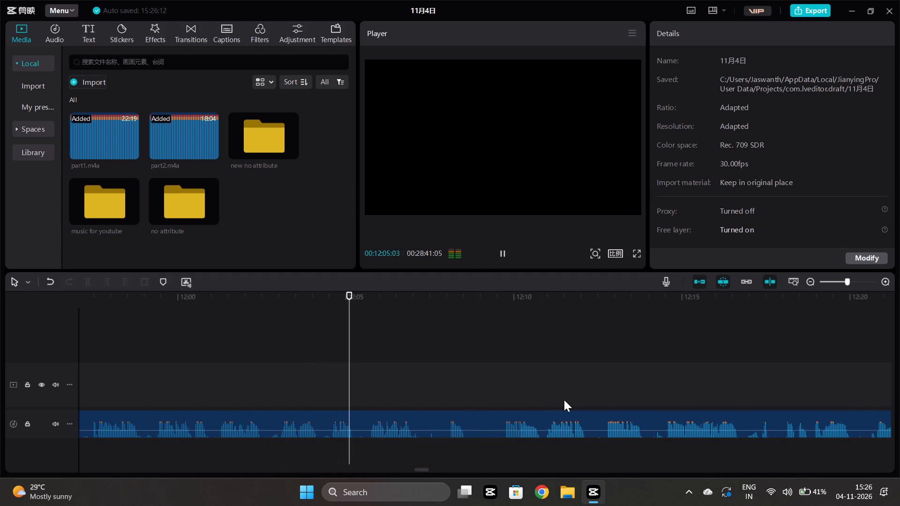
pyautogui.hscroll(-2, 564, 400)
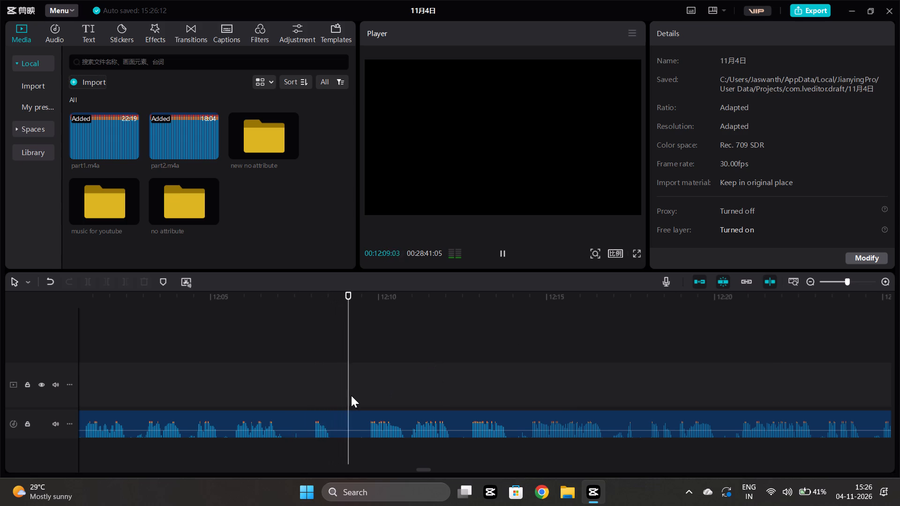
pyautogui.hscroll(-1, 331, 383)
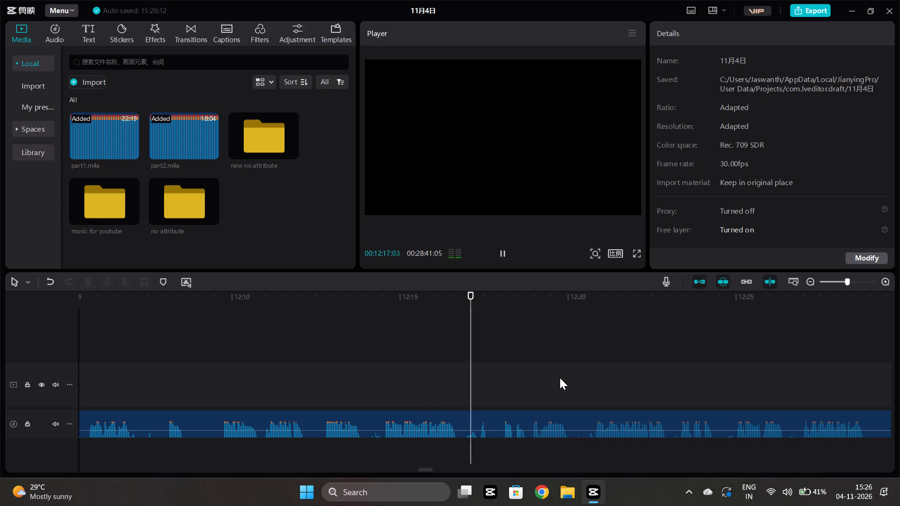
pyautogui.hscroll(-1, 655, 330)
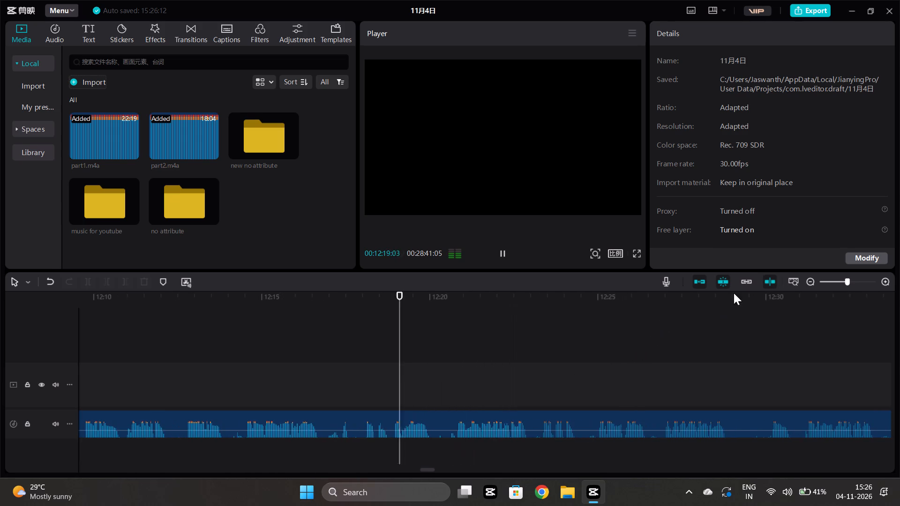
pyautogui.hscroll(-1, 734, 293)
pyautogui.hscroll(-1, 510, 360)
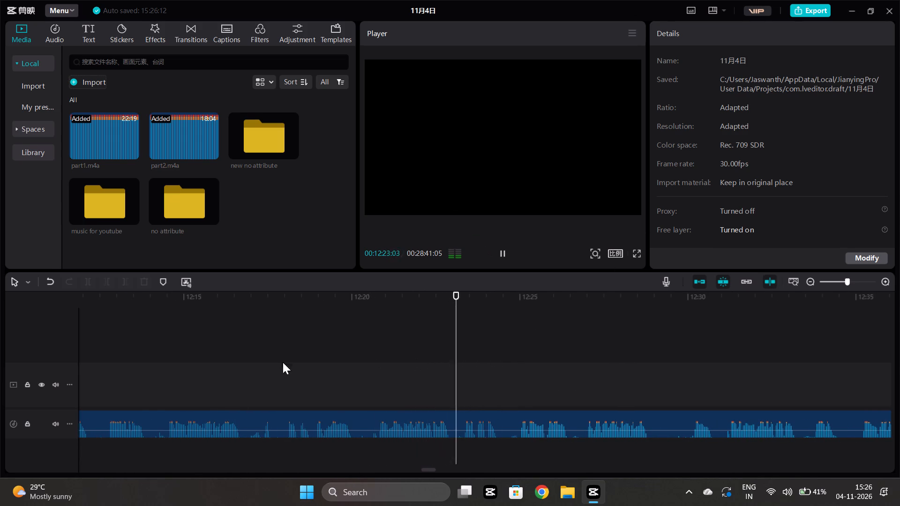
# Replay the passage around 00:12:16 and split the part2.m4a clip in the pause at 00:12:16:22.
pyautogui.click(236, 385)
pyautogui.press('space')
pyautogui.press('space')
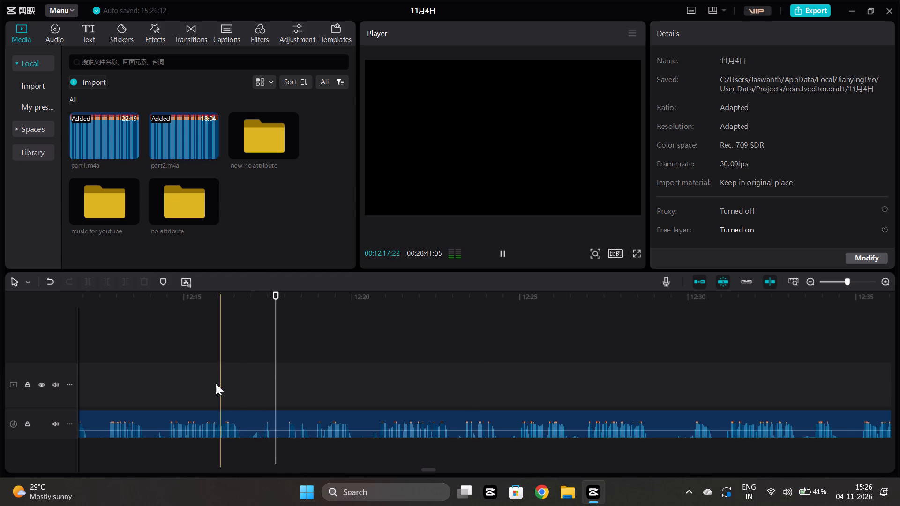
pyautogui.click(212, 384)
pyautogui.press('space')
pyautogui.press('space')
pyautogui.click(260, 417)
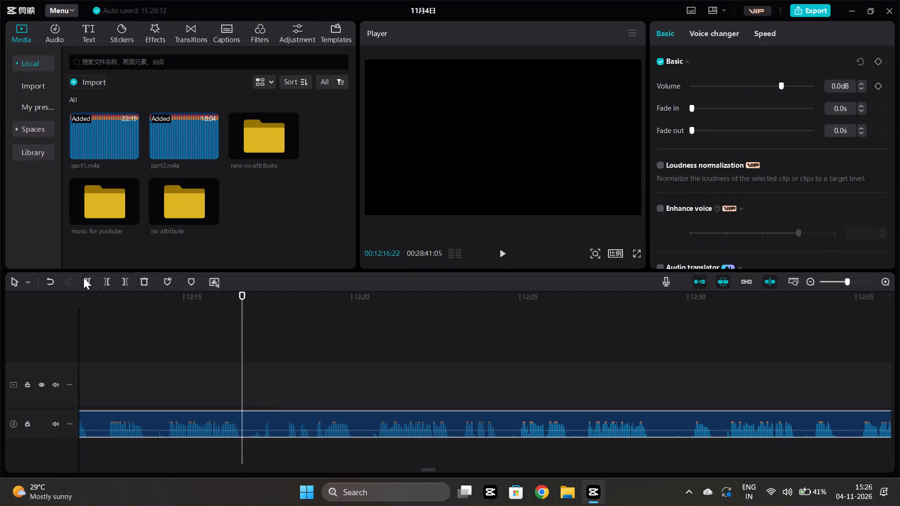
pyautogui.click(88, 281)
# Trim the new part2.m4a clip's start to about 00:12:20 and move it back close to the preceding clip's end near 00:12:16.
pyautogui.click(370, 333)
pyautogui.press('space')
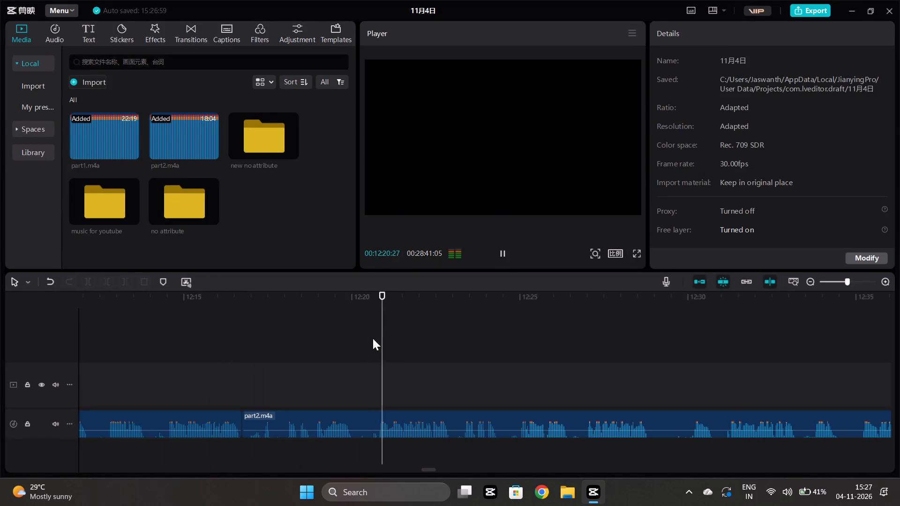
pyautogui.press('space')
pyautogui.click(376, 342)
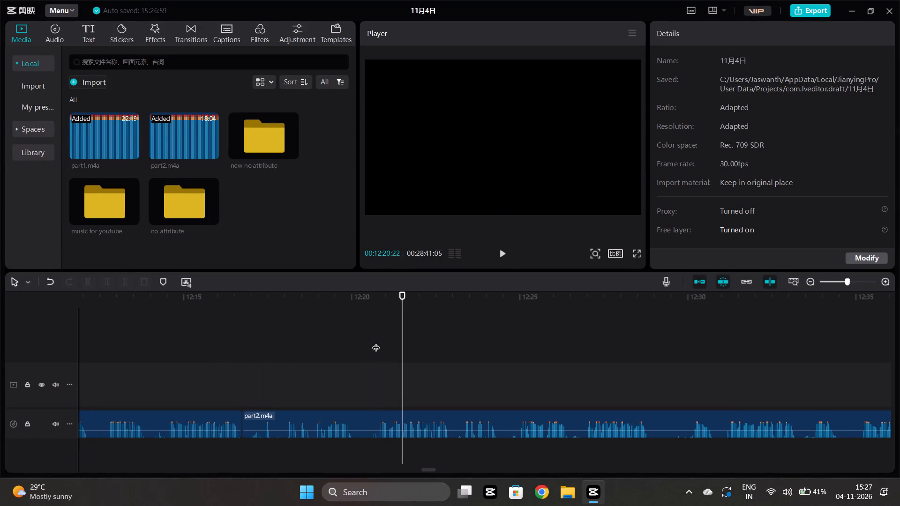
pyautogui.click(368, 434)
pyautogui.click(110, 284)
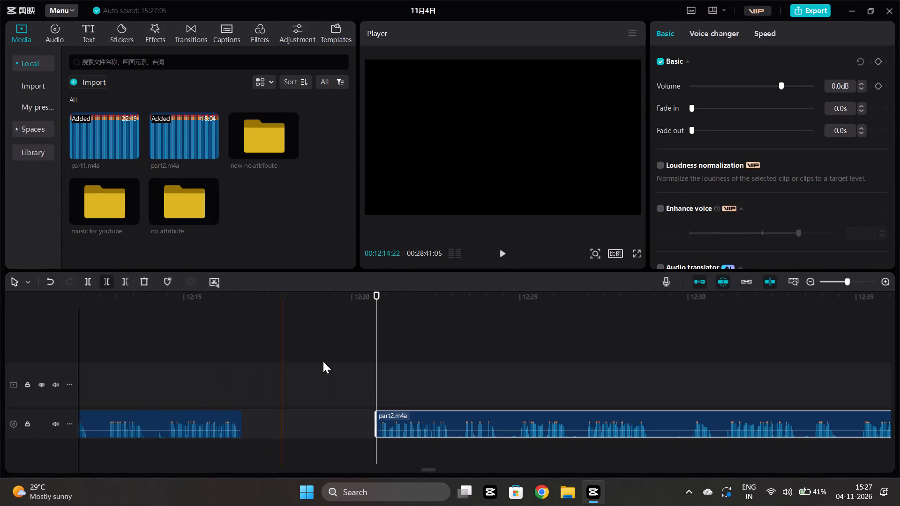
pyautogui.moveTo(420, 416); pyautogui.dragTo(292, 427)
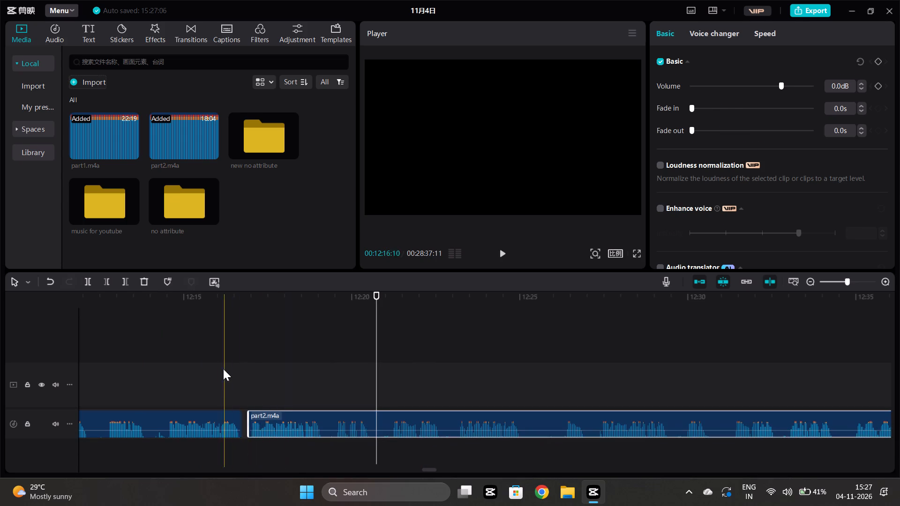
# Play across the new part2.m4a join from about 00:12:16 and compare the passages up to about 00:12:33.
pyautogui.click(223, 369)
pyautogui.press('space')
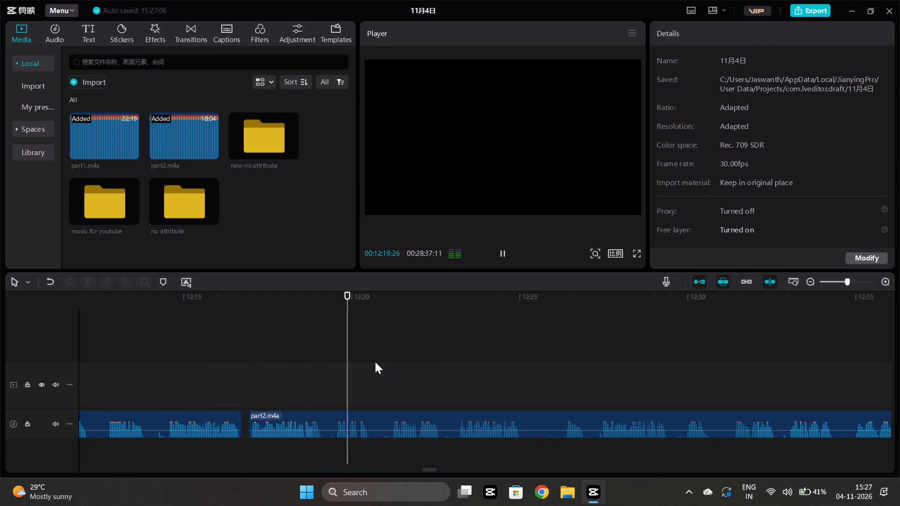
pyautogui.hscroll(-2, 375, 362)
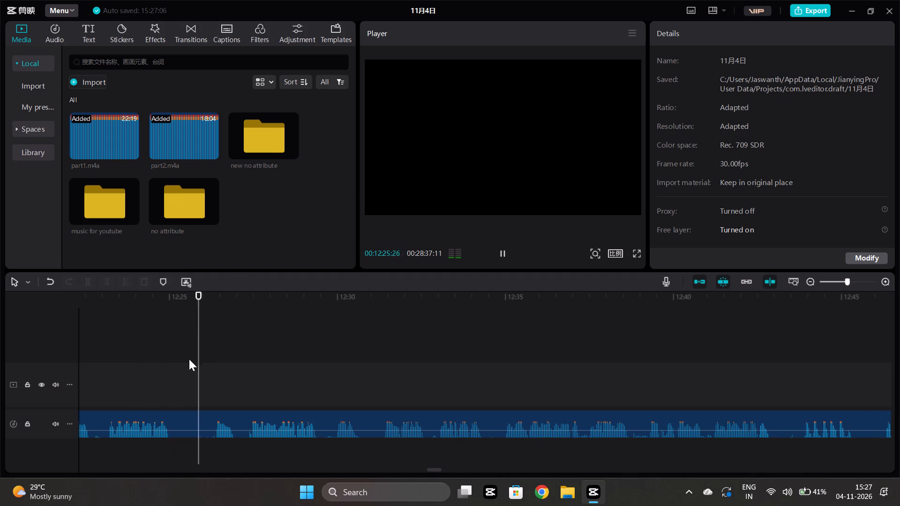
pyautogui.click(135, 391)
pyautogui.press('space')
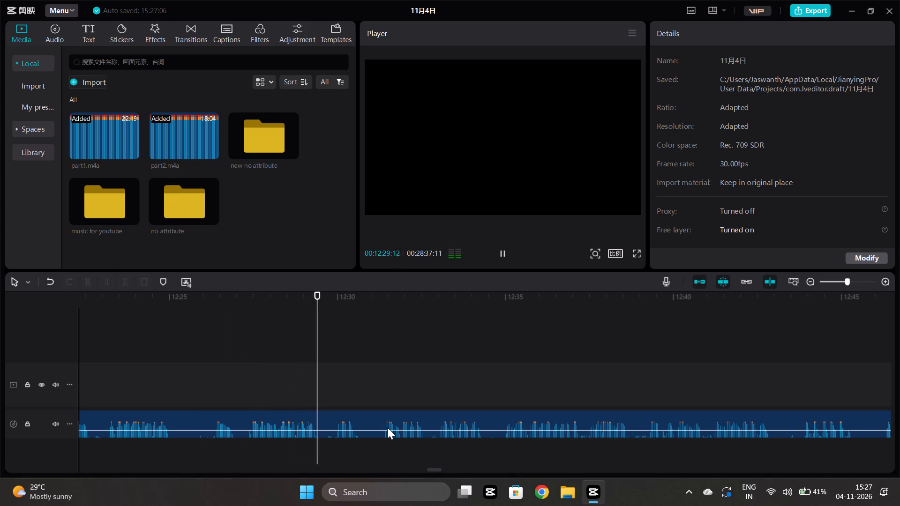
pyautogui.hscroll(-1, 387, 427)
pyautogui.scroll(-1, 387, 427)
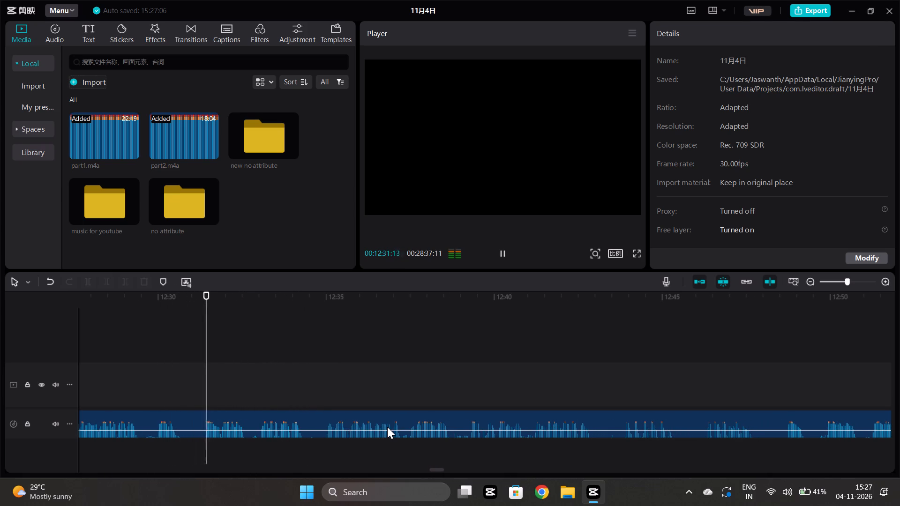
pyautogui.hscroll(1, 319, 383)
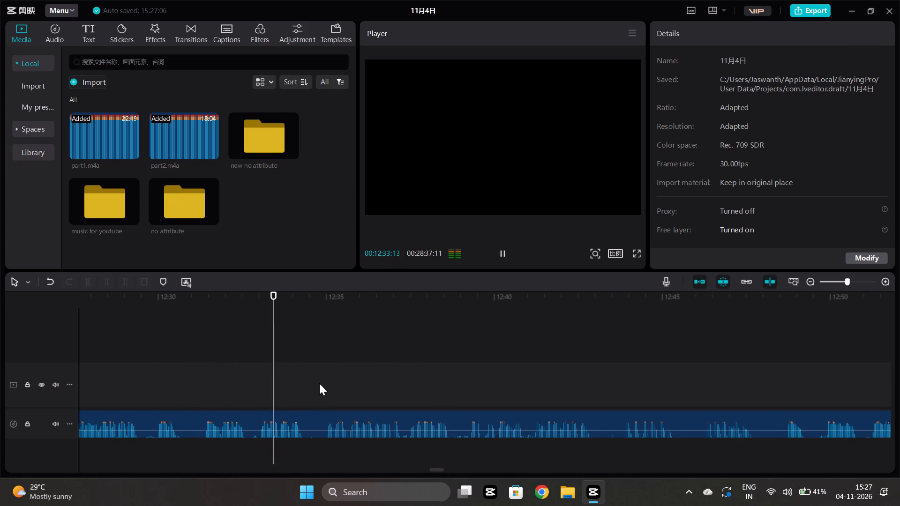
pyautogui.hscroll(1, 319, 383)
# Replay from about 00:12:25 and split the part2.m4a clip in the pause there.
pyautogui.click(268, 365)
pyautogui.press('space')
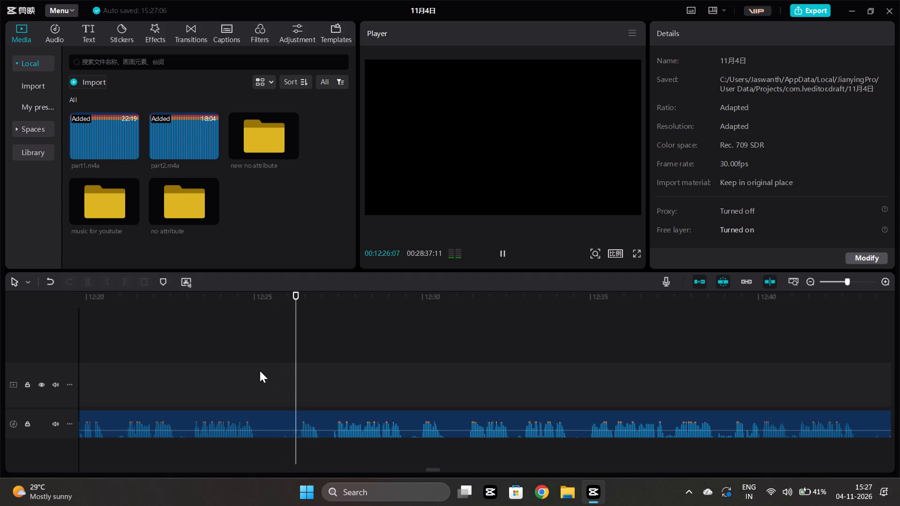
pyautogui.press('space')
pyautogui.click(263, 375)
pyautogui.click(277, 425)
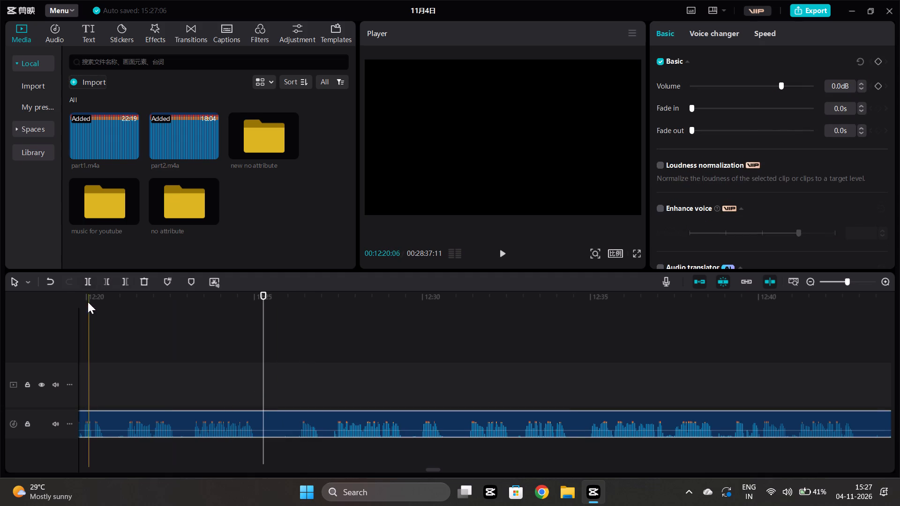
pyautogui.click(92, 281)
# Trim the new part2.m4a clip's start to 00:12:31:10 and move it back close to the preceding clip's end at about 00:12:25.
pyautogui.click(460, 374)
pyautogui.press('space')
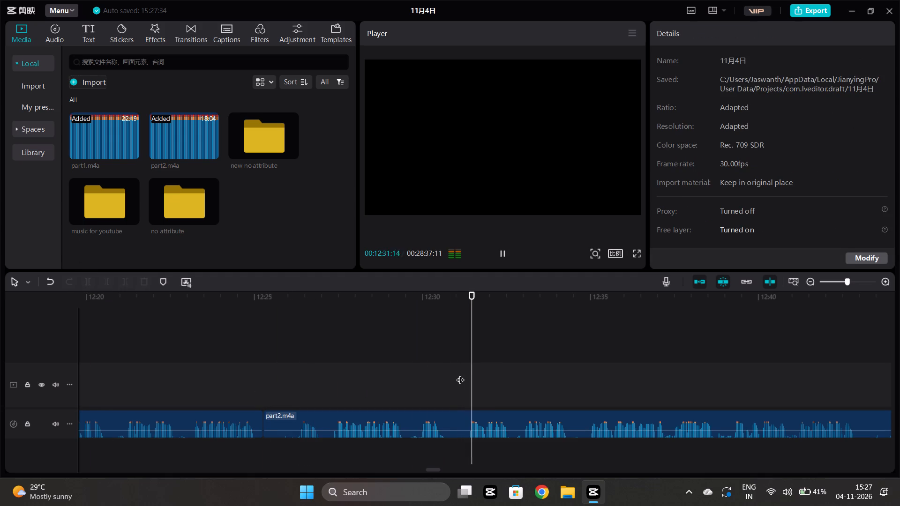
pyautogui.press('space')
pyautogui.click(467, 367)
pyautogui.click(470, 418)
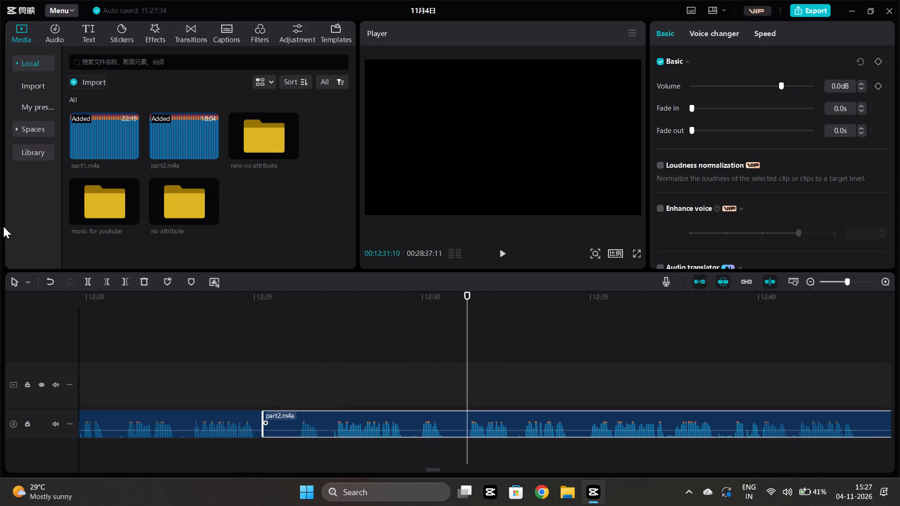
pyautogui.click(110, 283)
pyautogui.moveTo(502, 418); pyautogui.dragTo(308, 425)
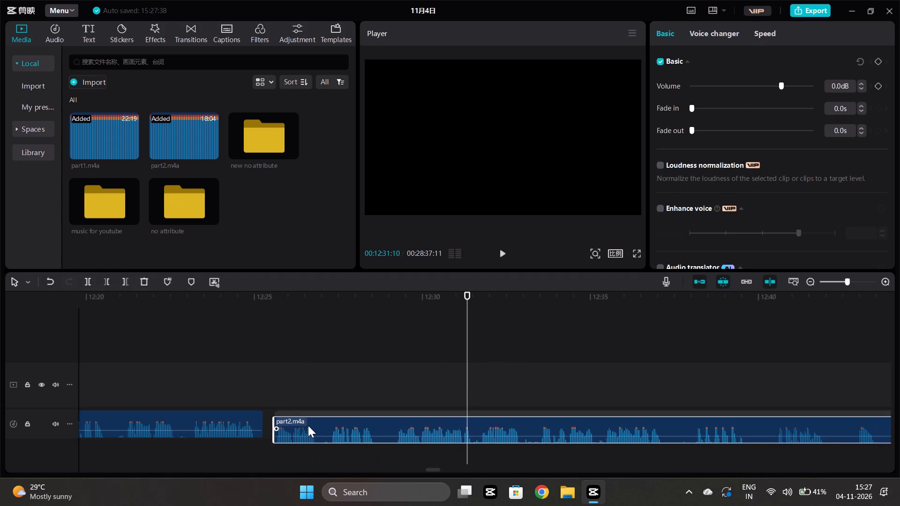
pyautogui.moveTo(308, 425); pyautogui.dragTo(301, 421)
# Play across the new part2.m4a join from about 00:12:24 and listen on to about 00:12:37.
pyautogui.click(230, 389)
pyautogui.press('space')
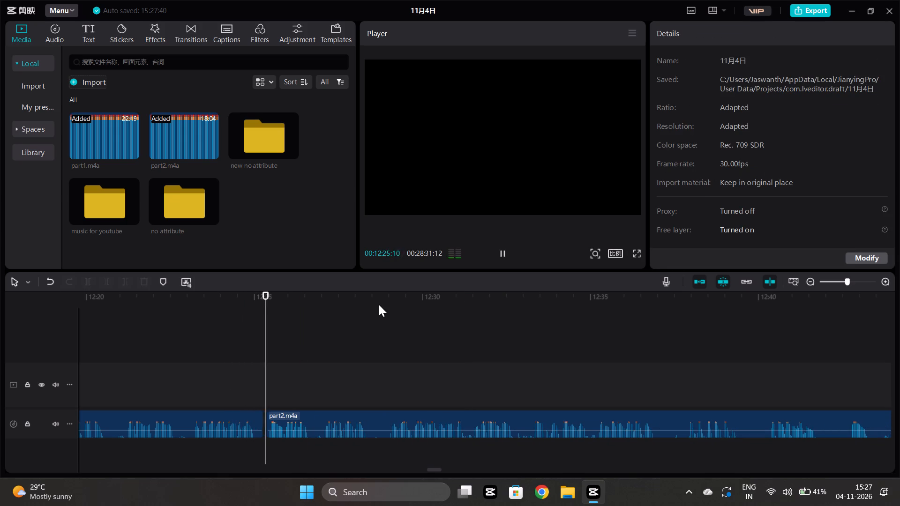
pyautogui.hscroll(-1, 526, 424)
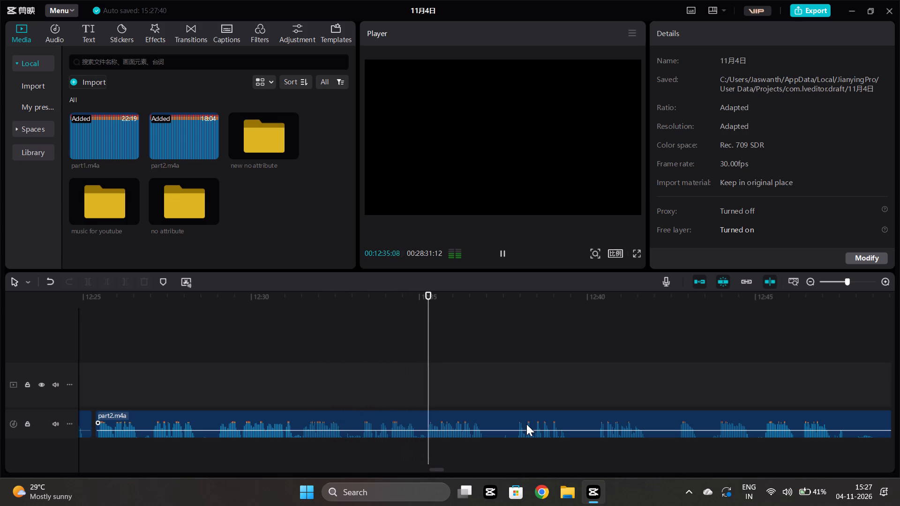
pyautogui.keyDown('ctrl'); pyautogui.scroll(6, 335, 381); pyautogui.keyUp('ctrl')
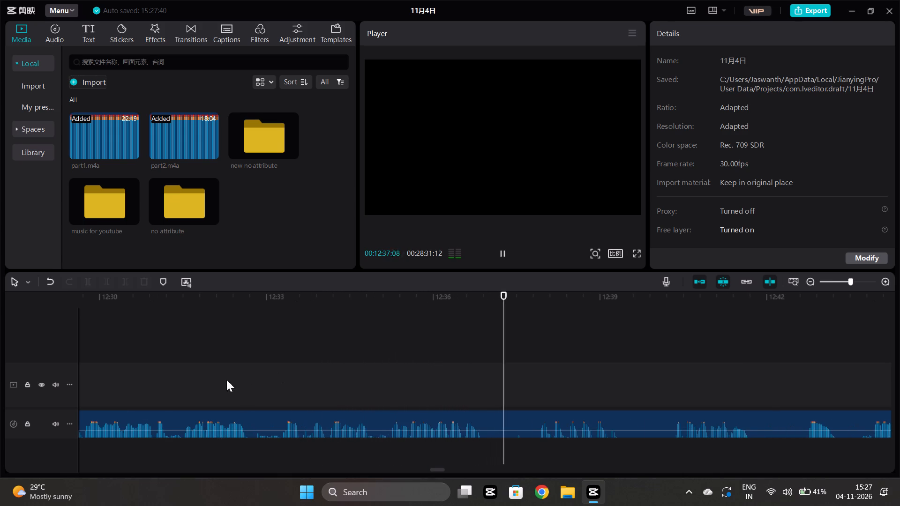
# Cut the part2.m4a passage from 00:12:28:14 to 00:12:31:15 and move the following clip back close to the shortened clip's end.
pyautogui.click(178, 385)
pyautogui.press('space')
pyautogui.press('space')
pyautogui.click(183, 364)
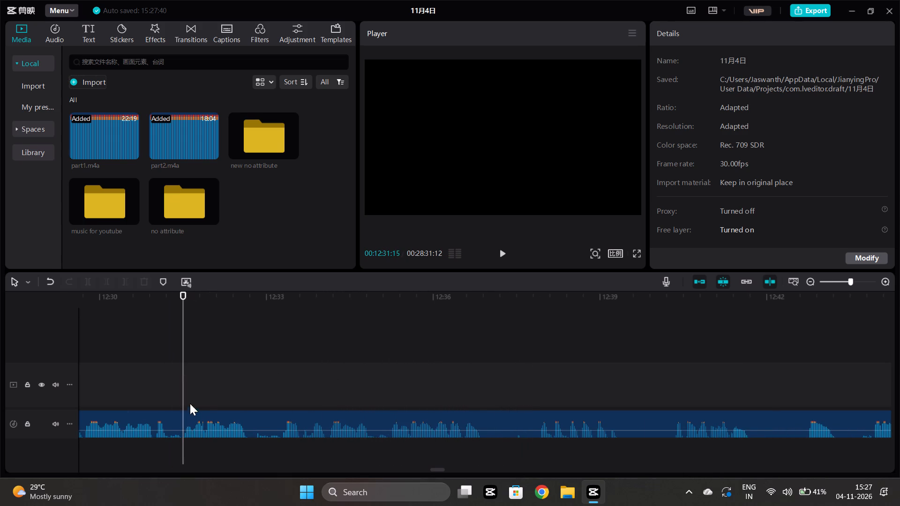
pyautogui.click(195, 423)
pyautogui.click(90, 282)
pyautogui.hscroll(2, 272, 376)
pyautogui.click(483, 366)
pyautogui.press('space')
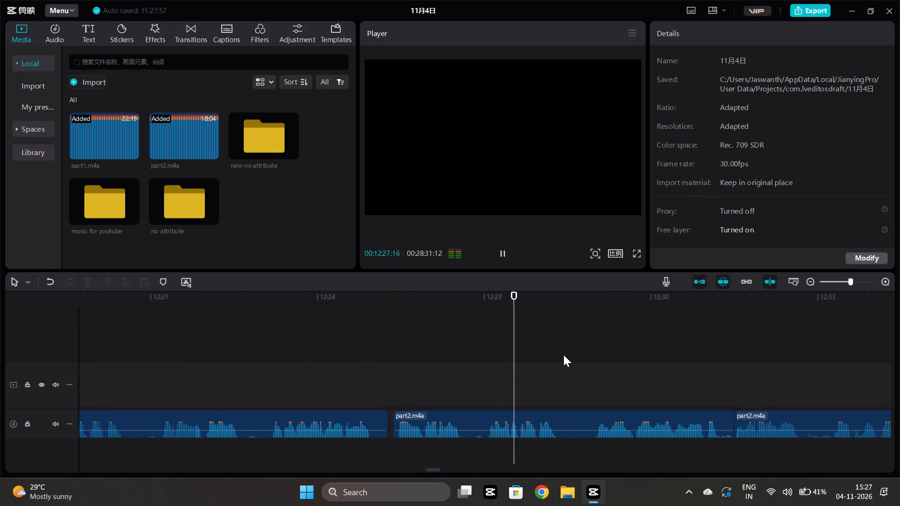
pyautogui.press('space')
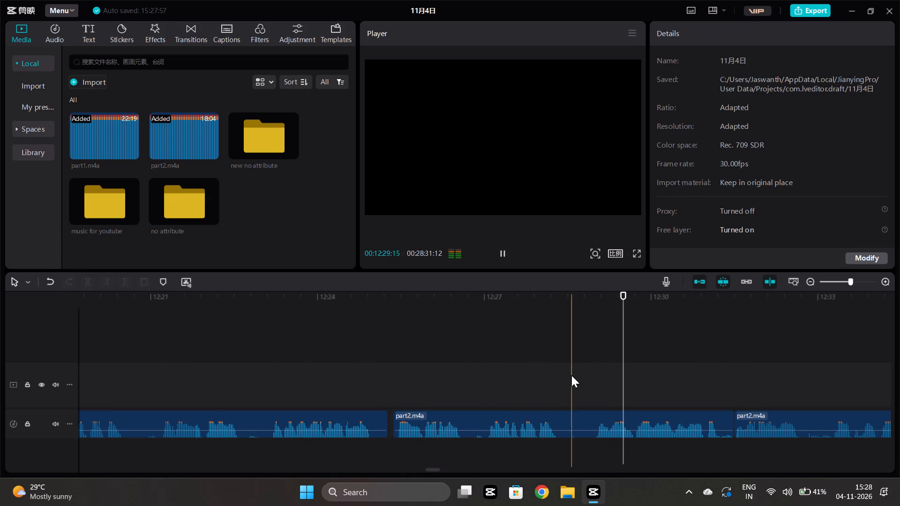
pyautogui.click(567, 370)
pyautogui.click(585, 412)
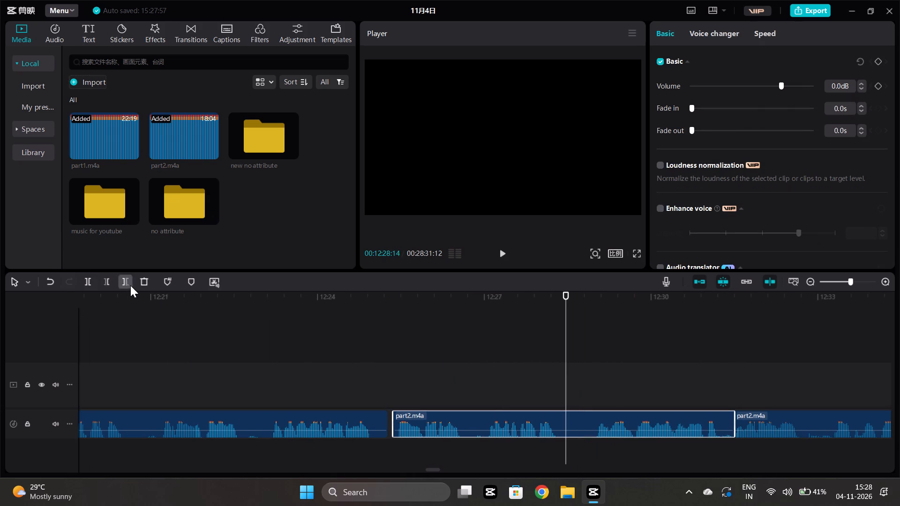
pyautogui.click(130, 285)
pyautogui.moveTo(757, 421); pyautogui.dragTo(586, 430)
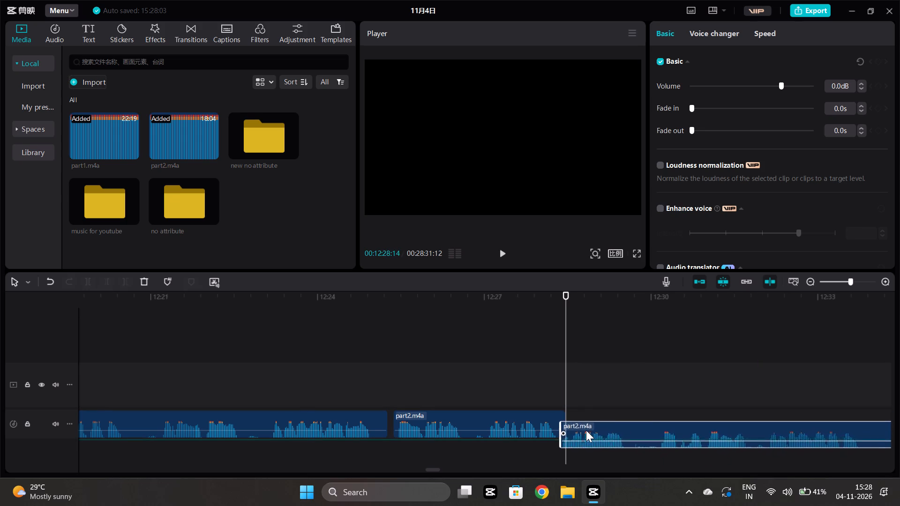
pyautogui.moveTo(586, 430); pyautogui.dragTo(594, 430)
# Play across the new part2.m4a join from about 00:12:28 and listen on to about 00:12:39.
pyautogui.click(567, 389)
pyautogui.press('space')
pyautogui.hscroll(-1, 567, 389)
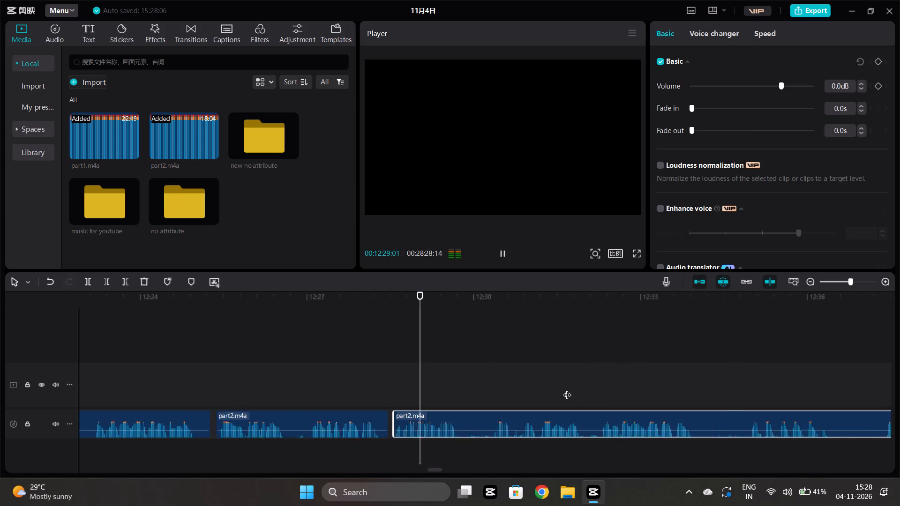
pyautogui.hscroll(-1, 567, 389)
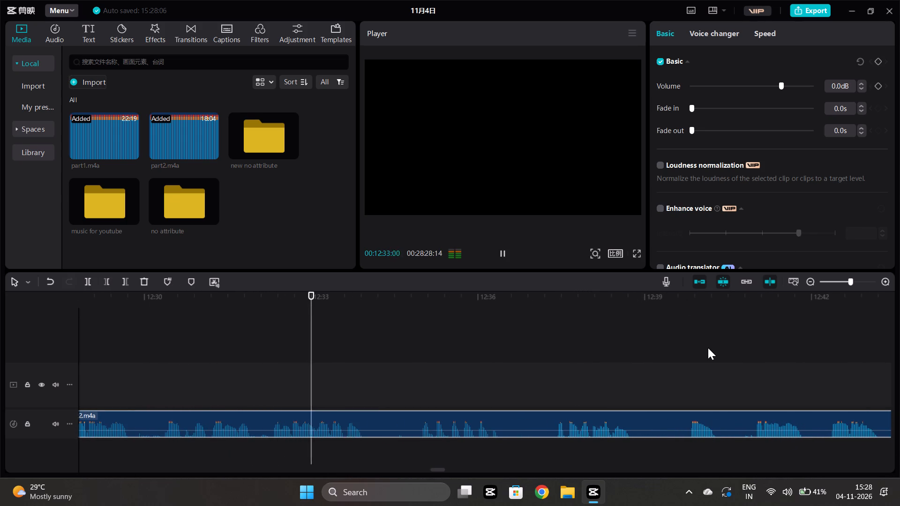
pyautogui.hscroll(-1, 493, 360)
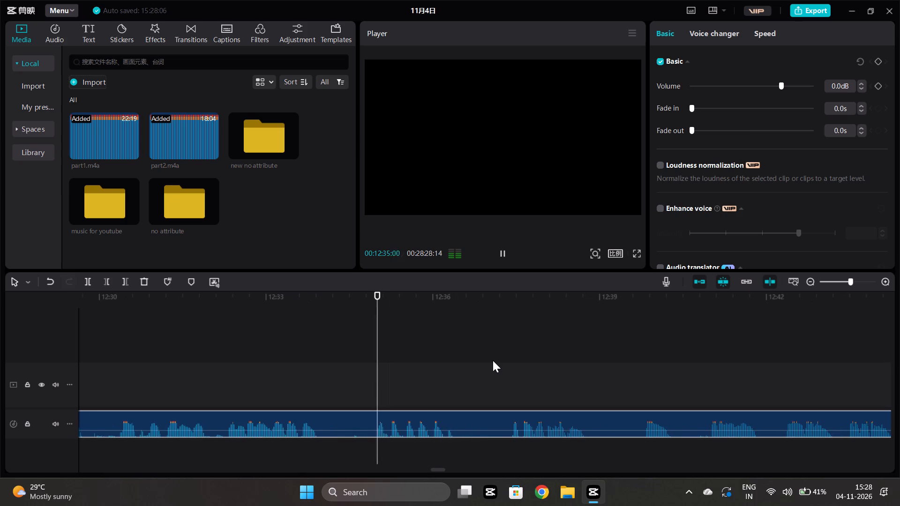
pyautogui.hscroll(-2, 493, 360)
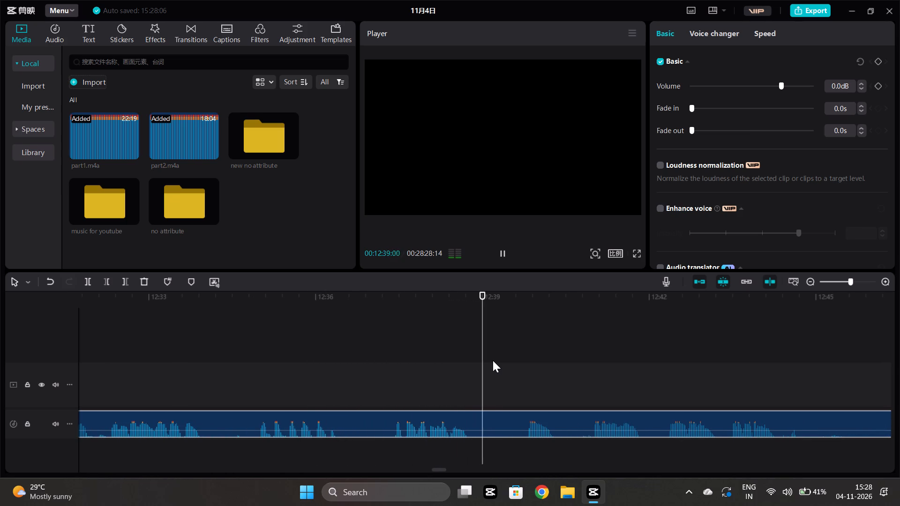
# Replay from about 00:12:35, cut the part2.m4a pause from 00:12:36:07 to 00:12:37:11 and move the following clip back close to the cut.
pyautogui.click(298, 396)
pyautogui.press('space')
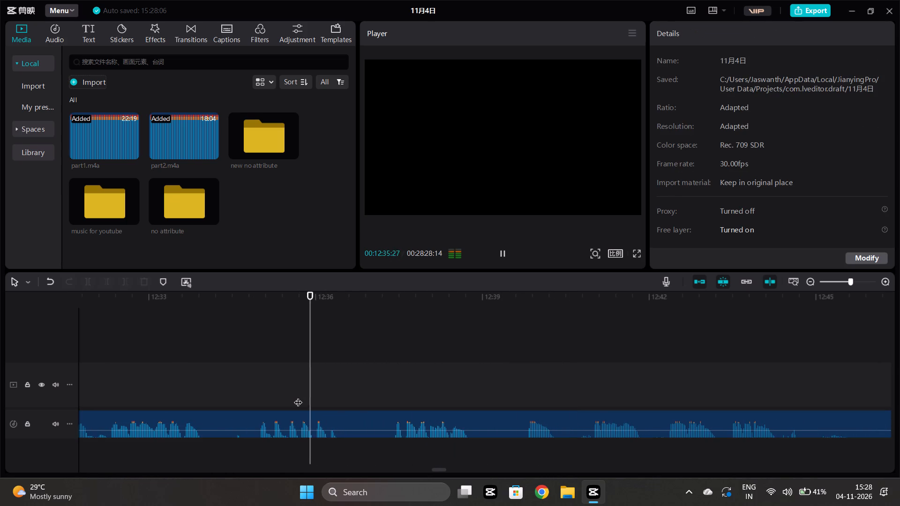
pyautogui.press('space')
pyautogui.scroll(6, 349, 404)
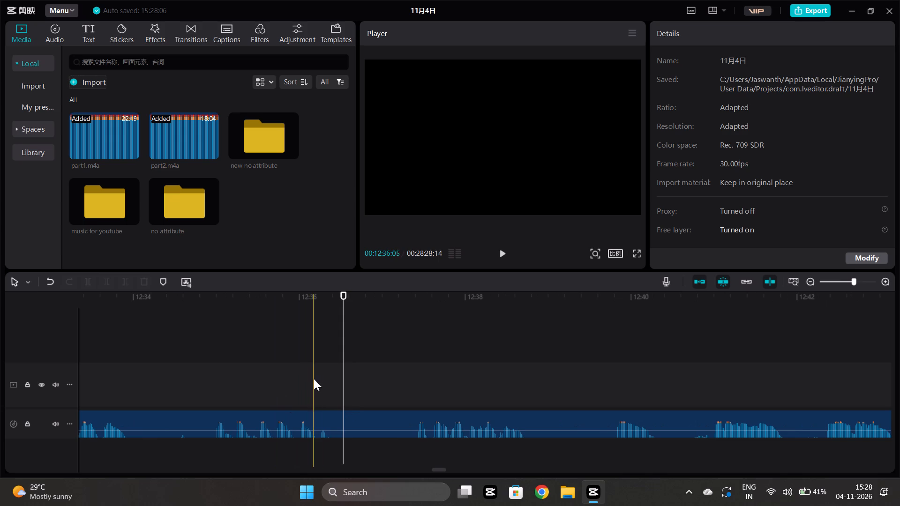
pyautogui.click(320, 380)
pyautogui.click(315, 420)
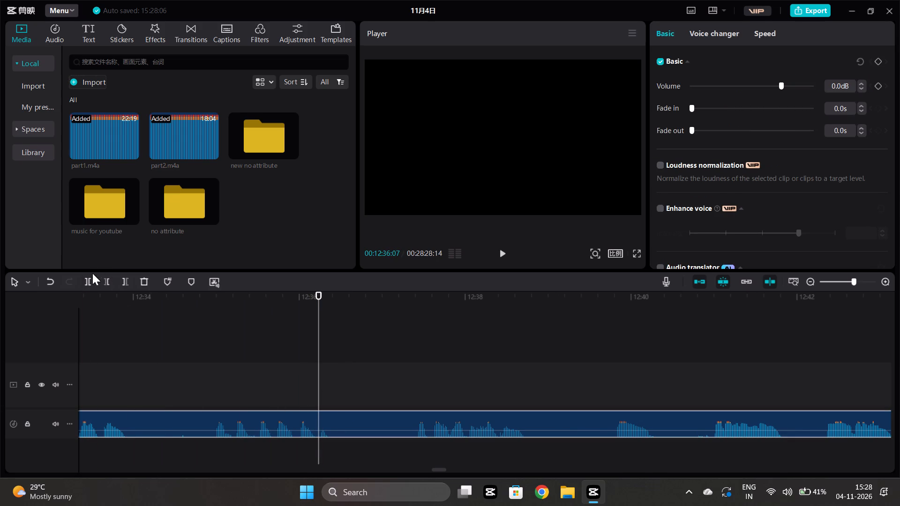
pyautogui.click(91, 275)
pyautogui.click(412, 348)
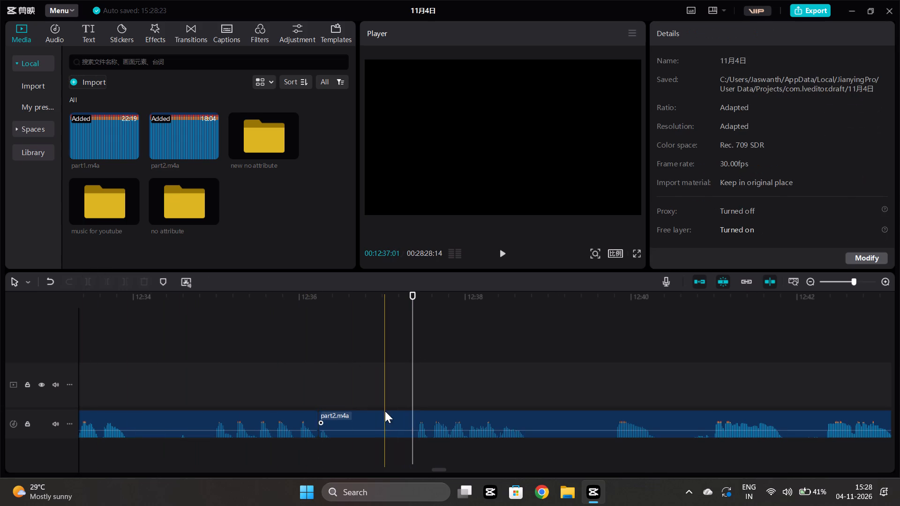
pyautogui.click(385, 411)
pyautogui.click(112, 275)
pyautogui.moveTo(446, 418); pyautogui.dragTo(362, 417)
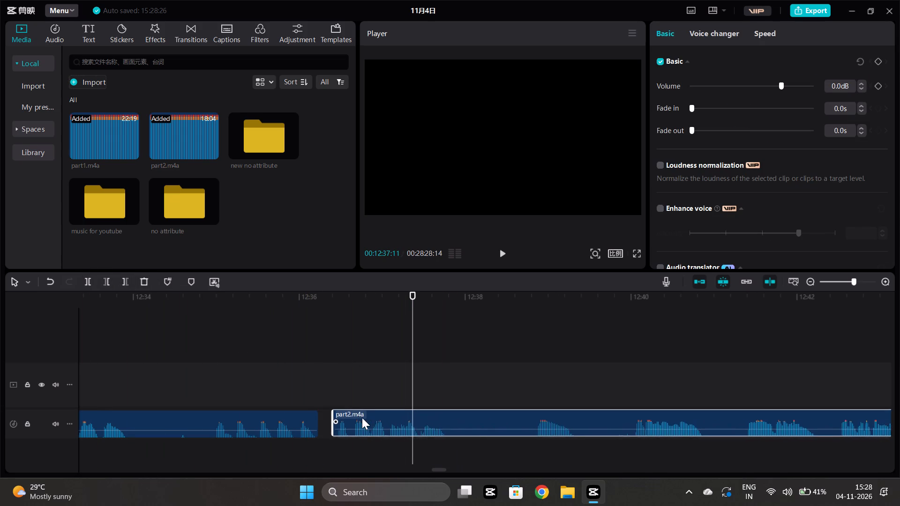
pyautogui.moveTo(362, 417); pyautogui.dragTo(360, 423)
# Play across the new part2.m4a join from about 00:12:35 and listen on to about 00:12:50.
pyautogui.click(264, 365)
pyautogui.press('space')
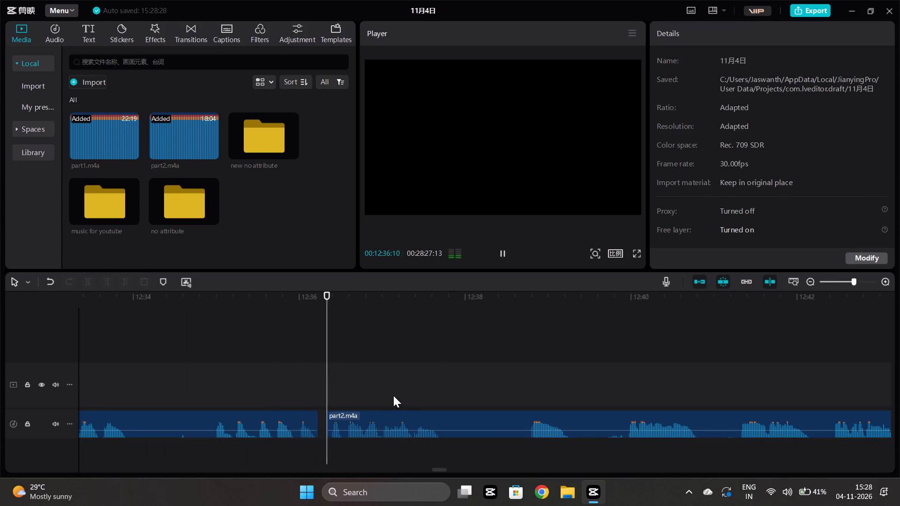
pyautogui.hscroll(-1, 355, 379)
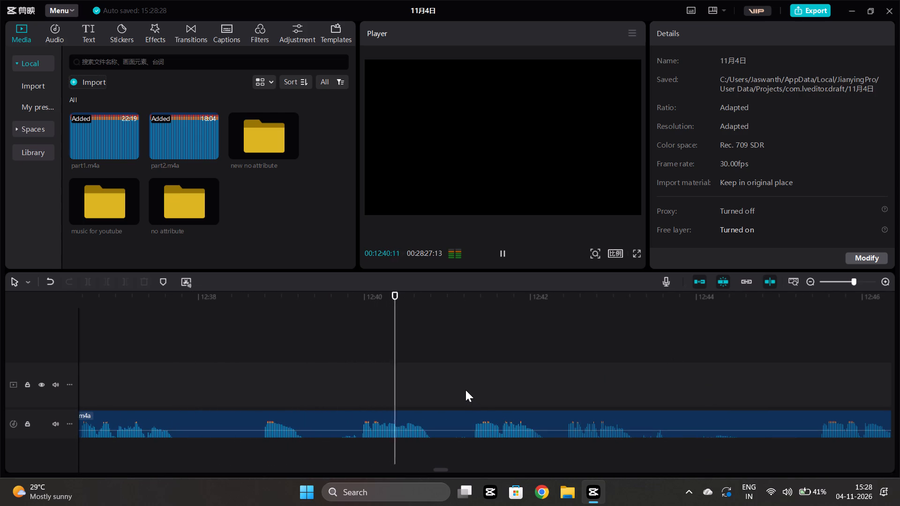
pyautogui.hscroll(-1, 465, 389)
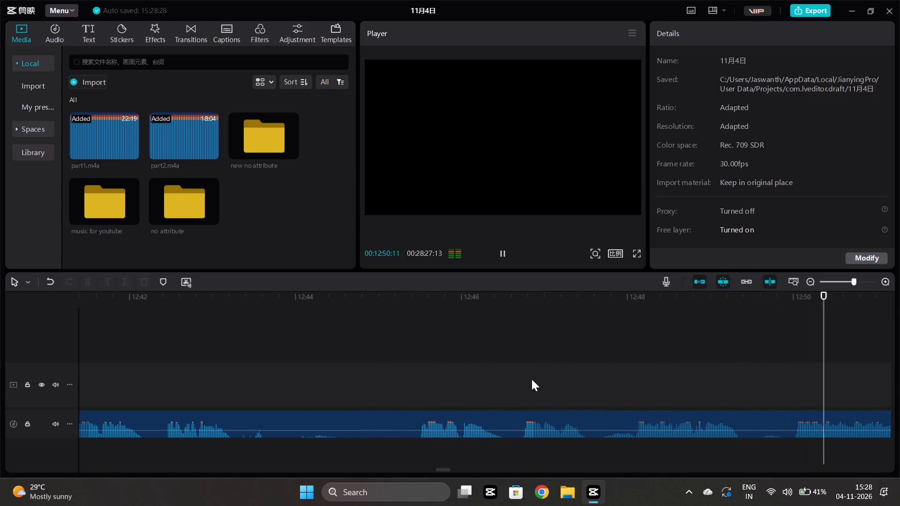
# Cut the part2.m4a passage from 00:12:43:10 to about 00:12:46:20 and move the following clip back close to the shortened clip's end.
pyautogui.press('space')
pyautogui.click(519, 371)
pyautogui.click(532, 434)
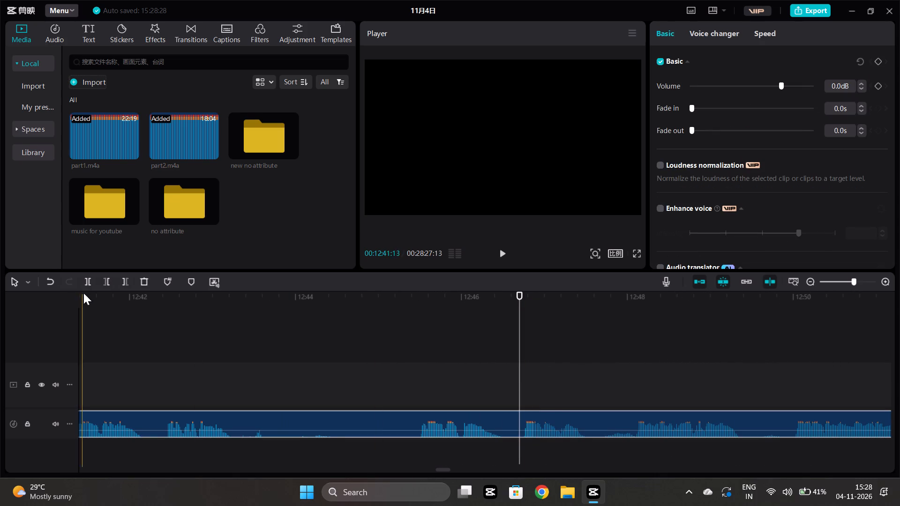
pyautogui.click(85, 283)
pyautogui.click(240, 362)
pyautogui.click(248, 417)
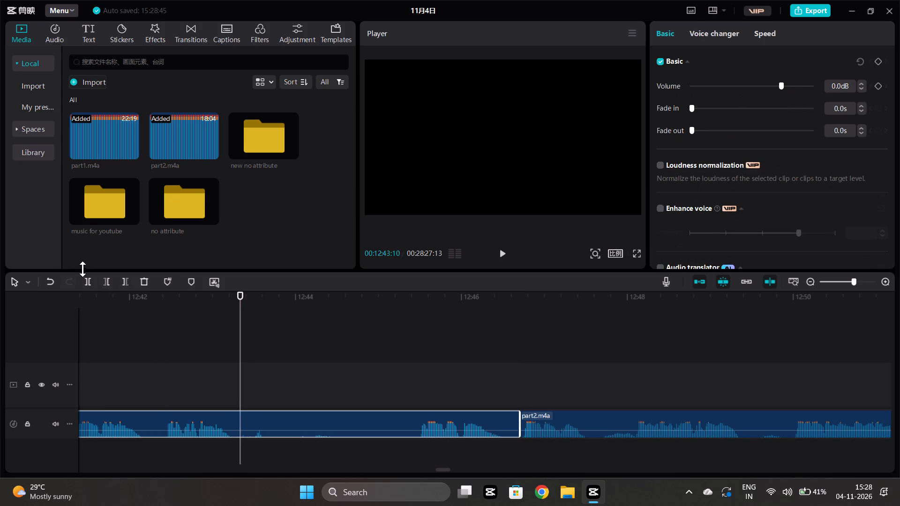
pyautogui.click(124, 285)
pyautogui.moveTo(601, 417); pyautogui.dragTo(327, 428)
# Play across the new part2.m4a join from about 00:12:43.
pyautogui.click(234, 377)
pyautogui.press('space')
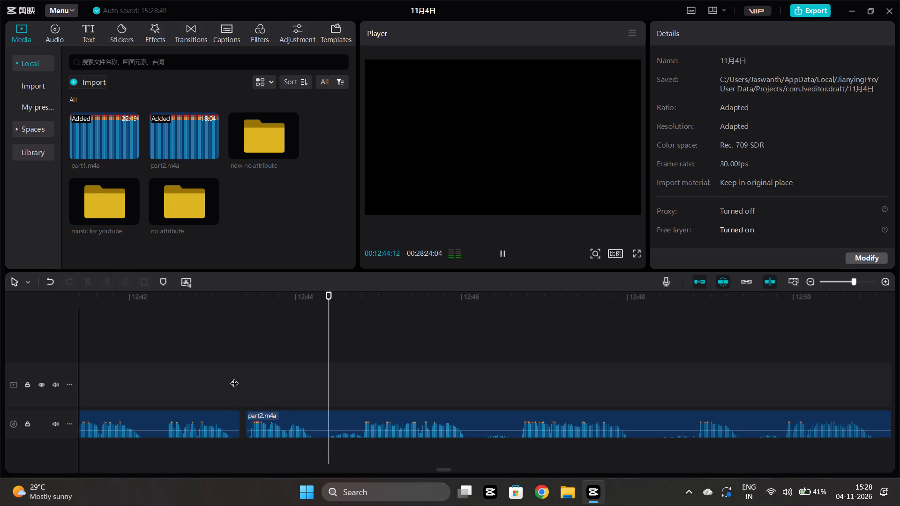
pyautogui.hscroll(-1, 234, 377)
# Lower the volume of the part2.m4a clip after the new join to -1.1 dB.
pyautogui.click(287, 412)
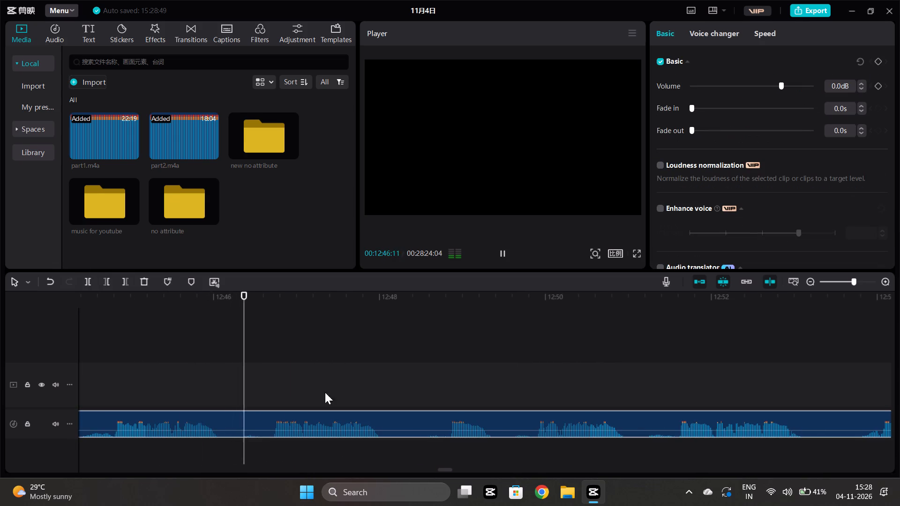
pyautogui.click(860, 91)
pyautogui.tripleClick(860, 89)
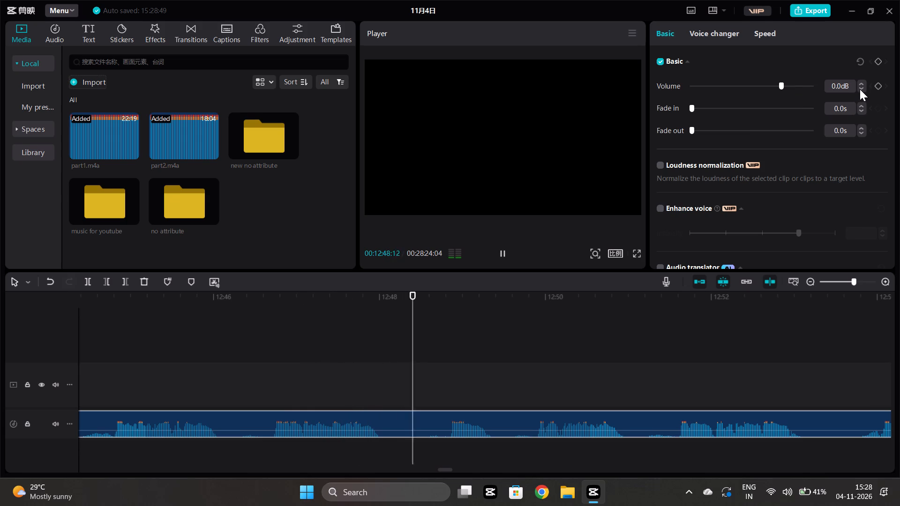
pyautogui.tripleClick(860, 89)
pyautogui.tripleClick(860, 89)
pyautogui.doubleClick(860, 89)
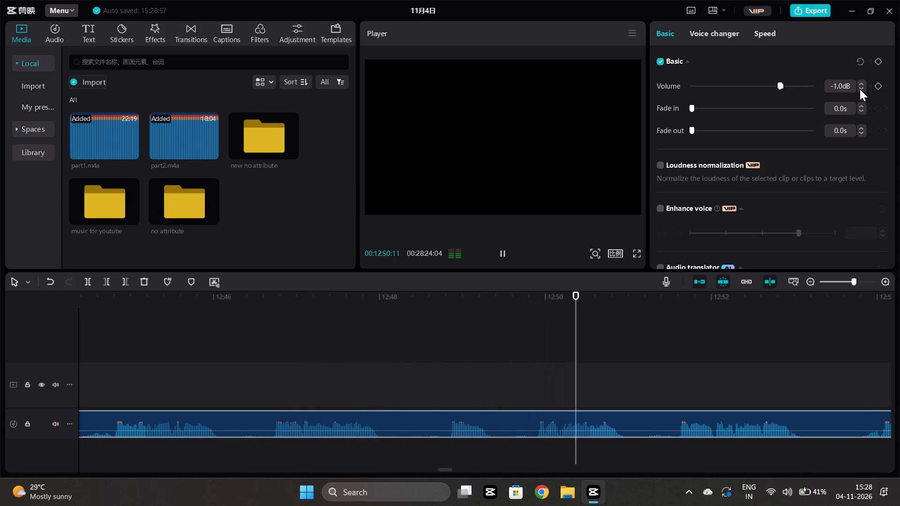
# Listen to the part2.m4a clip from about 00:12:50 to the pause at about 00:13:00.
pyautogui.hscroll(-1, 860, 89)
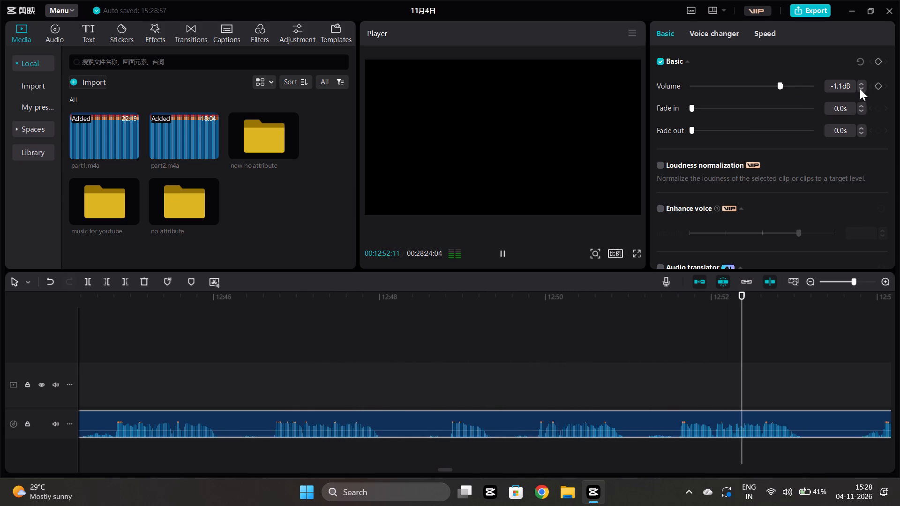
pyautogui.hscroll(-1, 860, 89)
pyautogui.hscroll(-2, 529, 437)
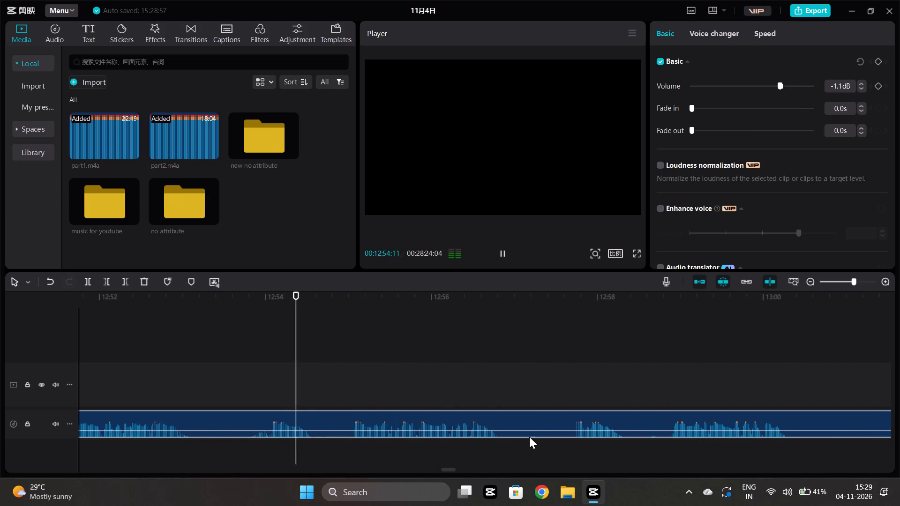
pyautogui.keyDown('ctrl'); pyautogui.scroll(-7, 529, 437); pyautogui.keyUp('ctrl')
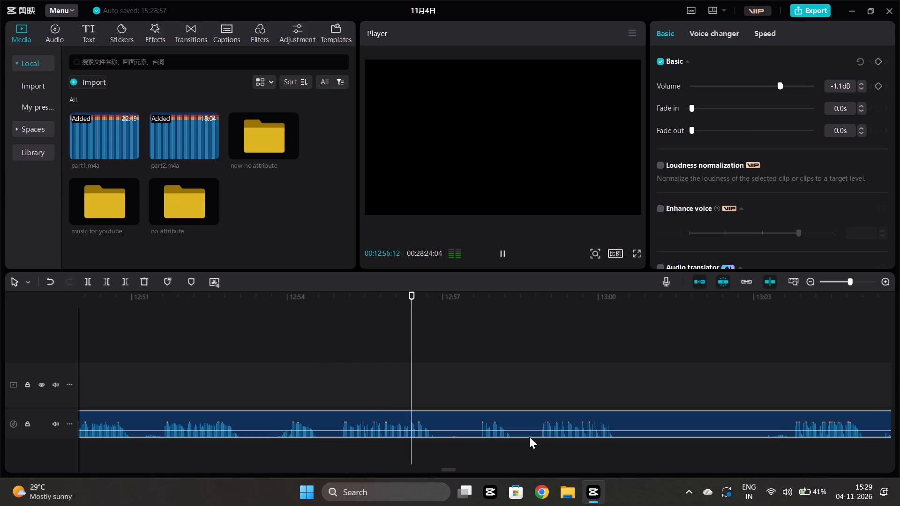
pyautogui.hscroll(-1, 529, 437)
pyautogui.hscroll(-1, 764, 386)
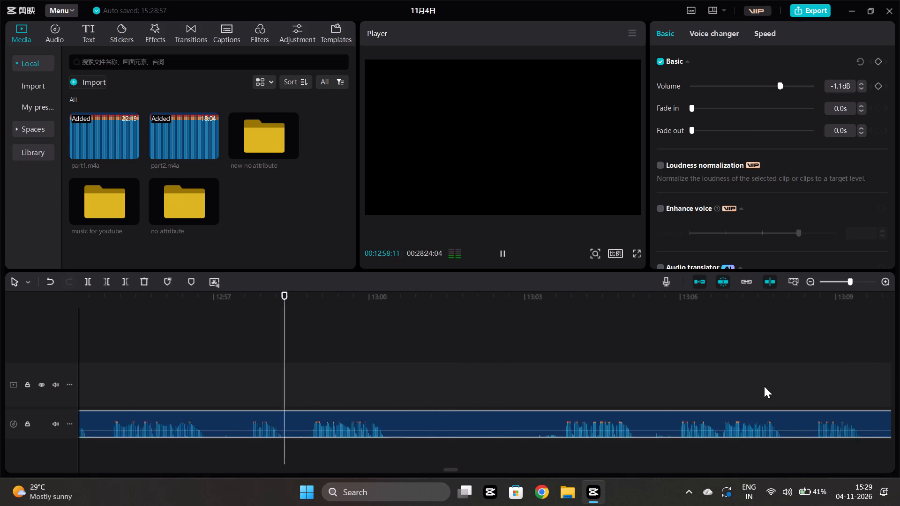
pyautogui.hscroll(-1, 764, 386)
# Cut the part2.m4a pause from about 00:13:00:10 to 00:13:03:20 and move the following clip back close to the preceding clip's end.
pyautogui.press('space')
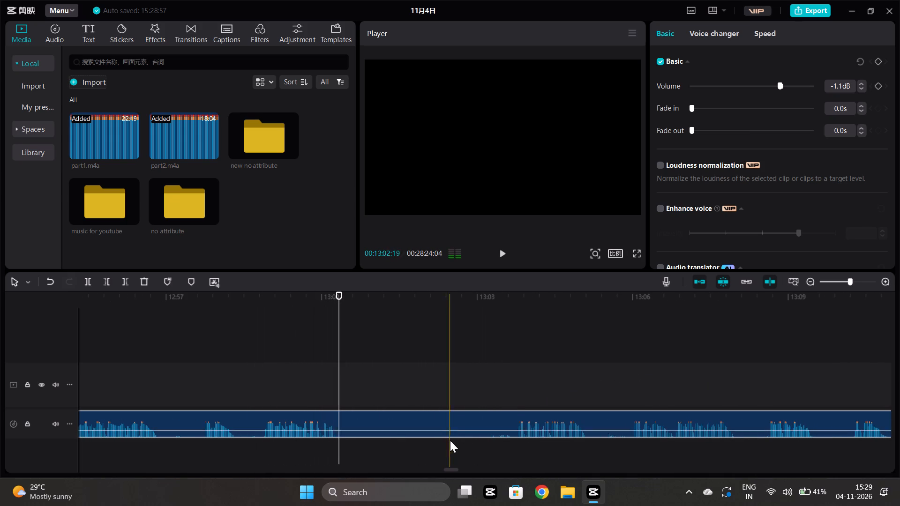
pyautogui.click(458, 415)
pyautogui.click(86, 283)
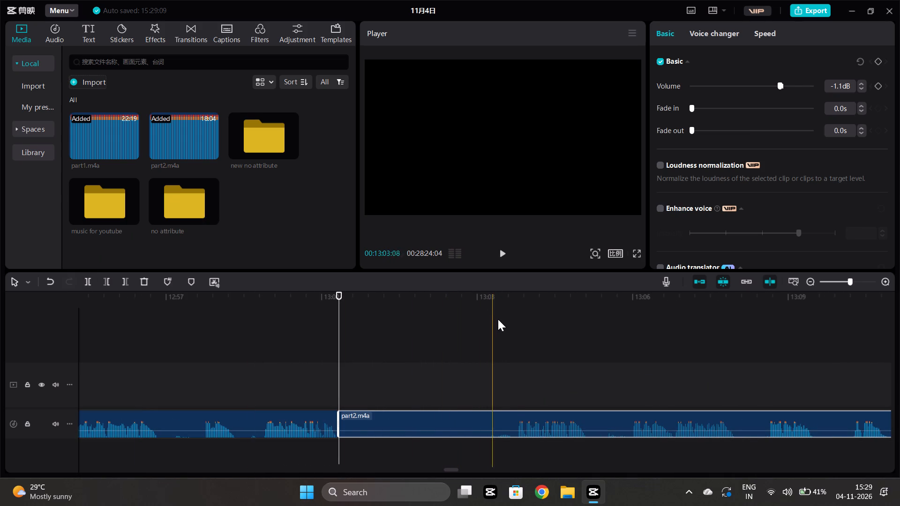
pyautogui.click(512, 326)
pyautogui.click(538, 422)
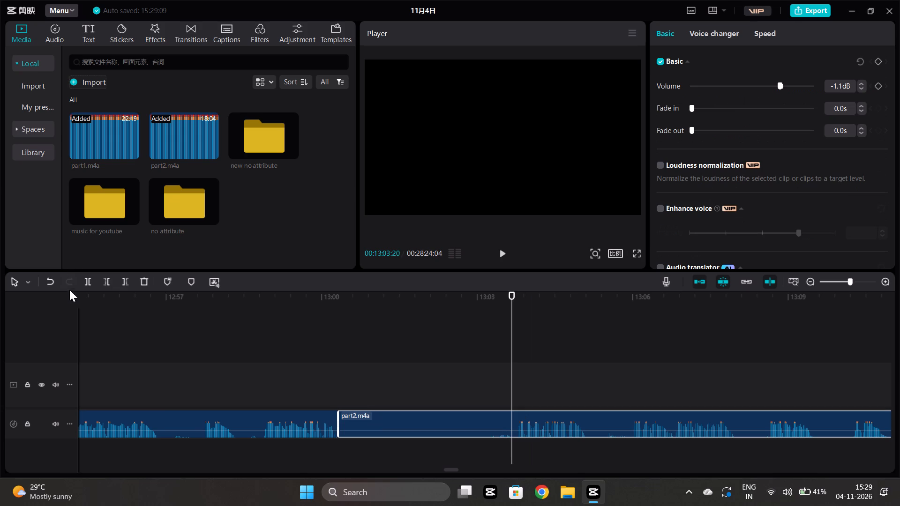
pyautogui.click(105, 281)
pyautogui.moveTo(546, 421); pyautogui.dragTo(380, 440)
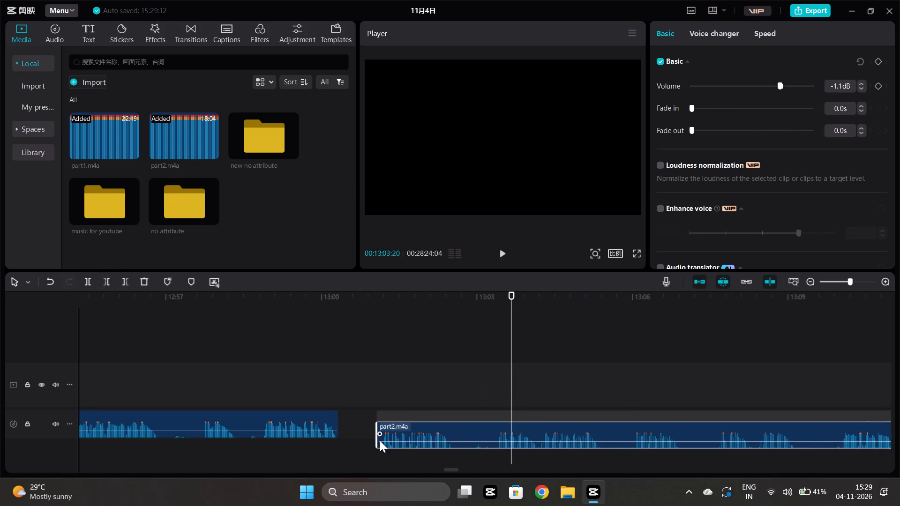
pyautogui.moveTo(380, 440); pyautogui.dragTo(380, 432)
# Play across the new part2.m4a join at about 00:13:00 and listen on to about 00:13:21.
pyautogui.click(346, 368)
pyautogui.press('space')
pyautogui.hscroll(-1, 467, 387)
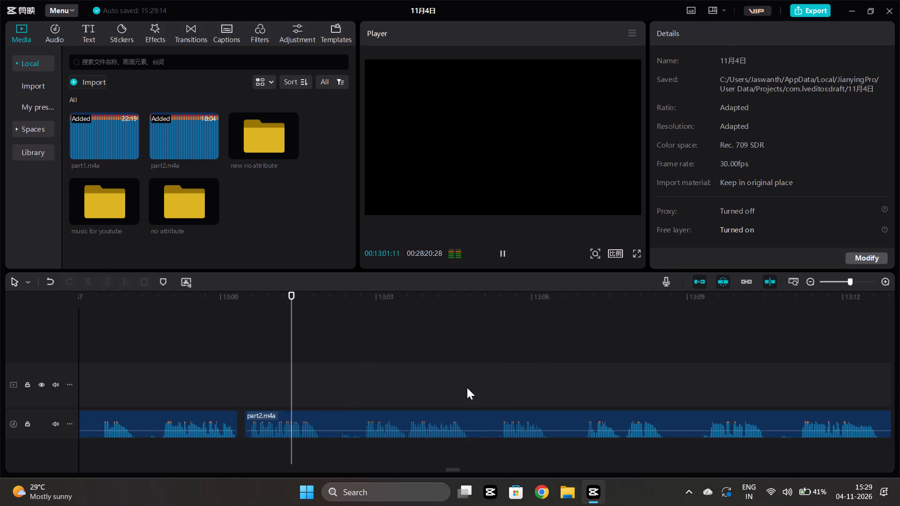
pyautogui.hscroll(-1, 467, 387)
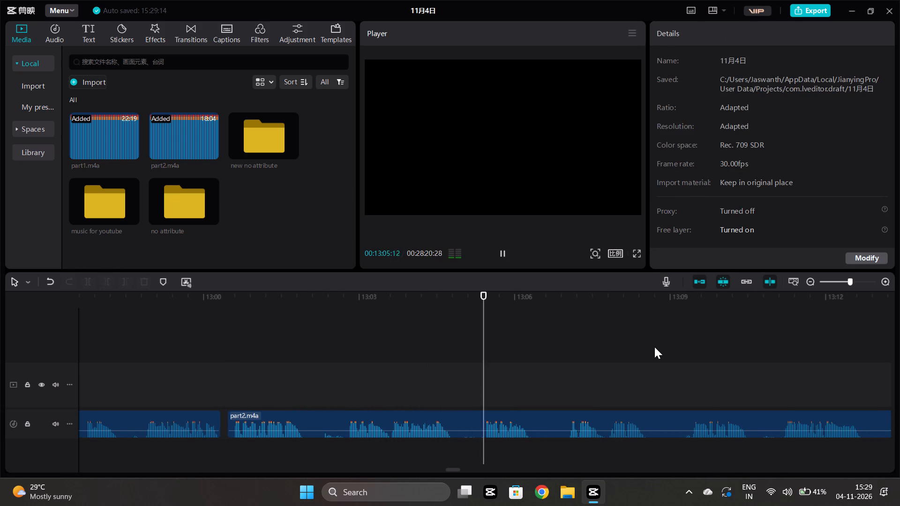
pyautogui.hscroll(-2, 654, 347)
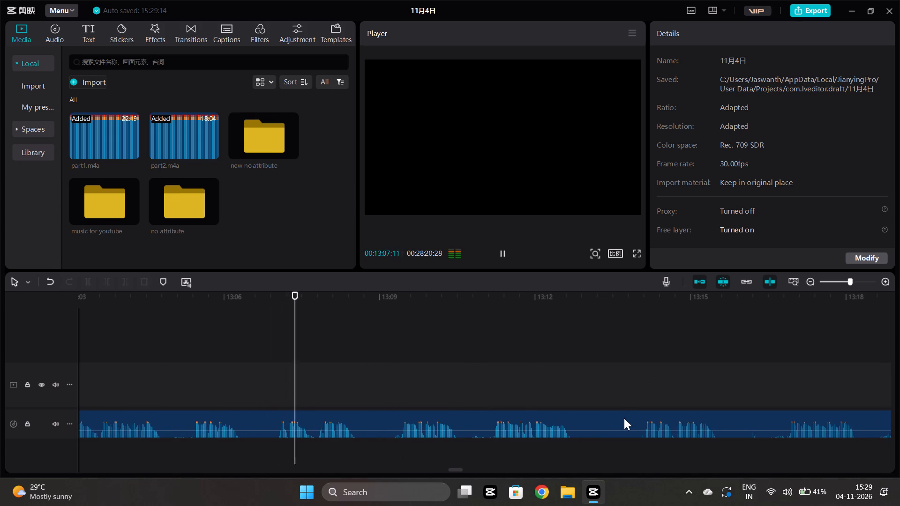
pyautogui.keyDown('ctrl'); pyautogui.scroll(-4, 624, 418); pyautogui.keyUp('ctrl')
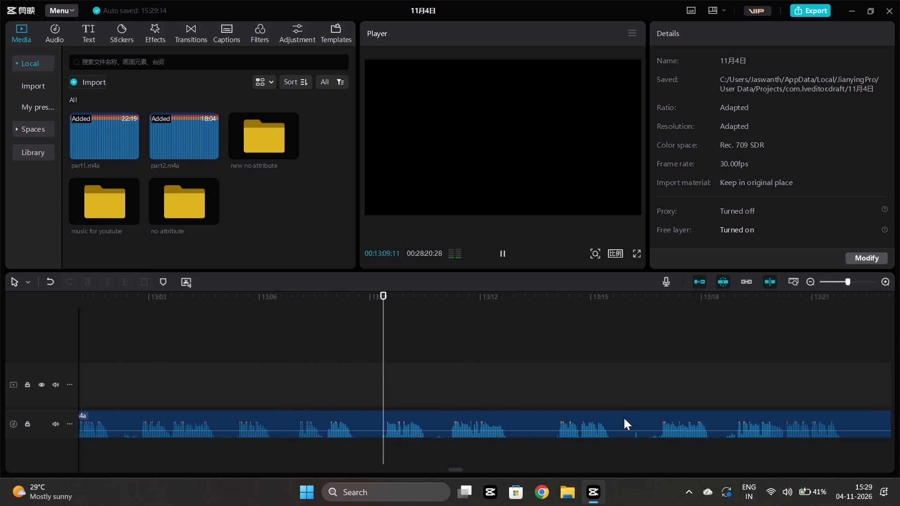
pyautogui.hscroll(-1, 624, 418)
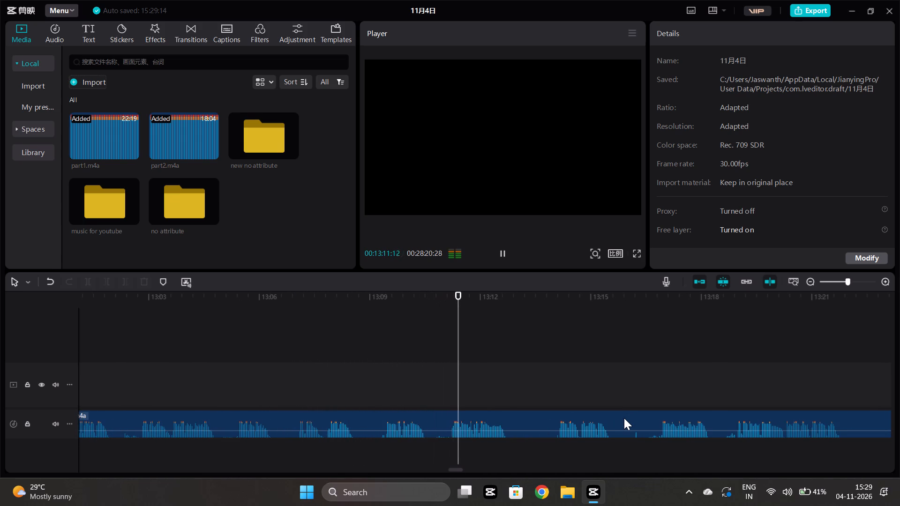
pyautogui.hscroll(-1, 624, 418)
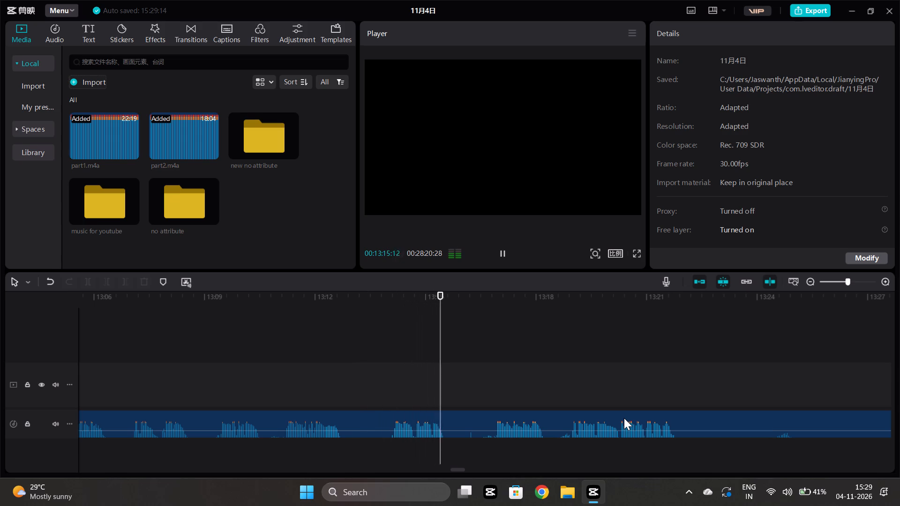
pyautogui.hscroll(-1, 624, 418)
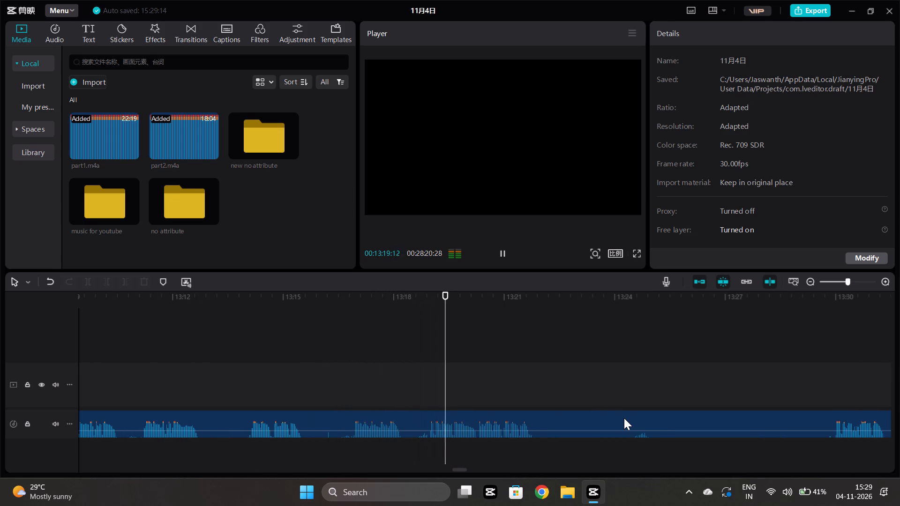
pyautogui.hscroll(-1, 624, 418)
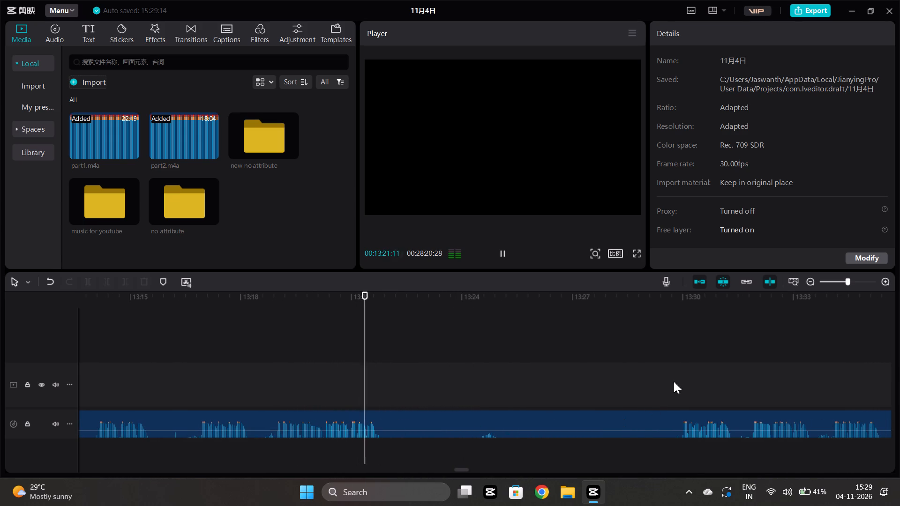
# Listen to the part2.m4a passages from about 00:13:30 to 00:13:36 and from about 00:13:37 to 00:13:40.
pyautogui.click(675, 385)
pyautogui.press('space')
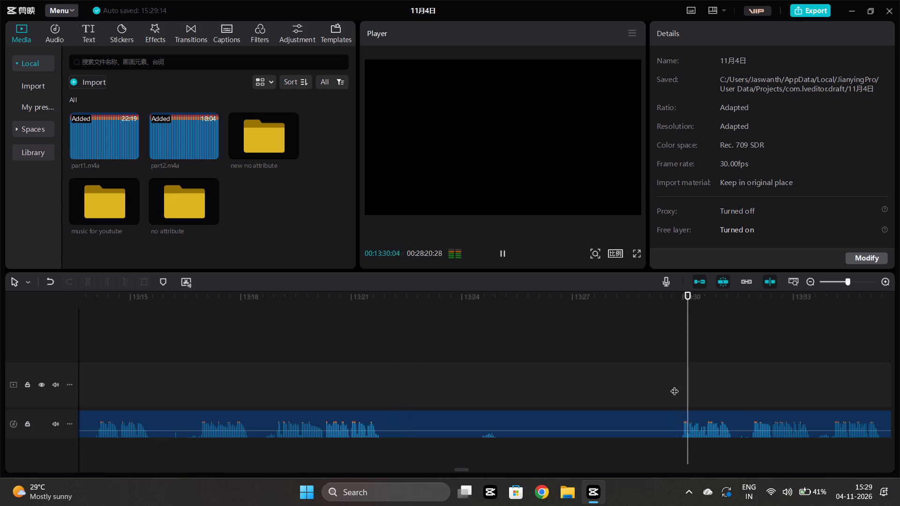
pyautogui.hscroll(-1, 675, 385)
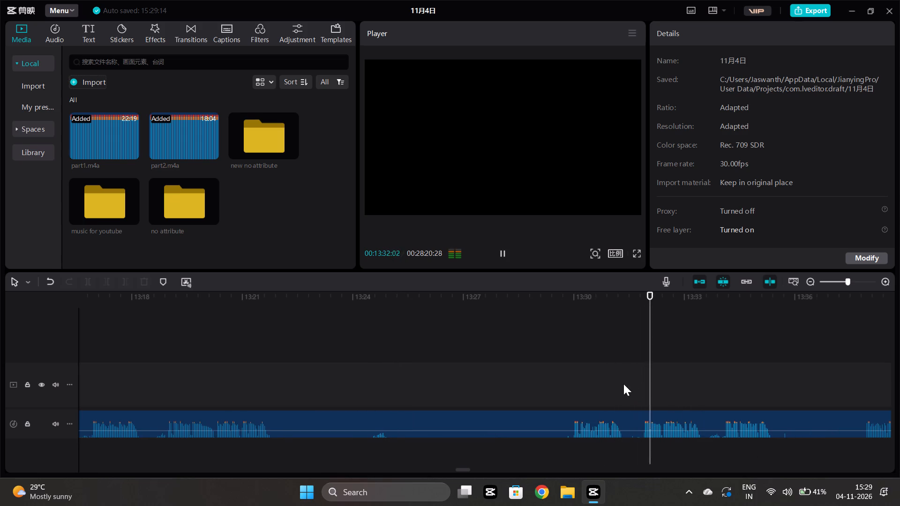
pyautogui.hscroll(-1, 678, 389)
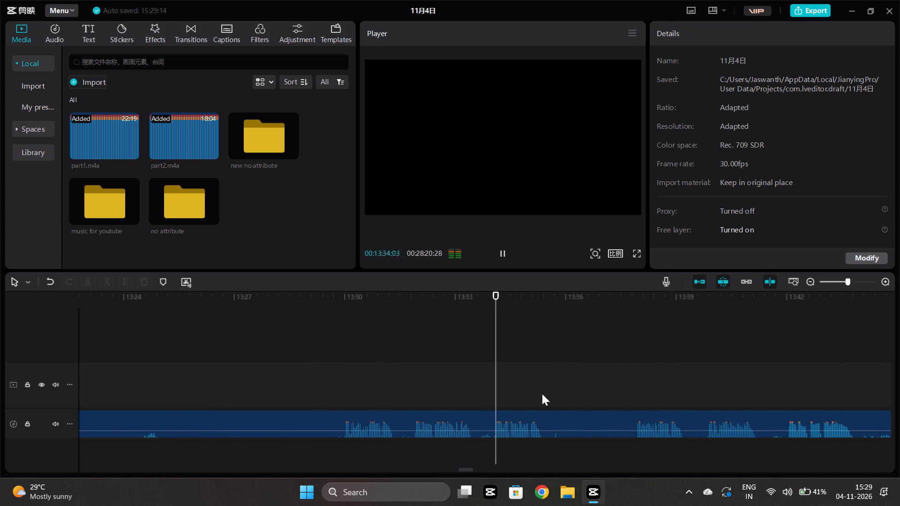
pyautogui.hscroll(-1, 542, 394)
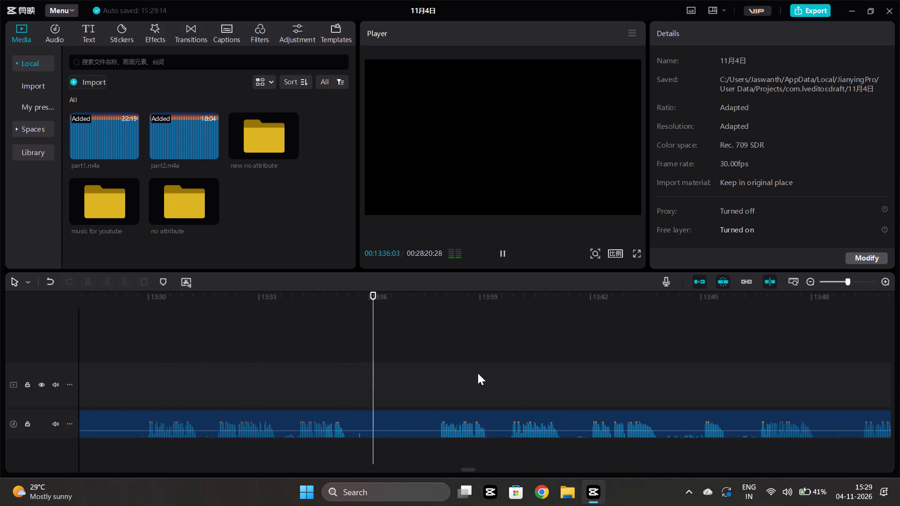
pyautogui.click(430, 380)
pyautogui.press('space')
pyautogui.hscroll(-1, 430, 380)
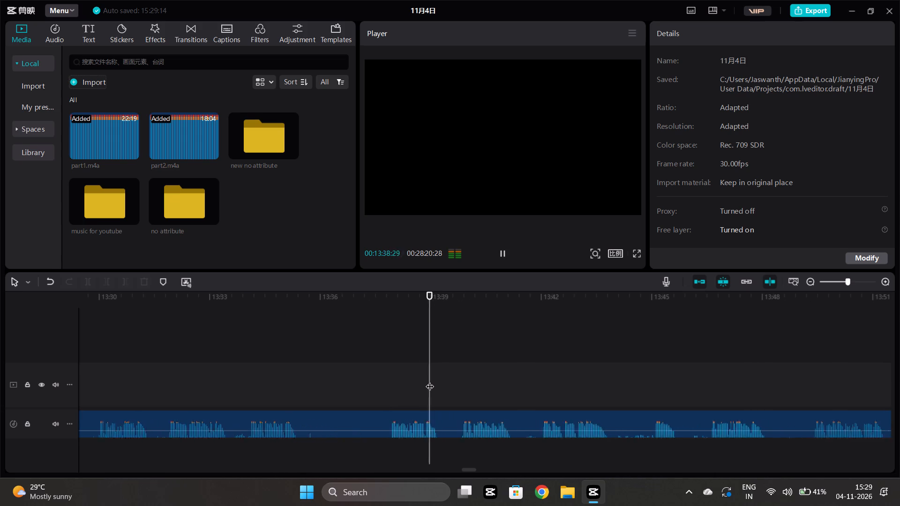
pyautogui.hscroll(-1, 430, 380)
# Cut part2.m4a from about 00:13:21:26 to 00:13:37:23 and move the following clip back close to the preceding clip's end.
pyautogui.click(379, 367)
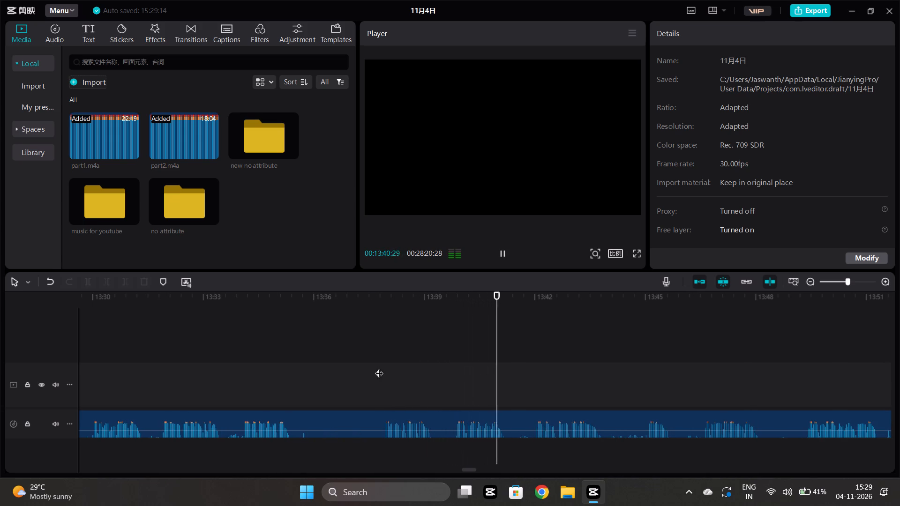
pyautogui.click(380, 419)
pyautogui.click(90, 281)
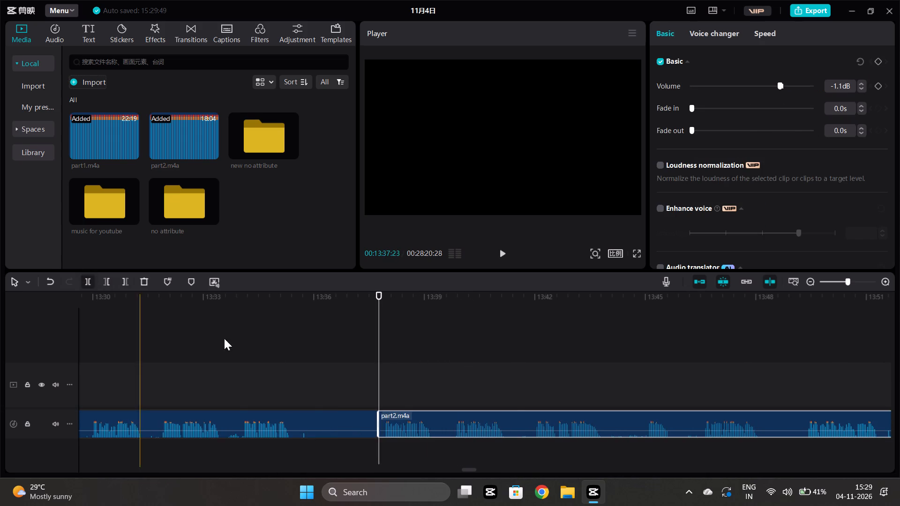
pyautogui.hscroll(2, 337, 374)
pyautogui.click(407, 362)
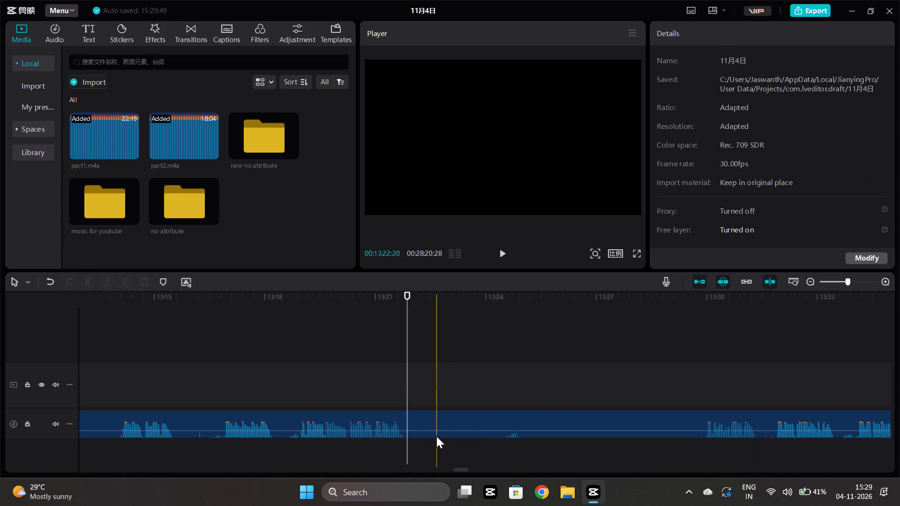
pyautogui.click(435, 430)
pyautogui.click(130, 280)
pyautogui.hscroll(-1, 244, 351)
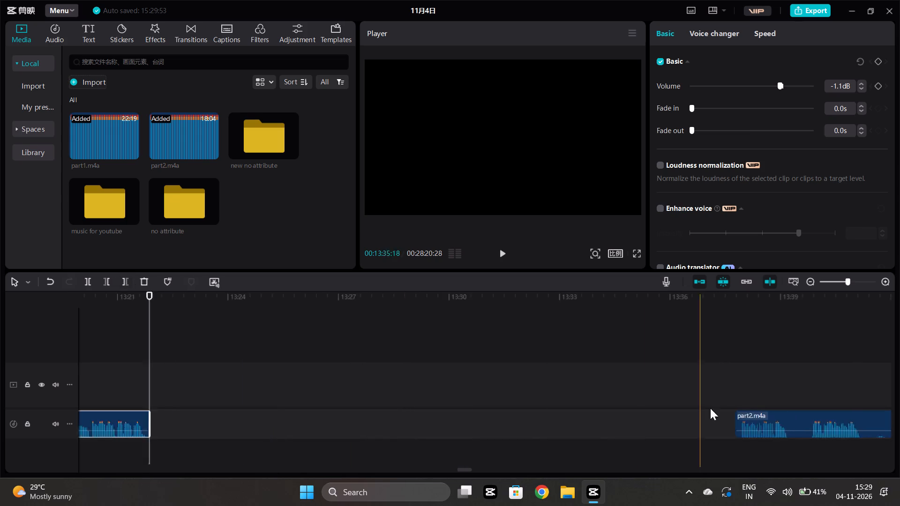
pyautogui.hscroll(-1, 710, 408)
pyautogui.moveTo(687, 419); pyautogui.dragTo(323, 428)
pyautogui.hscroll(1, 351, 413)
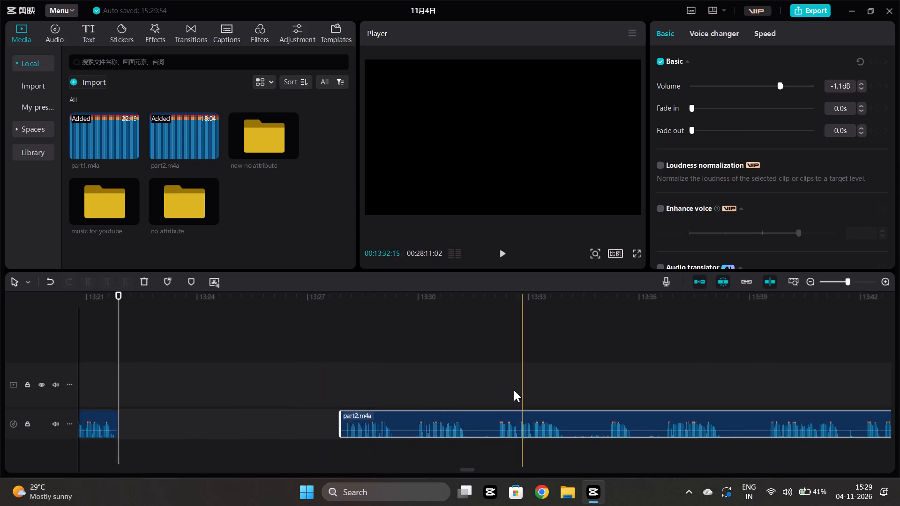
pyautogui.hscroll(1, 514, 390)
pyautogui.moveTo(508, 415); pyautogui.dragTo(306, 423)
# Replay the part2.m4a narration around the join at about 00:13:00 to compare it with the following take.
pyautogui.click(263, 389)
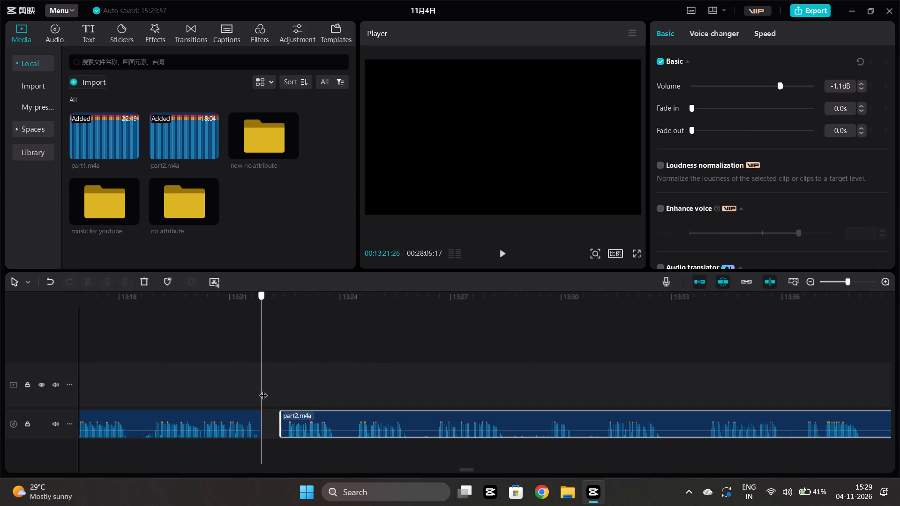
pyautogui.press('space')
pyautogui.hscroll(3, 274, 389)
pyautogui.click(258, 369)
pyautogui.press('space')
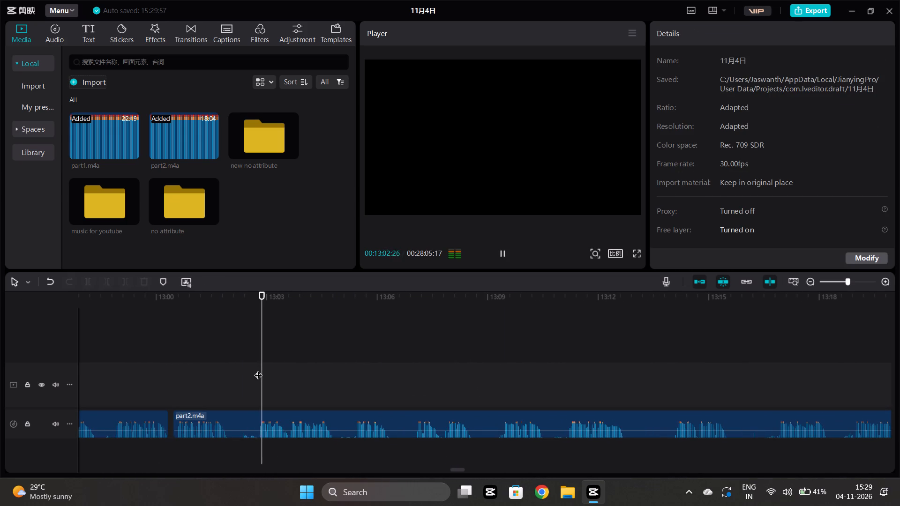
pyautogui.click(154, 372)
pyautogui.press('space')
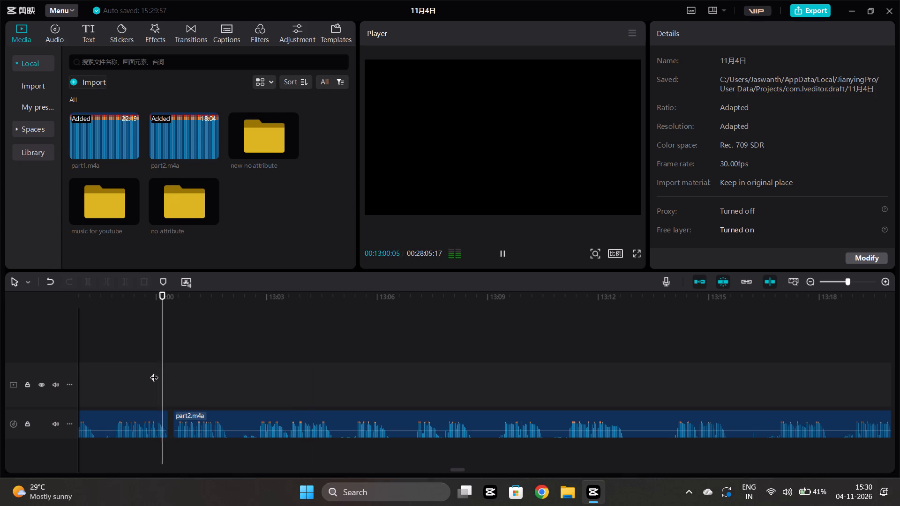
pyautogui.click(120, 373)
pyautogui.press('space')
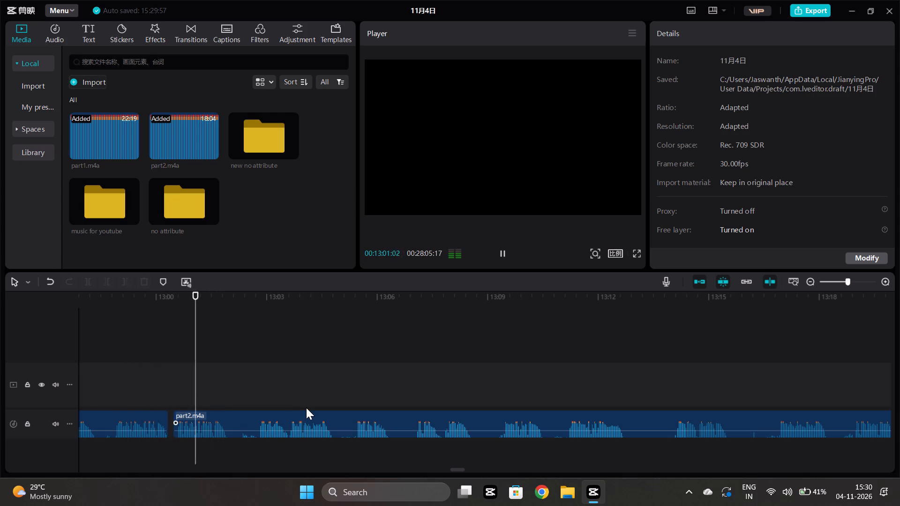
# Delete the part2.m4a clip from about 00:13:00 to 00:13:21:26 and move the following clip back close to the preceding clip's end.
pyautogui.click(403, 409)
pyautogui.click(401, 425)
pyautogui.press('Delete')
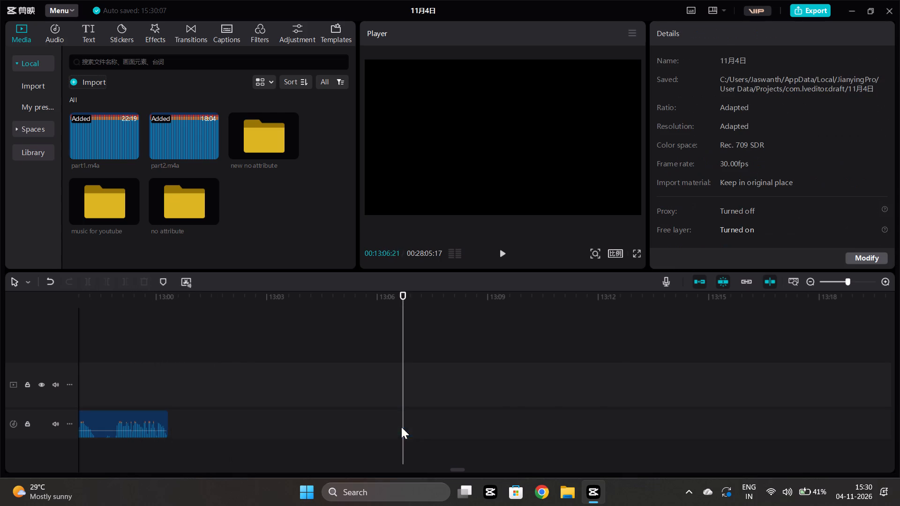
pyautogui.moveTo(813, 422); pyautogui.dragTo(426, 399)
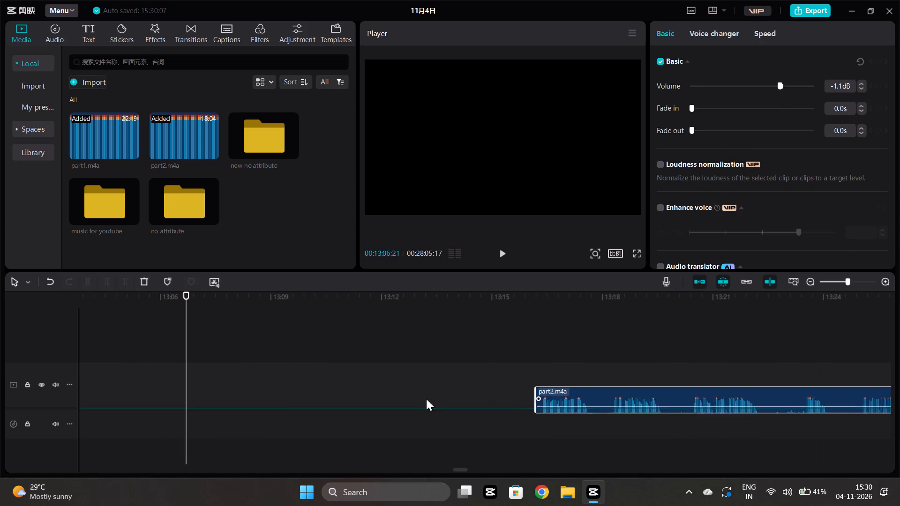
pyautogui.moveTo(426, 399); pyautogui.dragTo(165, 418)
pyautogui.scroll(-1, 192, 397)
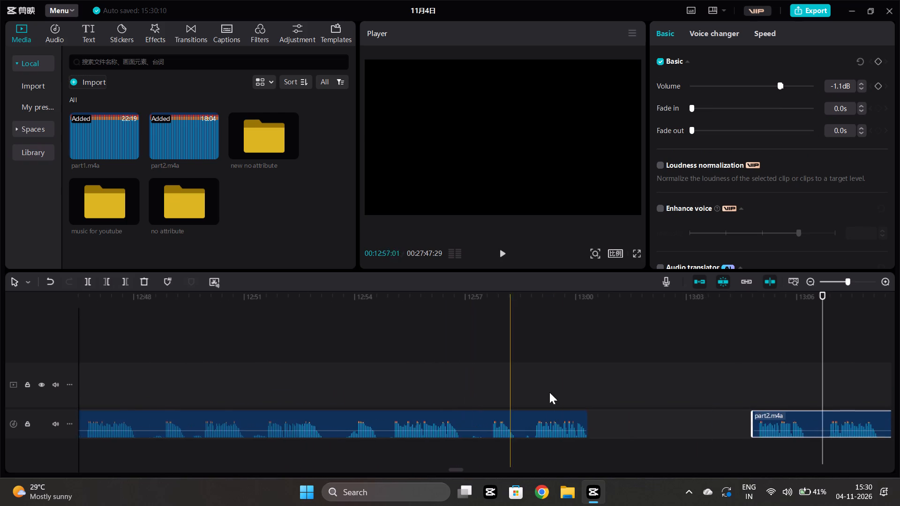
pyautogui.scroll(-1, 549, 392)
pyautogui.moveTo(780, 417); pyautogui.dragTo(627, 432)
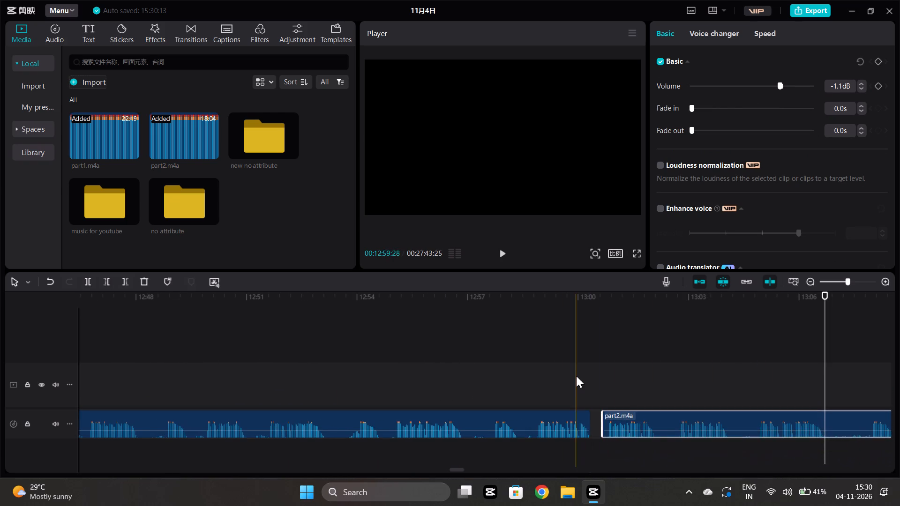
# Play across the new part2.m4a join from about 00:12:59:28 and listen on to about 00:13:16.
pyautogui.click(576, 376)
pyautogui.press('space')
pyautogui.hscroll(-1, 576, 376)
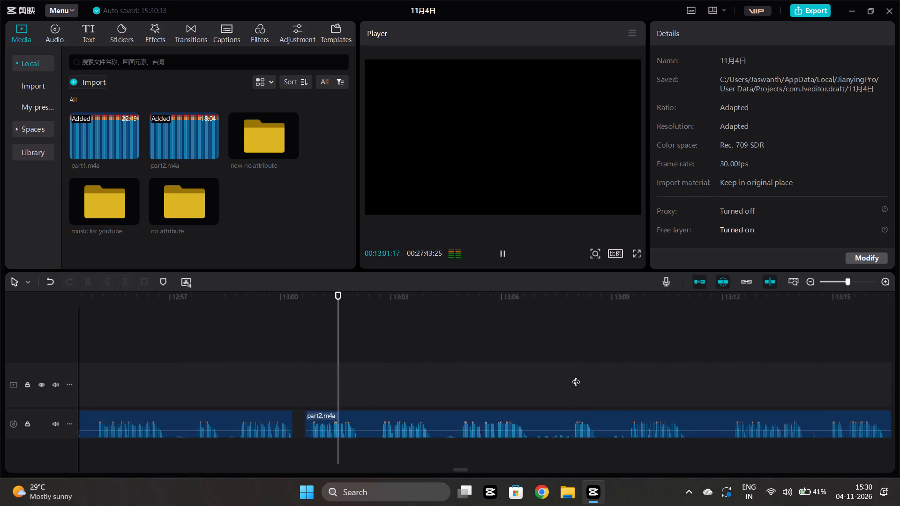
pyautogui.hscroll(-2, 576, 376)
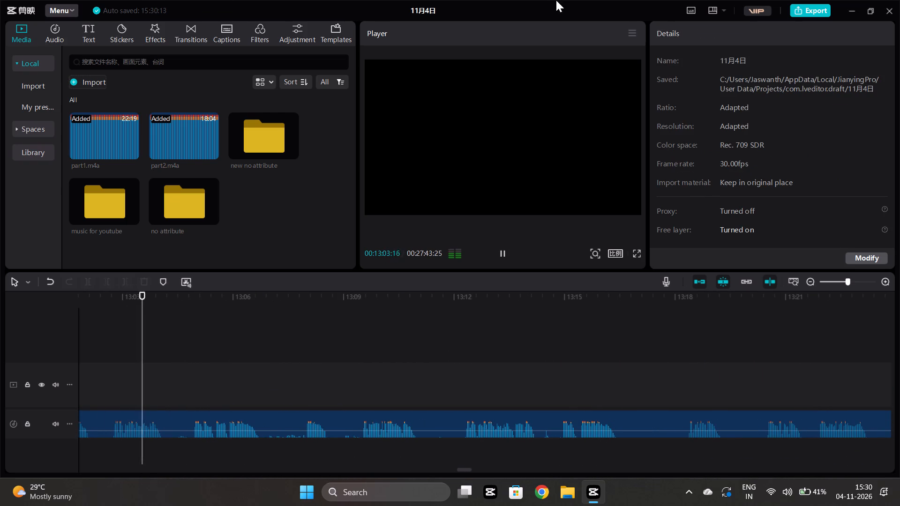
pyautogui.keyDown('ctrl'); pyautogui.scroll(-3, 537, 10); pyautogui.keyUp('ctrl')
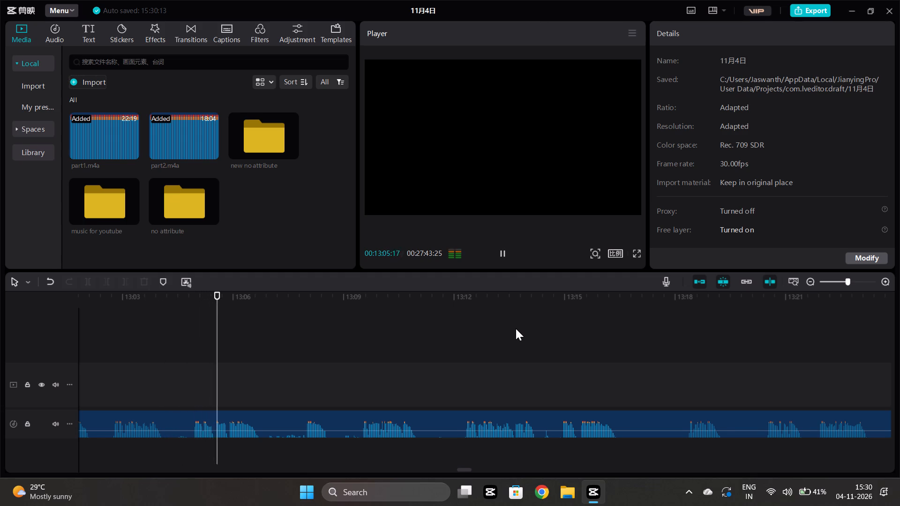
pyautogui.keyDown('ctrl'); pyautogui.scroll(-3, 516, 328); pyautogui.keyUp('ctrl')
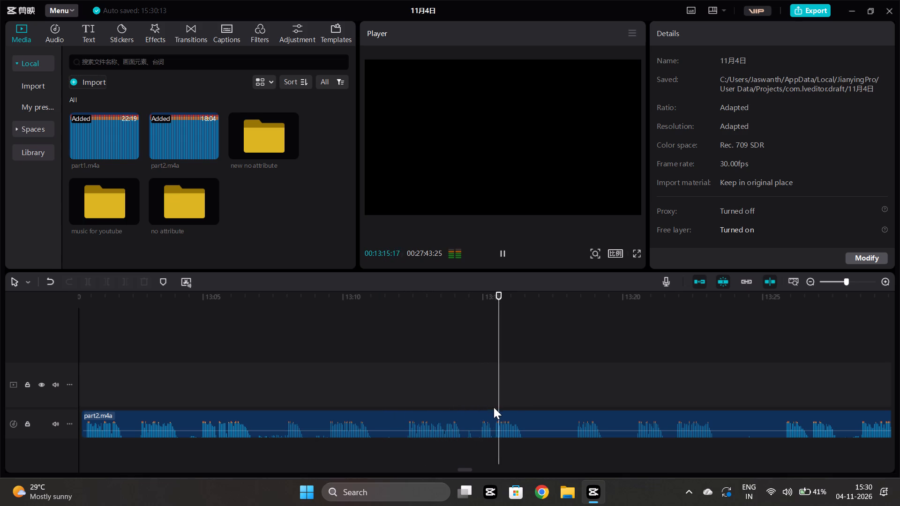
pyautogui.press('space')
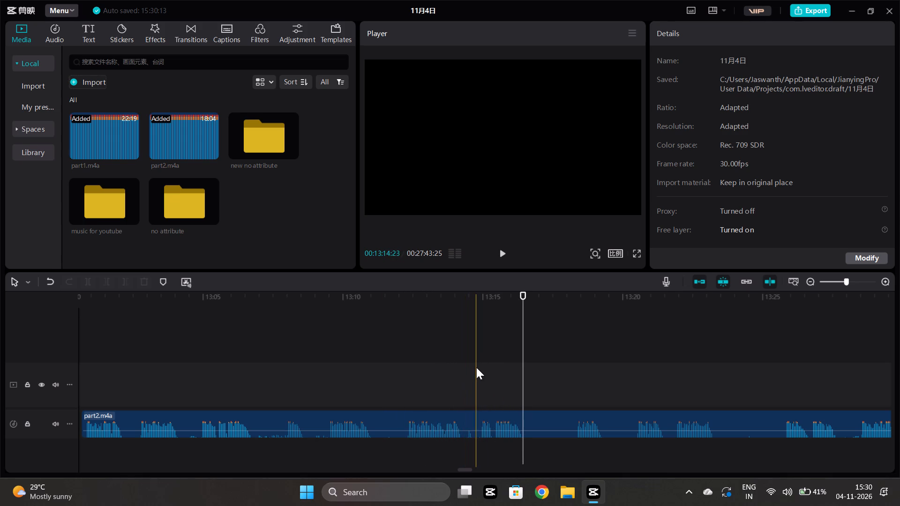
# Cut part2.m4a from about 00:13:04:11 to 00:13:14:26 and move the following clip back to the preceding clip's end.
pyautogui.click(479, 372)
pyautogui.click(485, 417)
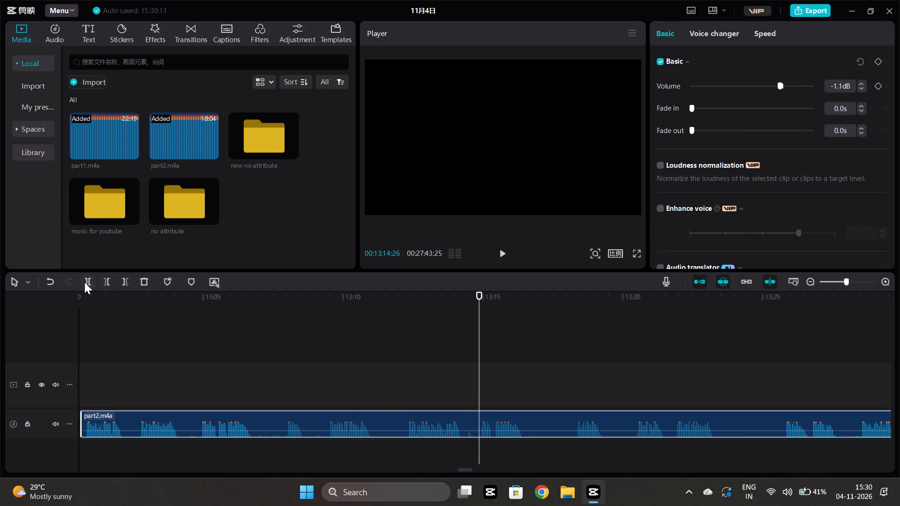
pyautogui.click(84, 282)
pyautogui.click(137, 359)
pyautogui.press('space')
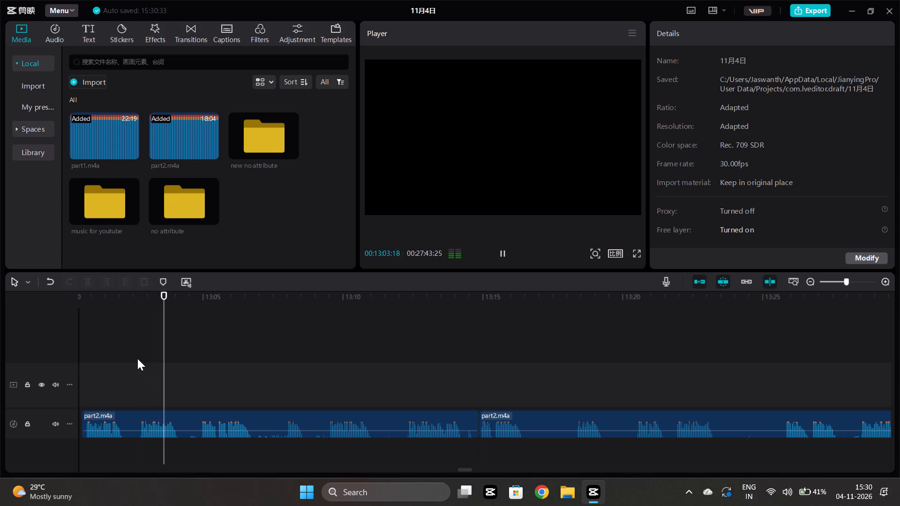
pyautogui.press('space')
pyautogui.click(195, 422)
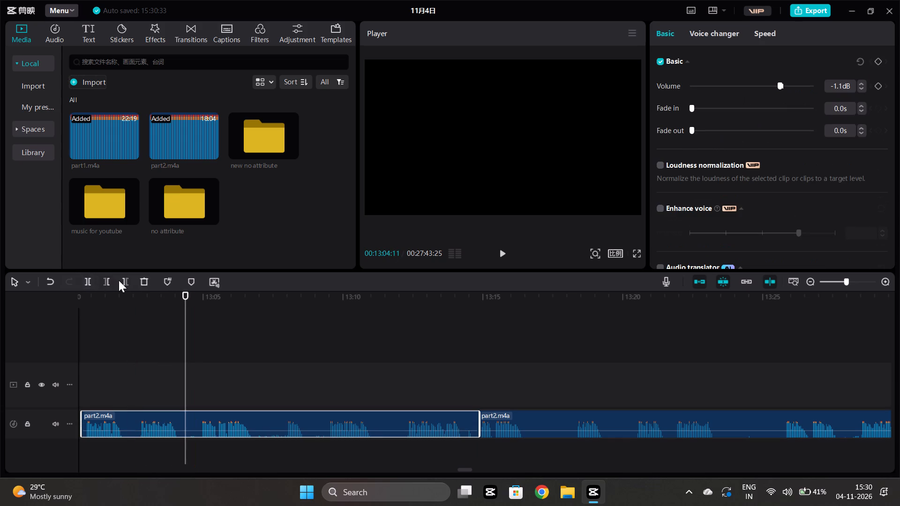
pyautogui.click(120, 278)
pyautogui.click(515, 409)
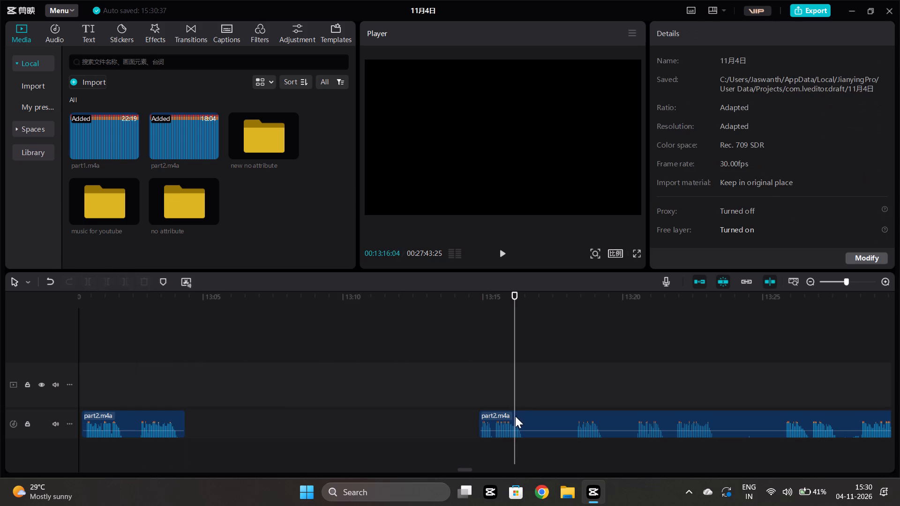
pyautogui.moveTo(515, 416); pyautogui.dragTo(224, 419)
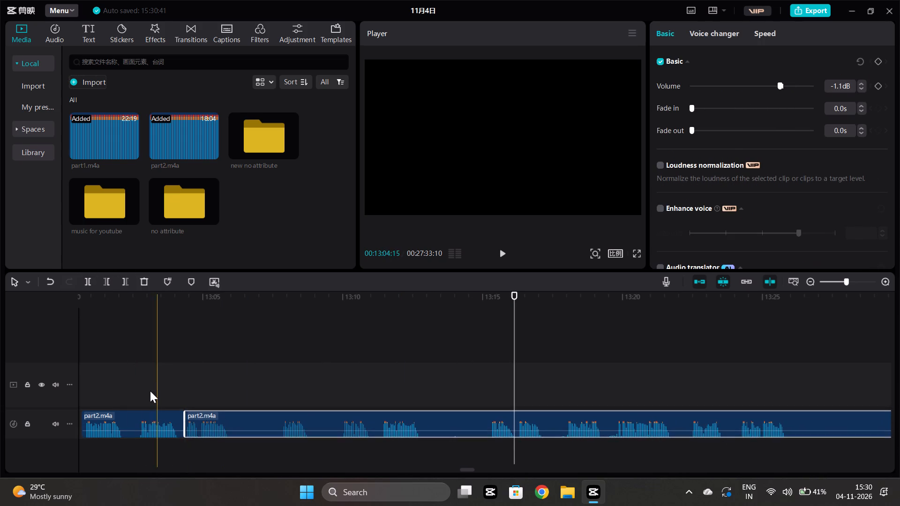
# Play across the new part2.m4a join near 00:13:04:11 and listen on, skipping pauses, to about 00:13:45.
pyautogui.click(147, 391)
pyautogui.press('space')
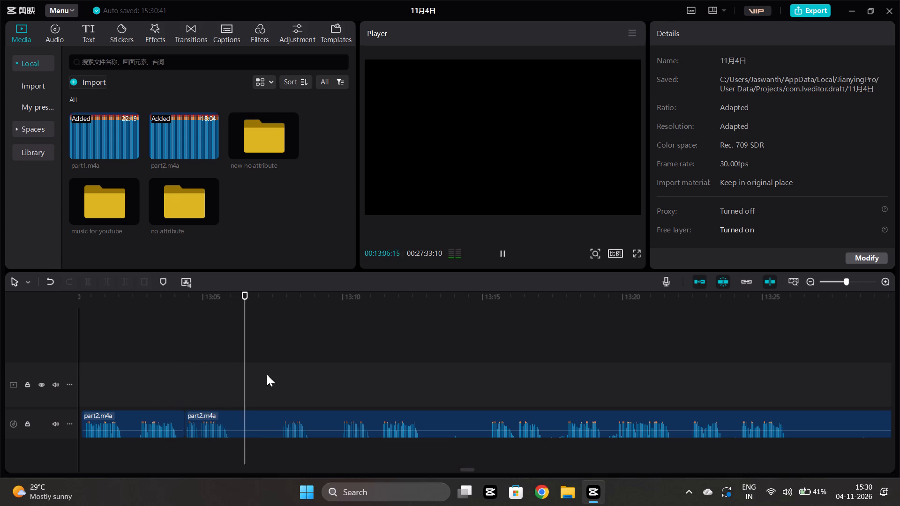
pyautogui.click(280, 373)
pyautogui.press('space')
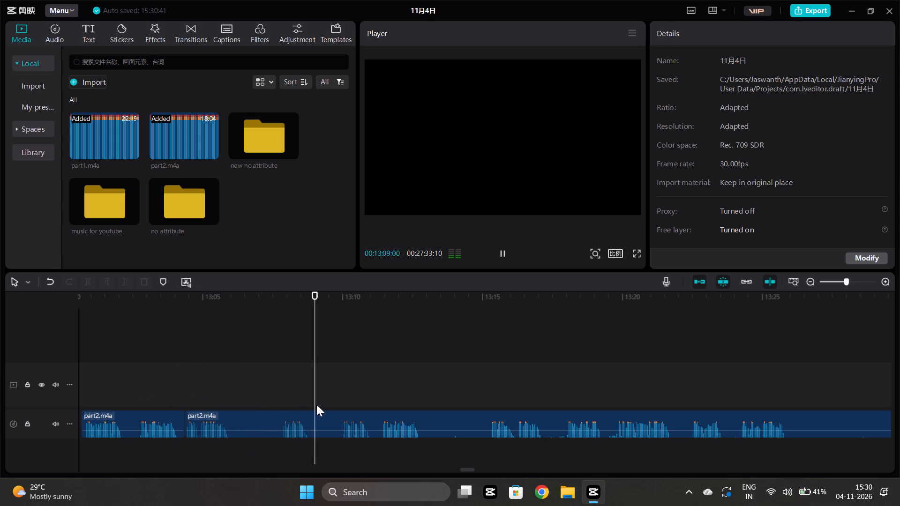
pyautogui.click(338, 386)
pyautogui.press('space')
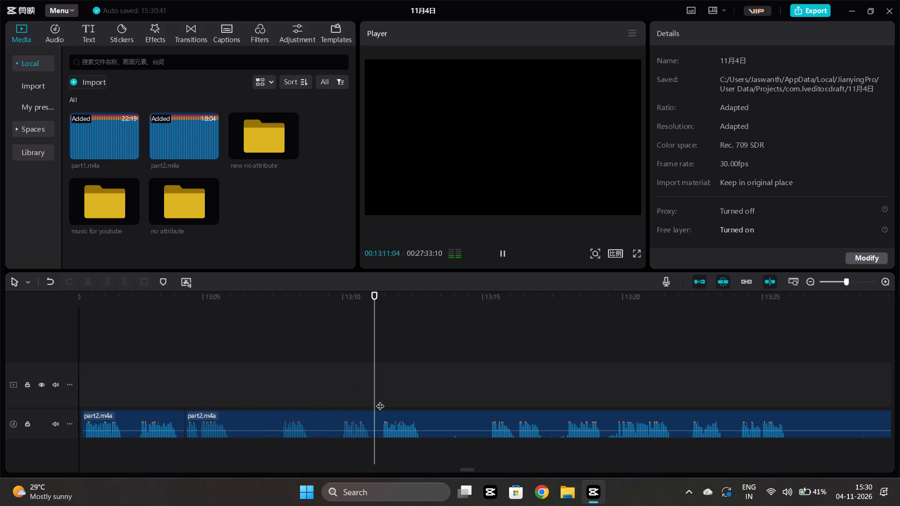
pyautogui.hscroll(-1, 380, 400)
pyautogui.click(349, 394)
pyautogui.press('space')
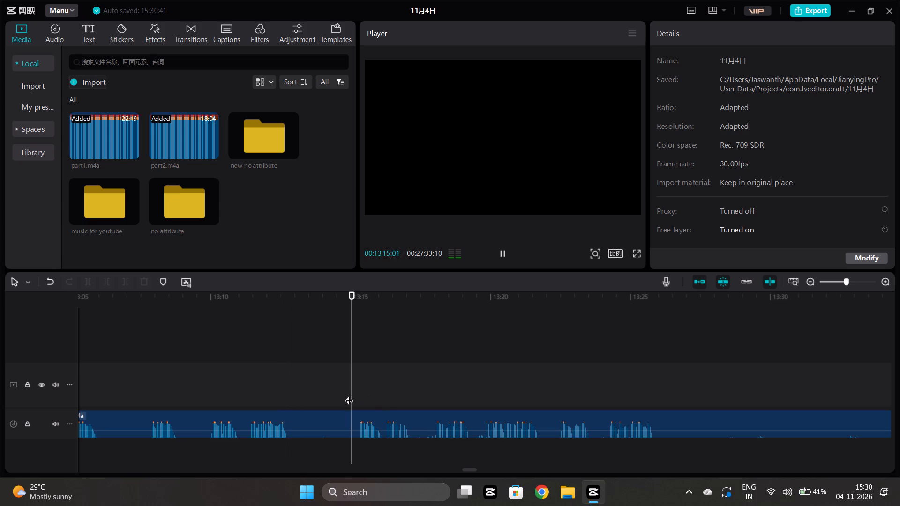
pyautogui.hscroll(-1, 349, 394)
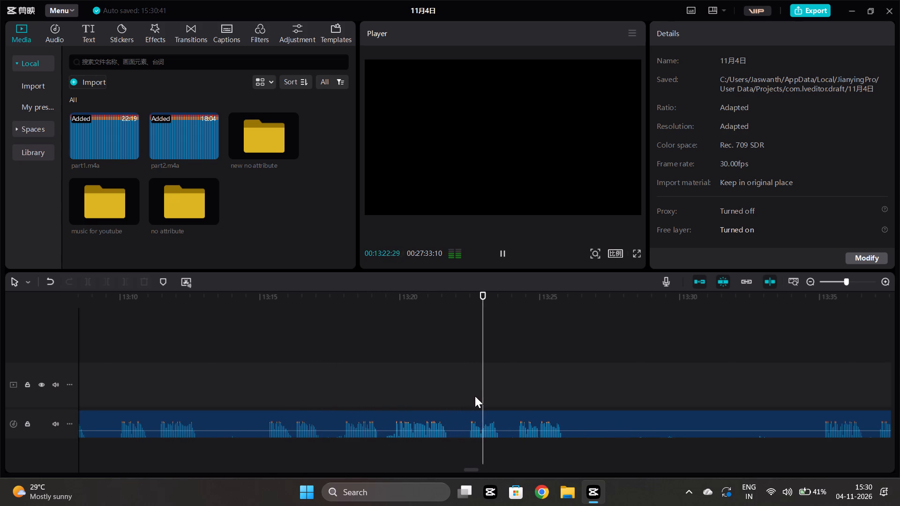
pyautogui.hscroll(-1, 475, 396)
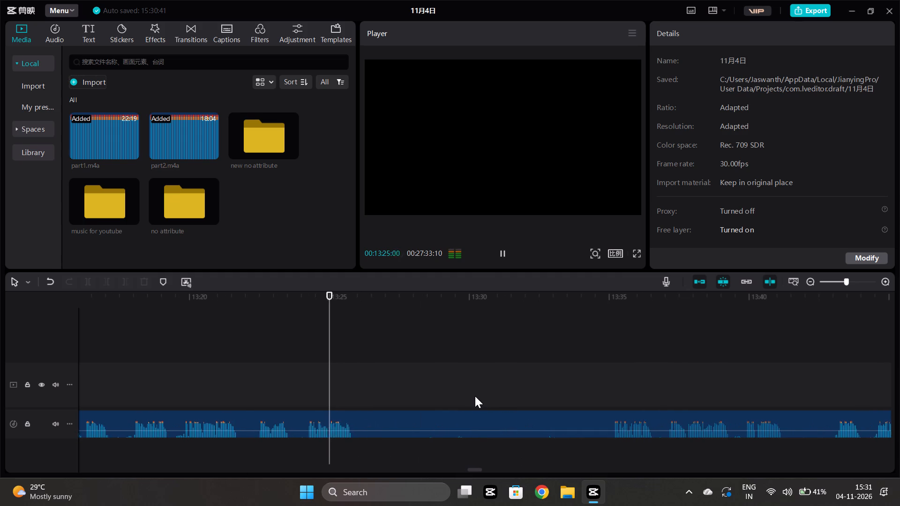
pyautogui.click(608, 372)
pyautogui.press('space')
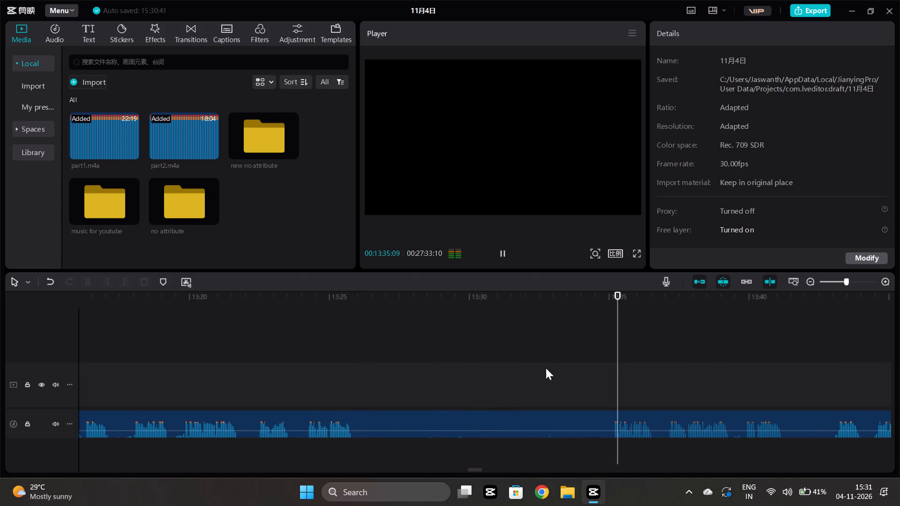
pyautogui.hscroll(-1, 590, 385)
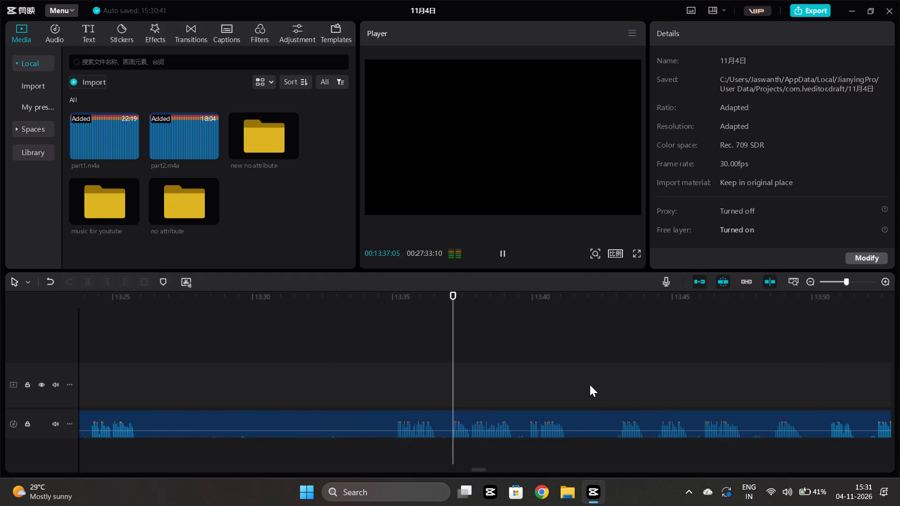
pyautogui.keyDown('ctrl'); pyautogui.scroll(-7, 590, 385); pyautogui.keyUp('ctrl')
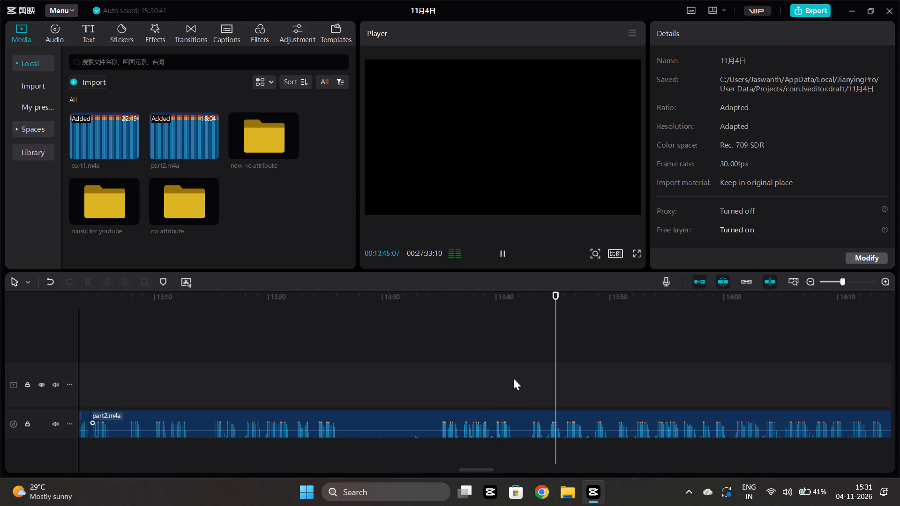
# Cut part2.m4a from about 00:13:07:12 to 00:13:42:19 and move the following clip back to the preceding clip's end.
pyautogui.press('space')
pyautogui.click(526, 374)
pyautogui.click(525, 425)
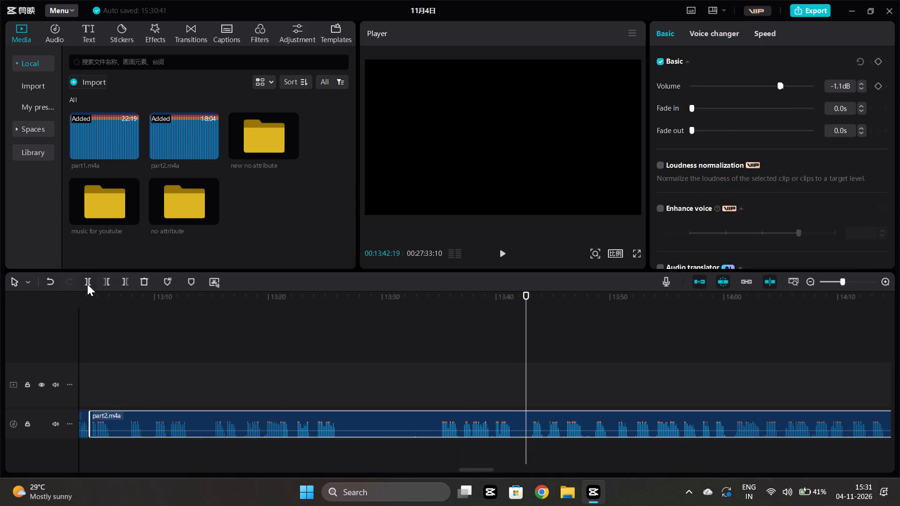
pyautogui.click(89, 282)
pyautogui.click(230, 364)
pyautogui.press('space')
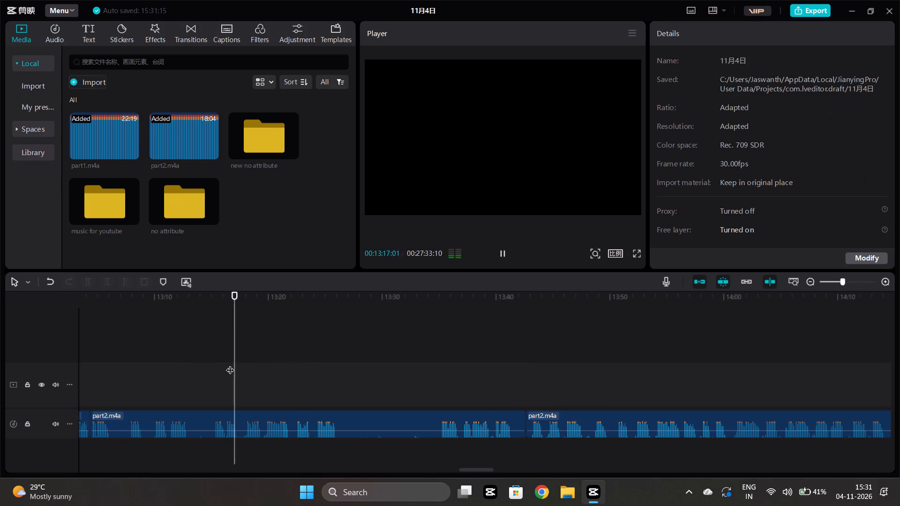
pyautogui.click(167, 386)
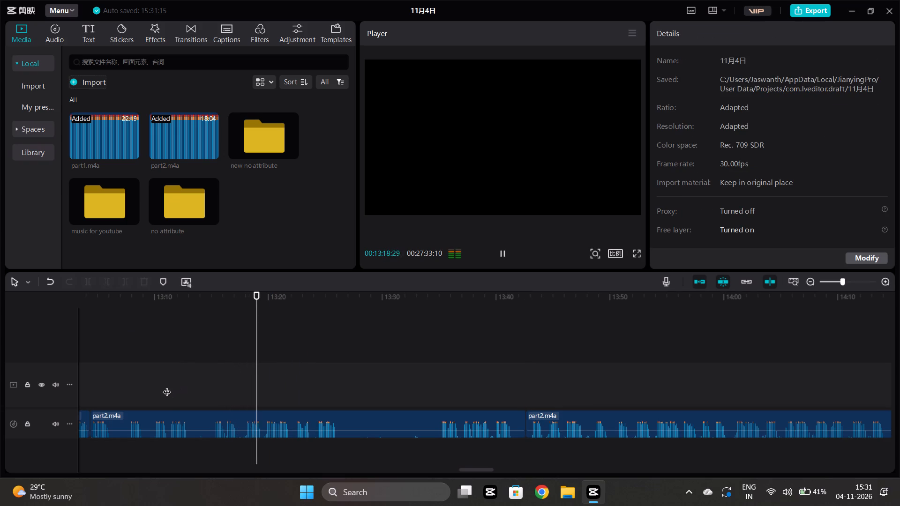
pyautogui.press('space')
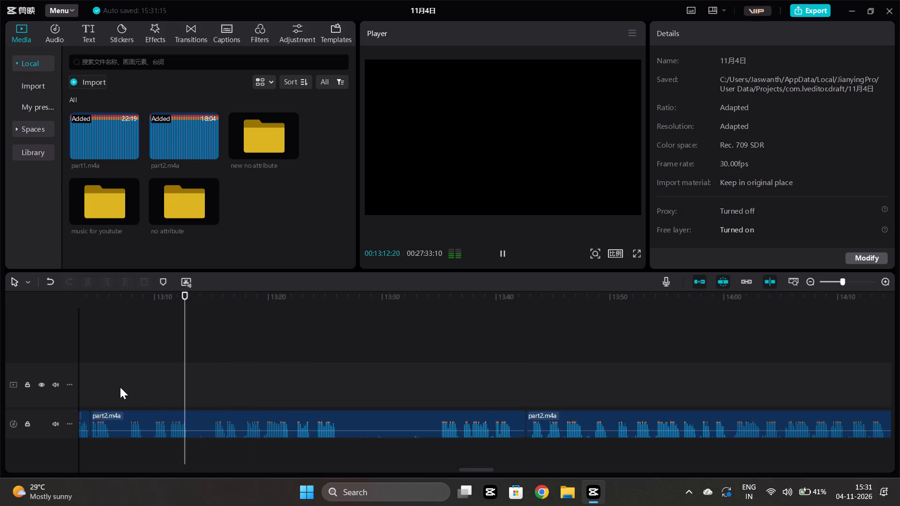
pyautogui.click(120, 387)
pyautogui.press('space')
pyautogui.press('space')
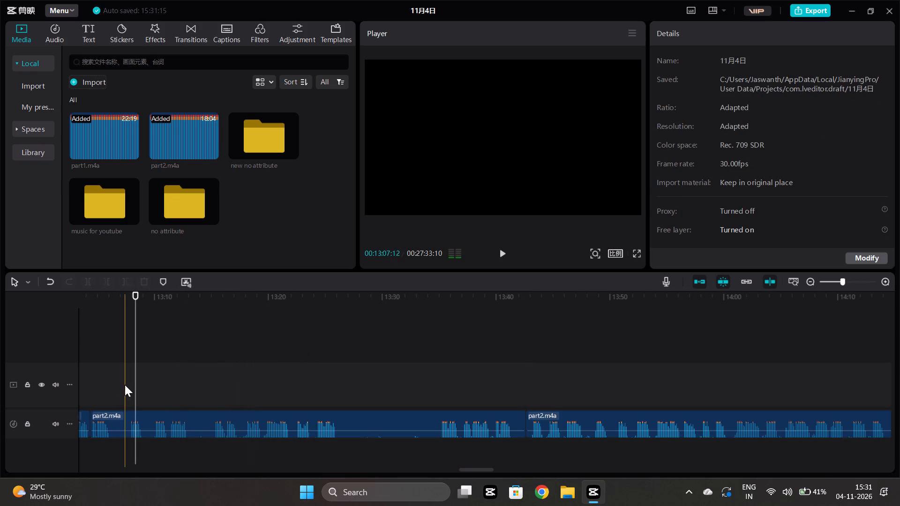
pyautogui.click(125, 385)
pyautogui.click(134, 424)
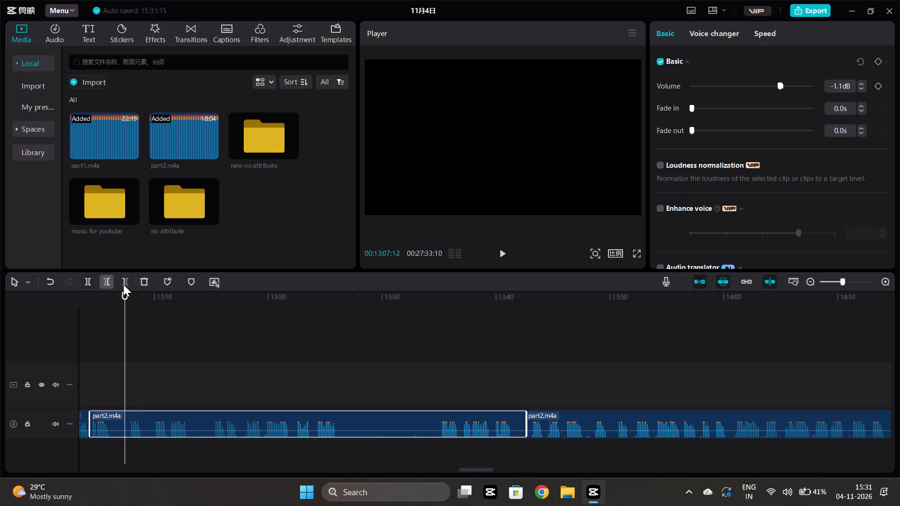
pyautogui.click(129, 281)
pyautogui.moveTo(584, 420); pyautogui.dragTo(182, 439)
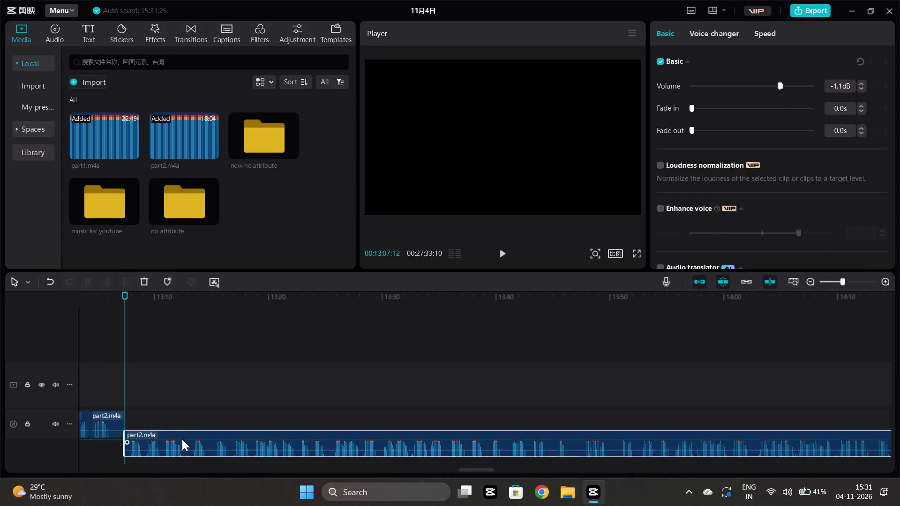
pyautogui.moveTo(182, 439); pyautogui.dragTo(180, 436)
# Play across the new part2.m4a join at about 00:13:07:12 and listen on to about 00:13:31.
pyautogui.click(96, 371)
pyautogui.press('space')
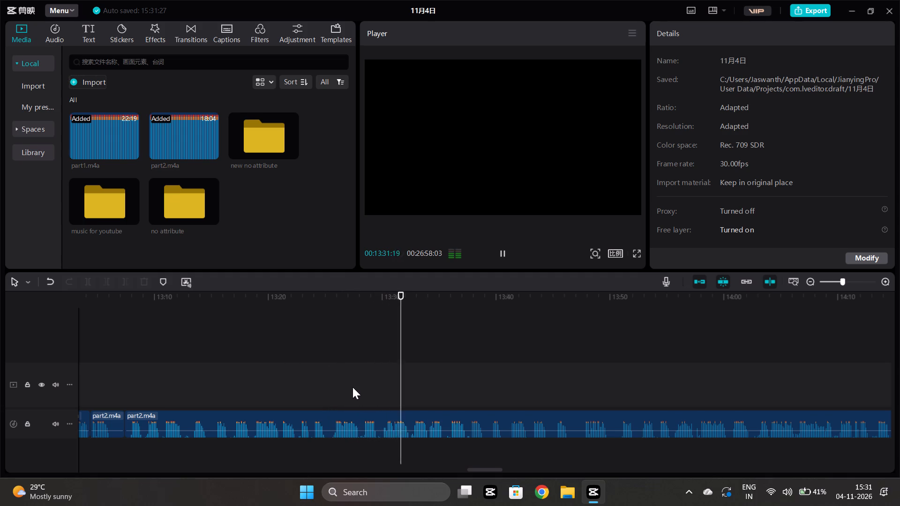
# Cut part2.m4a from about 00:13:25:08 to 00:13:30:03 and move the following clip back to the preceding clip's end.
pyautogui.keyDown('ctrl'); pyautogui.scroll(9, 352, 387); pyautogui.keyUp('ctrl')
pyautogui.click(191, 368)
pyautogui.press('space')
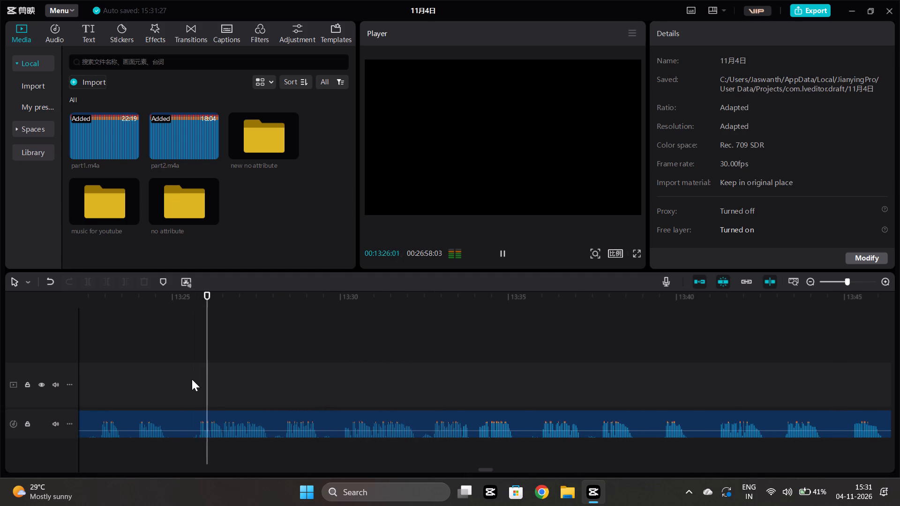
pyautogui.press('space')
pyautogui.click(181, 379)
pyautogui.click(192, 429)
pyautogui.click(88, 273)
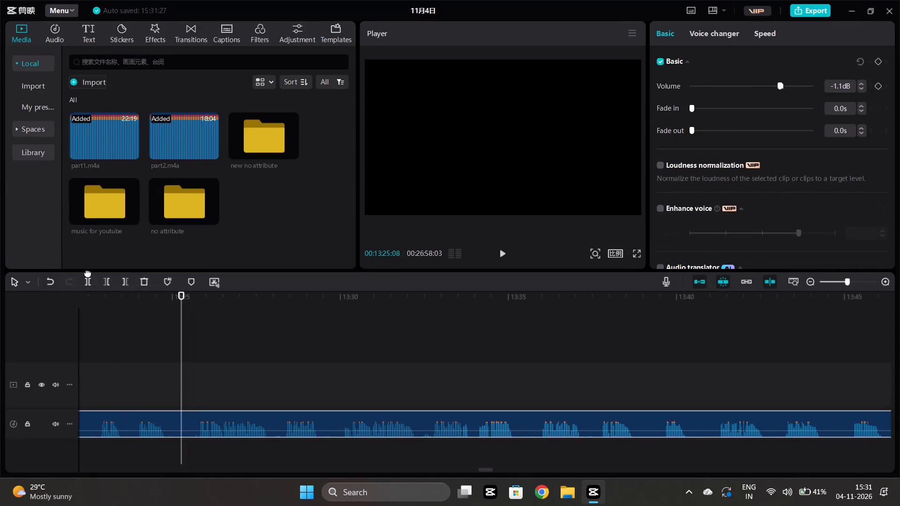
pyautogui.click(88, 276)
pyautogui.click(350, 368)
pyautogui.press('space')
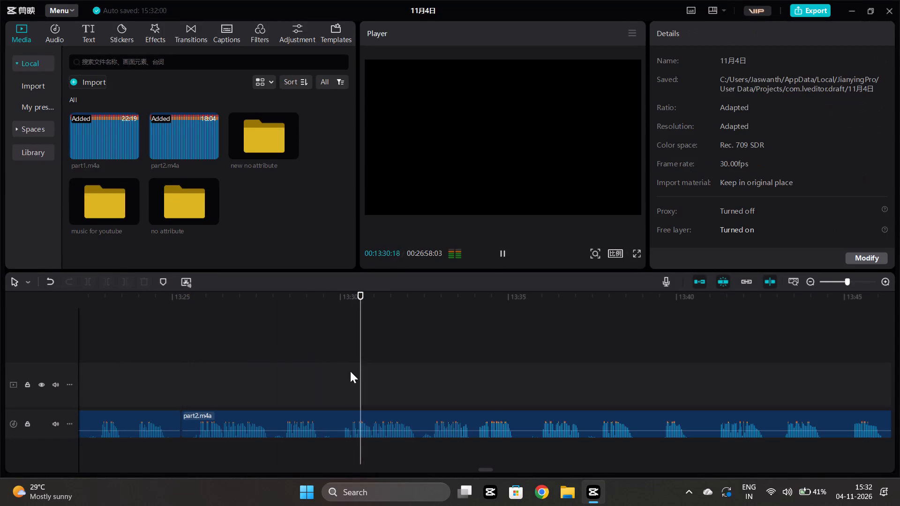
pyautogui.press('space')
pyautogui.click(333, 376)
pyautogui.press('space')
pyautogui.press('space')
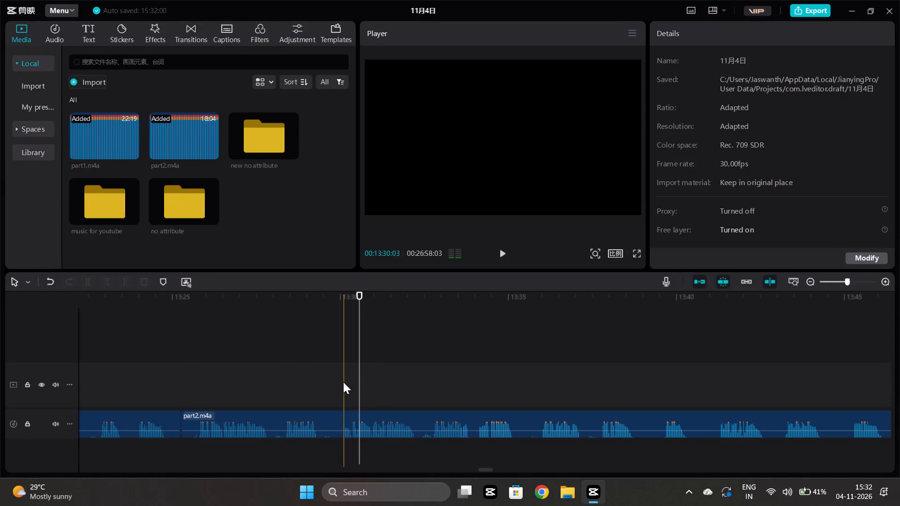
pyautogui.click(343, 382)
pyautogui.click(337, 377)
pyautogui.click(335, 428)
pyautogui.click(105, 283)
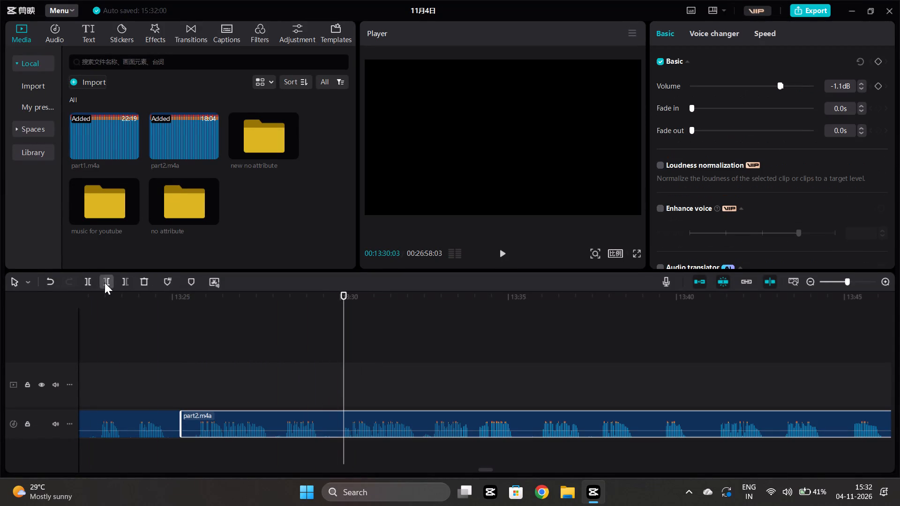
pyautogui.moveTo(379, 419); pyautogui.dragTo(219, 425)
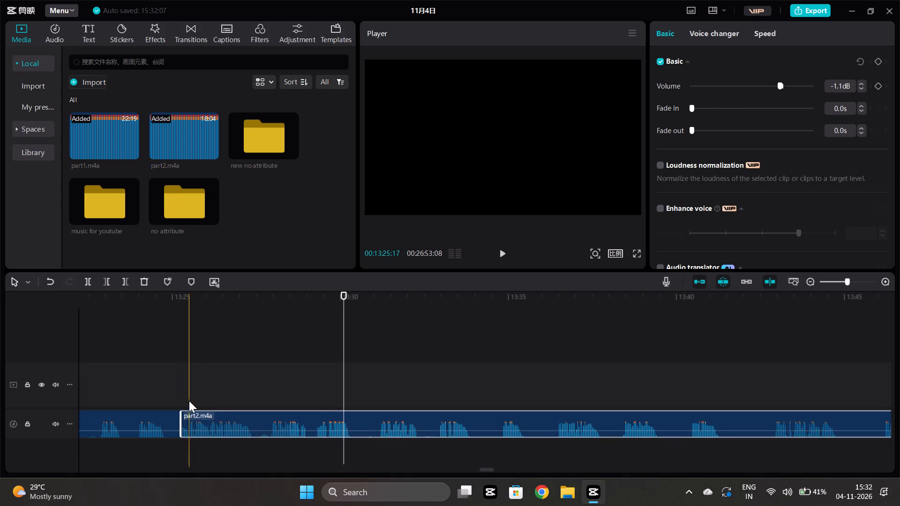
# Play part2.m4a just after the new join from about 00:13:25:17 and listen on to about 00:13:33.
pyautogui.click(189, 401)
pyautogui.press('space')
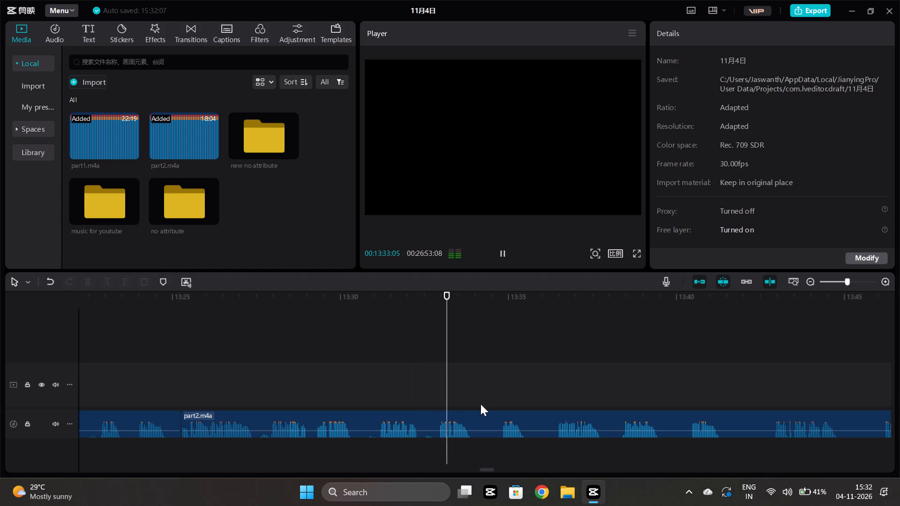
# Cut part2.m4a from about 00:13:27:18 to 00:13:31:04 and move the following clip back to the preceding clip's end.
pyautogui.click(233, 379)
pyautogui.press('space')
pyautogui.press('space')
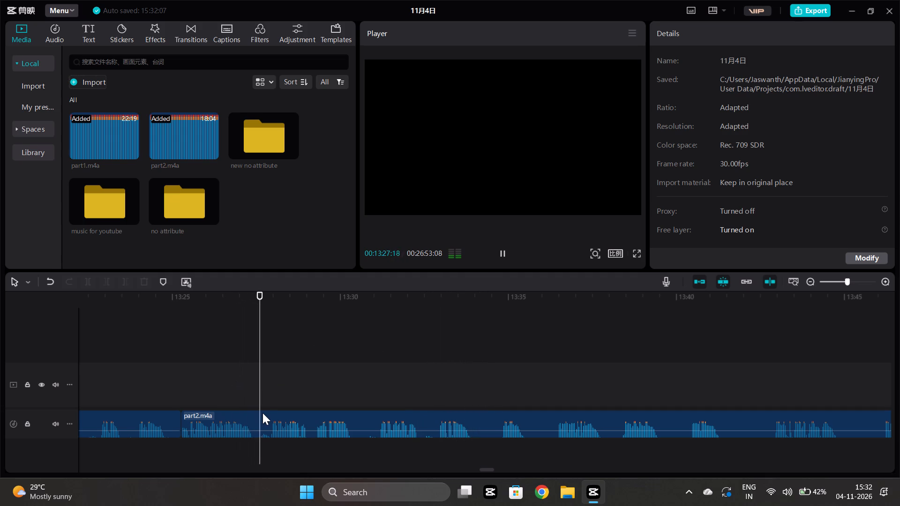
pyautogui.click(261, 414)
pyautogui.click(92, 283)
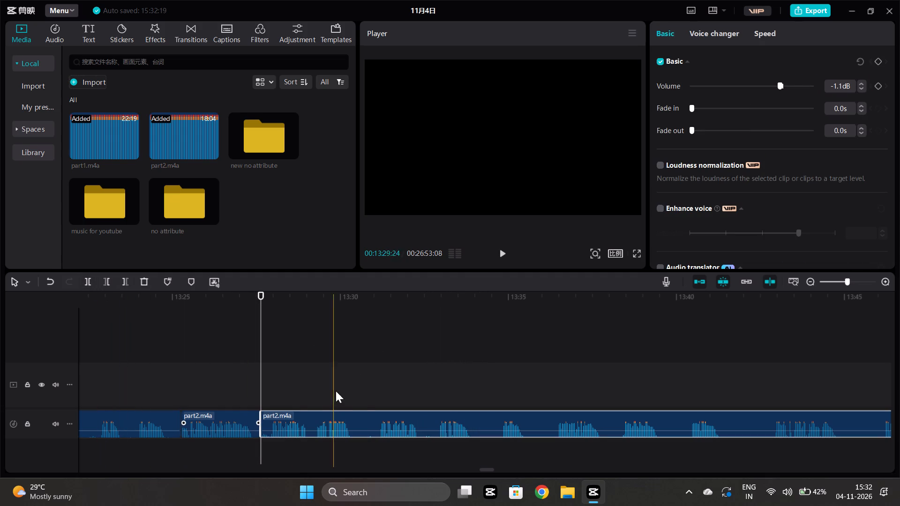
pyautogui.click(372, 370)
pyautogui.press('space')
pyautogui.press('space')
pyautogui.click(378, 360)
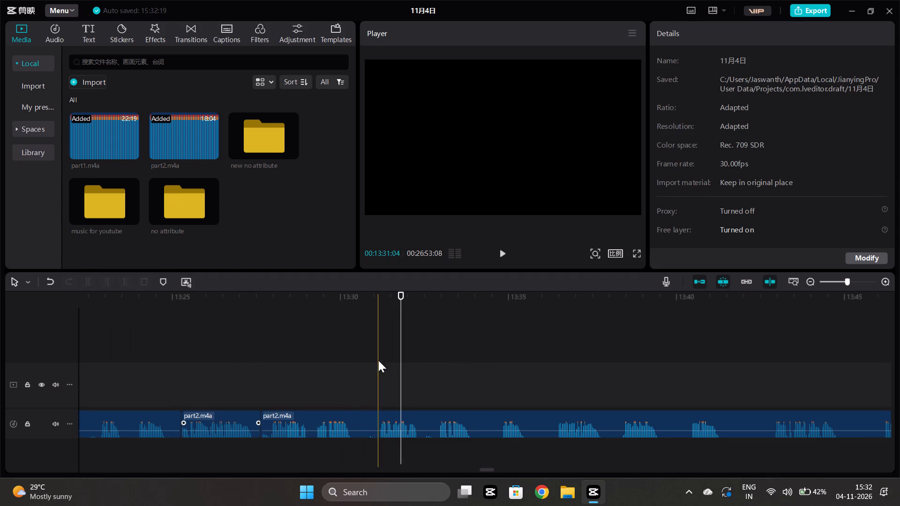
pyautogui.click(370, 418)
pyautogui.click(106, 283)
pyautogui.moveTo(507, 416); pyautogui.dragTo(409, 423)
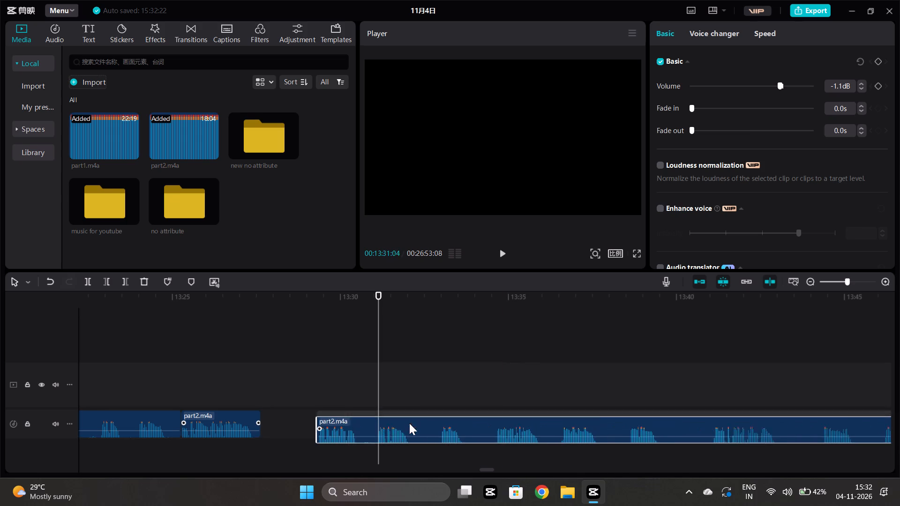
pyautogui.moveTo(409, 423); pyautogui.dragTo(390, 424)
# Play across the new part2.m4a join at about 00:13:27:18 and listen on to about 00:14:11.
pyautogui.click(210, 375)
pyautogui.press('space')
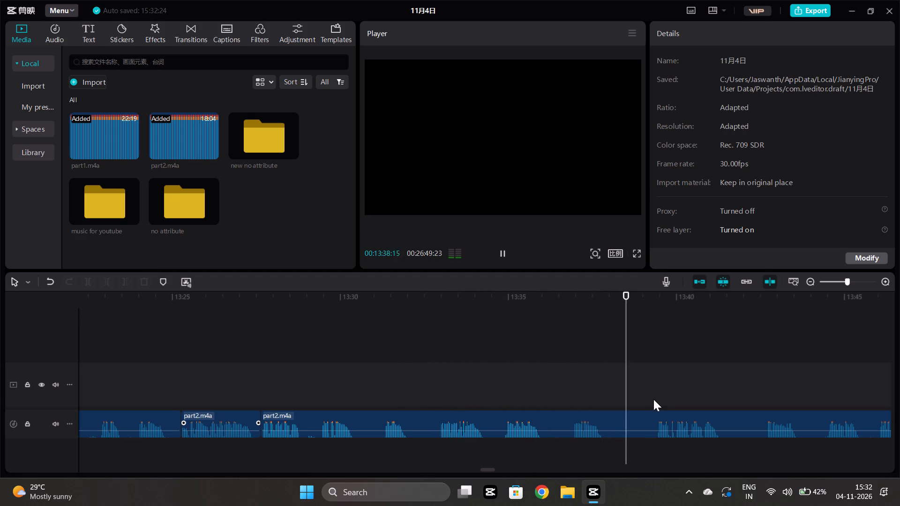
pyautogui.hscroll(-1, 653, 399)
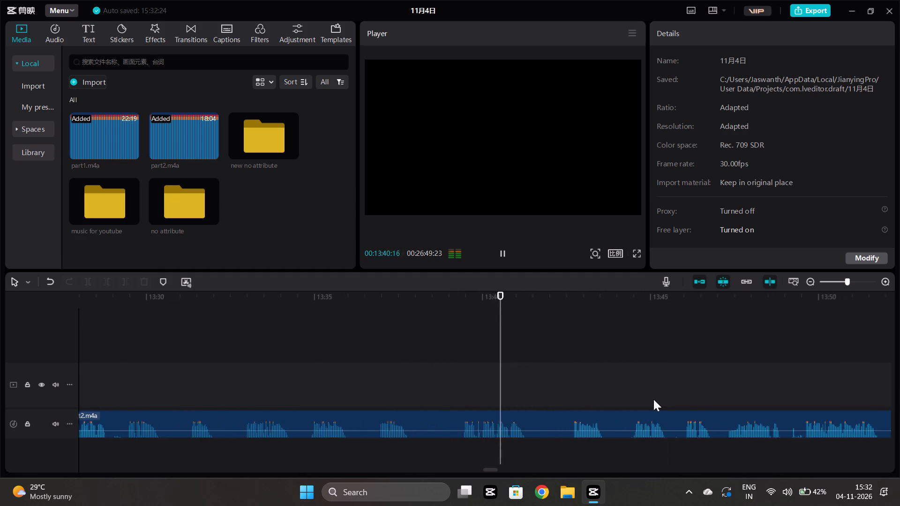
pyautogui.hscroll(-2, 653, 399)
pyautogui.hscroll(-1, 431, 387)
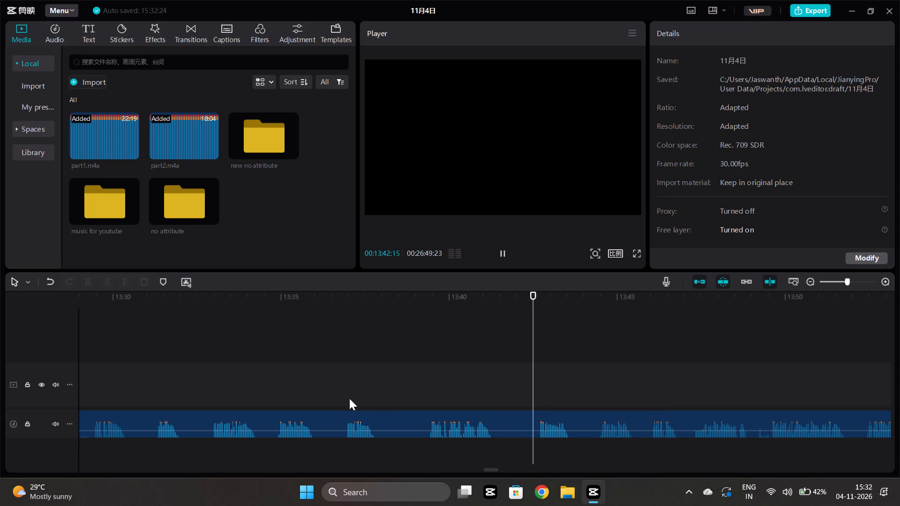
pyautogui.hscroll(-1, 532, 377)
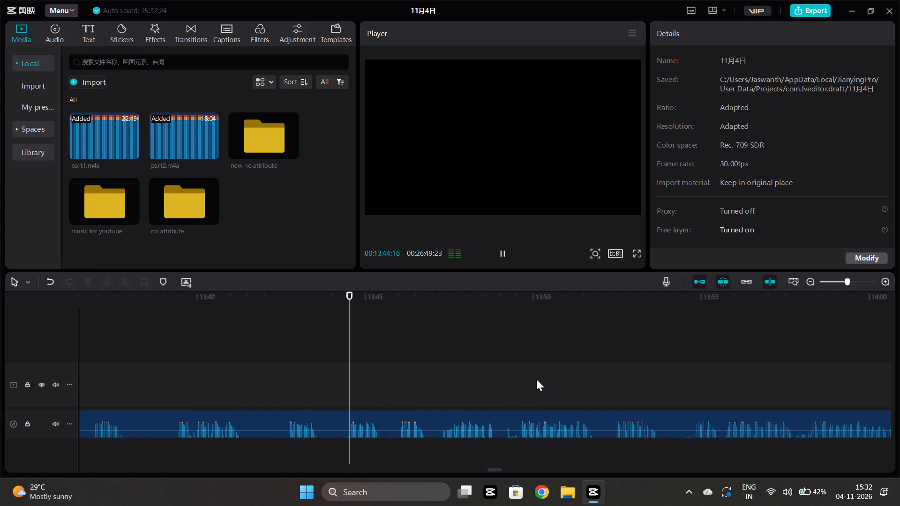
pyautogui.hscroll(-2, 536, 379)
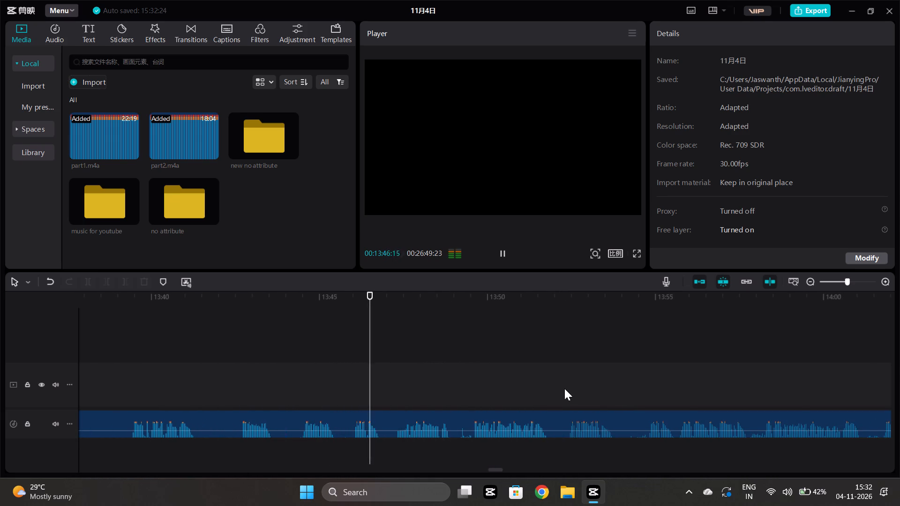
pyautogui.hscroll(-1, 552, 368)
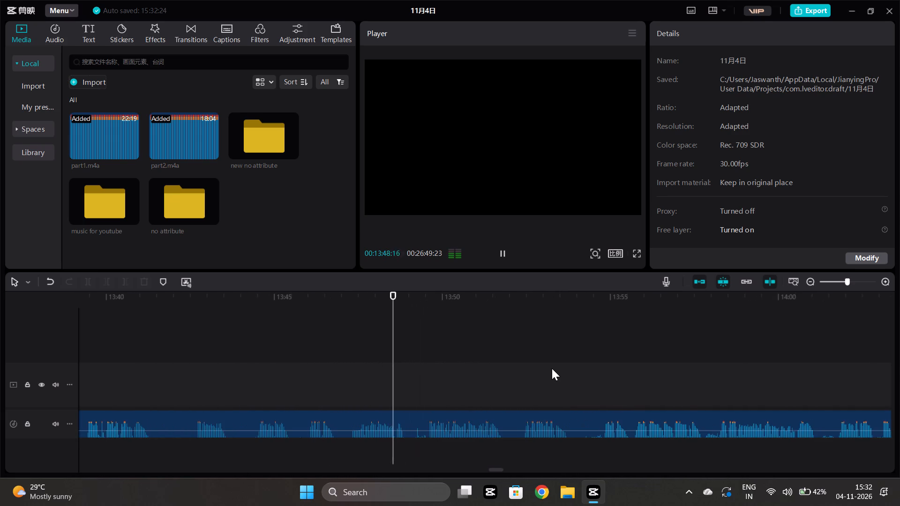
pyautogui.hscroll(-1, 552, 368)
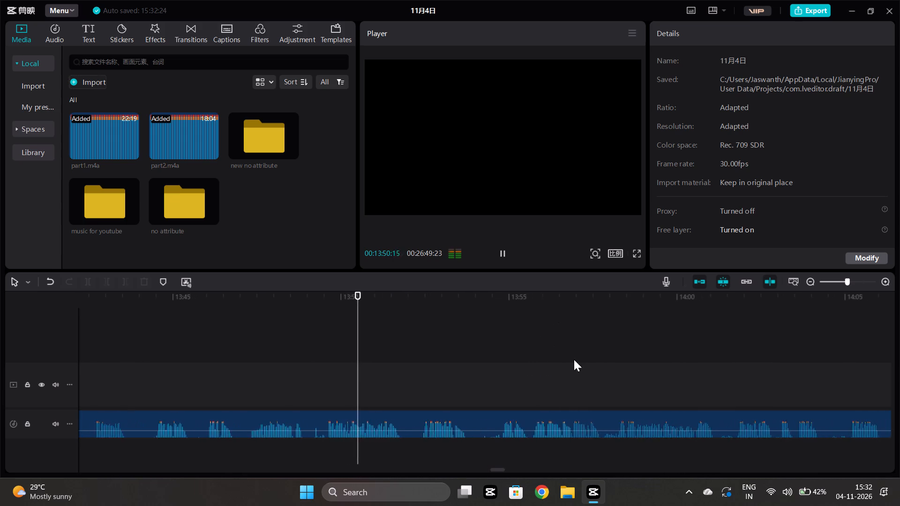
pyautogui.hscroll(-2, 574, 359)
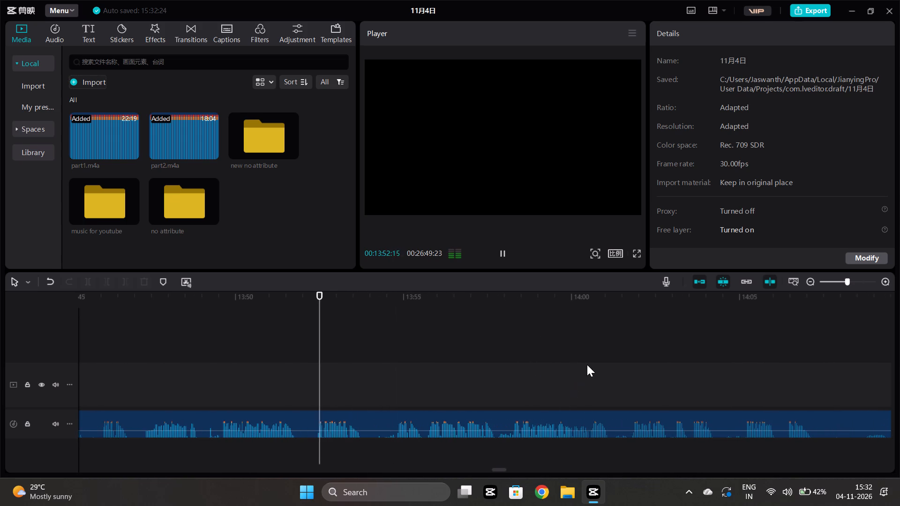
pyautogui.hscroll(-1, 587, 365)
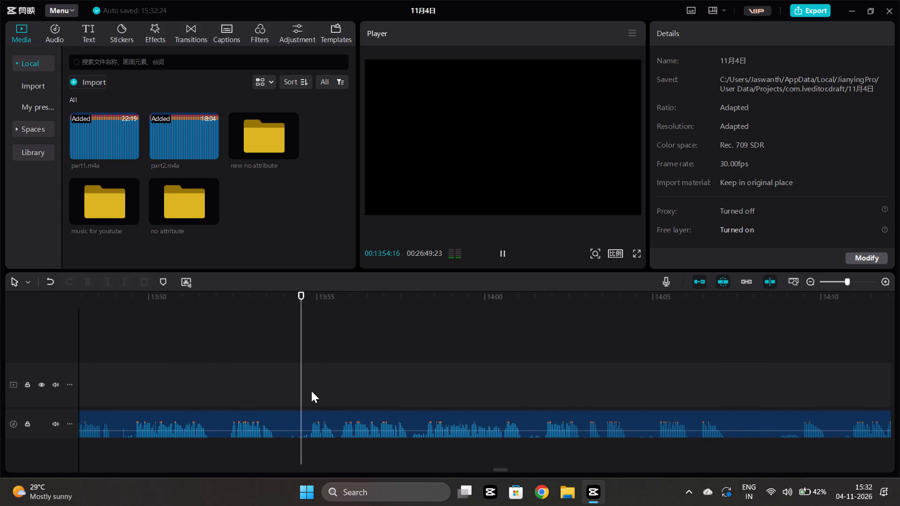
pyautogui.hscroll(-1, 311, 391)
pyautogui.hscroll(1, 311, 391)
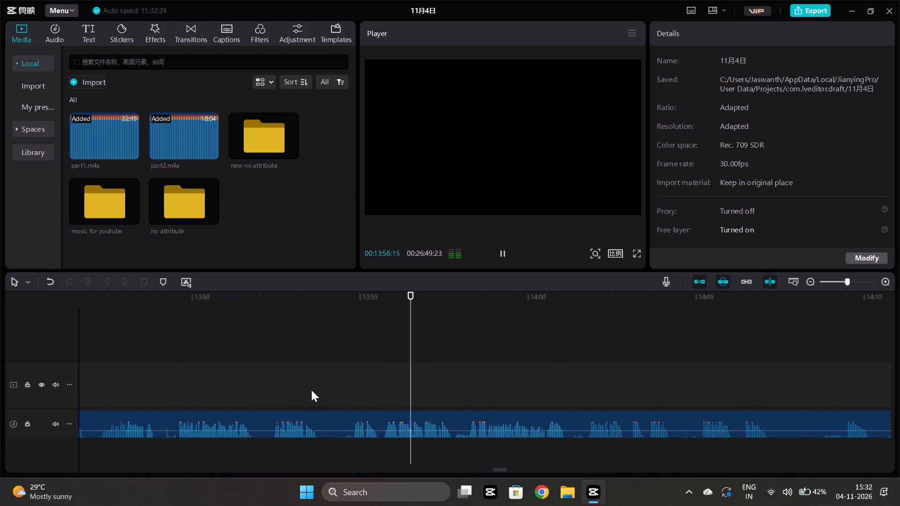
pyautogui.hscroll(1, 311, 390)
pyautogui.hscroll(-1, 479, 382)
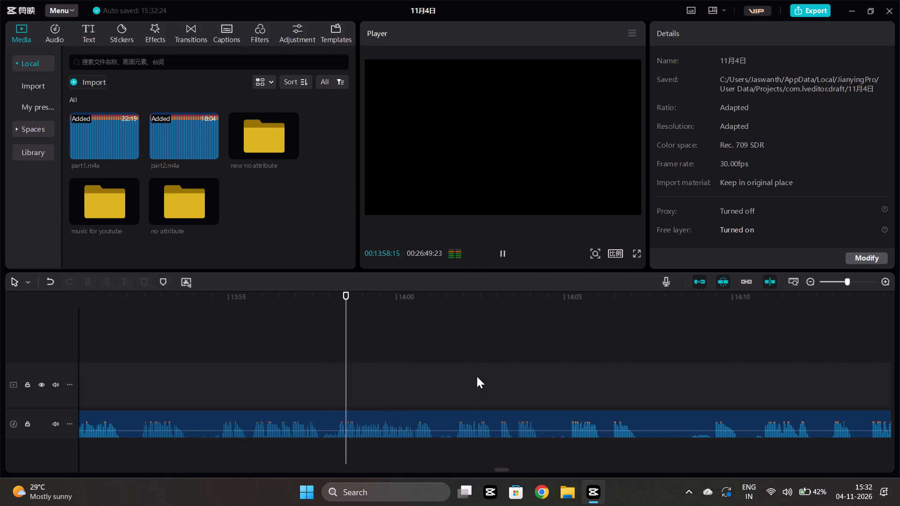
pyautogui.hscroll(-2, 476, 376)
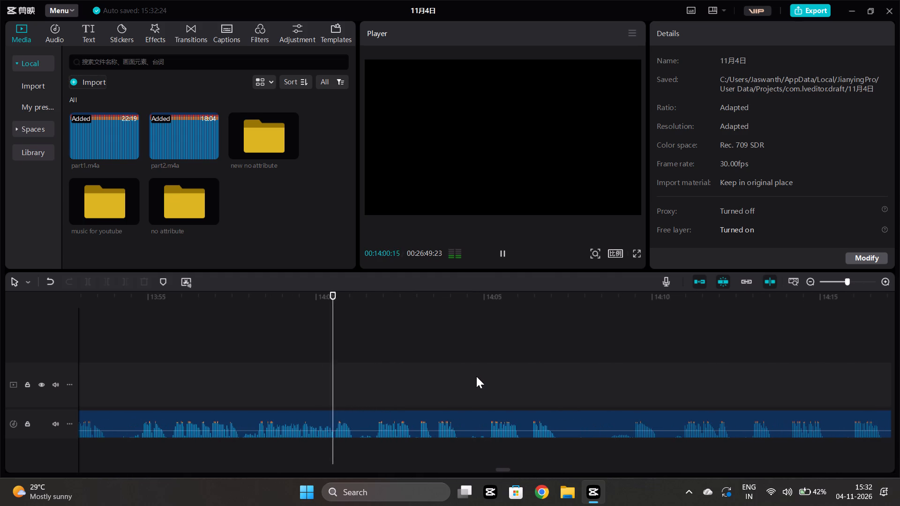
pyautogui.hscroll(-3, 476, 376)
pyautogui.hscroll(-2, 355, 397)
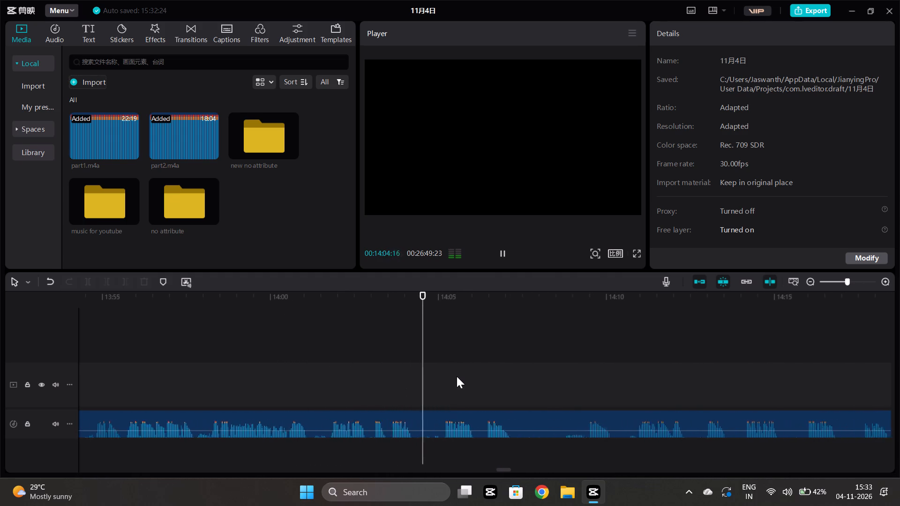
pyautogui.hscroll(-2, 457, 376)
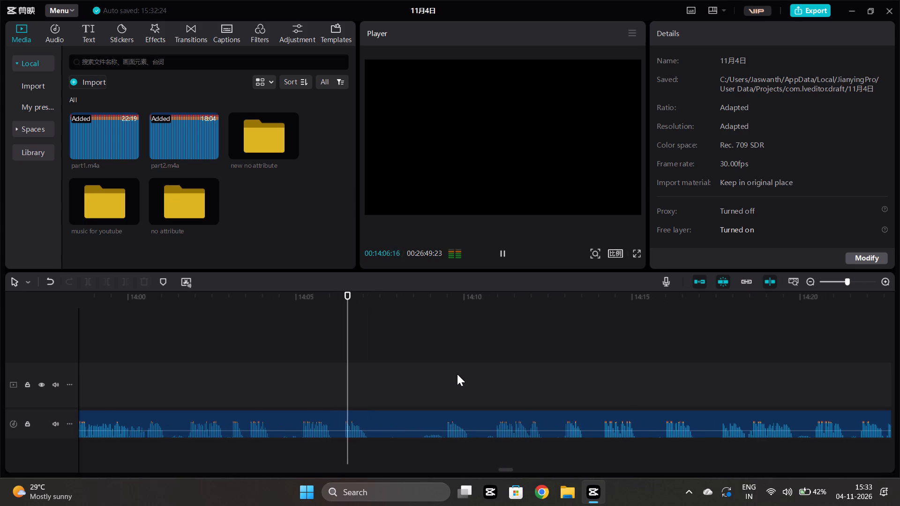
pyautogui.click(439, 361)
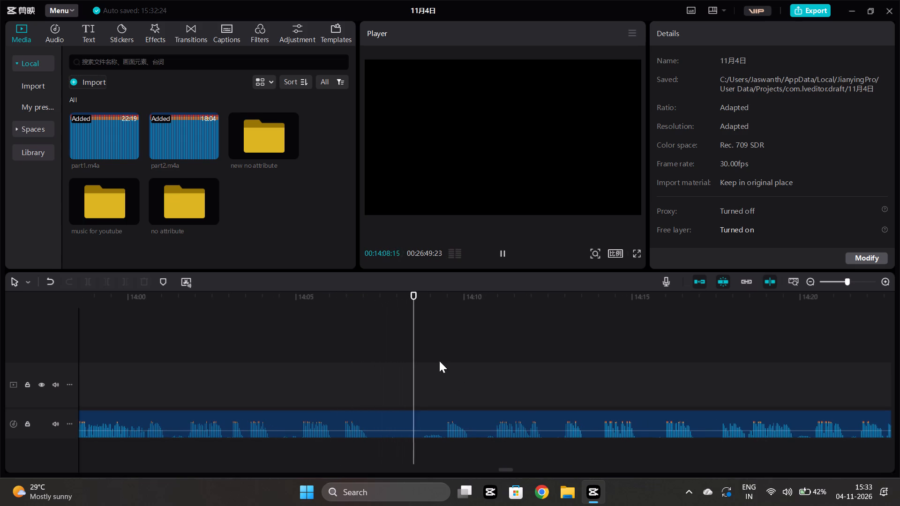
pyautogui.press('space')
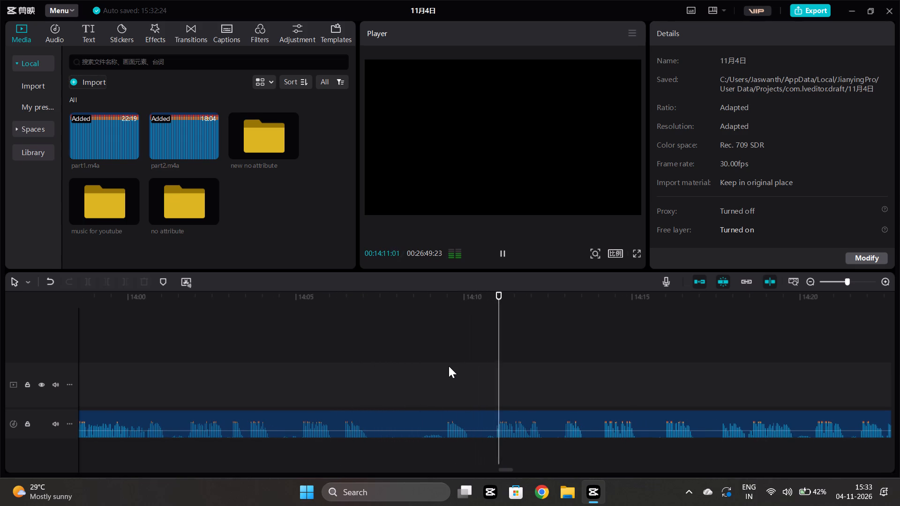
# Replay part2.m4a from about 00:13:59:20 and split it at about 00:14:00:16.
pyautogui.hscroll(1, 234, 370)
pyautogui.click(268, 364)
pyautogui.press('space')
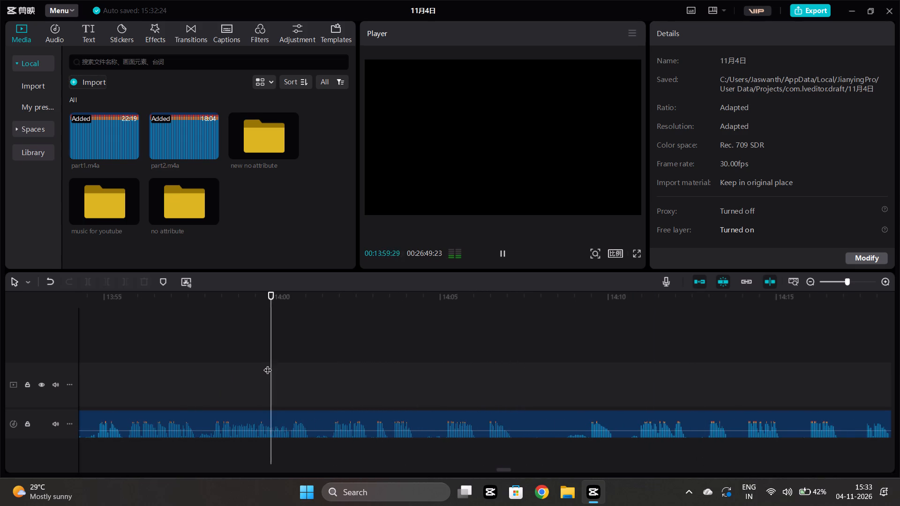
pyautogui.keyDown('ctrl'); pyautogui.scroll(10, 297, 366); pyautogui.keyUp('ctrl')
pyautogui.press('space')
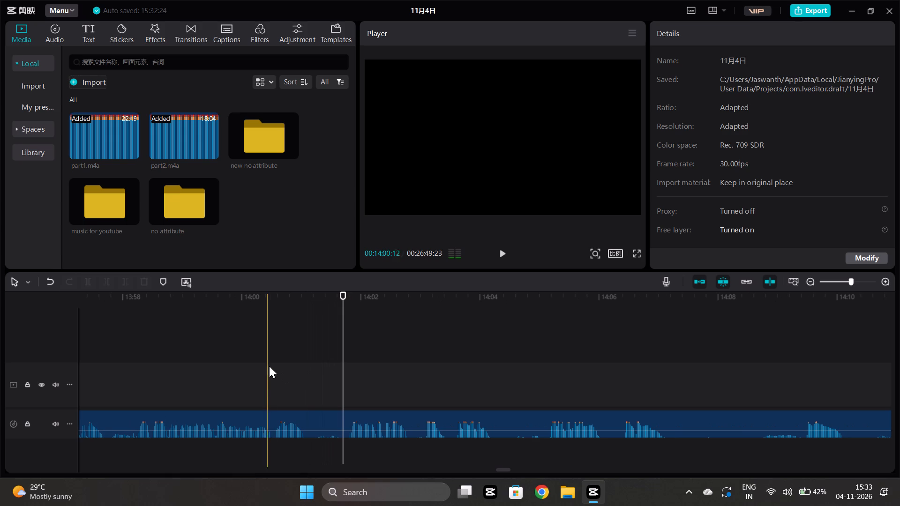
pyautogui.click(274, 365)
pyautogui.click(281, 414)
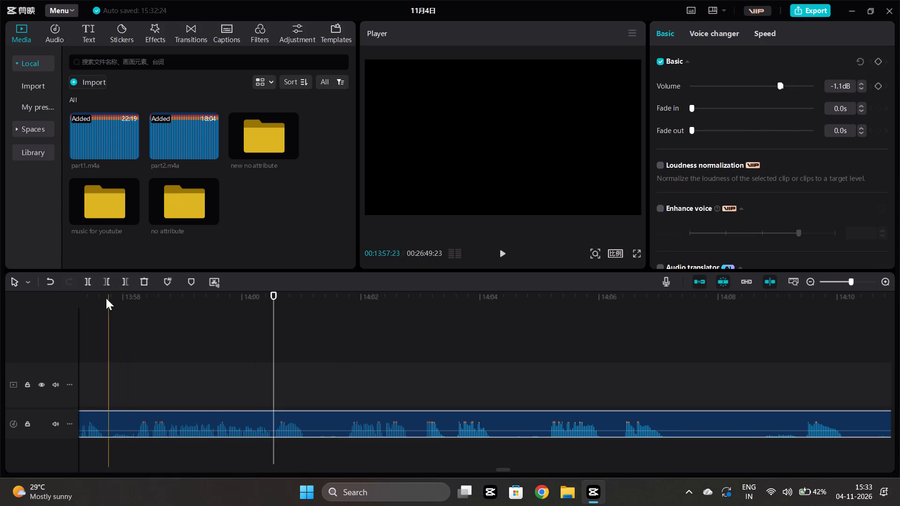
pyautogui.click(90, 279)
# Trim the second part2.m4a clip's start to 00:14:09:13 and move the clip back to the split at about 00:14:00:16.
pyautogui.keyDown('ctrl'); pyautogui.scroll(-8, 679, 368); pyautogui.keyUp('ctrl')
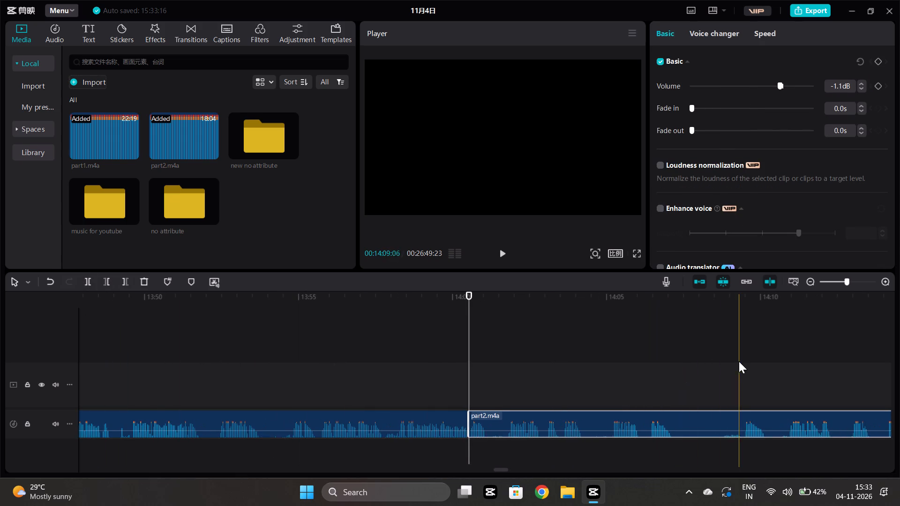
pyautogui.click(739, 361)
pyautogui.press('space')
pyautogui.hscroll(-2, 739, 361)
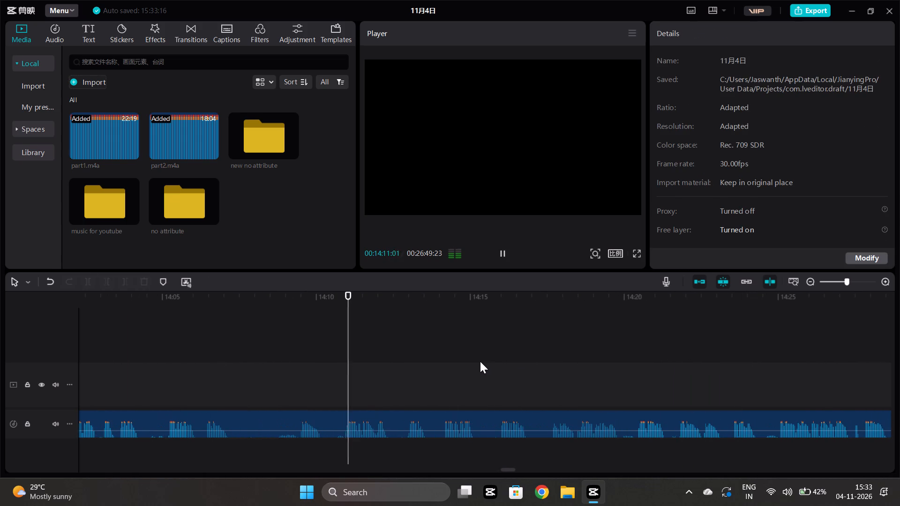
pyautogui.hscroll(-1, 480, 361)
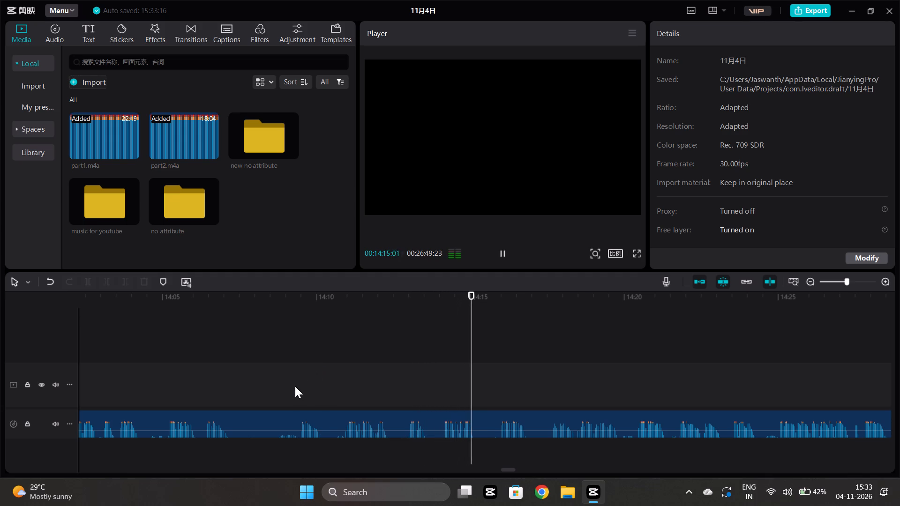
pyautogui.click(302, 378)
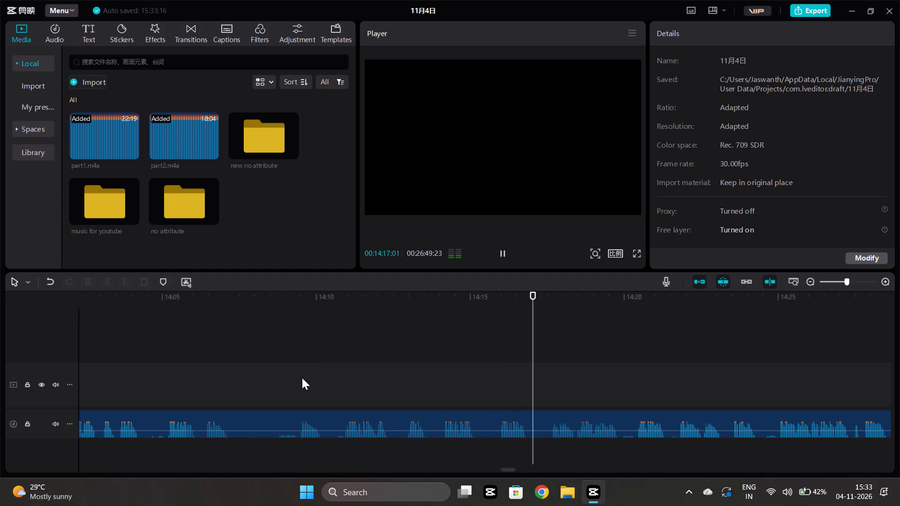
pyautogui.moveTo(302, 378); pyautogui.dragTo(299, 371)
pyautogui.click(293, 420)
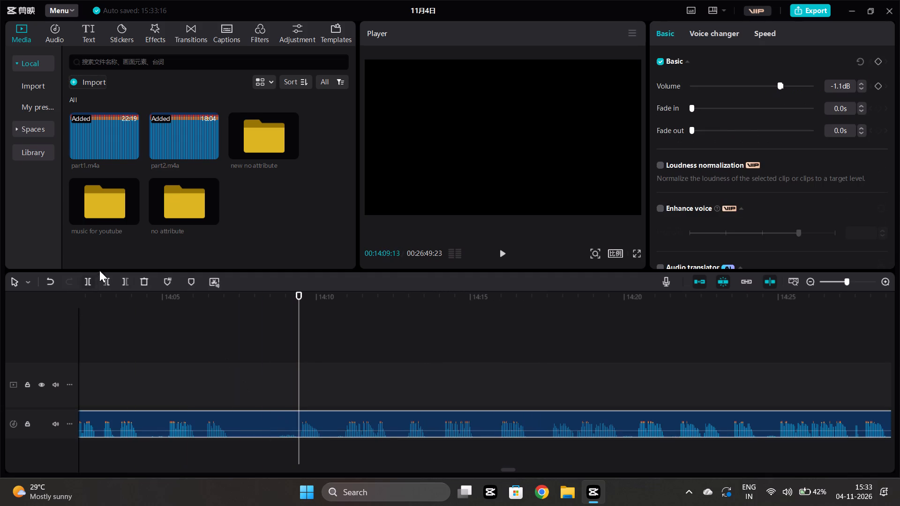
pyautogui.click(108, 282)
pyautogui.moveTo(345, 417); pyautogui.dragTo(98, 430)
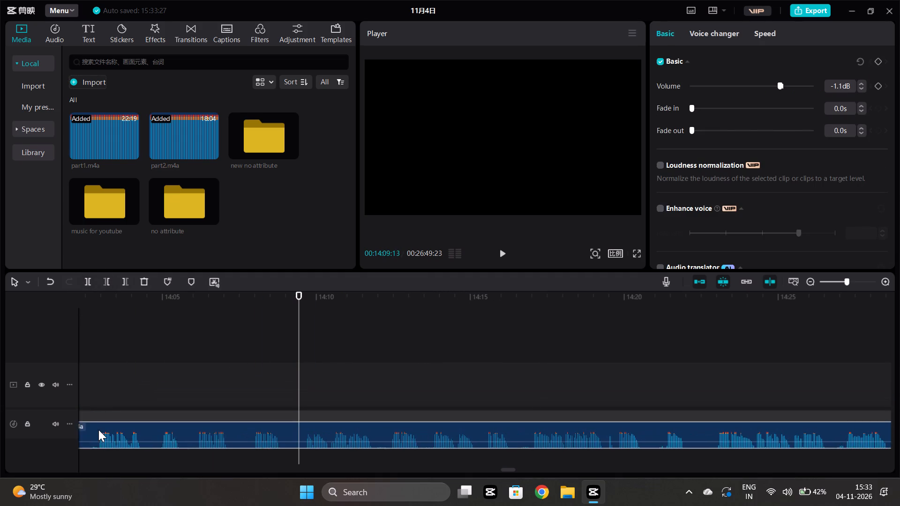
pyautogui.moveTo(98, 430); pyautogui.dragTo(738, 418)
# Play the new join at about 00:14:00:16 and shift the following part2.m4a clip about half a second later, leaving a short gap.
pyautogui.click(675, 379)
pyautogui.press('space')
pyautogui.hscroll(-1, 681, 381)
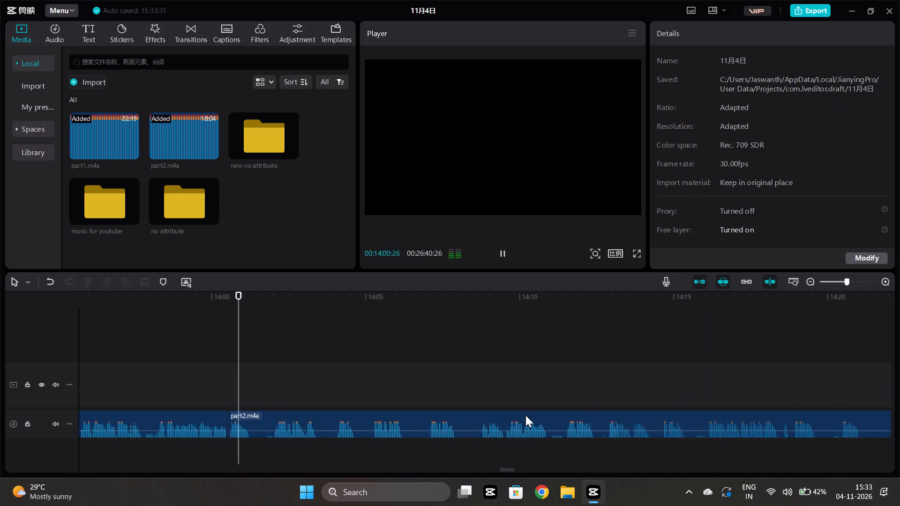
pyautogui.hscroll(-1, 525, 415)
pyautogui.moveTo(404, 415); pyautogui.dragTo(419, 421)
# Play part2.m4a from about 00:13:58 across the short gap near 00:14:00:16 and listen on to about 00:14:22.
pyautogui.click(93, 351)
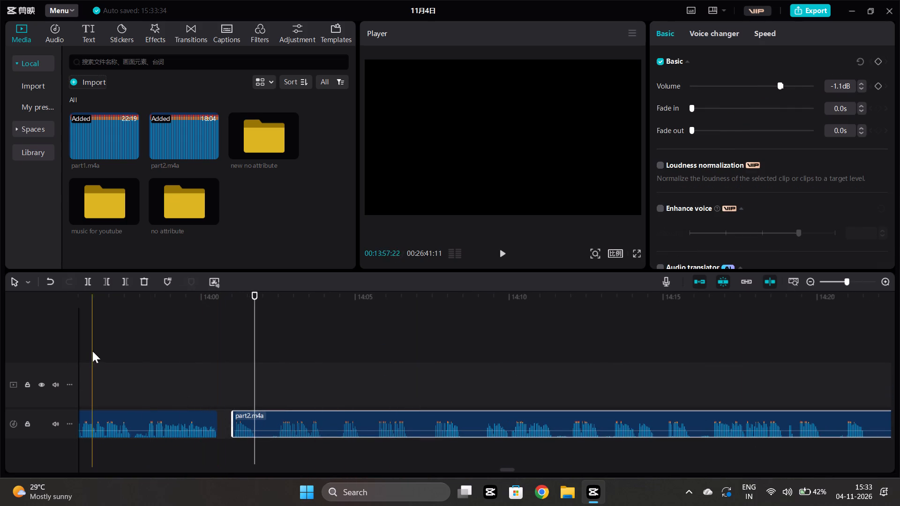
pyautogui.click(150, 353)
pyautogui.press('space')
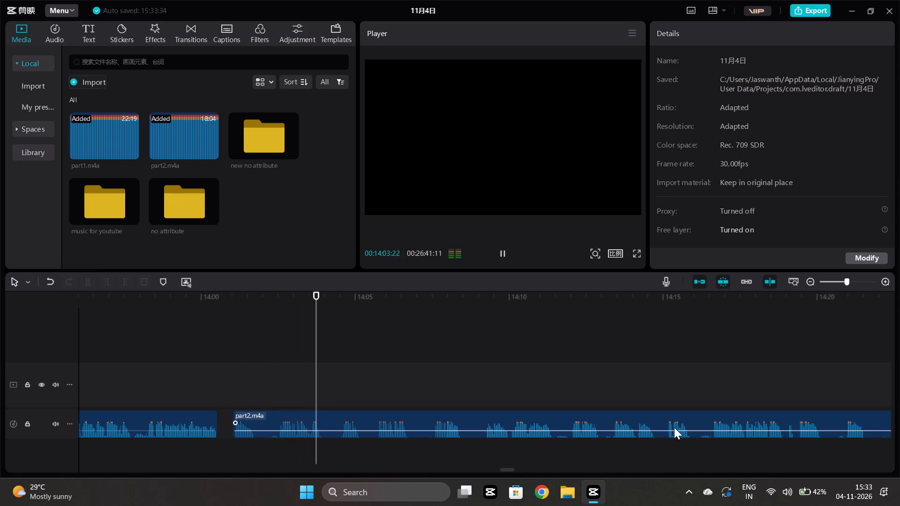
pyautogui.hscroll(-1, 732, 430)
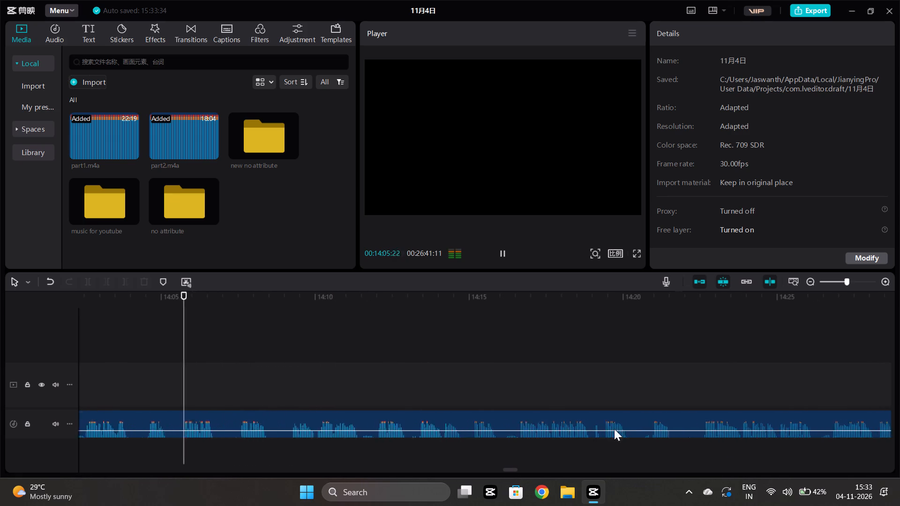
pyautogui.hscroll(-1, 614, 429)
pyautogui.hscroll(-1, 367, 361)
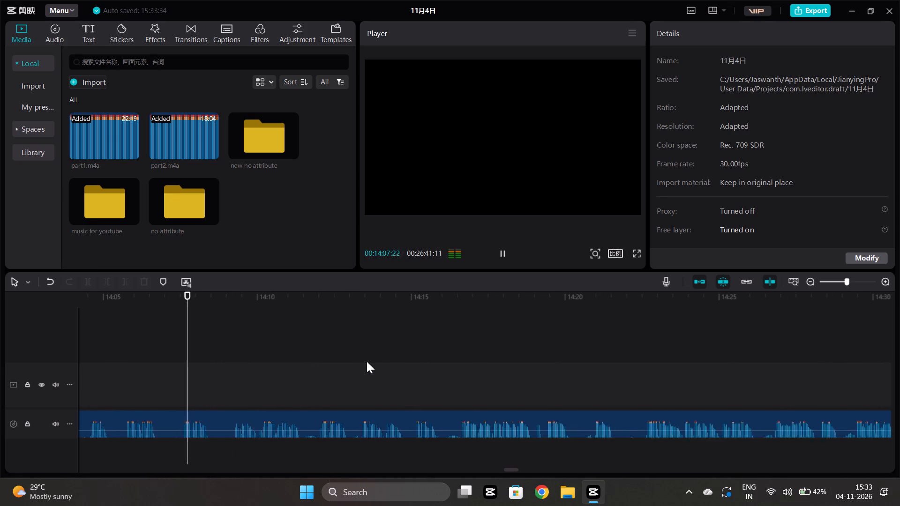
pyautogui.hscroll(-1, 367, 361)
pyautogui.scroll(-2, 367, 361)
pyautogui.hscroll(-1, 367, 361)
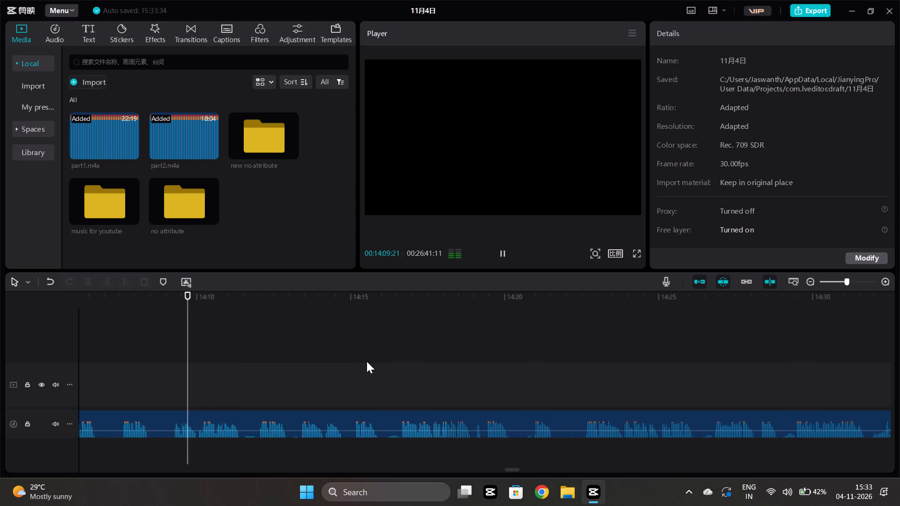
pyautogui.hscroll(-1, 367, 361)
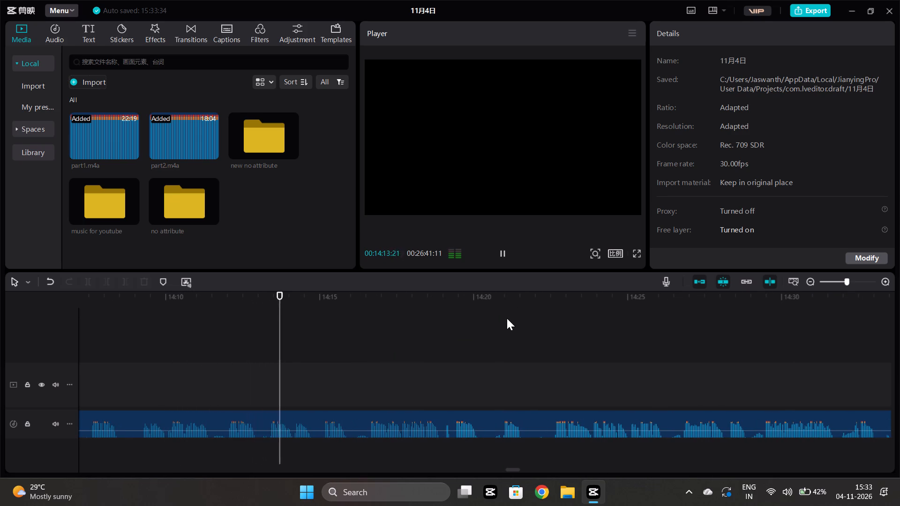
pyautogui.hscroll(-1, 414, 365)
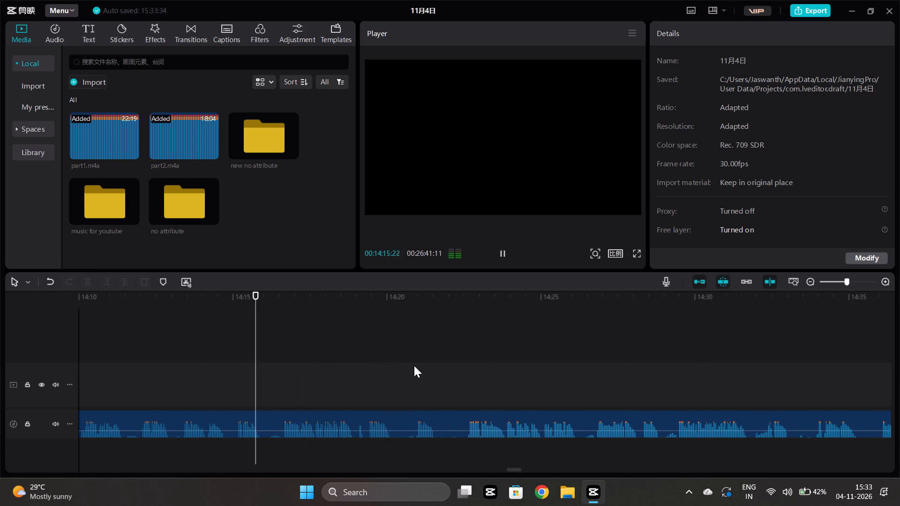
pyautogui.scroll(-2, 414, 365)
pyautogui.hscroll(-1, 567, 344)
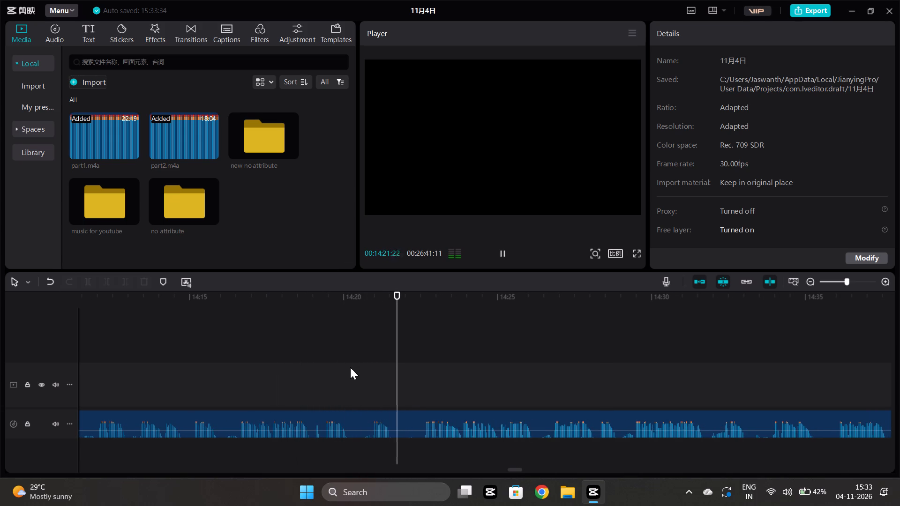
# Replay part2.m4a from about 00:14:19 and split it at about 00:14:26:23, just before the repeated passage starts.
pyautogui.click(303, 385)
pyautogui.press('space')
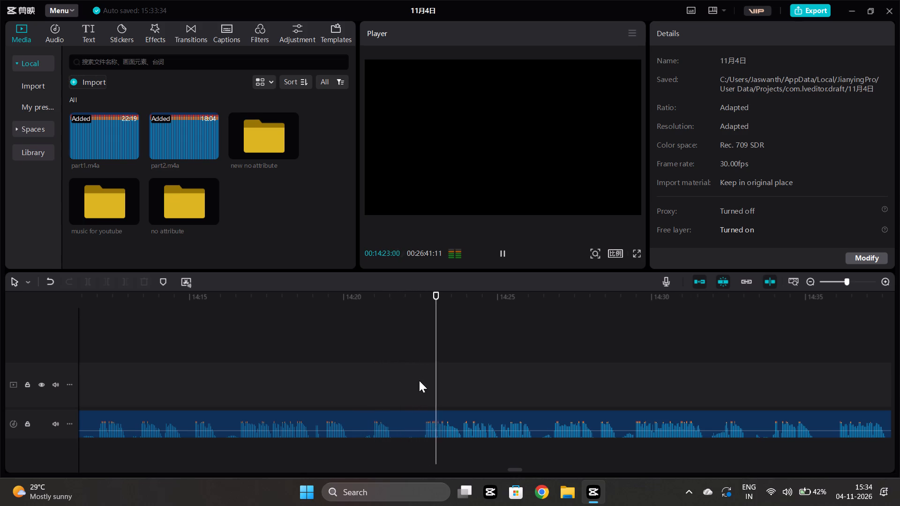
pyautogui.scroll(-1, 419, 380)
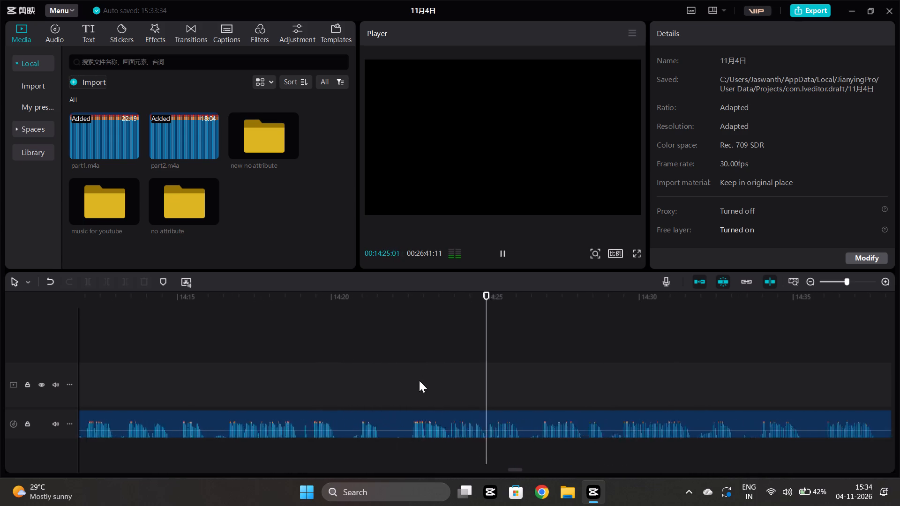
pyautogui.scroll(-1, 419, 380)
pyautogui.keyDown('ctrl'); pyautogui.scroll(12, 385, 390); pyautogui.keyUp('ctrl')
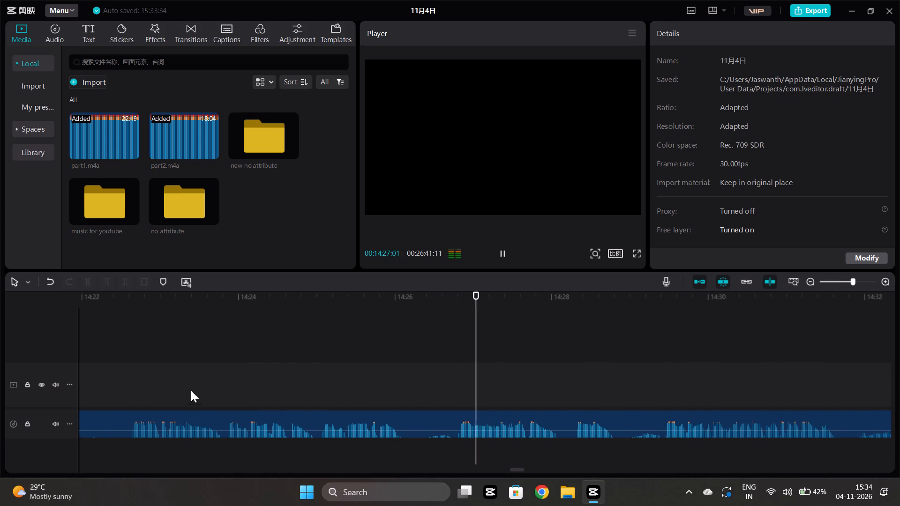
pyautogui.press('space')
pyautogui.click(456, 364)
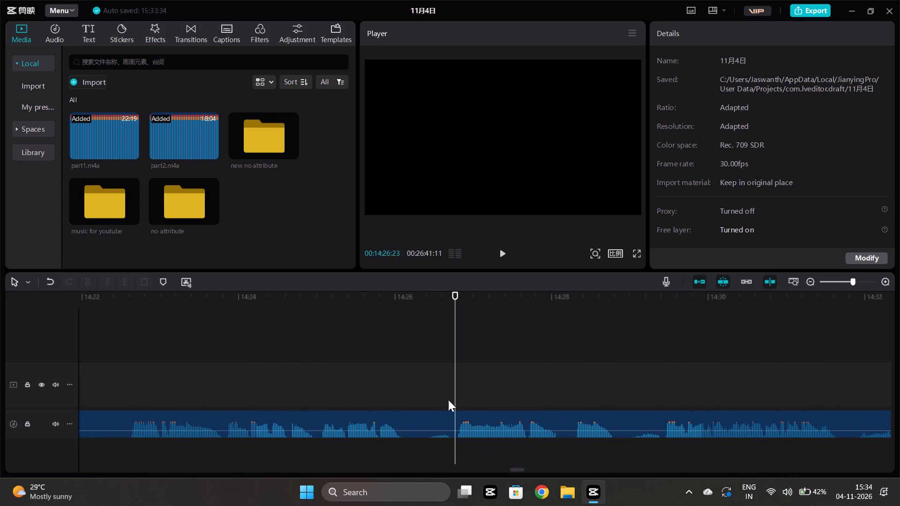
pyautogui.click(451, 417)
pyautogui.click(85, 277)
# Replay the part2.m4a narration between about 00:14:19 and the split at 00:14:26:23 to locate the unwanted passage.
pyautogui.click(121, 397)
pyautogui.press('space')
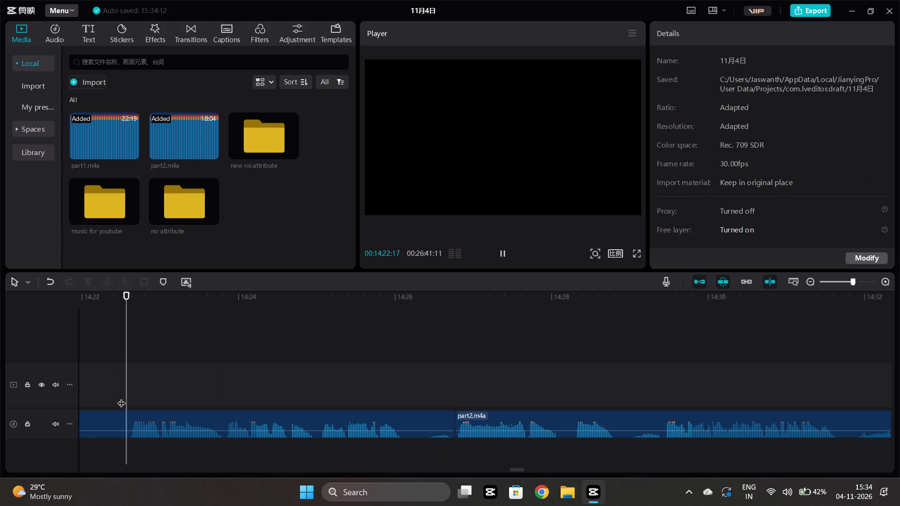
pyautogui.press('space')
pyautogui.click(104, 376)
pyautogui.hscroll(1, 140, 413)
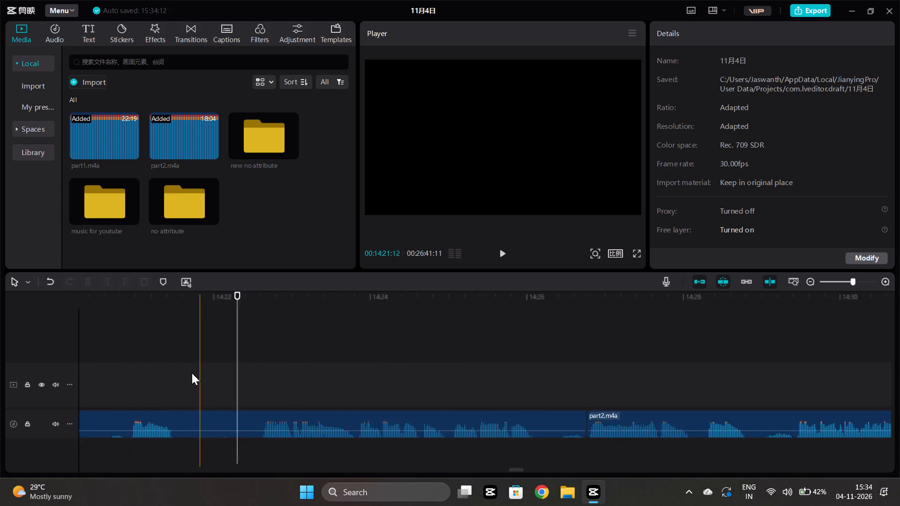
pyautogui.hscroll(1, 192, 373)
pyautogui.click(249, 371)
pyautogui.press('space')
pyautogui.click(767, 363)
pyautogui.press('space')
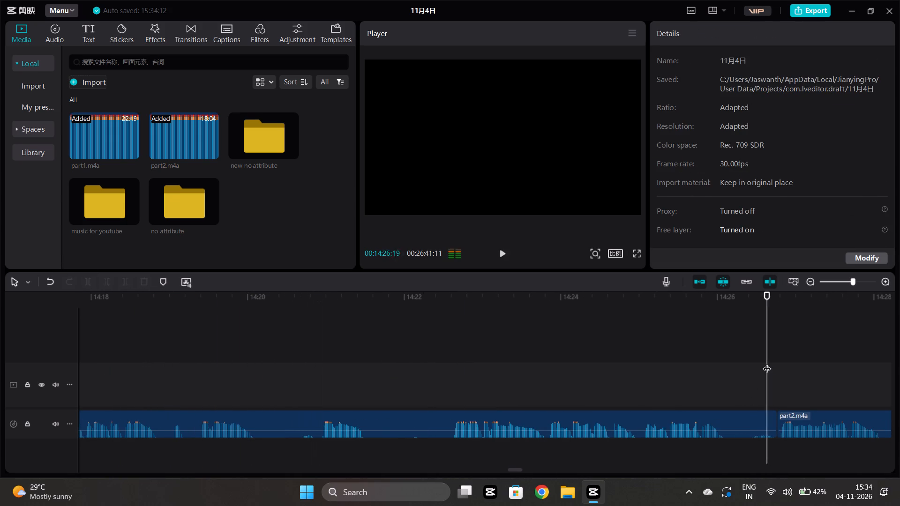
pyautogui.press('space')
pyautogui.click(195, 352)
pyautogui.press('space')
pyautogui.press('space')
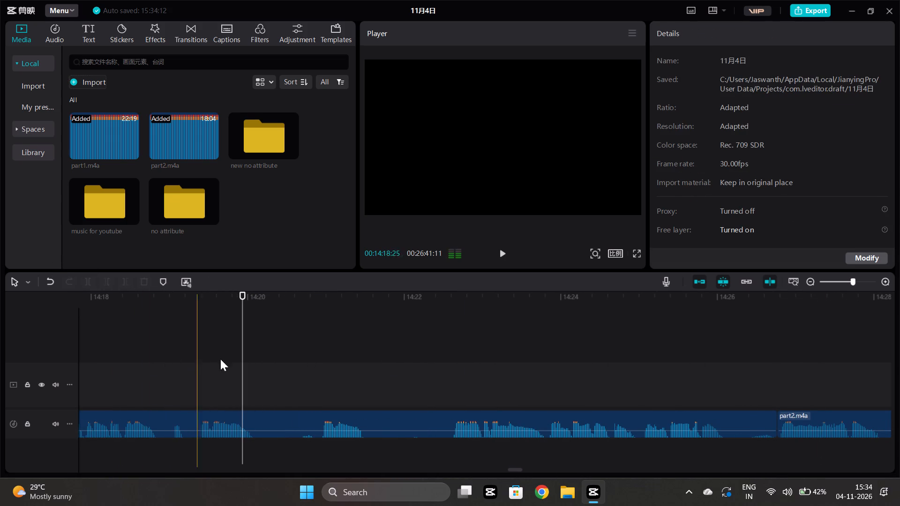
# Trim the part2.m4a clip before the split to end at 00:14:20:13 and move the following clip back to join it.
pyautogui.click(271, 340)
pyautogui.click(281, 440)
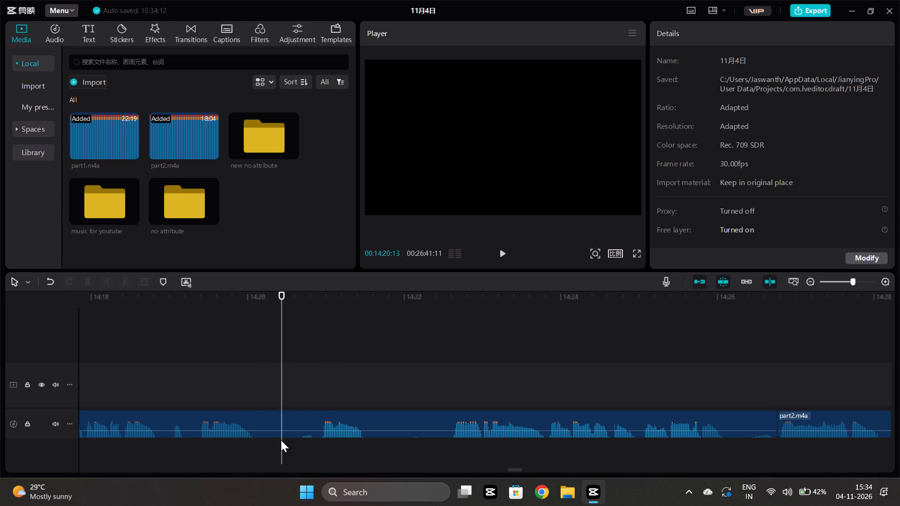
pyautogui.click(278, 427)
pyautogui.click(126, 276)
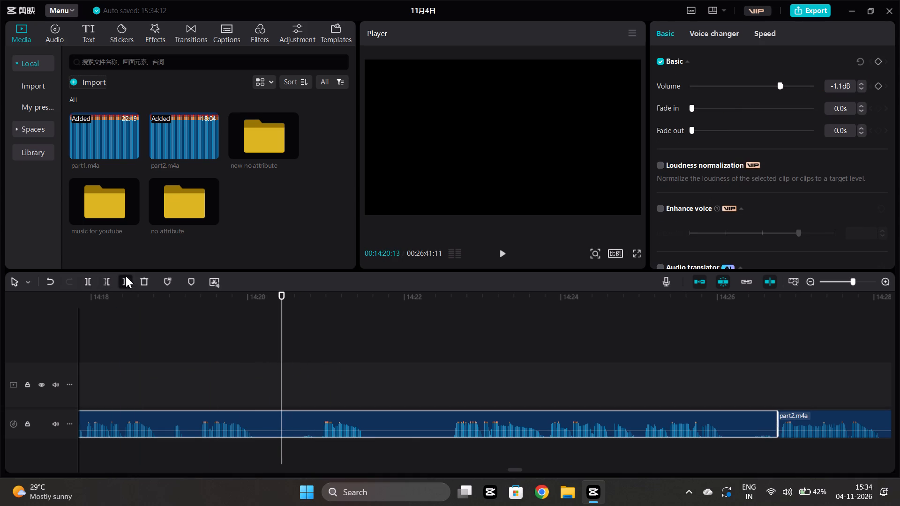
pyautogui.moveTo(845, 418); pyautogui.dragTo(321, 442)
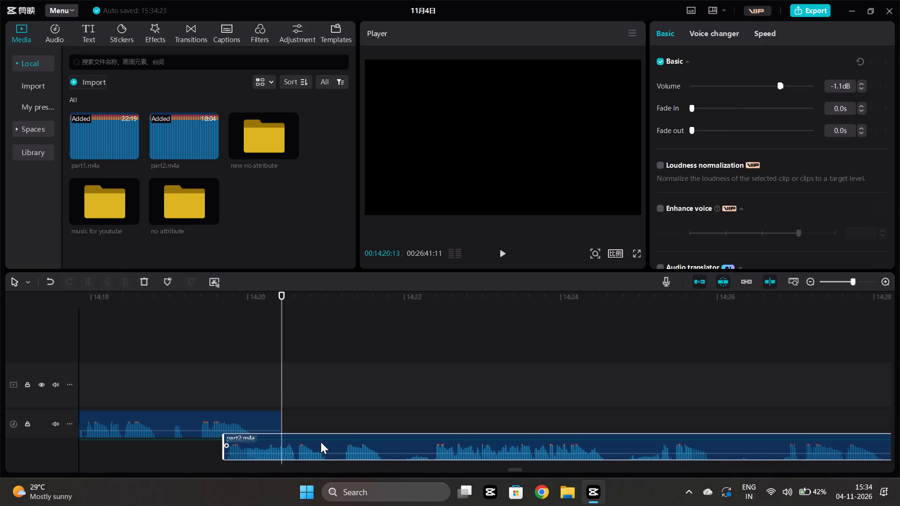
pyautogui.moveTo(321, 442); pyautogui.dragTo(352, 423)
# Play across the new part2.m4a join at 00:14:20:13 and listen on to about 00:14:39.
pyautogui.click(170, 389)
pyautogui.press('space')
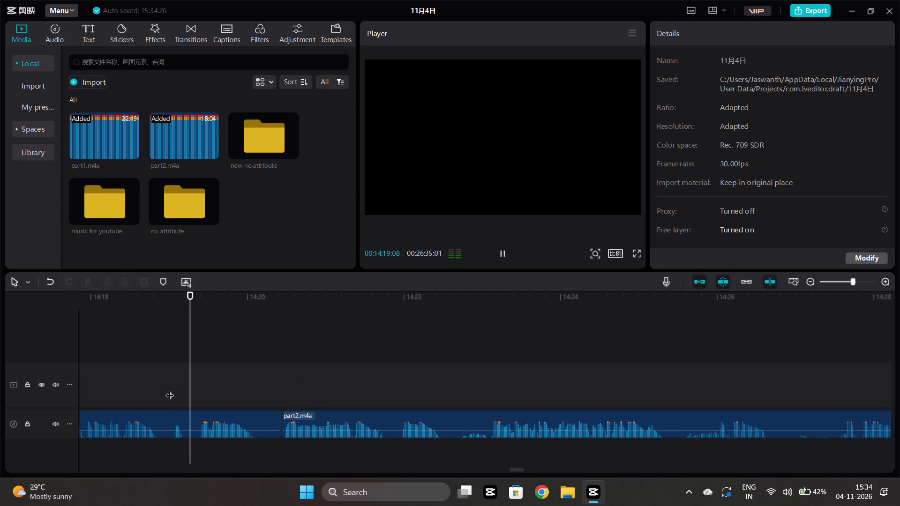
pyautogui.hscroll(-1, 170, 389)
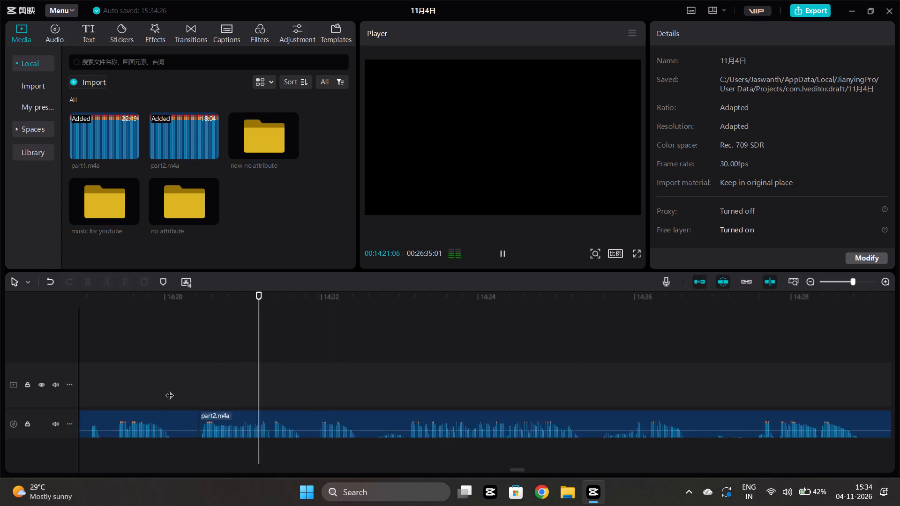
pyautogui.hscroll(-1, 170, 389)
pyautogui.keyDown('ctrl'); pyautogui.scroll(-6, 170, 389); pyautogui.keyUp('ctrl')
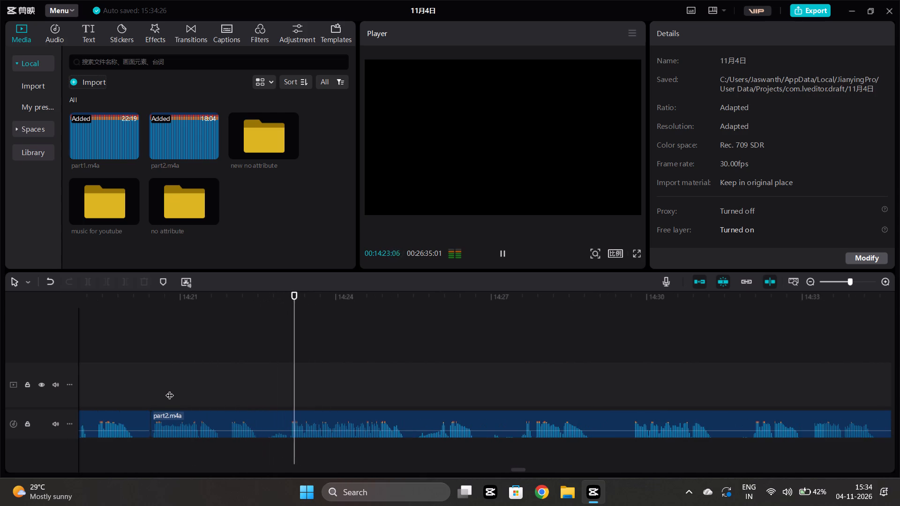
pyautogui.hscroll(-2, 170, 389)
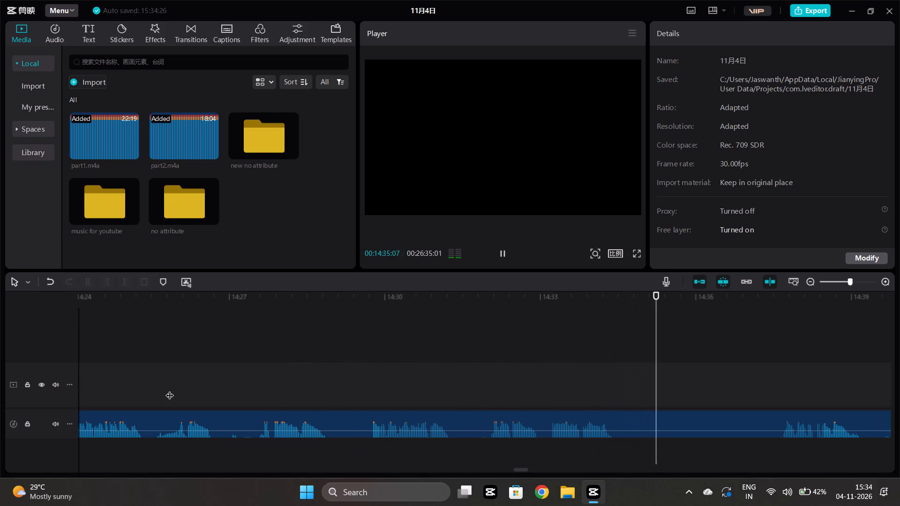
pyautogui.hscroll(-2, 739, 404)
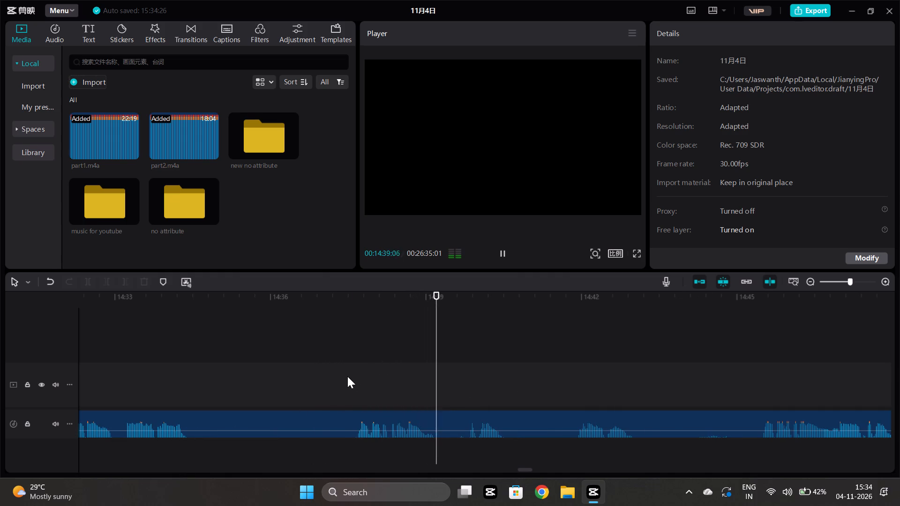
# Split part2.m4a at 00:14:37:14, just before speech resumes after the long pause.
pyautogui.press('space')
pyautogui.click(345, 378)
pyautogui.click(345, 423)
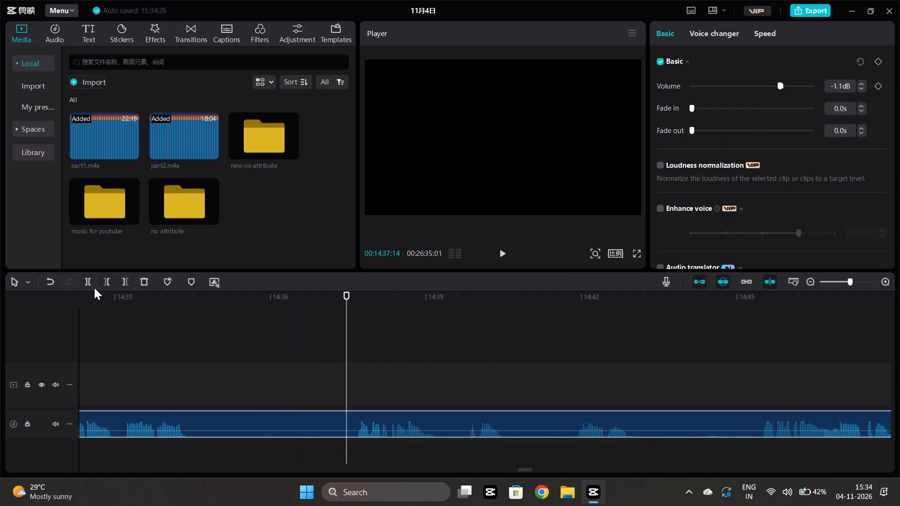
pyautogui.click(91, 287)
# Trim the preceding part2.m4a clip to end at 00:14:34:15 and move the following clip back, leaving a short gap.
pyautogui.click(187, 378)
pyautogui.click(201, 373)
pyautogui.click(192, 408)
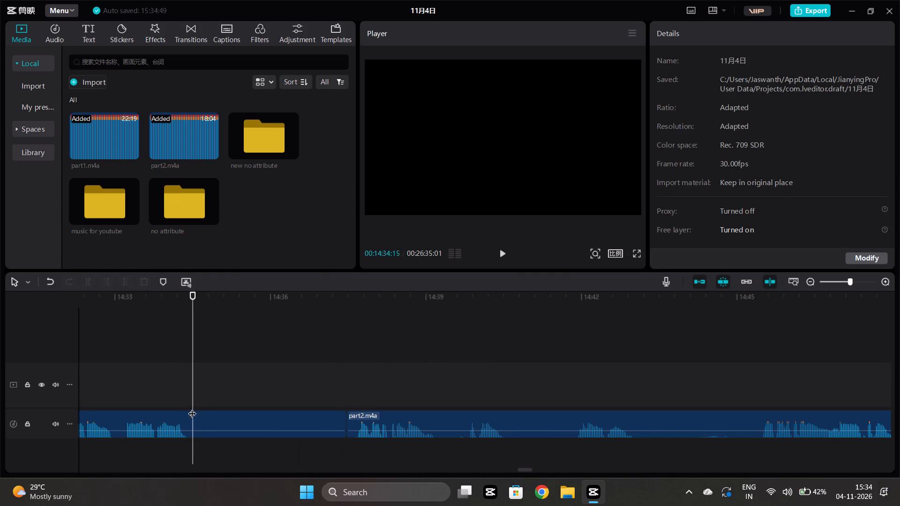
pyautogui.click(197, 419)
pyautogui.click(128, 277)
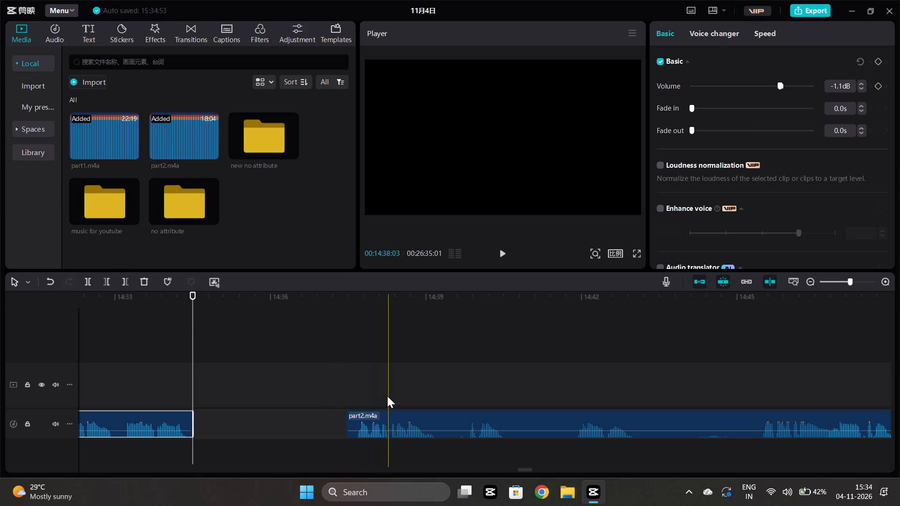
pyautogui.moveTo(374, 415); pyautogui.dragTo(227, 426)
# Play across the short gap at about 00:14:34:15 and listen to the part2.m4a narration up to about 00:14:52.
pyautogui.click(185, 380)
pyautogui.press('space')
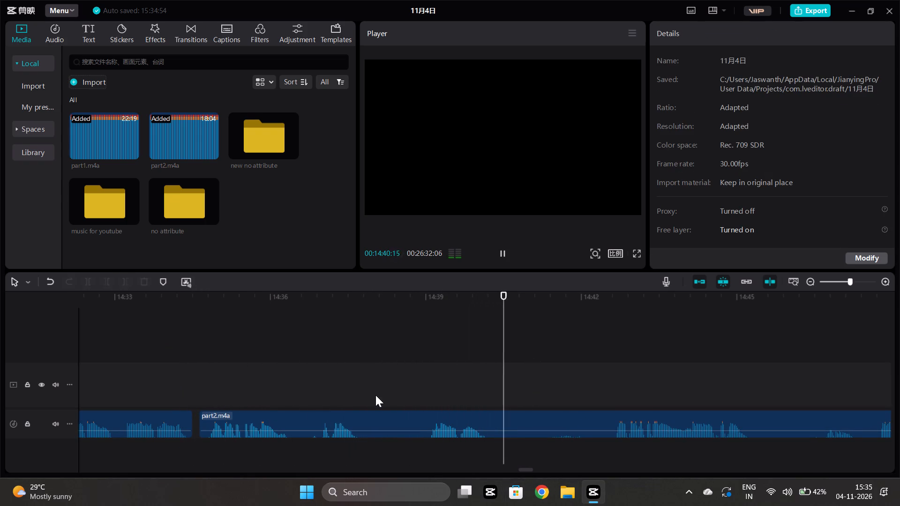
pyautogui.click(141, 388)
pyautogui.press('space')
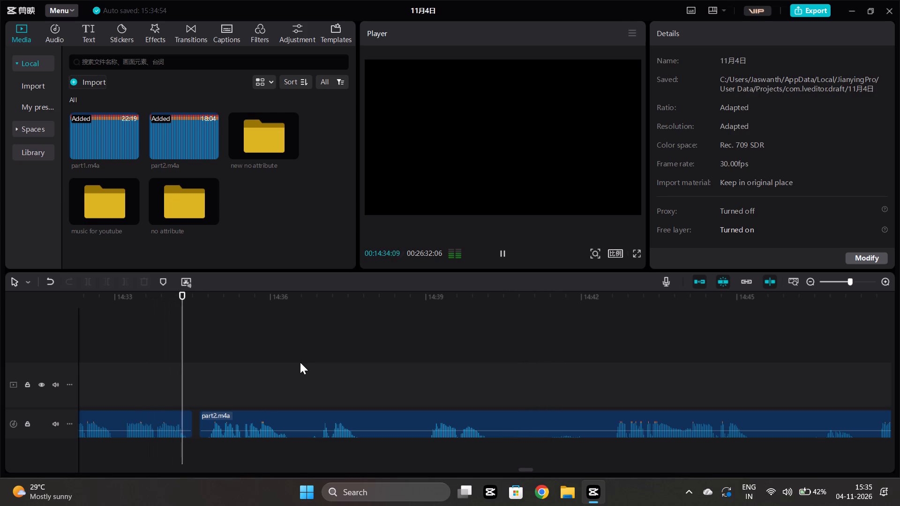
pyautogui.click(591, 380)
pyautogui.press('space')
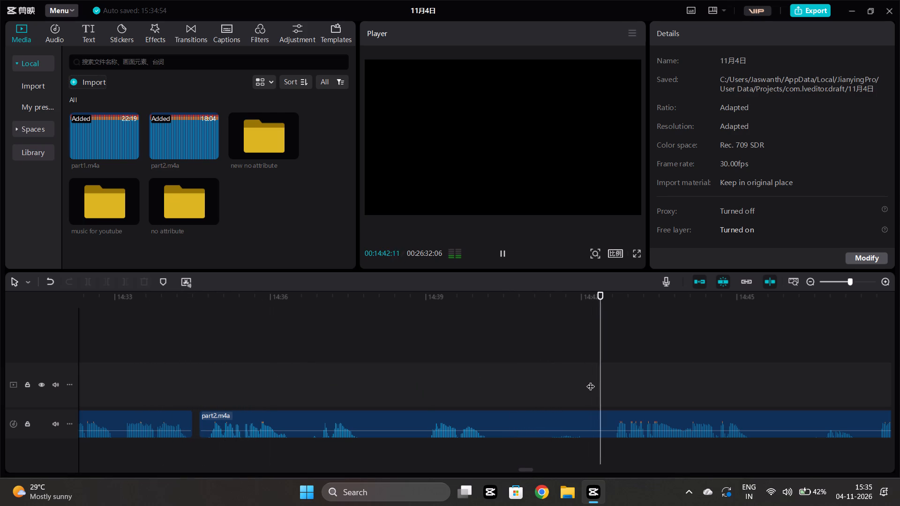
pyautogui.press('space')
pyautogui.click(611, 357)
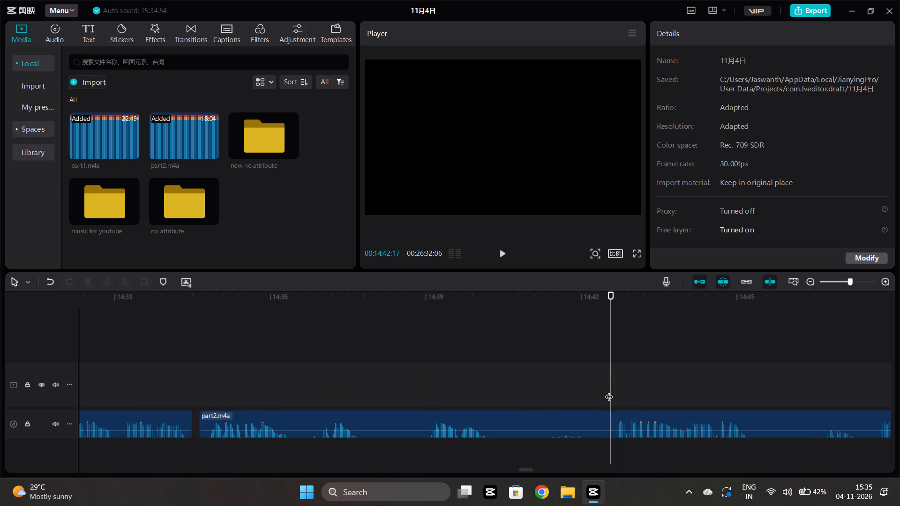
pyautogui.click(644, 376)
pyautogui.press('space')
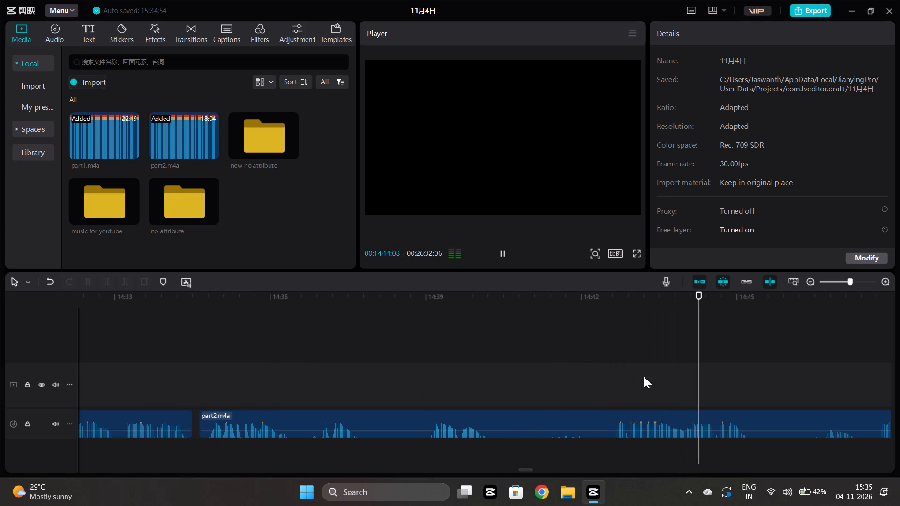
pyautogui.hscroll(-2, 647, 390)
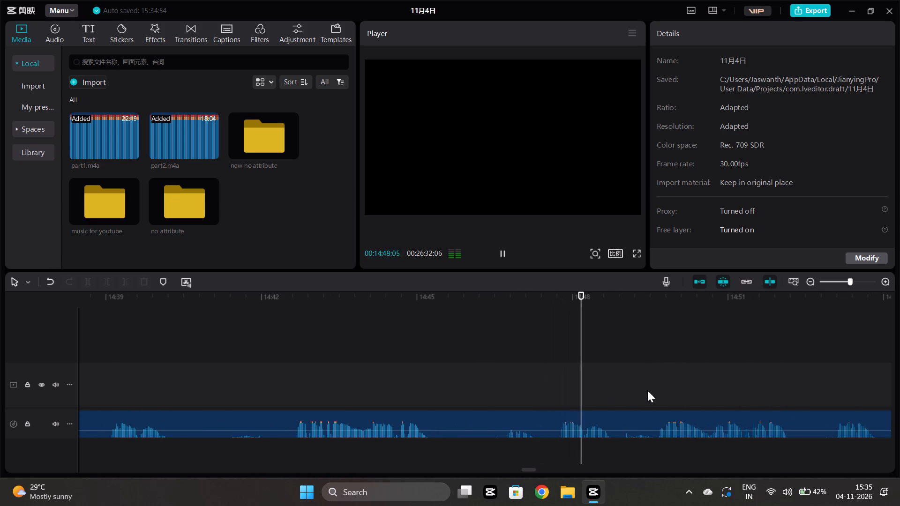
pyautogui.hscroll(-1, 647, 390)
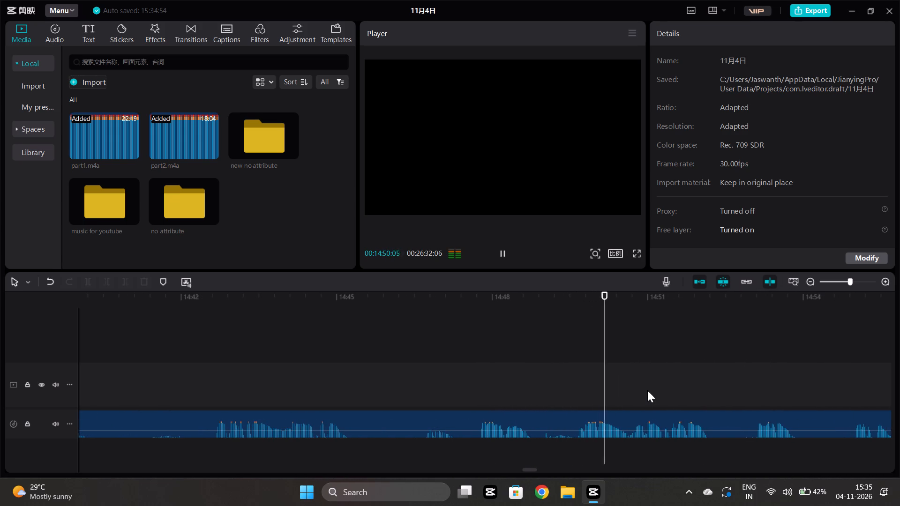
pyautogui.hscroll(-1, 647, 390)
pyautogui.press('space')
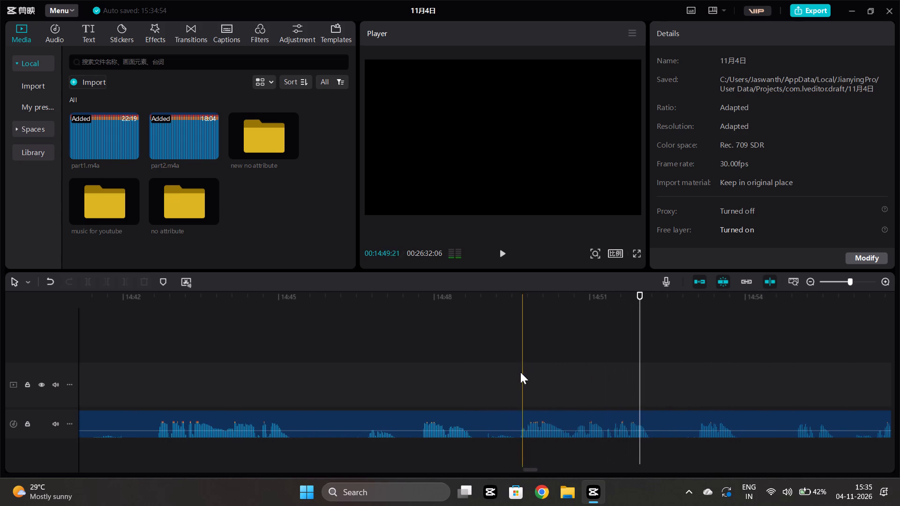
# Trim the part2.m4a clip to start at 00:14:49:18 and move it back behind the preceding clip, leaving a short gap at about 00:14:34:15.
pyautogui.click(518, 367)
pyautogui.click(540, 416)
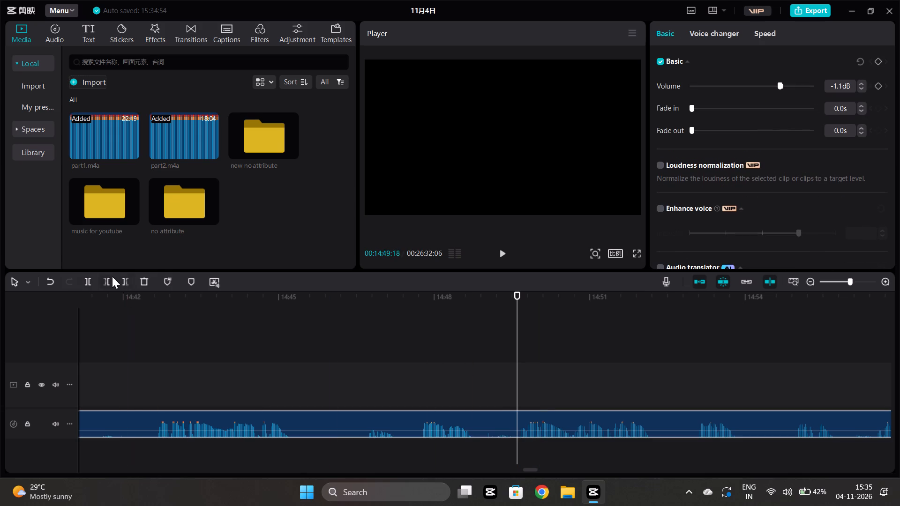
pyautogui.click(112, 276)
pyautogui.hscroll(2, 899, 248)
pyautogui.moveTo(791, 413); pyautogui.dragTo(264, 419)
pyautogui.hscroll(2, 445, 394)
pyautogui.moveTo(794, 416); pyautogui.dragTo(541, 422)
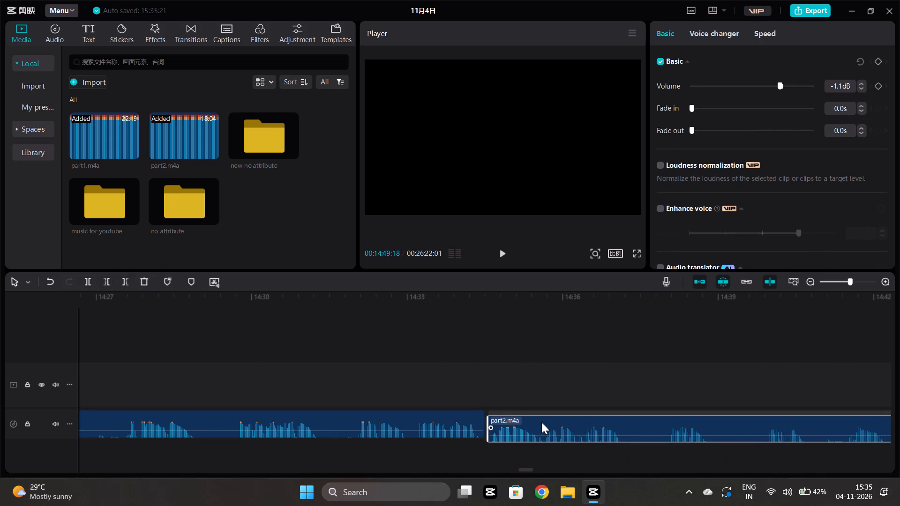
pyautogui.moveTo(541, 422); pyautogui.dragTo(543, 421)
# Play across the short gap at about 00:14:34:15 and listen to the part2.m4a narration up to about 00:14:46.
pyautogui.click(407, 449)
pyautogui.press('space')
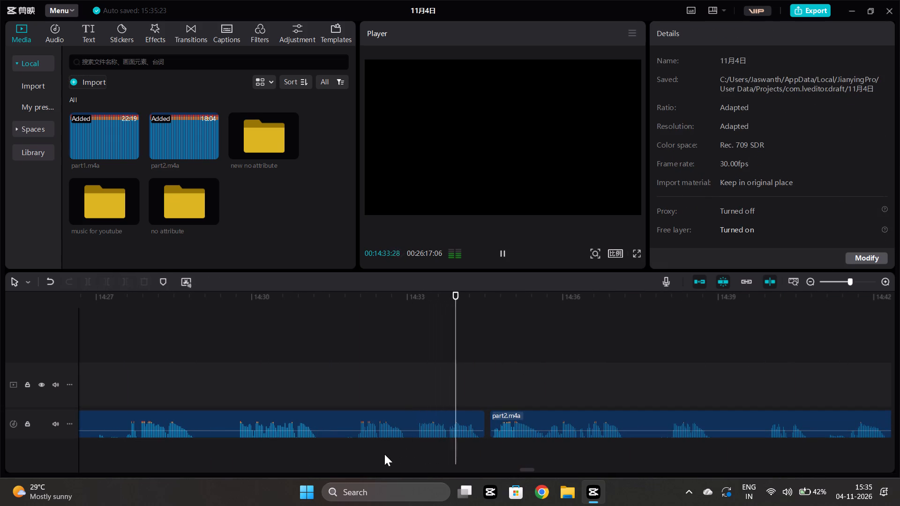
pyautogui.hscroll(-2, 710, 390)
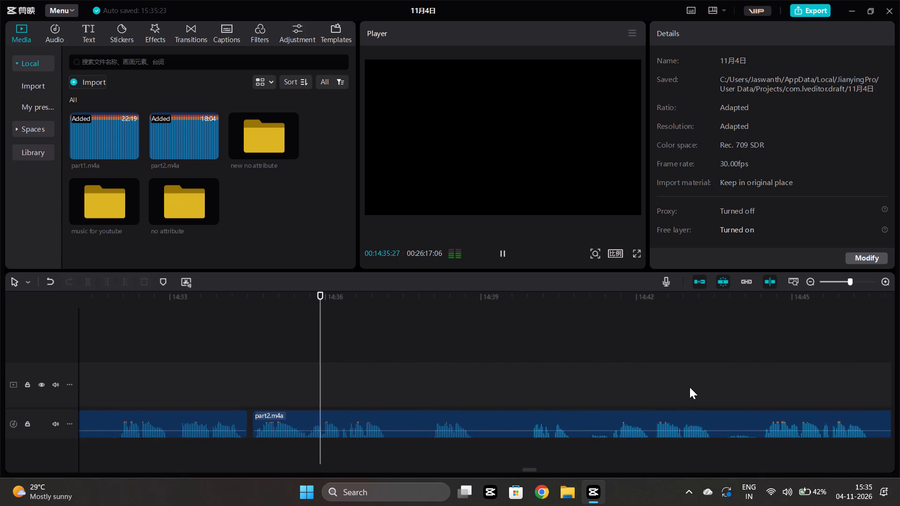
pyautogui.hscroll(-2, 690, 387)
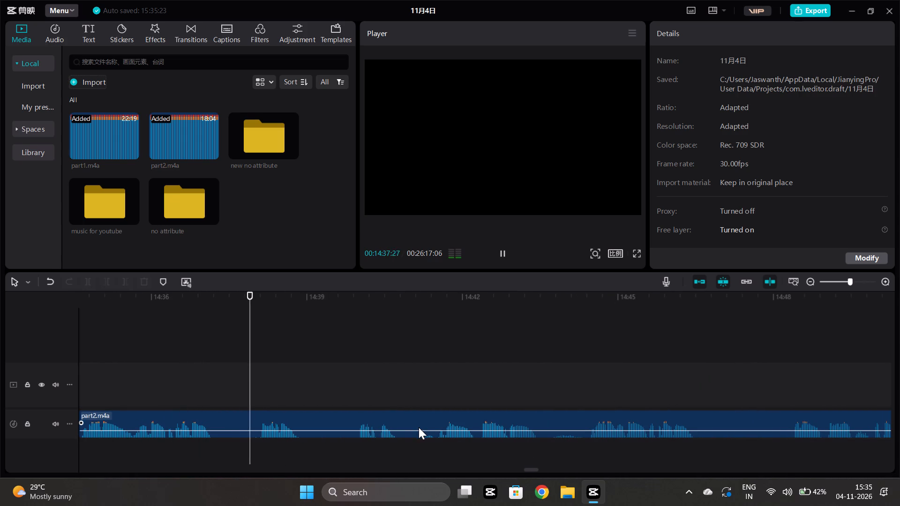
pyautogui.hscroll(-1, 435, 429)
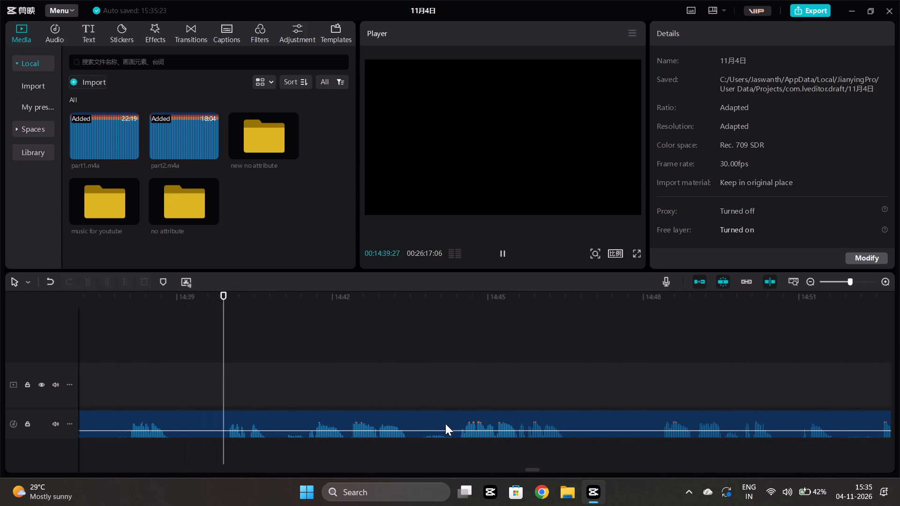
pyautogui.hscroll(-1, 446, 423)
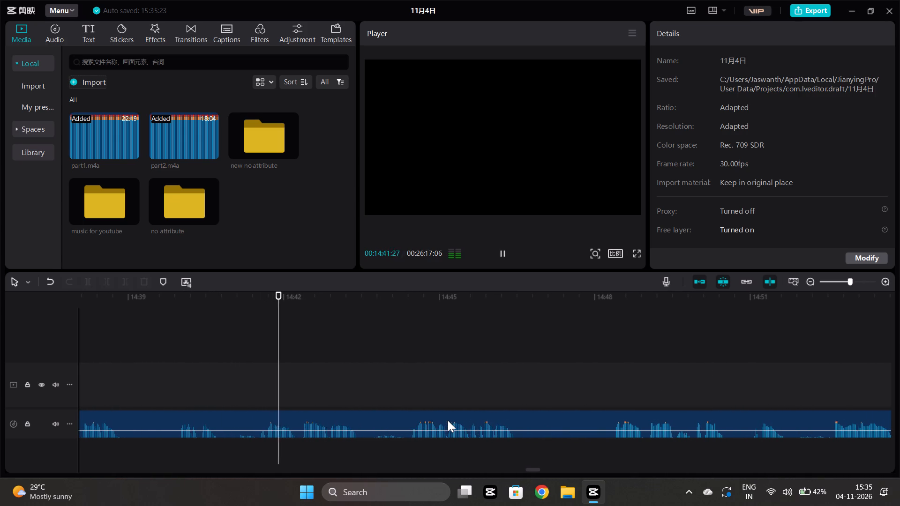
pyautogui.scroll(-3, 448, 420)
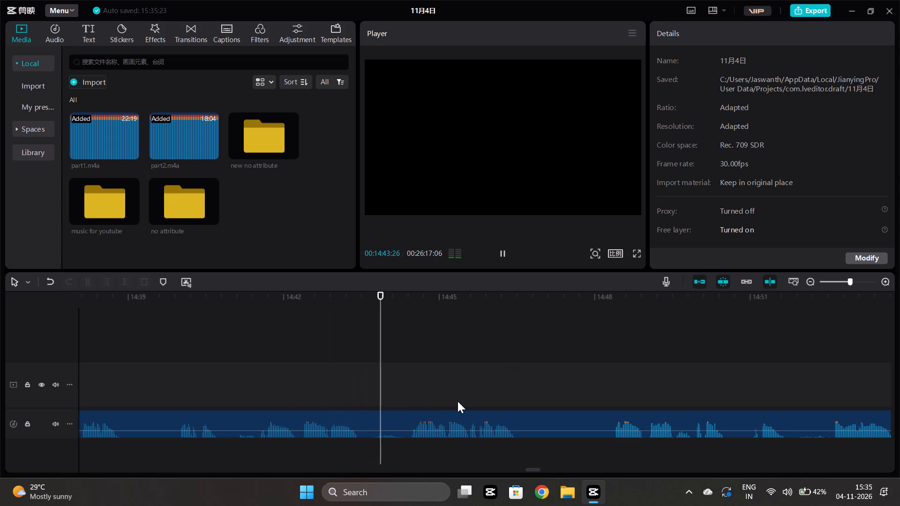
pyautogui.hscroll(-1, 543, 394)
pyautogui.scroll(-4, 543, 394)
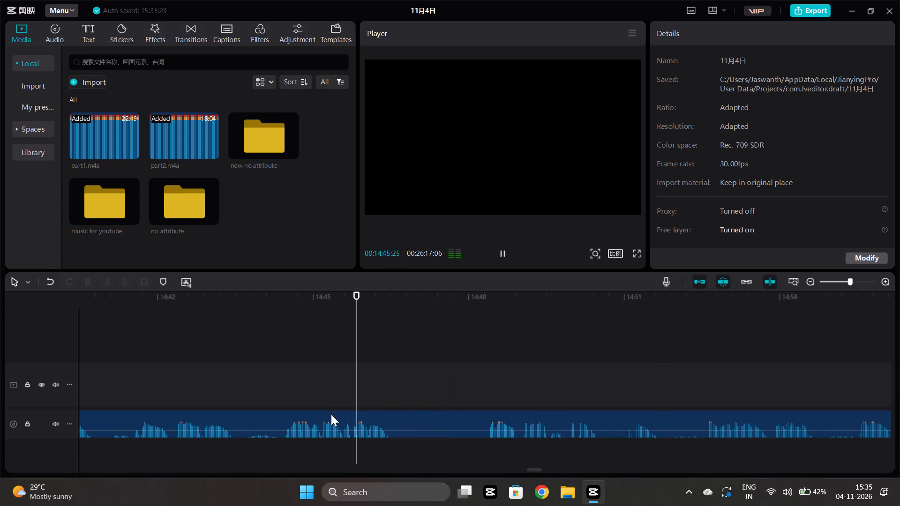
pyautogui.press('space')
# Trim the part2.m4a clip to start at 00:14:44:11 and move it back behind the preceding clip, leaving a short gap at about 00:14:34:15.
pyautogui.click(280, 450)
pyautogui.click(288, 419)
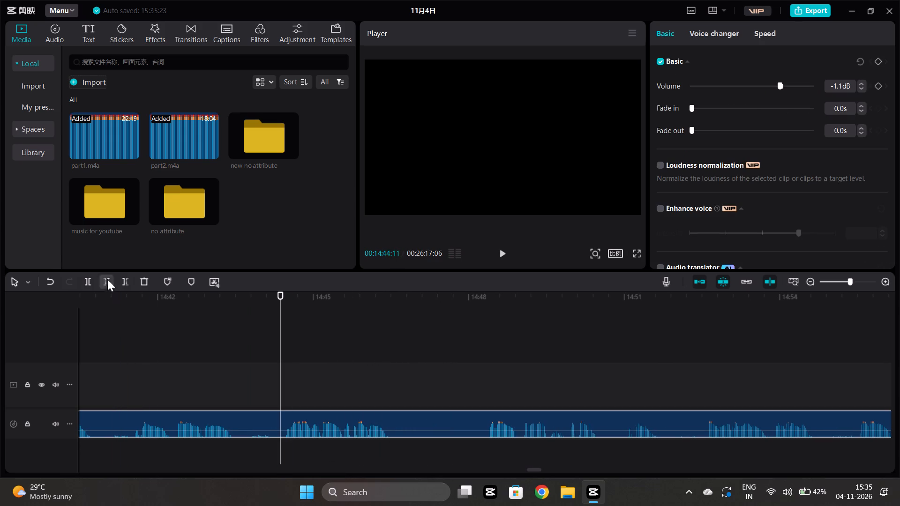
pyautogui.click(107, 279)
pyautogui.hscroll(2, 433, 343)
pyautogui.moveTo(844, 418); pyautogui.dragTo(327, 423)
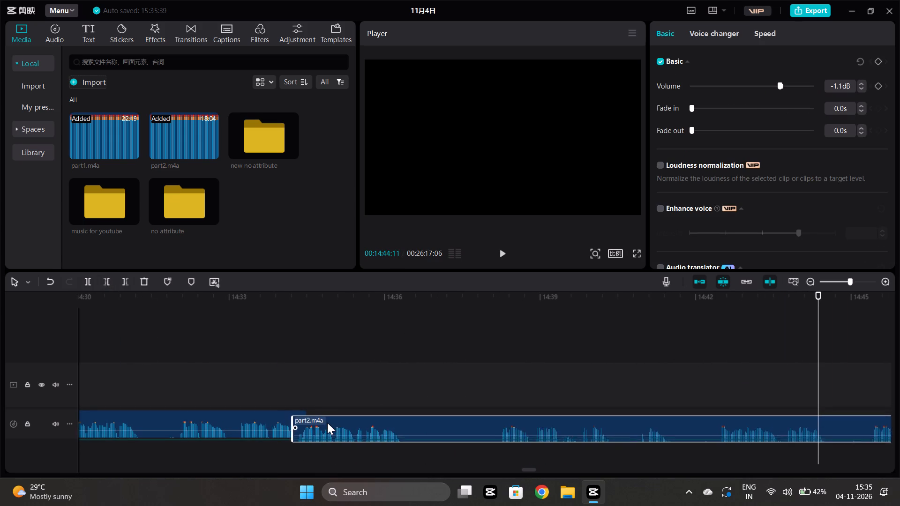
pyautogui.moveTo(327, 423); pyautogui.dragTo(344, 430)
# Play the repositioned part2.m4a clip up to about 00:14:44 and replay the passage after the pause from about 00:14:38.
pyautogui.click(275, 452)
pyautogui.press('space')
pyautogui.hscroll(-1, 525, 430)
pyautogui.scroll(-3, 525, 430)
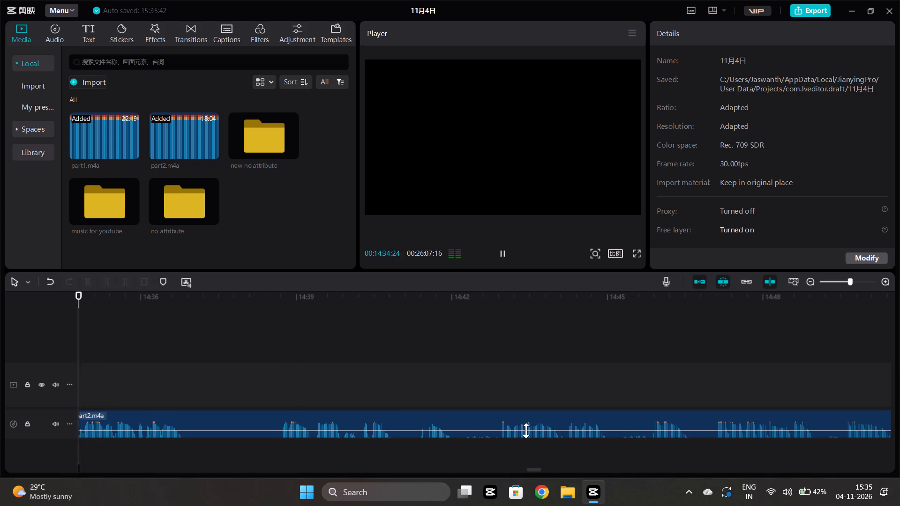
pyautogui.click(266, 449)
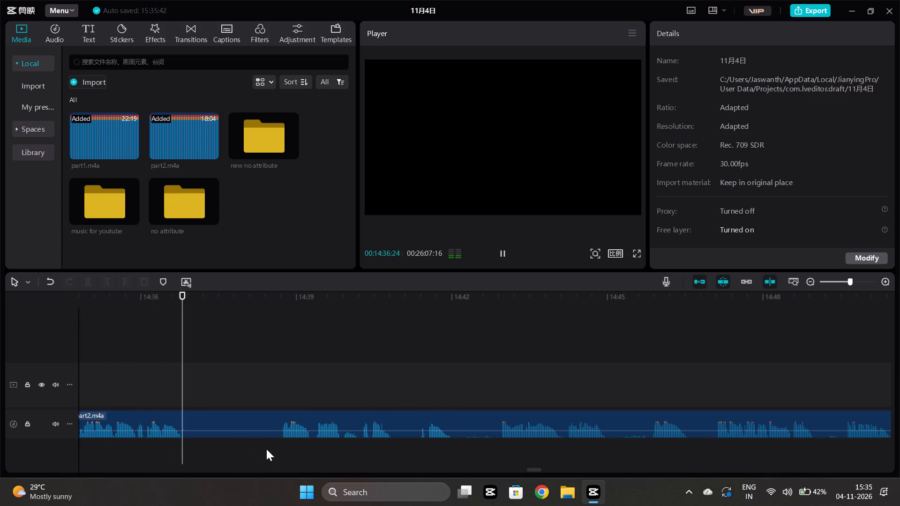
pyautogui.press('space')
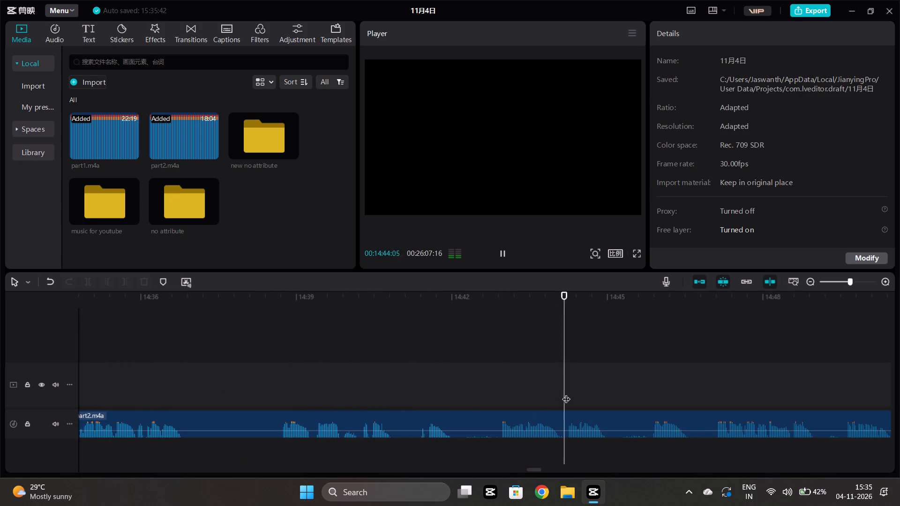
pyautogui.click(294, 426)
pyautogui.click(271, 440)
pyautogui.press('space')
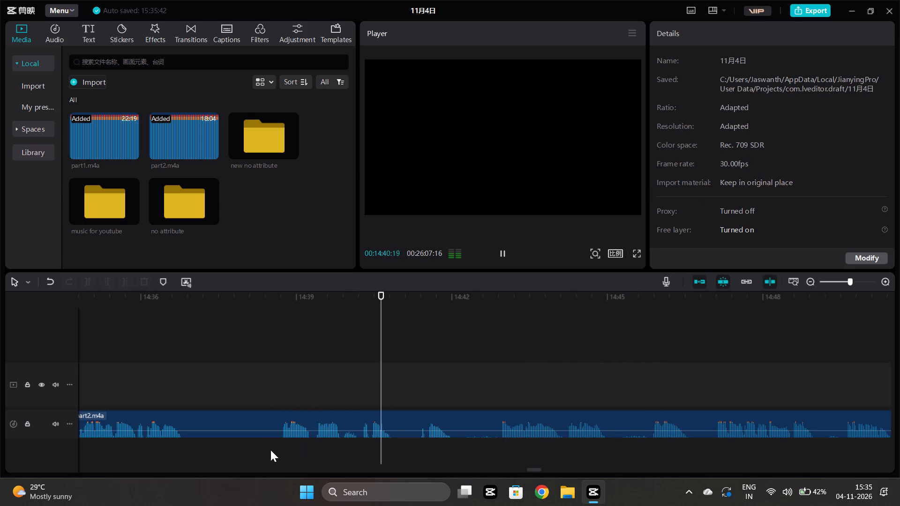
pyautogui.press('space')
# Cut the pause out of part2.m4a between 00:14:36:29 and 00:14:38:15 and join the following clip to the preceding one.
pyautogui.click(272, 447)
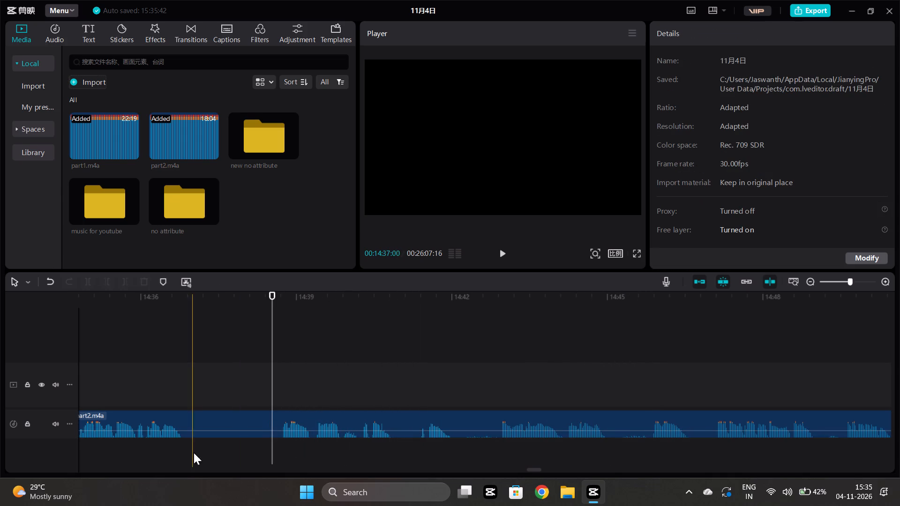
pyautogui.click(181, 456)
pyautogui.click(192, 457)
pyautogui.click(195, 428)
pyautogui.click(87, 277)
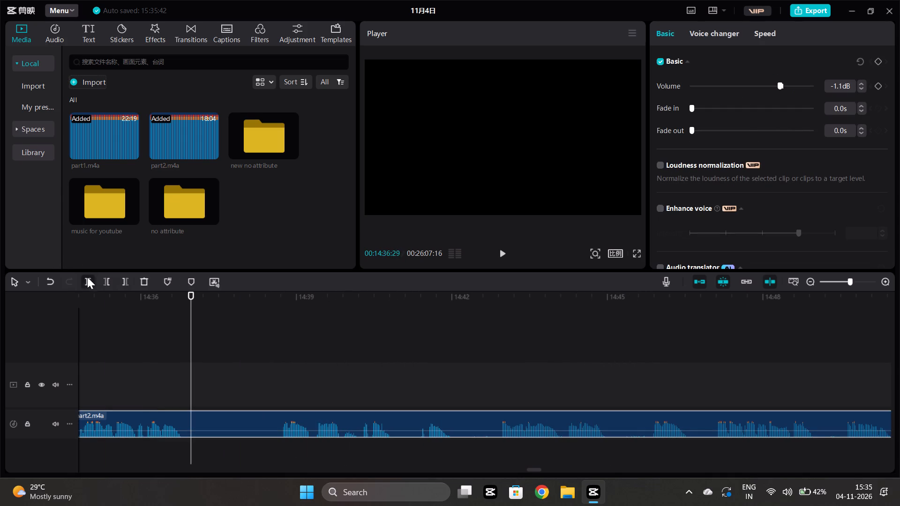
pyautogui.click(270, 461)
pyautogui.click(267, 425)
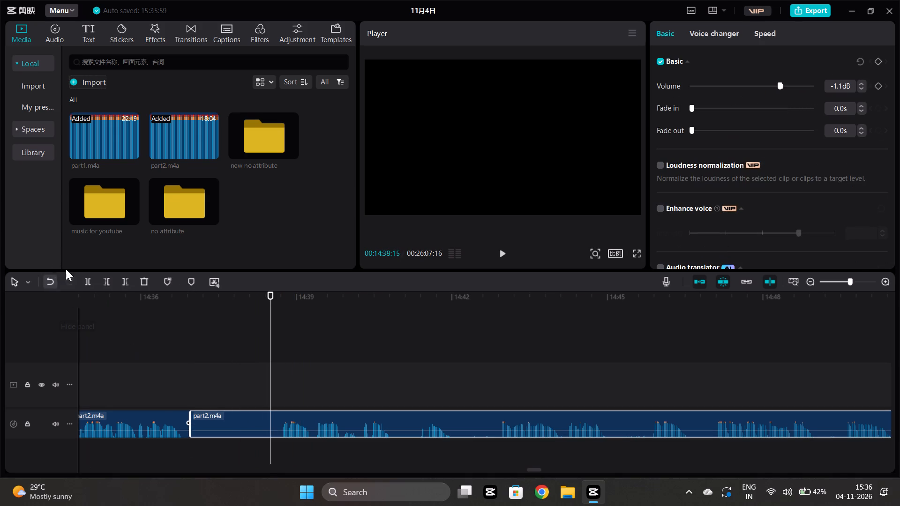
pyautogui.click(105, 288)
pyautogui.moveTo(445, 414); pyautogui.dragTo(373, 411)
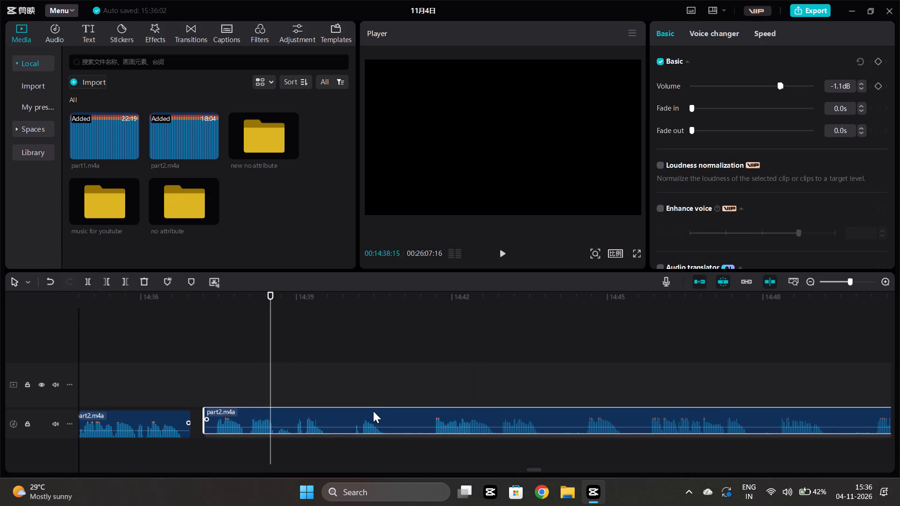
pyautogui.moveTo(373, 411); pyautogui.dragTo(368, 413)
# Play across the new part2.m4a join at 00:14:36:29 and replay the narration from about 00:14:38.
pyautogui.click(211, 454)
pyautogui.press('space')
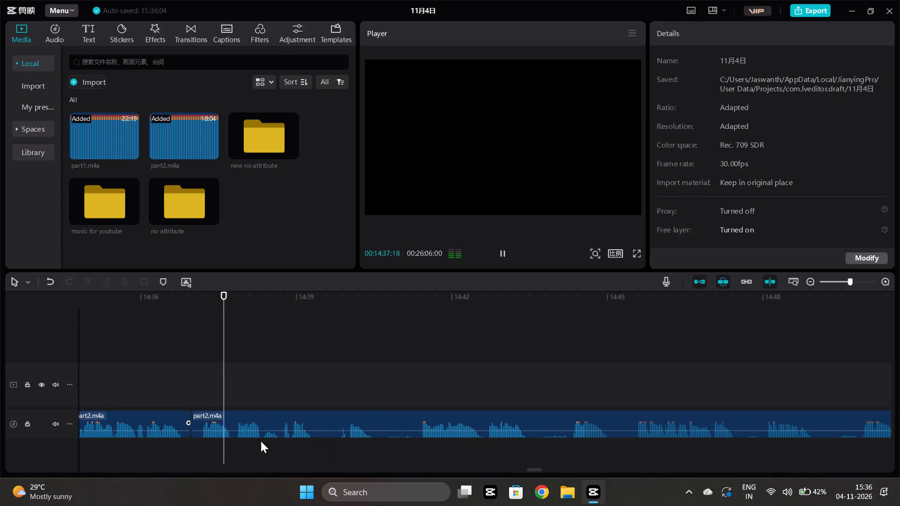
pyautogui.hscroll(-1, 391, 443)
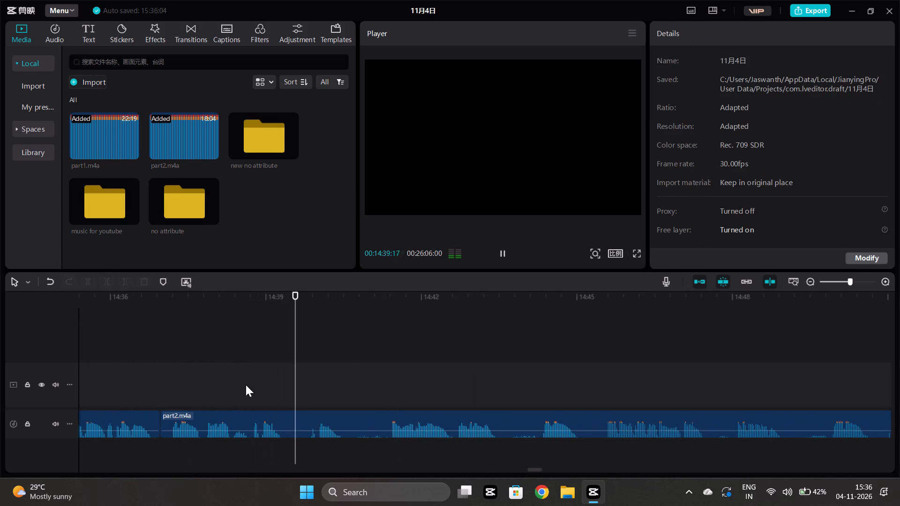
pyautogui.scroll(-2, 252, 400)
pyautogui.click(222, 448)
pyautogui.press('space')
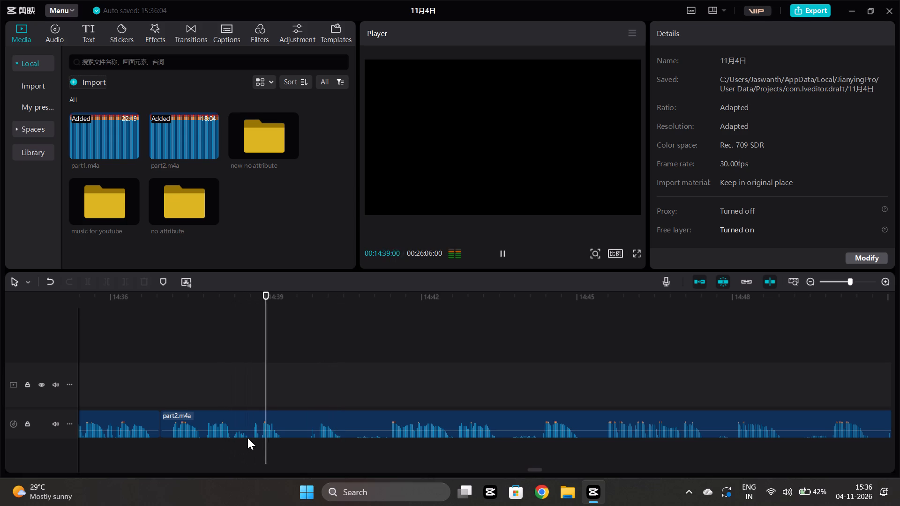
# Listen to the part2.m4a narration on to about 00:14:57 and replay the passage from about 00:14:51.
pyautogui.hscroll(-1, 305, 425)
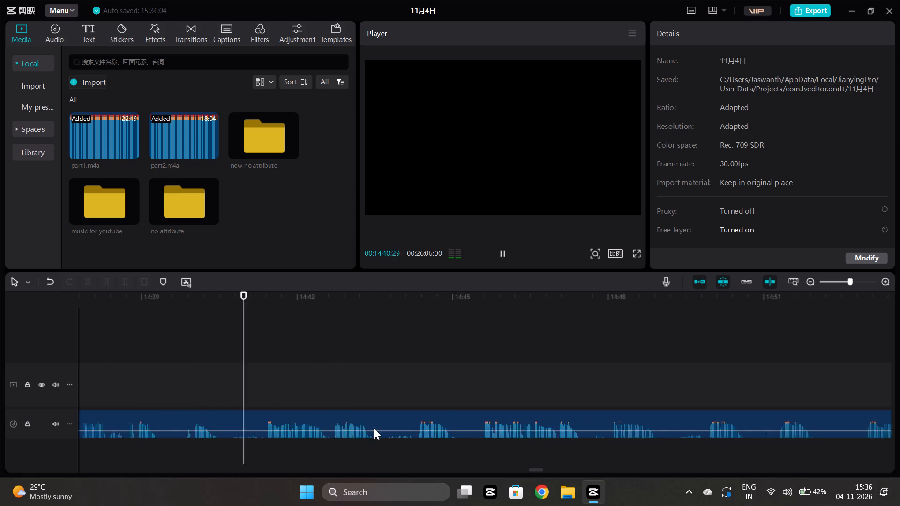
pyautogui.hscroll(-1, 374, 428)
pyautogui.scroll(-2, 374, 428)
pyautogui.hscroll(-1, 374, 428)
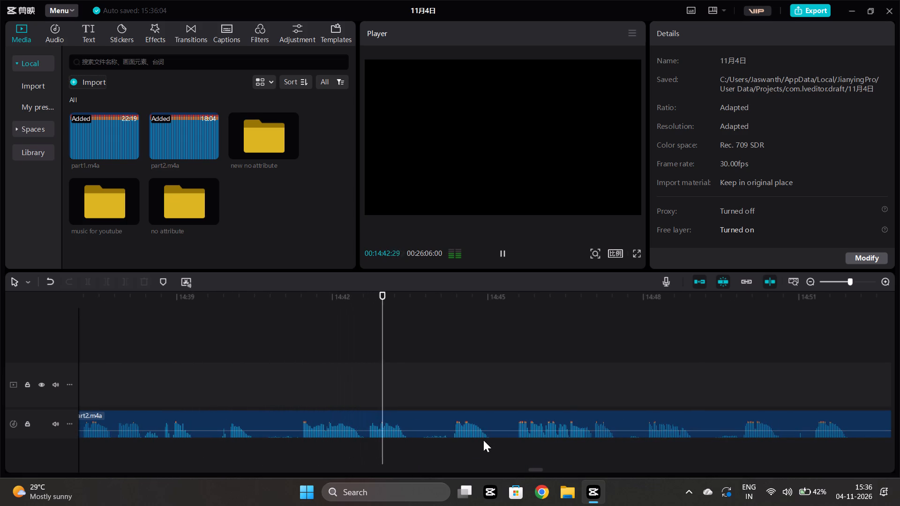
pyautogui.hscroll(-1, 483, 440)
pyautogui.keyDown('ctrl'); pyautogui.scroll(-2, 483, 440); pyautogui.keyUp('ctrl')
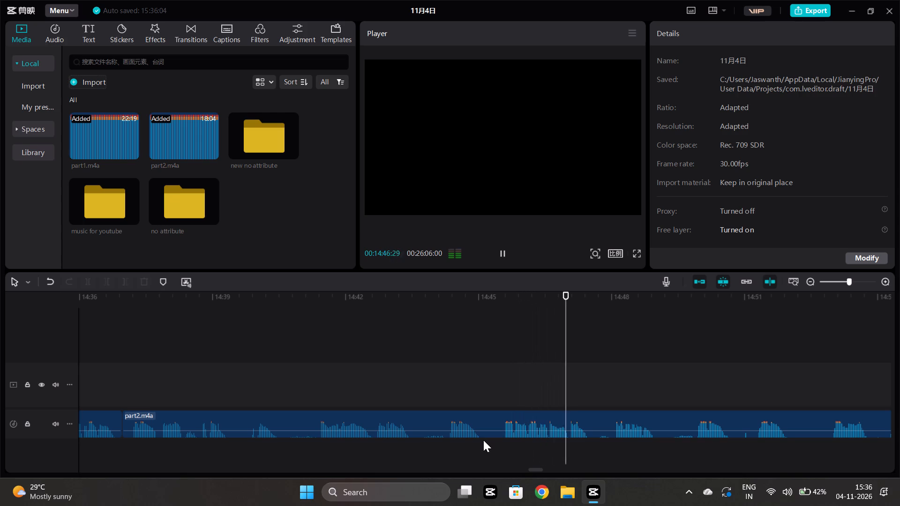
pyautogui.hscroll(-1, 708, 424)
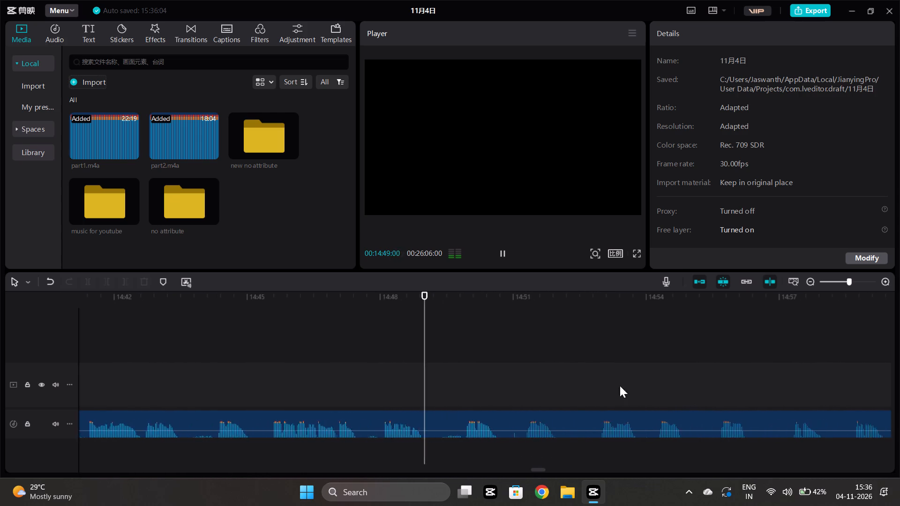
pyautogui.hscroll(-1, 620, 386)
pyautogui.scroll(-3, 552, 394)
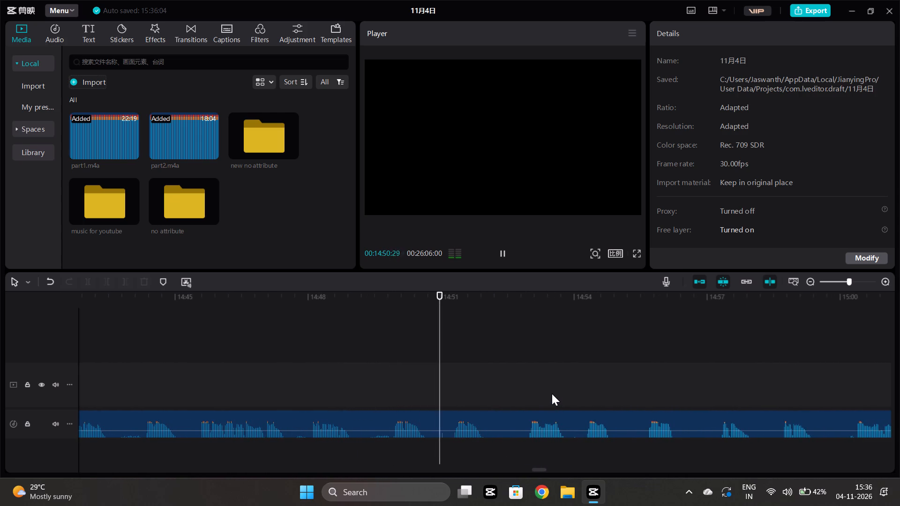
pyautogui.hscroll(-2, 552, 394)
pyautogui.scroll(-3, 563, 393)
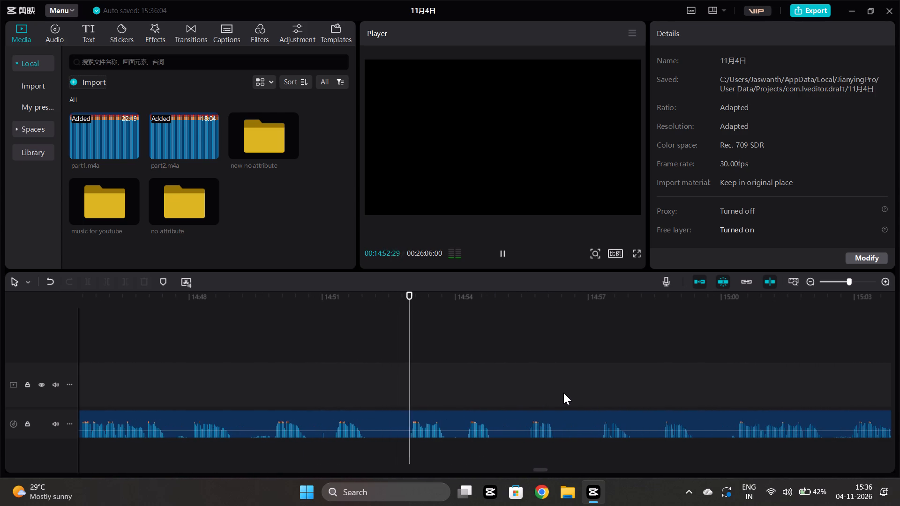
pyautogui.hscroll(-1, 563, 393)
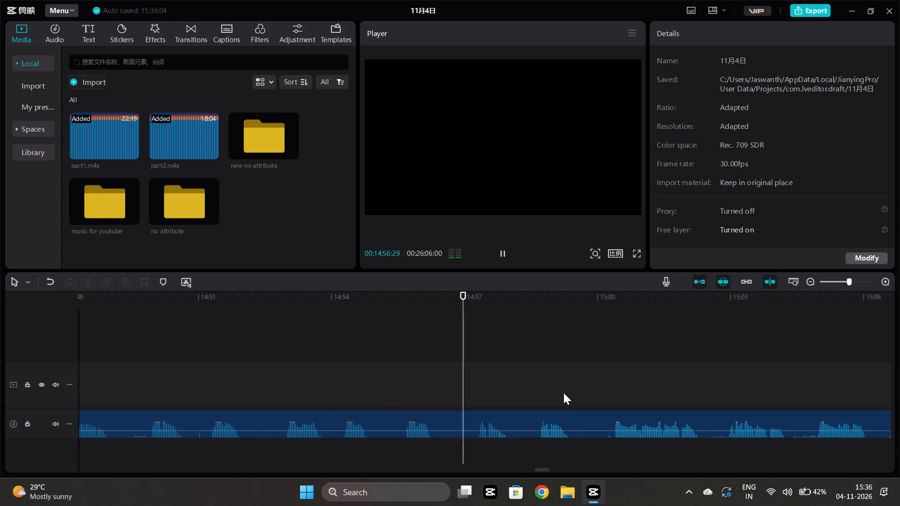
pyautogui.click(201, 442)
pyautogui.press('space')
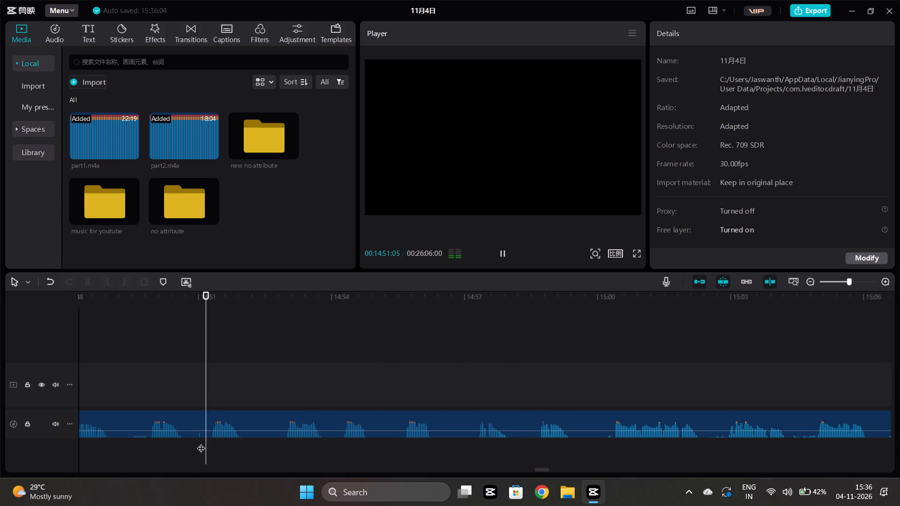
pyautogui.press('space')
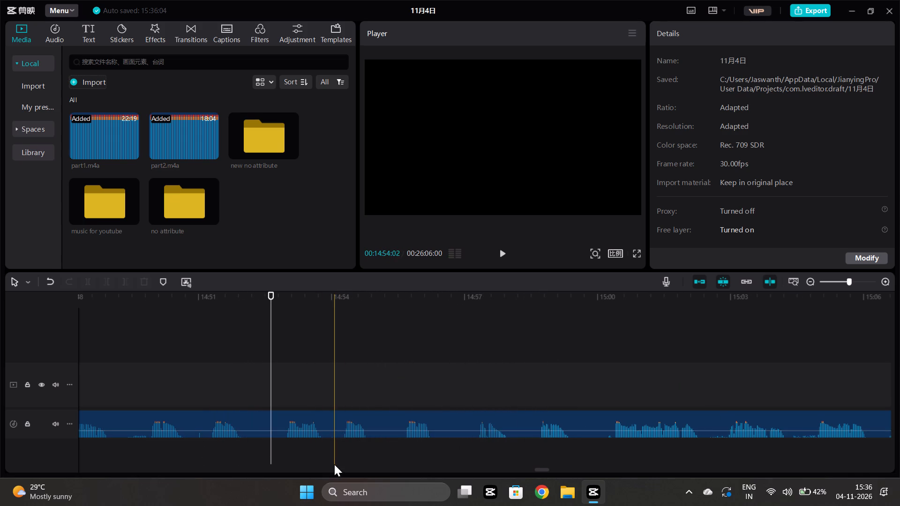
# Cut the passage between 00:14:52:04 and 00:14:54:02 out of part2.m4a and join the following clip to the preceding one.
pyautogui.click(334, 464)
pyautogui.click(349, 430)
pyautogui.click(92, 283)
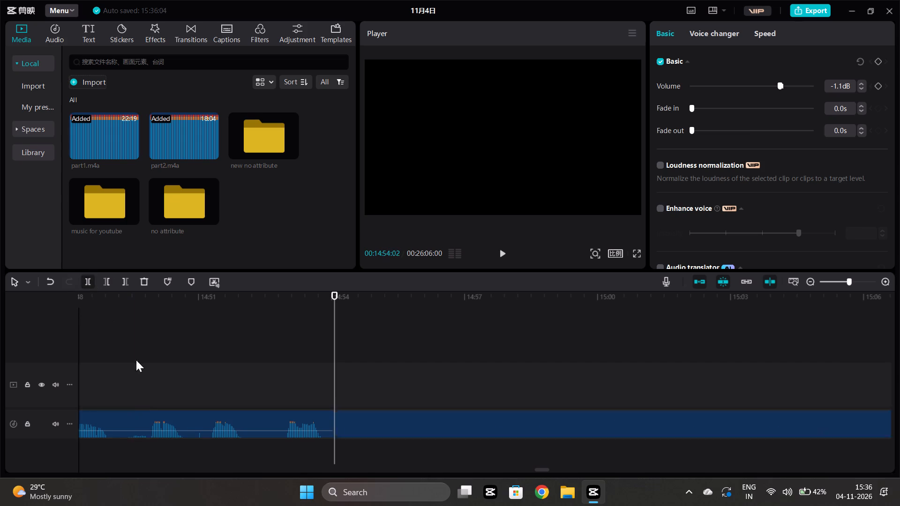
pyautogui.click(248, 454)
pyautogui.click(267, 419)
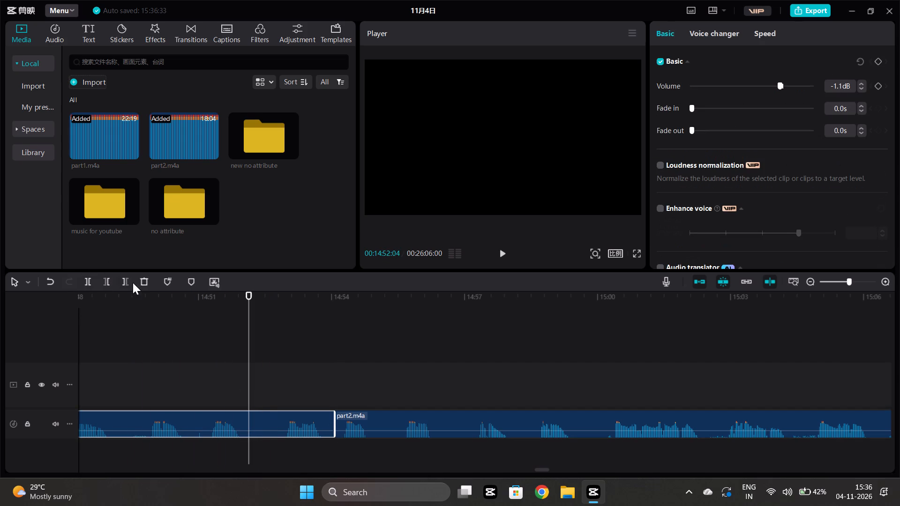
pyautogui.click(128, 277)
pyautogui.moveTo(362, 425); pyautogui.dragTo(277, 429)
# Play across the part2.m4a join at 00:14:52:04, replay it from about 00:14:50 and listen on to about 00:14:59.
pyautogui.click(199, 441)
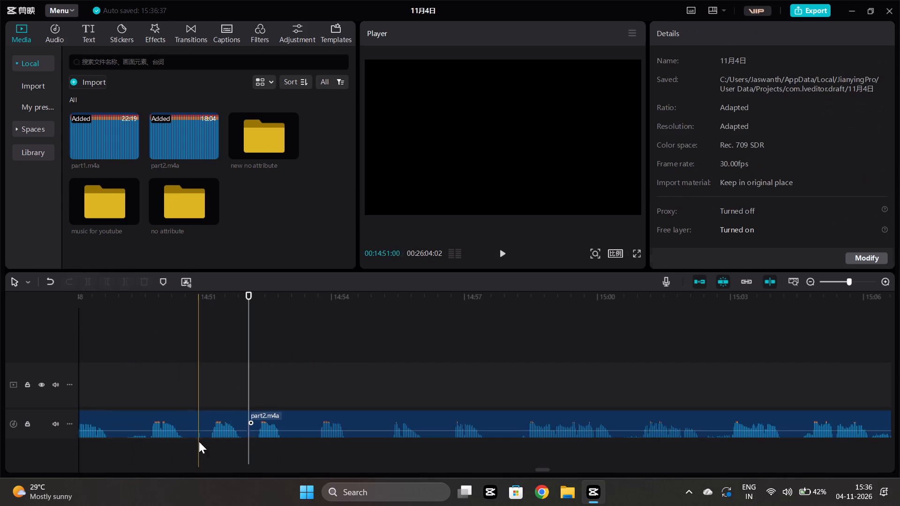
pyautogui.press('space')
pyautogui.scroll(-2, 337, 428)
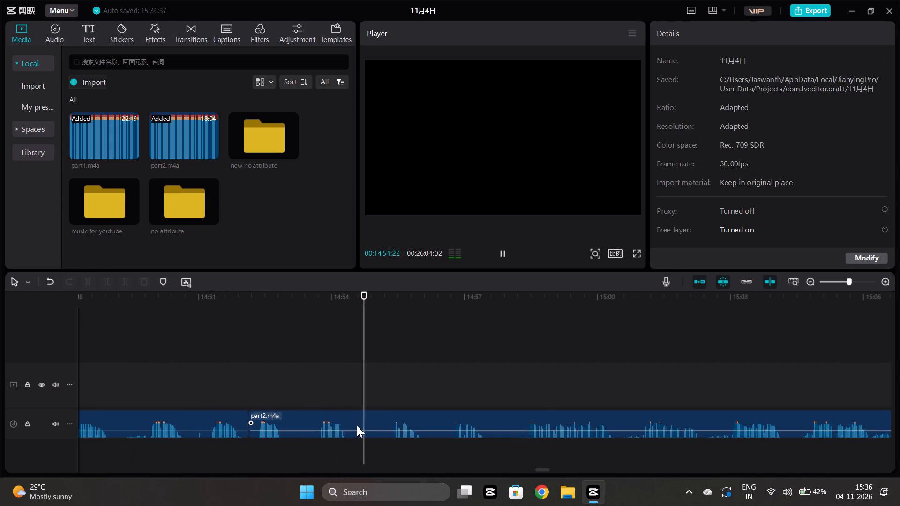
pyautogui.click(156, 446)
pyautogui.press('space')
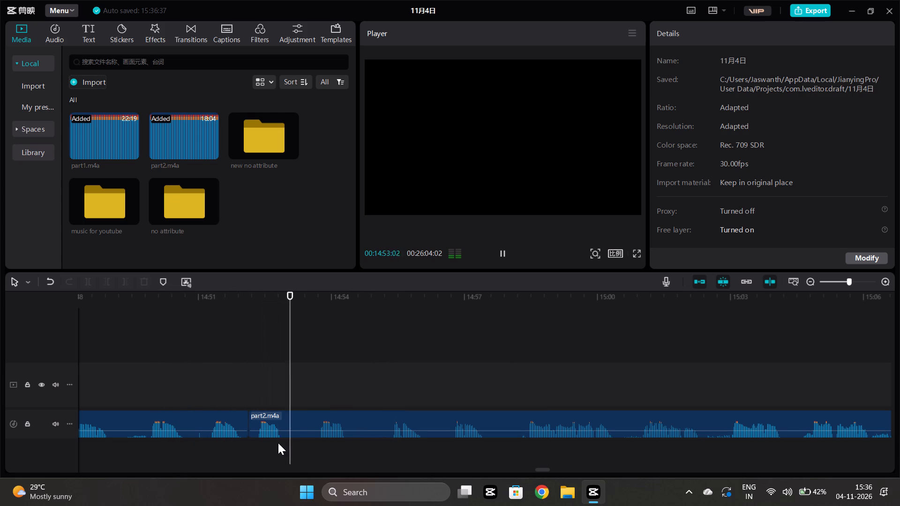
pyautogui.hscroll(-1, 296, 438)
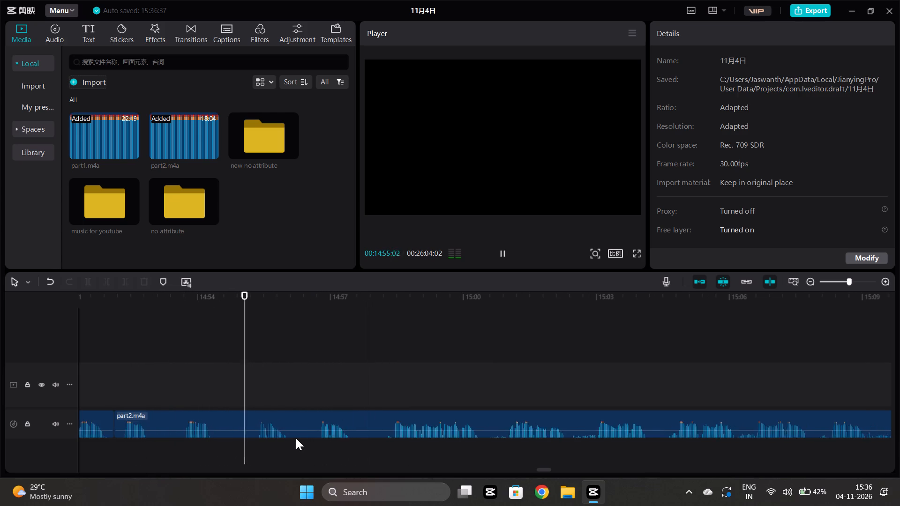
pyautogui.hscroll(-1, 296, 438)
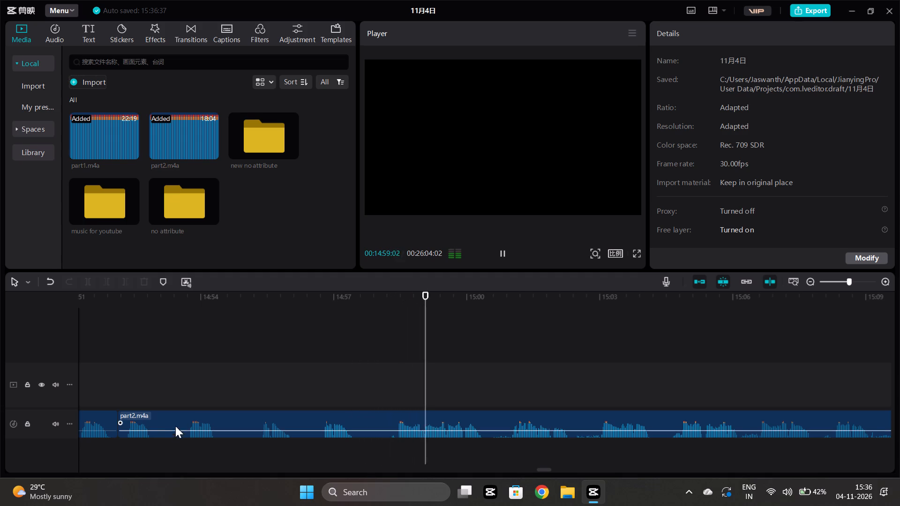
pyautogui.hscroll(1, 169, 435)
# Cut the passage between 00:14:50:28 and 00:14:52:04 out of part2.m4a and join the following clip to the preceding one.
pyautogui.click(214, 457)
pyautogui.press('space')
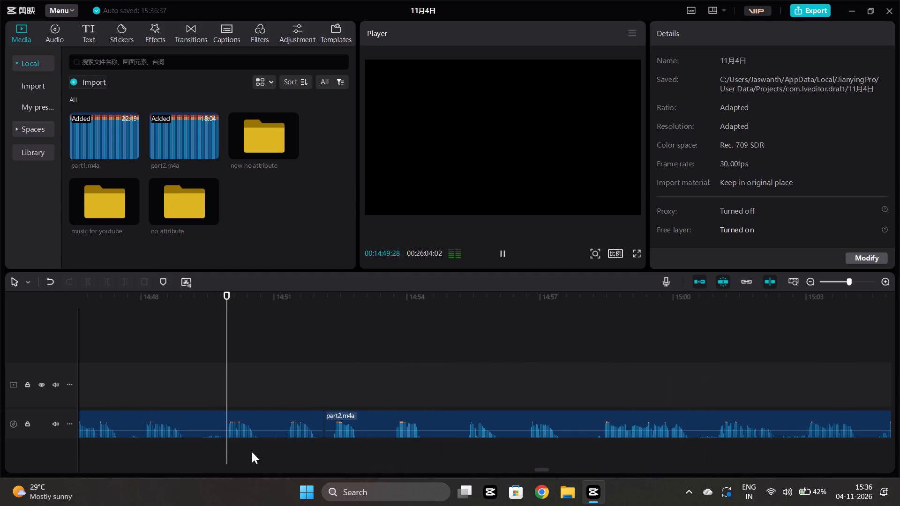
pyautogui.press('space')
pyautogui.click(273, 429)
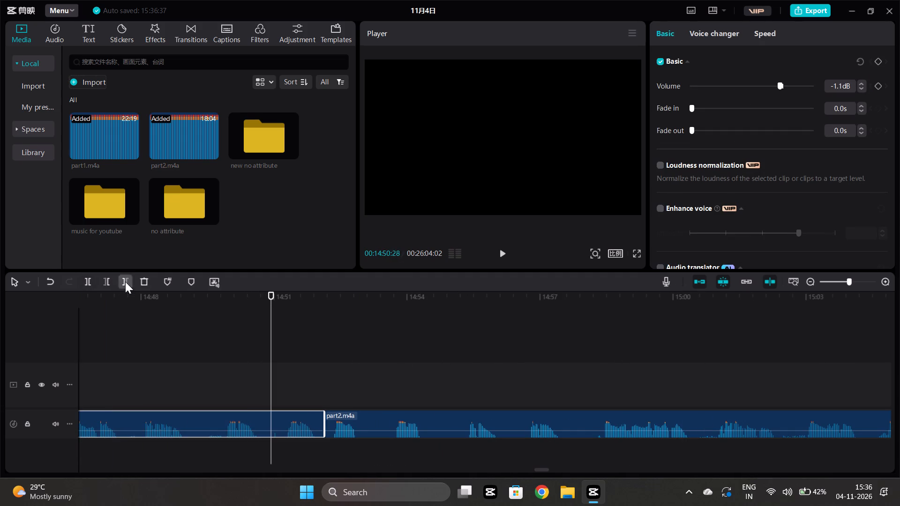
pyautogui.click(125, 282)
pyautogui.moveTo(360, 420); pyautogui.dragTo(303, 431)
# Play across the new part2.m4a join at 00:14:50:28 and listen to the narration on to about 00:15:14, replaying from about 00:15:07.
pyautogui.click(239, 446)
pyautogui.press('space')
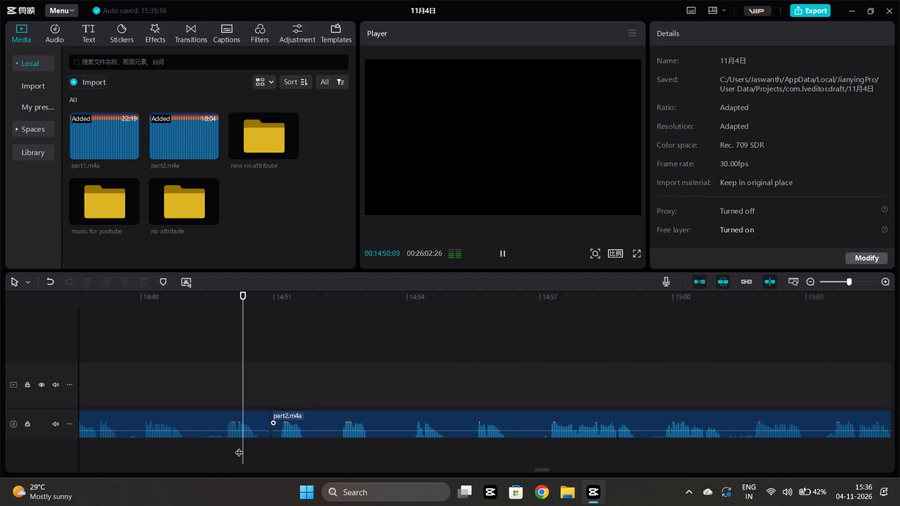
pyautogui.hscroll(-1, 309, 437)
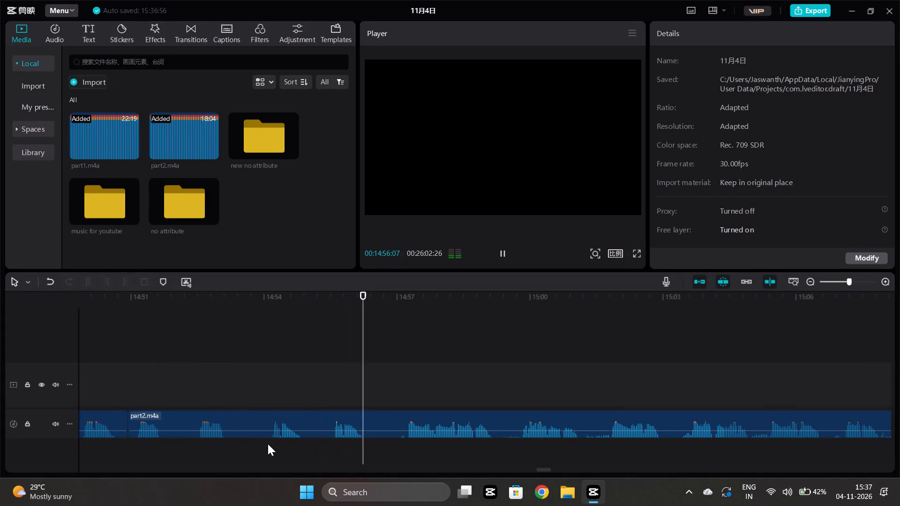
pyautogui.hscroll(-1, 268, 443)
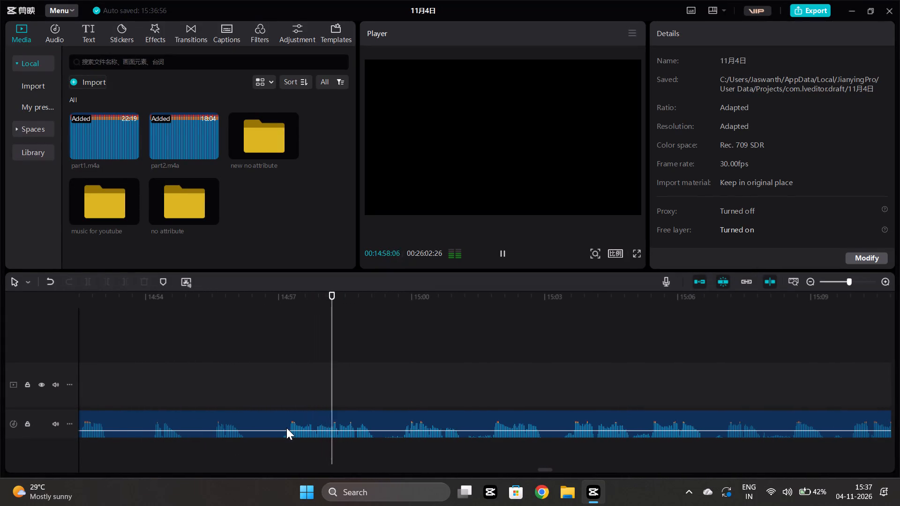
pyautogui.hscroll(-1, 286, 428)
pyautogui.scroll(-2, 286, 428)
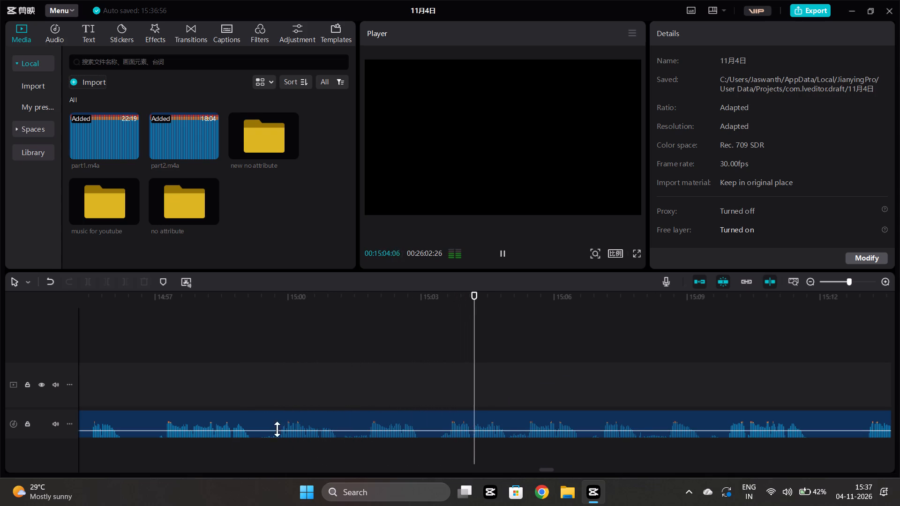
pyautogui.hscroll(-1, 429, 447)
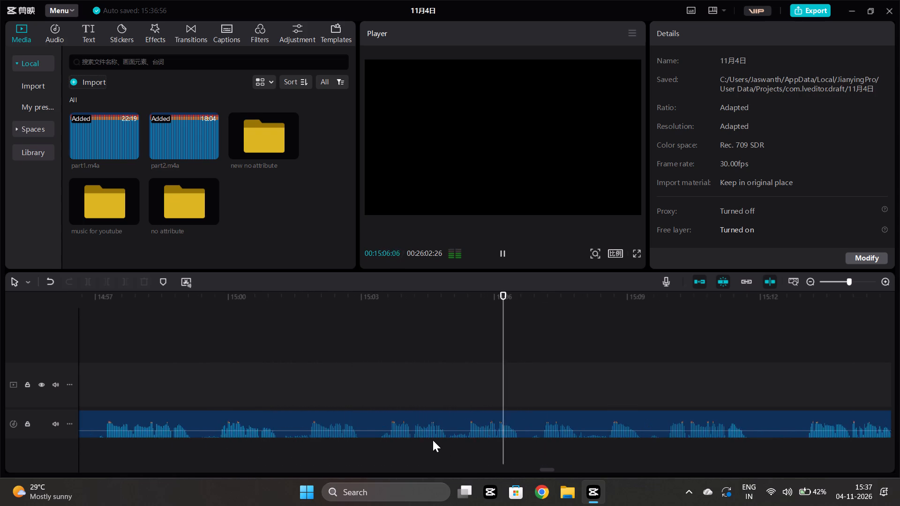
pyautogui.hscroll(-1, 433, 440)
pyautogui.scroll(-4, 433, 440)
pyautogui.press('space')
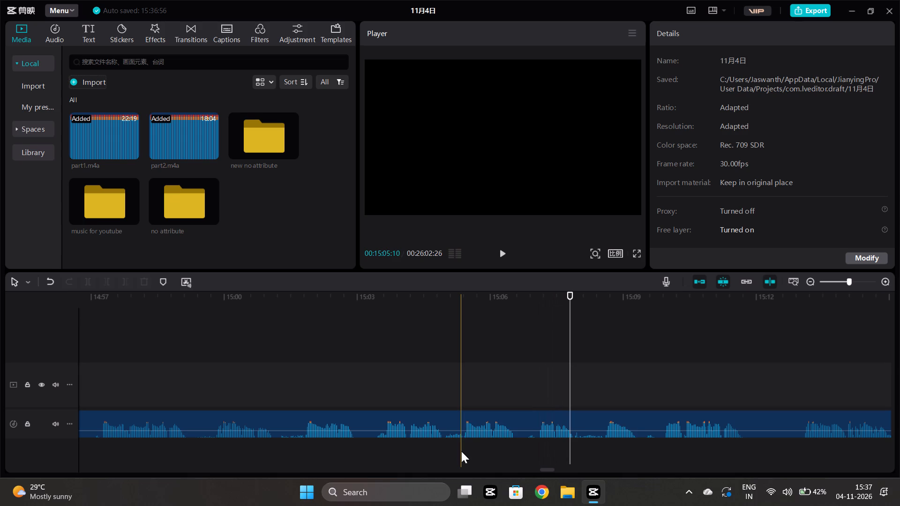
pyautogui.click(546, 450)
pyautogui.press('space')
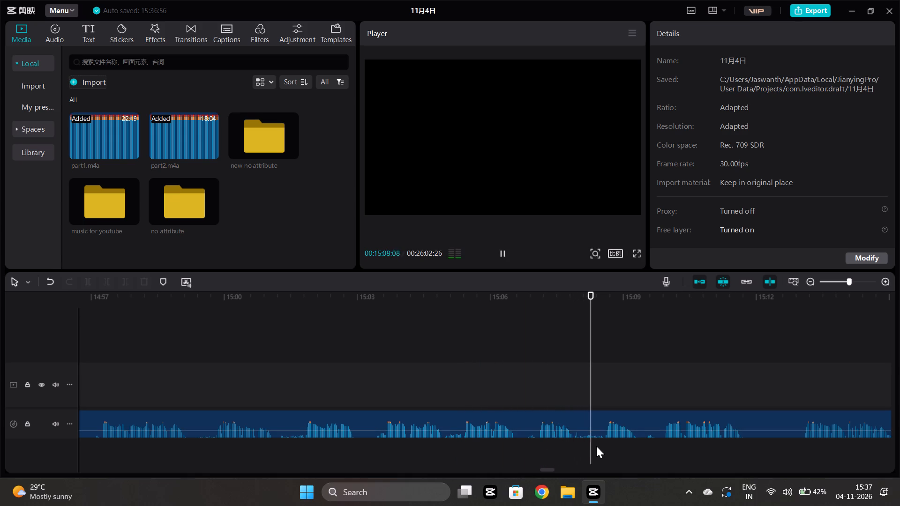
pyautogui.scroll(-3, 627, 446)
pyautogui.hscroll(-1, 631, 441)
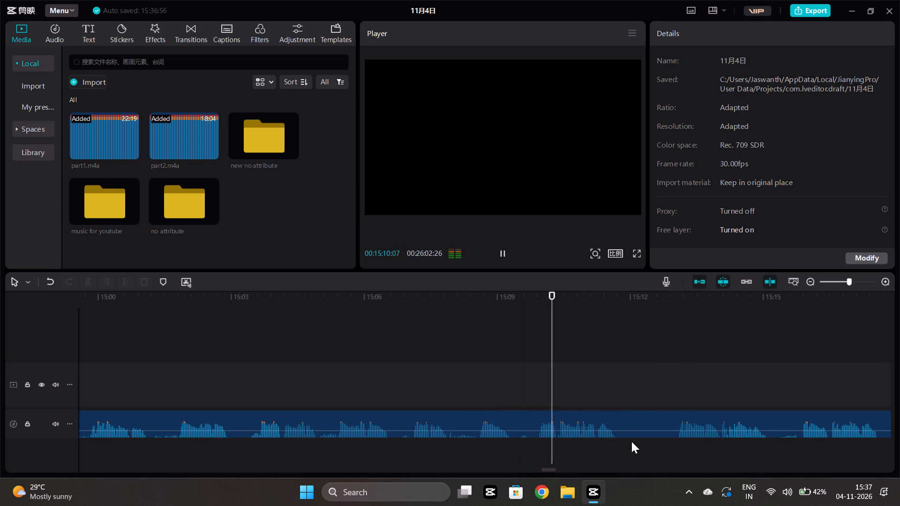
pyautogui.hscroll(-1, 631, 441)
pyautogui.scroll(-3, 609, 426)
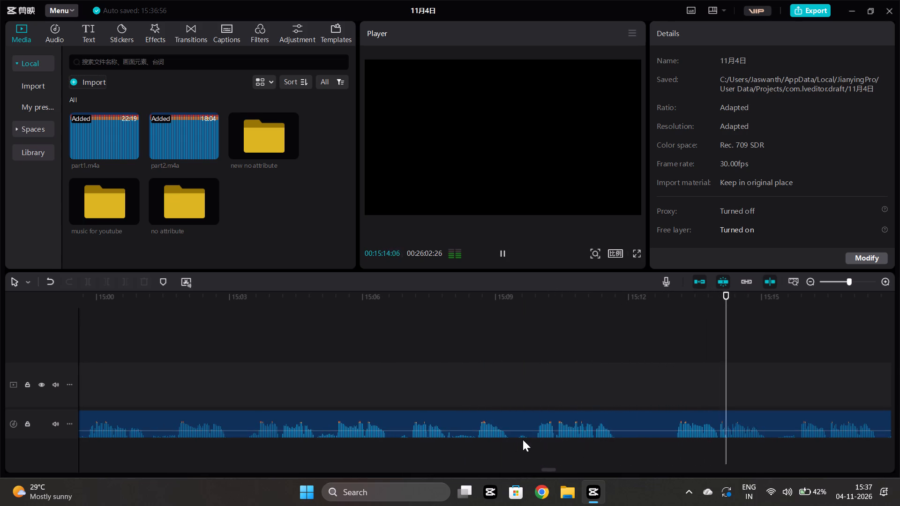
# Replay the narration around 00:15:08 to 00:15:11 and split part2.m4a at 00:15:08:17, just before the phrase there.
pyautogui.click(540, 439)
pyautogui.press('space')
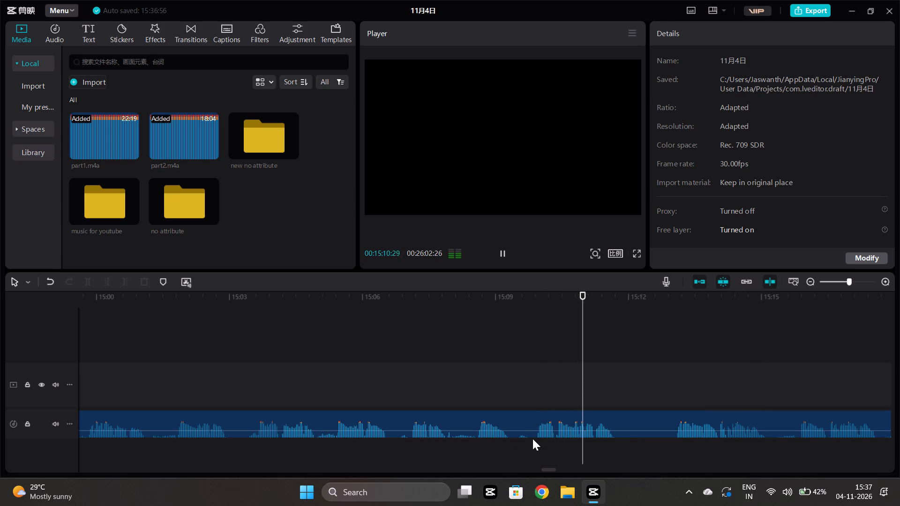
pyautogui.click(481, 439)
pyautogui.press('space')
pyautogui.press('space')
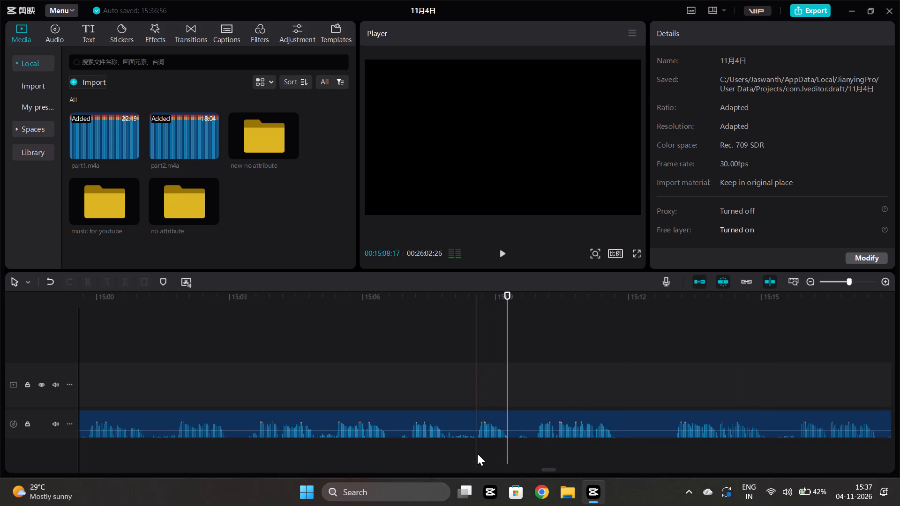
pyautogui.click(477, 454)
pyautogui.click(474, 428)
pyautogui.click(90, 283)
# Cut part2.m4a from 00:14:56:18 up to the split at 00:15:08:17 and join the following clip to the preceding one.
pyautogui.hscroll(1, 329, 372)
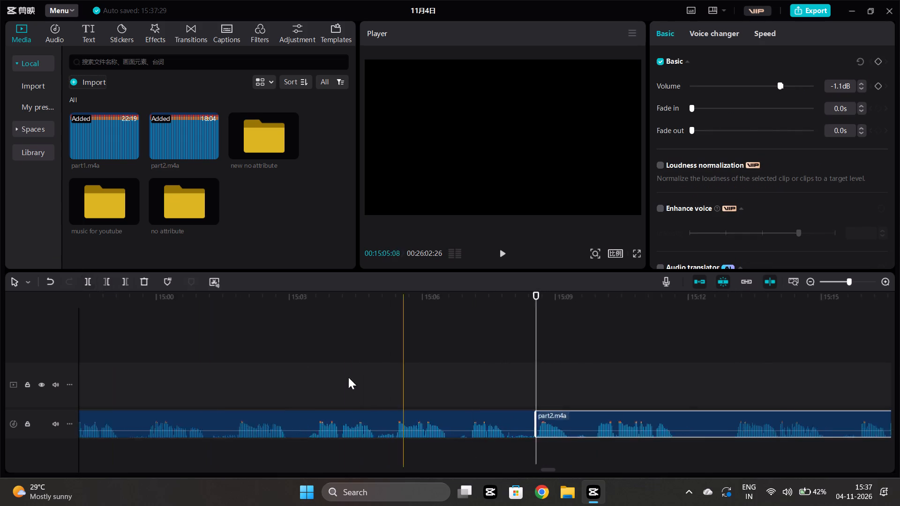
pyautogui.hscroll(1, 348, 377)
pyautogui.click(196, 444)
pyautogui.press('space')
pyautogui.scroll(-1, 196, 444)
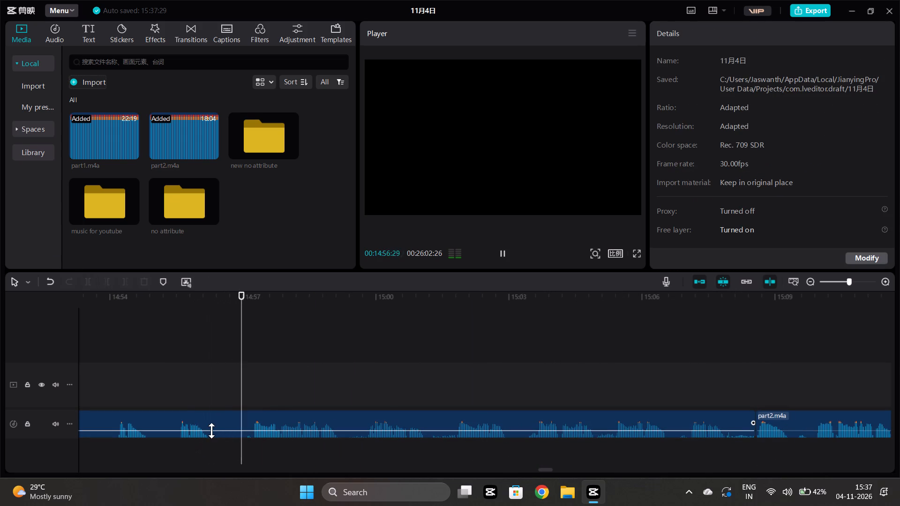
pyautogui.scroll(-3, 212, 430)
pyautogui.click(106, 441)
pyautogui.press('space')
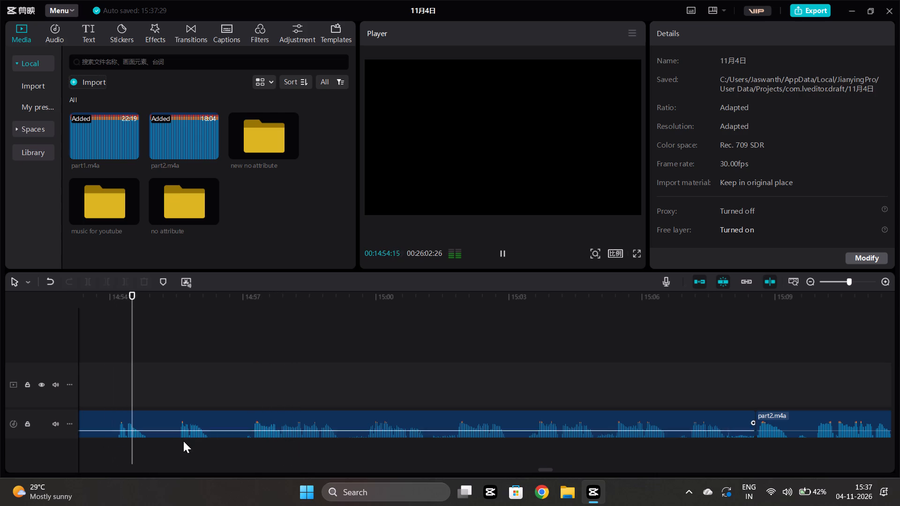
pyautogui.press('space')
pyautogui.click(242, 426)
pyautogui.click(128, 281)
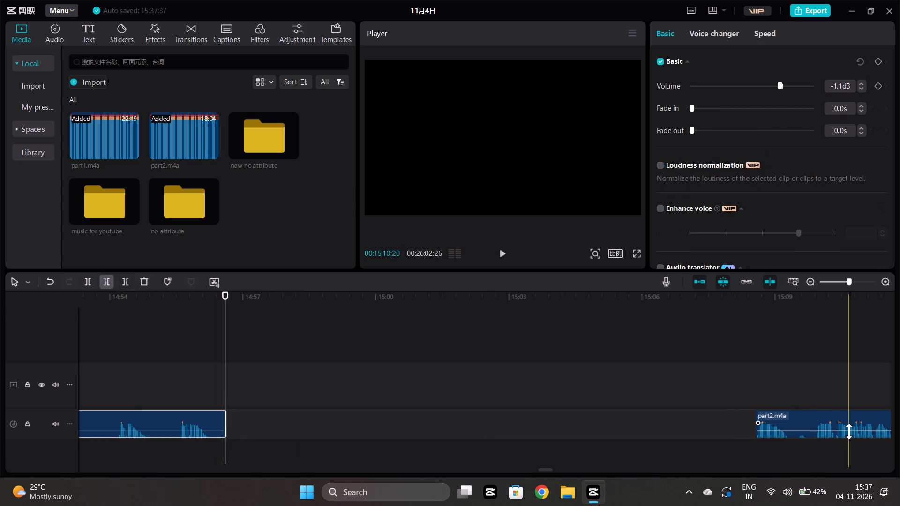
pyautogui.moveTo(831, 418); pyautogui.dragTo(311, 431)
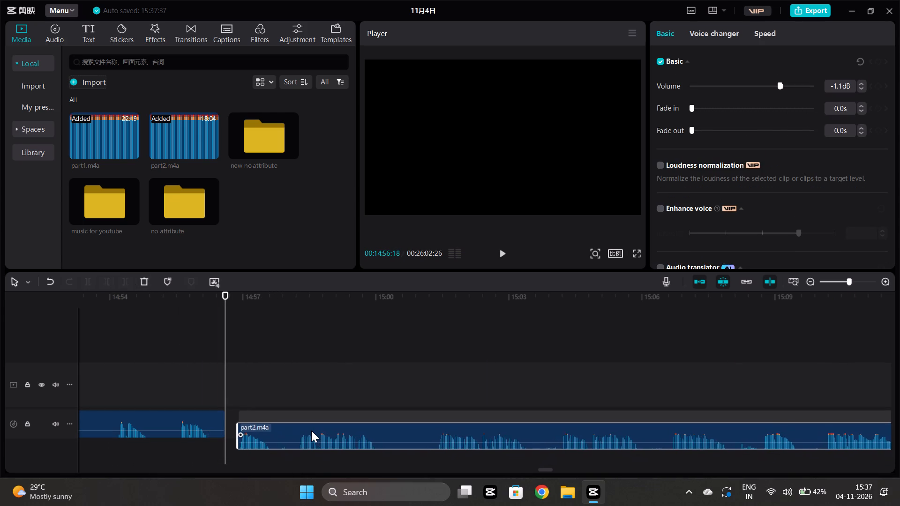
pyautogui.moveTo(311, 431); pyautogui.dragTo(300, 428)
# Play across the new part2.m4a join at 00:14:56:18 and listen to the narration on to about 00:15:15.
pyautogui.click(216, 446)
pyautogui.press('space')
pyautogui.scroll(-2, 390, 409)
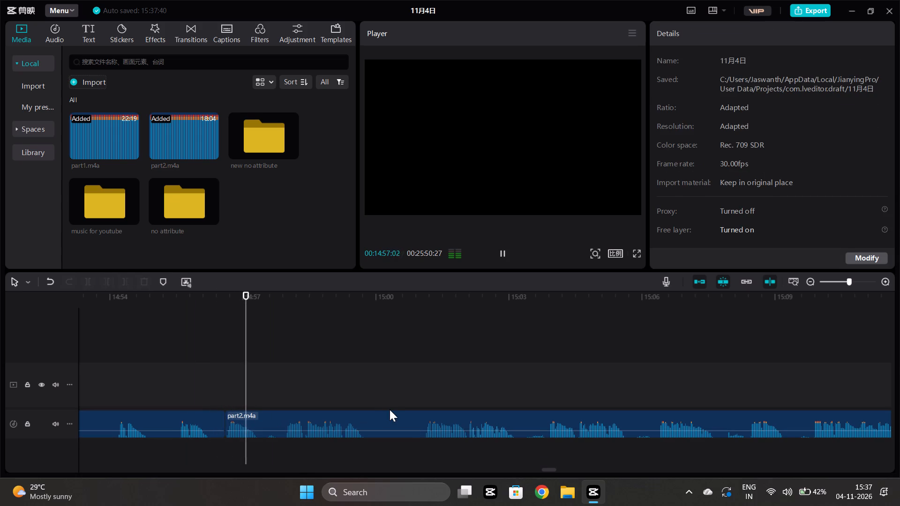
pyautogui.hscroll(-1, 405, 398)
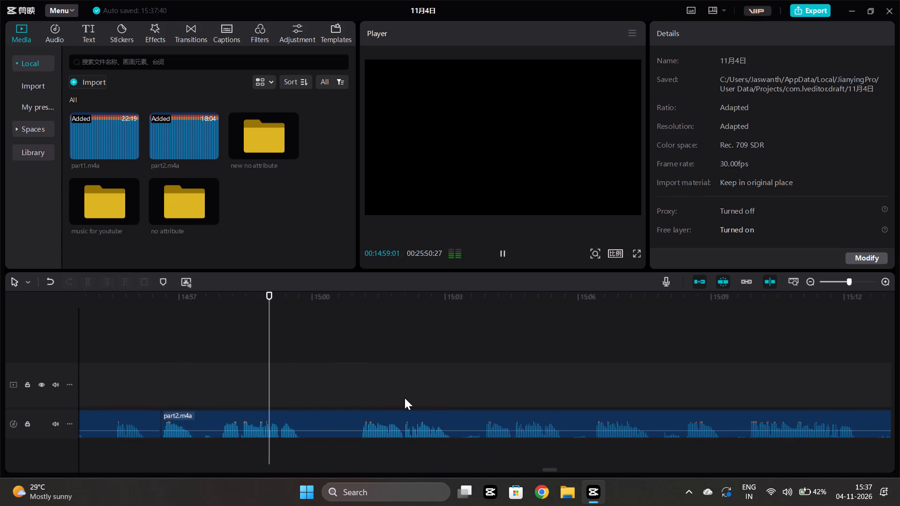
pyautogui.hscroll(-3, 405, 398)
pyautogui.scroll(-1, 390, 401)
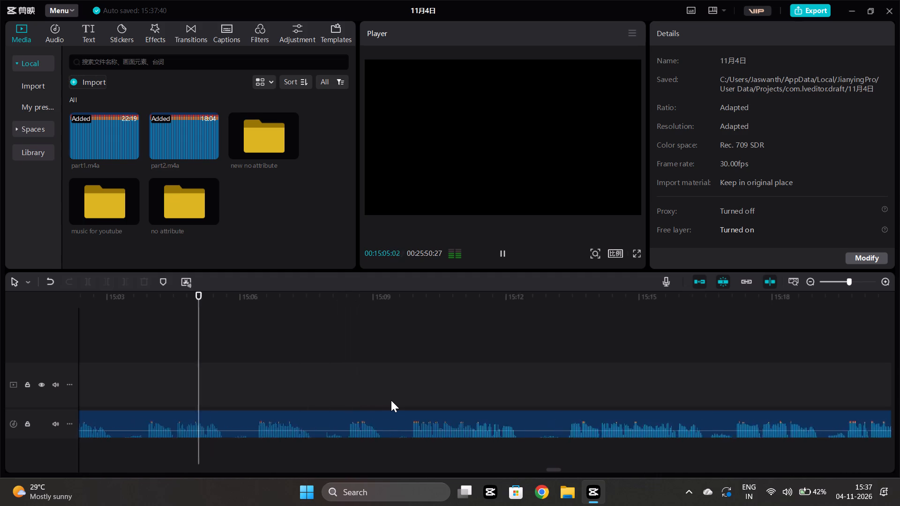
pyautogui.hscroll(-1, 429, 393)
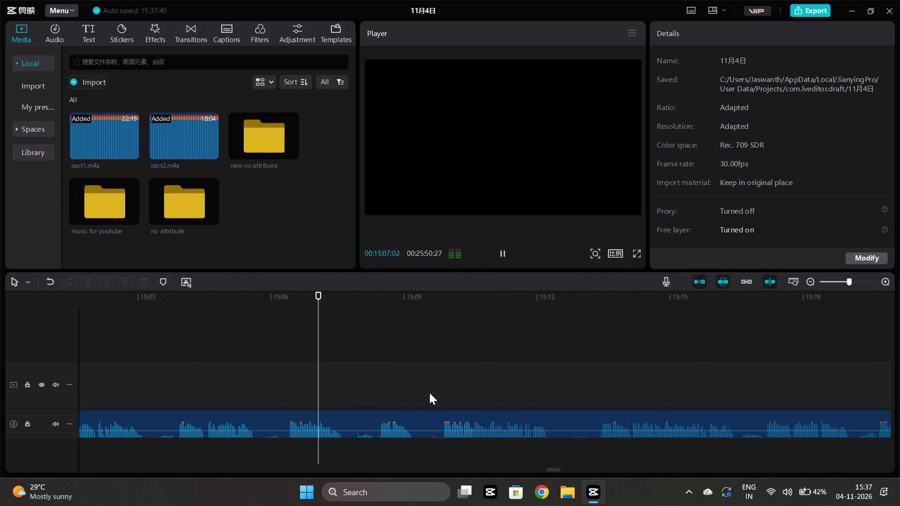
pyautogui.hscroll(-1, 429, 393)
pyautogui.scroll(-3, 429, 393)
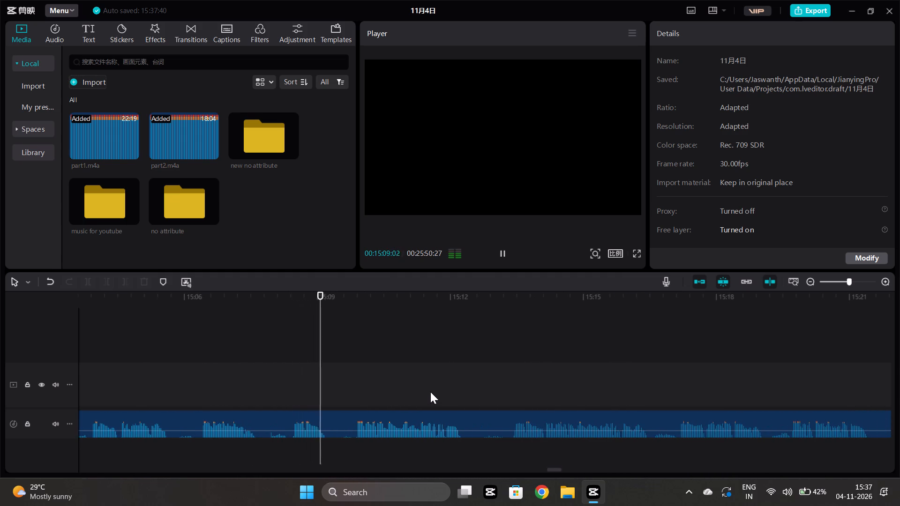
pyautogui.hscroll(-2, 430, 392)
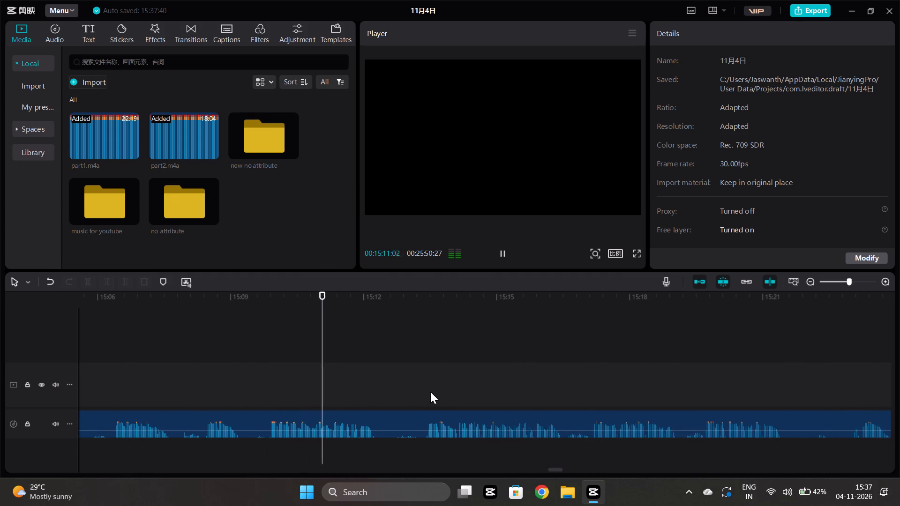
pyautogui.hscroll(-1, 430, 392)
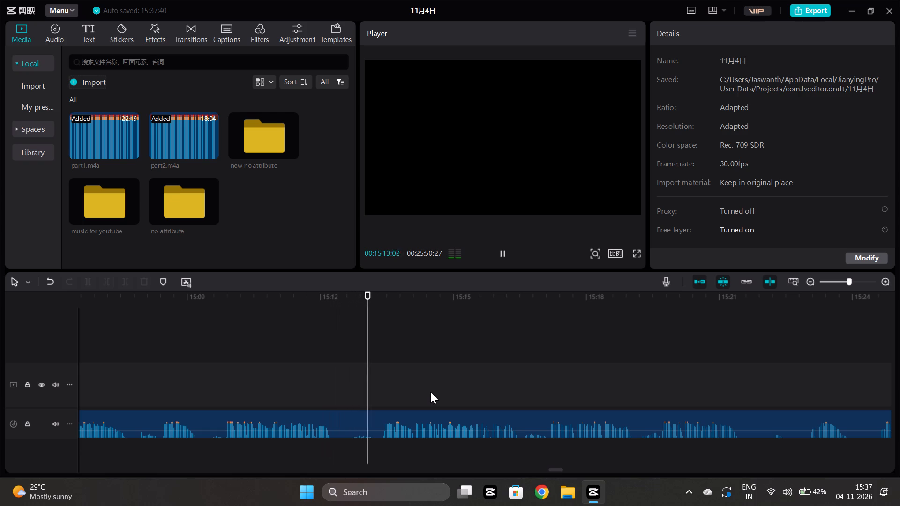
pyautogui.hscroll(-1, 430, 392)
pyautogui.hscroll(1, 430, 392)
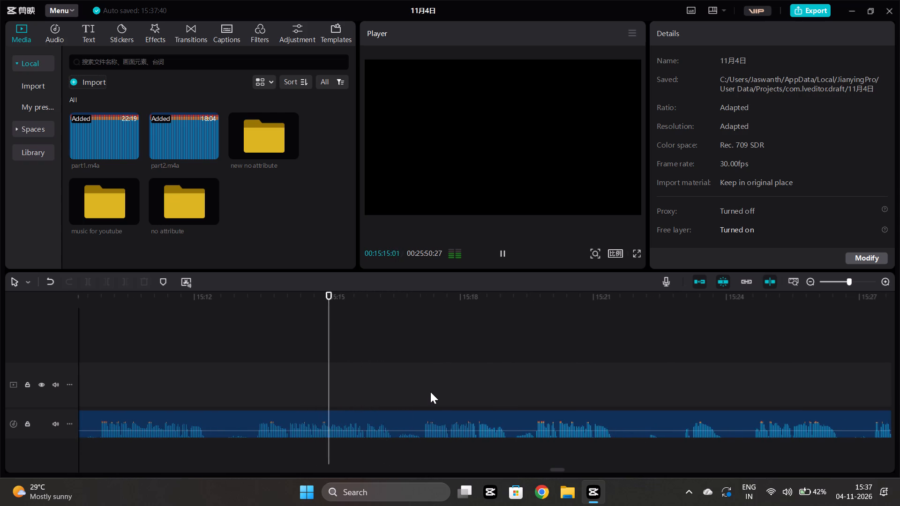
pyautogui.hscroll(1, 430, 392)
# Cut part2.m4a from just before 00:15:08 to 00:15:13:09 and move the following clip up, leaving a gap of a few frames.
pyautogui.click(351, 441)
pyautogui.press('space')
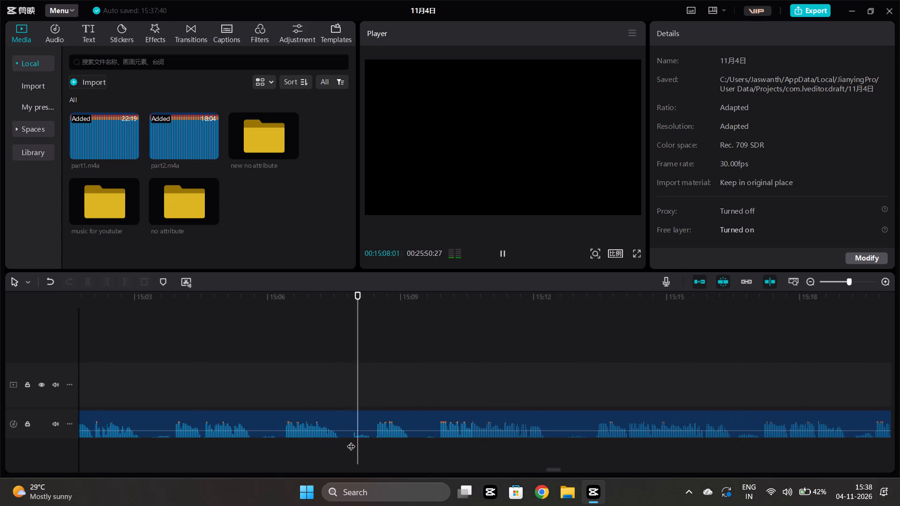
pyautogui.press('space')
pyautogui.click(347, 439)
pyautogui.click(349, 419)
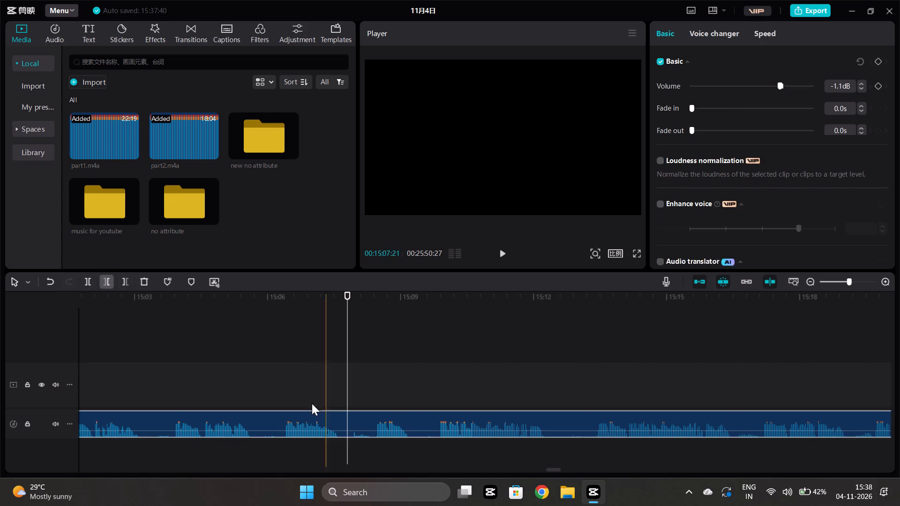
pyautogui.click(86, 277)
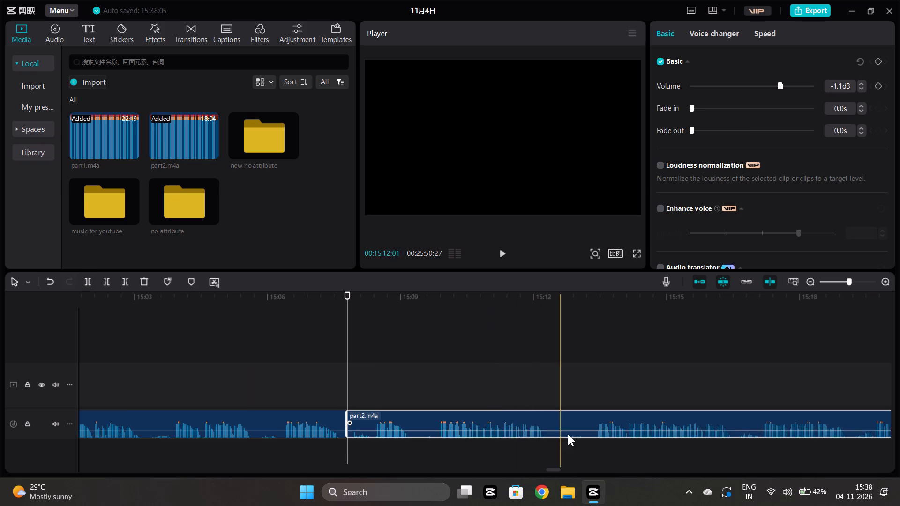
pyautogui.click(591, 452)
pyautogui.click(601, 420)
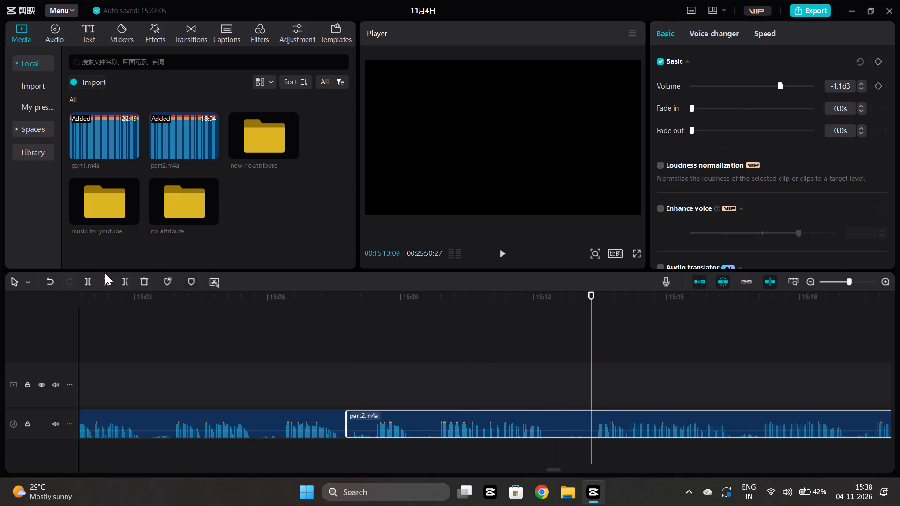
pyautogui.click(106, 284)
pyautogui.moveTo(610, 413); pyautogui.dragTo(367, 420)
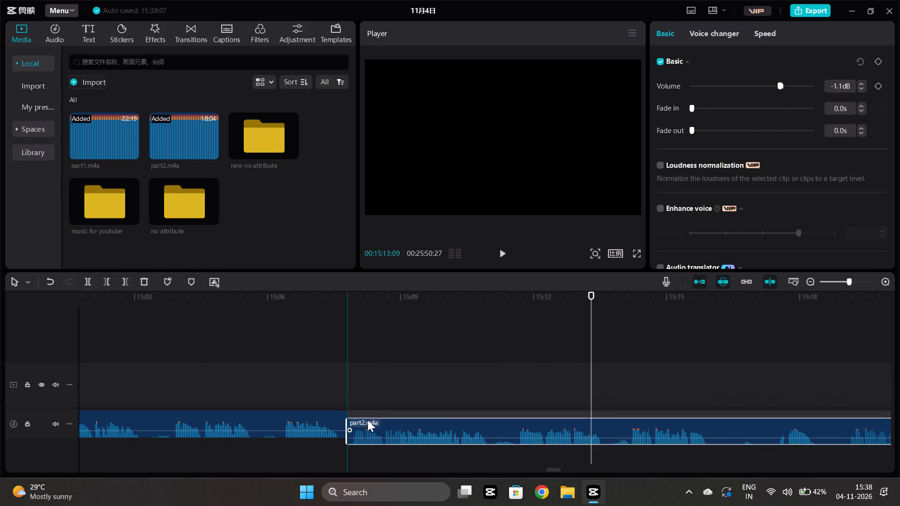
pyautogui.moveTo(367, 420); pyautogui.dragTo(370, 418)
# Play across the new part2.m4a edit just before 00:15:08 and listen to the narration on to about 00:15:28.
pyautogui.click(299, 440)
pyautogui.press('space')
pyautogui.hscroll(-1, 340, 433)
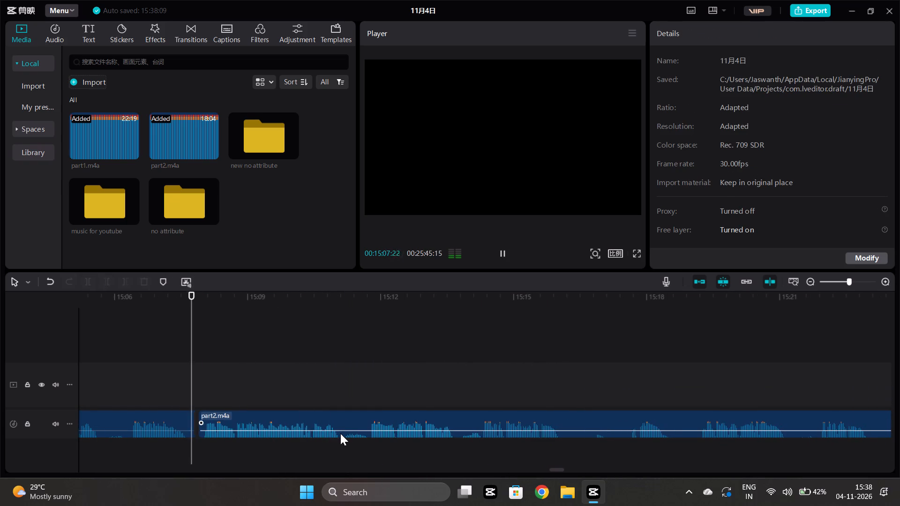
pyautogui.hscroll(-1, 340, 433)
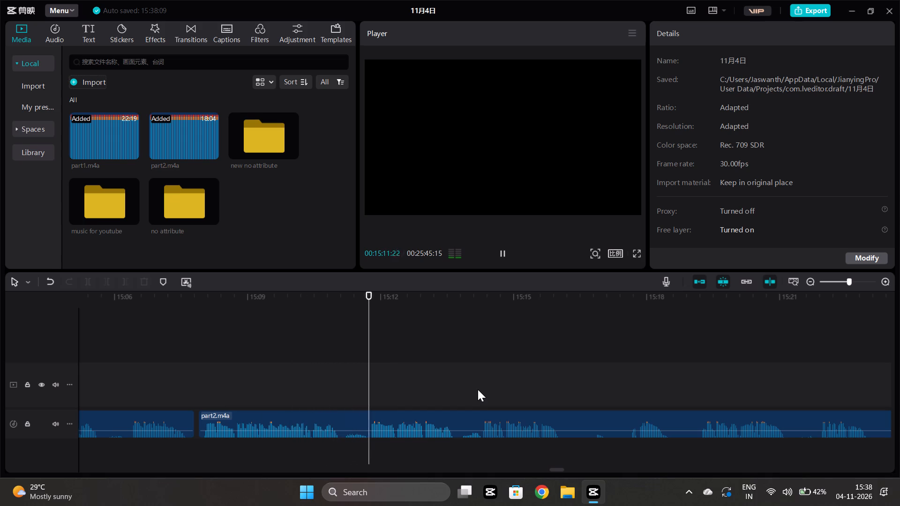
pyautogui.hscroll(-1, 478, 389)
pyautogui.scroll(-1, 478, 389)
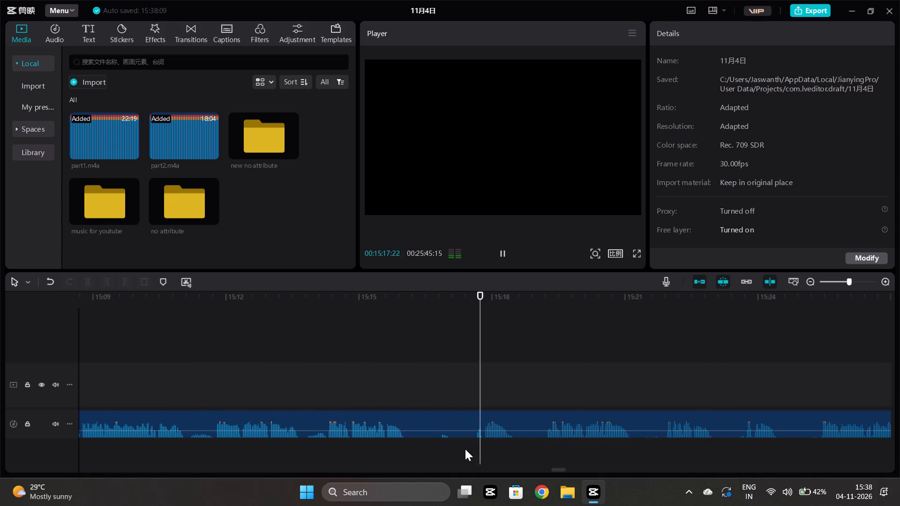
pyautogui.hscroll(-1, 519, 414)
pyautogui.scroll(-3, 528, 411)
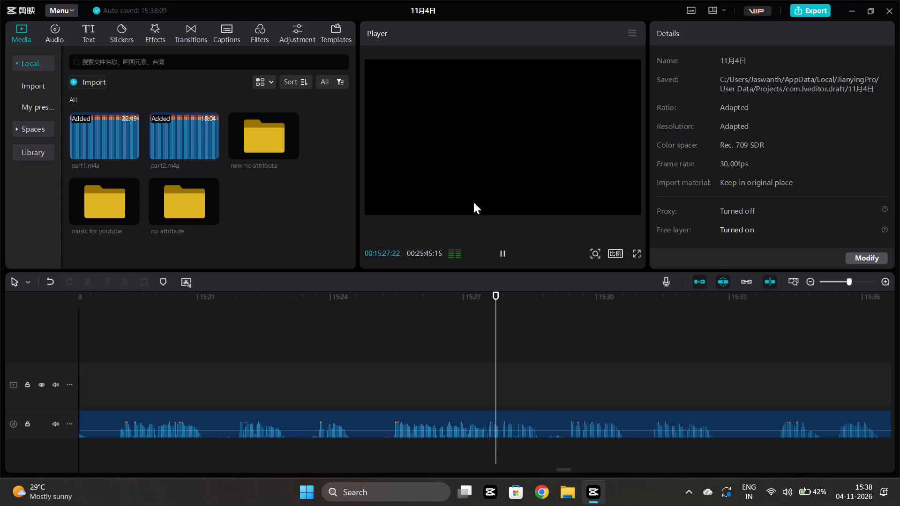
pyautogui.scroll(-1, 363, 335)
# Cut part2.m4a from about 00:15:23:02 to 00:15:25:04 and move the following clip up, leaving a gap of about 5 frames.
pyautogui.click(245, 365)
pyautogui.press('space')
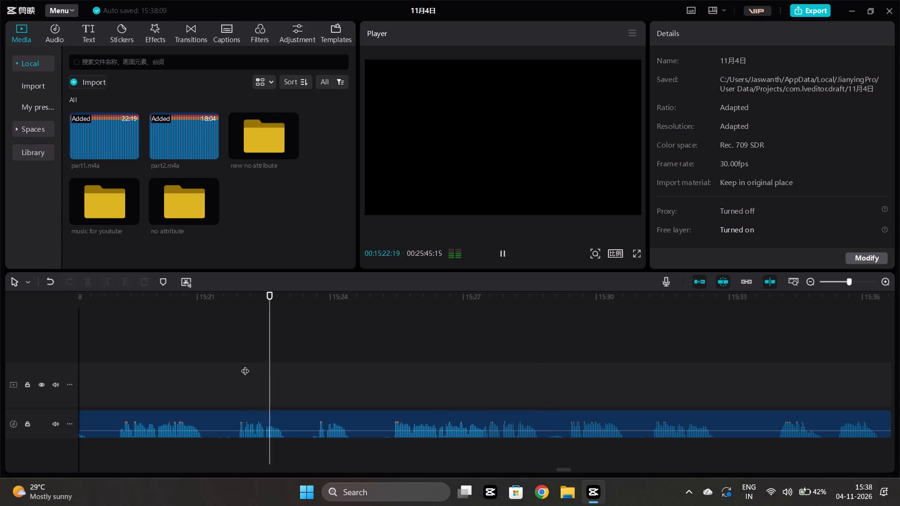
pyautogui.press('space')
pyautogui.click(306, 420)
pyautogui.click(91, 283)
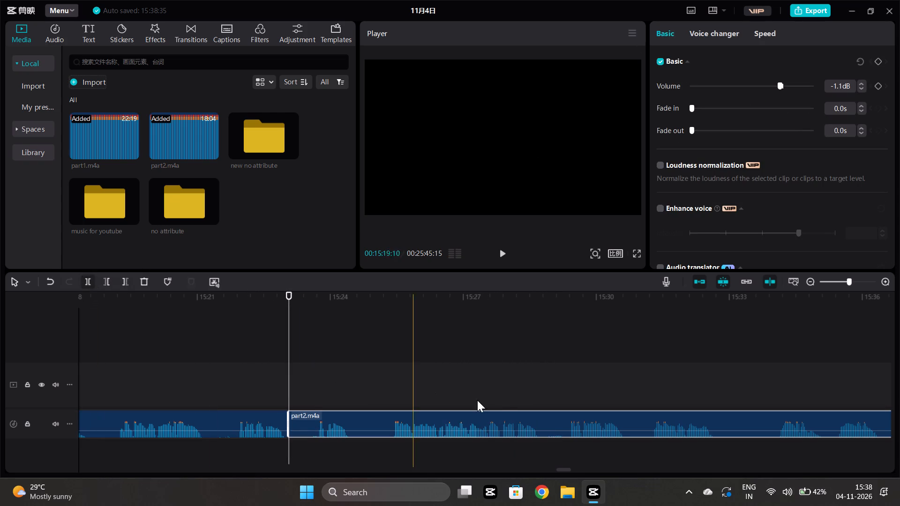
pyautogui.click(388, 385)
pyautogui.click(381, 439)
pyautogui.click(388, 422)
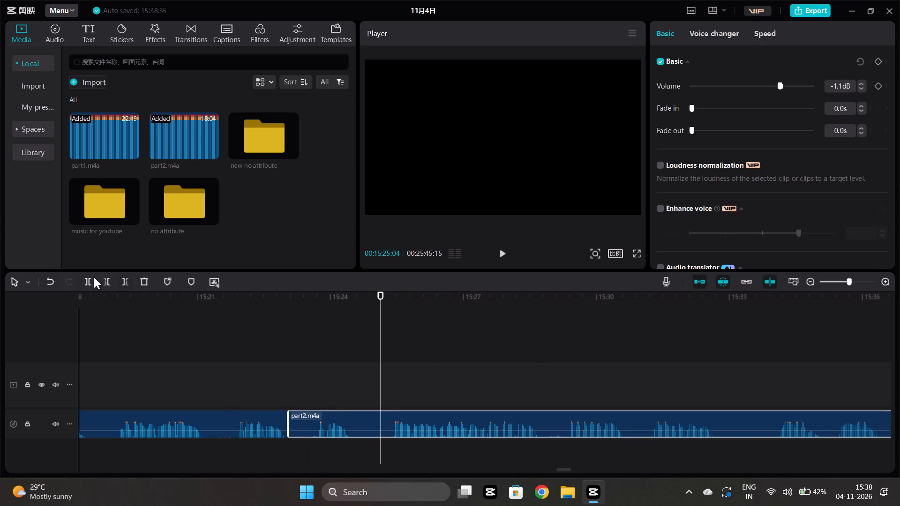
pyautogui.click(108, 274)
pyautogui.click(109, 280)
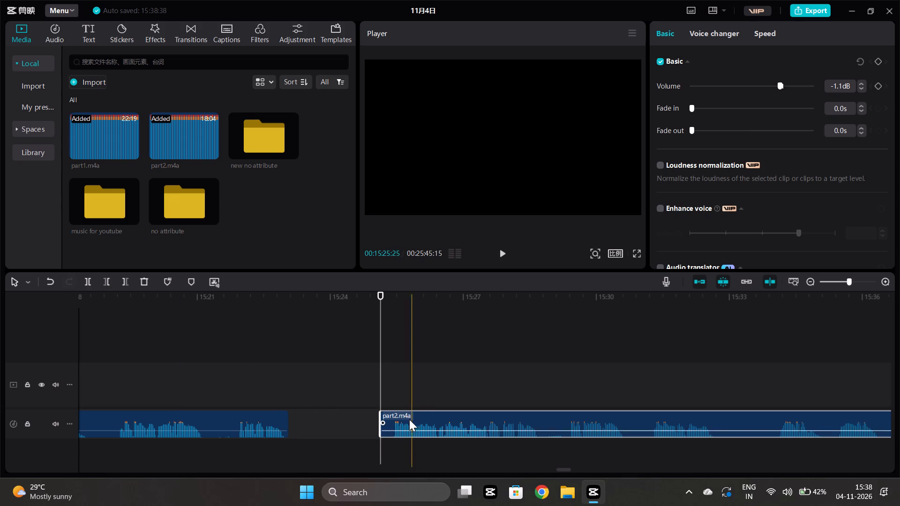
pyautogui.moveTo(407, 417); pyautogui.dragTo(311, 418)
pyautogui.moveTo(313, 427); pyautogui.dragTo(316, 416)
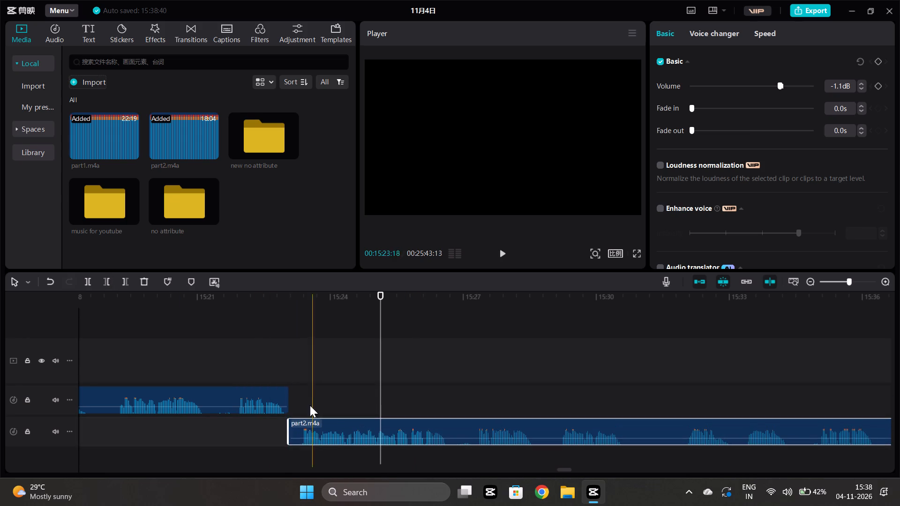
pyautogui.moveTo(304, 421); pyautogui.dragTo(312, 404)
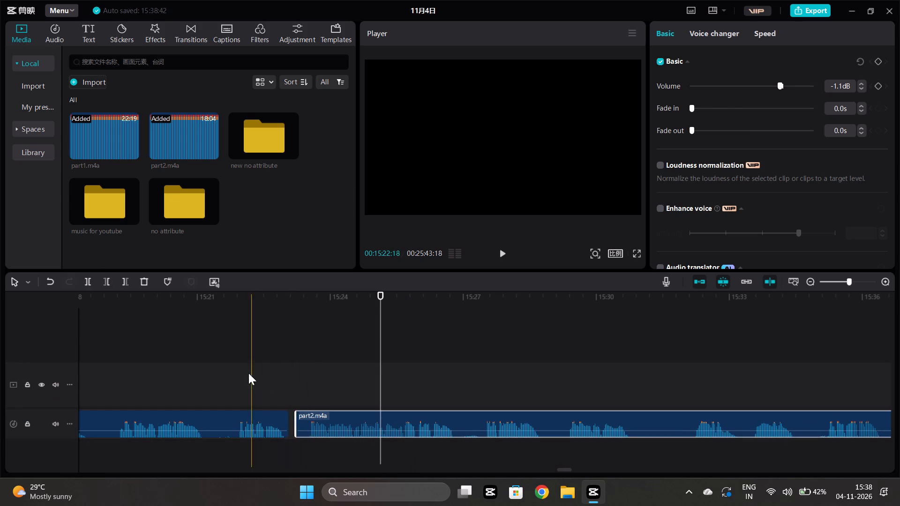
# Play across the new part2.m4a edit at about 00:15:23 and listen to the narration on to about 00:15:32.
pyautogui.click(248, 373)
pyautogui.press('space')
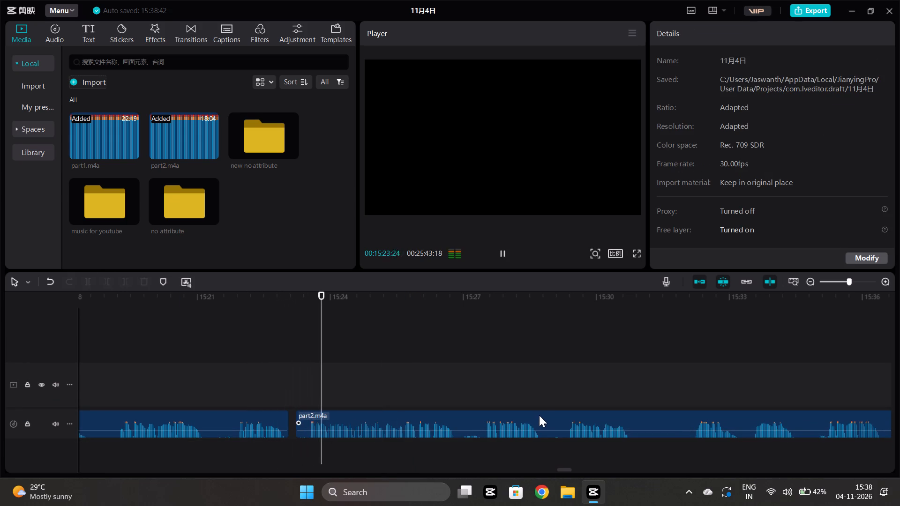
pyautogui.hscroll(-1, 561, 402)
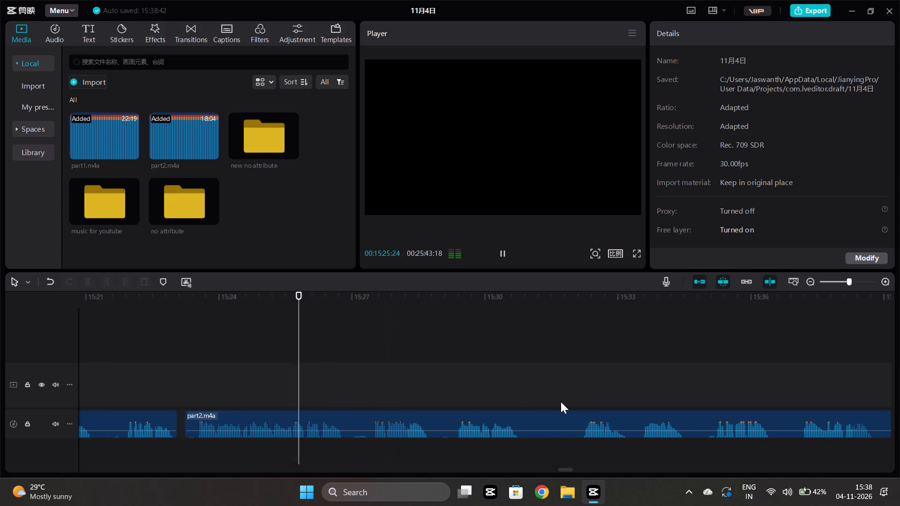
pyautogui.hscroll(-1, 561, 402)
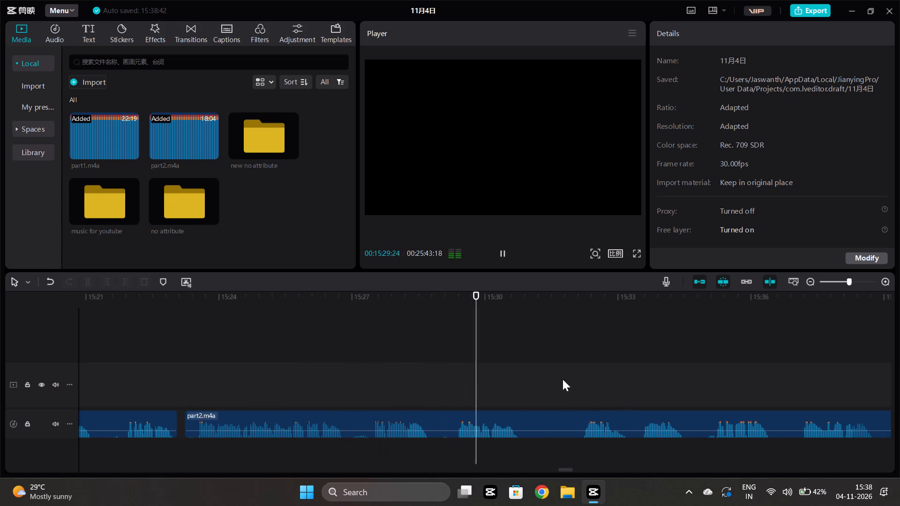
pyautogui.keyDown('ctrl'); pyautogui.scroll(10, 350, 401); pyautogui.keyUp('ctrl')
pyautogui.hscroll(1, 353, 400)
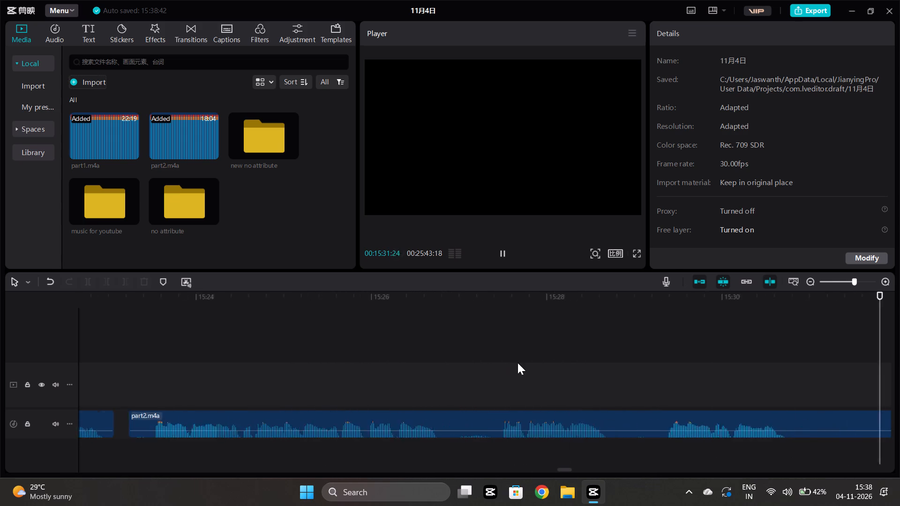
pyautogui.hscroll(1, 517, 363)
# Replay the narration between about 00:15:24 and 00:15:26 several times to examine the phrase there.
pyautogui.click(394, 358)
pyautogui.press('space')
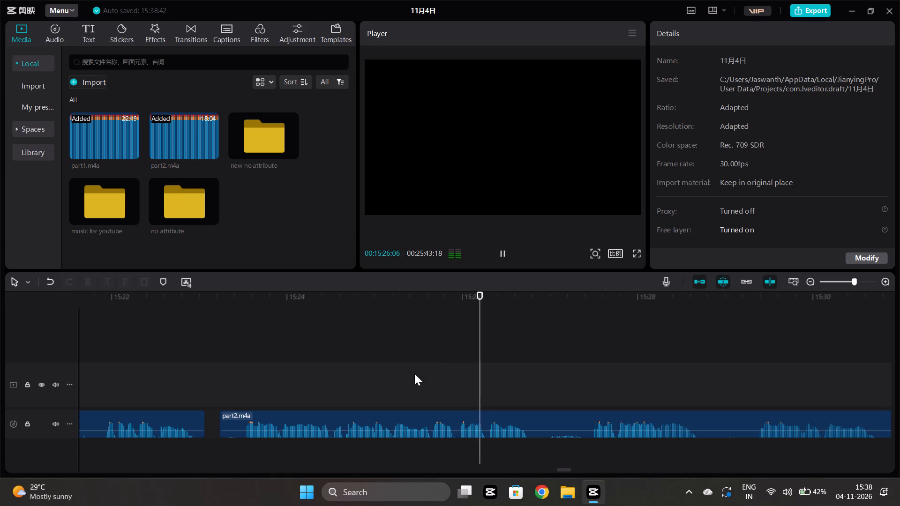
pyautogui.click(376, 367)
pyautogui.press('space')
pyautogui.press('space')
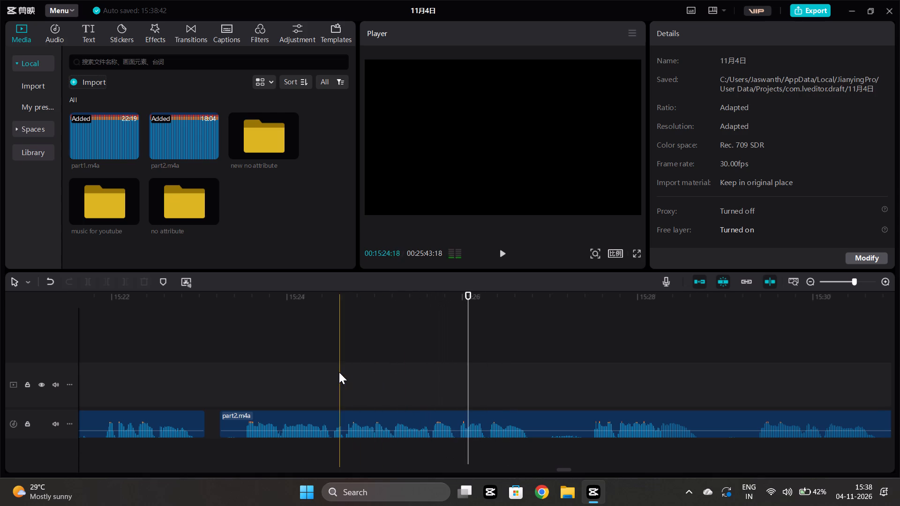
pyautogui.click(339, 372)
pyautogui.press('space')
pyautogui.press('space')
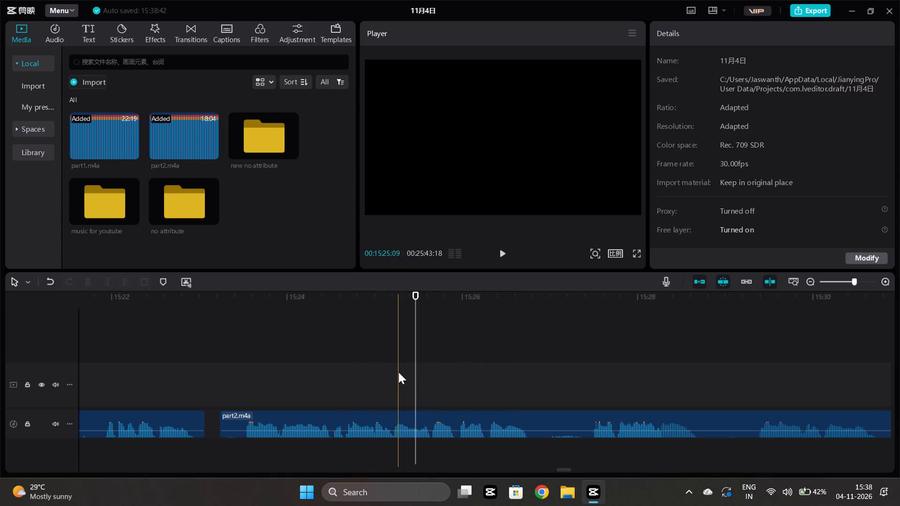
pyautogui.click(398, 372)
pyautogui.press('space')
# Listen to the part2.m4a narration from about 00:15:26 on to about 00:15:35, skipping through the pause before 00:15:32.
pyautogui.hscroll(-1, 417, 372)
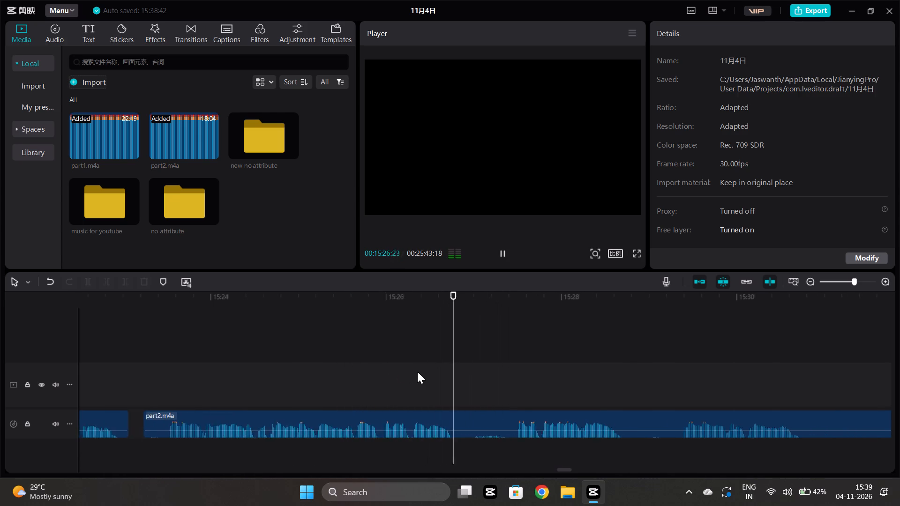
pyautogui.hscroll(-2, 417, 372)
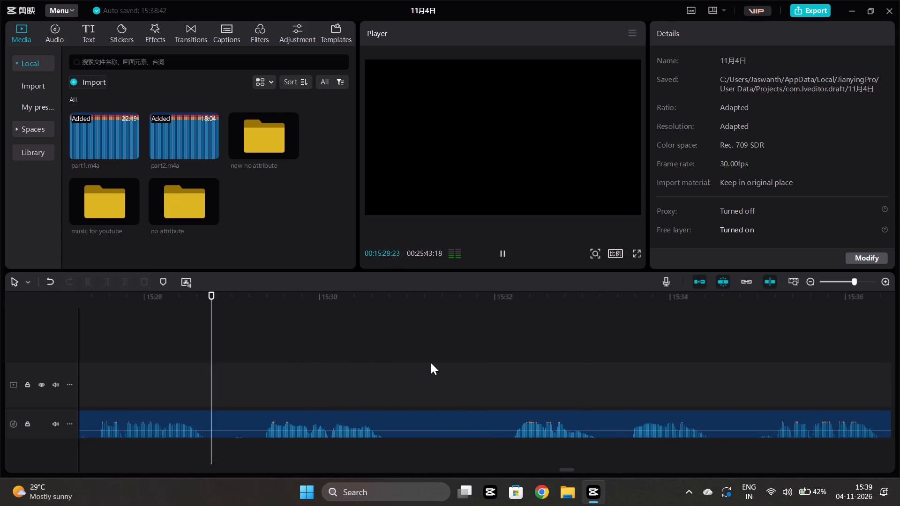
pyautogui.keyDown('ctrl'); pyautogui.scroll(-6, 434, 360); pyautogui.keyUp('ctrl')
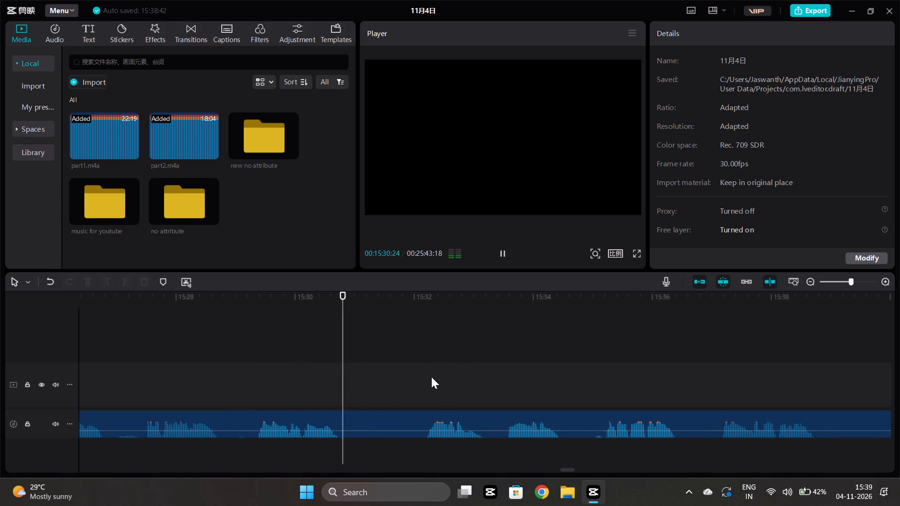
pyautogui.rightClick(431, 377)
pyautogui.hscroll(-1, 431, 375)
pyautogui.click(403, 377)
pyautogui.press('space')
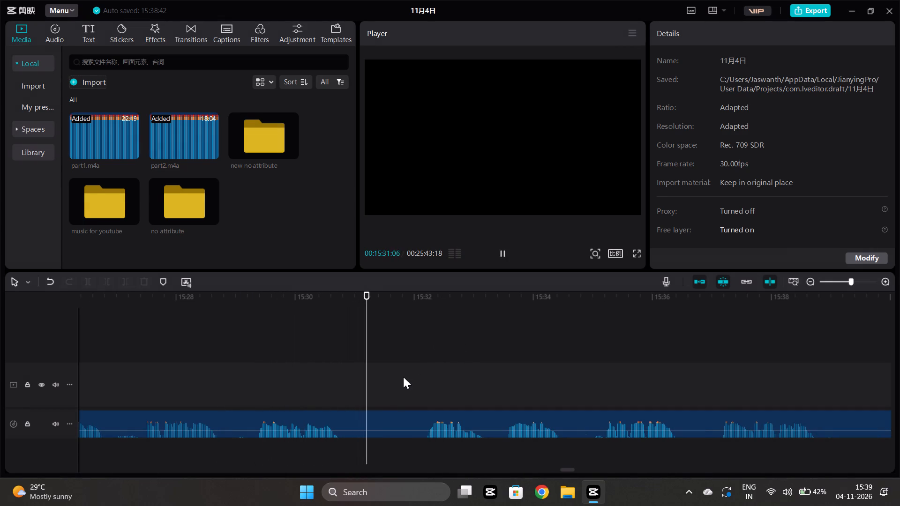
pyautogui.scroll(-8, 403, 377)
pyautogui.hscroll(-1, 403, 377)
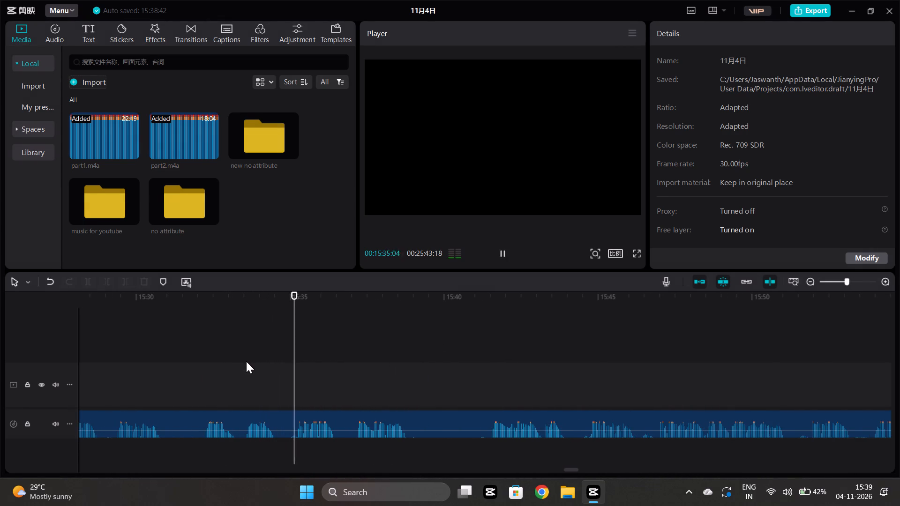
# Cut the pause and phrase in part2.m4a from about 00:15:31:19 to 00:15:33:09 and join the following clip to the preceding one.
pyautogui.click(196, 385)
pyautogui.press('space')
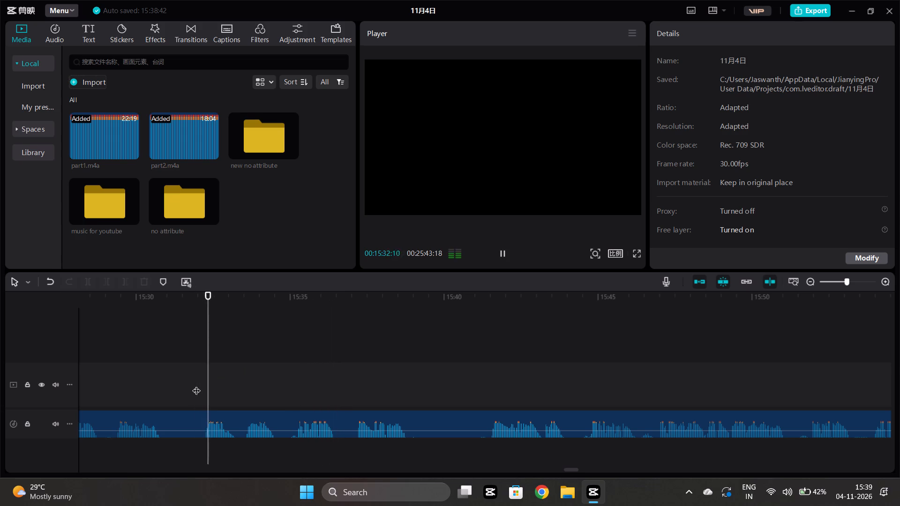
pyautogui.press('space')
pyautogui.click(238, 379)
pyautogui.click(245, 417)
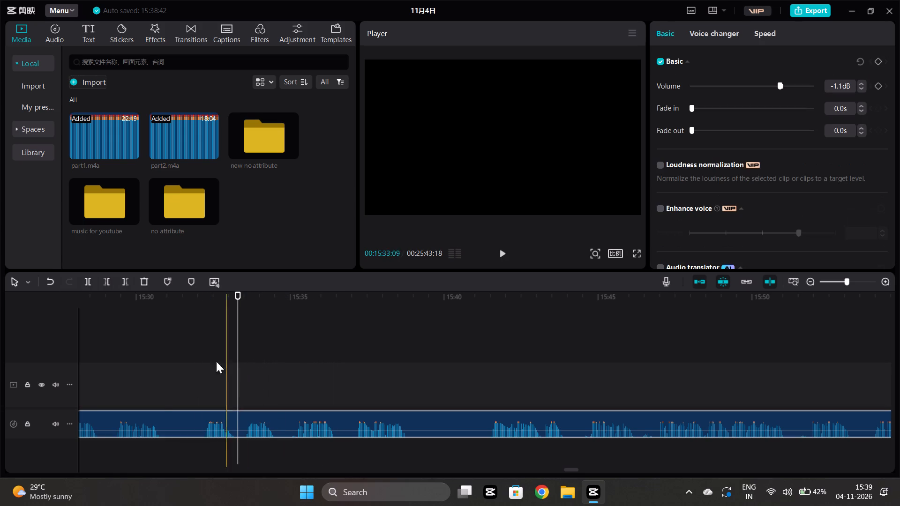
pyautogui.click(94, 273)
pyautogui.click(89, 282)
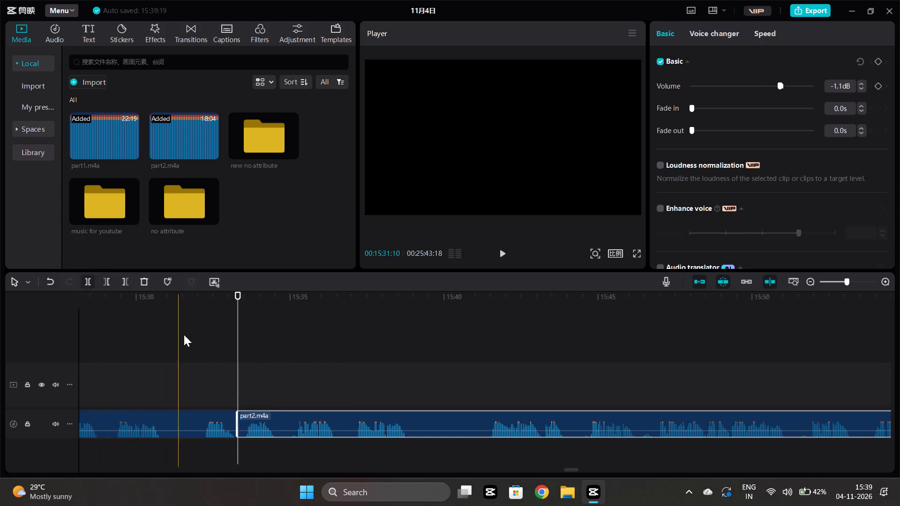
pyautogui.click(187, 343)
pyautogui.click(183, 419)
pyautogui.click(126, 278)
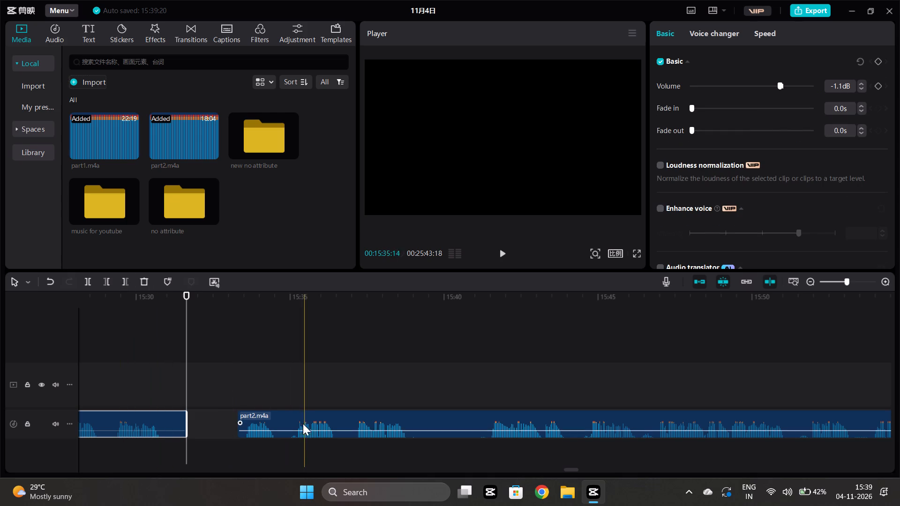
pyautogui.moveTo(298, 417); pyautogui.dragTo(247, 417)
# Play across the part2.m4a join at about 00:15:31 and listen on past 00:15:44, then replay the phrase from 00:15:39.
pyautogui.click(169, 366)
pyautogui.press('space')
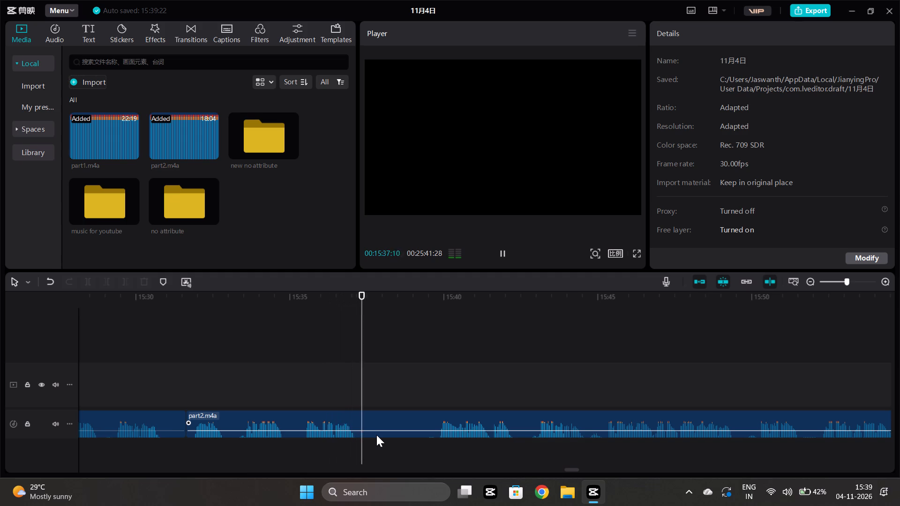
pyautogui.click(434, 389)
pyautogui.press('space')
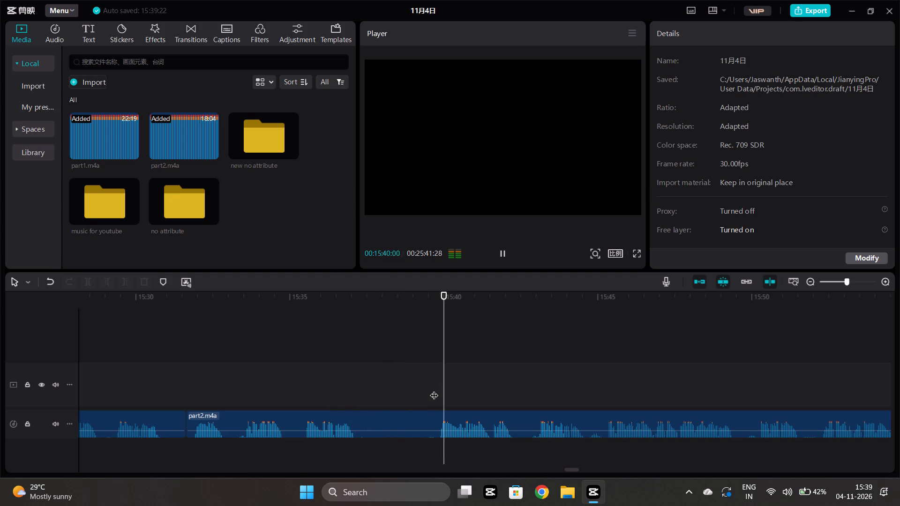
pyautogui.hscroll(-1, 442, 389)
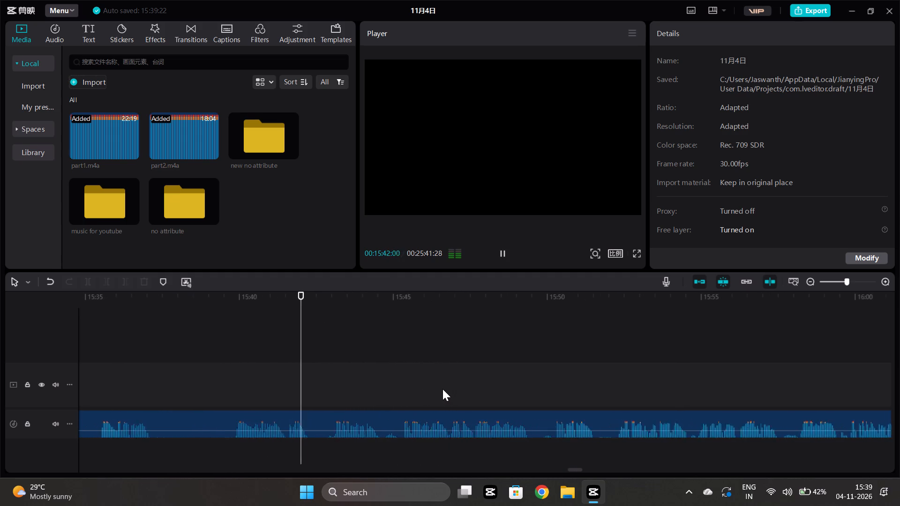
pyautogui.hscroll(-1, 442, 389)
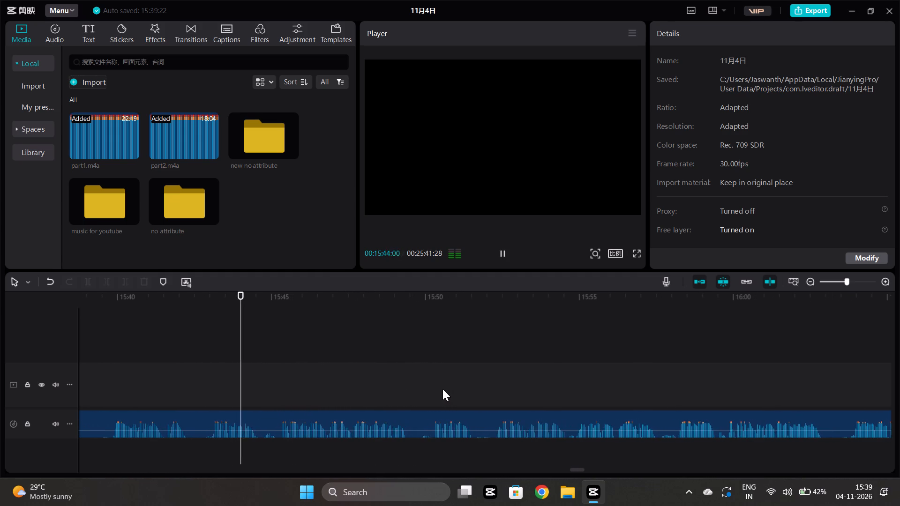
pyautogui.hscroll(-1, 456, 379)
pyautogui.click(425, 379)
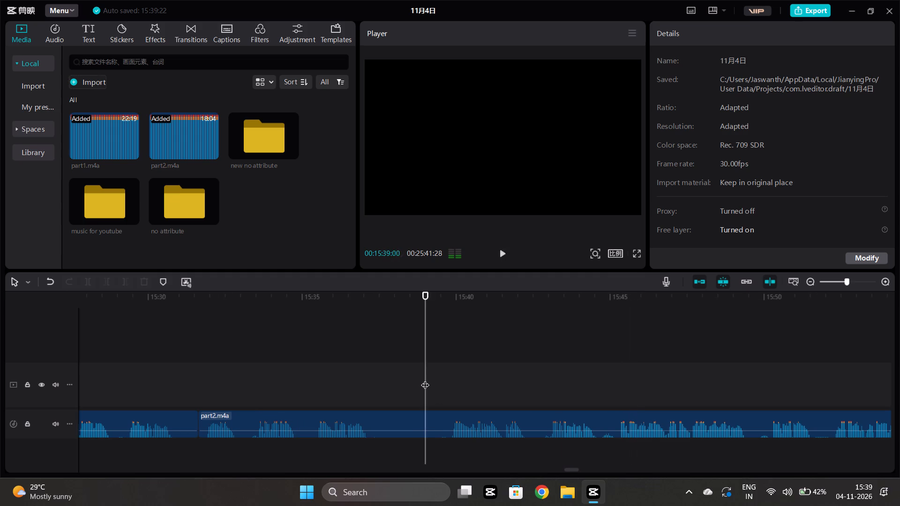
pyautogui.press('space')
pyautogui.press('space')
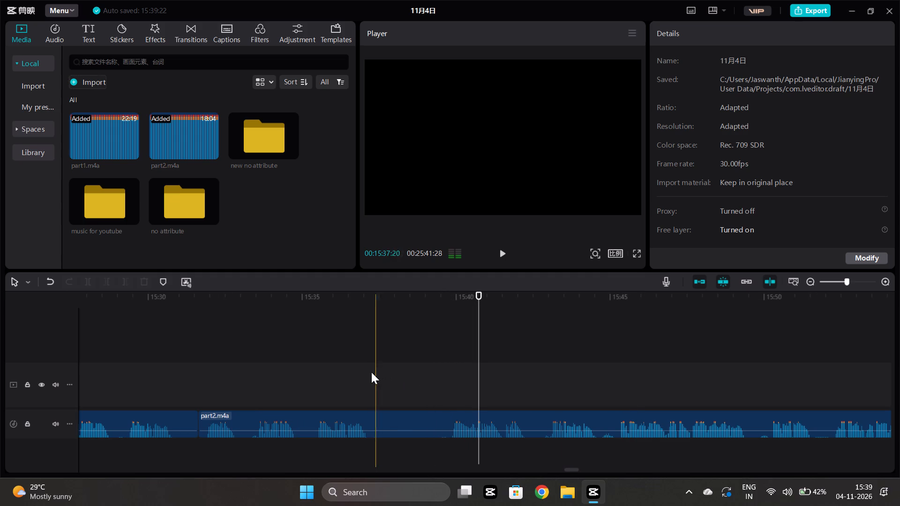
# Cut the pause and phrase in part2.m4a from 00:15:37:14 to 00:15:43:01 and join the following clip to the preceding one.
pyautogui.click(378, 385)
pyautogui.click(390, 424)
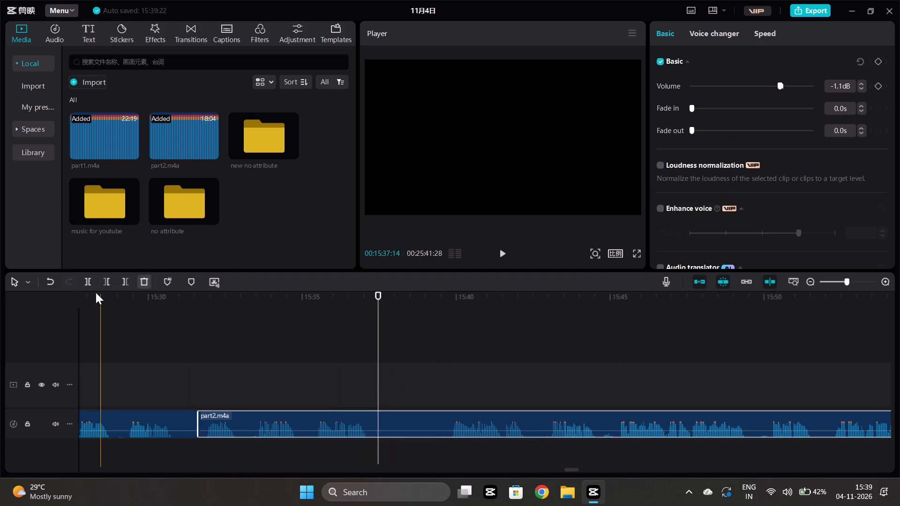
pyautogui.click(87, 278)
pyautogui.click(543, 341)
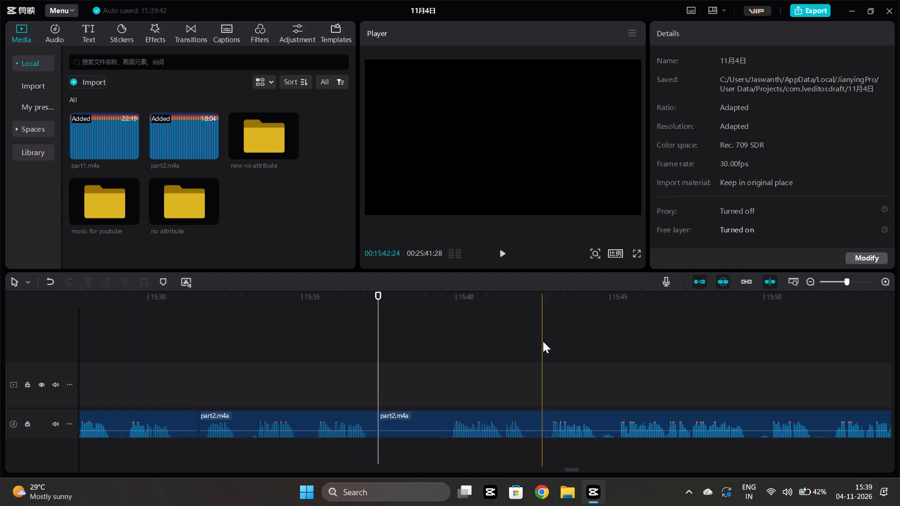
pyautogui.press('space')
pyautogui.press('space')
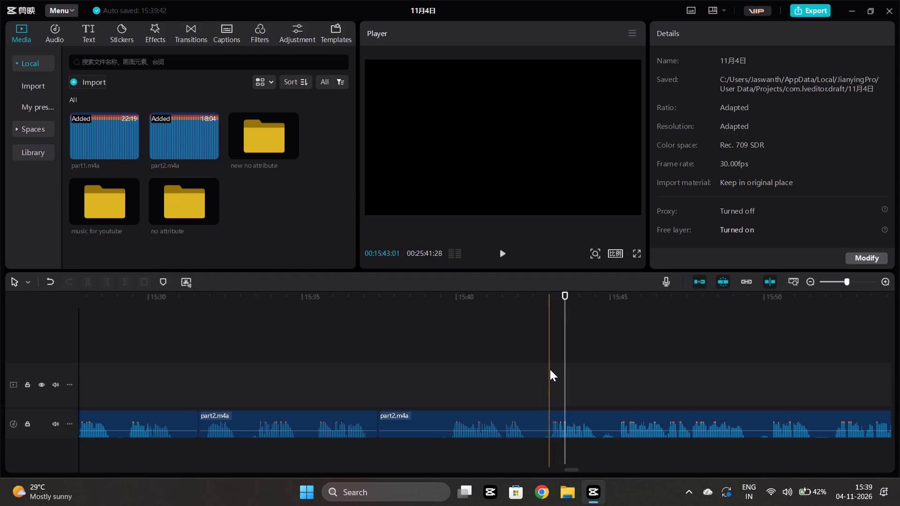
pyautogui.click(550, 369)
pyautogui.click(549, 427)
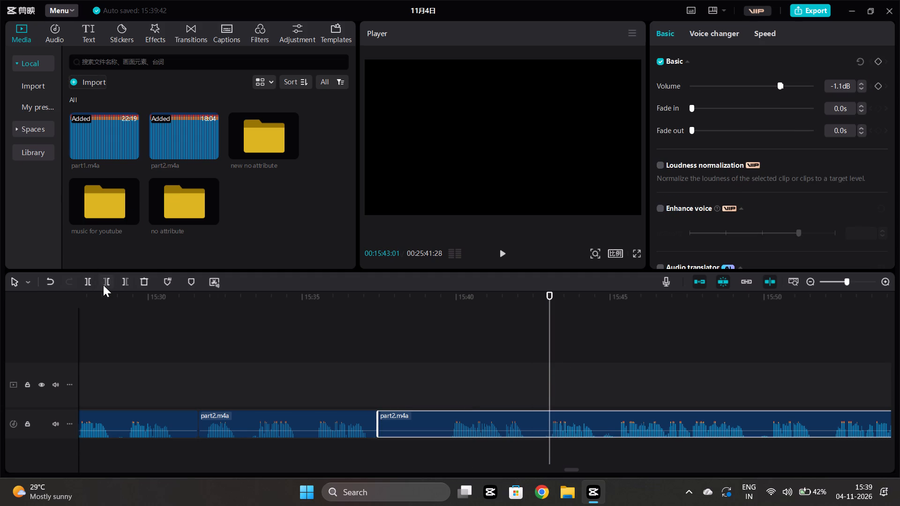
pyautogui.click(101, 283)
pyautogui.moveTo(576, 417); pyautogui.dragTo(404, 420)
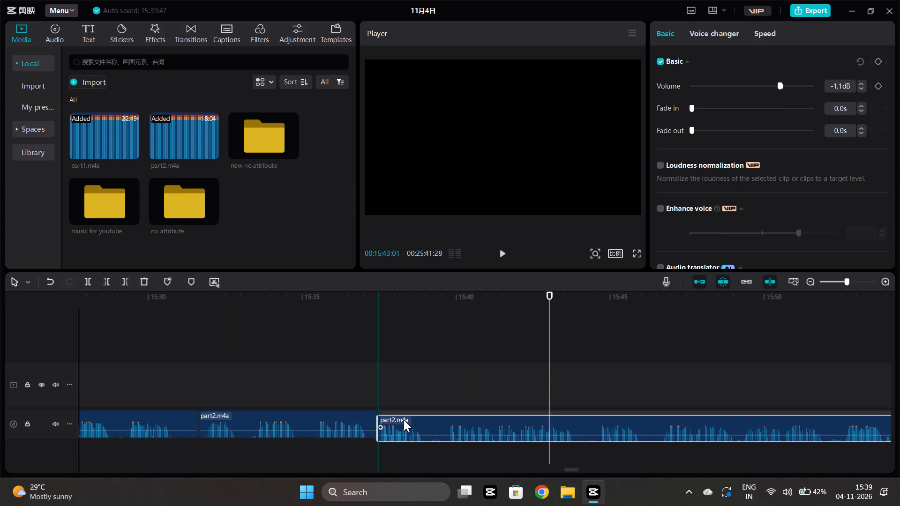
pyautogui.moveTo(404, 420); pyautogui.dragTo(404, 419)
# Play across the new part2.m4a join at about 00:15:37 and listen to the narration on to about 00:15:44.
pyautogui.click(327, 377)
pyautogui.press('space')
pyautogui.hscroll(-1, 362, 369)
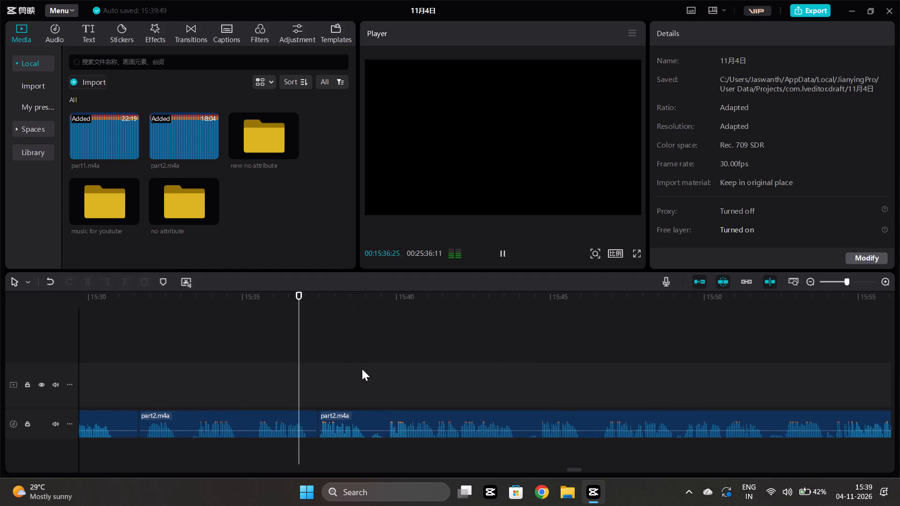
pyautogui.hscroll(-2, 362, 369)
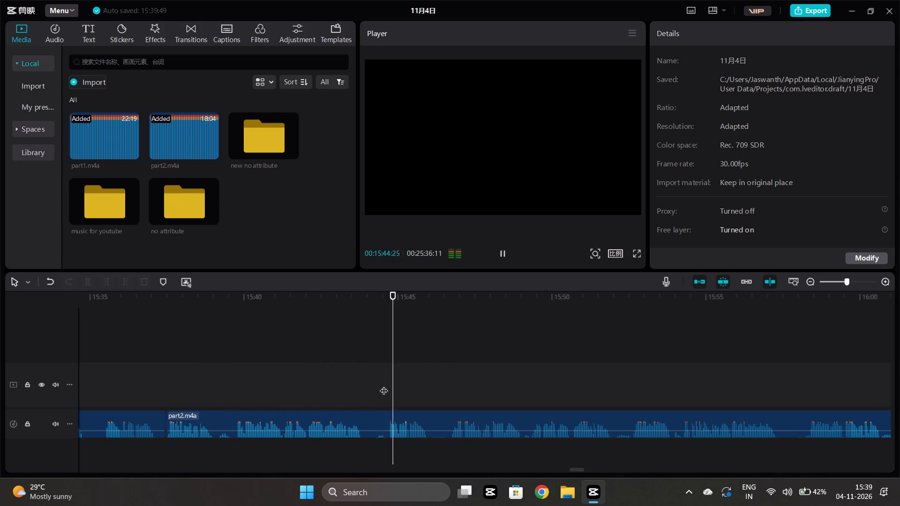
# Listen on from about 00:15:44 for the start of the phrase to keep, and split part2.m4a at 00:15:49:09.
pyautogui.hscroll(-1, 384, 385)
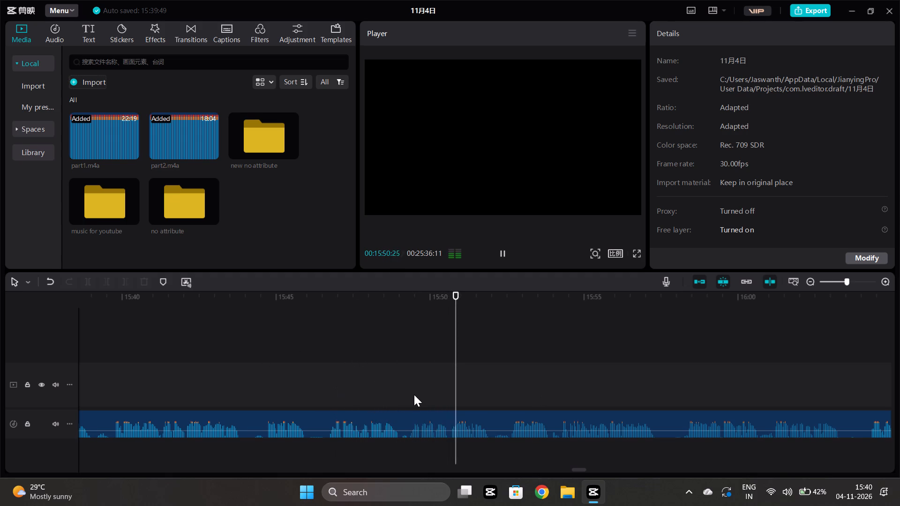
pyautogui.keyDown('ctrl'); pyautogui.scroll(9, 414, 394); pyautogui.keyUp('ctrl')
pyautogui.click(305, 375)
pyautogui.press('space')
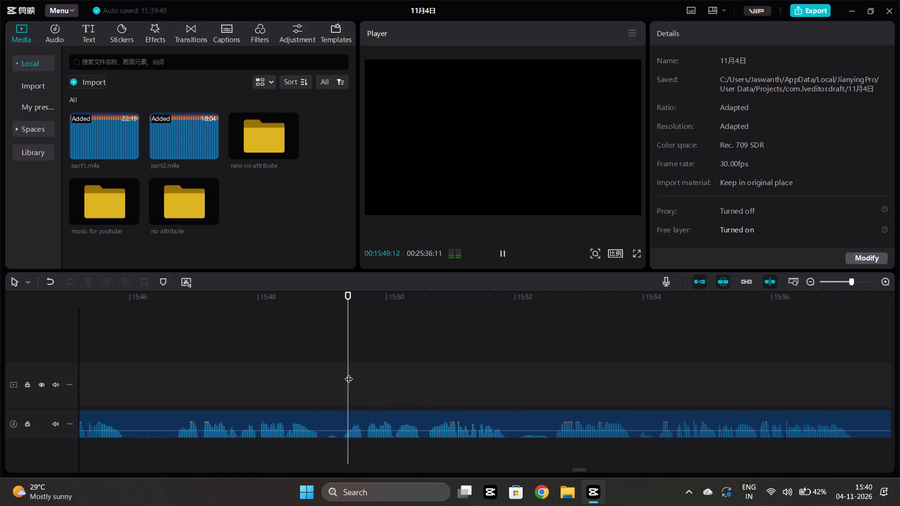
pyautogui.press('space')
pyautogui.click(341, 365)
pyautogui.click(352, 419)
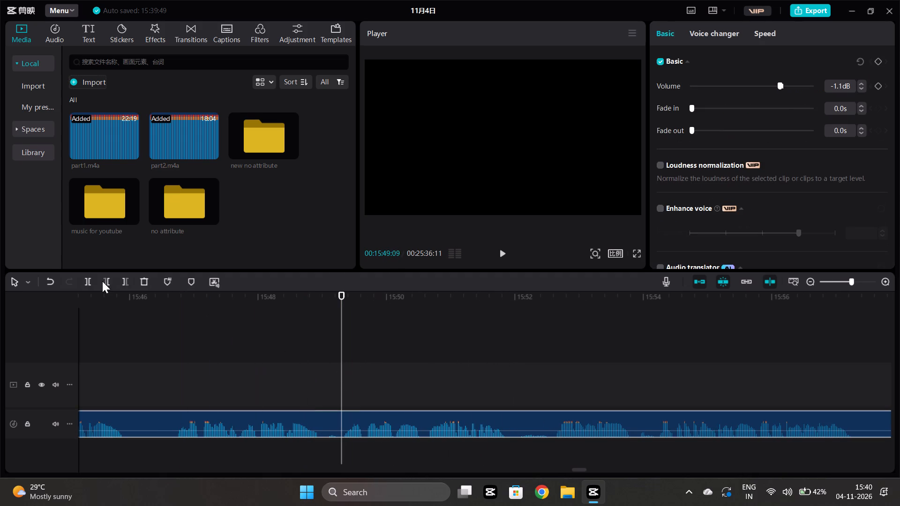
pyautogui.click(90, 273)
pyautogui.click(87, 280)
# Trim the end of the part2.m4a clip before the split back to 00:15:46:03 and join the following clip to it.
pyautogui.click(96, 368)
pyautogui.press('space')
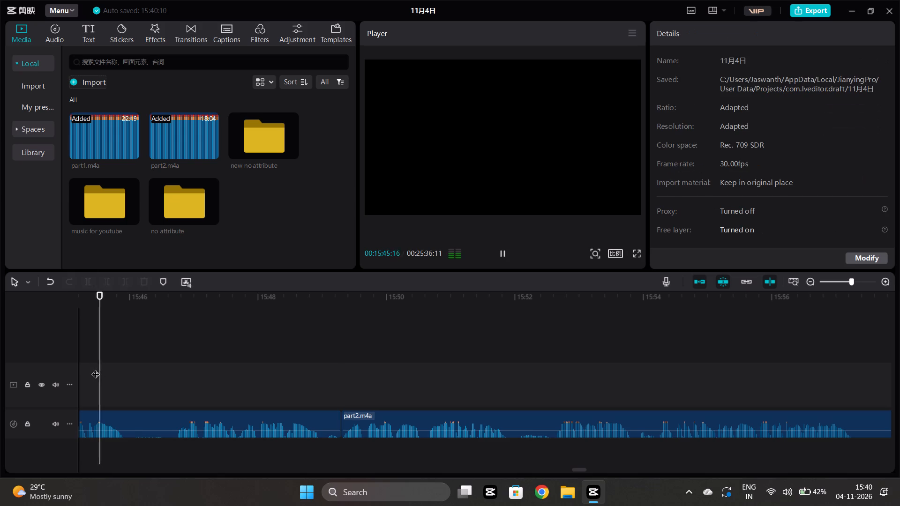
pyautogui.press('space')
pyautogui.click(127, 424)
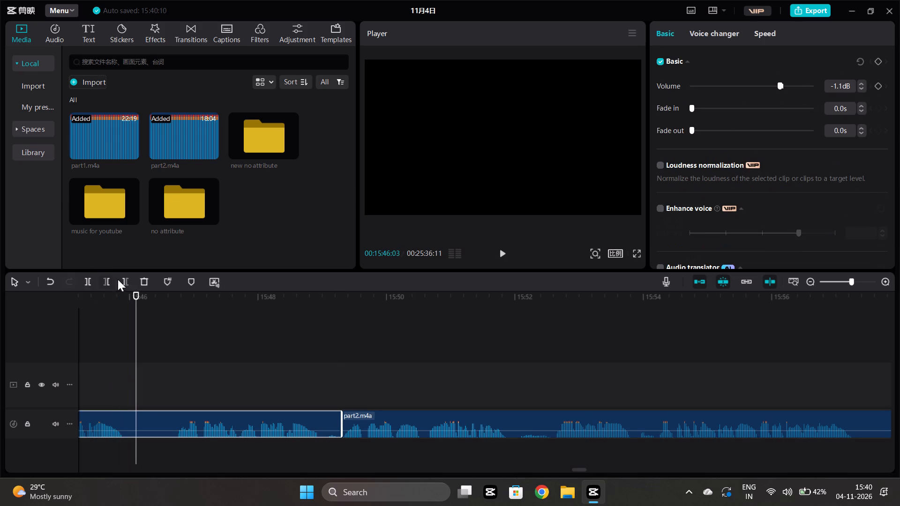
pyautogui.click(118, 279)
pyautogui.click(124, 280)
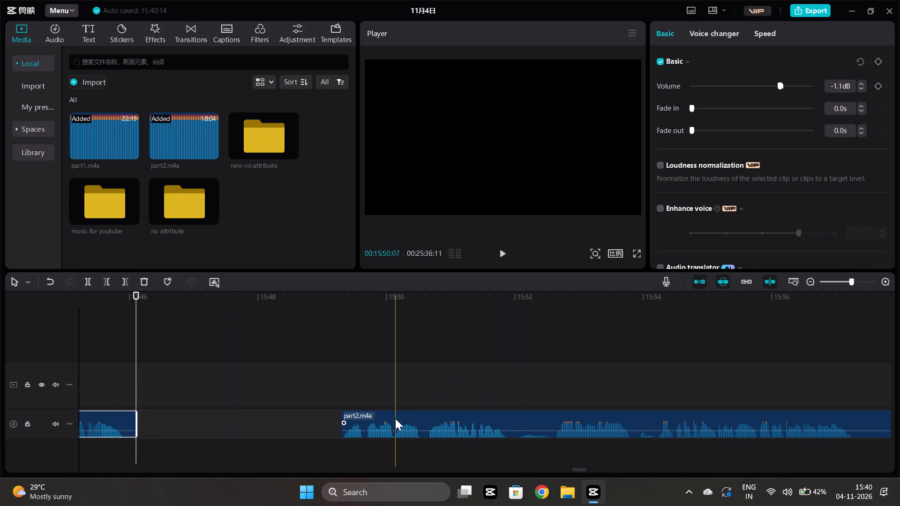
pyautogui.moveTo(395, 415); pyautogui.dragTo(189, 419)
# Play across the part2.m4a join at about 00:15:46 from 00:15:43:10 and listen to the narration on to about 00:15:55.
pyautogui.hscroll(1, 189, 419)
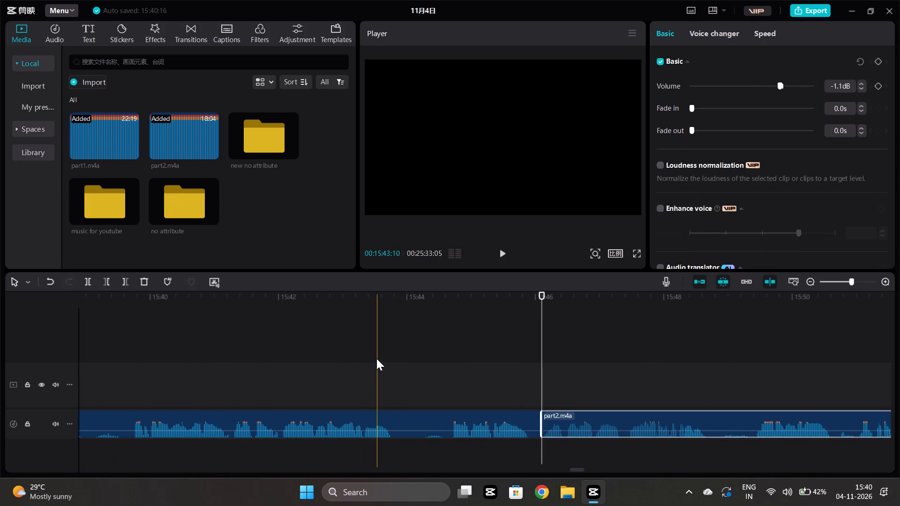
pyautogui.click(376, 358)
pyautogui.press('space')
pyautogui.hscroll(-1, 499, 345)
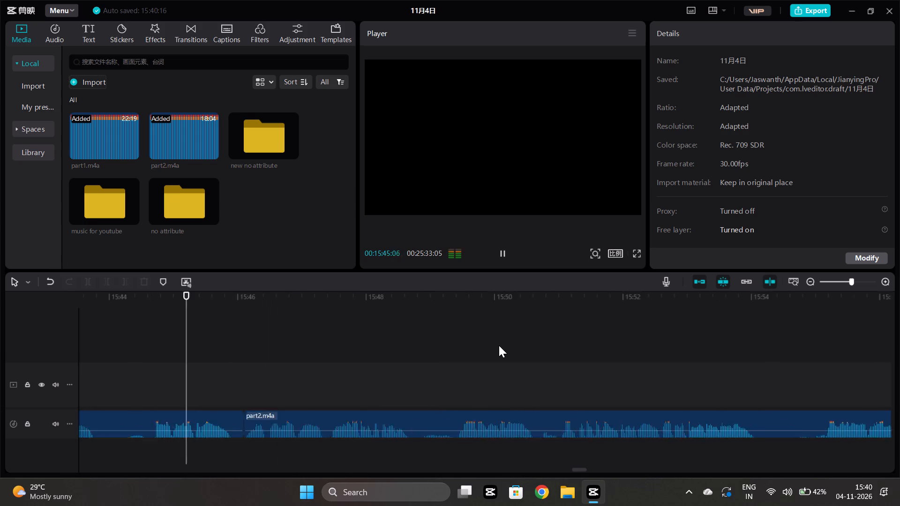
pyautogui.hscroll(-1, 499, 345)
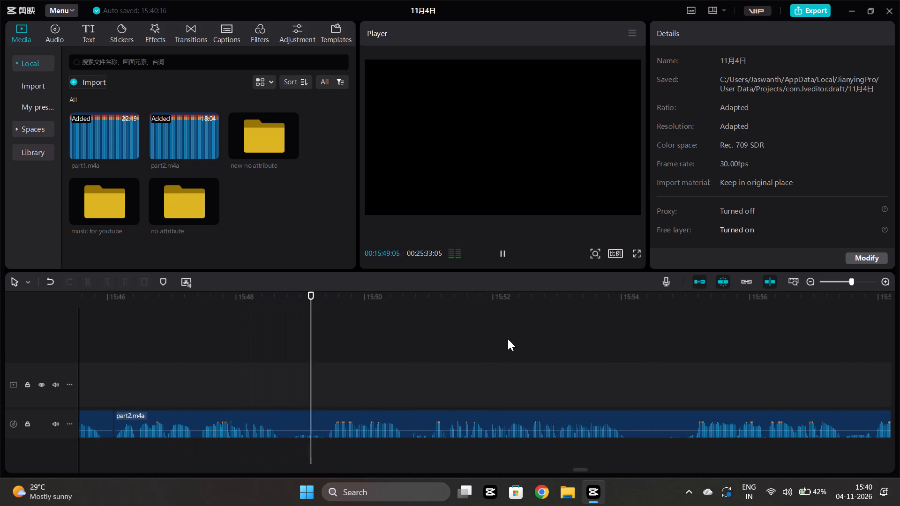
pyautogui.hscroll(-1, 539, 350)
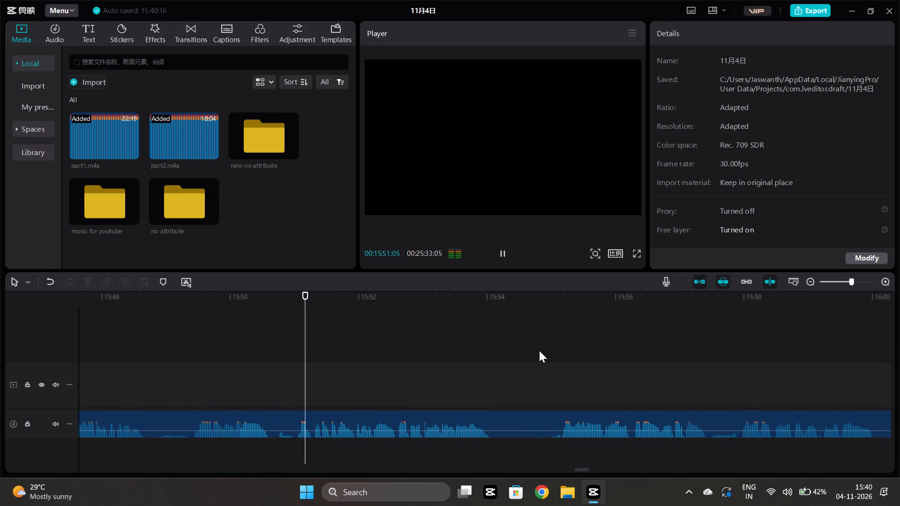
pyautogui.hscroll(-2, 539, 350)
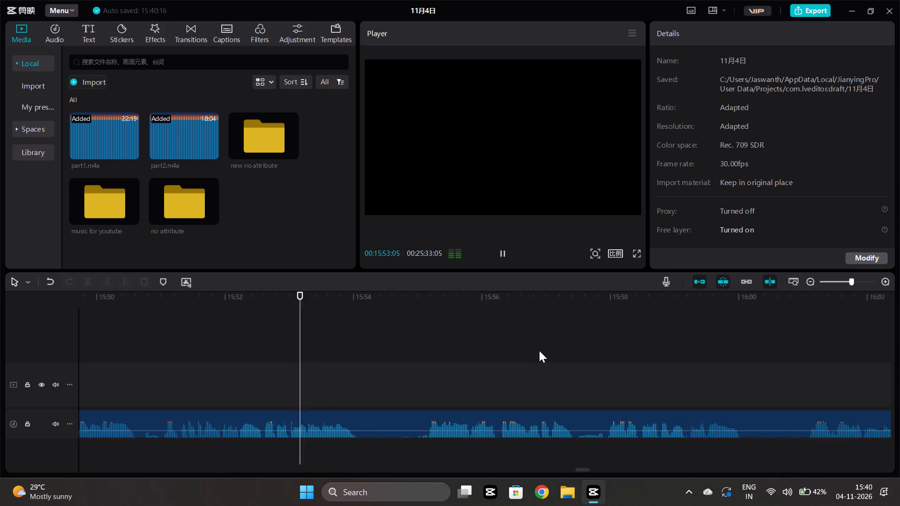
pyautogui.hscroll(-1, 539, 350)
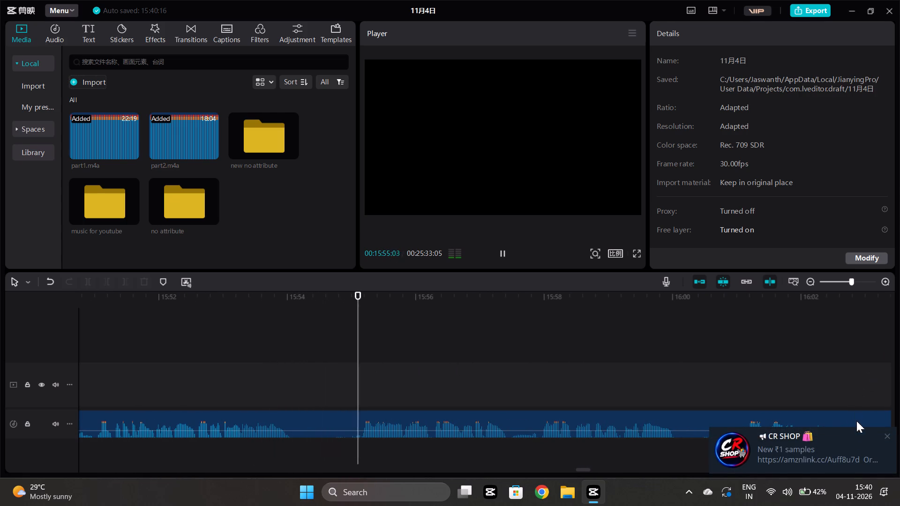
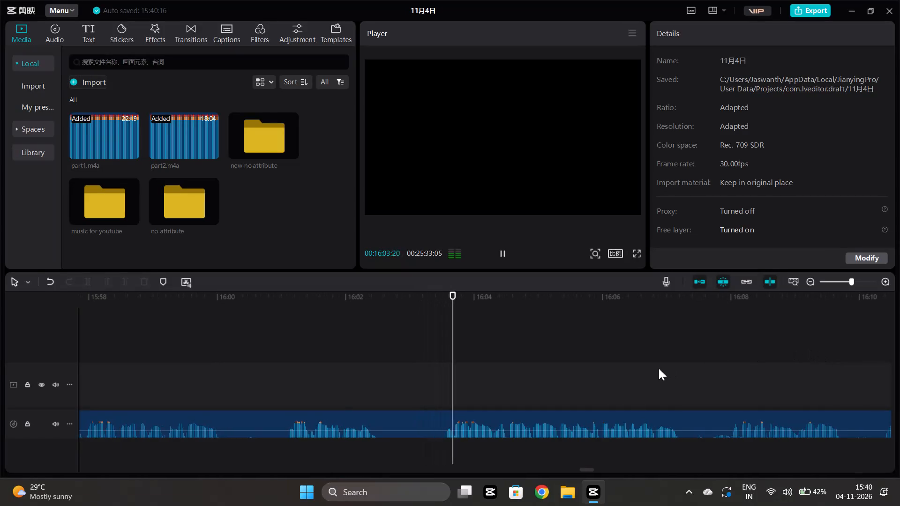
# Listen to the part2.m4a narration from about 00:16:03 to 00:16:18, following its waveform for pauses or phrases to cut.
pyautogui.hscroll(-1, 659, 368)
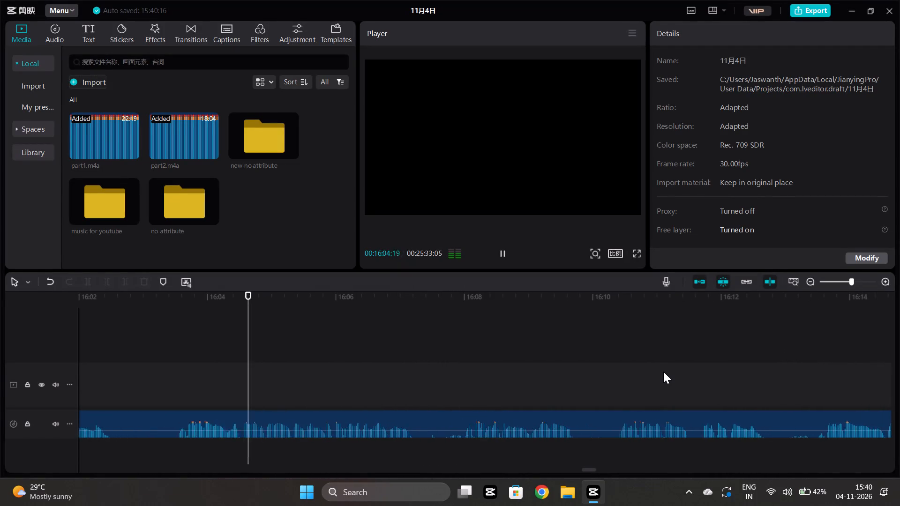
pyautogui.hscroll(-2, 663, 372)
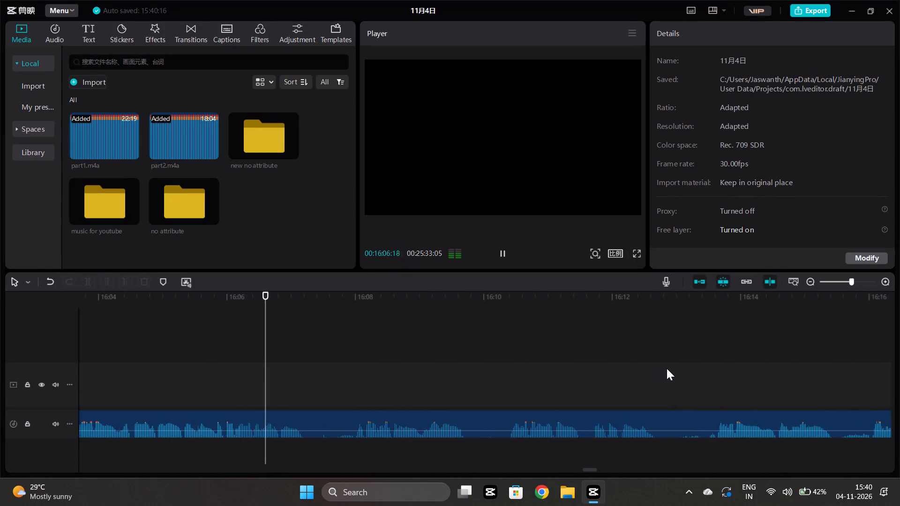
pyautogui.hscroll(-1, 667, 368)
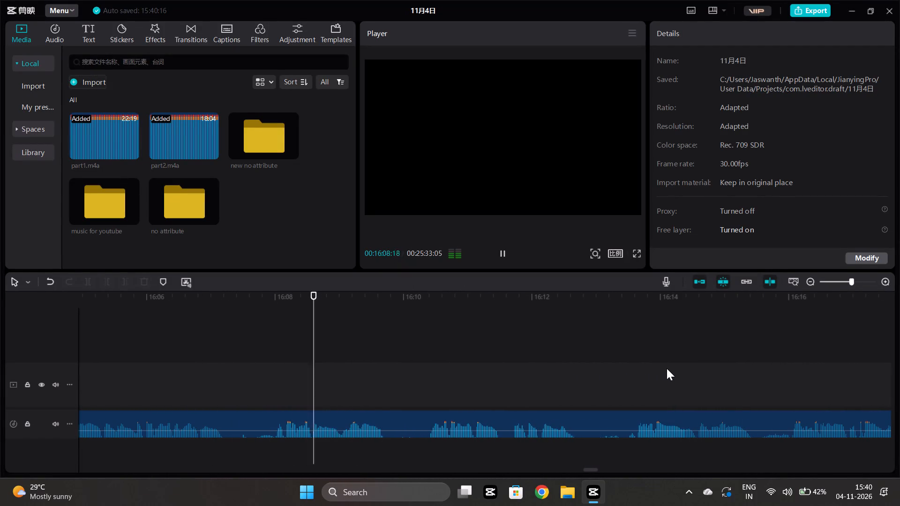
pyautogui.hscroll(-2, 667, 368)
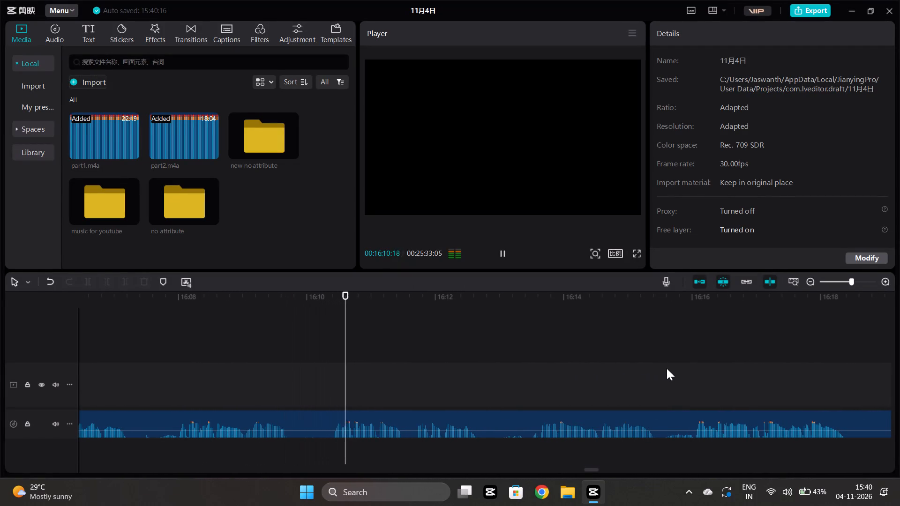
pyautogui.hscroll(-1, 667, 368)
pyautogui.hscroll(-1, 507, 364)
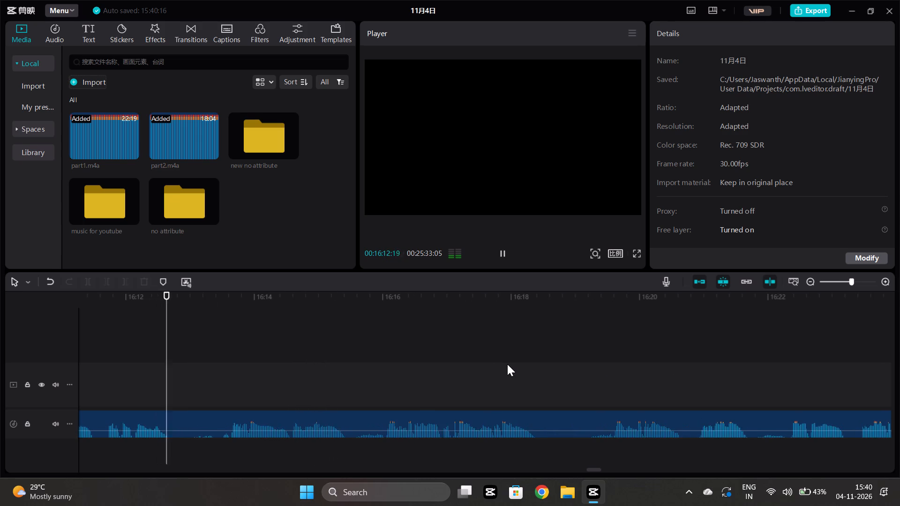
pyautogui.hscroll(-2, 507, 364)
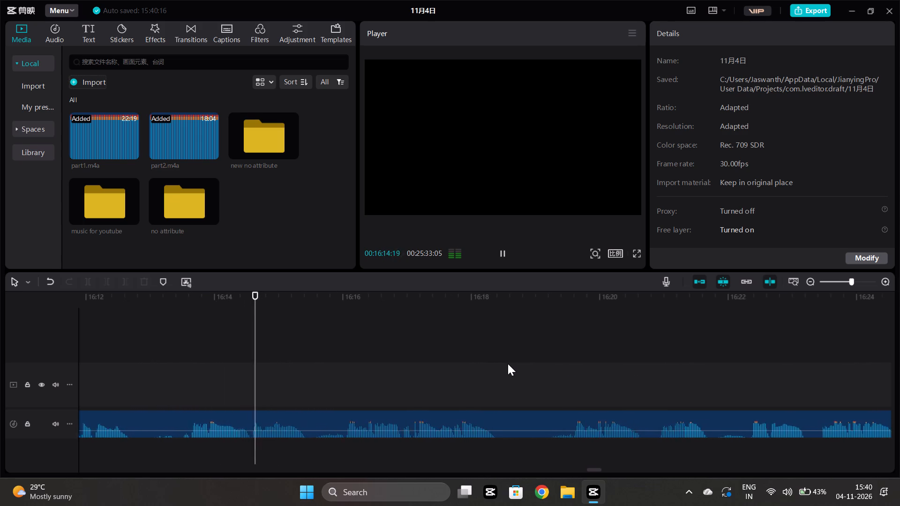
pyautogui.hscroll(-2, 508, 364)
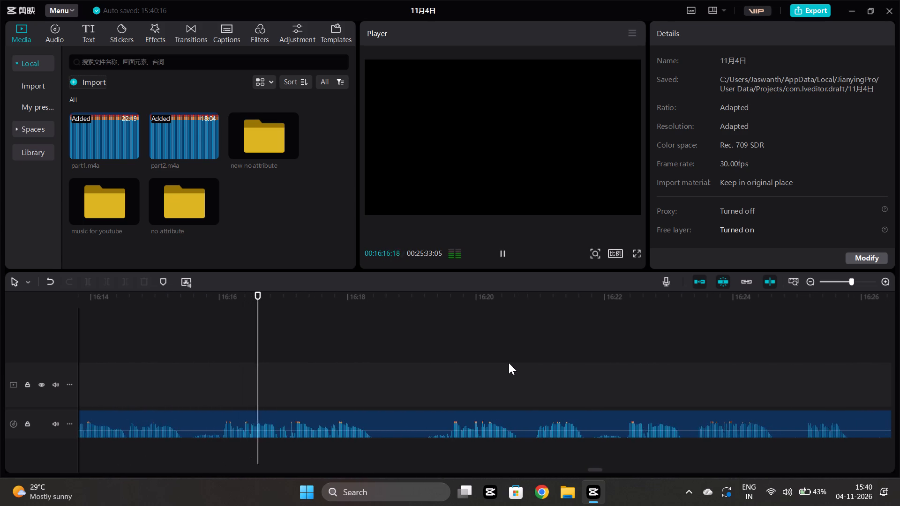
pyautogui.hscroll(-1, 509, 363)
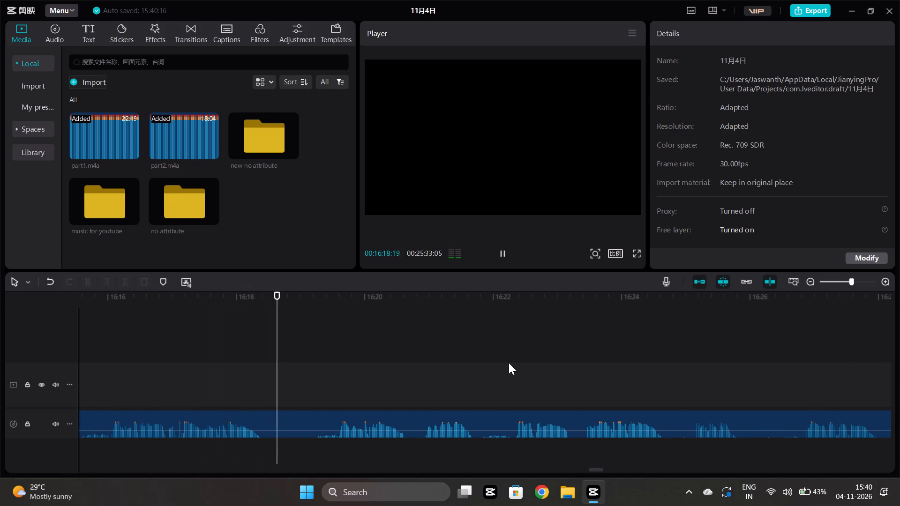
# Listen to the part2.m4a narration from about 00:16:18 to 00:16:40, then replay the phrase from about 00:16:36.
pyautogui.hscroll(-1, 509, 363)
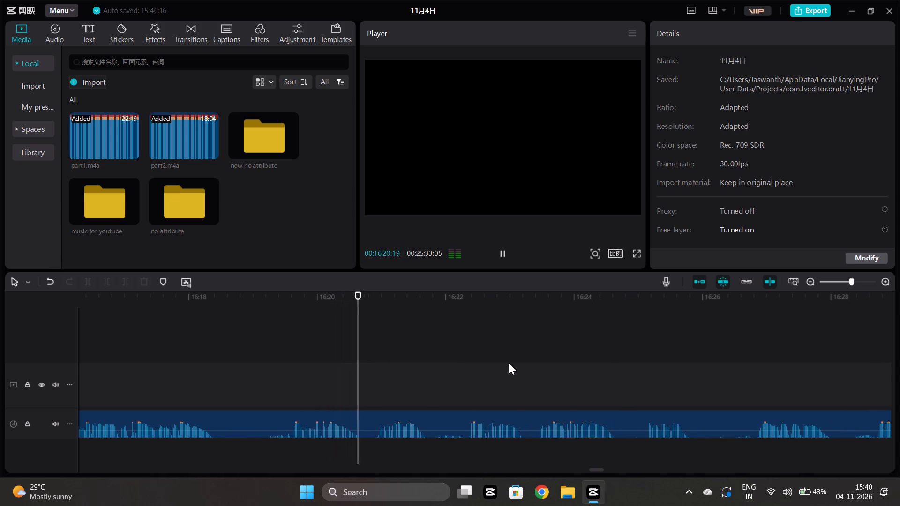
pyautogui.hscroll(-4, 509, 363)
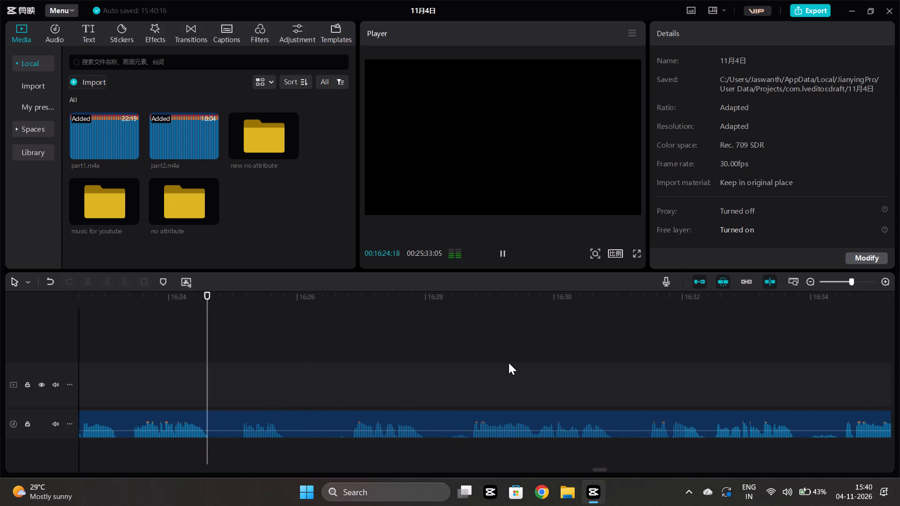
pyautogui.hscroll(-1, 509, 363)
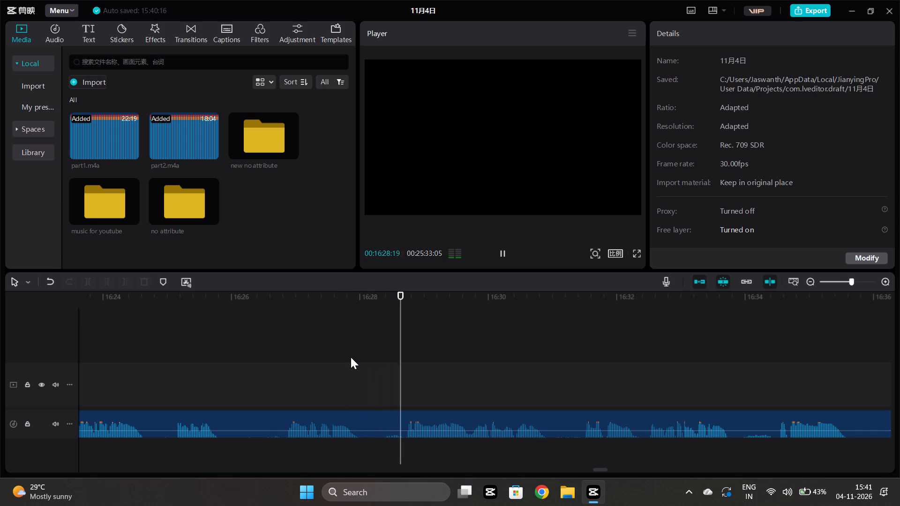
pyautogui.hscroll(-2, 351, 357)
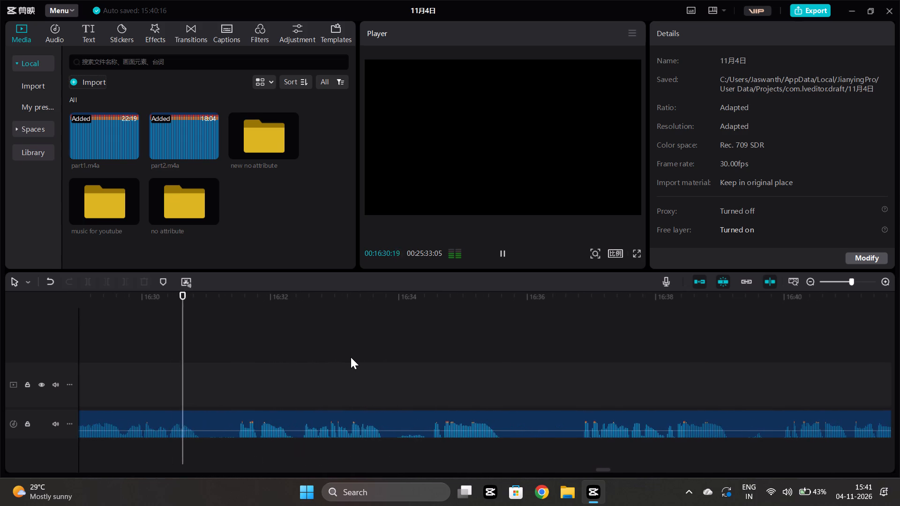
pyautogui.hscroll(-2, 351, 357)
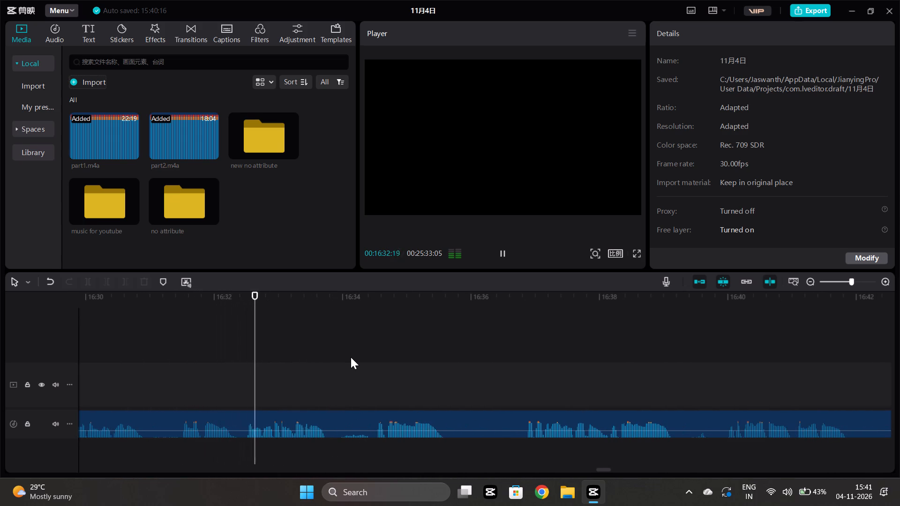
pyautogui.hscroll(-1, 351, 357)
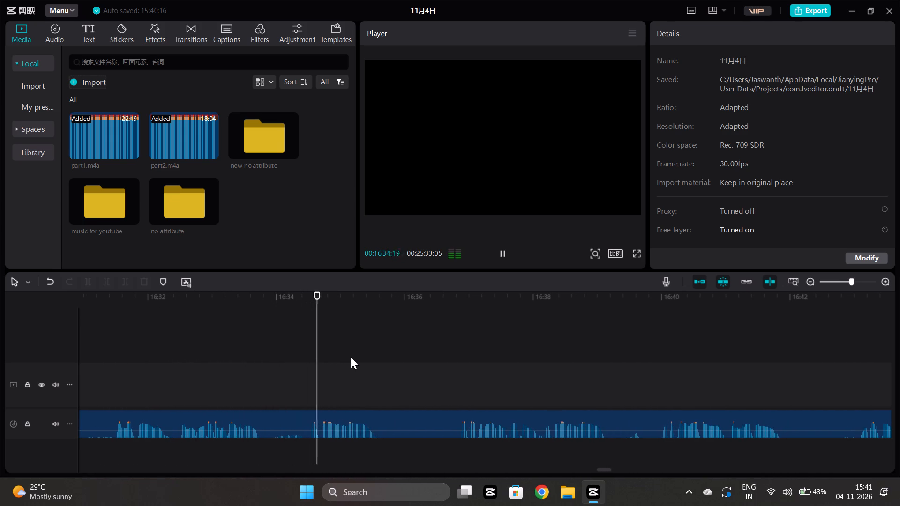
pyautogui.hscroll(-1, 351, 357)
pyautogui.hscroll(-1, 506, 376)
pyautogui.click(456, 388)
pyautogui.press('space')
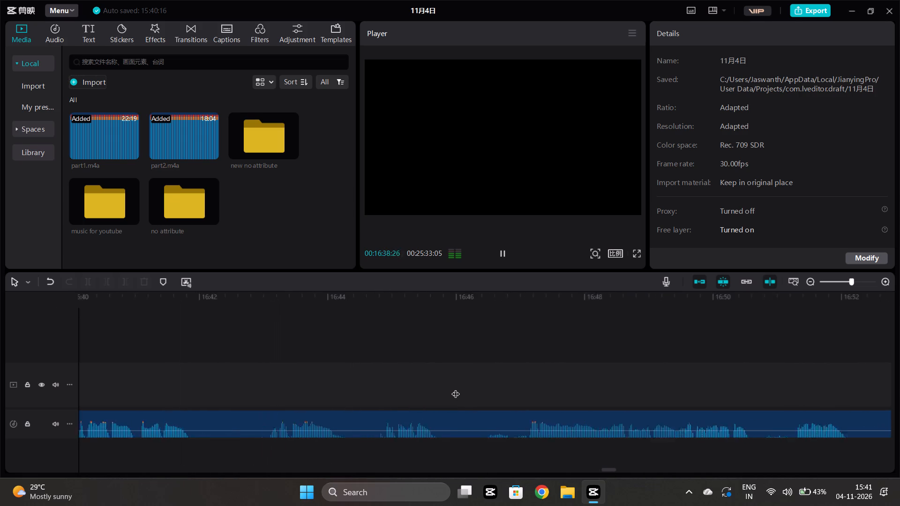
pyautogui.hscroll(2, 454, 388)
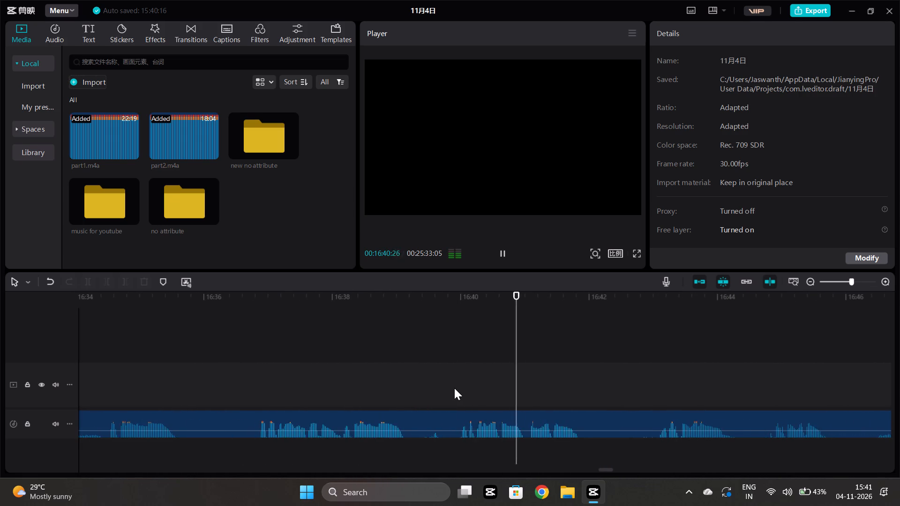
pyautogui.hscroll(1, 412, 369)
pyautogui.click(369, 372)
pyautogui.press('space')
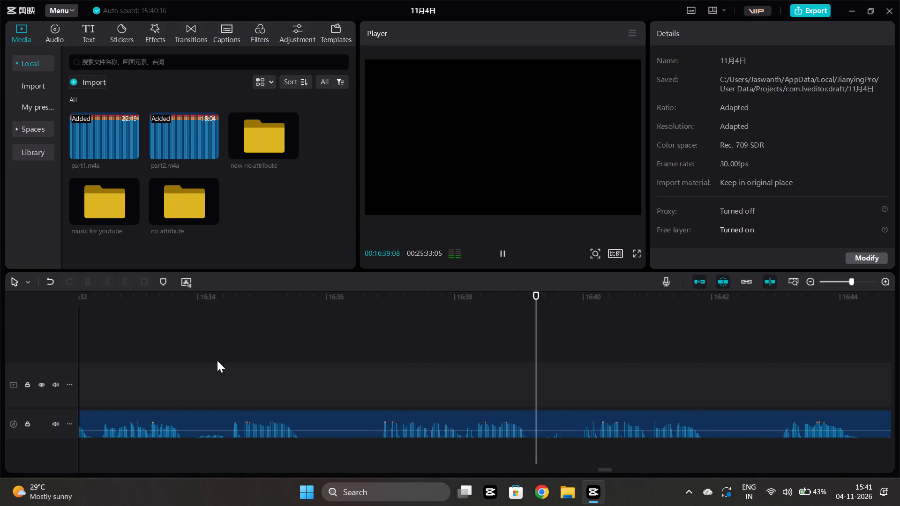
# Cut the pause and phrases in part2.m4a from 00:16:33:27 to 00:16:38:09 and move the following clip up to the preceding one.
pyautogui.press('space')
pyautogui.click(473, 369)
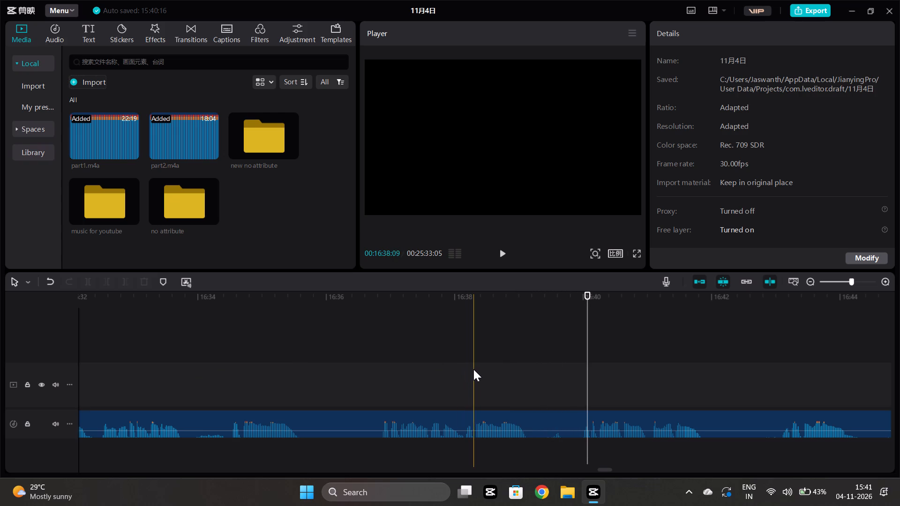
pyautogui.click(478, 421)
pyautogui.click(90, 283)
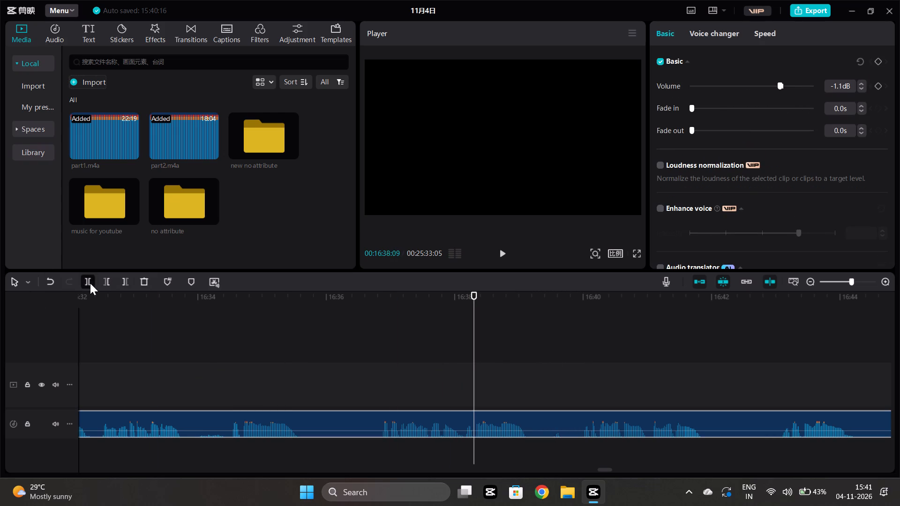
pyautogui.click(207, 350)
pyautogui.press('space')
pyautogui.press('space')
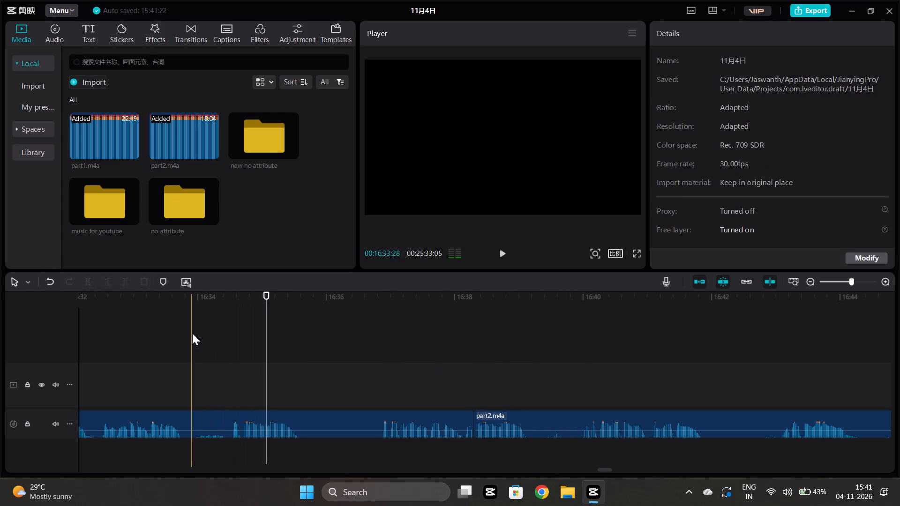
pyautogui.click(192, 333)
pyautogui.click(203, 415)
pyautogui.click(125, 274)
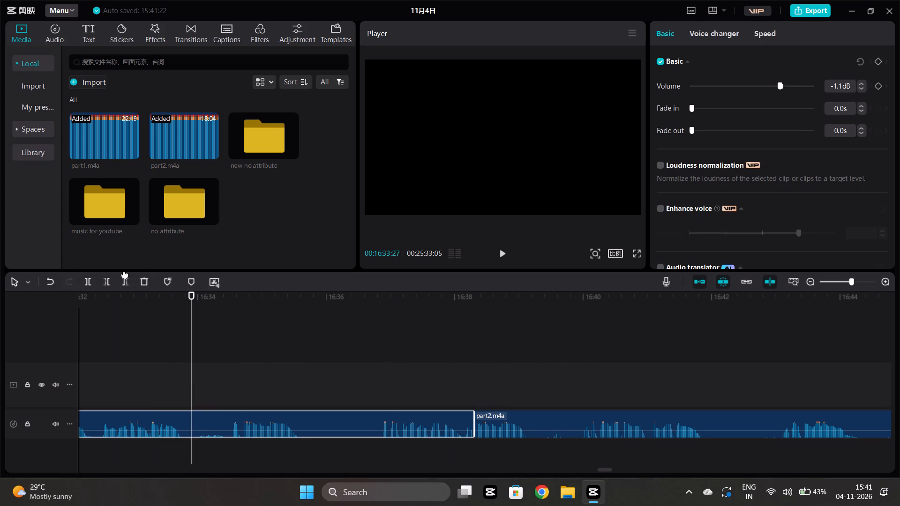
pyautogui.click(124, 277)
pyautogui.moveTo(492, 422); pyautogui.dragTo(206, 432)
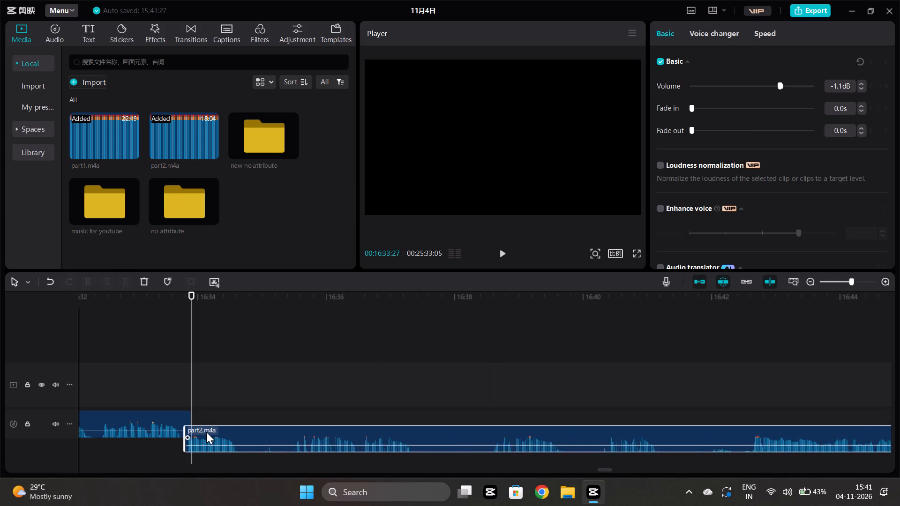
pyautogui.moveTo(206, 432); pyautogui.dragTo(214, 427)
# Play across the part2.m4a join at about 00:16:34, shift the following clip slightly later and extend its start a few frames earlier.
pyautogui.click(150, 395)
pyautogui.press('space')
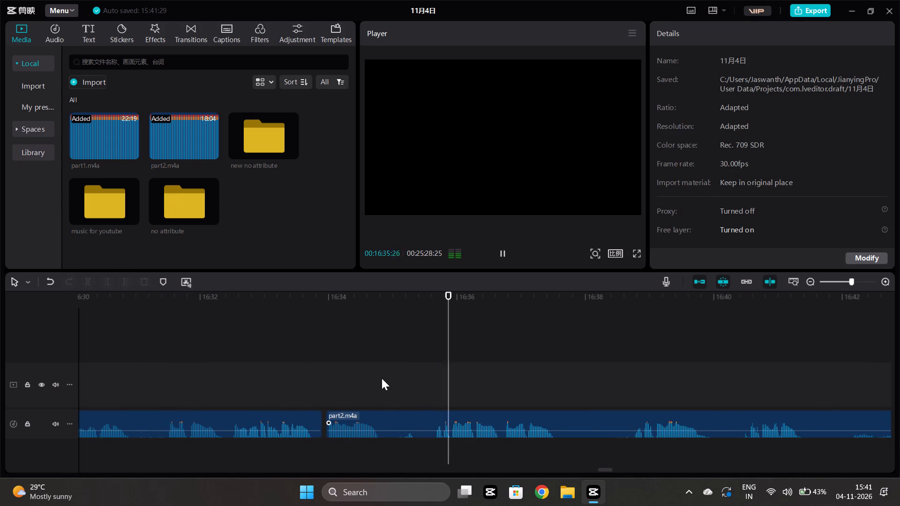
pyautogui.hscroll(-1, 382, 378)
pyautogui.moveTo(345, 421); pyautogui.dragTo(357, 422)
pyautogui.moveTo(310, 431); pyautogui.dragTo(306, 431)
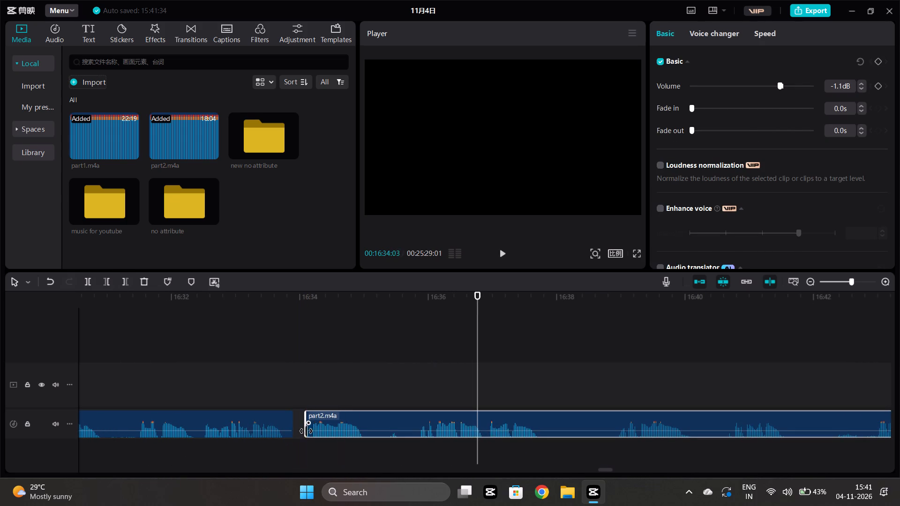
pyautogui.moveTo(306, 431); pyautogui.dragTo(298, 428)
# Play across the adjusted part2.m4a join at about 00:16:34 and listen to the narration on to about 00:16:52.
pyautogui.click(292, 404)
pyautogui.press('space')
pyautogui.hscroll(-1, 296, 401)
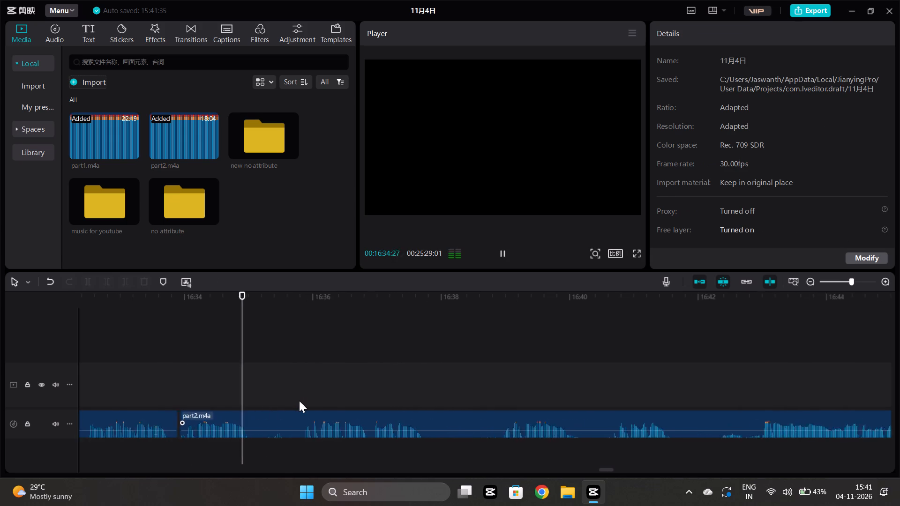
pyautogui.hscroll(-1, 299, 401)
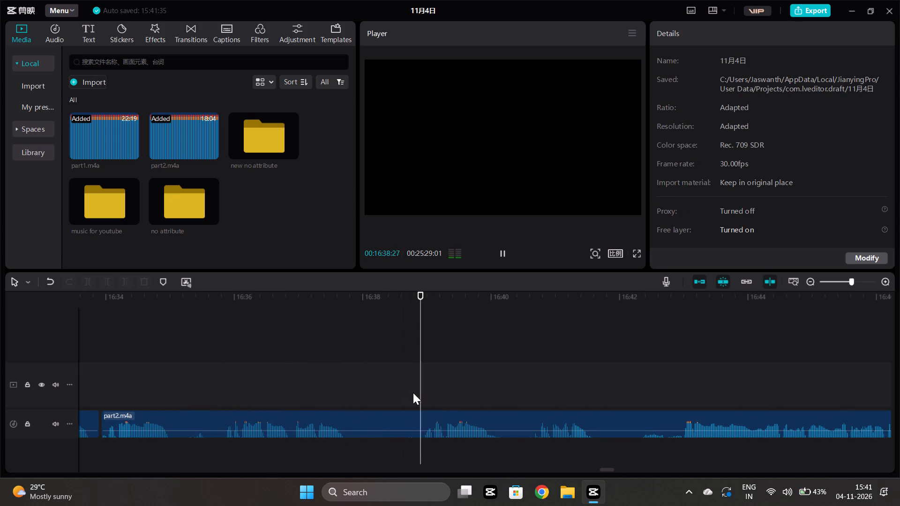
pyautogui.hscroll(-2, 413, 393)
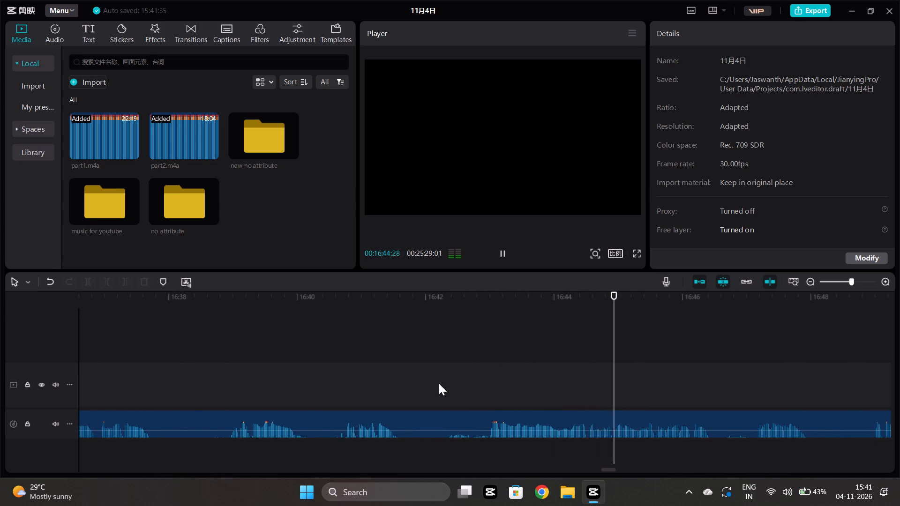
pyautogui.keyDown('ctrl'); pyautogui.scroll(-9, 439, 383); pyautogui.keyUp('ctrl')
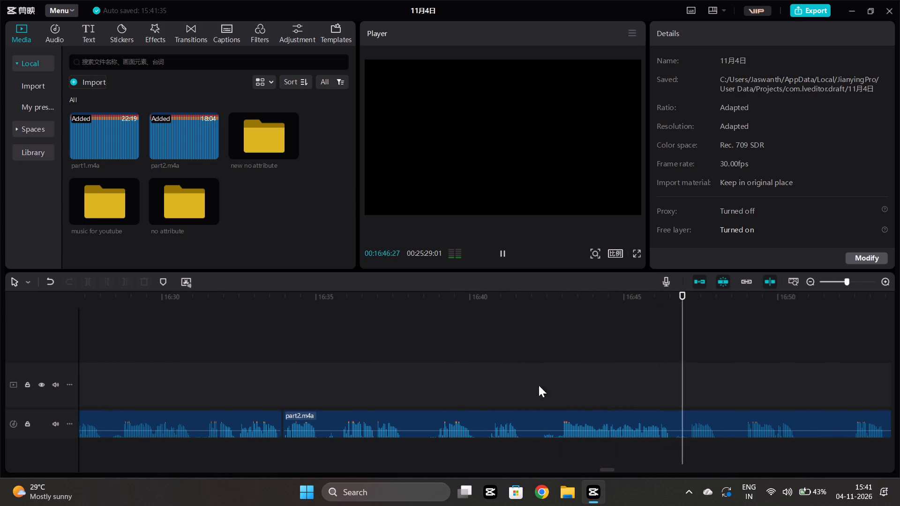
pyautogui.hscroll(-1, 710, 376)
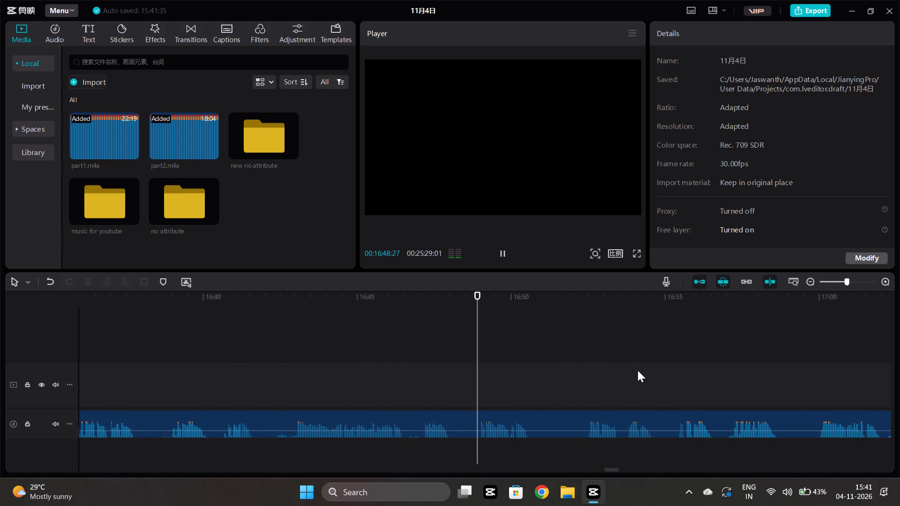
pyautogui.hscroll(-1, 637, 370)
pyautogui.hscroll(-1, 562, 380)
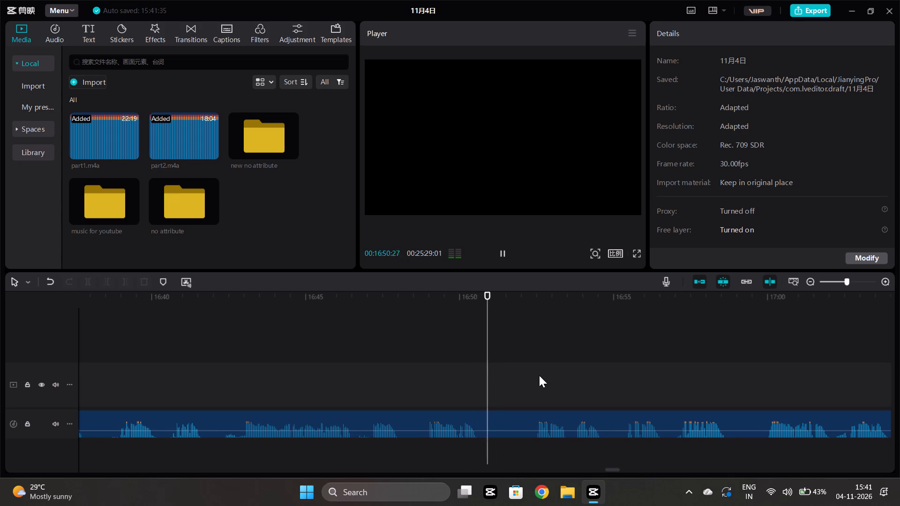
pyautogui.hscroll(-1, 539, 375)
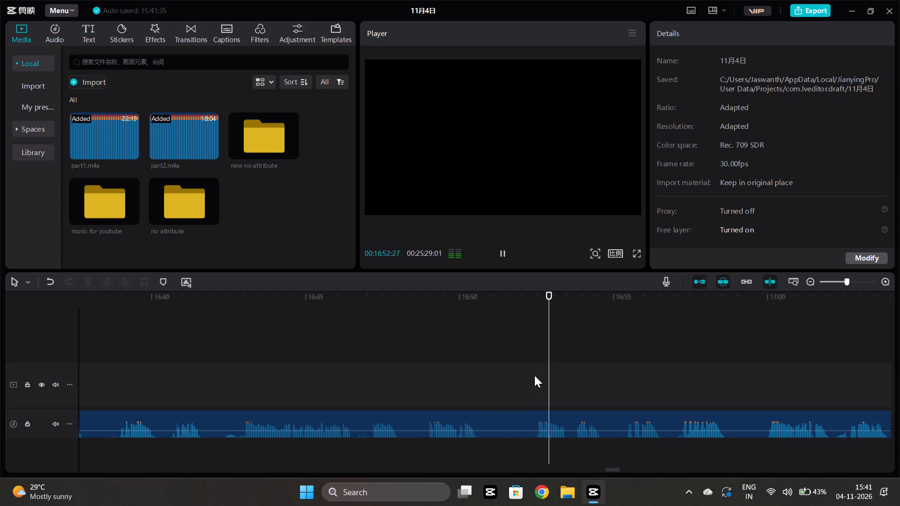
# Trim the part2.m4a clip's start up to 00:16:48:21 and join it to the preceding clip at about 00:16:33:27 on the same track.
pyautogui.press('space')
pyautogui.click(420, 380)
pyautogui.click(422, 417)
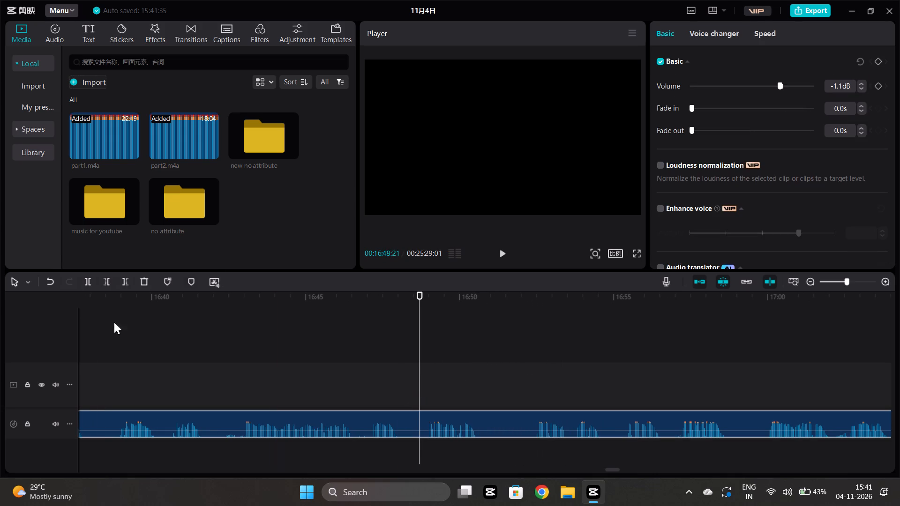
pyautogui.click(109, 284)
pyautogui.moveTo(490, 419); pyautogui.dragTo(153, 435)
pyautogui.hscroll(2, 191, 424)
pyautogui.moveTo(605, 418); pyautogui.dragTo(480, 423)
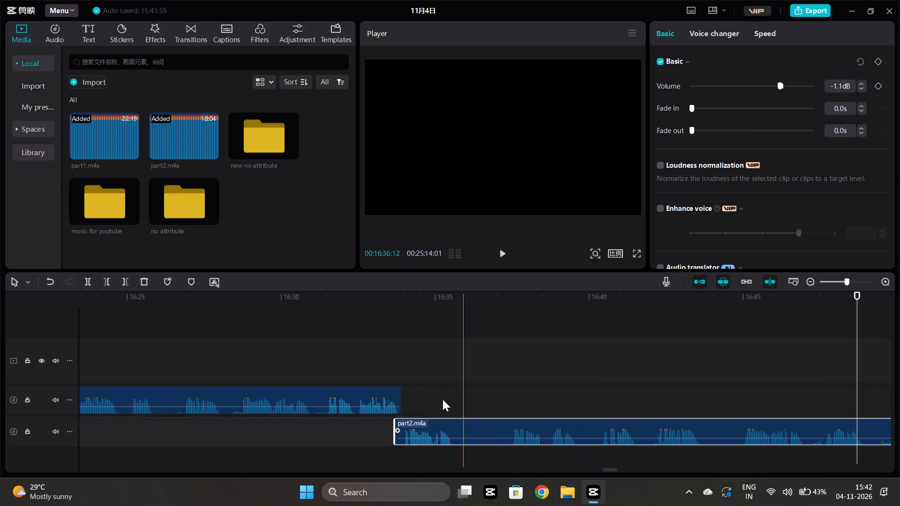
pyautogui.click(329, 360)
pyautogui.press('space')
pyautogui.write('v')
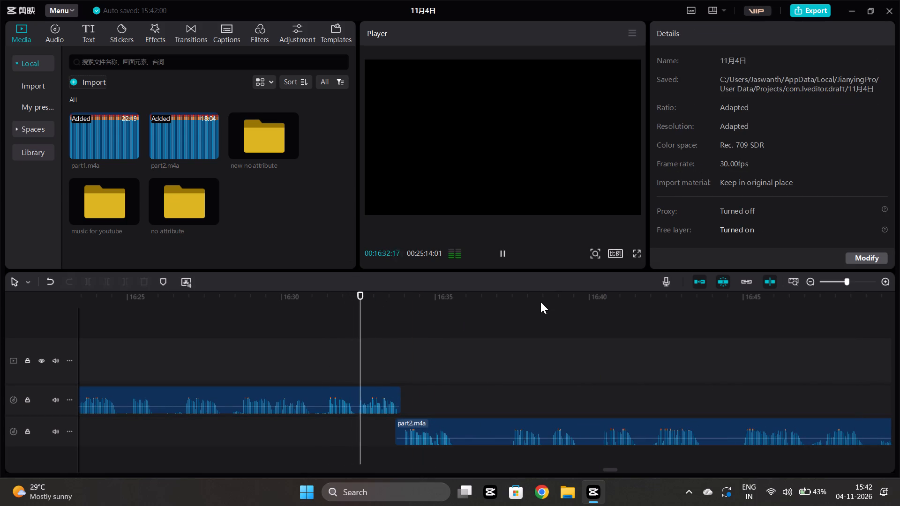
pyautogui.moveTo(434, 429); pyautogui.dragTo(439, 412)
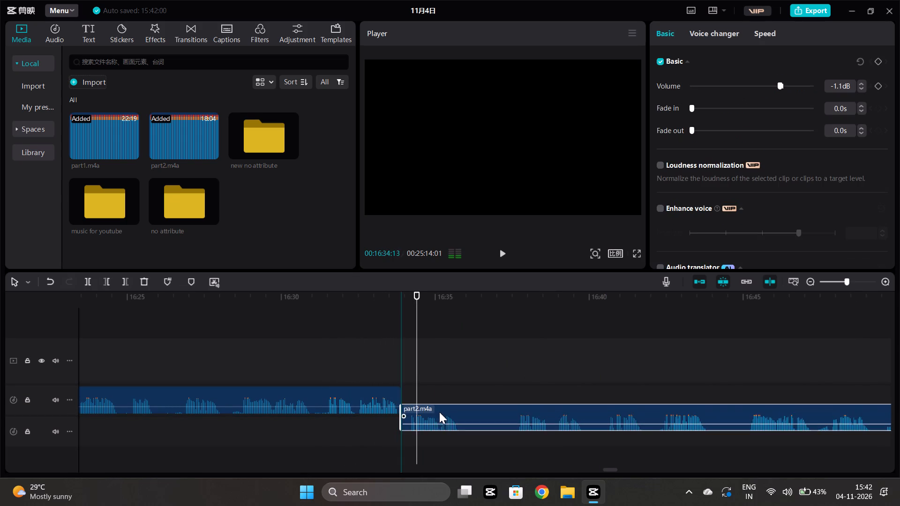
pyautogui.moveTo(439, 412); pyautogui.dragTo(439, 410)
# Play across the part2.m4a join at about 00:16:34 and listen to the narration on to about 00:17:07.
pyautogui.click(216, 461)
pyautogui.press('space')
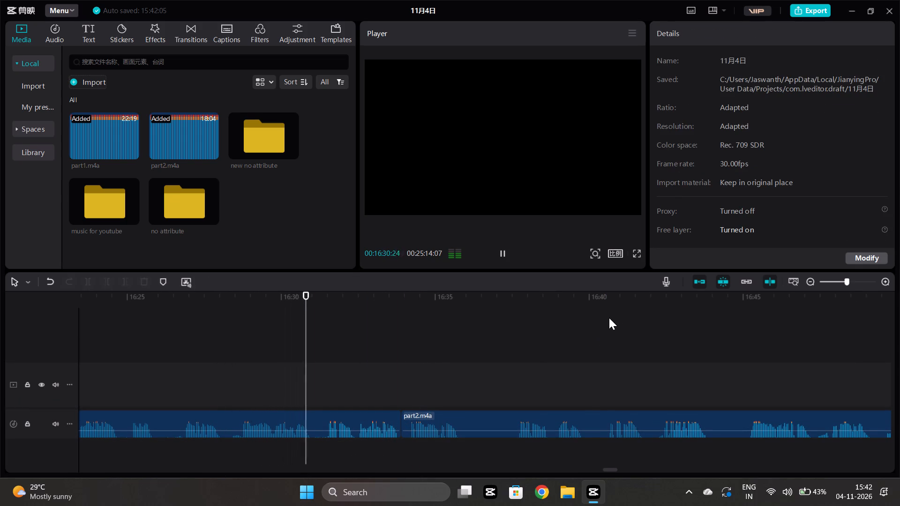
pyautogui.hscroll(-1, 602, 333)
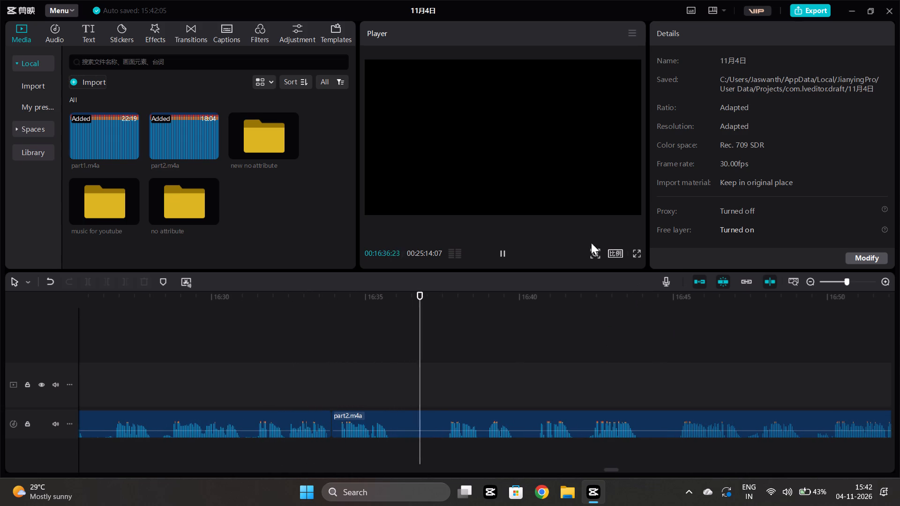
pyautogui.hscroll(-1, 548, 397)
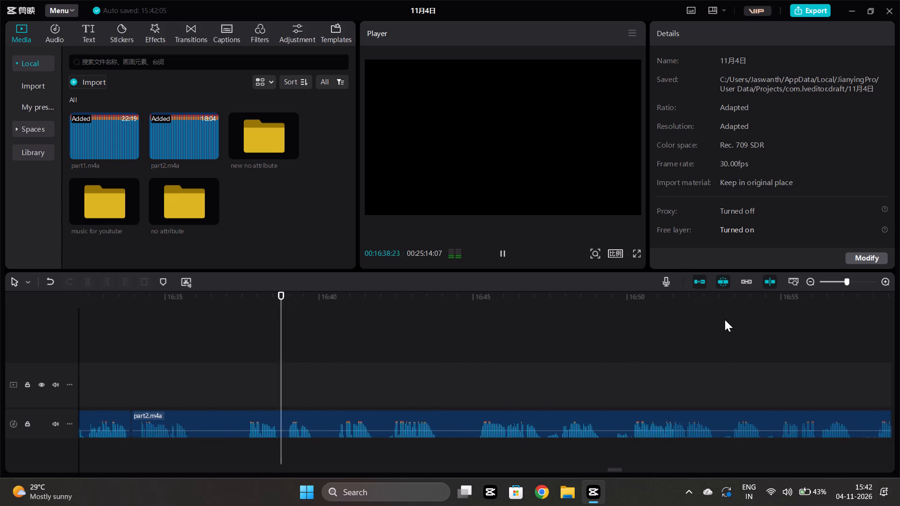
pyautogui.hscroll(-1, 725, 320)
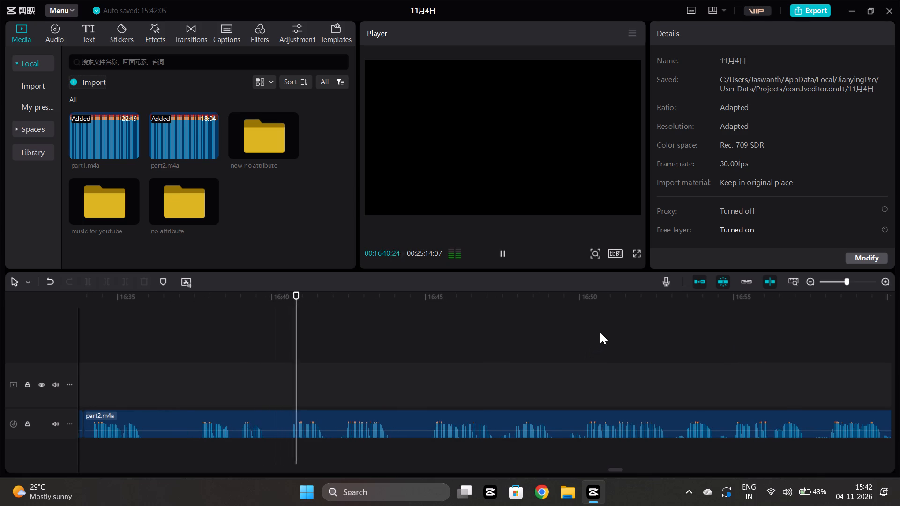
pyautogui.hscroll(-1, 600, 332)
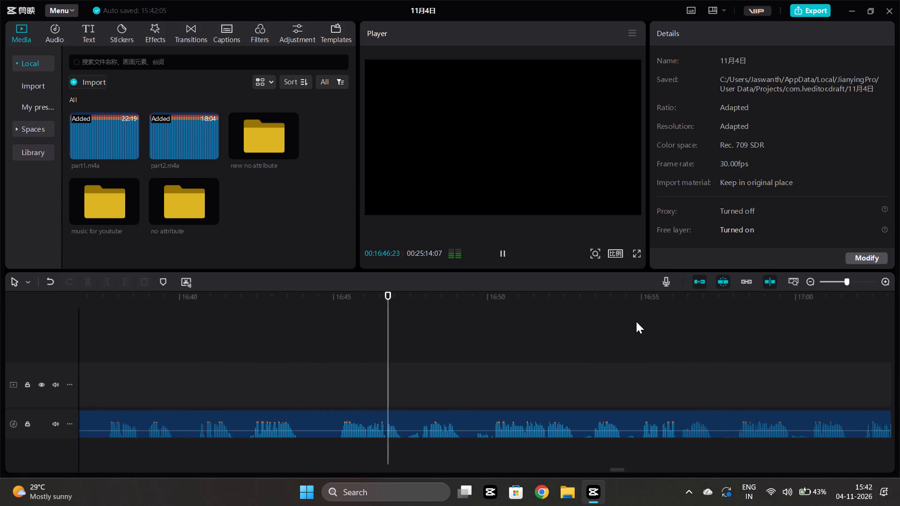
pyautogui.hscroll(-1, 636, 321)
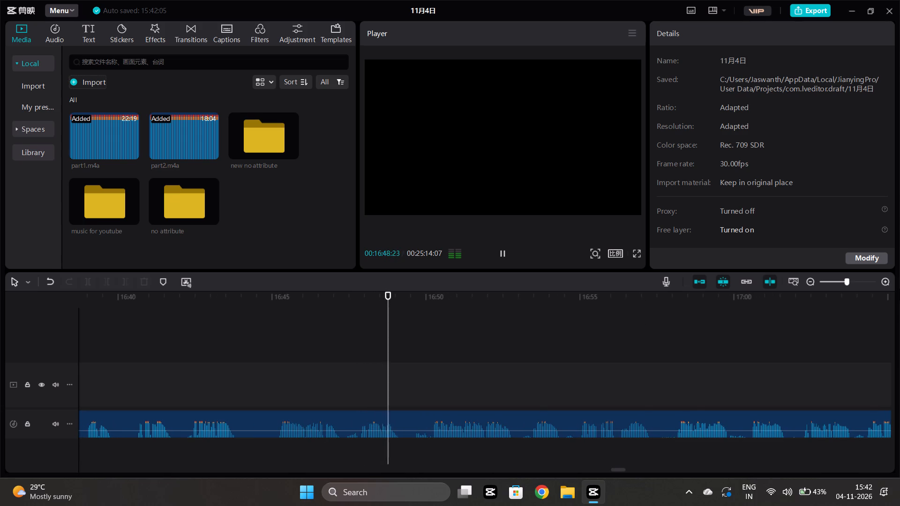
pyautogui.hscroll(-1, 474, 363)
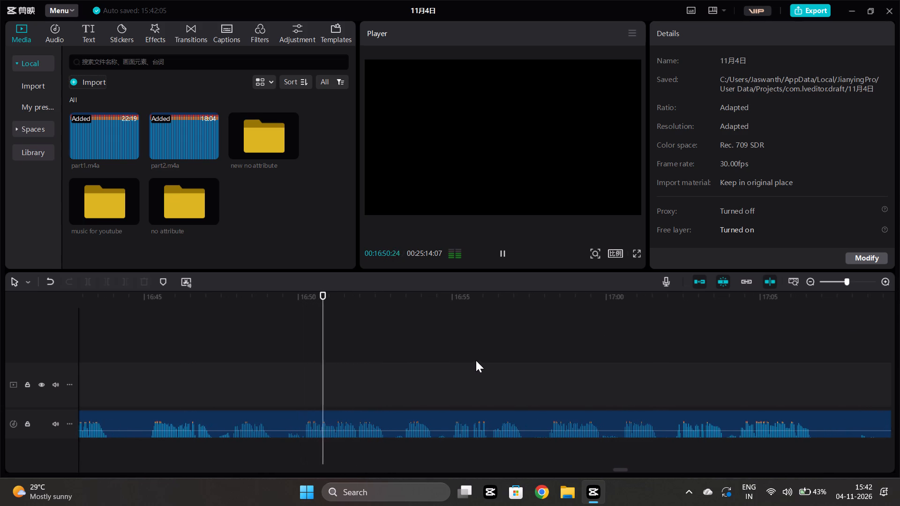
pyautogui.hscroll(-1, 490, 356)
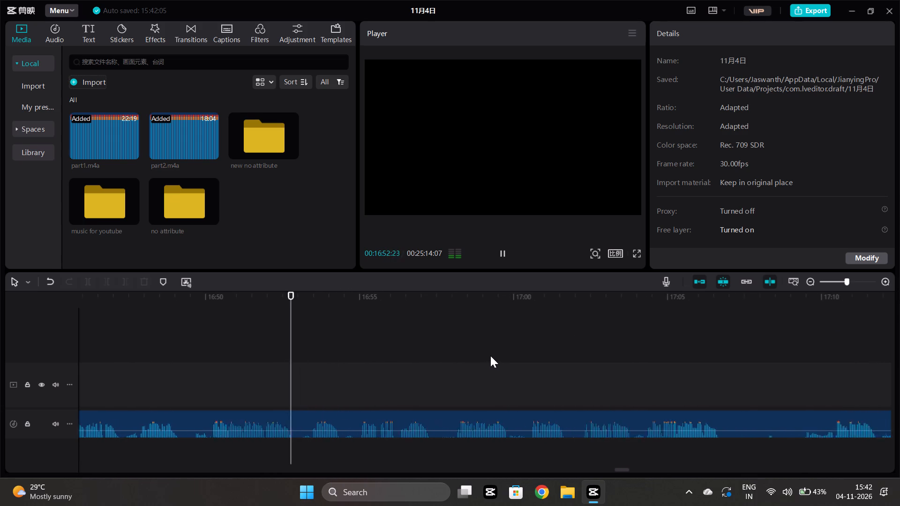
pyautogui.hscroll(-2, 490, 356)
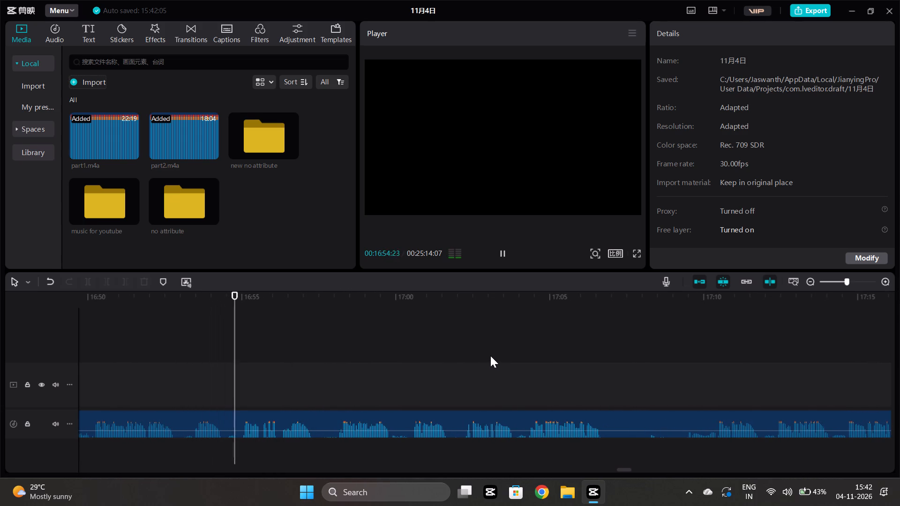
pyautogui.hscroll(-2, 490, 356)
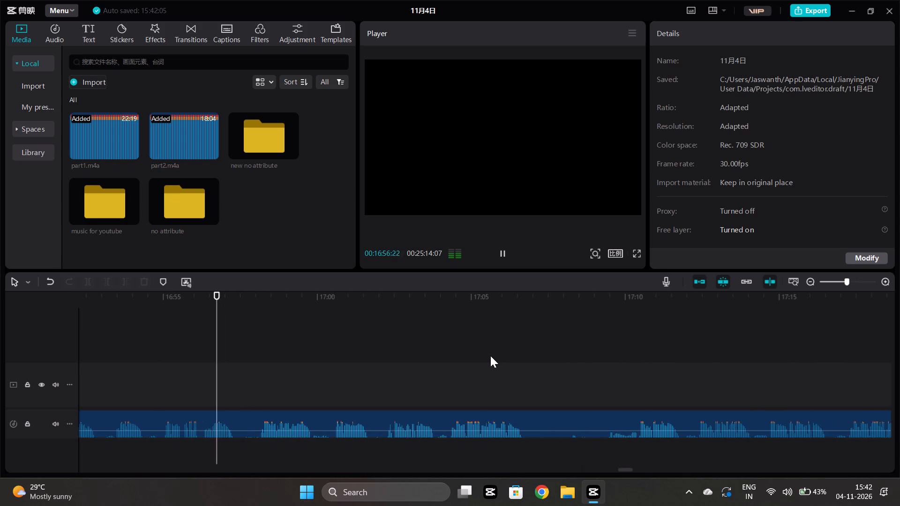
pyautogui.hscroll(-1, 490, 356)
pyautogui.hscroll(1, 490, 356)
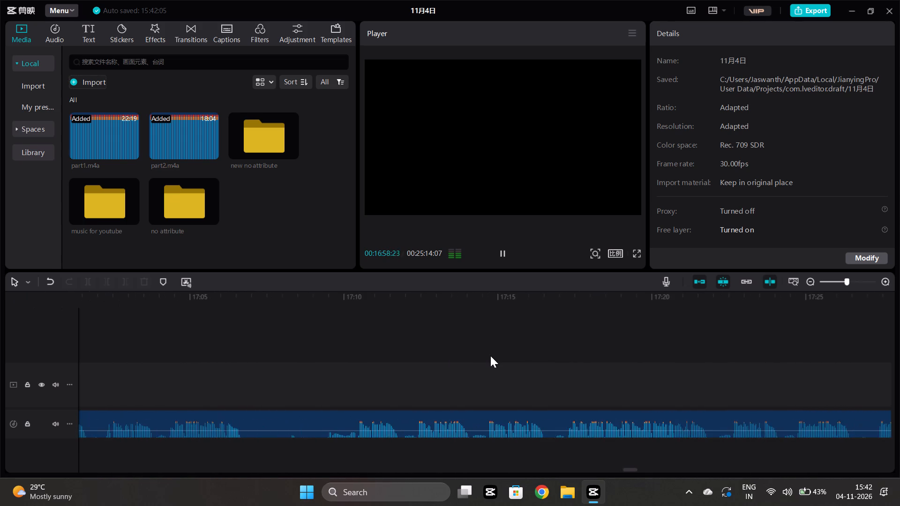
pyautogui.hscroll(1, 490, 356)
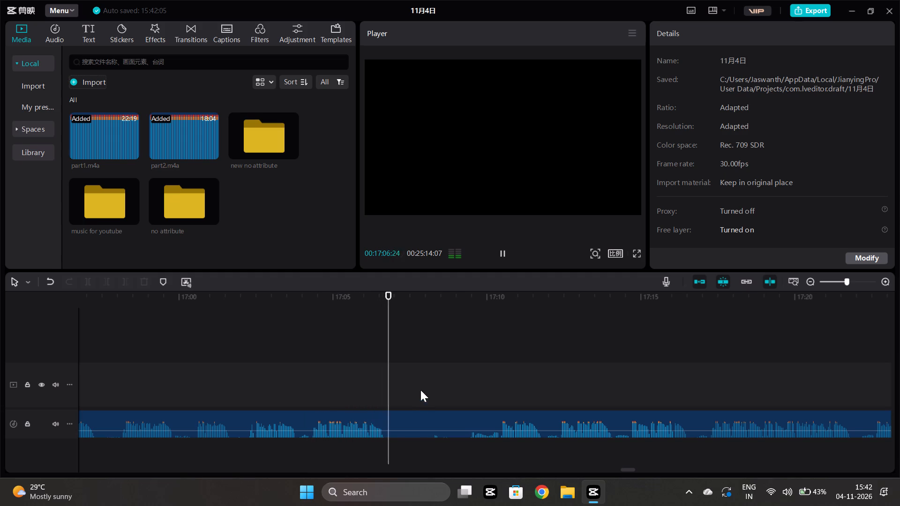
# Cut the pause in part2.m4a from about 00:17:07 to 00:17:10:13 and move the following clip up to the preceding one.
pyautogui.press('space')
pyautogui.click(412, 425)
pyautogui.click(89, 282)
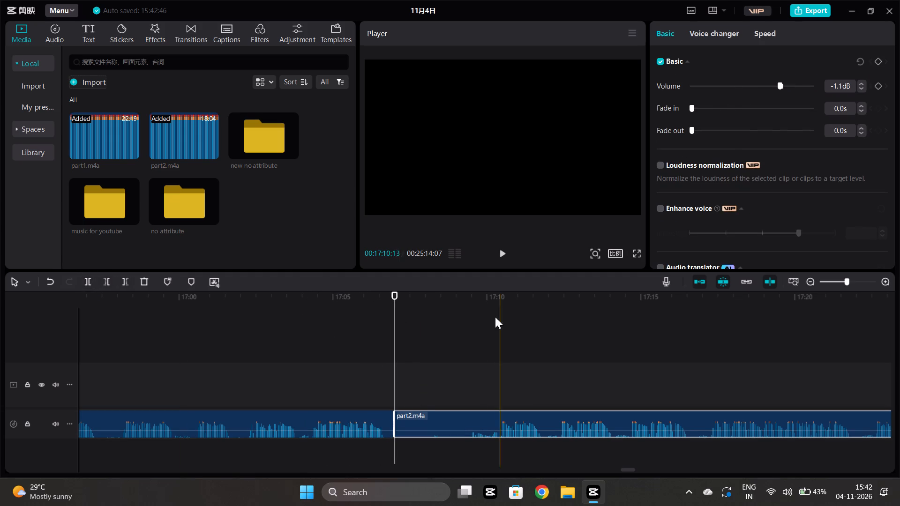
pyautogui.click(481, 344)
pyautogui.press('space')
pyautogui.press('space')
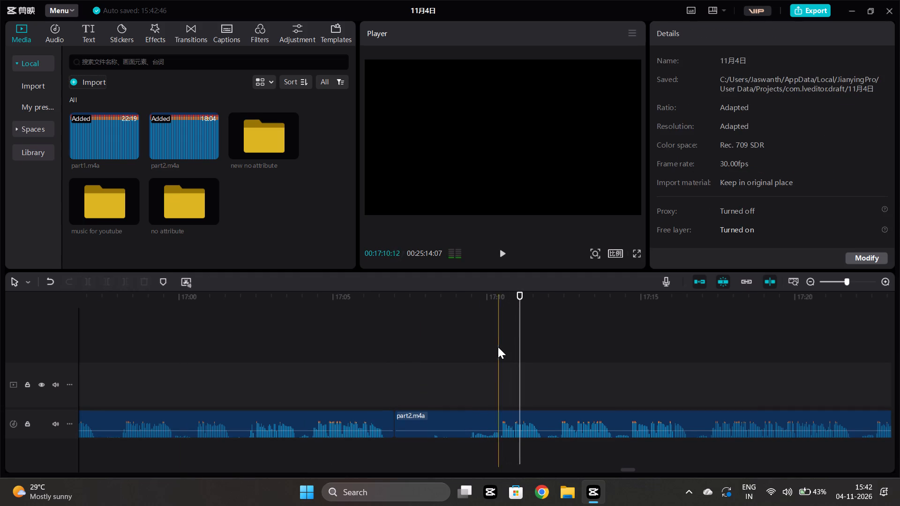
pyautogui.click(500, 349)
pyautogui.click(493, 417)
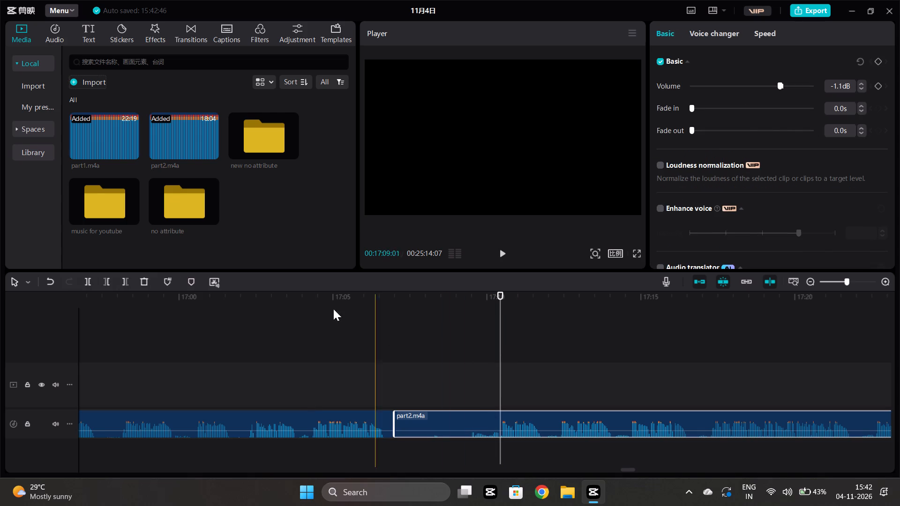
pyautogui.click(101, 279)
pyautogui.moveTo(562, 418); pyautogui.dragTo(488, 417)
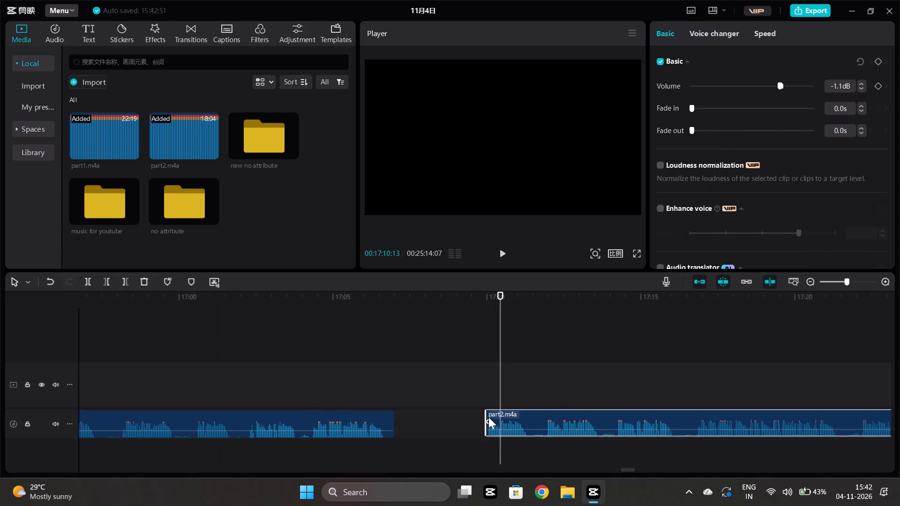
pyautogui.moveTo(488, 417); pyautogui.dragTo(458, 425)
# Play across the join at about 00:17:07, trim the following part2.m4a clip's start up to 00:17:08:27 and join it to the preceding clip.
pyautogui.click(370, 385)
pyautogui.press('space')
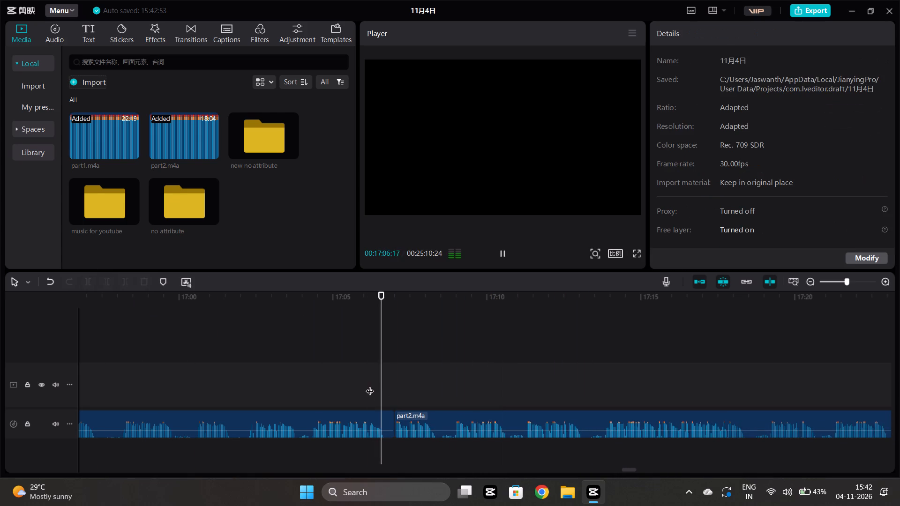
pyautogui.hscroll(-1, 400, 371)
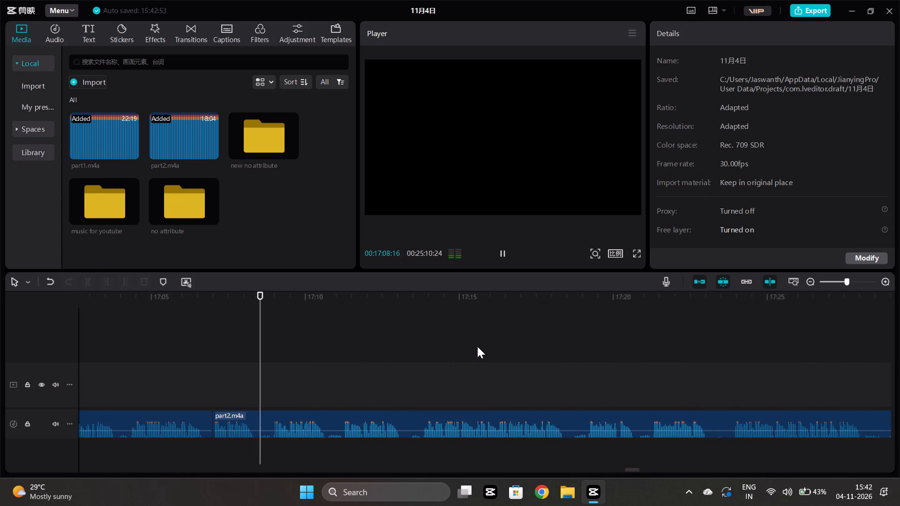
pyautogui.hscroll(-2, 477, 346)
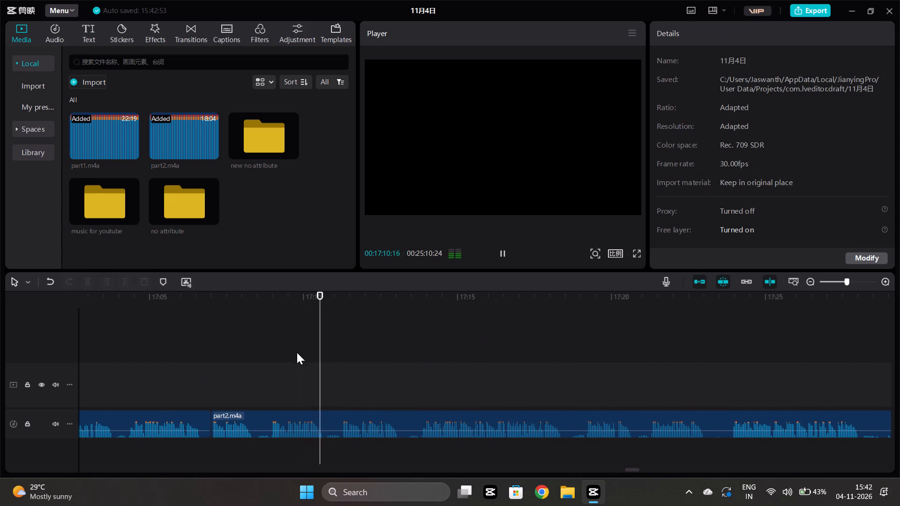
pyautogui.keyDown('ctrl'); pyautogui.scroll(7, 270, 389); pyautogui.keyUp('ctrl')
pyautogui.press('space')
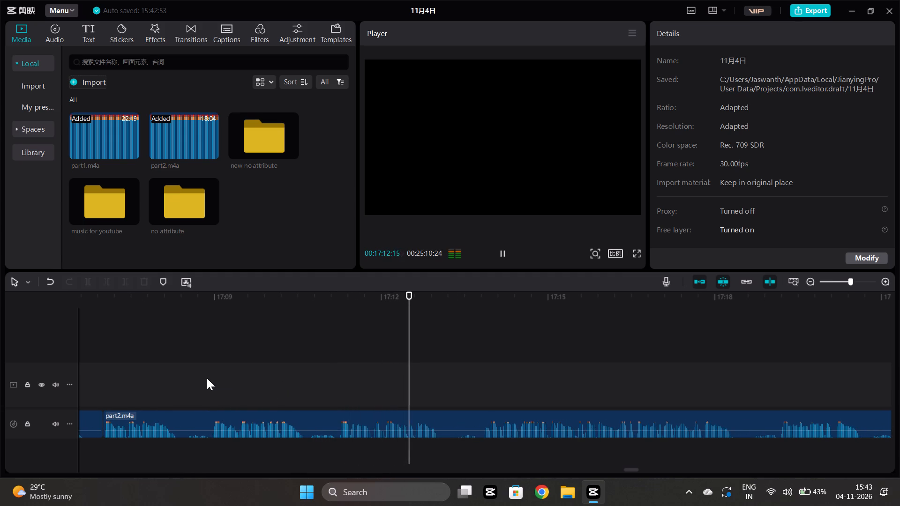
pyautogui.click(209, 372)
pyautogui.click(217, 425)
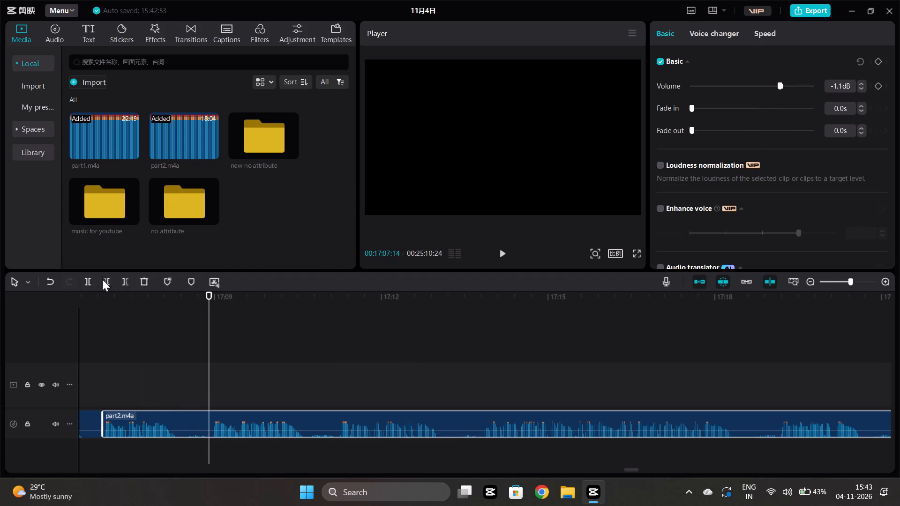
pyautogui.click(102, 279)
pyautogui.moveTo(262, 420); pyautogui.dragTo(158, 420)
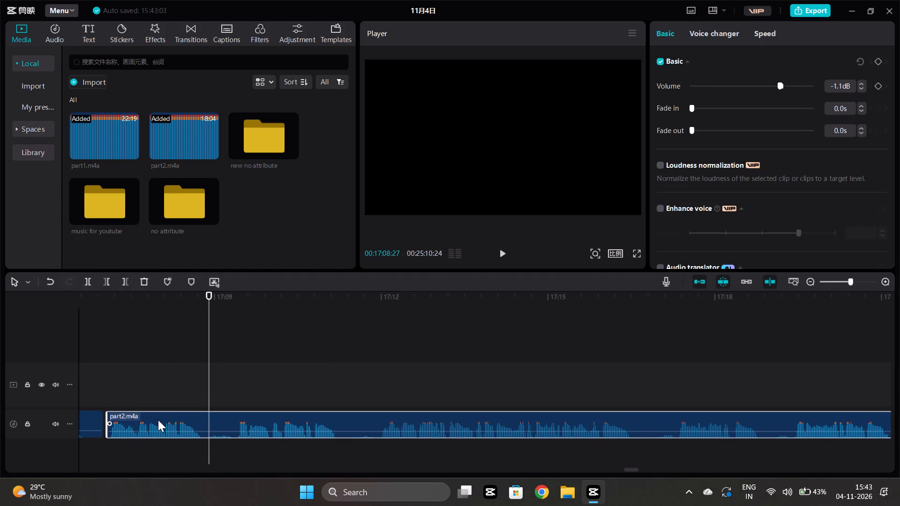
pyautogui.moveTo(158, 420); pyautogui.dragTo(157, 420)
# Play across the part2.m4a join at about 00:17:07 and listen to the narration on to about 00:17:54.
pyautogui.click(116, 399)
pyautogui.press('space')
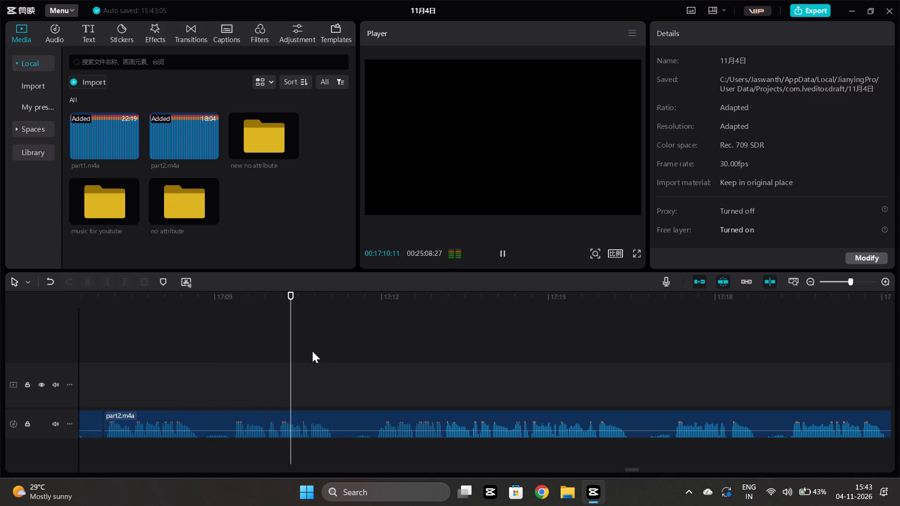
pyautogui.hscroll(-1, 312, 350)
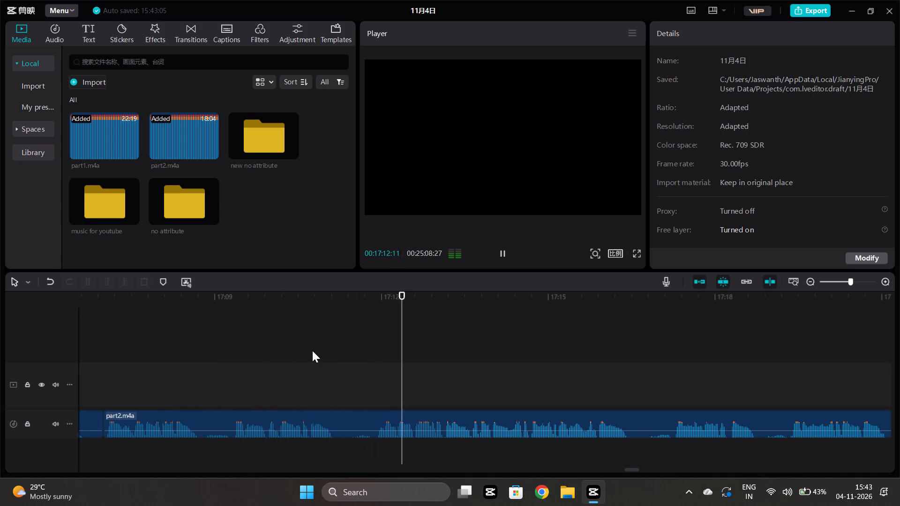
pyautogui.hscroll(-2, 312, 350)
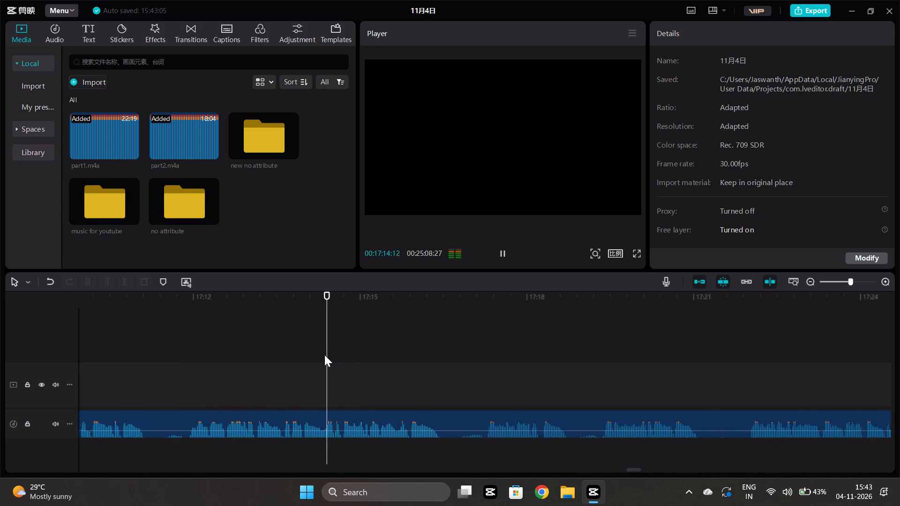
pyautogui.hscroll(-2, 324, 355)
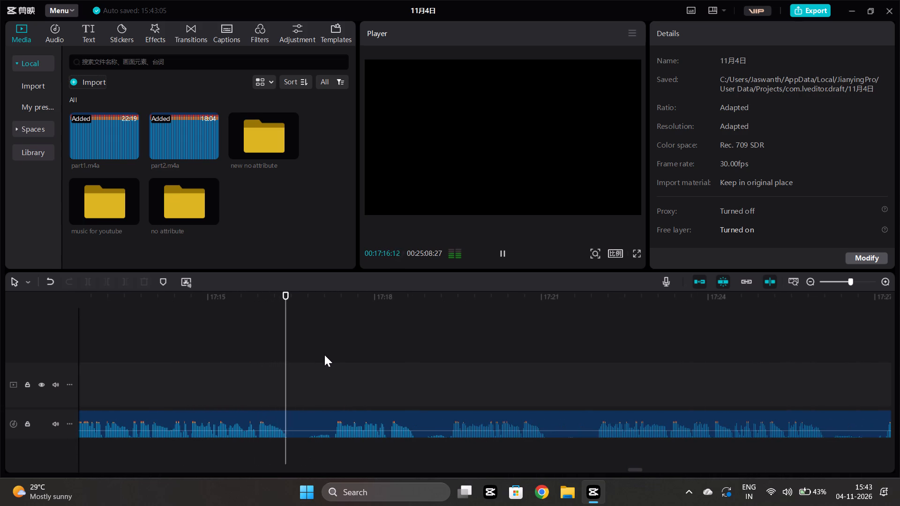
pyautogui.hscroll(-2, 324, 355)
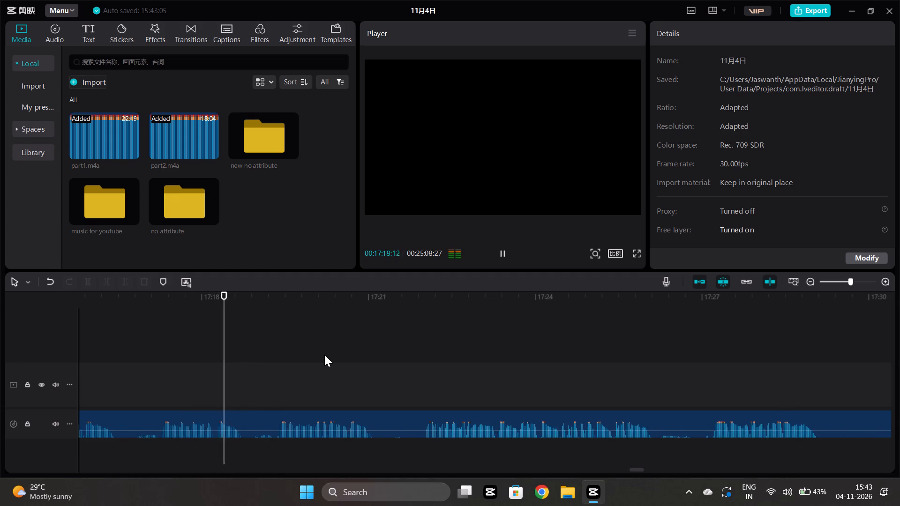
pyautogui.hscroll(-1, 324, 355)
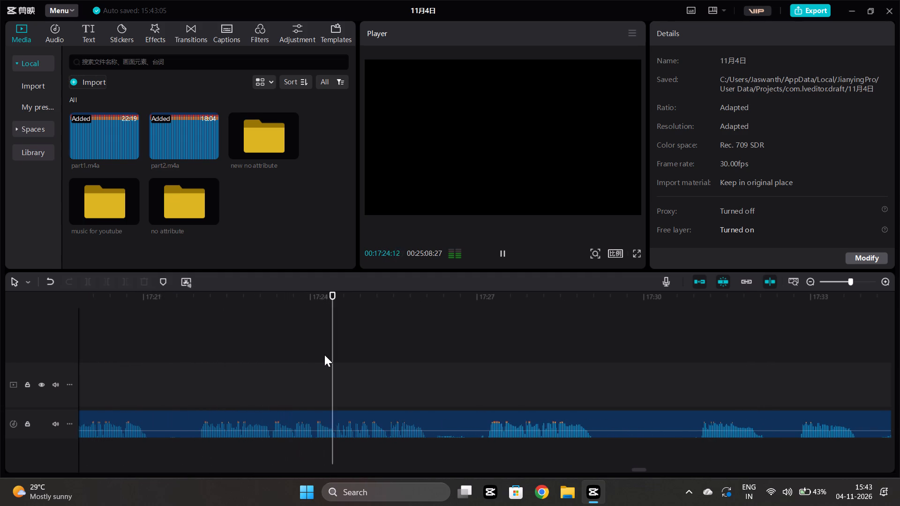
pyautogui.hscroll(-1, 324, 355)
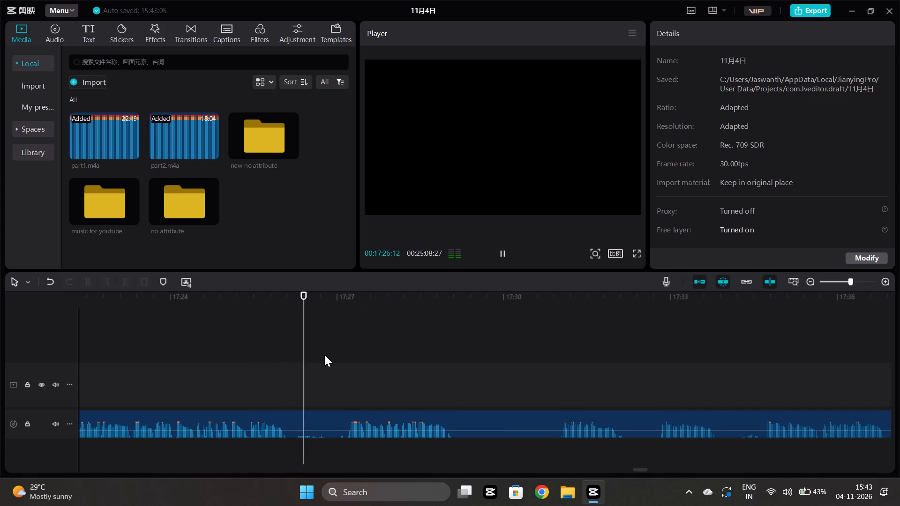
pyautogui.hscroll(-1, 324, 355)
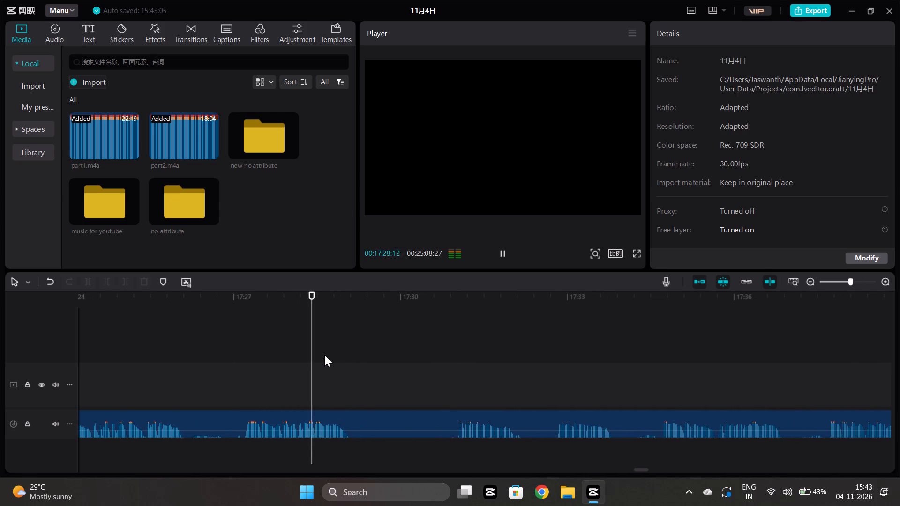
pyautogui.hscroll(-1, 324, 355)
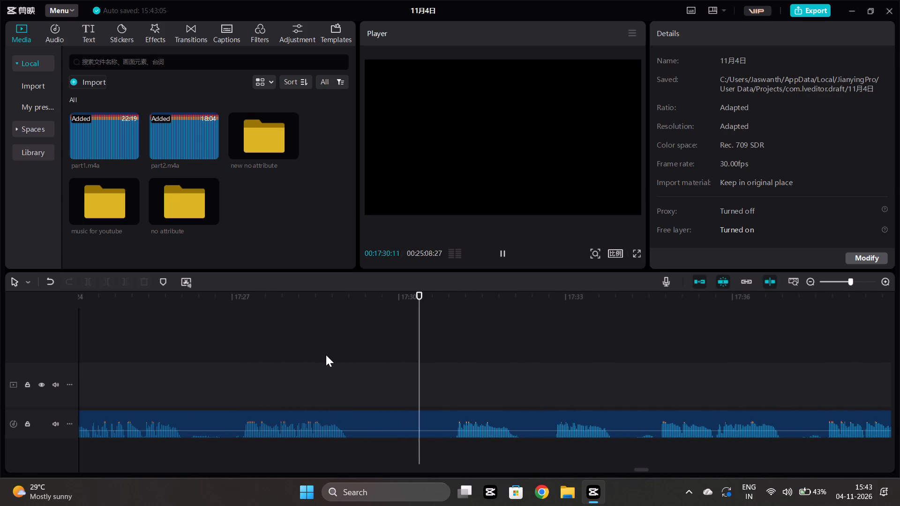
pyautogui.hscroll(-1, 326, 355)
pyautogui.hscroll(-1, 704, 342)
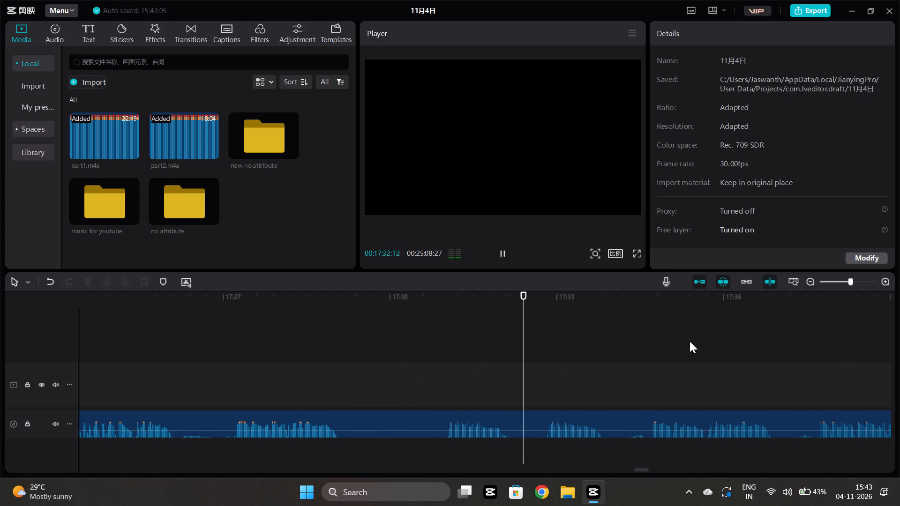
pyautogui.hscroll(-1, 435, 373)
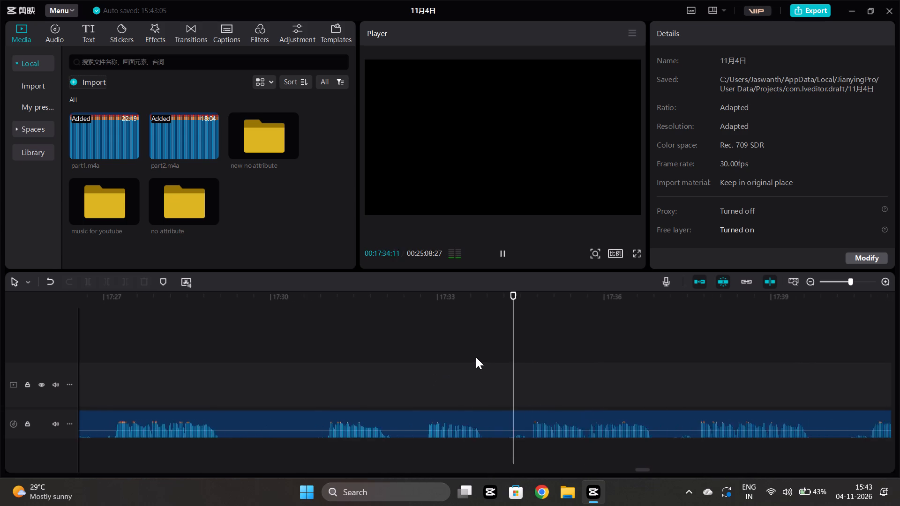
pyautogui.hscroll(-1, 476, 357)
pyautogui.hscroll(1, 476, 357)
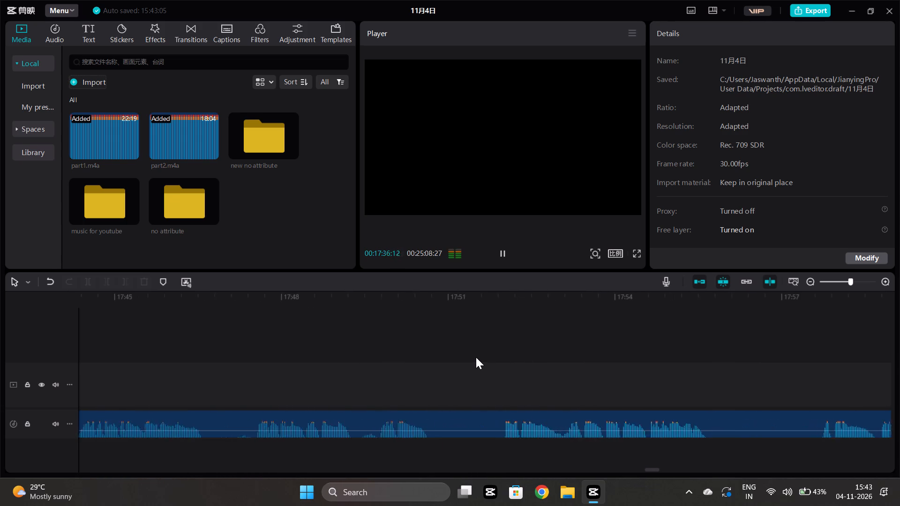
pyautogui.hscroll(1, 476, 357)
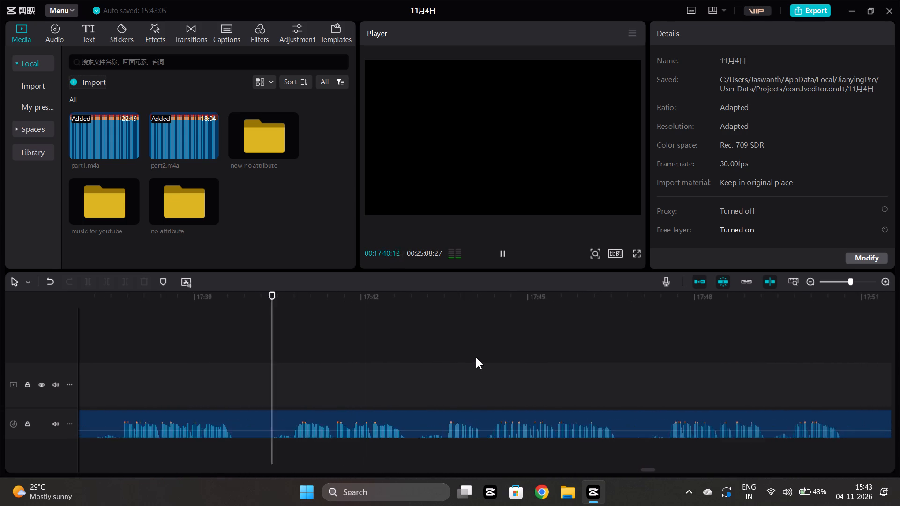
pyautogui.hscroll(2, 476, 357)
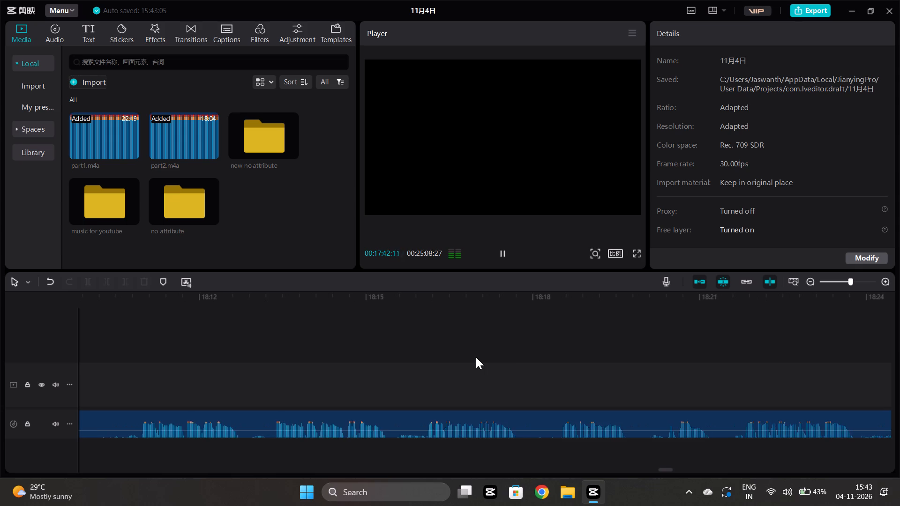
pyautogui.hscroll(7, 476, 357)
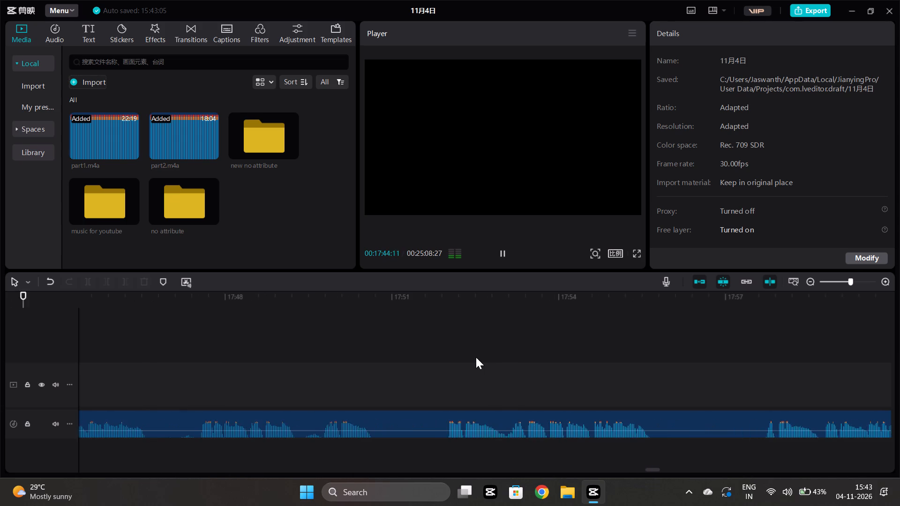
pyautogui.hscroll(-1, 476, 357)
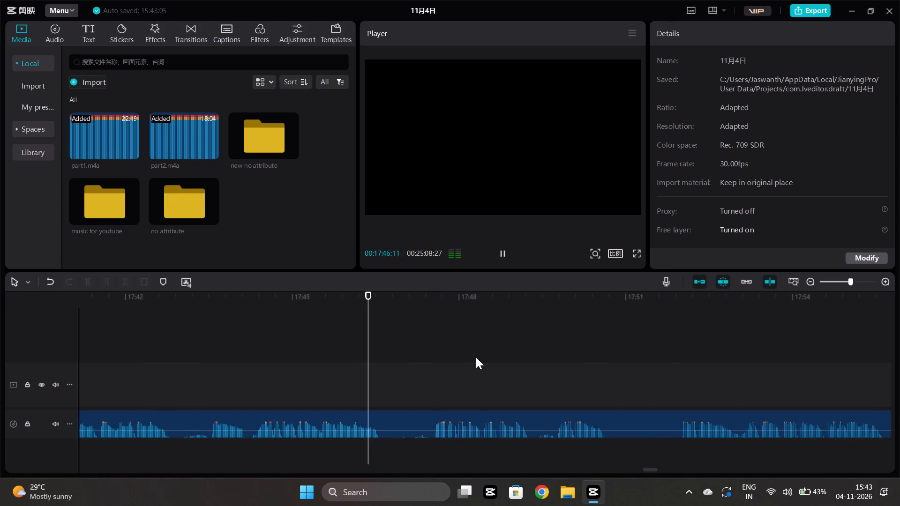
pyautogui.hscroll(-2, 476, 357)
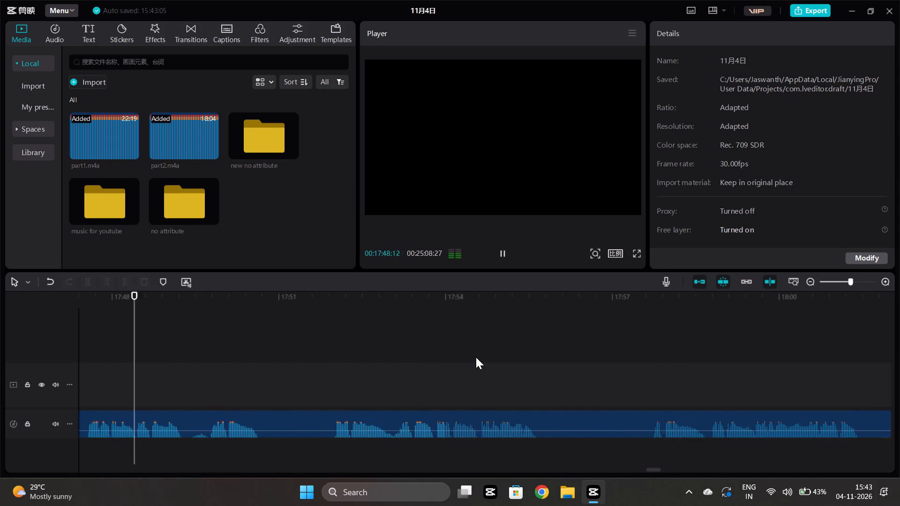
pyautogui.hscroll(-2, 476, 357)
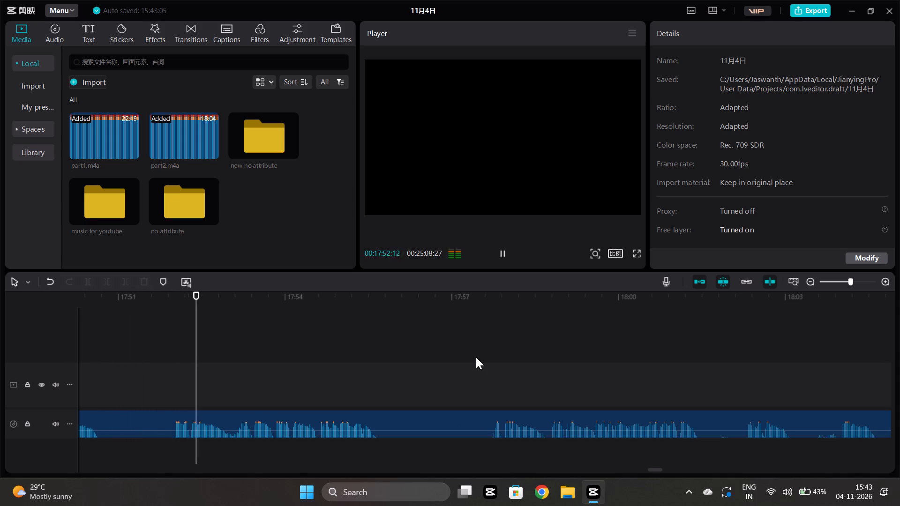
pyautogui.hscroll(1, 476, 357)
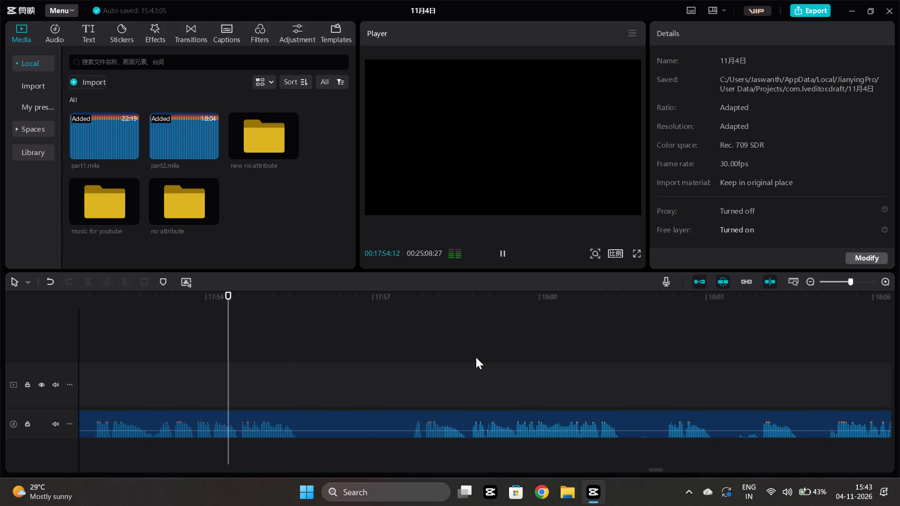
pyautogui.hscroll(1, 476, 357)
# Replay part2.m4a from about 00:17:48, cut the passage from 00:17:51:16 to 00:17:53:25 and move the following clip up to the preceding one.
pyautogui.click(344, 378)
pyautogui.press('space')
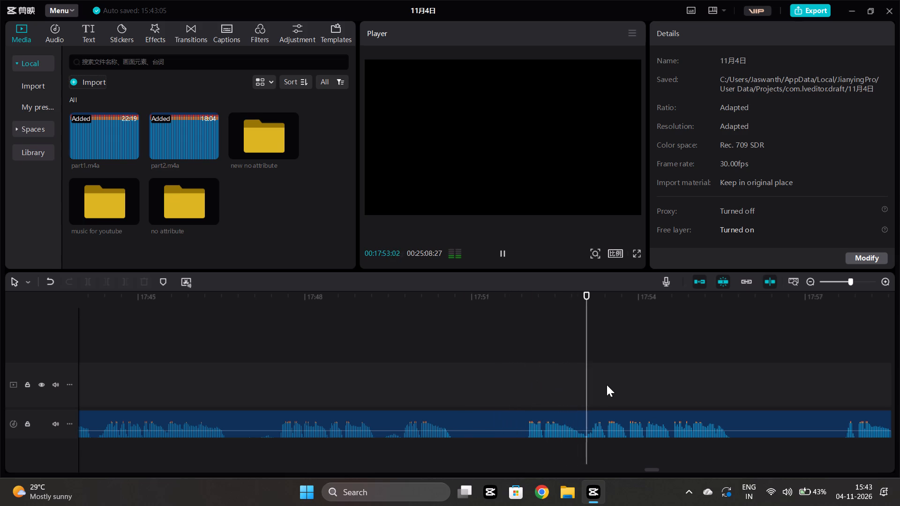
pyautogui.press('space')
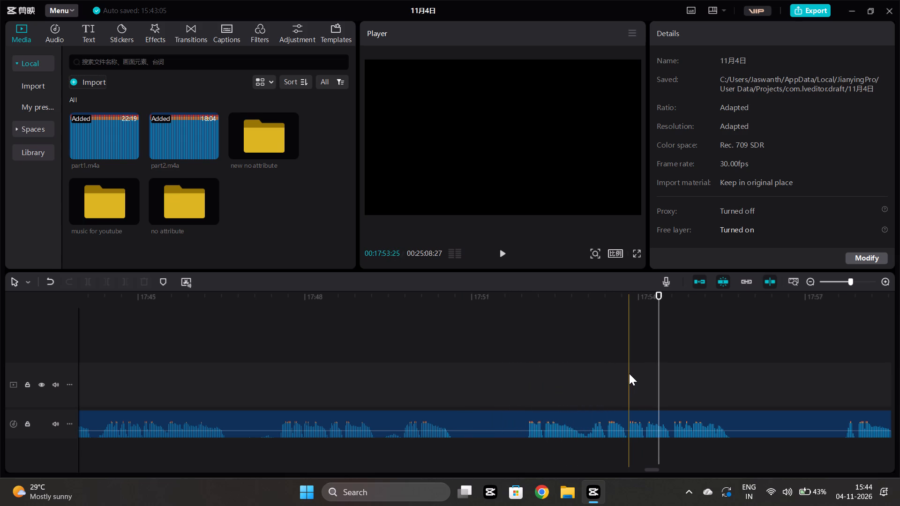
pyautogui.click(629, 373)
pyautogui.click(641, 420)
pyautogui.click(85, 280)
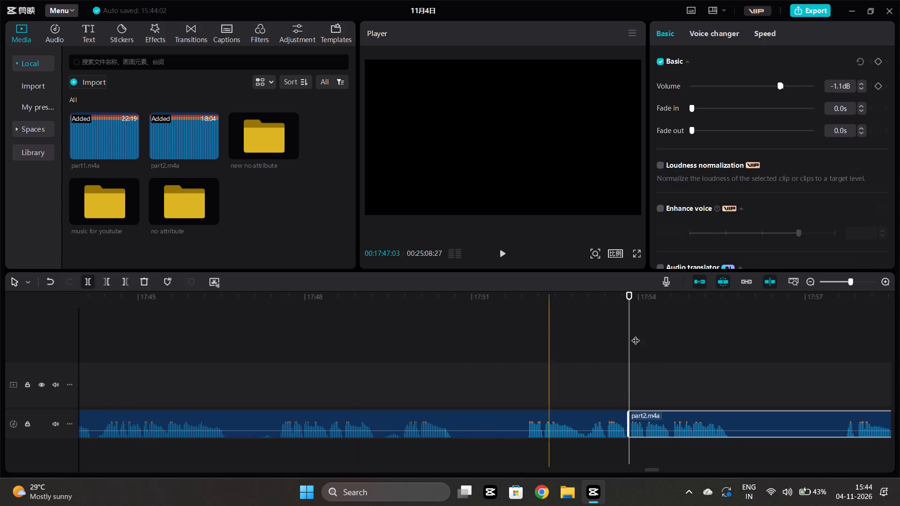
pyautogui.click(501, 348)
pyautogui.click(518, 427)
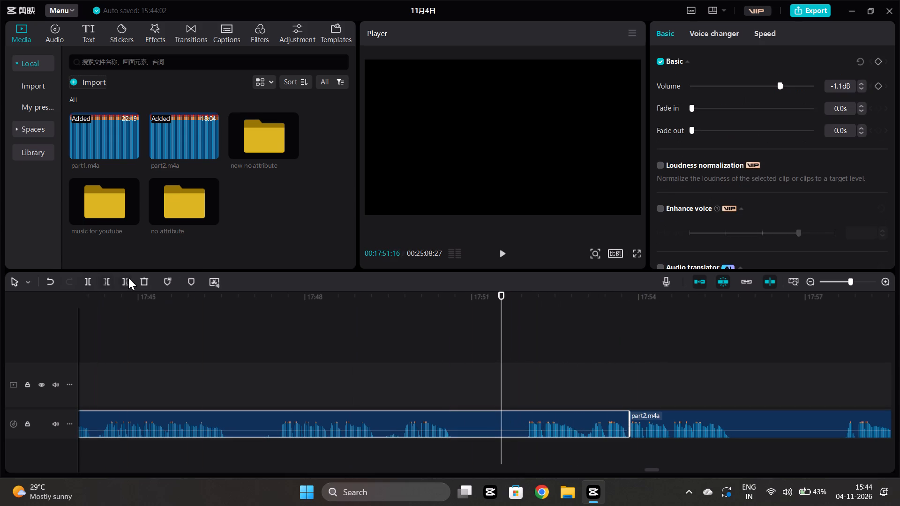
pyautogui.click(128, 278)
pyautogui.moveTo(692, 420); pyautogui.dragTo(564, 424)
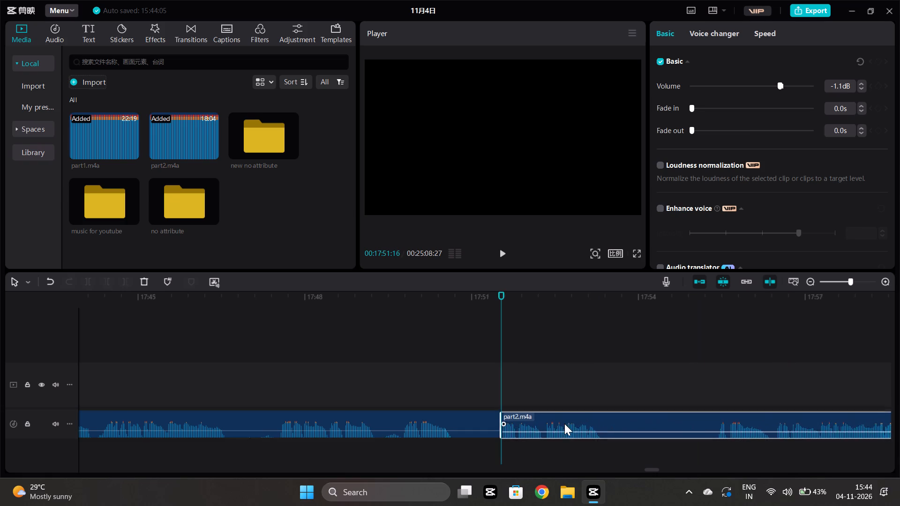
pyautogui.moveTo(564, 424); pyautogui.dragTo(567, 421)
# Play across the part2.m4a join at 00:17:51:16 and resume playback past the pause, from about 00:17:55.
pyautogui.click(498, 380)
pyautogui.press('space')
pyautogui.hscroll(-1, 498, 380)
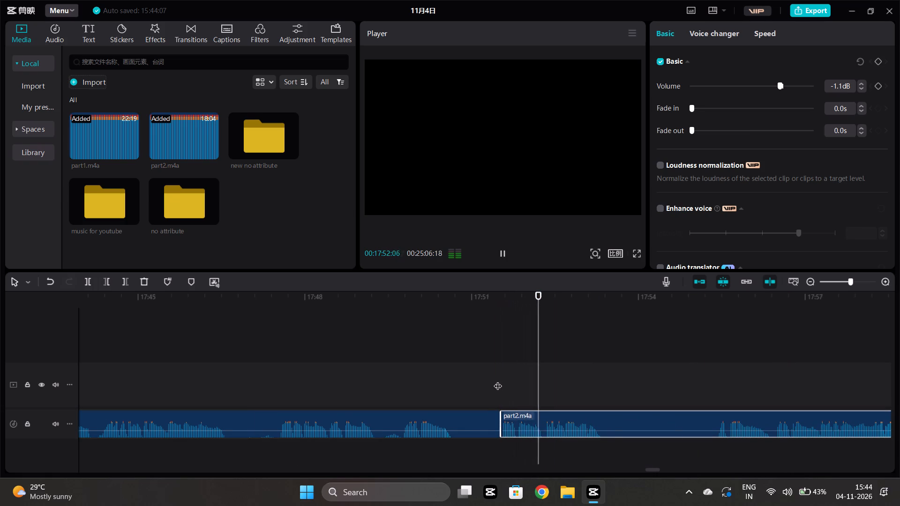
pyautogui.hscroll(-1, 498, 380)
pyautogui.click(417, 343)
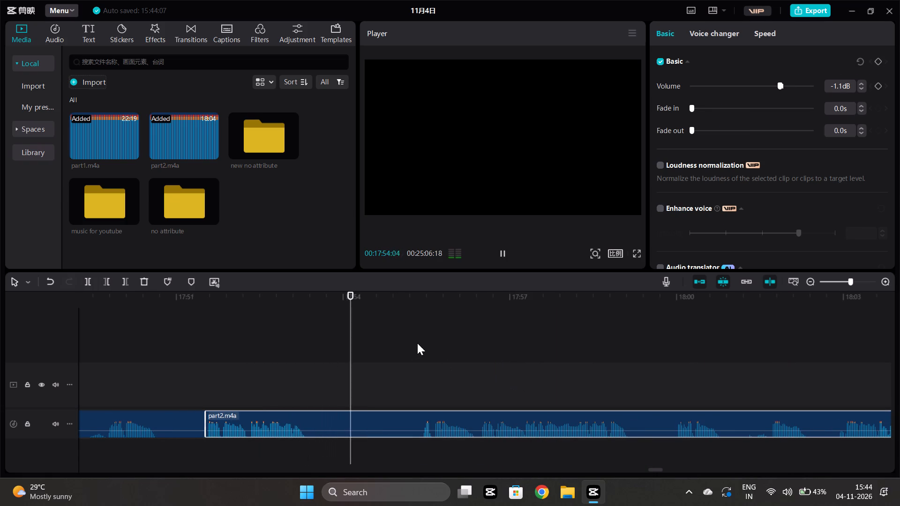
pyautogui.press('space')
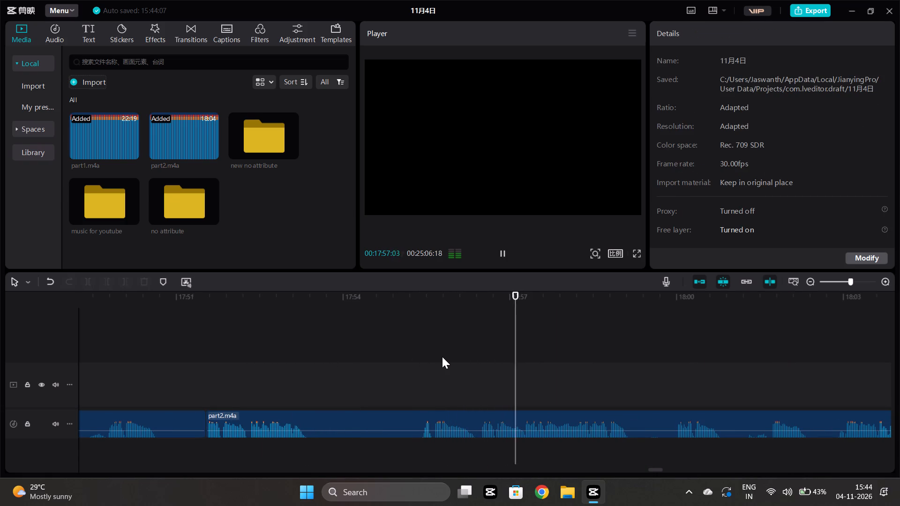
# Listen to the part2.m4a narration on to about 00:18:43, checking for repeated takes and long pauses.
pyautogui.hscroll(-1, 442, 357)
pyautogui.hscroll(-1, 603, 366)
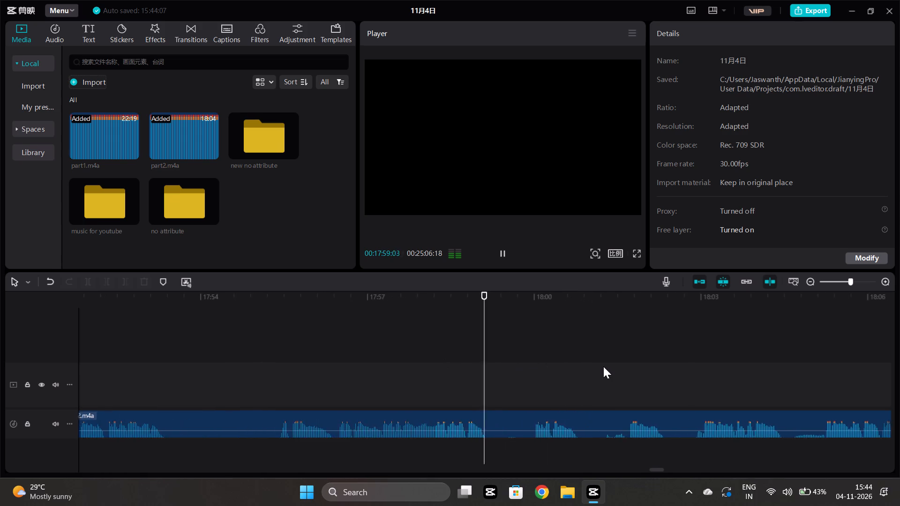
pyautogui.hscroll(-1, 603, 366)
pyautogui.scroll(-4, 603, 366)
pyautogui.hscroll(-1, 535, 379)
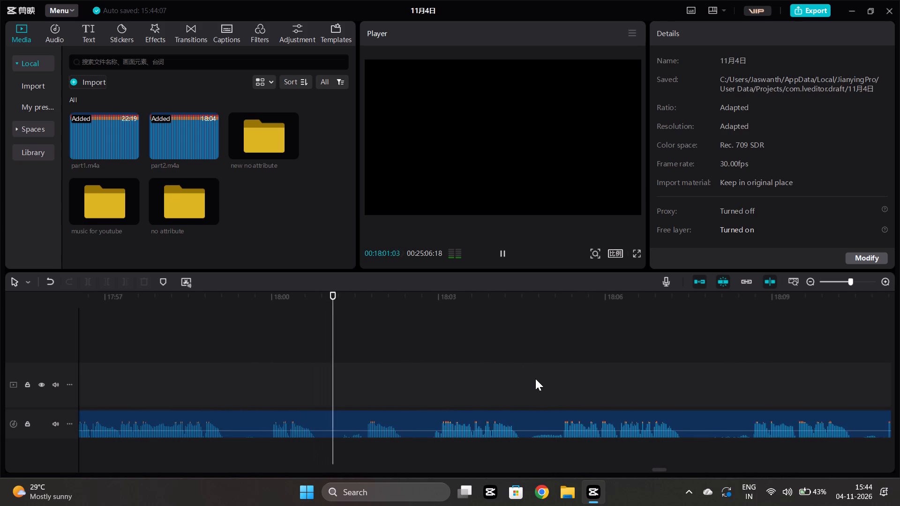
pyautogui.hscroll(-2, 535, 379)
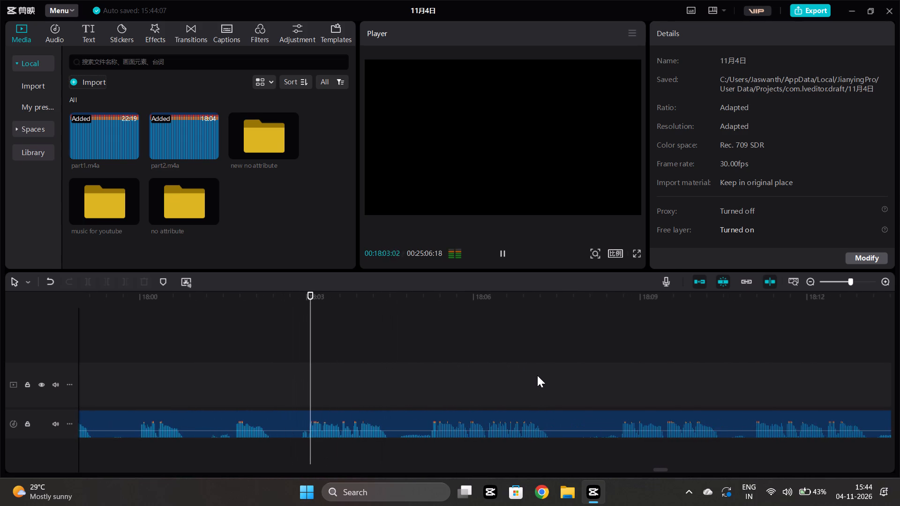
pyautogui.hscroll(-1, 537, 375)
pyautogui.scroll(-3, 537, 375)
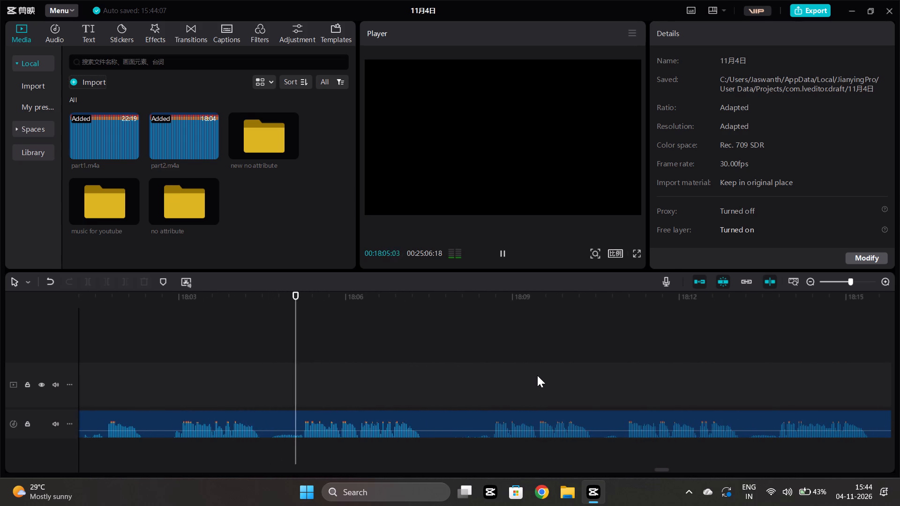
pyautogui.hscroll(-1, 537, 375)
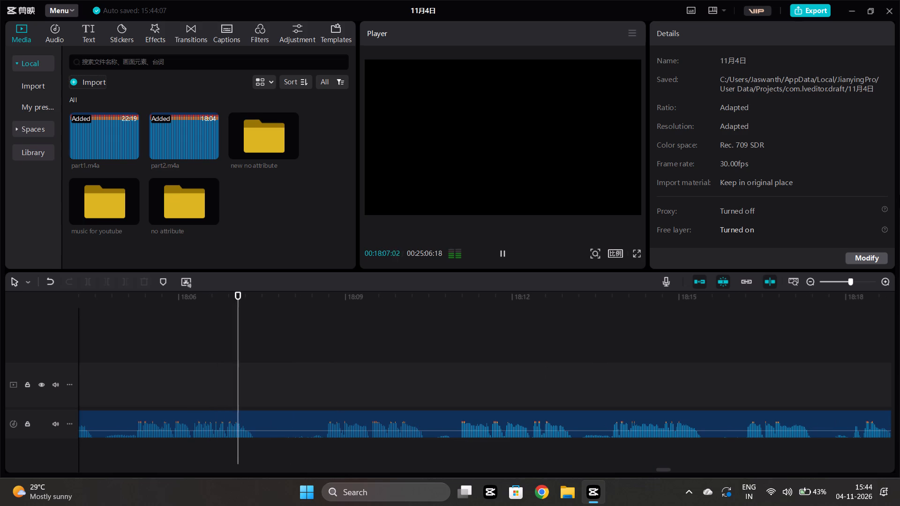
pyautogui.hscroll(-1, 329, 374)
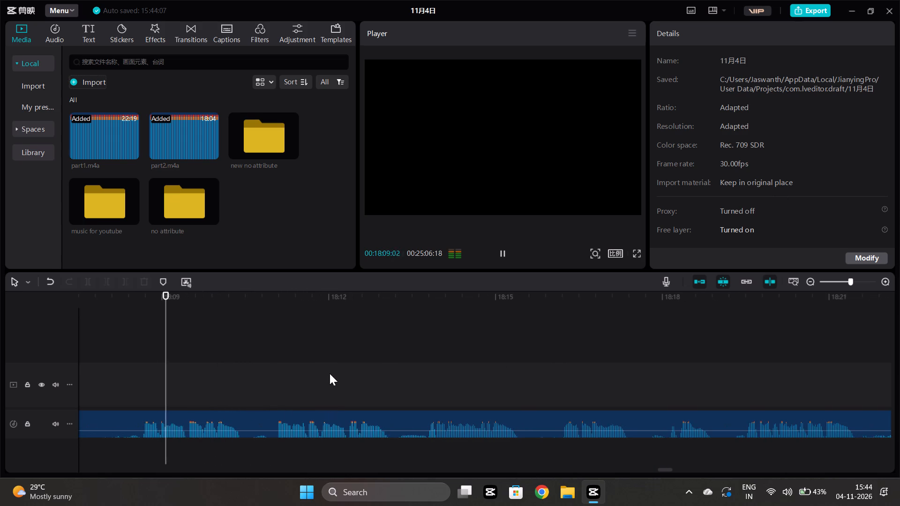
pyautogui.hscroll(-2, 330, 373)
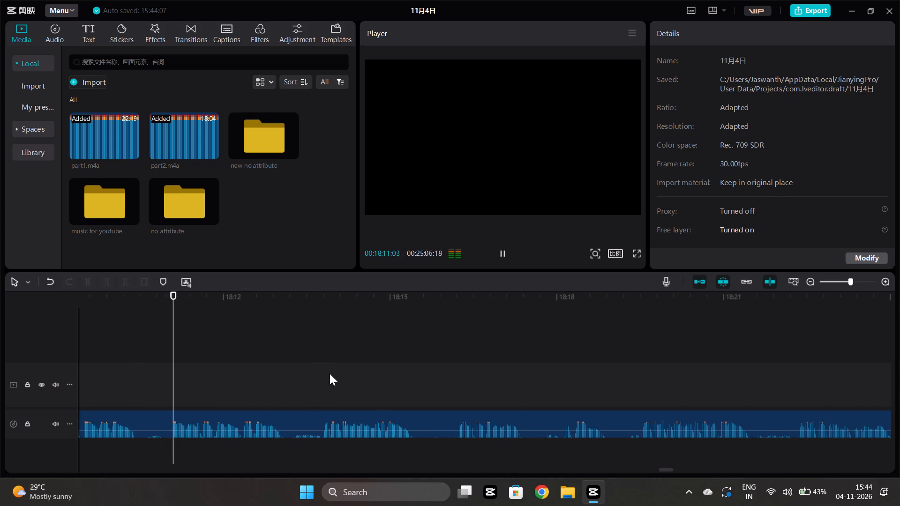
pyautogui.hscroll(-2, 330, 373)
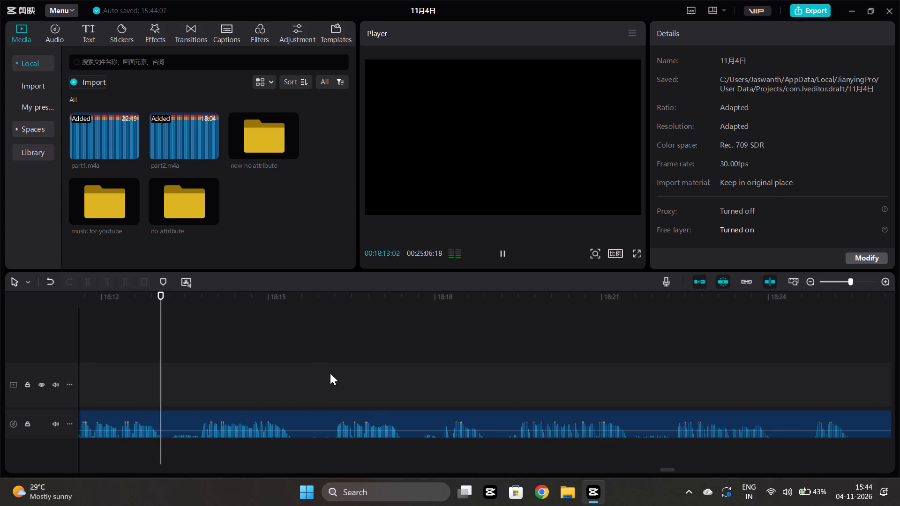
pyautogui.hscroll(-1, 330, 373)
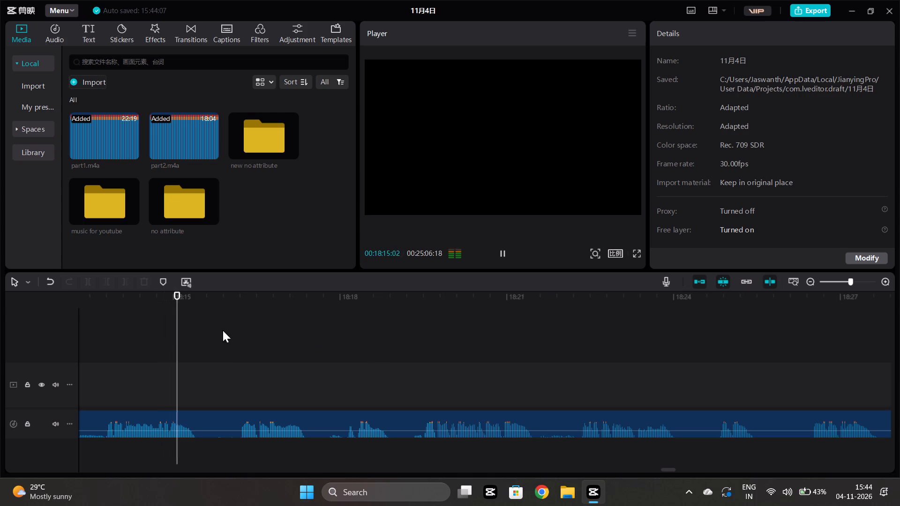
pyautogui.hscroll(-1, 234, 366)
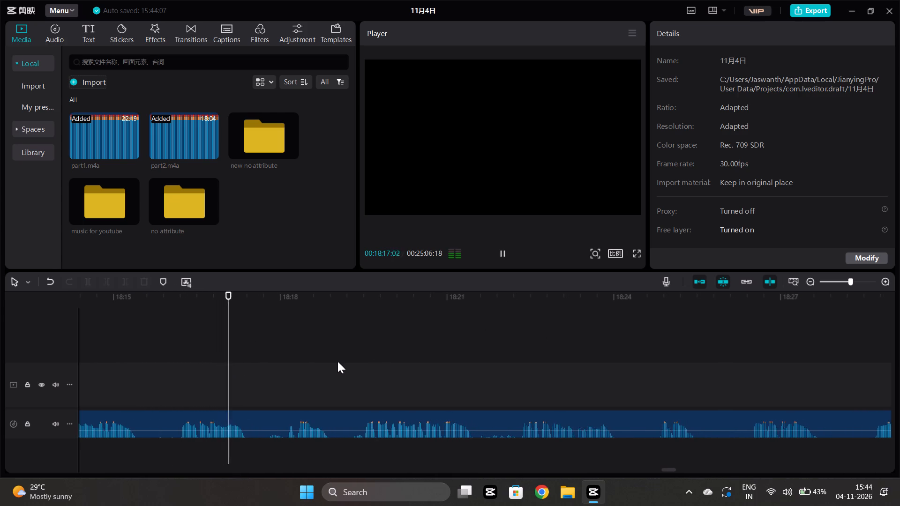
pyautogui.hscroll(-2, 337, 361)
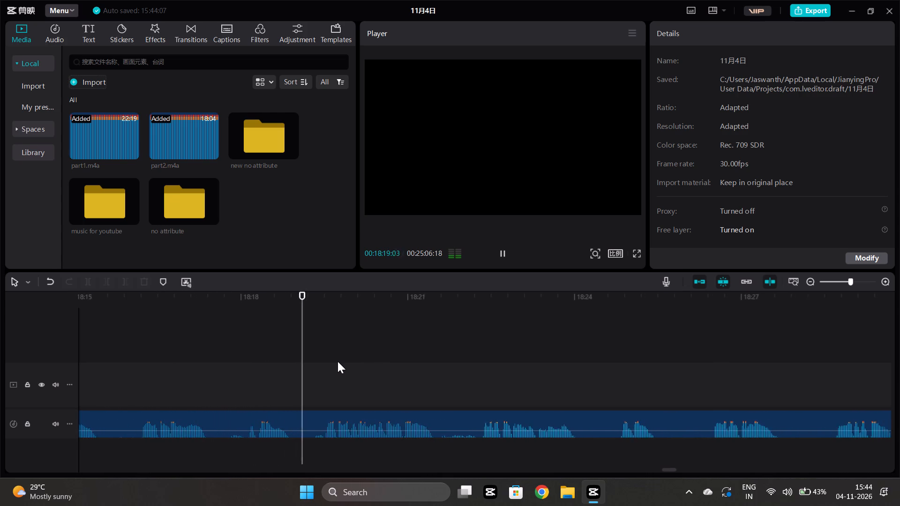
pyautogui.hscroll(-2, 337, 361)
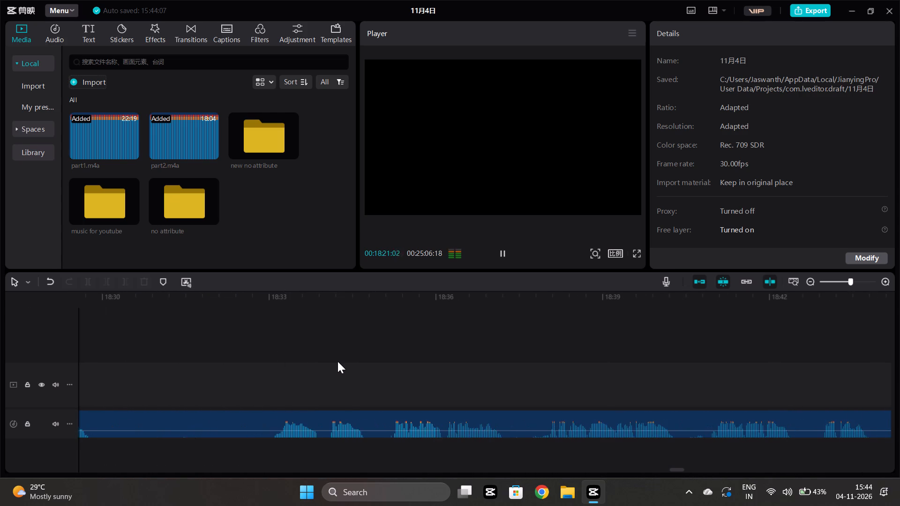
pyautogui.hscroll(2, 337, 361)
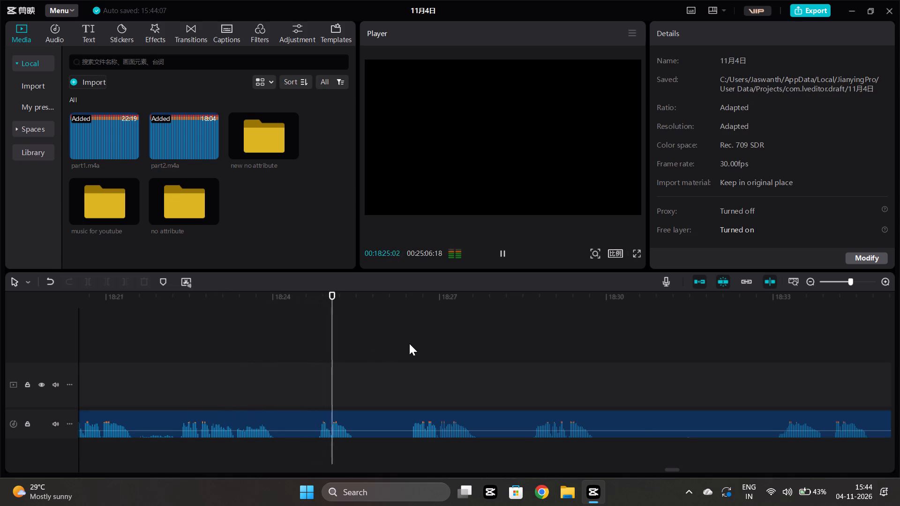
pyautogui.hscroll(-2, 409, 343)
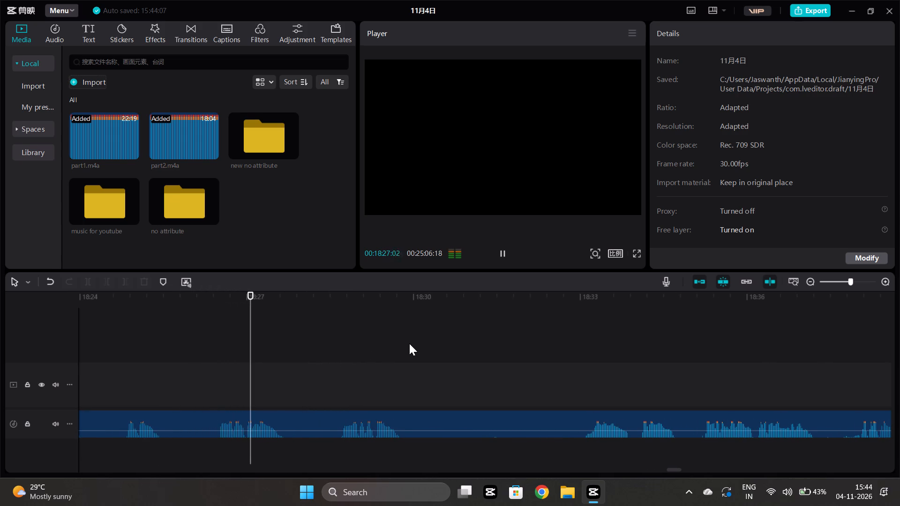
pyautogui.hscroll(-2, 409, 343)
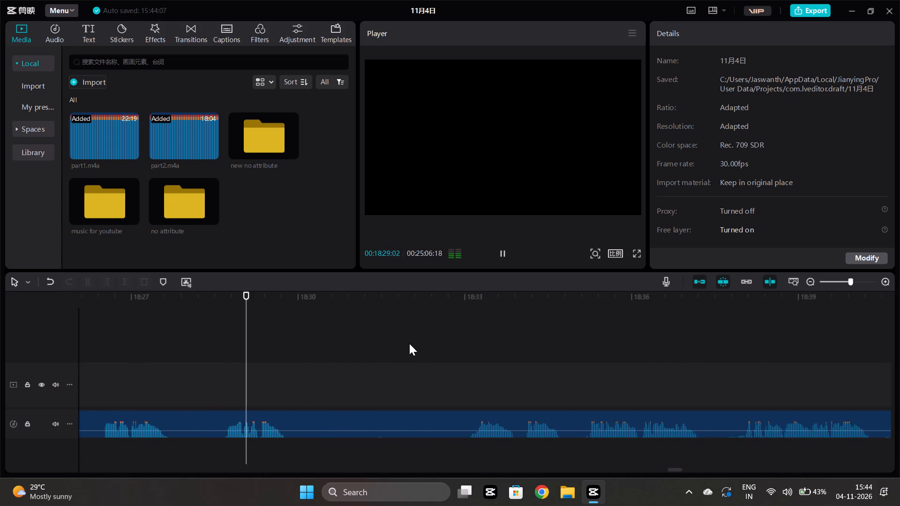
pyautogui.hscroll(-2, 409, 343)
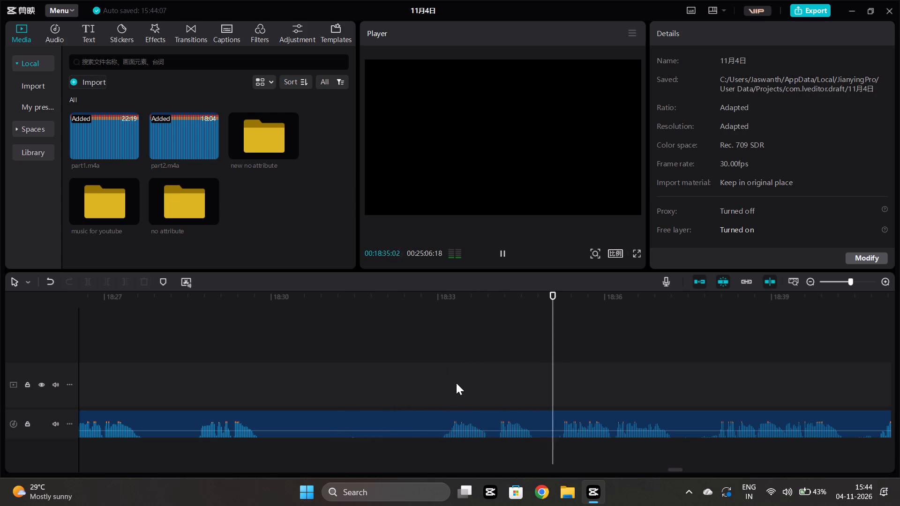
pyautogui.hscroll(-1, 456, 383)
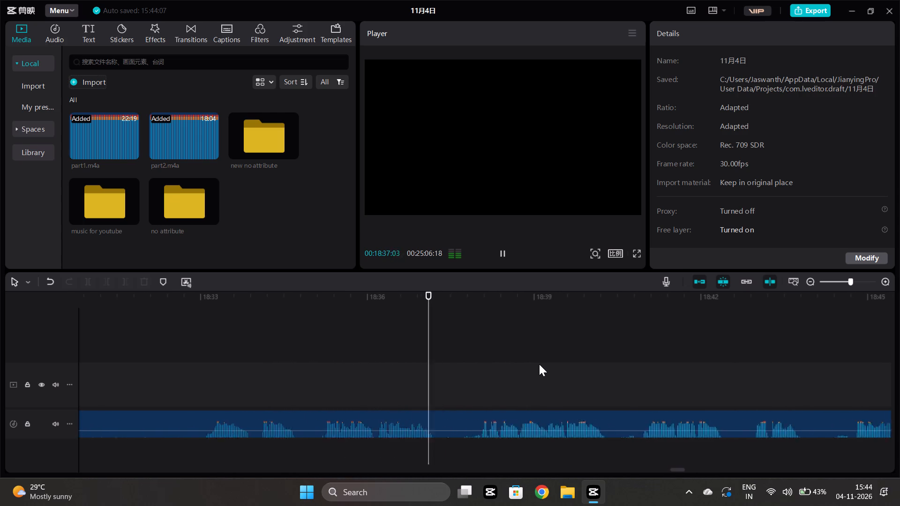
pyautogui.hscroll(-3, 539, 364)
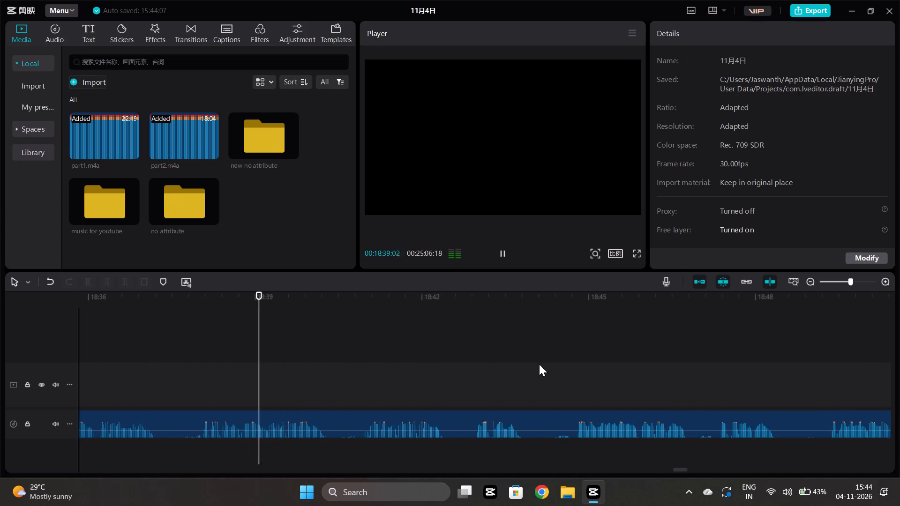
pyautogui.hscroll(-1, 539, 364)
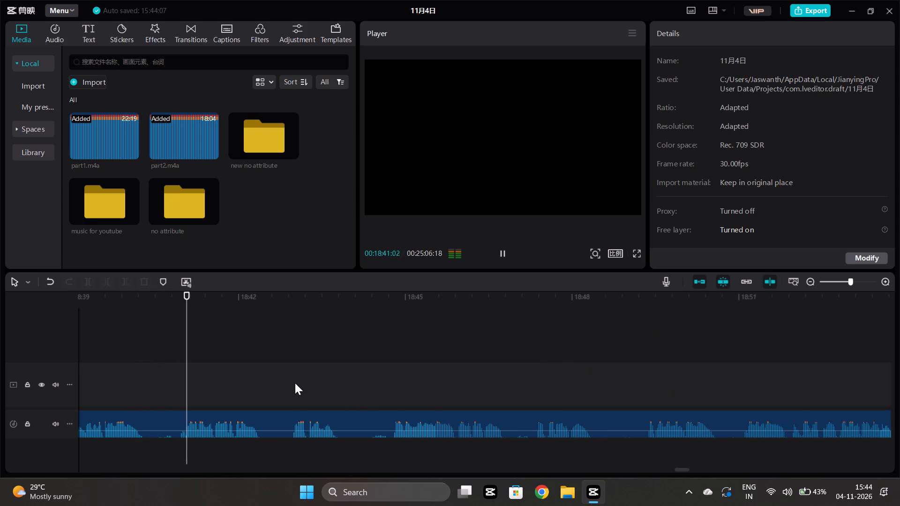
pyautogui.hscroll(-1, 298, 379)
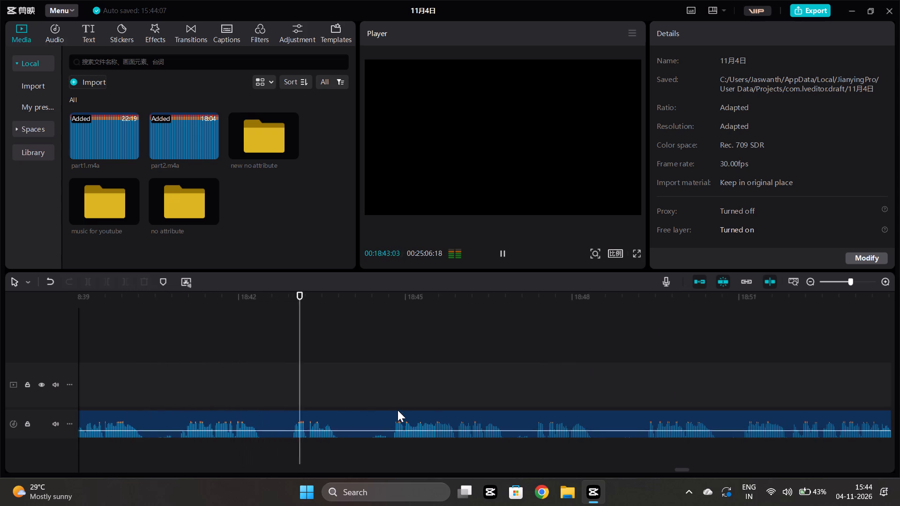
# Listen to part2.m4a from about 00:18:45 to 00:19:10, skipping ahead over the silences to about 00:18:59 and 00:19:07.
pyautogui.click(390, 377)
pyautogui.press('space')
pyautogui.hscroll(-1, 390, 377)
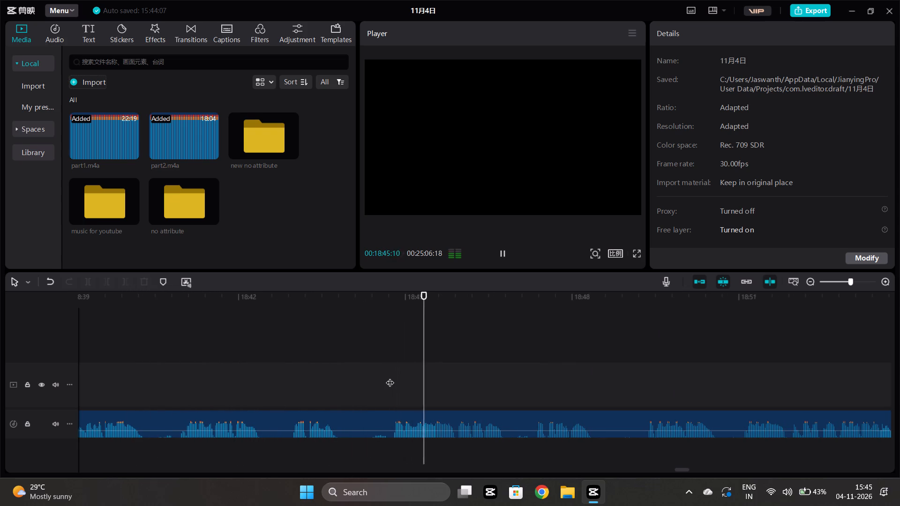
pyautogui.keyDown('ctrl'); pyautogui.scroll(-2, 390, 377); pyautogui.keyUp('ctrl')
pyautogui.hscroll(-1, 490, 382)
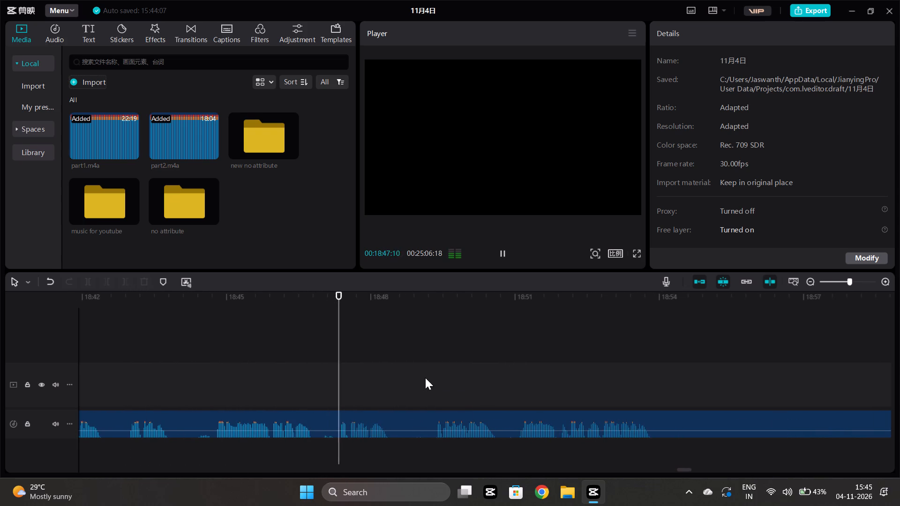
pyautogui.hscroll(-1, 425, 377)
pyautogui.hscroll(-1, 492, 357)
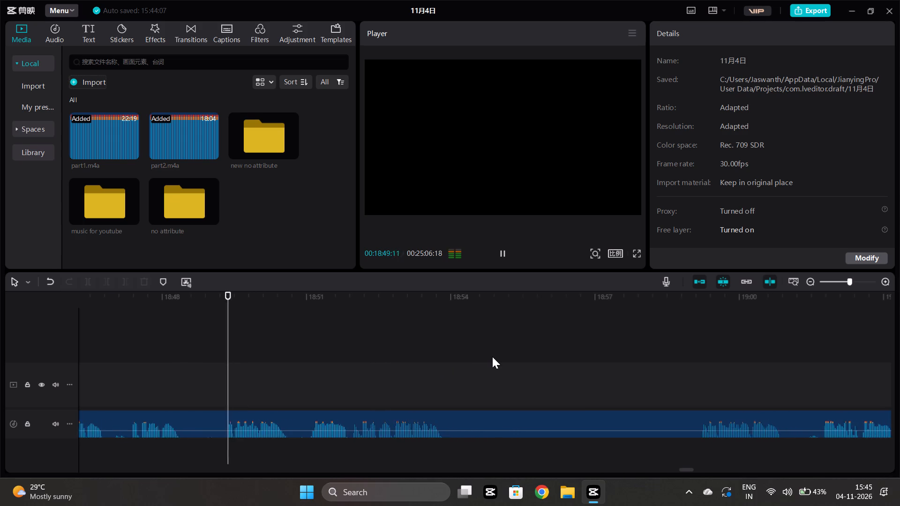
pyautogui.hscroll(-1, 492, 357)
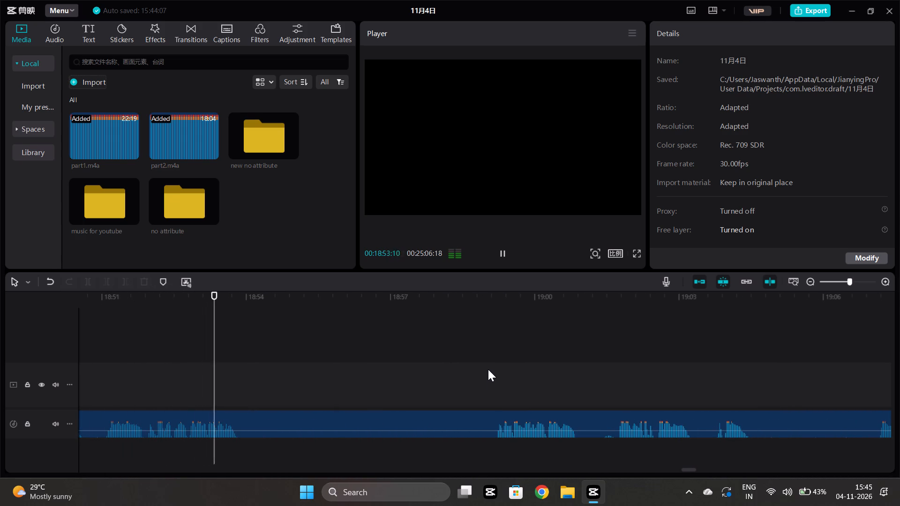
pyautogui.click(488, 369)
pyautogui.press('space')
pyautogui.hscroll(-1, 488, 369)
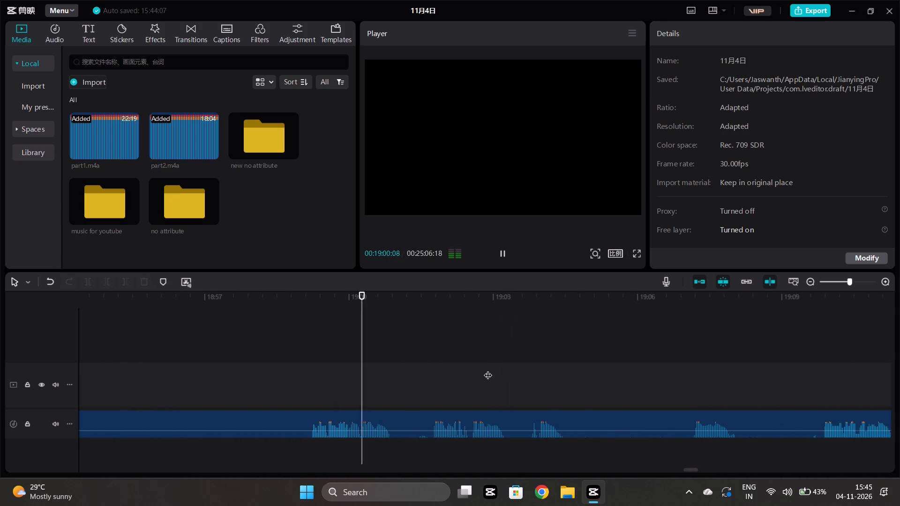
pyautogui.hscroll(-3, 488, 369)
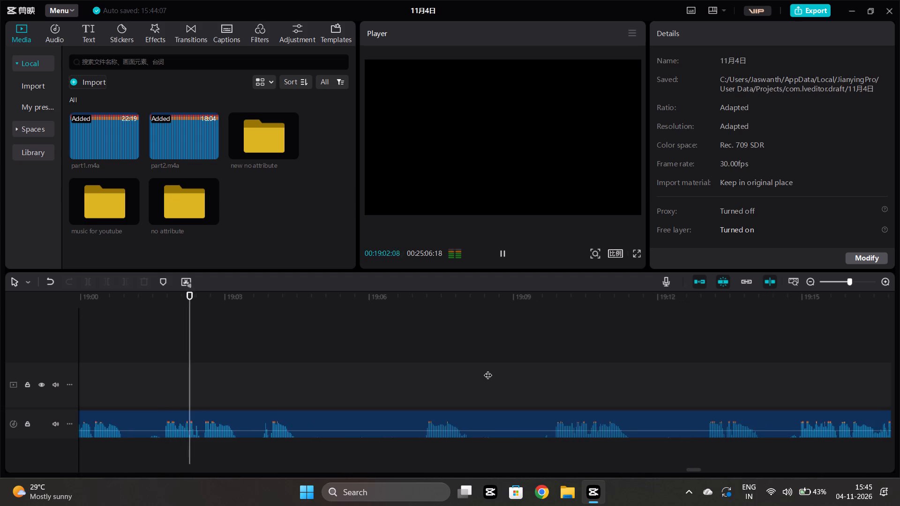
pyautogui.hscroll(-1, 488, 369)
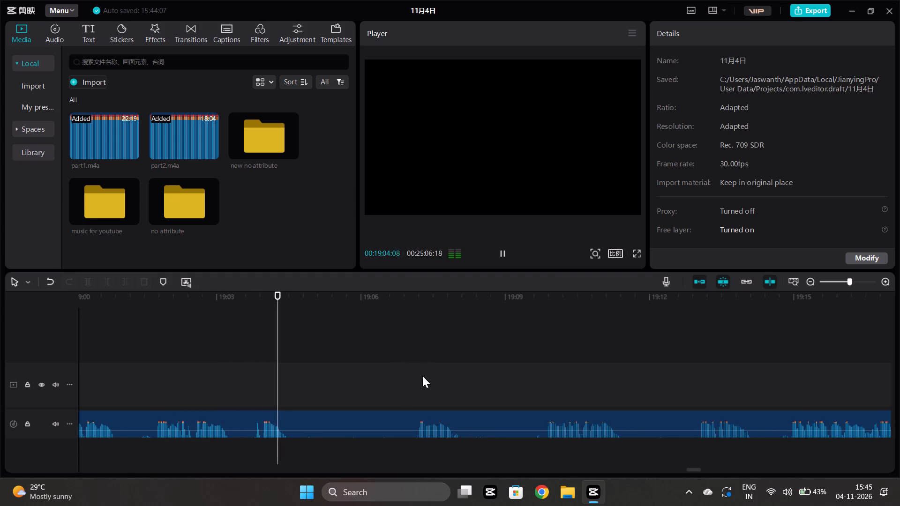
pyautogui.click(417, 369)
pyautogui.press('space')
pyautogui.hscroll(-1, 417, 369)
pyautogui.keyDown('ctrl'); pyautogui.scroll(-1, 417, 369); pyautogui.keyUp('ctrl')
pyautogui.keyDown('ctrl'); pyautogui.hscroll(-1, 417, 369); pyautogui.keyUp('ctrl')
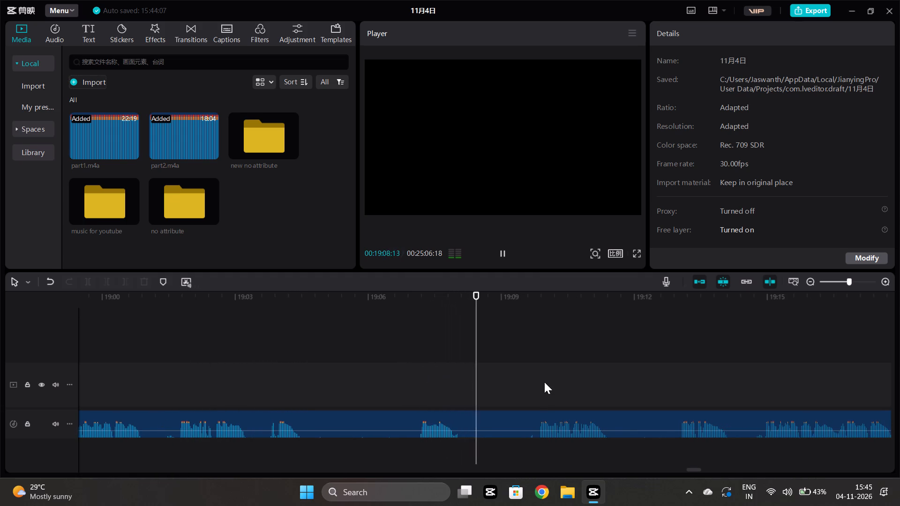
pyautogui.hscroll(-1, 544, 382)
pyautogui.hscroll(1, 361, 385)
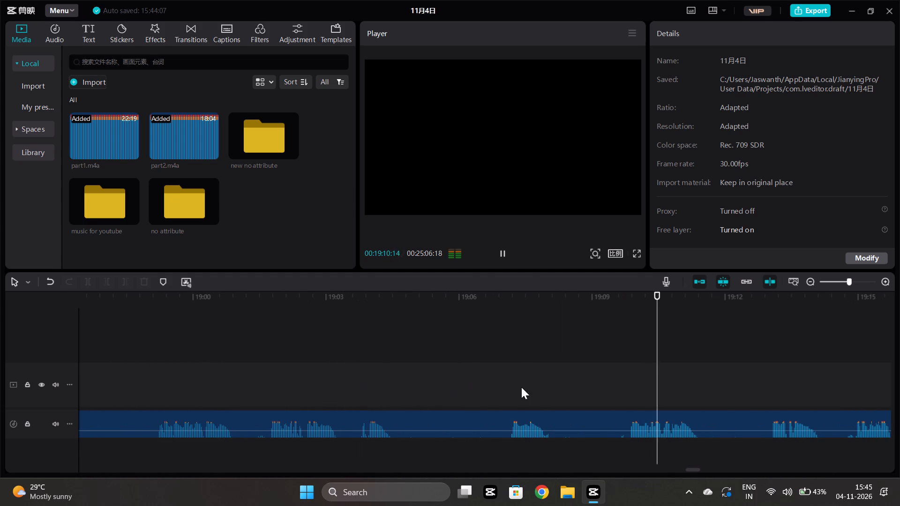
# Cut the pause in part2.m4a from 00:19:04:18 to about 00:19:07 and move the following clip up against the preceding one.
pyautogui.press('space')
pyautogui.click(502, 383)
pyautogui.click(511, 420)
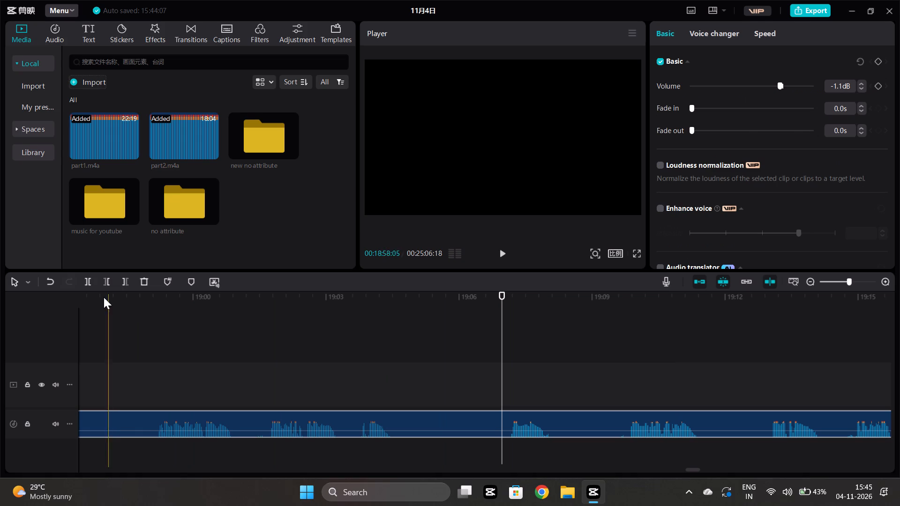
pyautogui.click(91, 280)
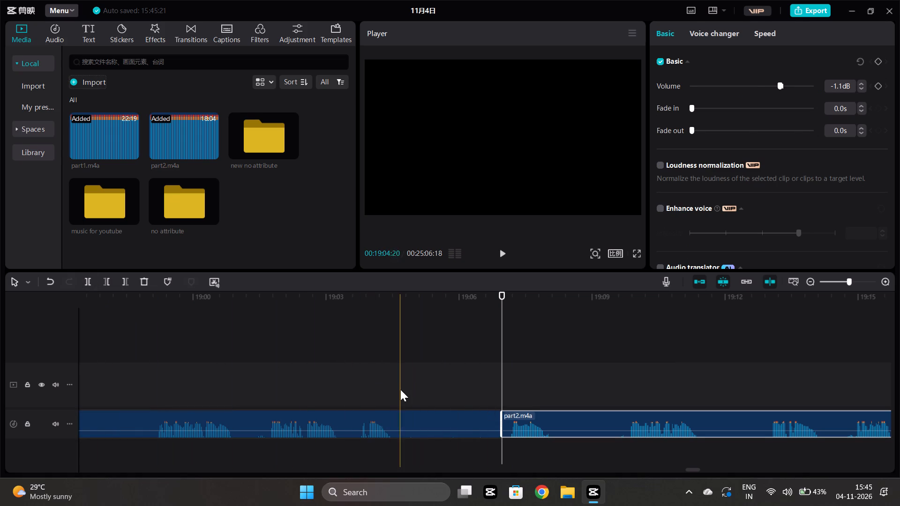
pyautogui.click(397, 384)
pyautogui.click(399, 421)
pyautogui.click(127, 285)
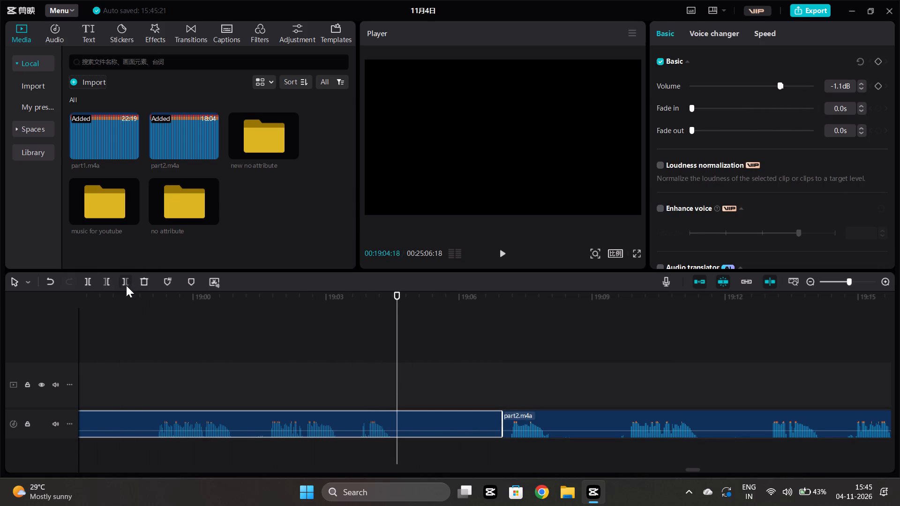
pyautogui.moveTo(556, 409); pyautogui.dragTo(486, 419)
pyautogui.moveTo(536, 423); pyautogui.dragTo(454, 429)
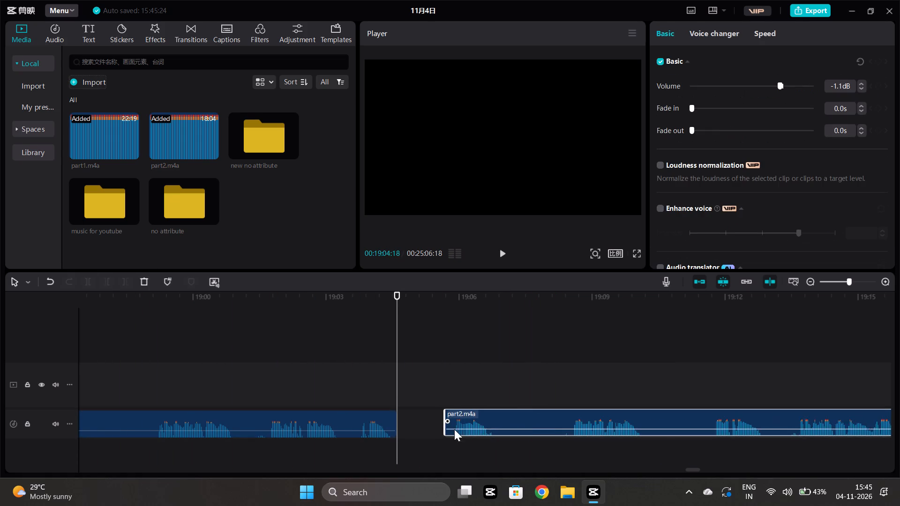
pyautogui.moveTo(454, 429); pyautogui.dragTo(429, 430)
# Replay the new join, cut part2.m4a from 00:19:05:25 to 00:19:07:13, and move the following clip back, leaving a short gap.
pyautogui.click(307, 383)
pyautogui.press('space')
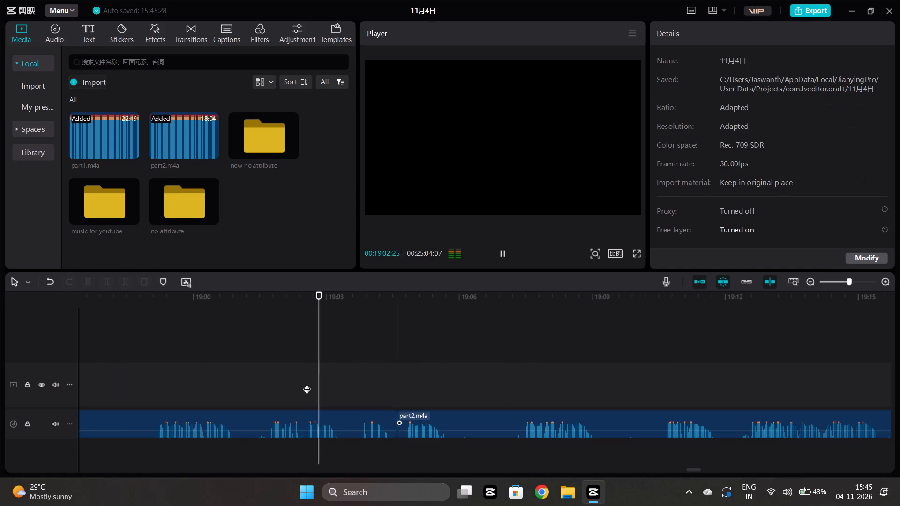
pyautogui.hscroll(-1, 351, 384)
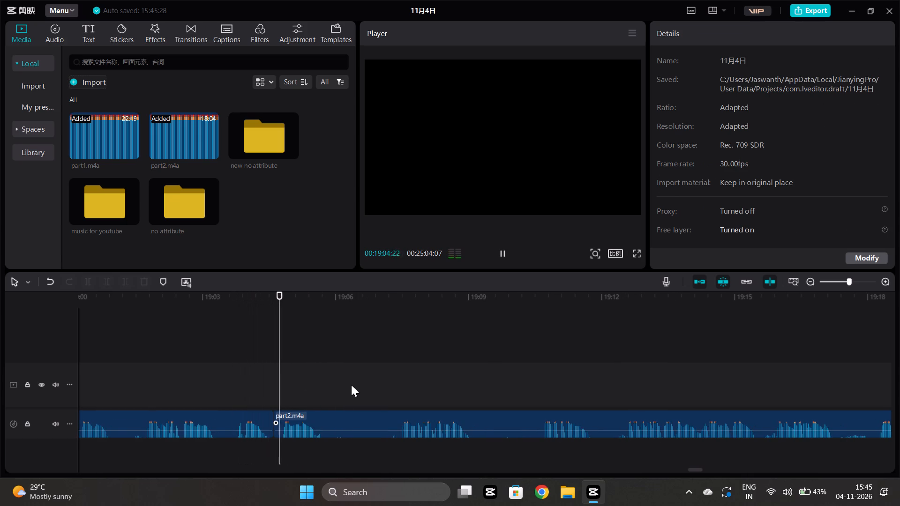
pyautogui.press('space')
pyautogui.click(348, 418)
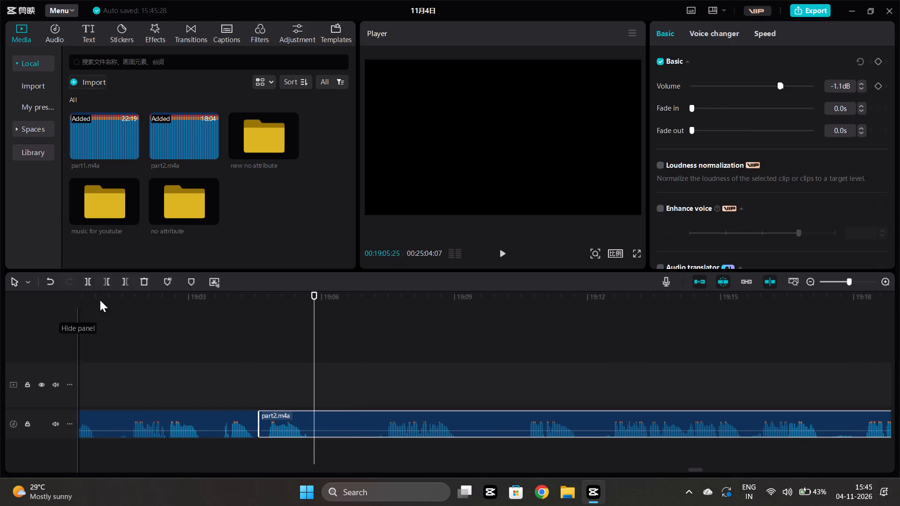
pyautogui.click(90, 283)
pyautogui.click(385, 373)
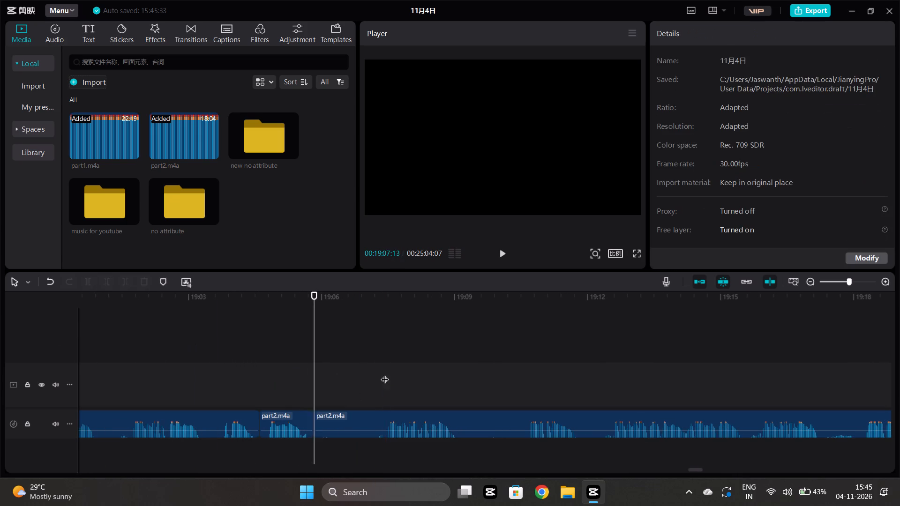
pyautogui.click(376, 419)
pyautogui.click(112, 282)
pyautogui.moveTo(418, 414); pyautogui.dragTo(358, 417)
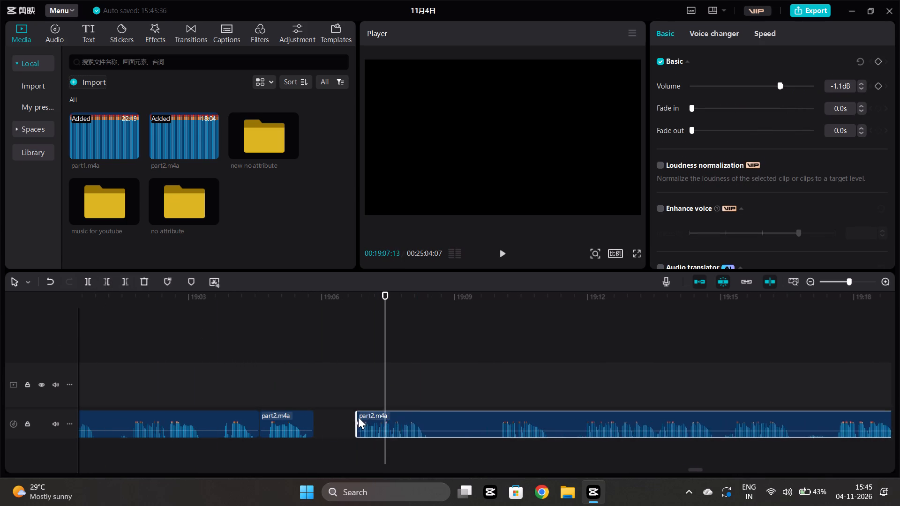
pyautogui.moveTo(358, 417); pyautogui.dragTo(354, 418)
# Replay past the gap, cut the part2.m4a pause from about 00:19:07:22 to 00:19:09:04, and join the following clip to the preceding one.
pyautogui.click(293, 369)
pyautogui.press('space')
pyautogui.hscroll(-1, 293, 369)
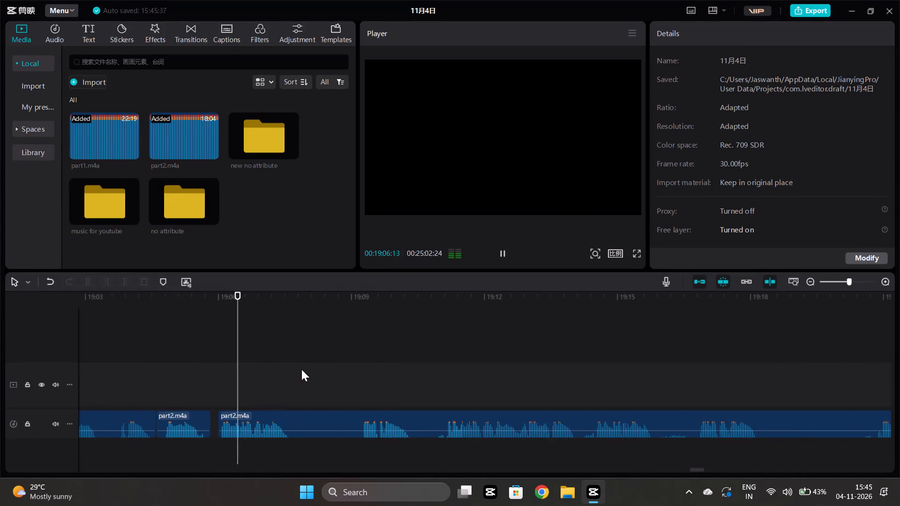
pyautogui.hscroll(-1, 301, 369)
pyautogui.press('space')
pyautogui.click(317, 424)
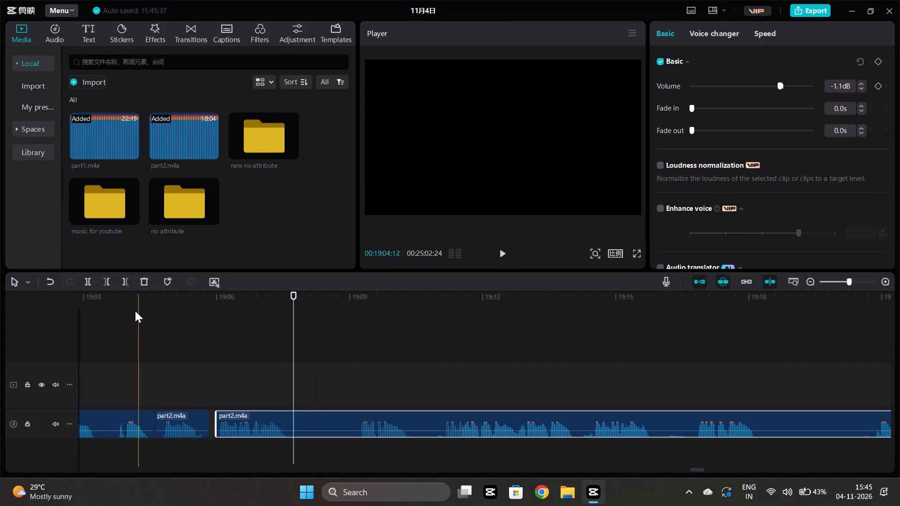
pyautogui.click(88, 279)
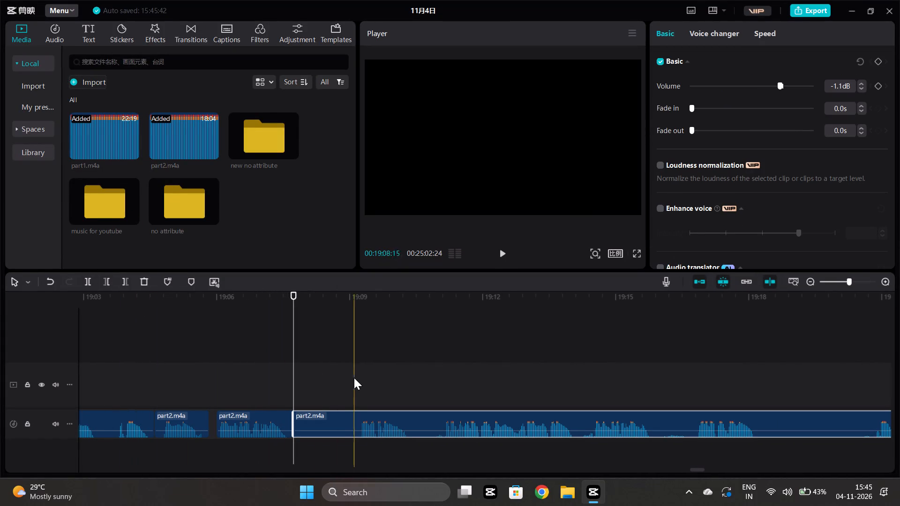
pyautogui.click(356, 371)
pyautogui.click(359, 418)
pyautogui.click(101, 282)
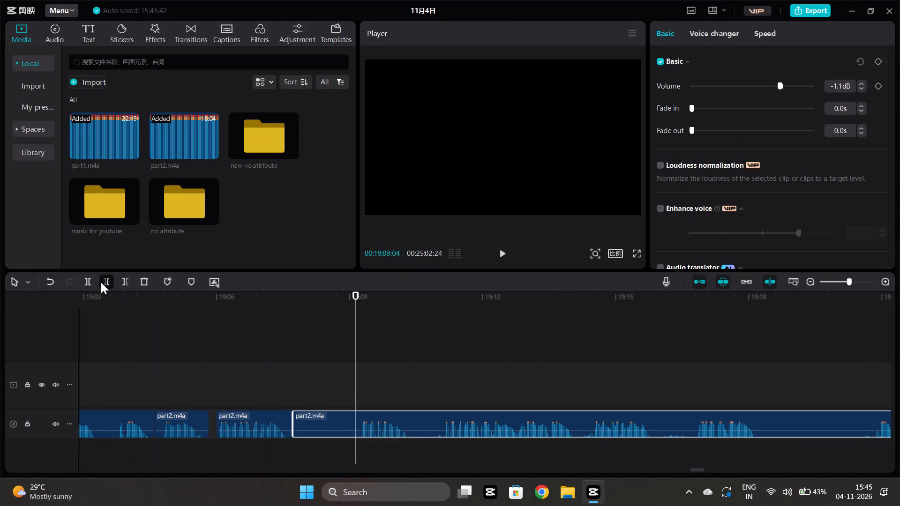
pyautogui.moveTo(482, 420); pyautogui.dragTo(423, 425)
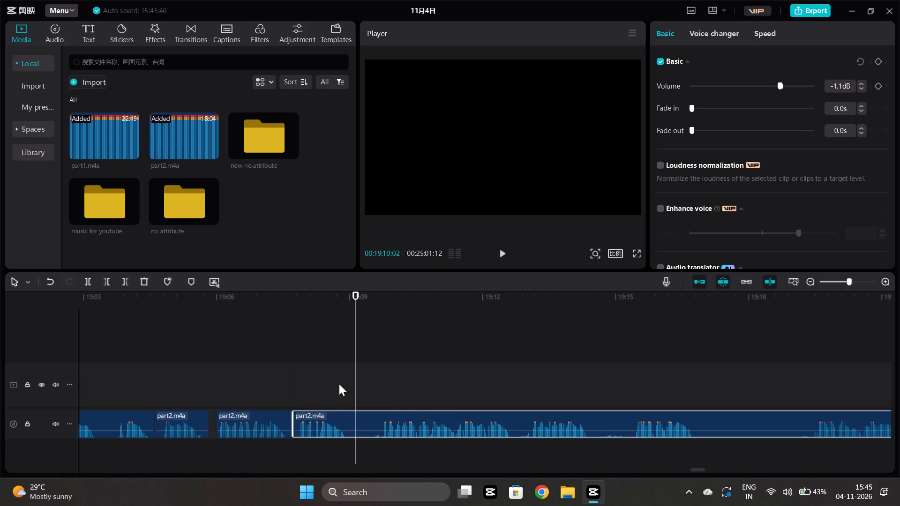
# Listen to part2.m4a from about 00:19:07 to 00:19:22, skipping ahead over the silence to about 00:19:19.
pyautogui.click(296, 389)
pyautogui.press('space')
pyautogui.hscroll(-1, 406, 381)
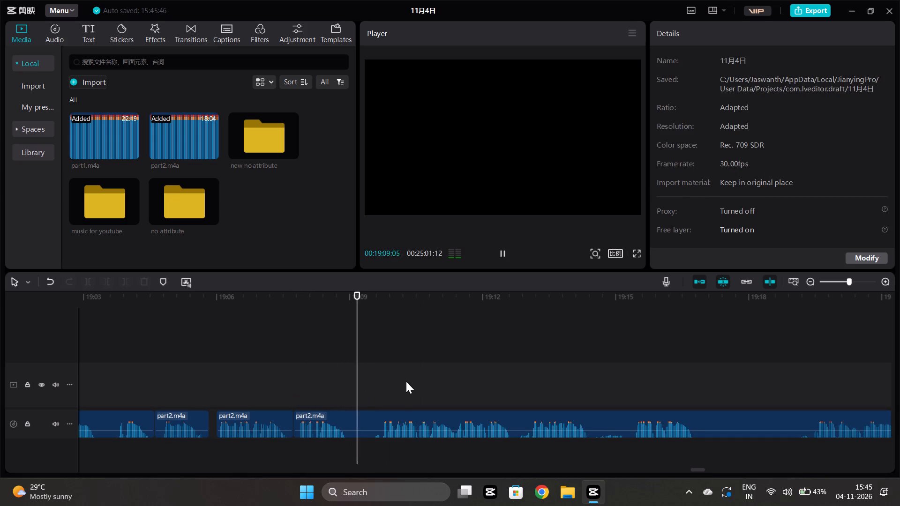
pyautogui.hscroll(-1, 406, 381)
pyautogui.hscroll(-1, 526, 382)
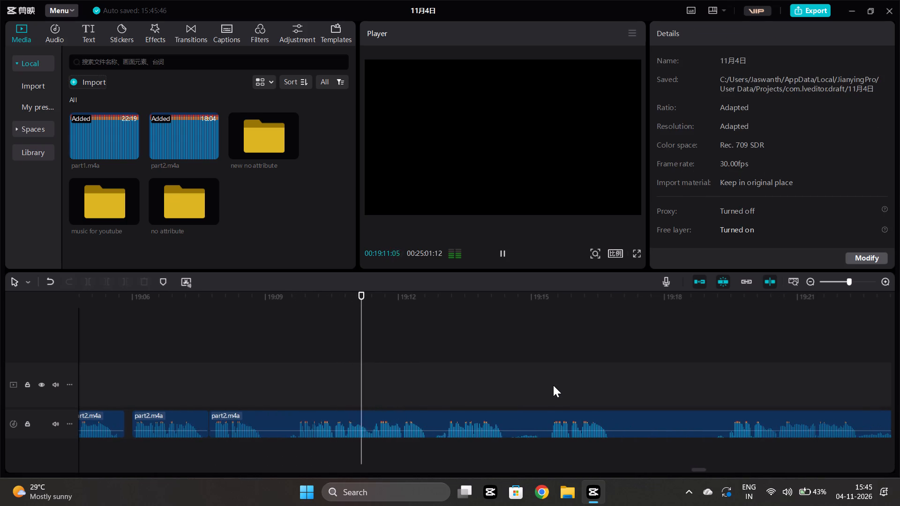
pyautogui.hscroll(-2, 553, 385)
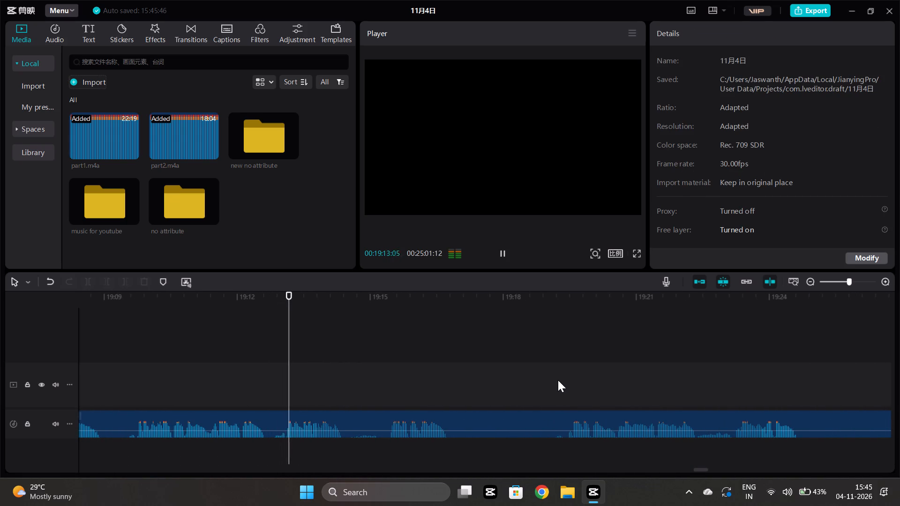
pyautogui.hscroll(-1, 558, 380)
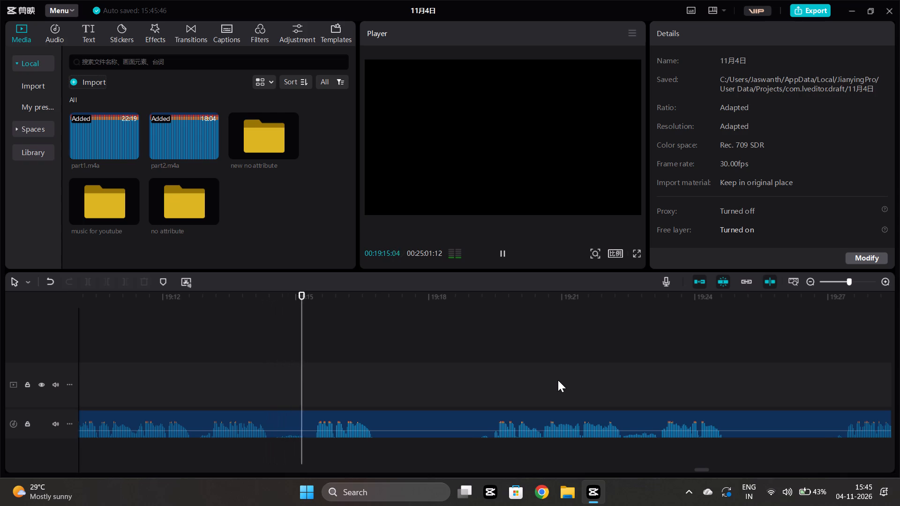
pyautogui.click(470, 381)
pyautogui.press('space')
pyautogui.hscroll(-1, 471, 380)
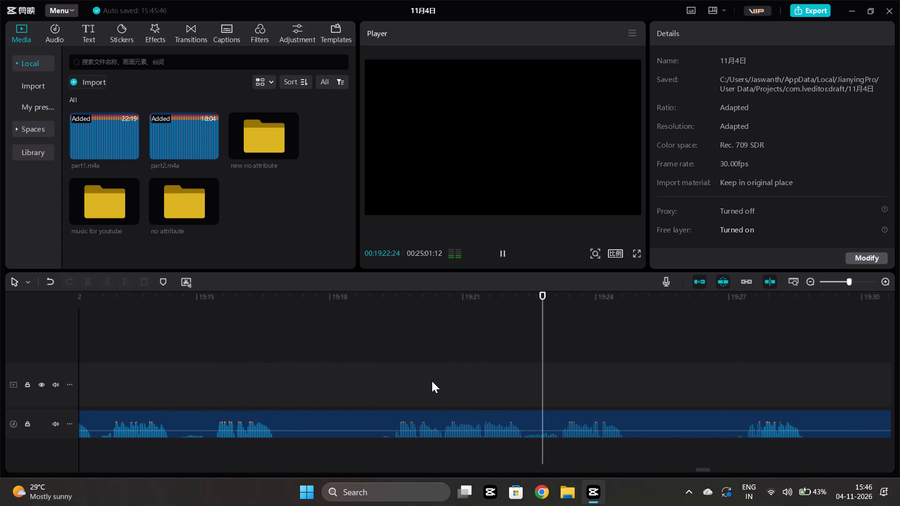
# Listen on to about 00:19:28 while checking the earlier waveform for repeated takes, and replay part2.m4a from about 00:19:22.
pyautogui.hscroll(-1, 432, 381)
pyautogui.hscroll(1, 432, 381)
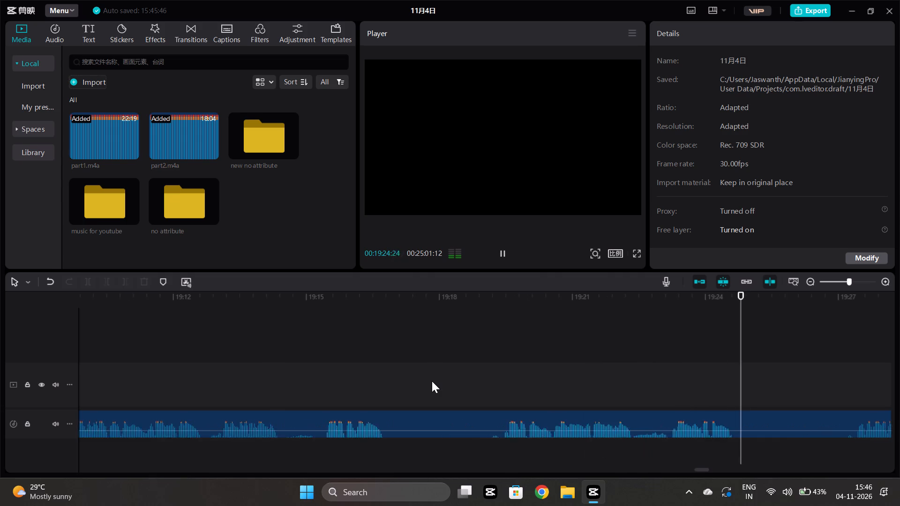
pyautogui.hscroll(1, 432, 381)
pyautogui.hscroll(-1, 352, 362)
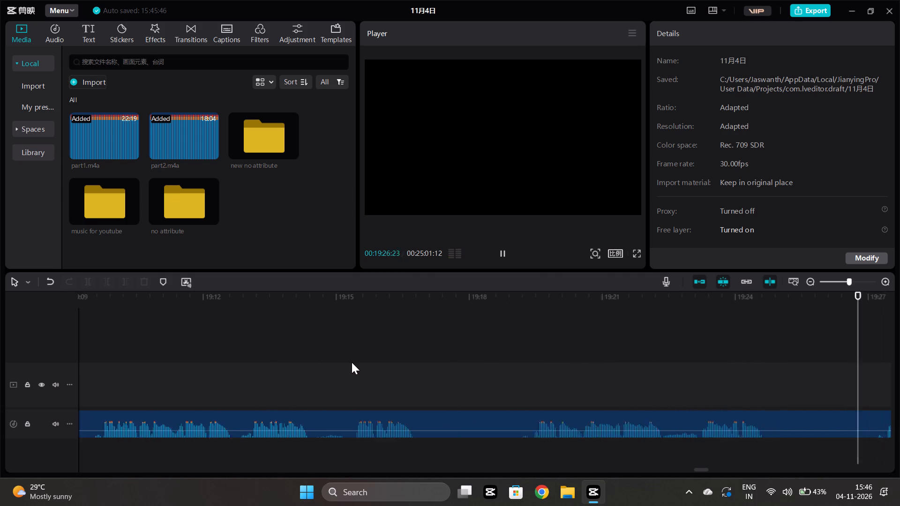
pyautogui.hscroll(-1, 352, 362)
pyautogui.press('space')
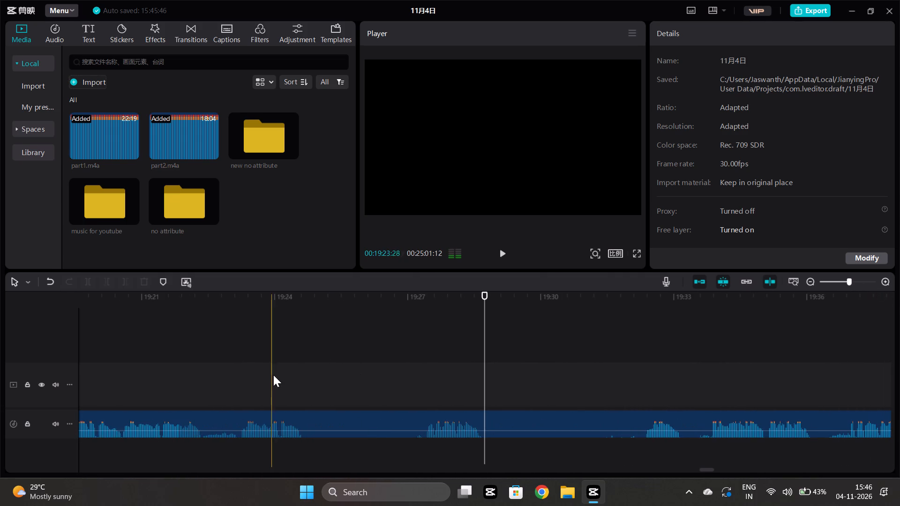
pyautogui.click(195, 379)
pyautogui.press('space')
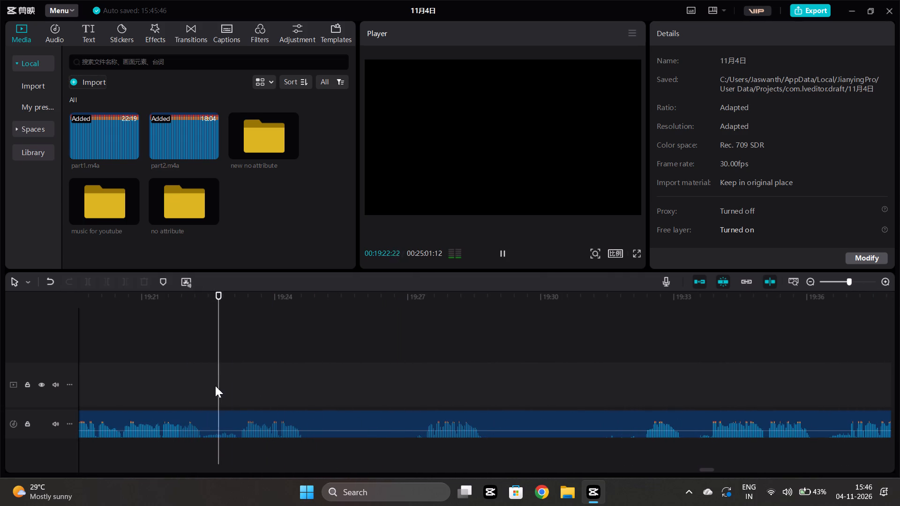
pyautogui.hscroll(1, 229, 390)
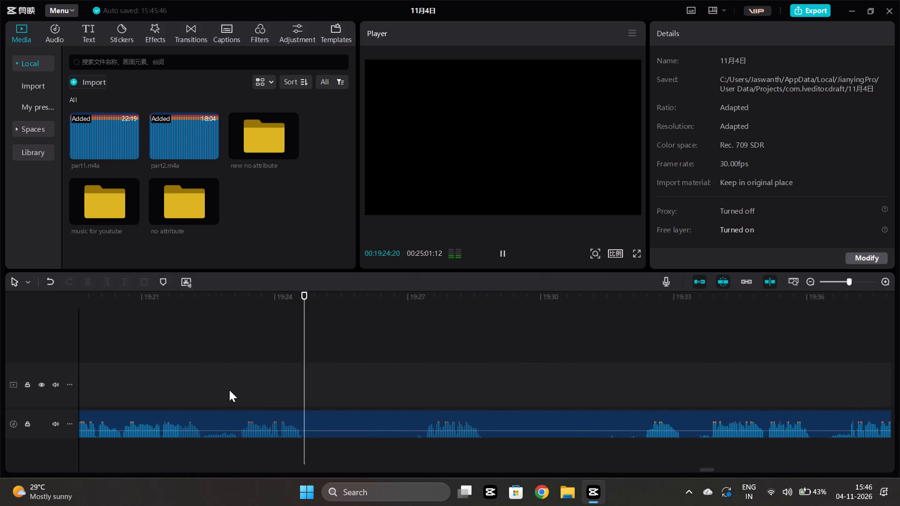
pyautogui.hscroll(1, 229, 390)
# Replay from about 00:19:13, cut part2.m4a from about 00:19:14:14 to 00:19:19:16, and move the following clip back, leaving a short gap.
pyautogui.click(216, 373)
pyautogui.press('space')
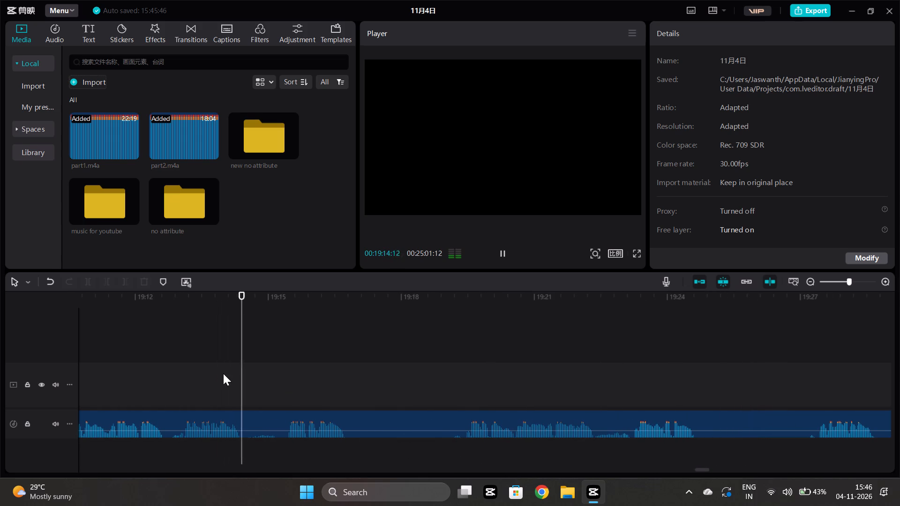
pyautogui.press('space')
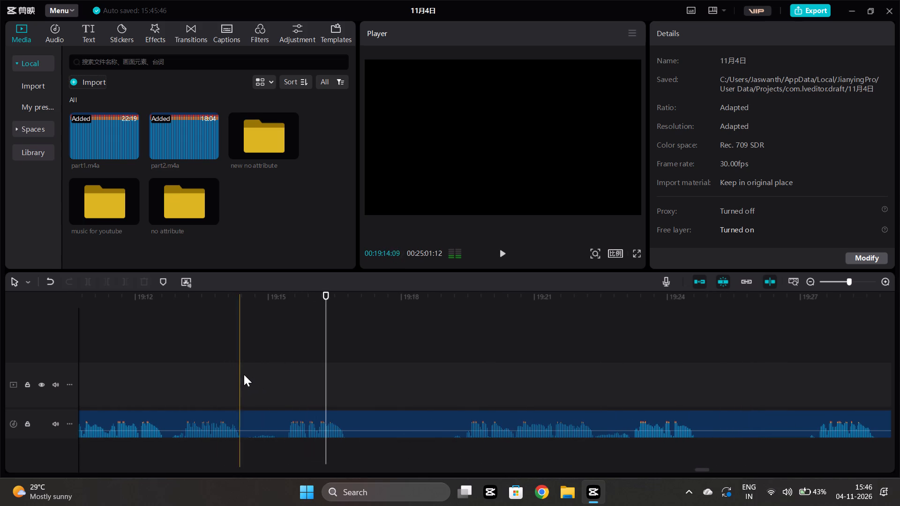
pyautogui.click(247, 375)
pyautogui.click(264, 425)
pyautogui.click(82, 284)
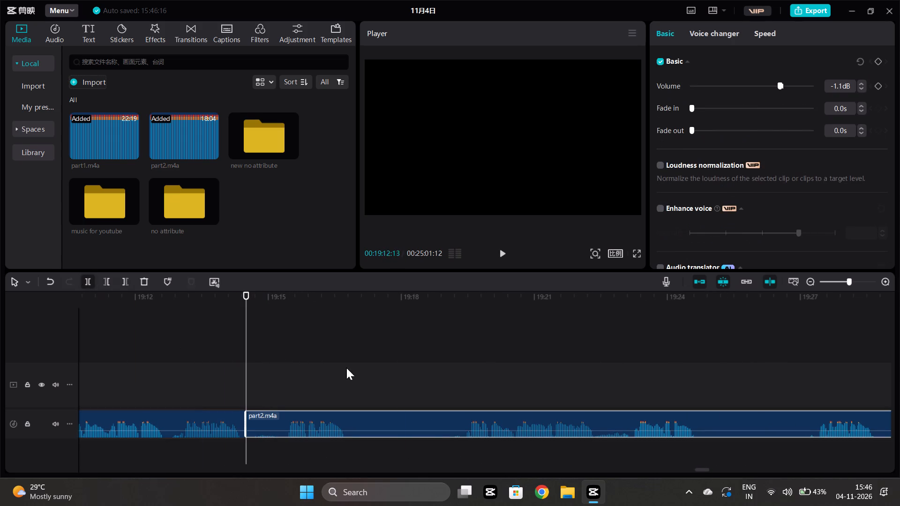
pyautogui.click(469, 384)
pyautogui.press('space')
pyautogui.press('space')
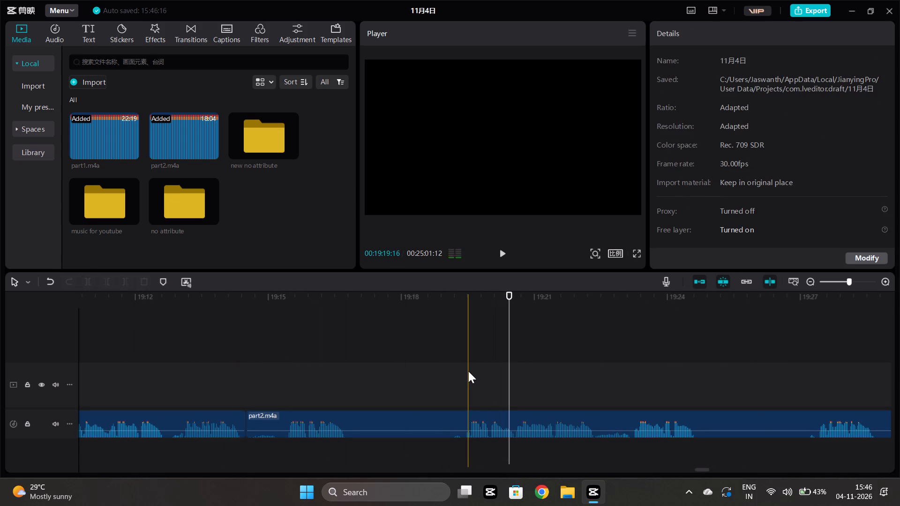
pyautogui.click(469, 374)
pyautogui.click(477, 418)
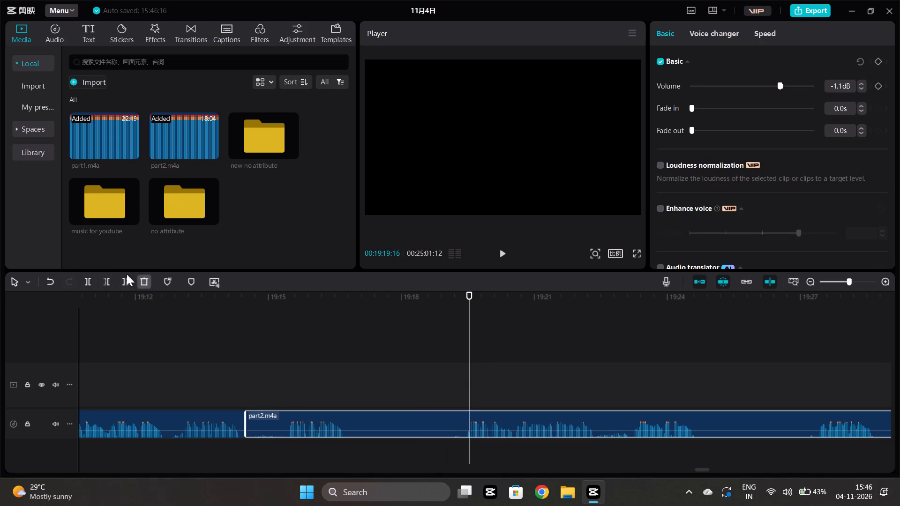
pyautogui.click(110, 275)
pyautogui.moveTo(545, 419); pyautogui.dragTo(345, 437)
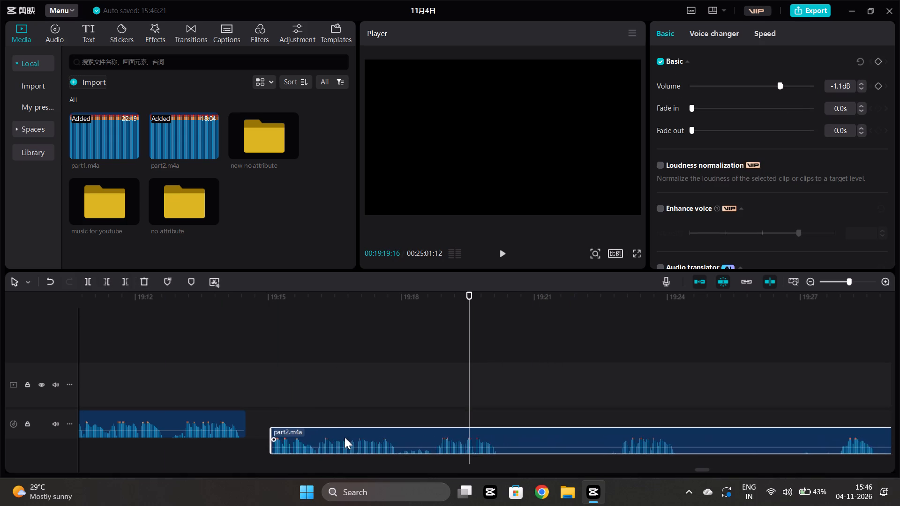
pyautogui.moveTo(345, 437); pyautogui.dragTo(326, 426)
# Play across the short gap at about 00:19:14 and listen to part2.m4a on to about 00:19:21.
pyautogui.click(202, 365)
pyautogui.press('space')
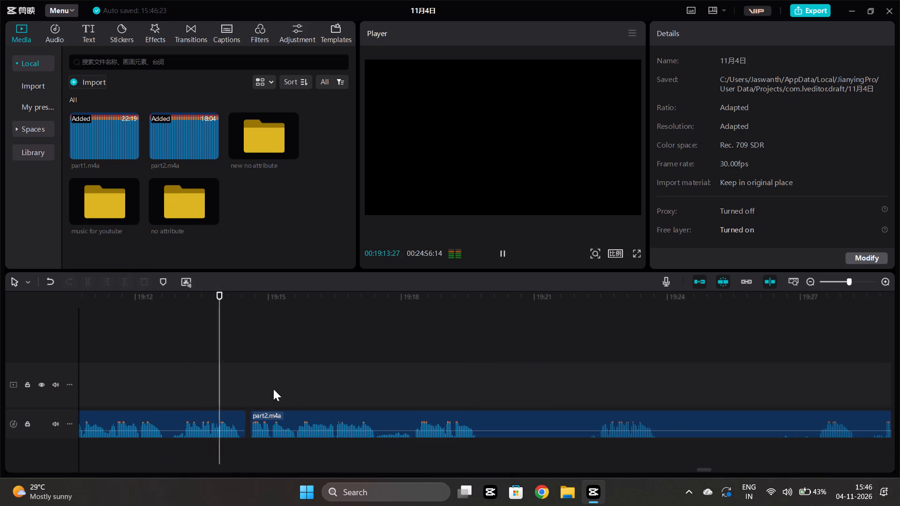
pyautogui.hscroll(-2, 296, 388)
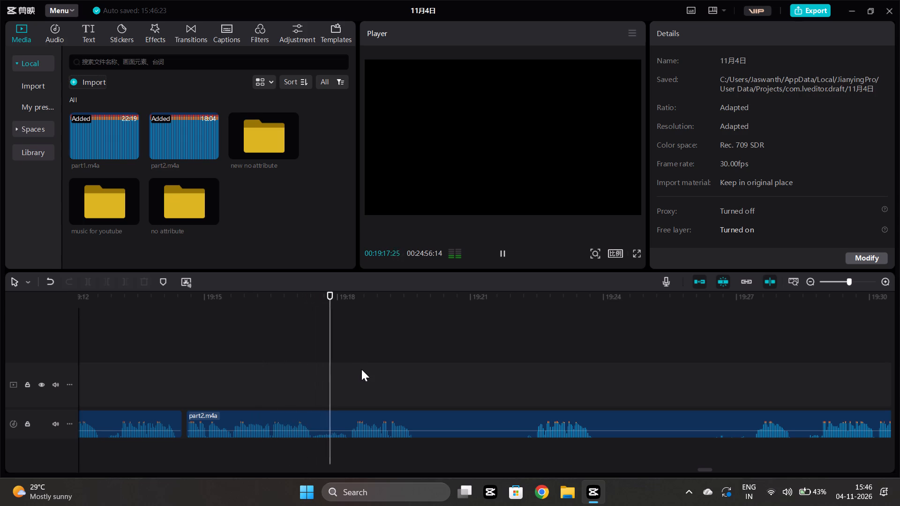
pyautogui.hscroll(-1, 364, 371)
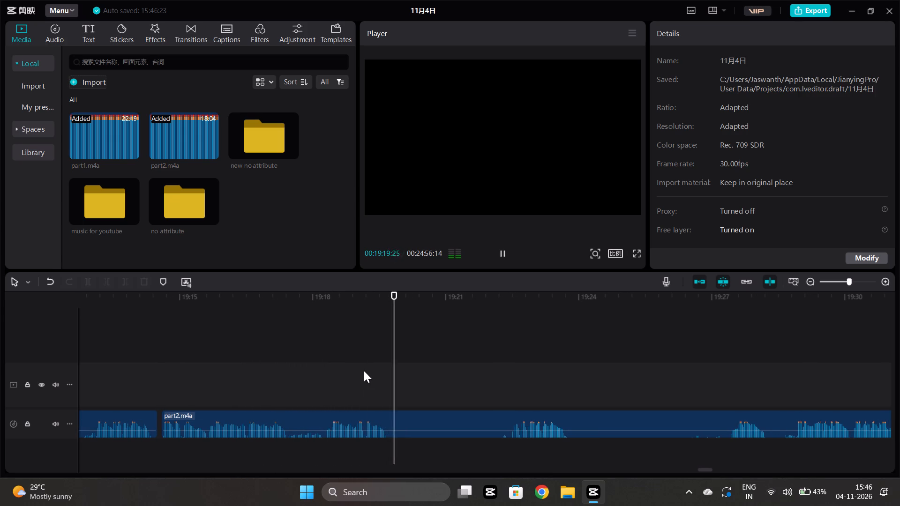
pyautogui.scroll(-3, 364, 371)
pyautogui.hscroll(-1, 603, 389)
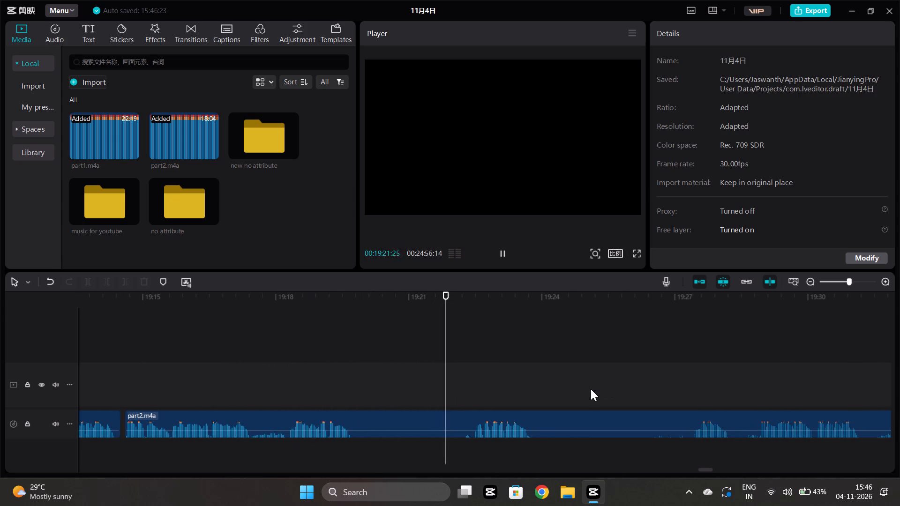
# Cut the silence in part2.m4a from about 00:19:19:28 to 00:19:22:13 and move the following clip back to close the gap.
pyautogui.press('space')
pyautogui.click(473, 447)
pyautogui.click(474, 428)
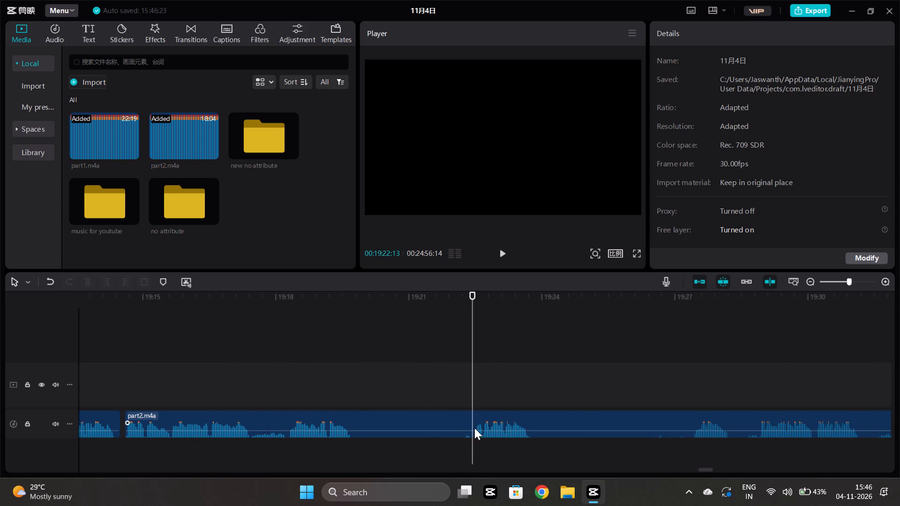
pyautogui.click(89, 279)
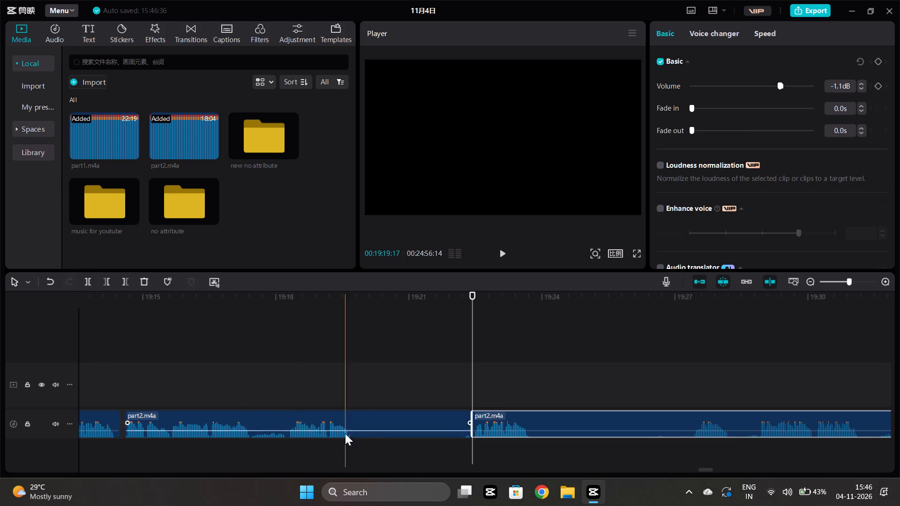
pyautogui.click(360, 448)
pyautogui.click(377, 423)
pyautogui.click(125, 286)
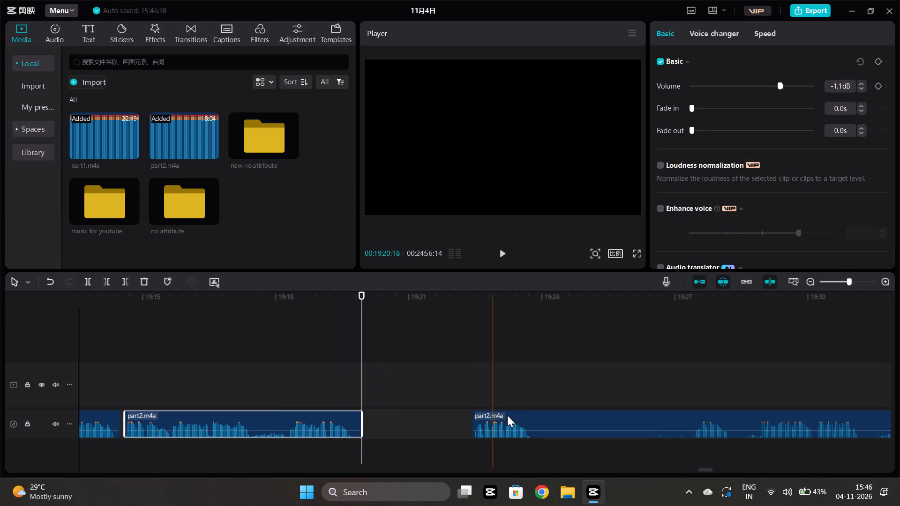
pyautogui.moveTo(514, 413); pyautogui.dragTo(405, 415)
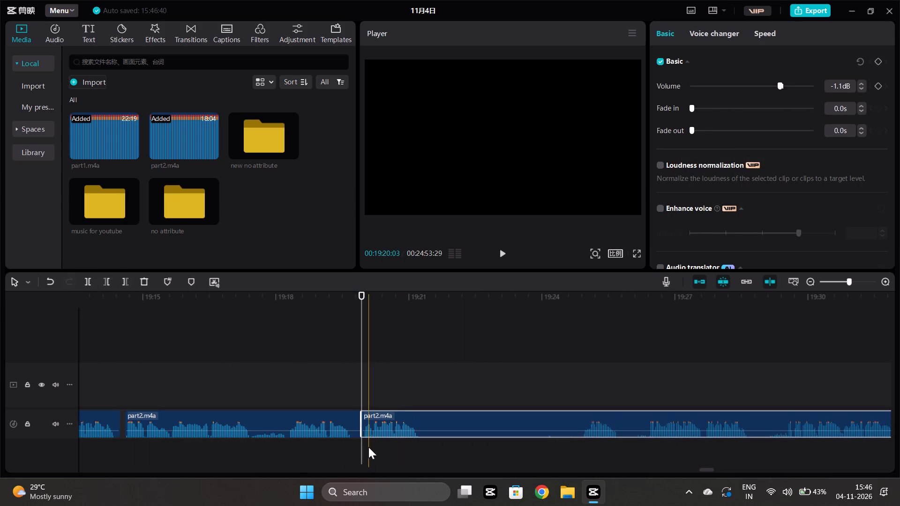
# Play across the join at about 00:19:20 and split part2.m4a at the end of the phrase, about 00:19:21:16.
pyautogui.click(368, 447)
pyautogui.press('space')
pyautogui.press('space')
pyautogui.click(447, 421)
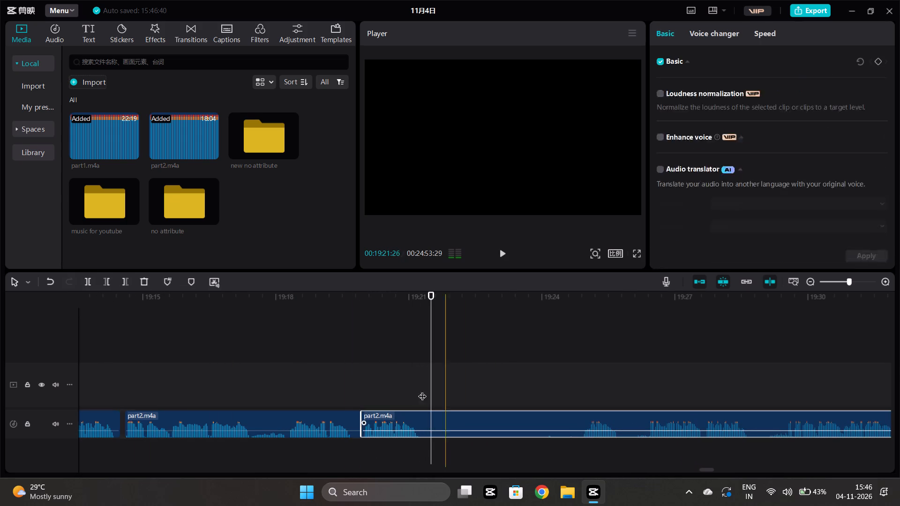
pyautogui.click(82, 282)
# Listen to part2.m4a from about 00:19:24:15 to 00:19:32, checking the surrounding waveform.
pyautogui.click(565, 447)
pyautogui.press('space')
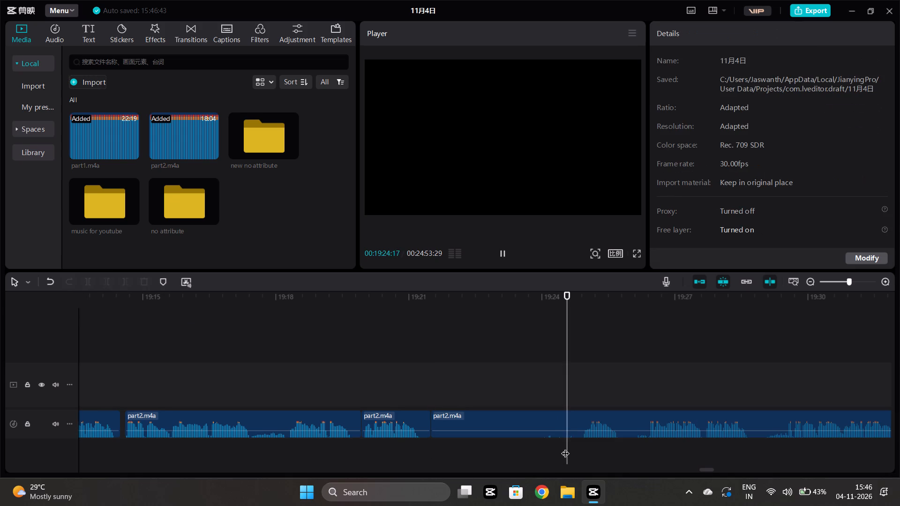
pyautogui.press('space')
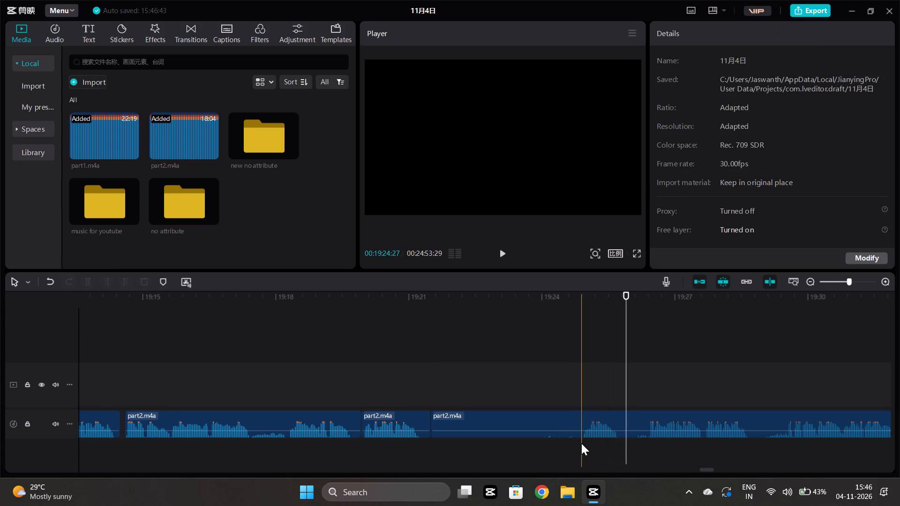
pyautogui.click(580, 448)
pyautogui.press('space')
pyautogui.scroll(-2, 607, 409)
pyautogui.hscroll(-1, 607, 409)
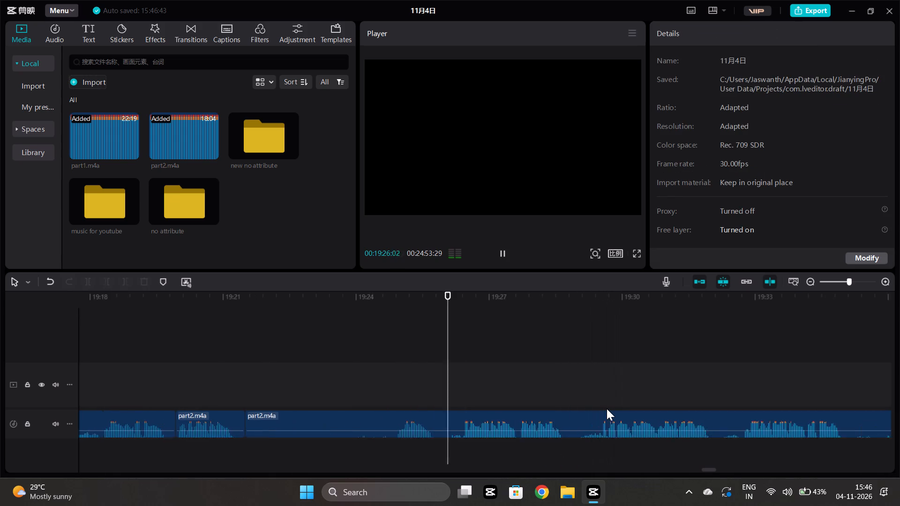
pyautogui.hscroll(-2, 607, 409)
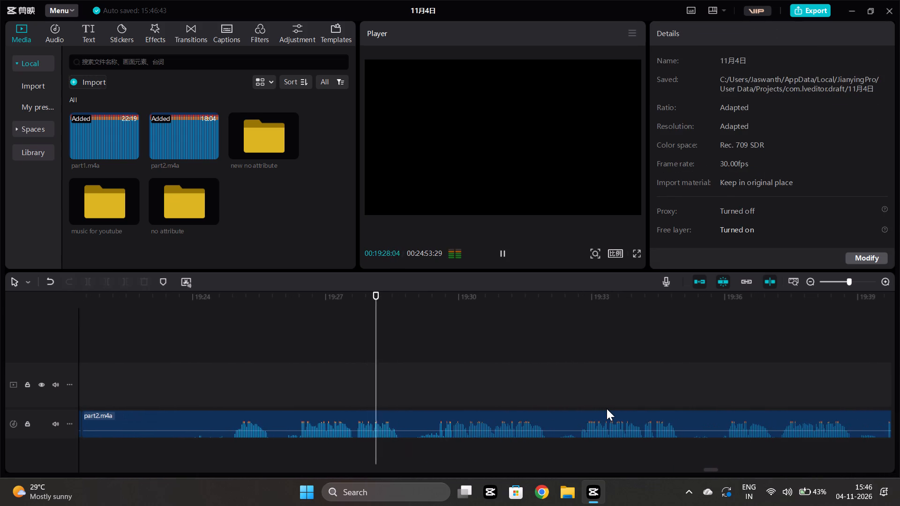
pyautogui.keyDown('ctrl'); pyautogui.scroll(-10, 607, 409); pyautogui.keyUp('ctrl')
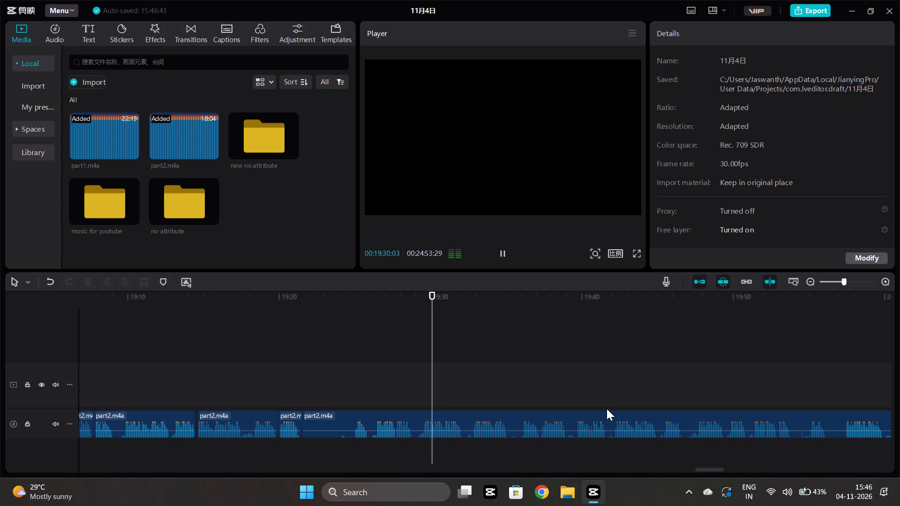
pyautogui.hscroll(1, 648, 392)
# Replay earlier part2.m4a passages from about 00:18:58, 00:18:15 and 00:18:33 to check for repeated takes.
pyautogui.click(219, 434)
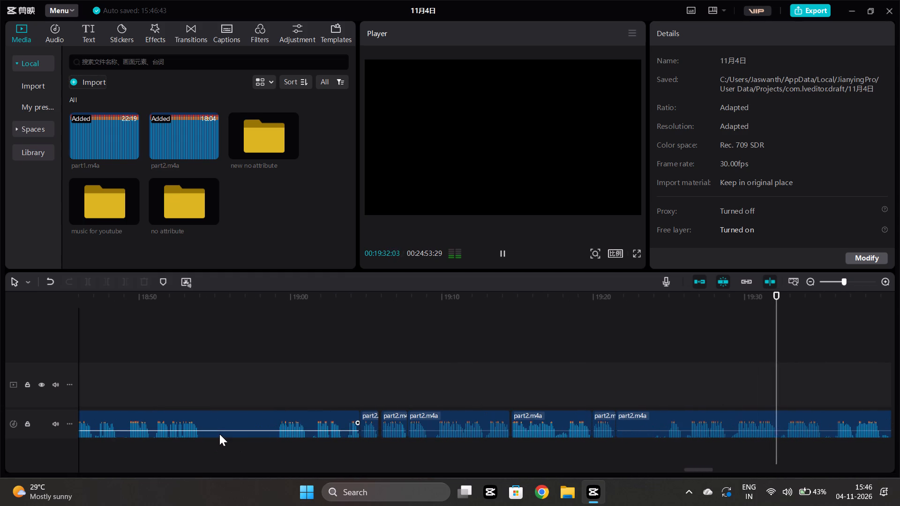
pyautogui.press('space')
pyautogui.click(267, 435)
pyautogui.press('space')
pyautogui.scroll(-2, 277, 432)
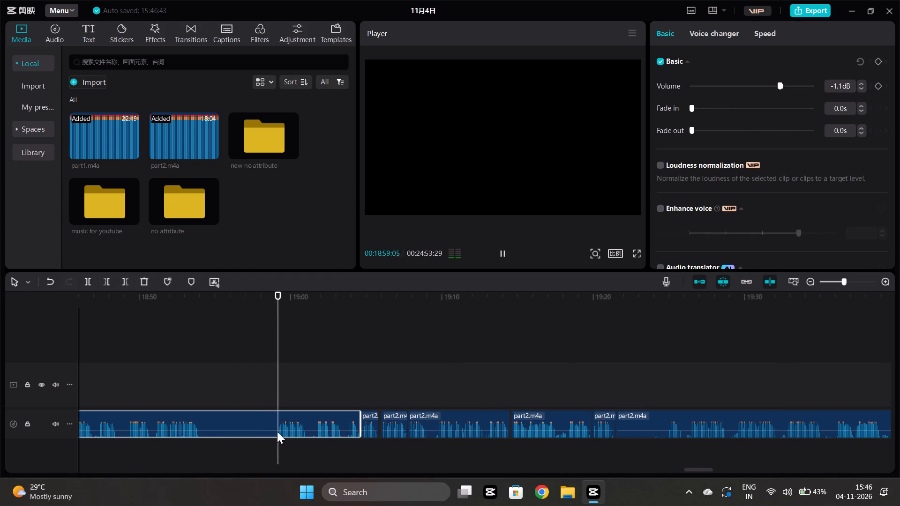
pyautogui.hscroll(3, 277, 432)
pyautogui.click(210, 450)
pyautogui.press('space')
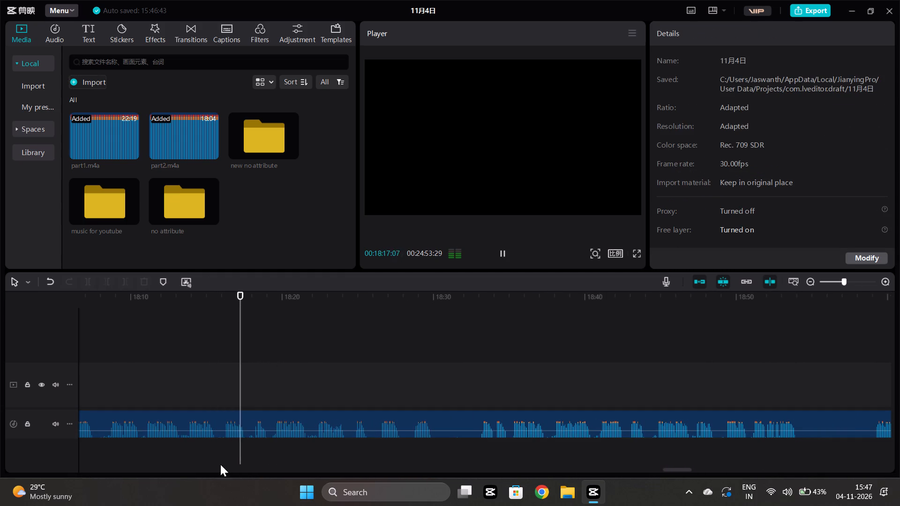
pyautogui.click(474, 440)
pyautogui.press('space')
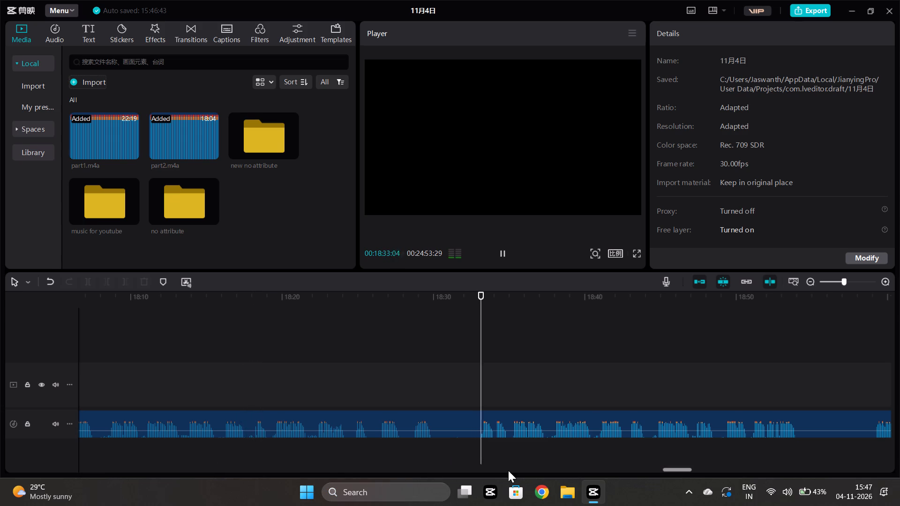
# Sample part2.m4a from about 00:19:24, 00:19:31, 00:19:38 and 00:19:43 to find where the repeated passage ends.
pyautogui.hscroll(-1, 508, 470)
pyautogui.hscroll(-2, 586, 399)
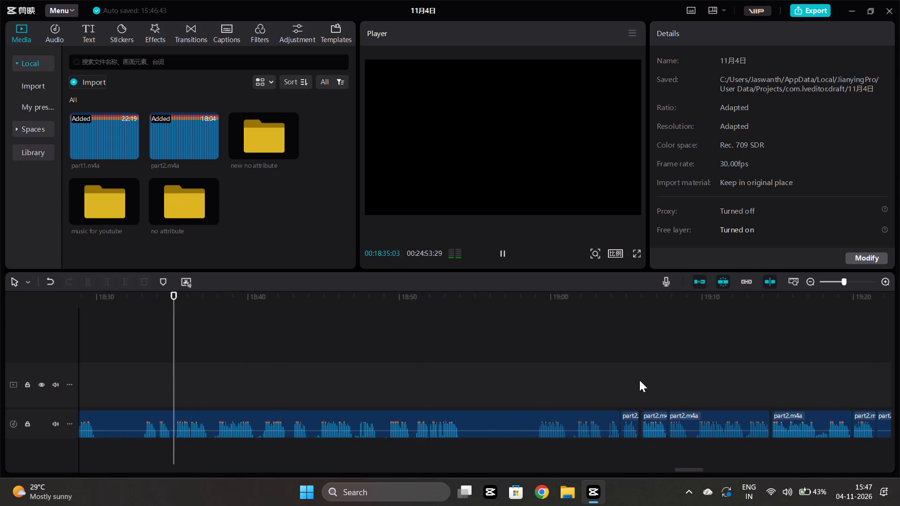
pyautogui.scroll(-4, 639, 380)
pyautogui.hscroll(-1, 765, 414)
pyautogui.hscroll(-1, 700, 423)
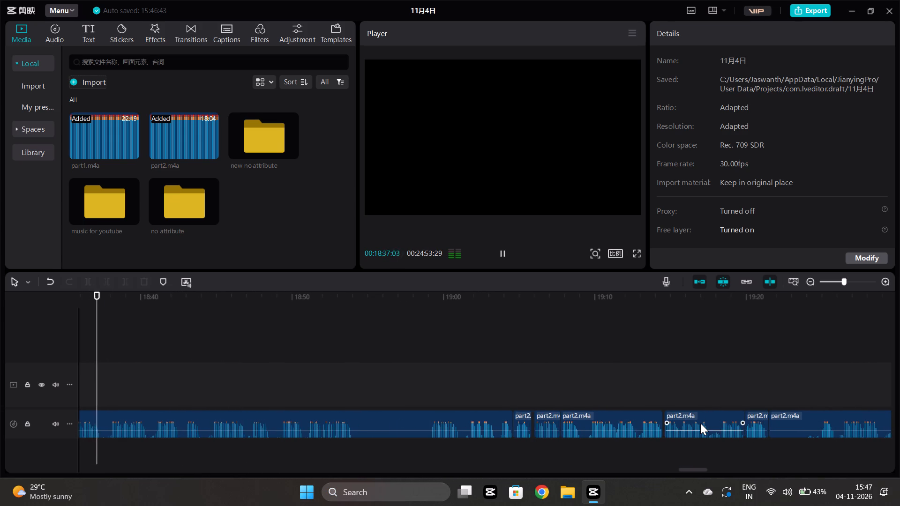
pyautogui.hscroll(-1, 700, 423)
pyautogui.click(367, 455)
pyautogui.press('space')
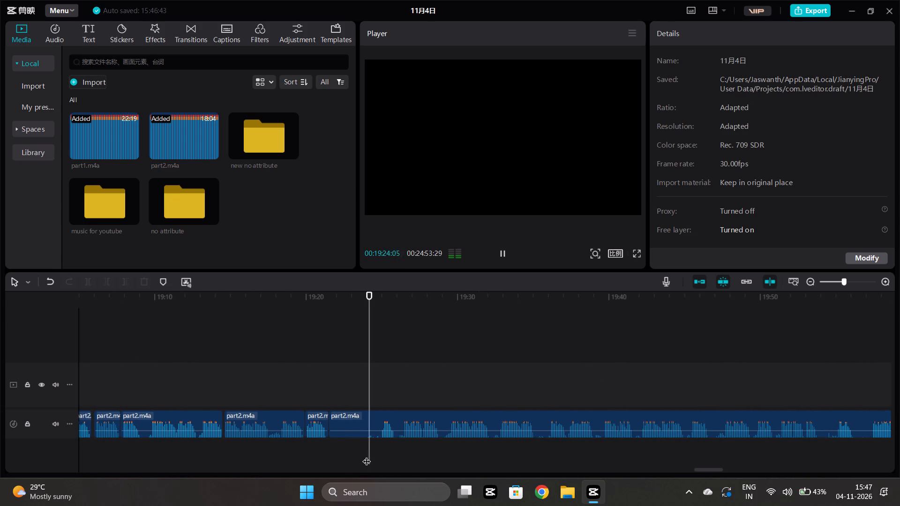
pyautogui.click(483, 455)
pyautogui.press('space')
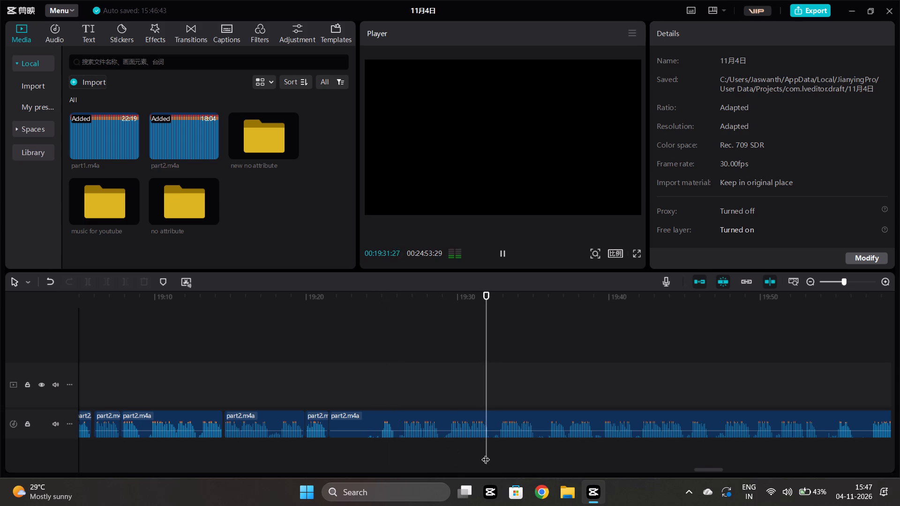
pyautogui.hscroll(-1, 580, 440)
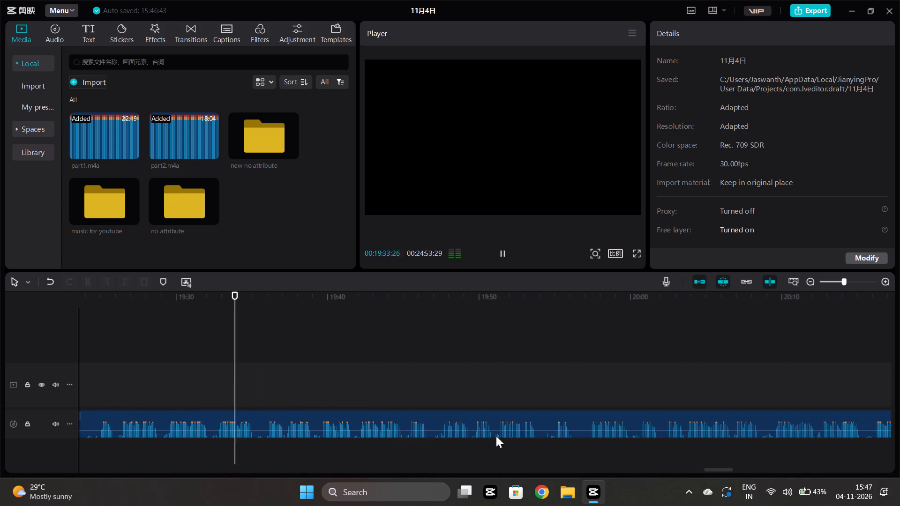
pyautogui.hscroll(-1, 496, 436)
pyautogui.click(304, 448)
pyautogui.press('space')
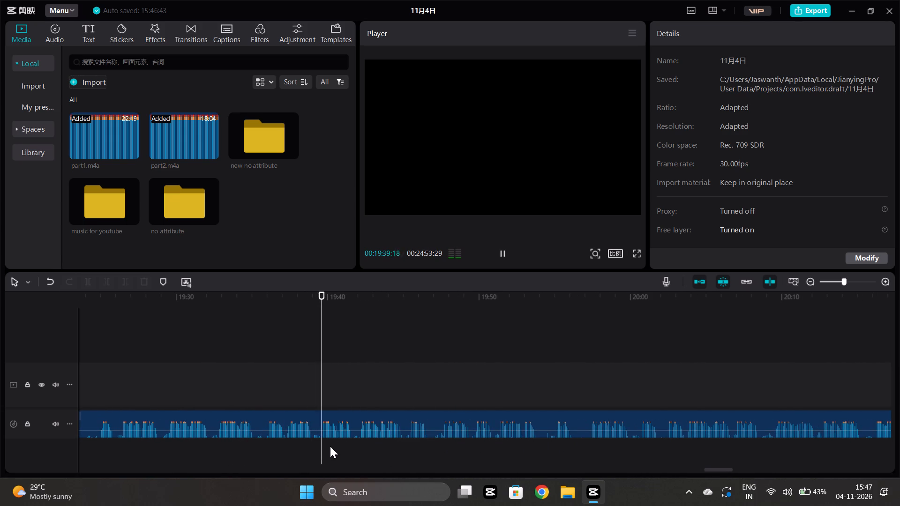
pyautogui.click(383, 442)
pyautogui.press('space')
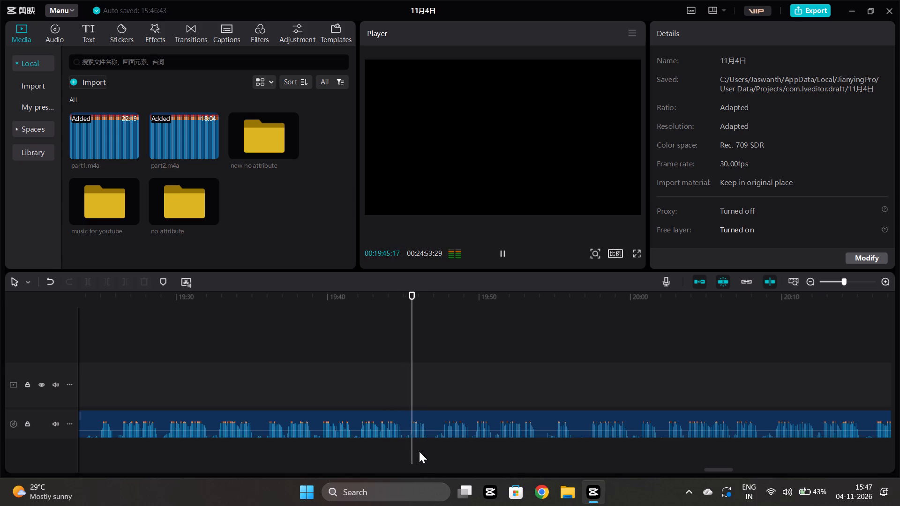
# Remove the start of the last part2.m4a clip up to 00:19:47:00 and move the remainder back against the clip ending at about 00:19:21:16.
pyautogui.press('space')
pyautogui.click(451, 432)
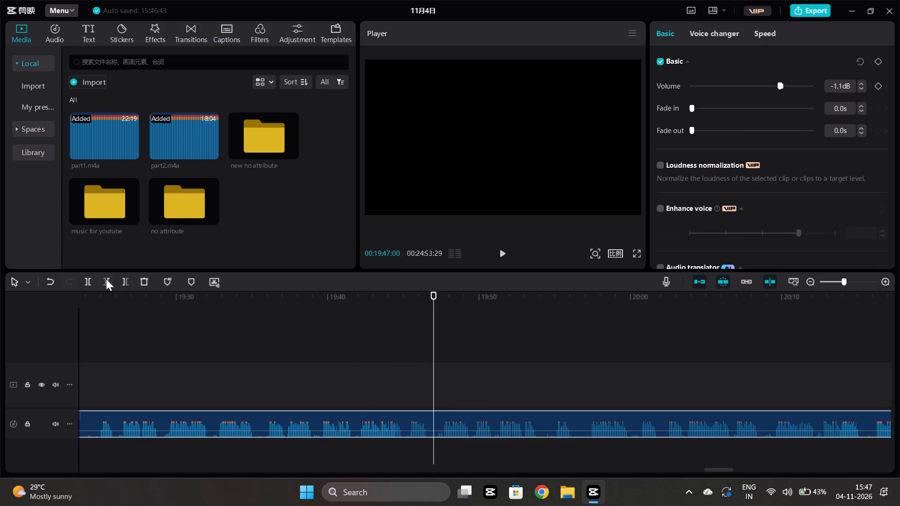
pyautogui.click(109, 277)
pyautogui.moveTo(457, 413); pyautogui.dragTo(425, 417)
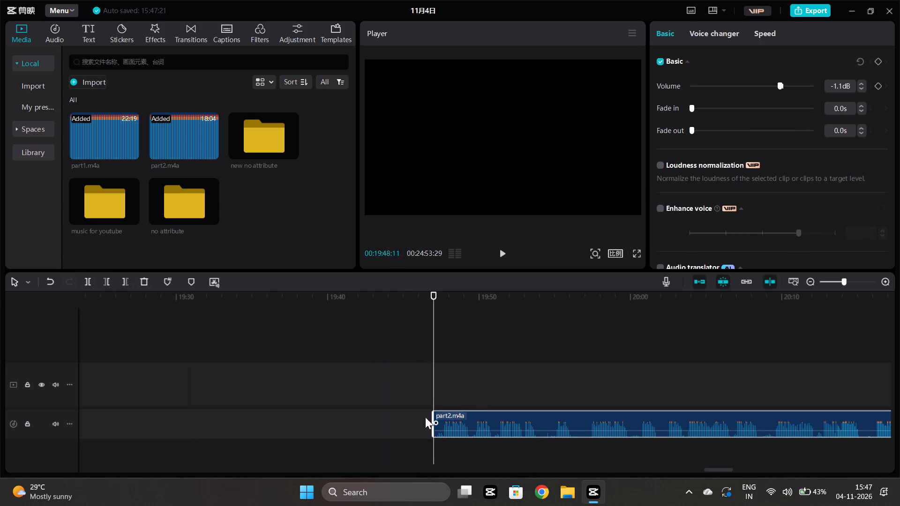
pyautogui.moveTo(425, 417); pyautogui.dragTo(110, 421)
pyautogui.hscroll(1, 184, 417)
pyautogui.moveTo(502, 418); pyautogui.dragTo(453, 422)
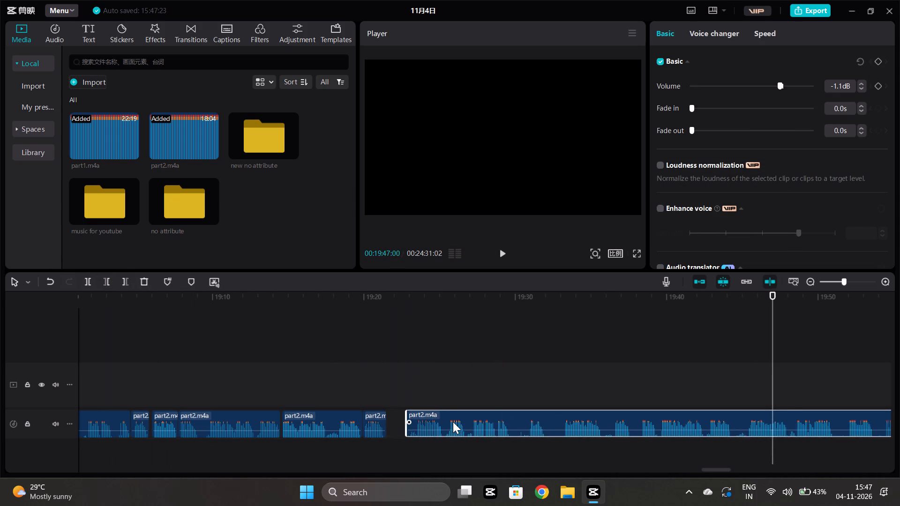
pyautogui.moveTo(453, 422); pyautogui.dragTo(460, 420)
# Listen across the join from about 00:19:22 to 00:19:28, and replay the earlier passage from about 00:18:51.
pyautogui.click(394, 444)
pyautogui.press('space')
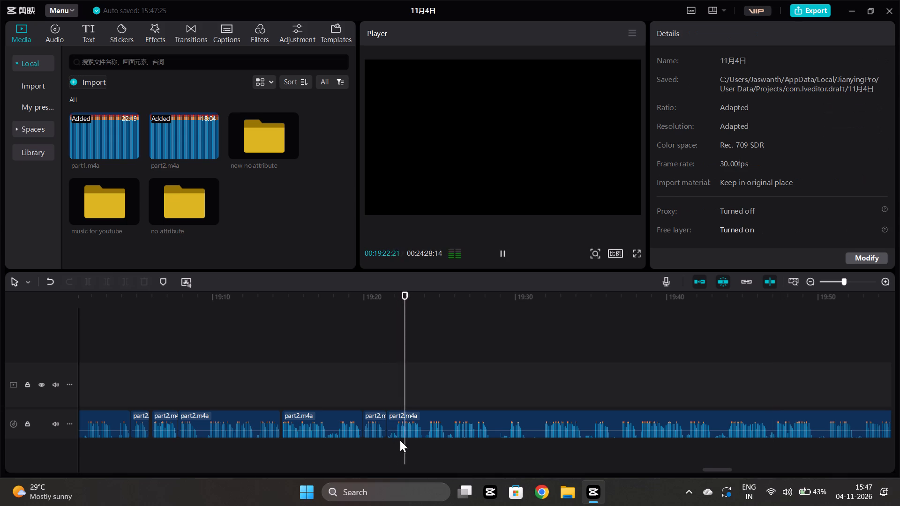
pyautogui.scroll(-1, 401, 440)
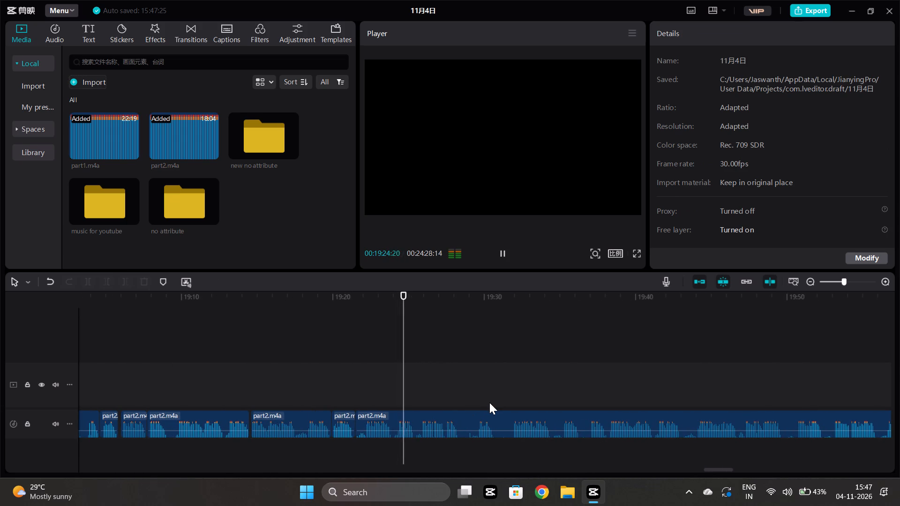
pyautogui.scroll(-4, 489, 402)
pyautogui.scroll(-1, 525, 416)
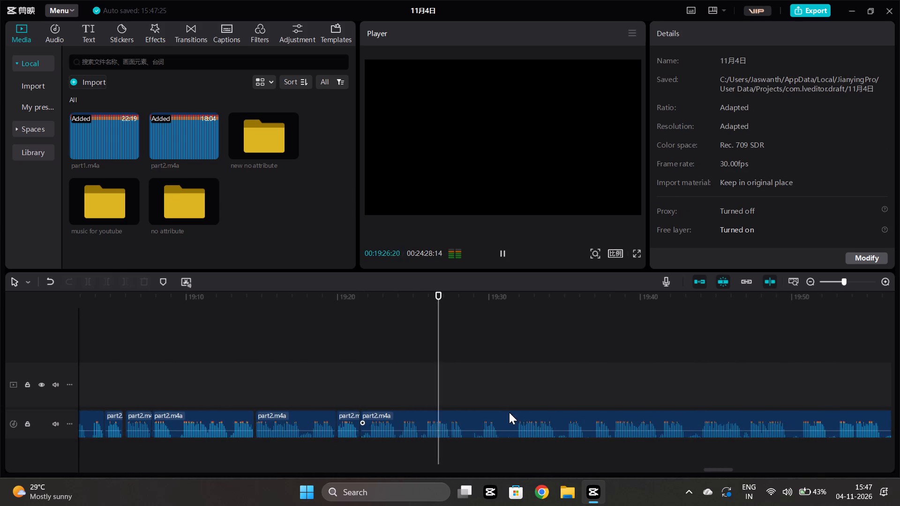
pyautogui.hscroll(1, 509, 412)
pyautogui.click(101, 437)
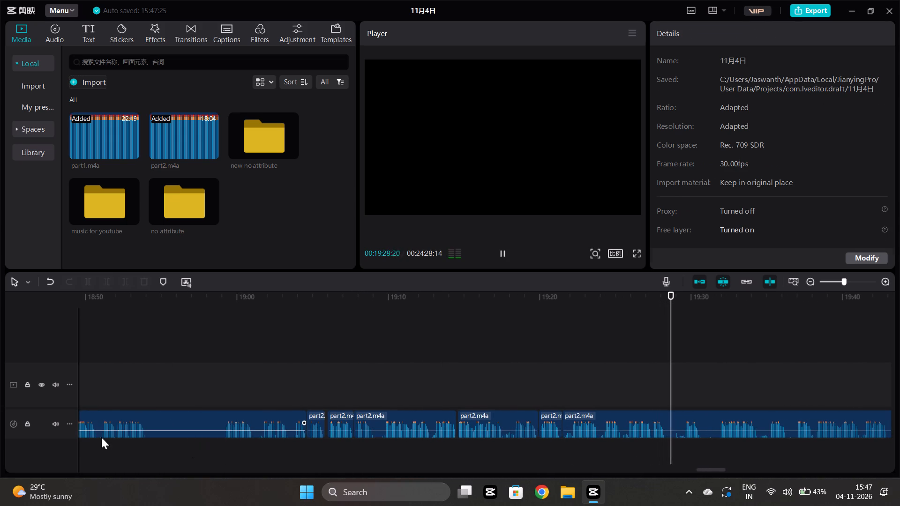
pyautogui.press('space')
pyautogui.click(110, 455)
pyautogui.press('space')
pyautogui.scroll(-1, 119, 449)
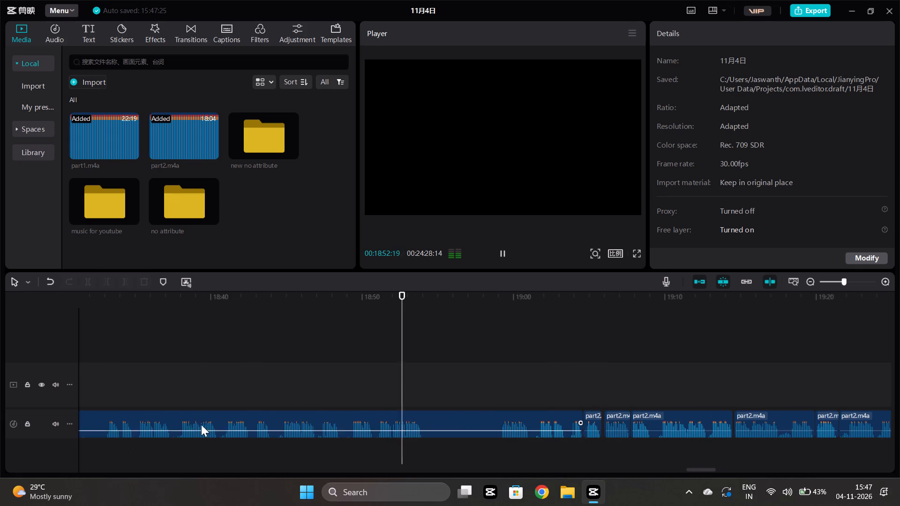
pyautogui.hscroll(-1, 261, 428)
# Trim the end of the earlier part2.m4a clip back to about 00:18:54:19, removing its pause and final phrases.
pyautogui.click(328, 444)
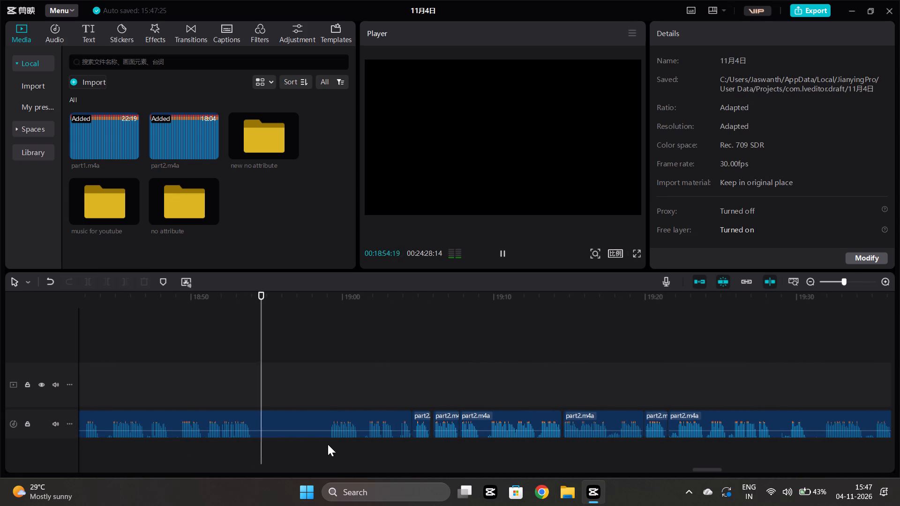
pyautogui.press('space')
pyautogui.press('space')
pyautogui.click(266, 447)
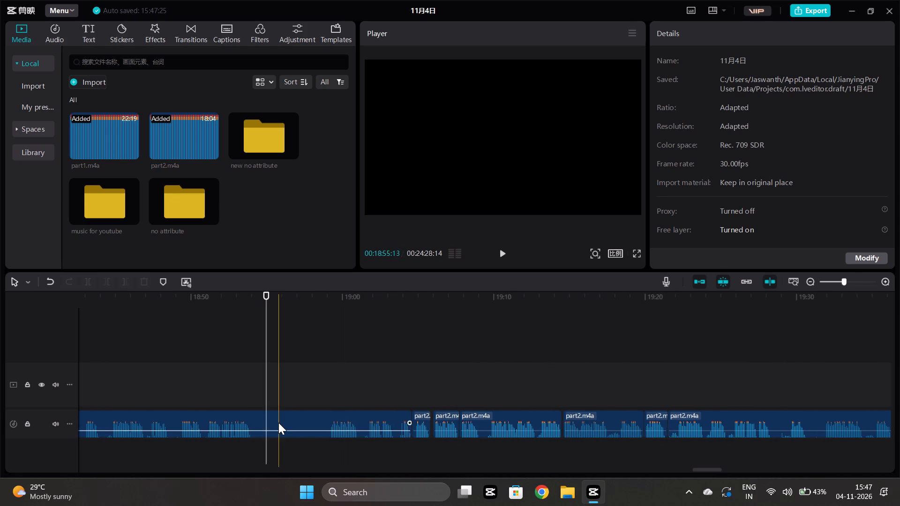
pyautogui.click(278, 423)
pyautogui.click(125, 285)
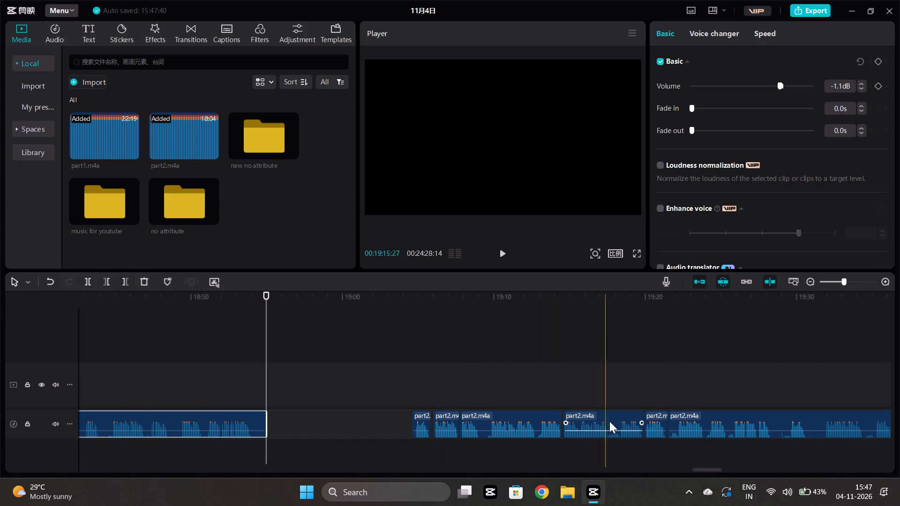
# Listen to the last part2.m4a clip from about 00:19:22 to 00:19:33, following its waveform.
pyautogui.click(679, 454)
pyautogui.press('space')
pyautogui.hscroll(-1, 680, 454)
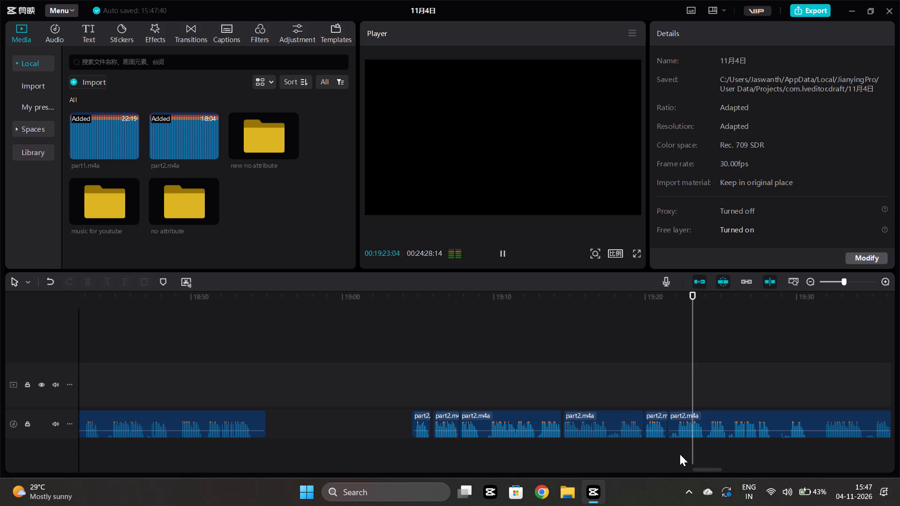
pyautogui.hscroll(-2, 680, 454)
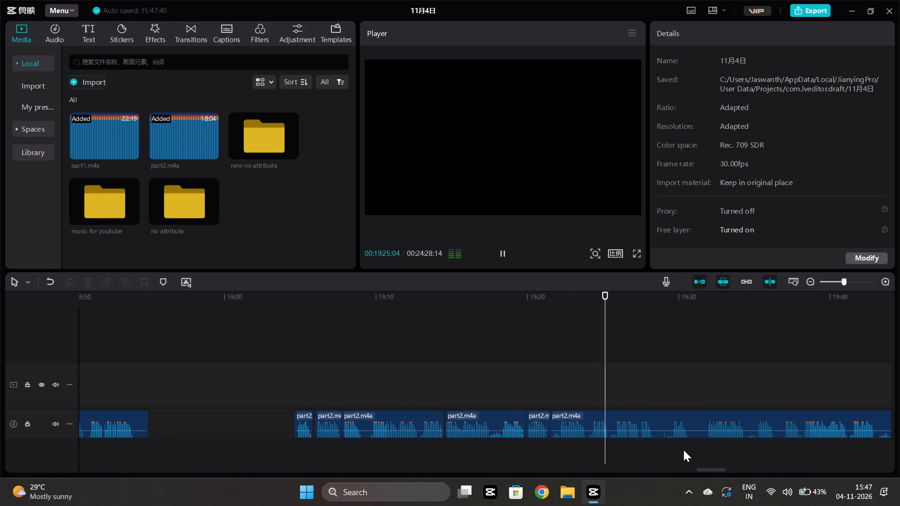
pyautogui.keyDown('ctrl'); pyautogui.scroll(-1, 683, 450); pyautogui.keyUp('ctrl')
pyautogui.hscroll(-1, 683, 450)
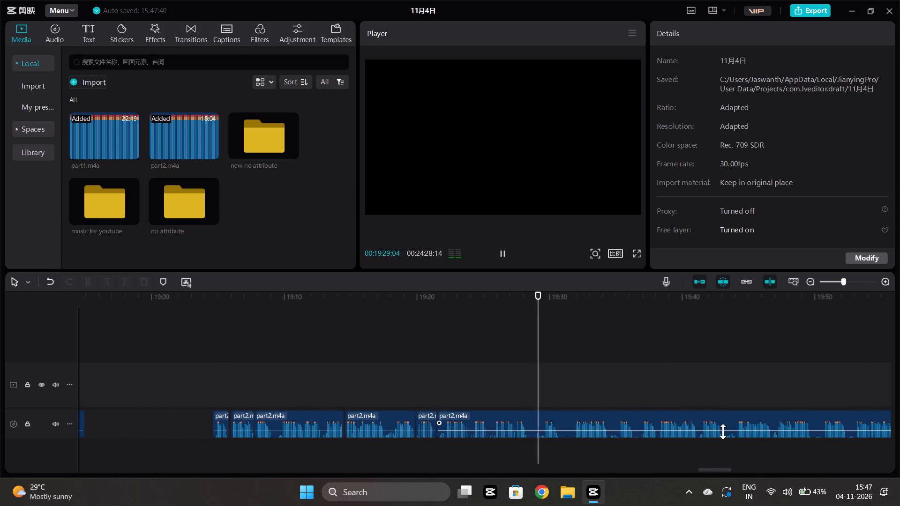
pyautogui.hscroll(-1, 723, 432)
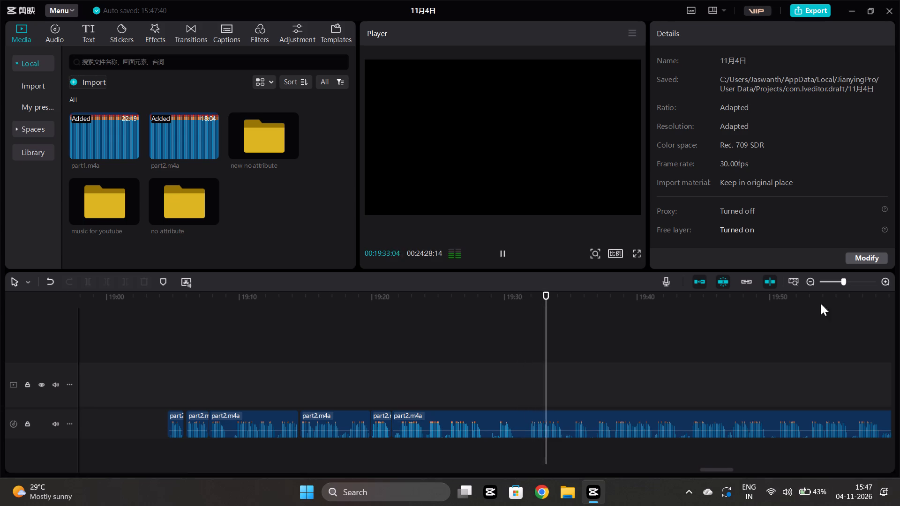
# Delete the five short part2.m4a clips lying between about 00:19:04 and 00:19:21.
pyautogui.click(390, 429)
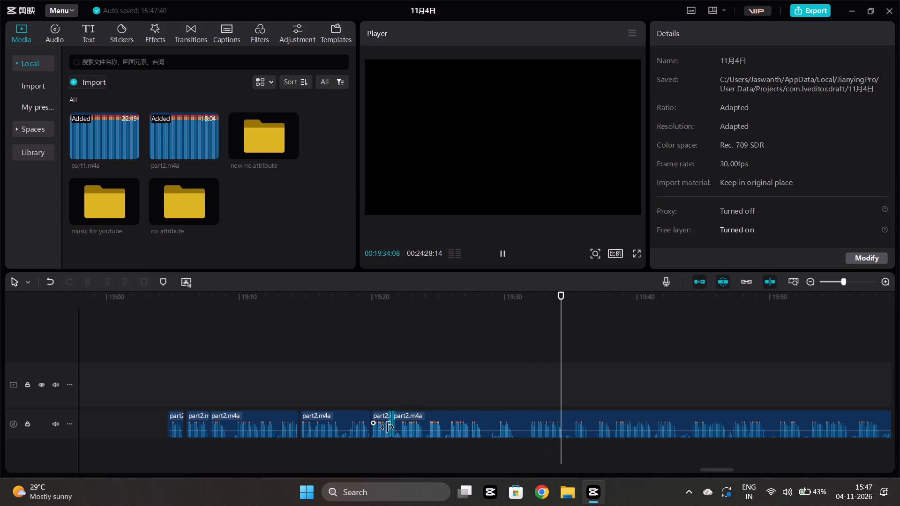
pyautogui.click(384, 431)
pyautogui.press('Delete')
pyautogui.click(323, 423)
pyautogui.press('Delete')
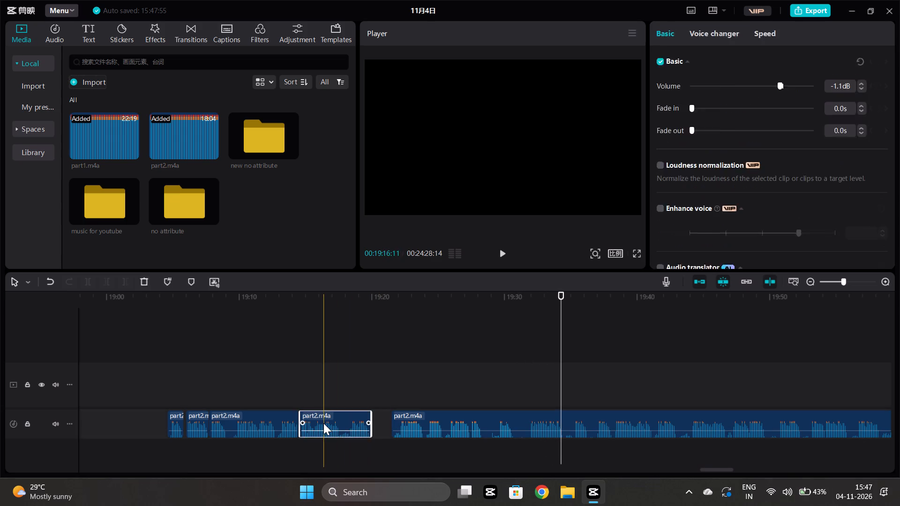
pyautogui.click(284, 419)
pyautogui.press('Delete')
pyautogui.click(202, 427)
pyautogui.press('Delete')
pyautogui.click(176, 431)
pyautogui.press('Delete')
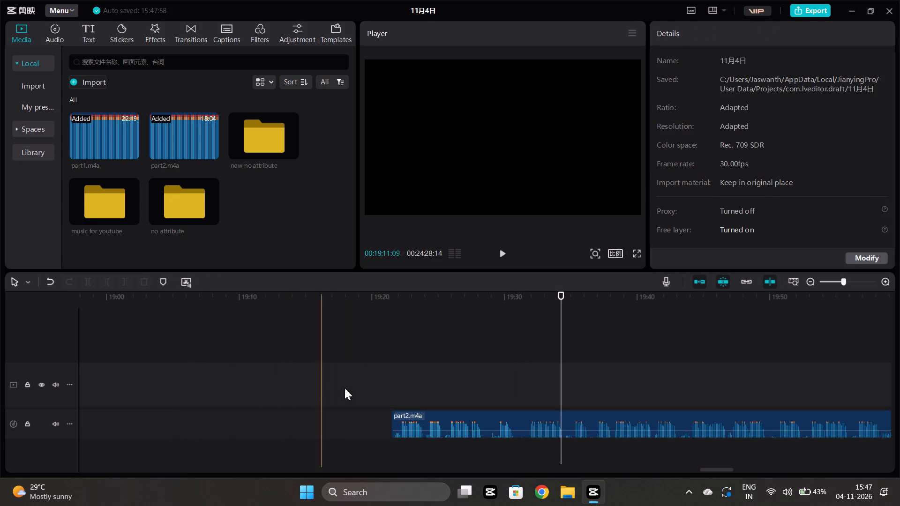
# Move the last part2.m4a clip back against the clip ending at about 00:18:54:19, closing the gap.
pyautogui.hscroll(1, 441, 373)
pyautogui.moveTo(739, 412); pyautogui.dragTo(554, 437)
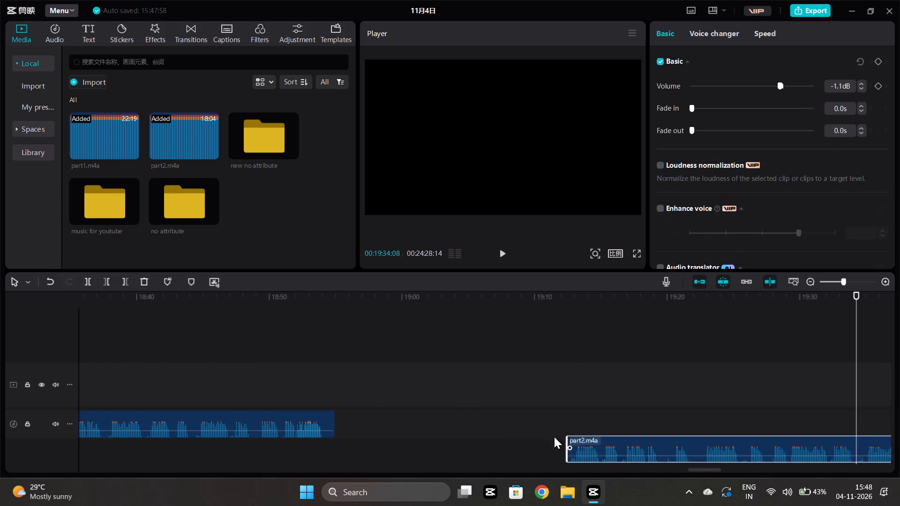
pyautogui.moveTo(554, 437); pyautogui.dragTo(390, 418)
# Listen across the join from 00:18:54:22, sample 00:19:05:26 and 00:19:15:14, and play the narration from about 00:19:10 to 00:19:34.
pyautogui.click(332, 402)
pyautogui.press('space')
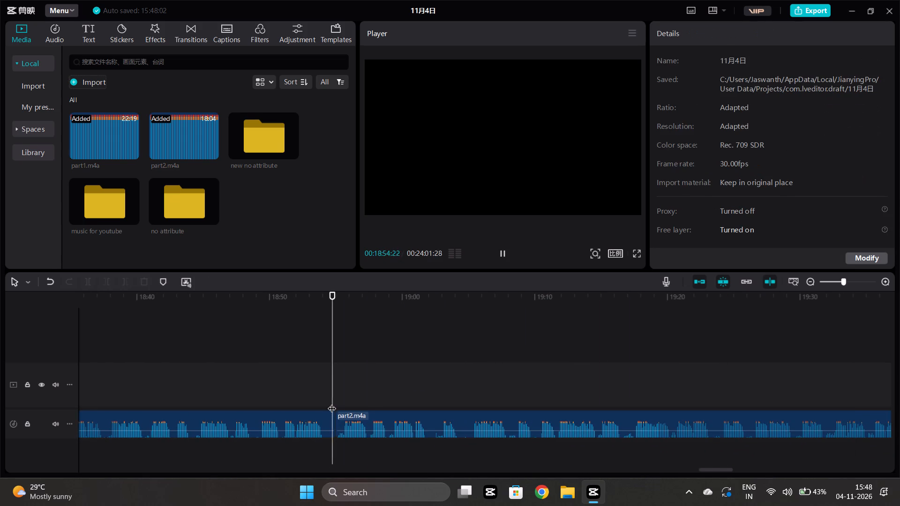
pyautogui.hscroll(-1, 348, 396)
pyautogui.click(226, 383)
pyautogui.press('space')
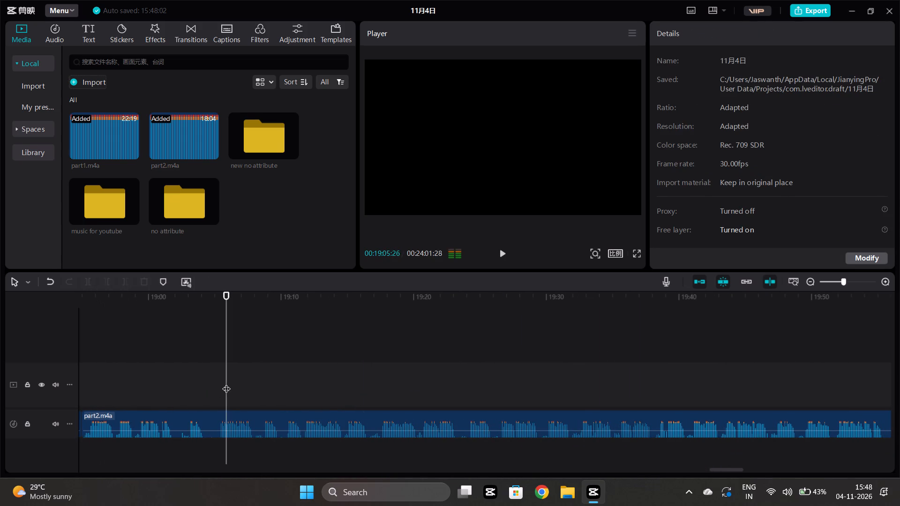
pyautogui.press('space')
pyautogui.hscroll(-1, 231, 376)
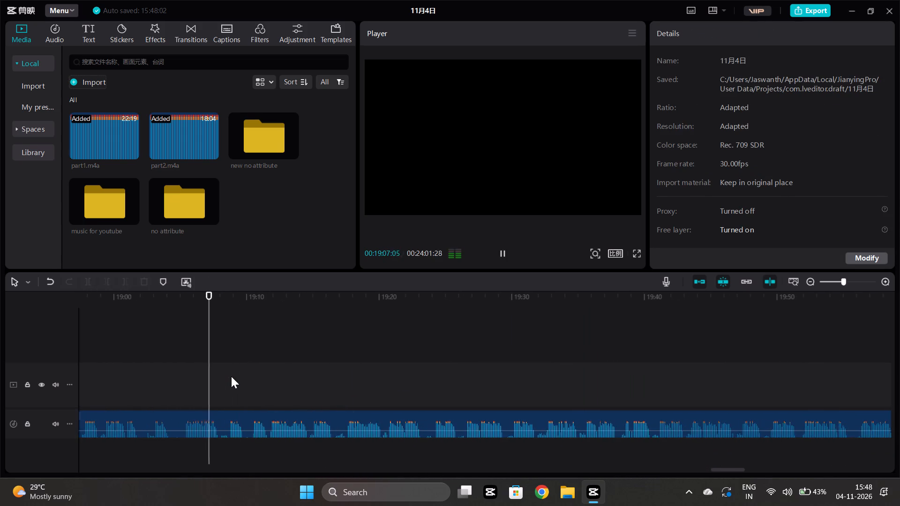
pyautogui.hscroll(-1, 231, 376)
pyautogui.click(232, 376)
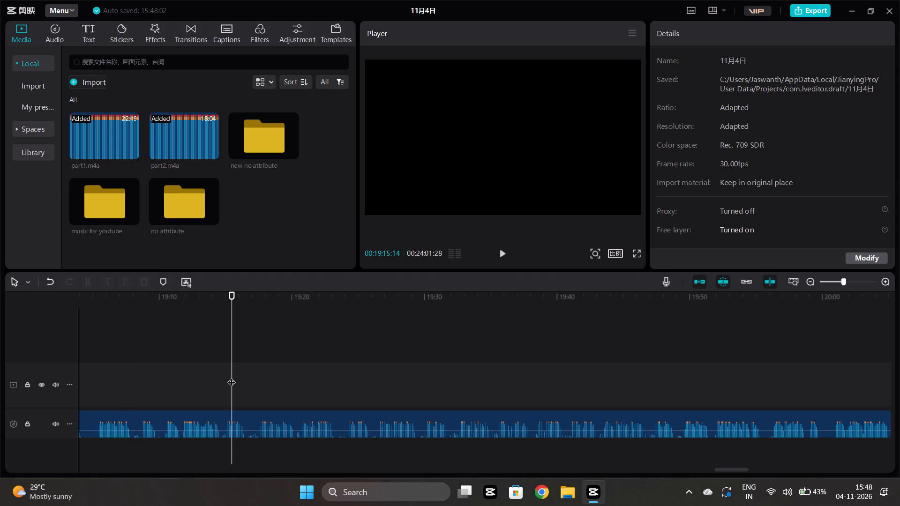
pyautogui.press('space')
pyautogui.click(164, 371)
pyautogui.press('space')
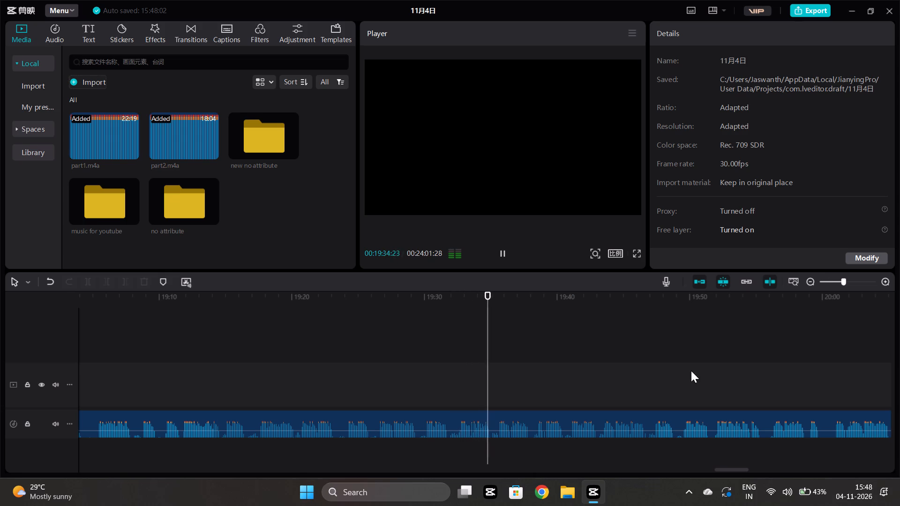
# Replay the last part2.m4a clip from about 00:19:29 and split it in the pause at about 00:19:31:26.
pyautogui.hscroll(-1, 589, 379)
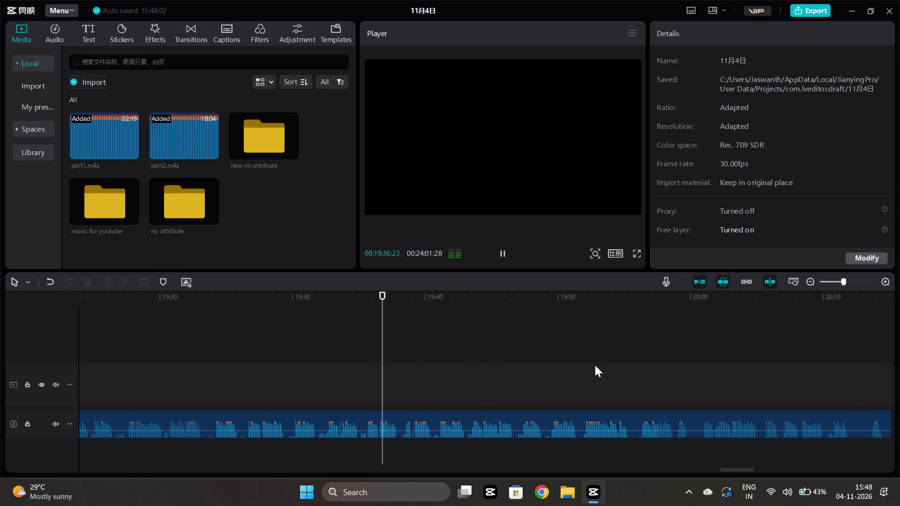
pyautogui.click(276, 360)
pyautogui.press('space')
pyautogui.keyDown('ctrl'); pyautogui.scroll(6, 277, 360); pyautogui.keyUp('ctrl')
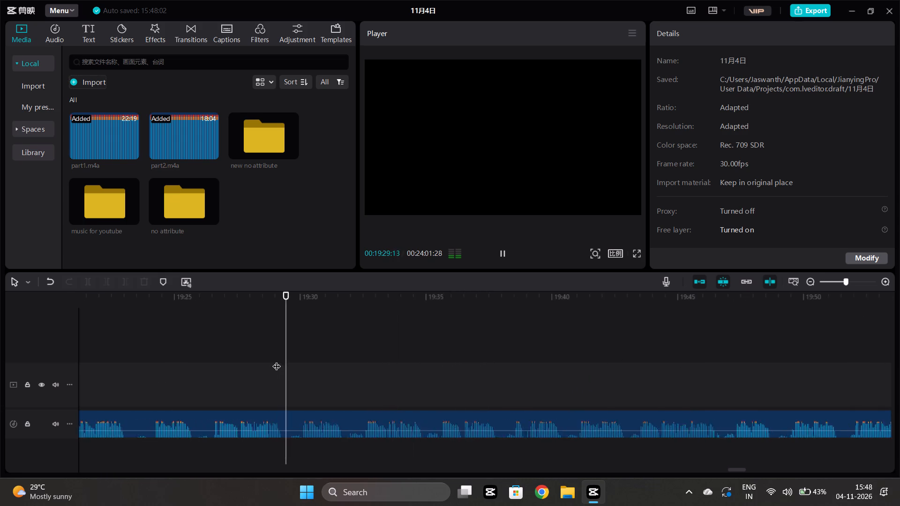
pyautogui.keyDown('ctrl'); pyautogui.scroll(2, 277, 360); pyautogui.keyUp('ctrl')
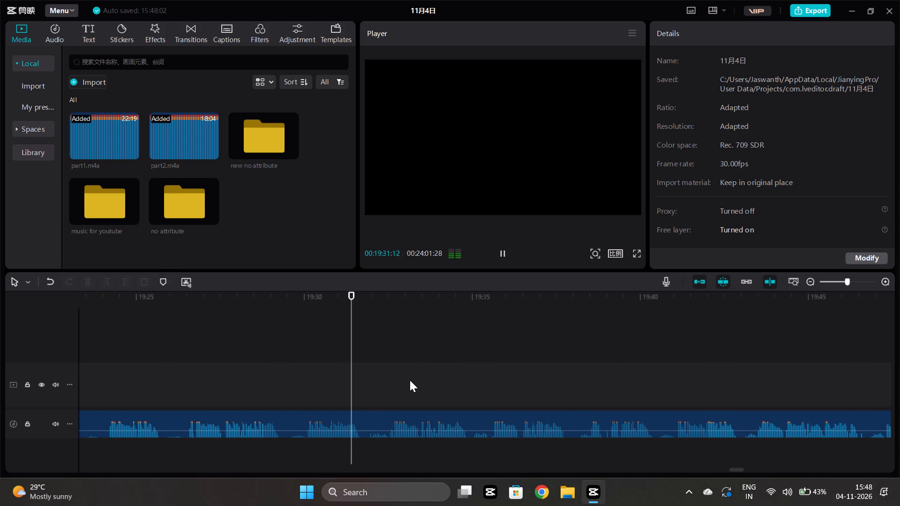
pyautogui.press('space')
pyautogui.click(396, 413)
pyautogui.click(88, 281)
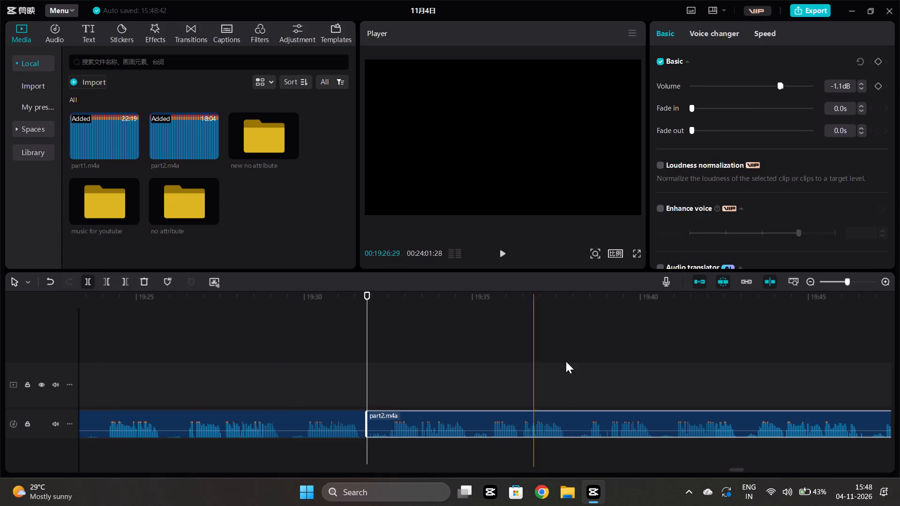
# Remove the start of the last part2.m4a clip up to 00:19:35:17 and move the remainder back to about 00:19:31:26.
pyautogui.click(377, 363)
pyautogui.press('space')
pyautogui.press('space')
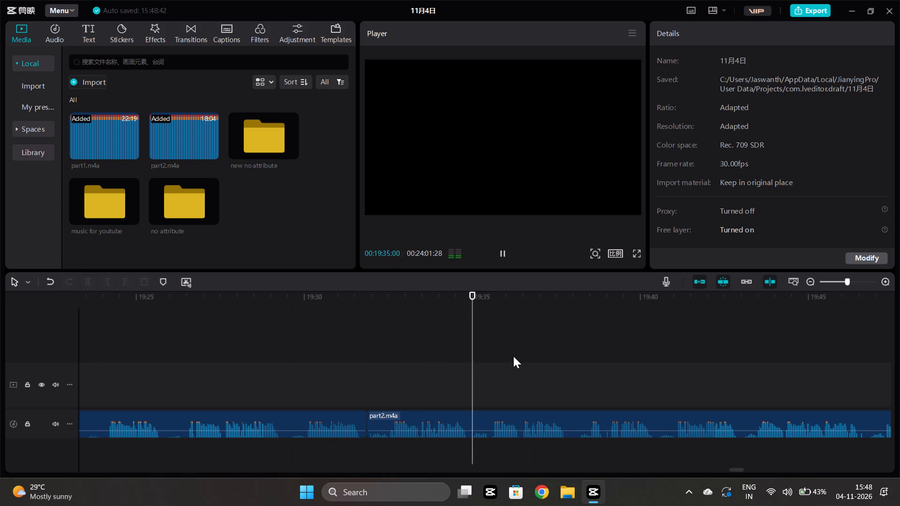
pyautogui.press('space')
pyautogui.click(491, 364)
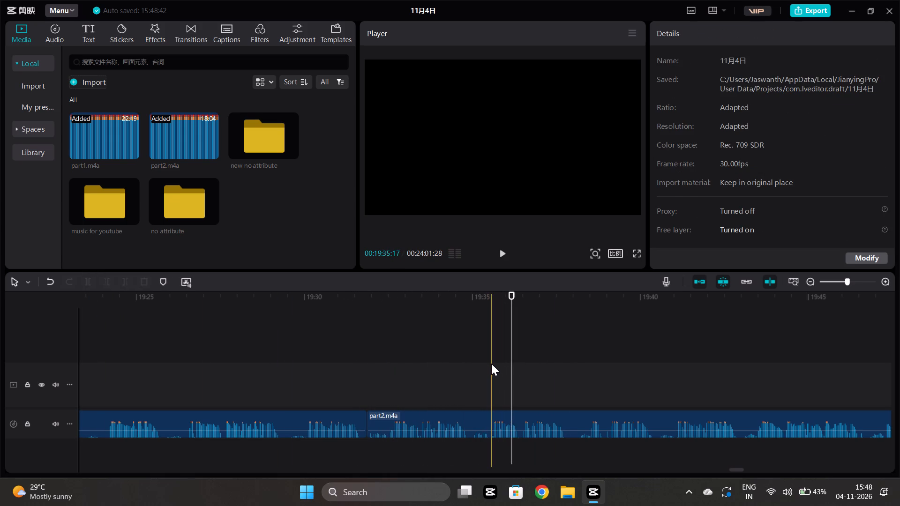
pyautogui.click(487, 418)
pyautogui.click(106, 290)
pyautogui.click(106, 283)
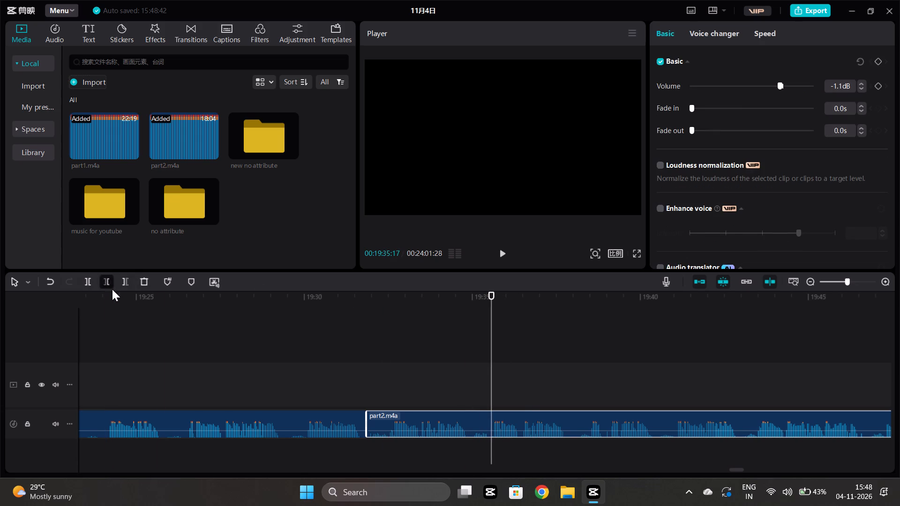
pyautogui.moveTo(523, 415); pyautogui.dragTo(399, 422)
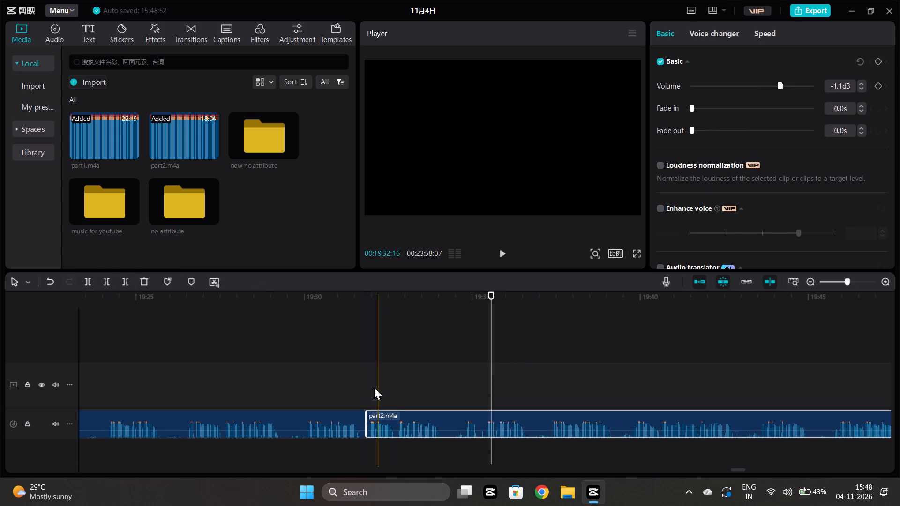
# Listen past the new join and split the last part2.m4a clip at 00:19:35:13 and 00:19:34:07, isolating the short passage between.
pyautogui.click(364, 383)
pyautogui.press('space')
pyautogui.write('b')
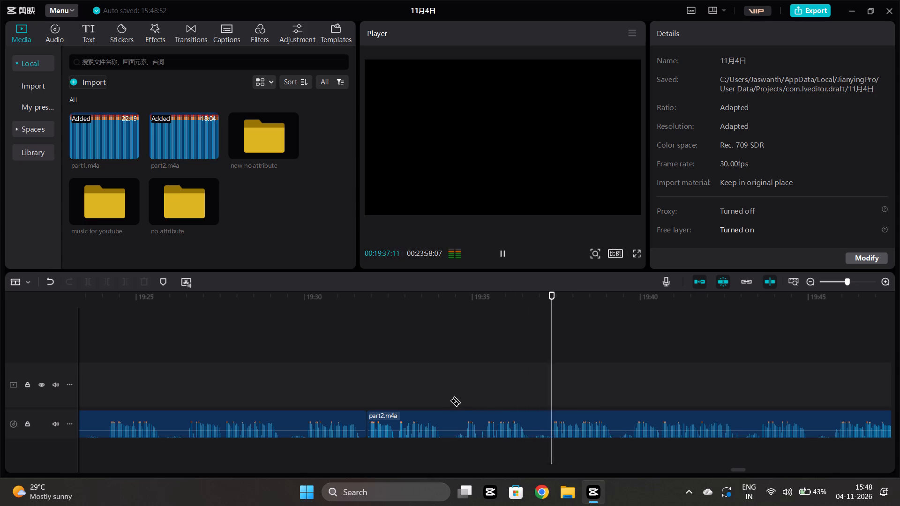
pyautogui.press('space')
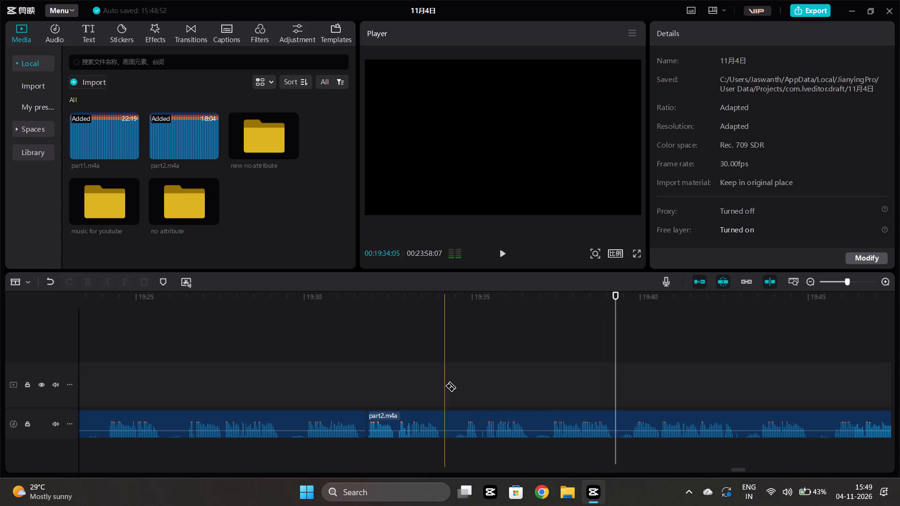
pyautogui.press('space')
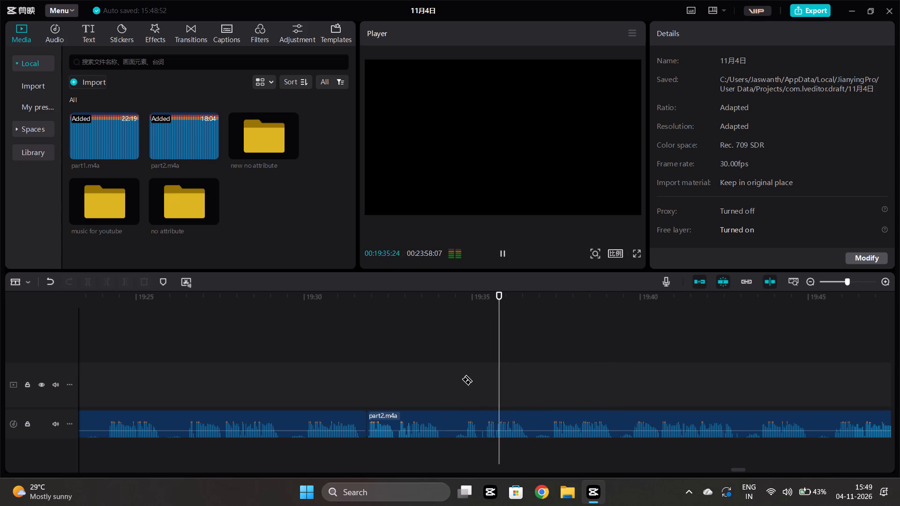
pyautogui.press('space')
pyautogui.click(483, 372)
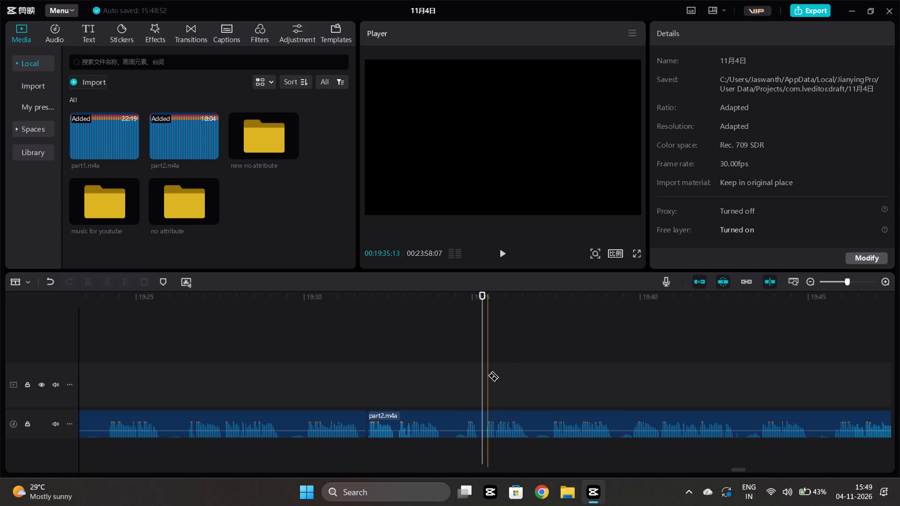
pyautogui.click(483, 414)
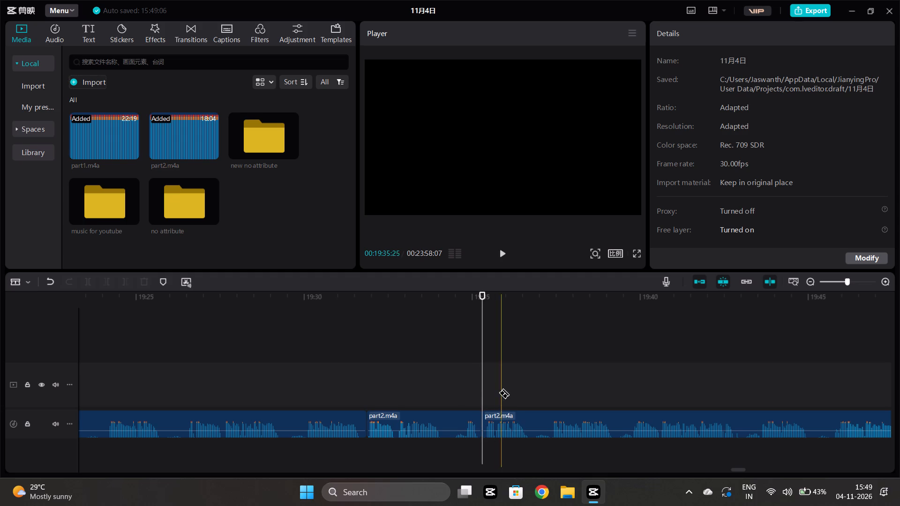
pyautogui.click(450, 374)
pyautogui.press('space')
pyautogui.press('space')
pyautogui.click(446, 381)
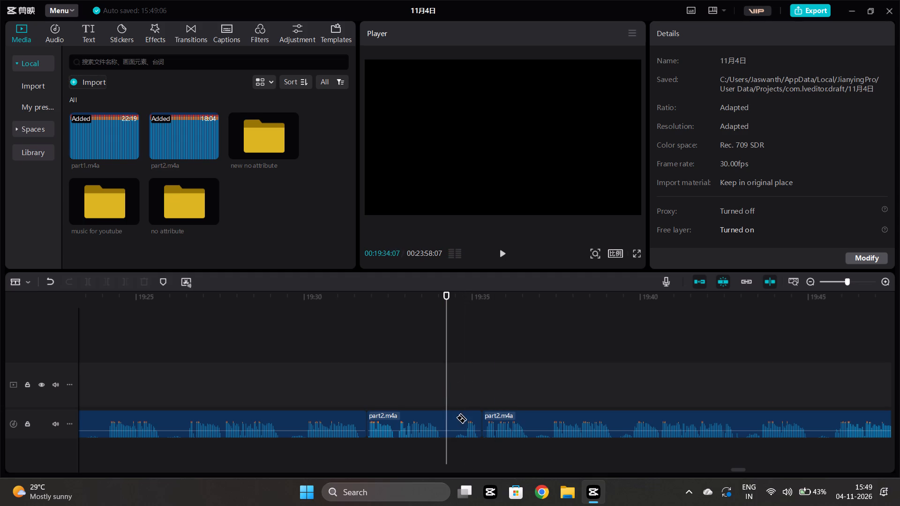
pyautogui.click(445, 429)
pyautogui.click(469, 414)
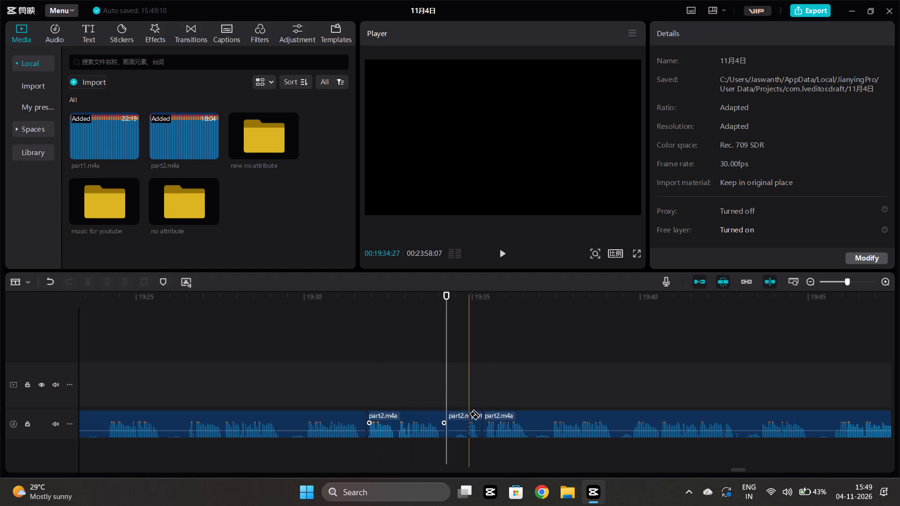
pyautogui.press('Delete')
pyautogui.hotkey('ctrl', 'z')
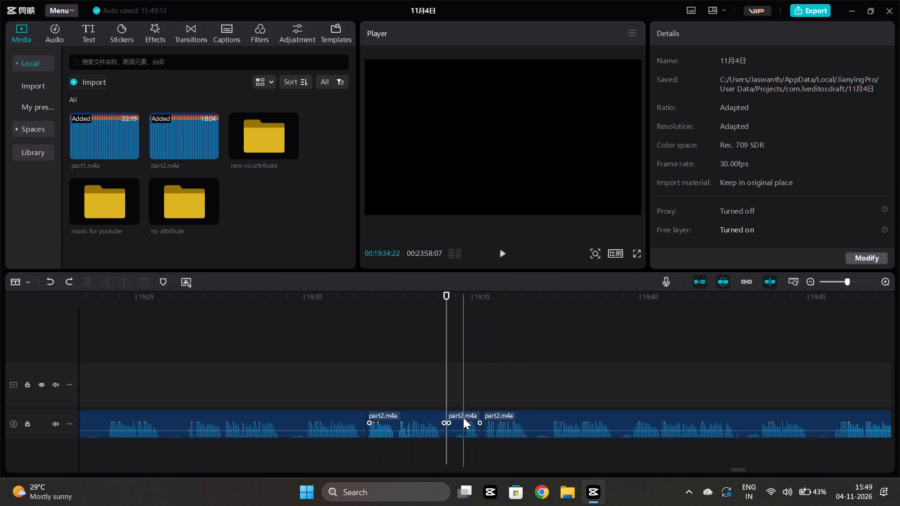
# Delete the short part2.m4a clip between 00:19:34:07 and 00:19:35:13 and move the following clip back to close the gap.
pyautogui.click(22, 283)
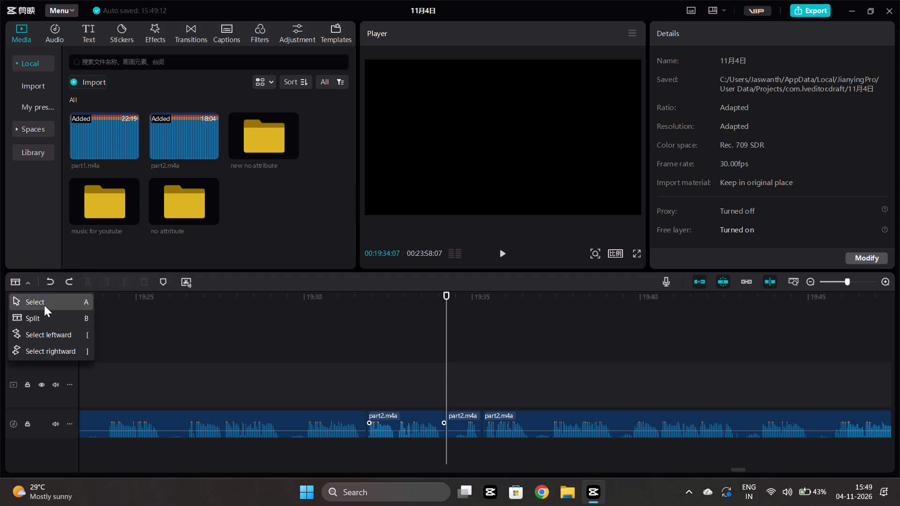
pyautogui.click(44, 305)
pyautogui.click(465, 423)
pyautogui.press('Delete')
pyautogui.moveTo(582, 421); pyautogui.dragTo(545, 423)
# Listen past the join at about 00:19:34:07 and survey the remaining waveform of the last part2.m4a clip.
pyautogui.click(450, 368)
pyautogui.press('space')
pyautogui.moveTo(458, 363); pyautogui.dragTo(466, 364)
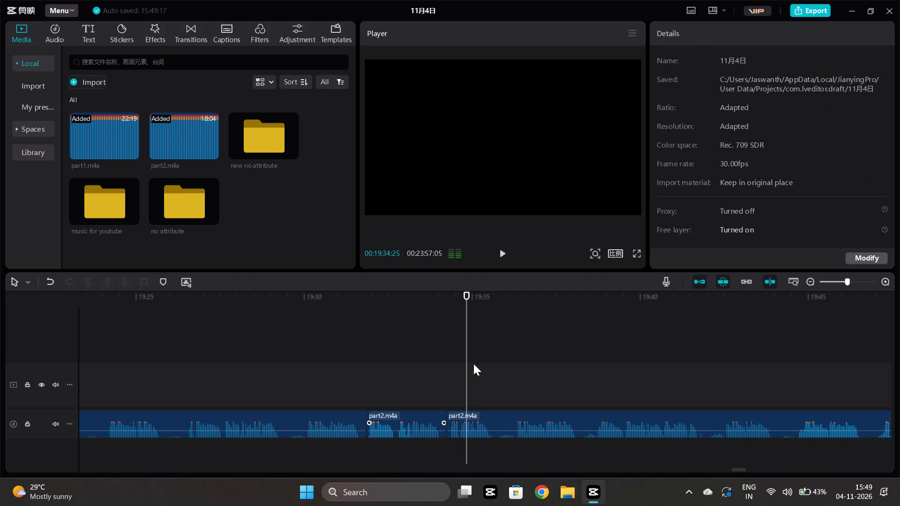
pyautogui.click(401, 369)
pyautogui.press('space')
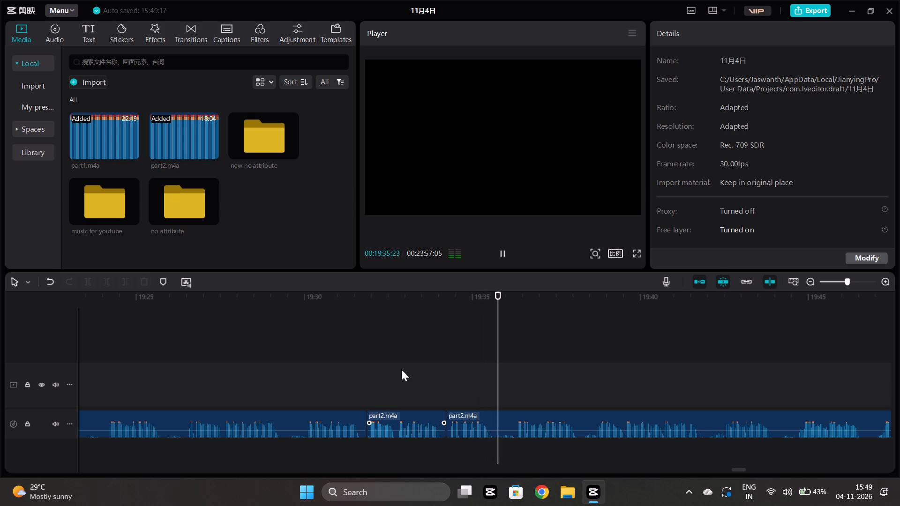
pyautogui.hscroll(-1, 536, 378)
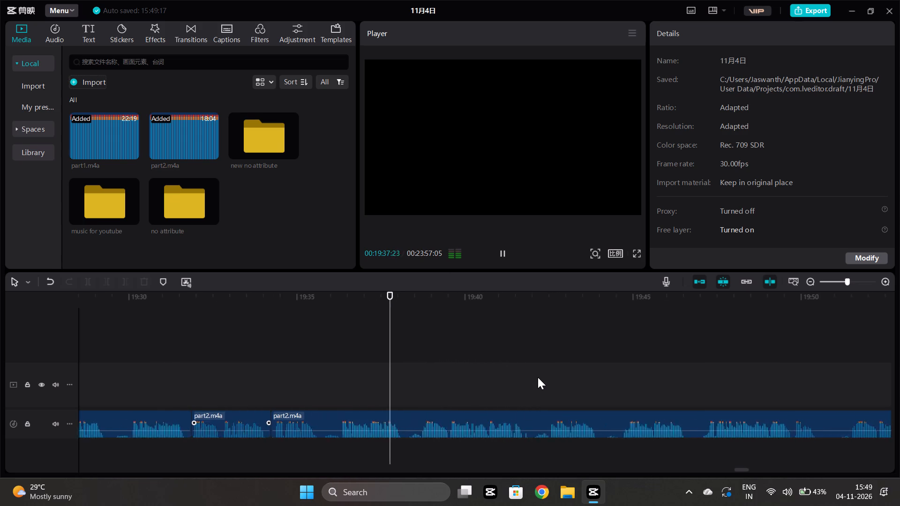
pyautogui.hscroll(-1, 538, 377)
pyautogui.hscroll(2, 538, 377)
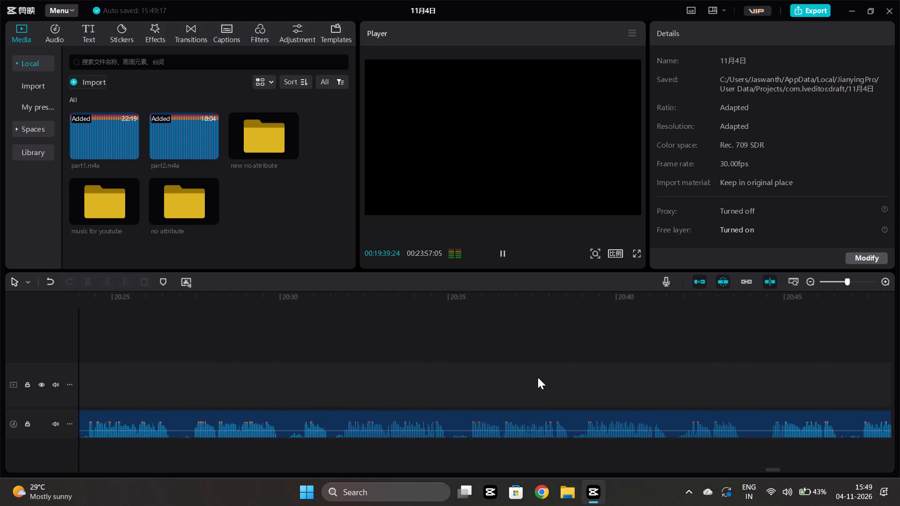
pyautogui.hscroll(1, 538, 377)
pyautogui.hscroll(1, 732, 343)
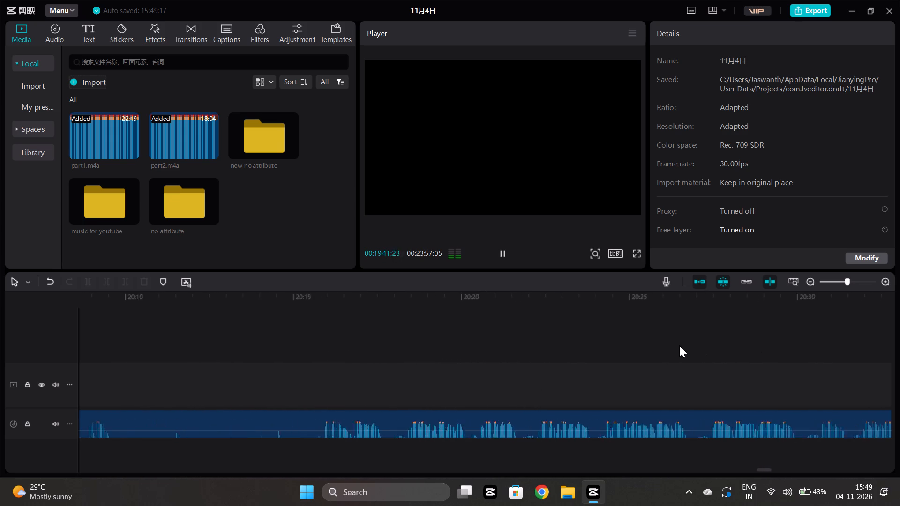
pyautogui.hscroll(3, 679, 345)
pyautogui.keyDown('ctrl'); pyautogui.scroll(-15, 679, 345); pyautogui.keyUp('ctrl')
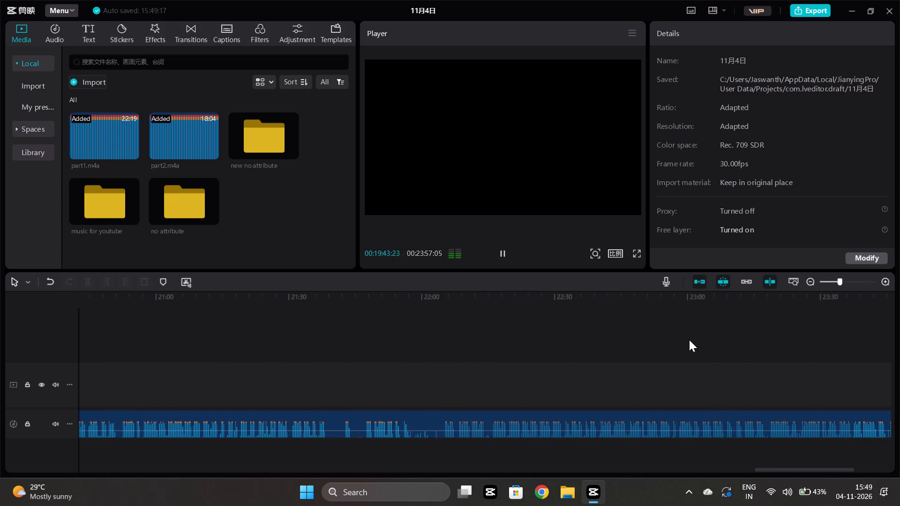
pyautogui.keyDown('ctrl'); pyautogui.scroll(-5, 691, 338); pyautogui.keyUp('ctrl')
pyautogui.hscroll(2, 664, 361)
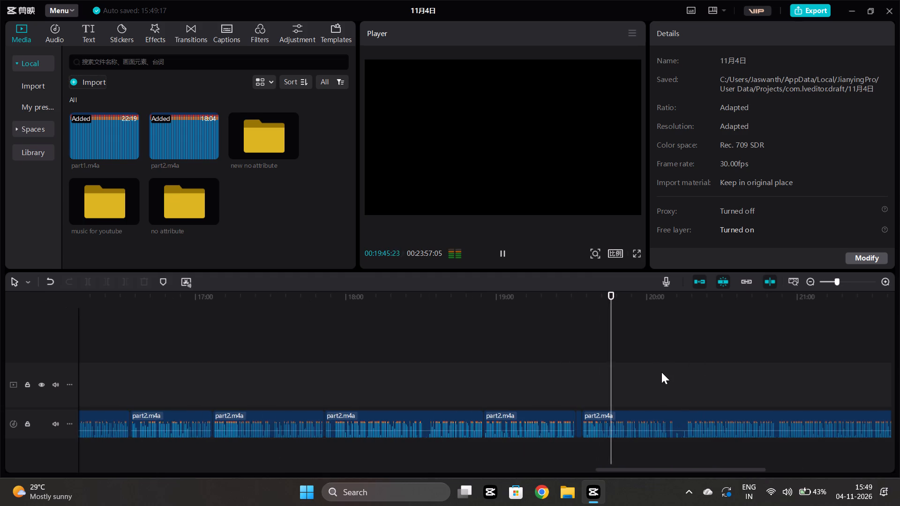
pyautogui.keyDown('ctrl'); pyautogui.scroll(17, 661, 372); pyautogui.keyUp('ctrl')
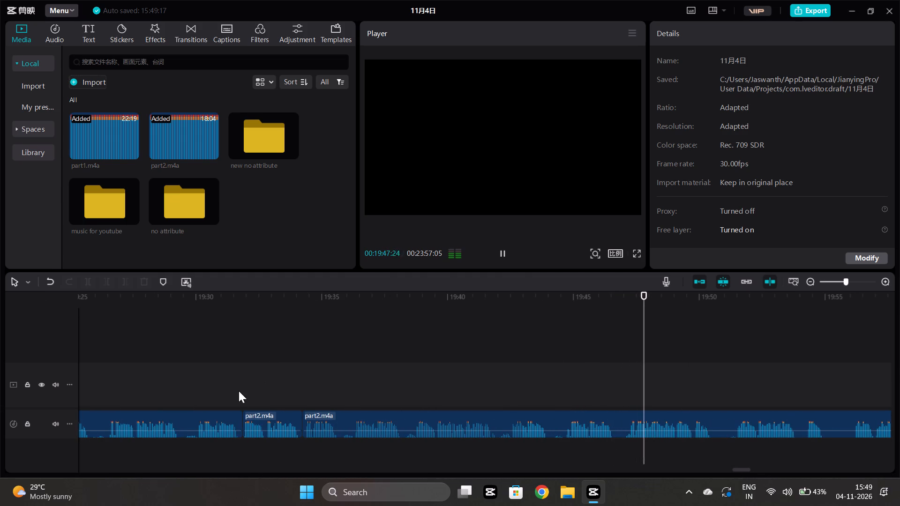
# Replay the narration from about 00:19:26 across the joins and sample the last part2.m4a clip's phrases up to about 00:19:47.
pyautogui.click(148, 393)
pyautogui.click(145, 390)
pyautogui.press('space')
pyautogui.click(95, 389)
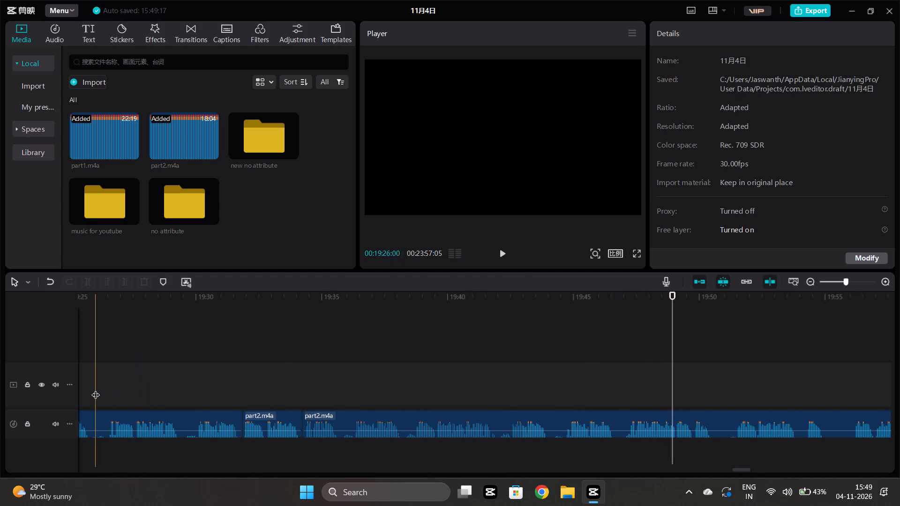
pyautogui.press('space')
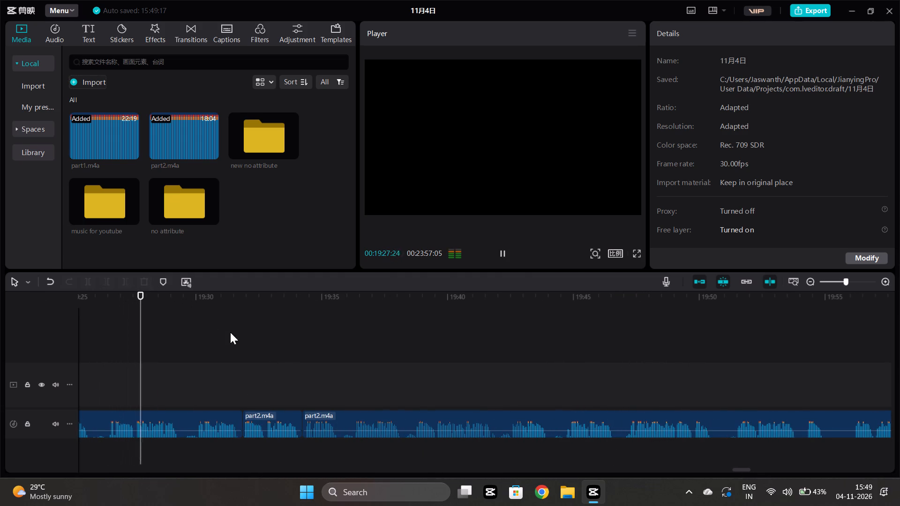
pyautogui.click(227, 344)
pyautogui.press('space')
pyautogui.click(161, 349)
pyautogui.press('space')
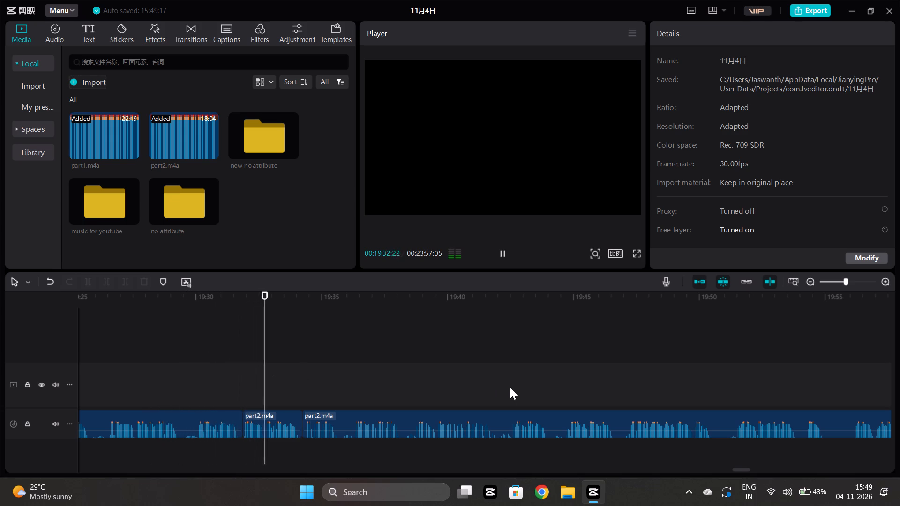
pyautogui.press('space')
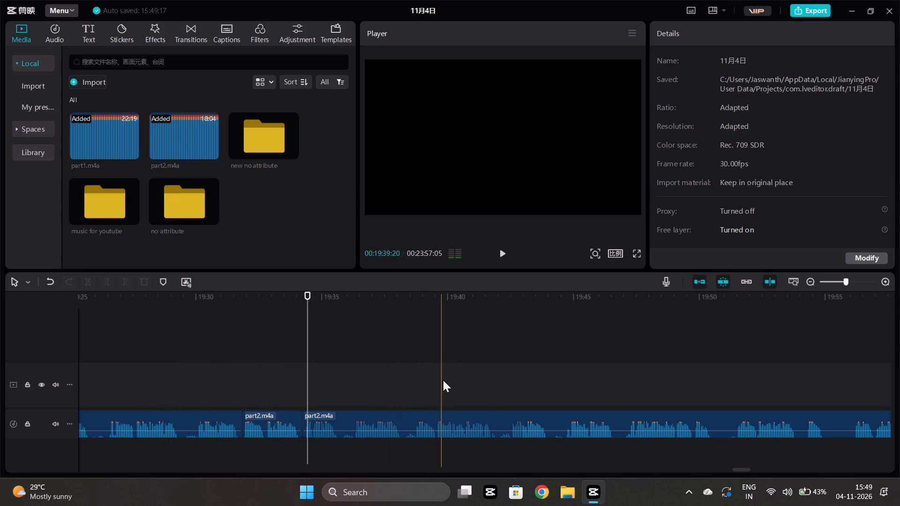
pyautogui.click(443, 380)
pyautogui.press('space')
pyautogui.click(525, 374)
pyautogui.press('space')
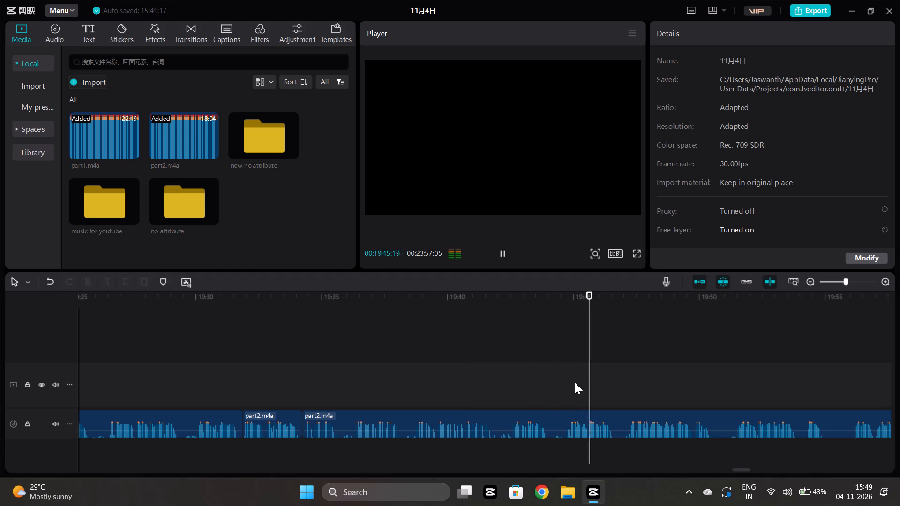
# Remove the start of the last part2.m4a clip up to 00:19:46:20 and move the remainder back to about 00:19:34:07.
pyautogui.press('space')
pyautogui.click(615, 379)
pyautogui.click(629, 411)
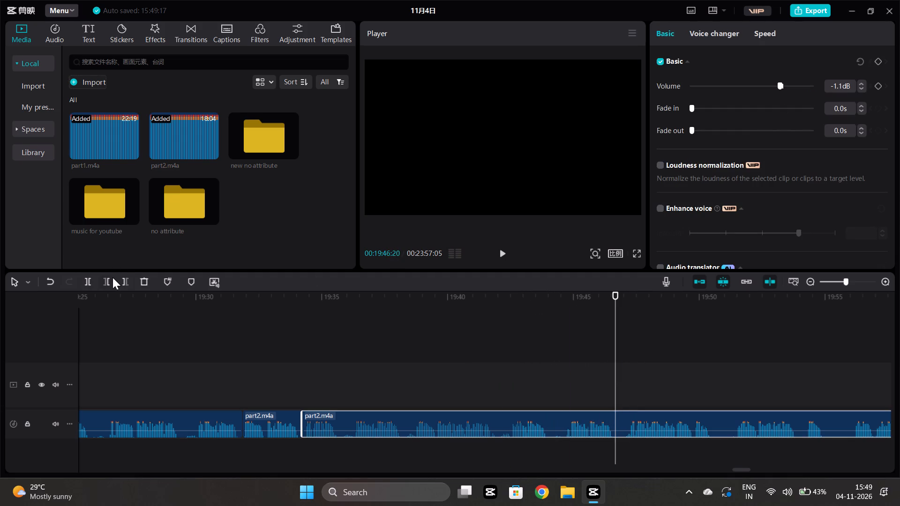
pyautogui.click(112, 277)
pyautogui.moveTo(643, 415); pyautogui.dragTo(354, 415)
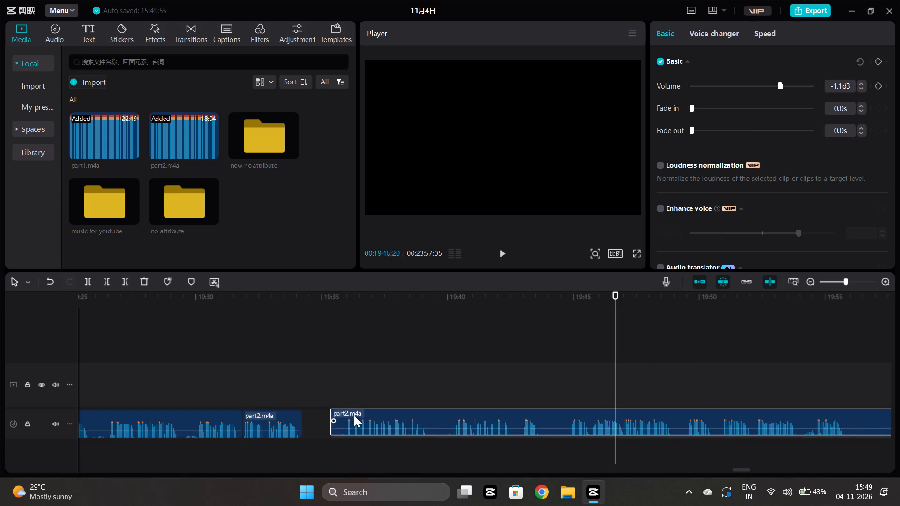
pyautogui.moveTo(354, 415); pyautogui.dragTo(333, 424)
# Listen to the last part2.m4a clip from the new join through about 00:20:27, skipping the long pause before about 00:20:03.
pyautogui.click(270, 446)
pyautogui.press('space')
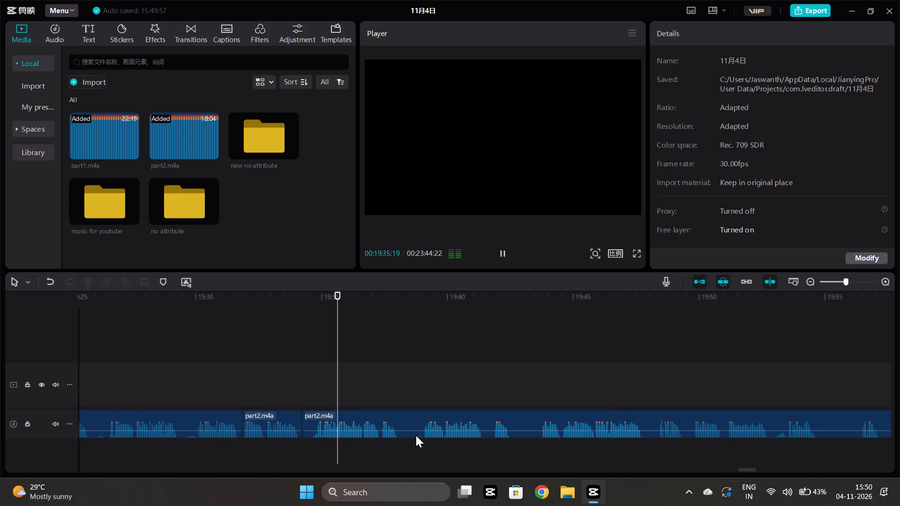
pyautogui.hscroll(-1, 416, 435)
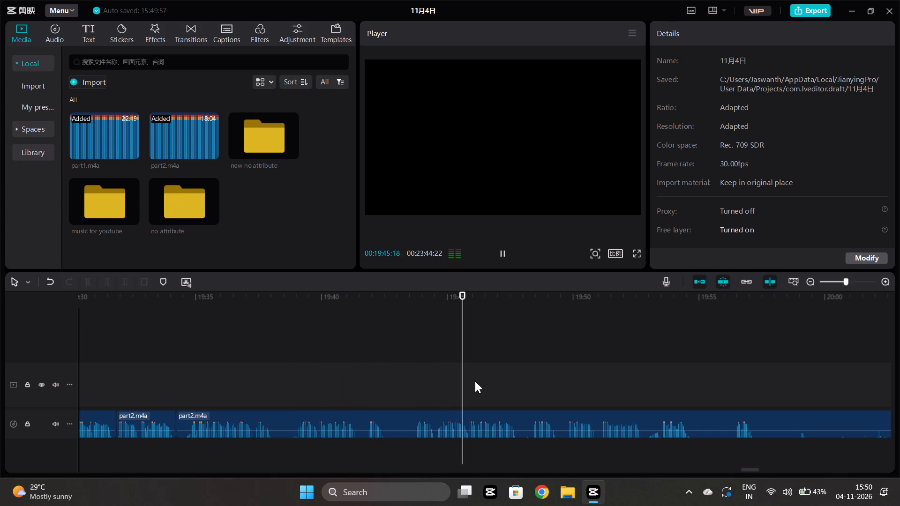
pyautogui.hscroll(-1, 475, 381)
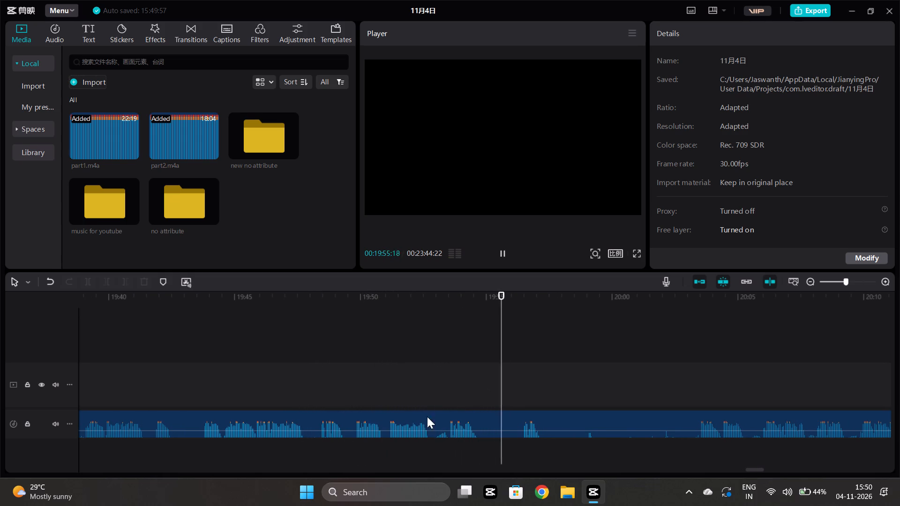
pyautogui.click(701, 444)
pyautogui.press('space')
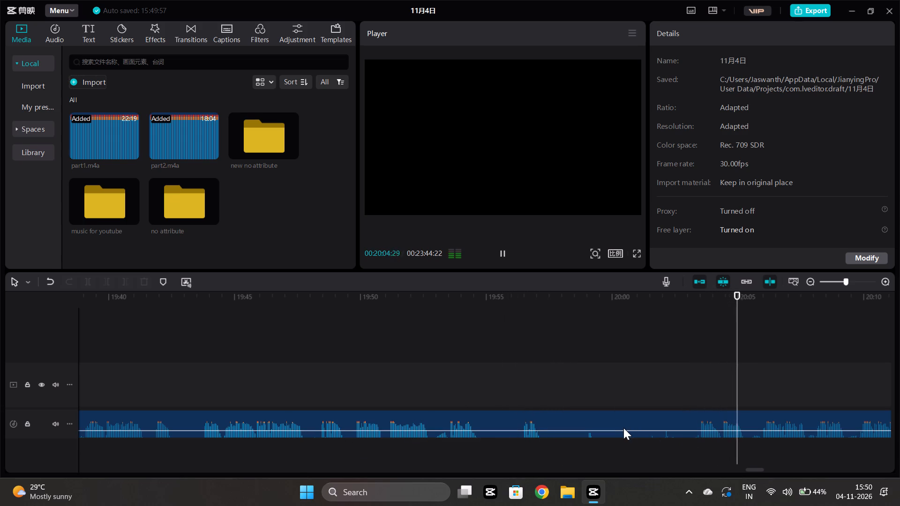
pyautogui.hscroll(-2, 629, 420)
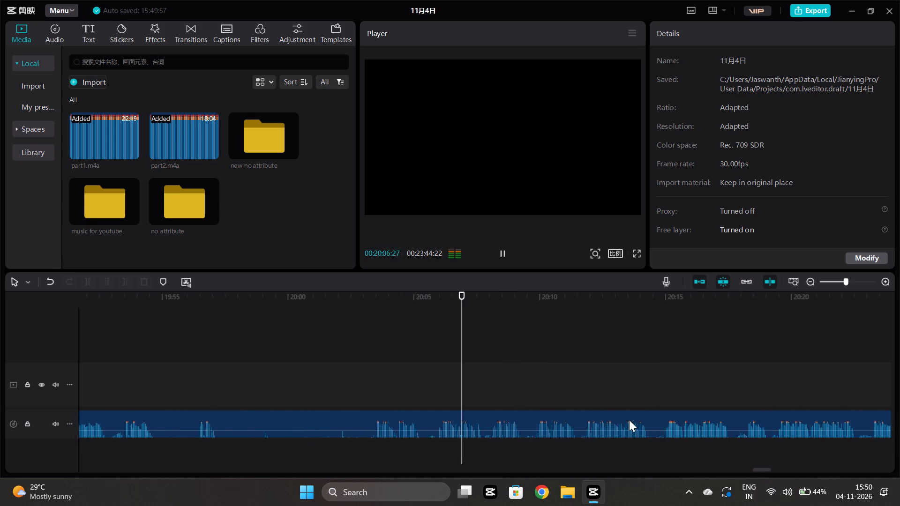
pyautogui.hscroll(-1, 629, 420)
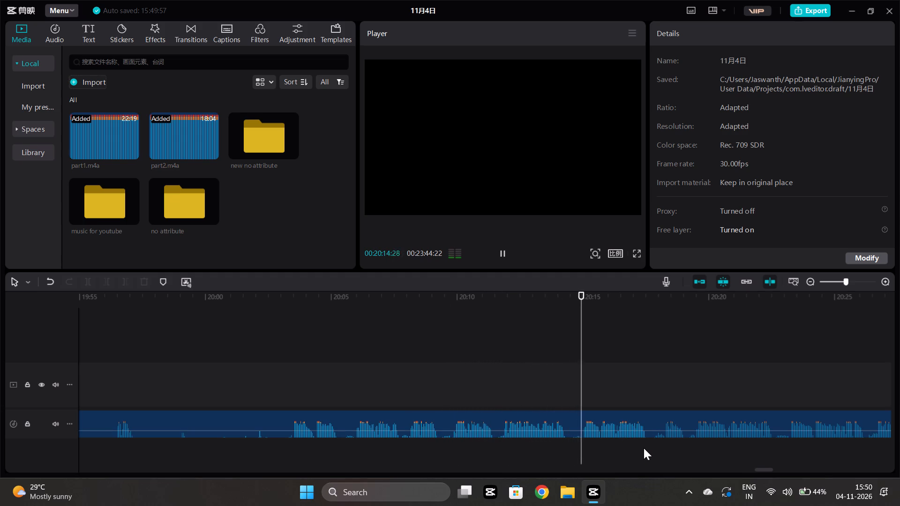
pyautogui.press('space')
pyautogui.click(586, 441)
pyautogui.press('space')
pyautogui.hscroll(-1, 617, 441)
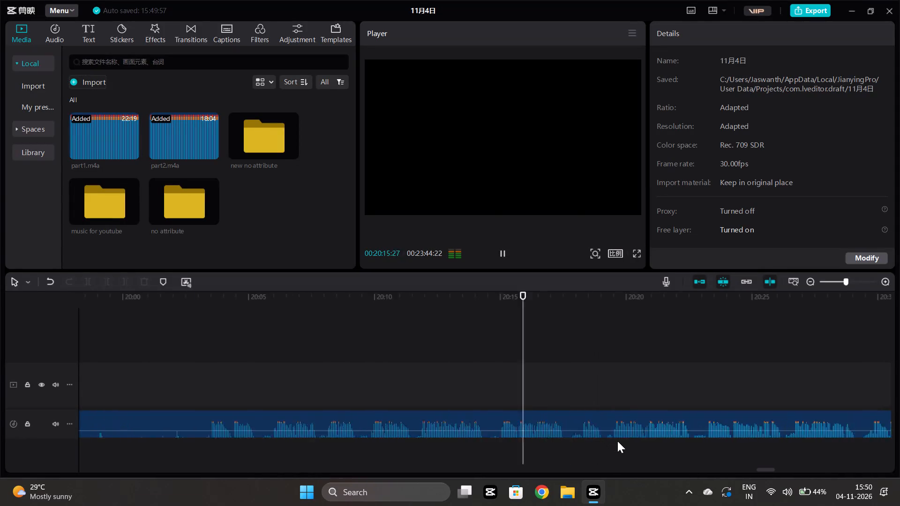
pyautogui.hscroll(-1, 617, 441)
pyautogui.click(617, 441)
pyautogui.press('space')
pyautogui.hscroll(-1, 639, 439)
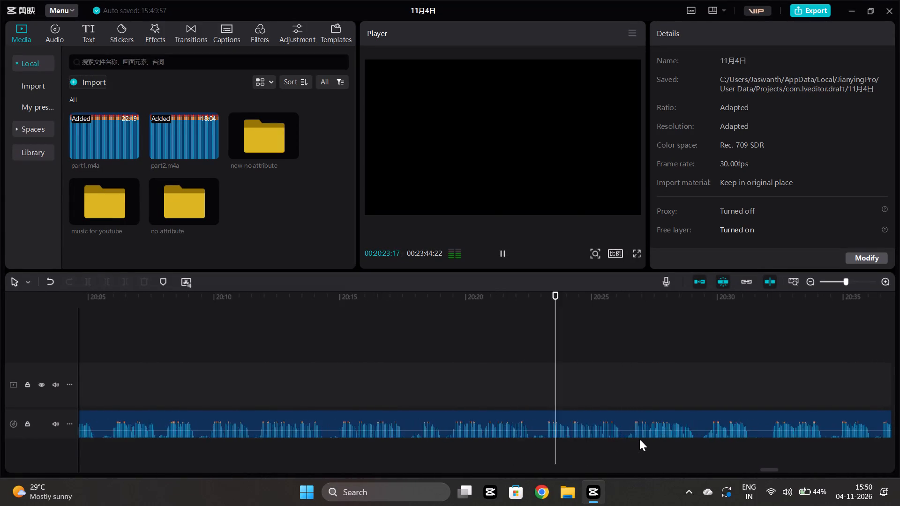
pyautogui.hscroll(-1, 639, 439)
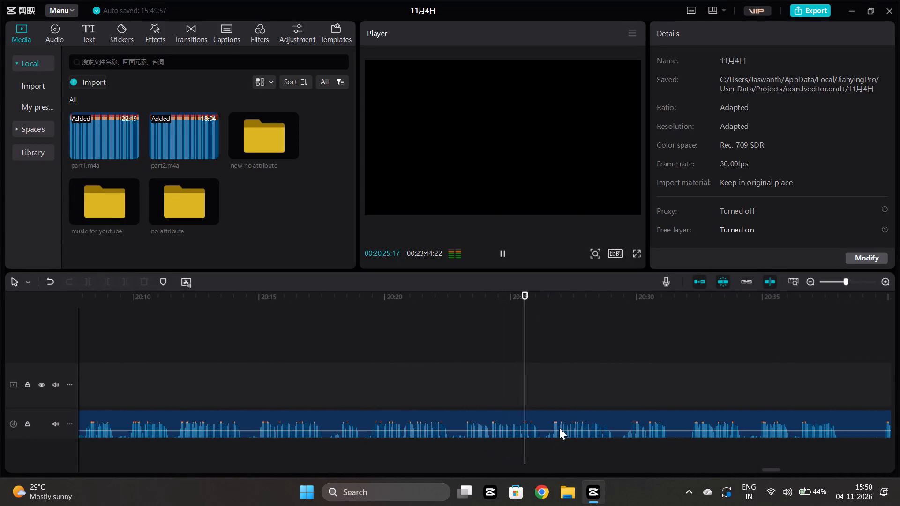
pyautogui.hscroll(-1, 561, 429)
# Replay the last part2.m4a clip from about 00:20:17 and split it in the pause at 00:20:19:12.
pyautogui.click(272, 441)
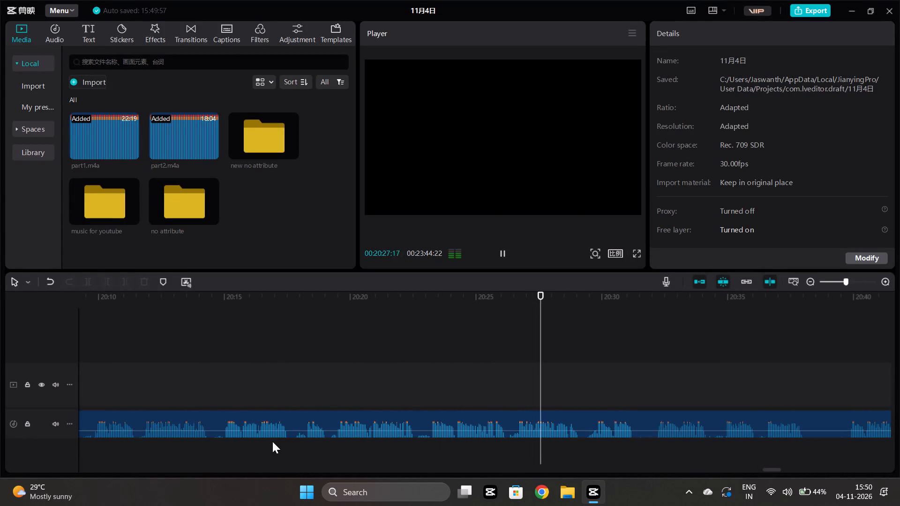
pyautogui.click(278, 459)
pyautogui.press('space')
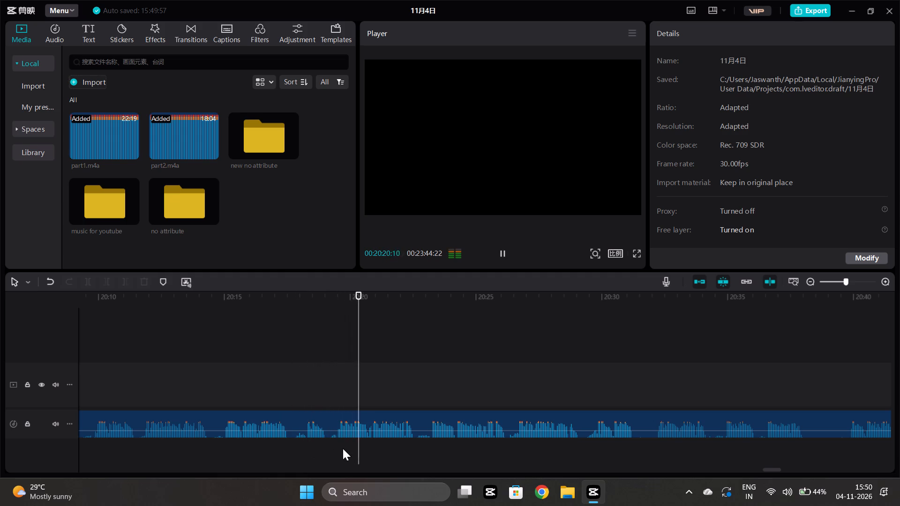
pyautogui.press('space')
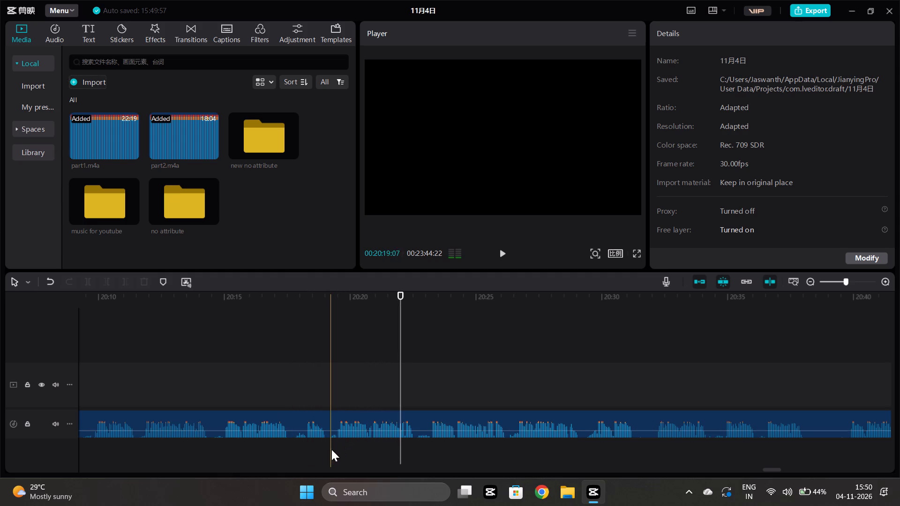
pyautogui.click(335, 450)
pyautogui.click(339, 430)
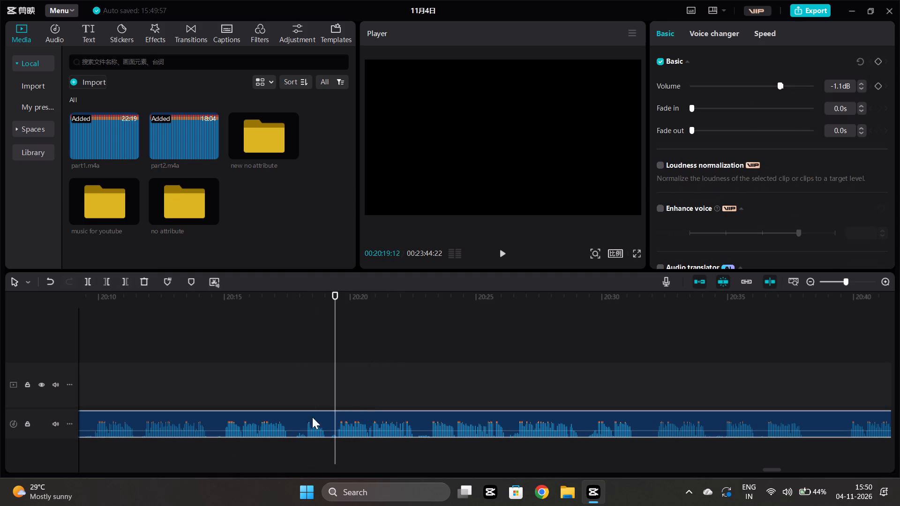
pyautogui.click(85, 282)
# Replay the narration from the join at about 00:19:34 through about 00:19:57.
pyautogui.hscroll(2, 337, 343)
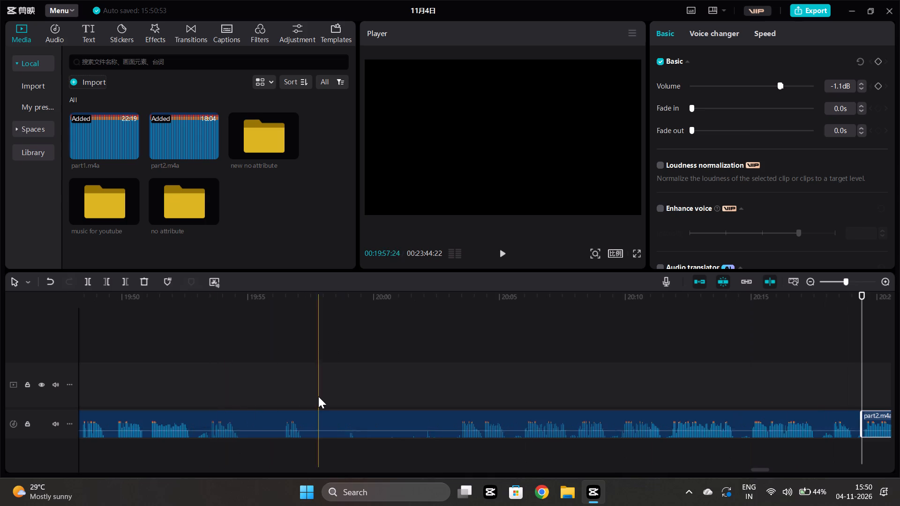
pyautogui.hscroll(2, 318, 396)
pyautogui.rightClick(428, 410)
pyautogui.hscroll(-1, 574, 412)
pyautogui.click(644, 411)
pyautogui.hscroll(-1, 627, 424)
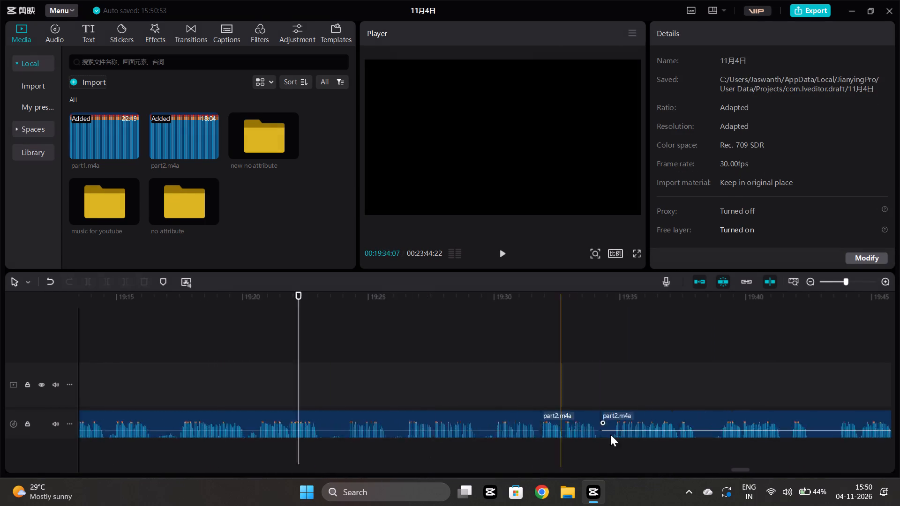
pyautogui.hscroll(-1, 610, 434)
pyautogui.click(316, 454)
pyautogui.press('space')
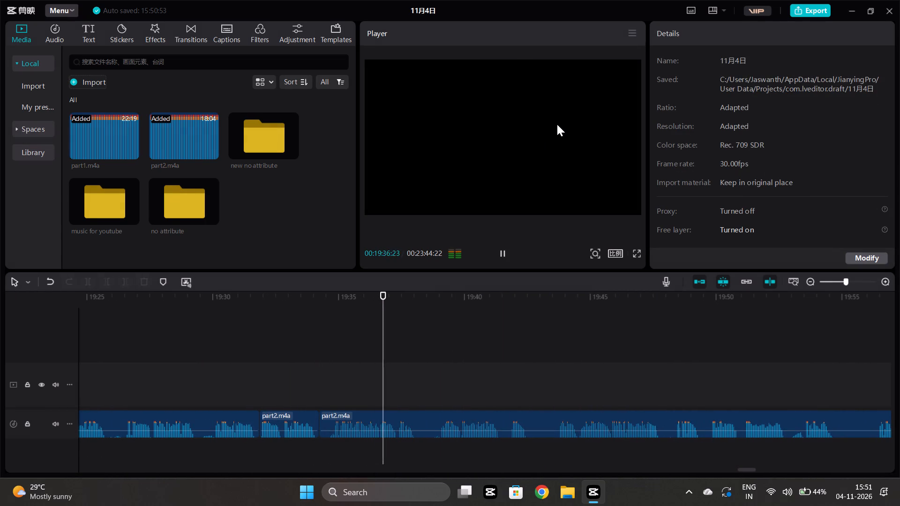
pyautogui.hscroll(-1, 571, 325)
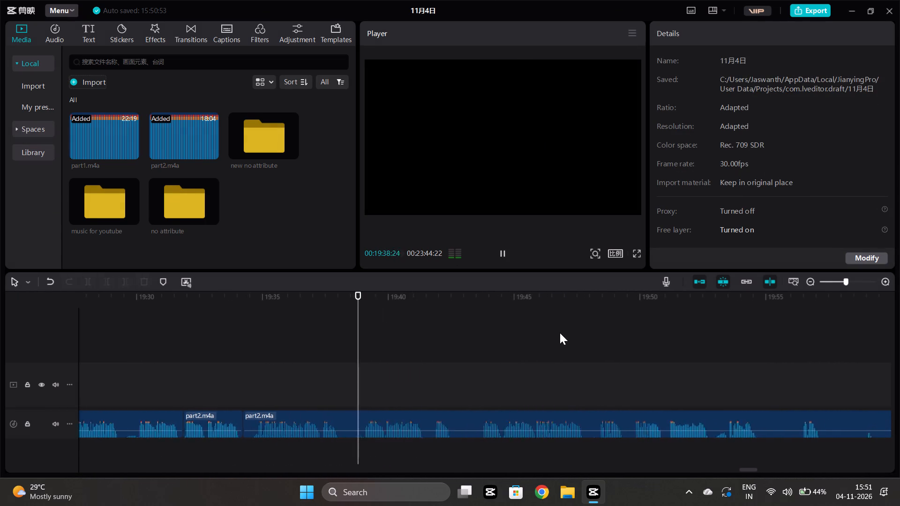
pyautogui.hscroll(-1, 560, 333)
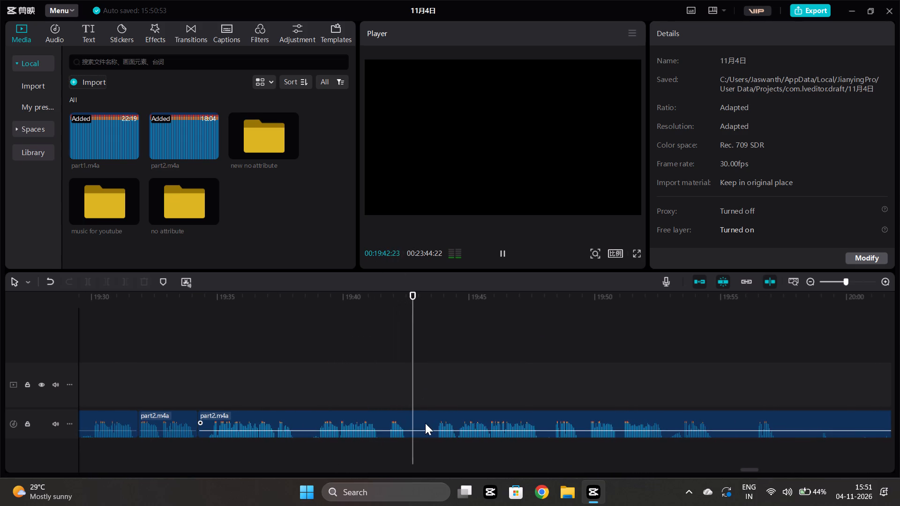
pyautogui.hscroll(-1, 425, 423)
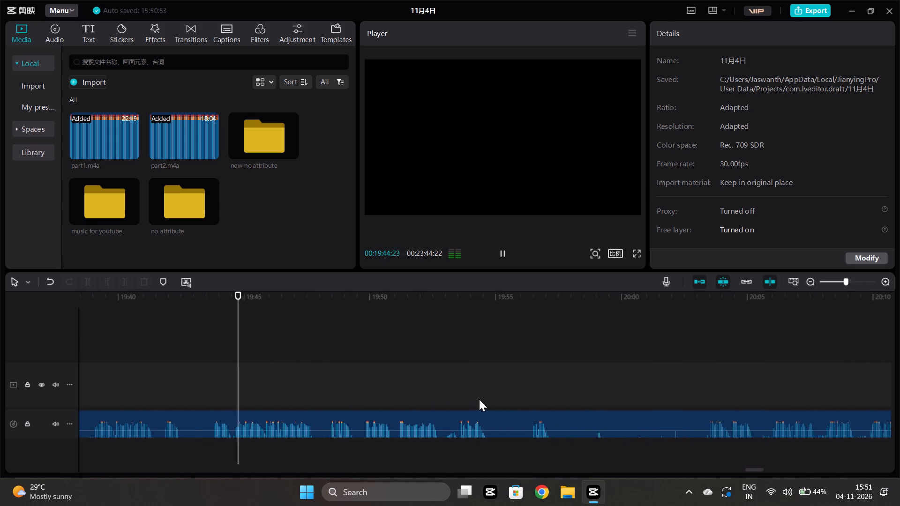
pyautogui.hscroll(-1, 479, 399)
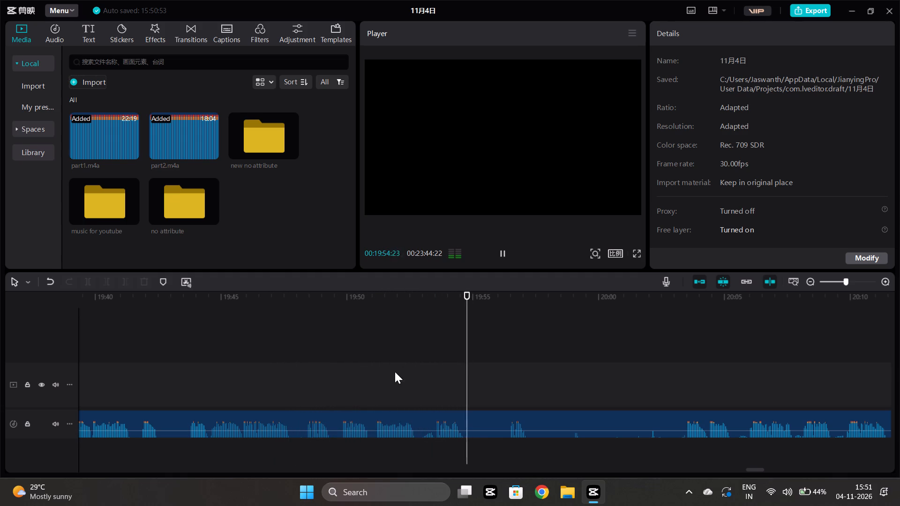
pyautogui.scroll(-4, 416, 365)
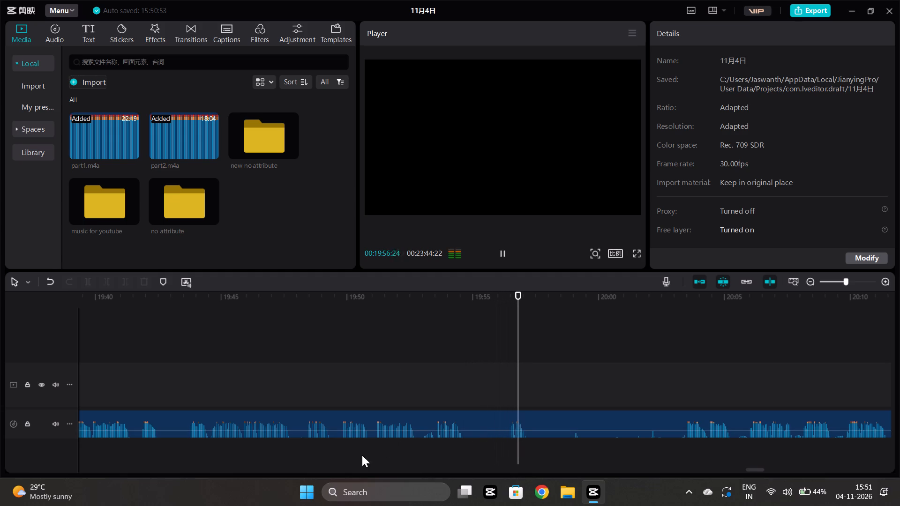
# Replay the phrase around 00:19:48 and split the part2.m4a clip in the pause at 00:19:49:21.
pyautogui.click(304, 444)
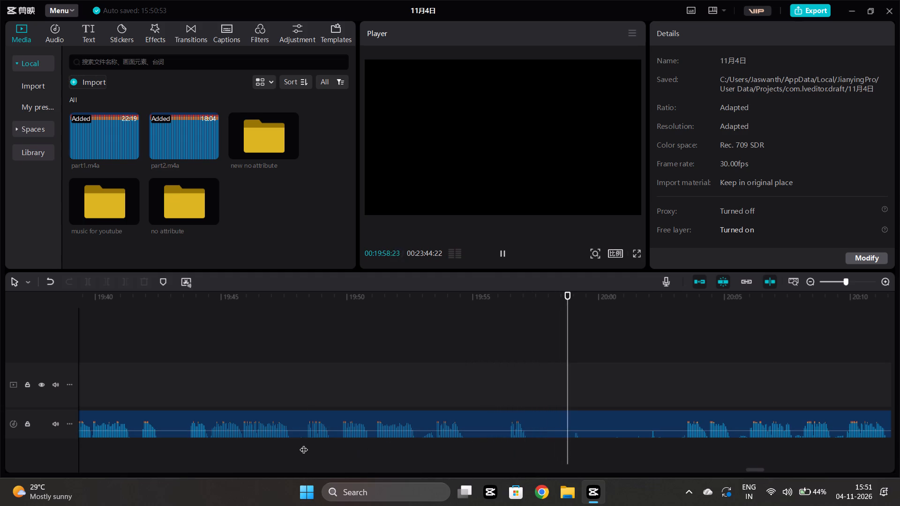
pyautogui.press('space')
pyautogui.press('space')
pyautogui.click(339, 426)
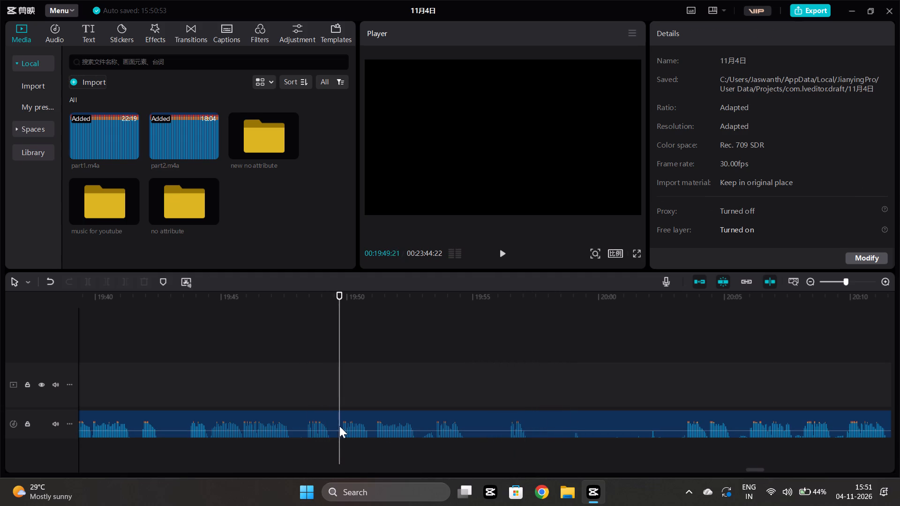
pyautogui.click(91, 281)
# Sample the phrases of the last part2.m4a clip between about 00:20:19 and 00:20:34.
pyautogui.hscroll(-1, 595, 387)
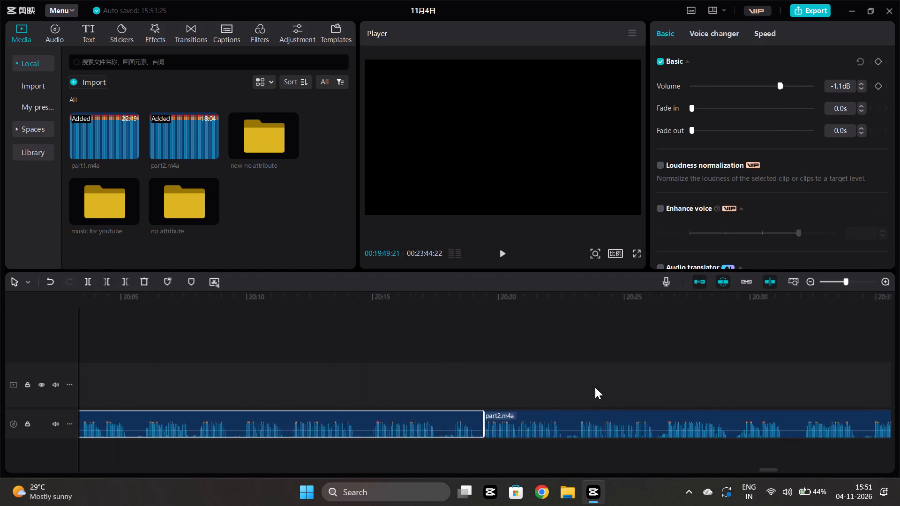
pyautogui.hscroll(-1, 595, 387)
pyautogui.click(429, 446)
pyautogui.press('space')
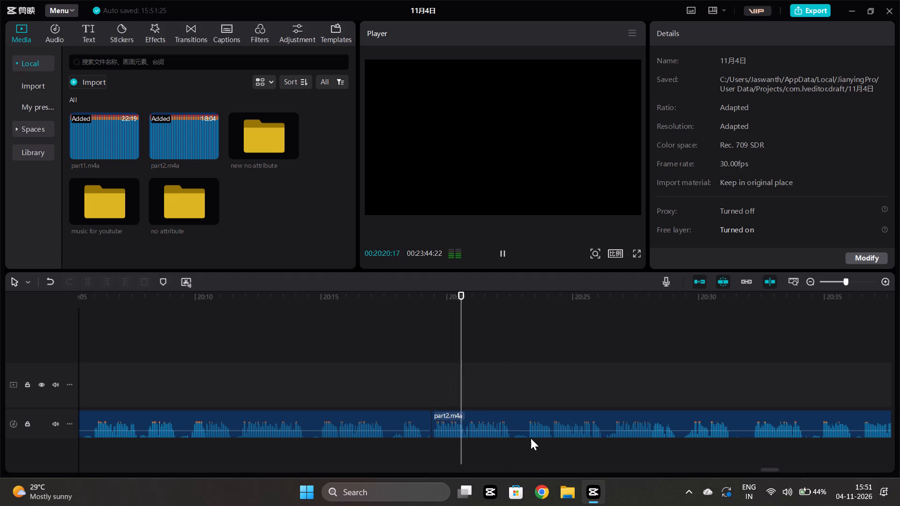
pyautogui.hscroll(-1, 531, 438)
pyautogui.click(498, 449)
pyautogui.press('space')
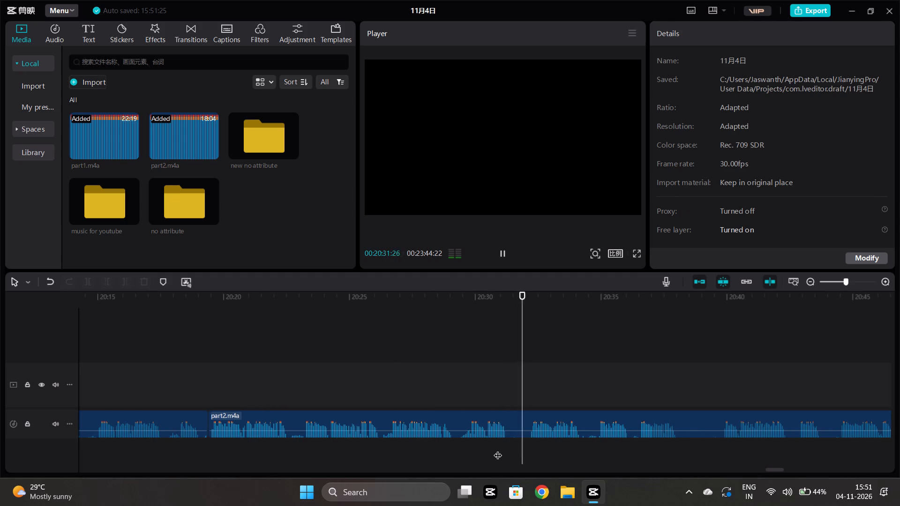
pyautogui.click(327, 455)
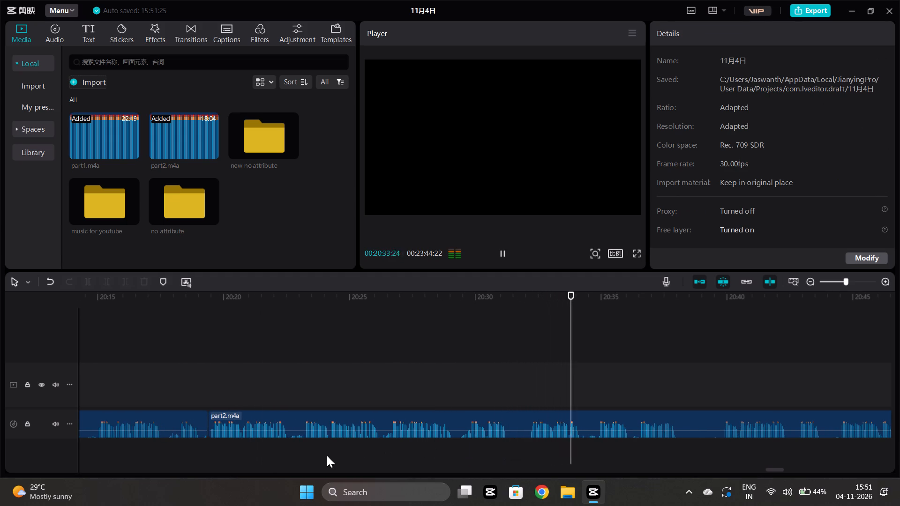
pyautogui.press('space')
pyautogui.keyDown('ctrl'); pyautogui.scroll(5, 411, 450); pyautogui.keyUp('ctrl')
# Replay the phrase from about 00:20:22 and remove the start of the last part2.m4a clip up to 00:20:23:05.
pyautogui.click(254, 447)
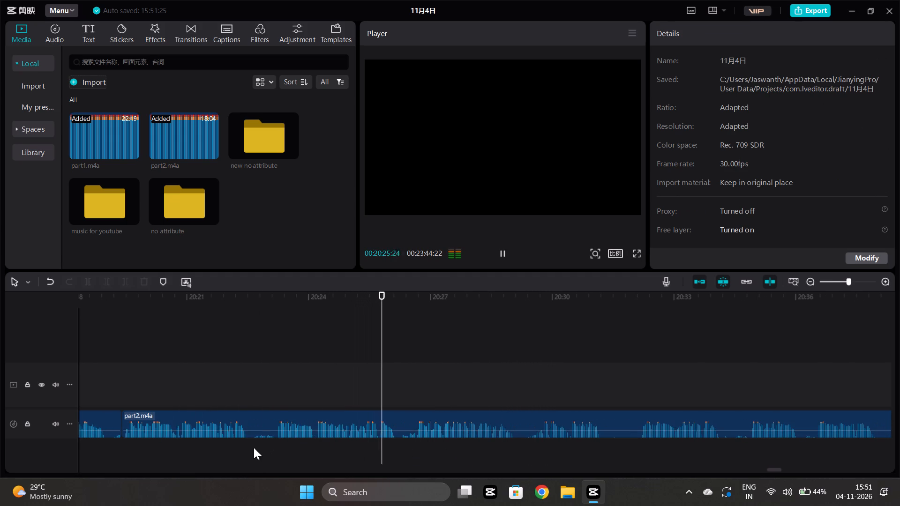
pyautogui.press('space')
pyautogui.press('space')
pyautogui.click(274, 451)
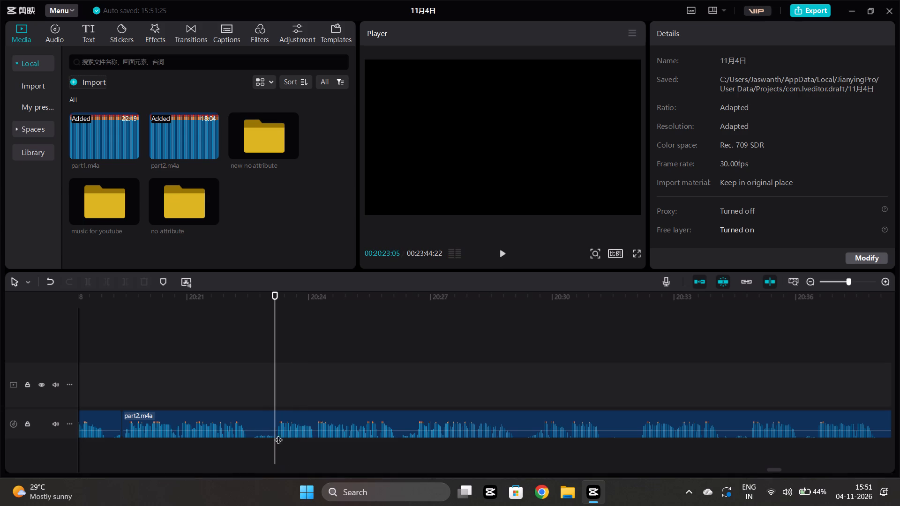
pyautogui.click(277, 425)
pyautogui.click(103, 282)
# Delete the part2.m4a segment between 00:19:49:21 and 00:20:19:12.
pyautogui.hscroll(1, 570, 316)
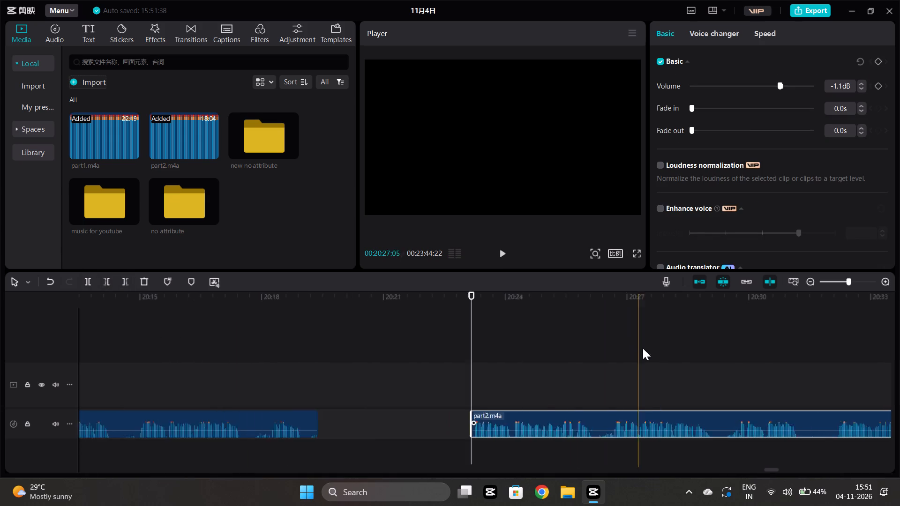
pyautogui.hscroll(2, 643, 348)
pyautogui.click(512, 413)
pyautogui.press('Delete')
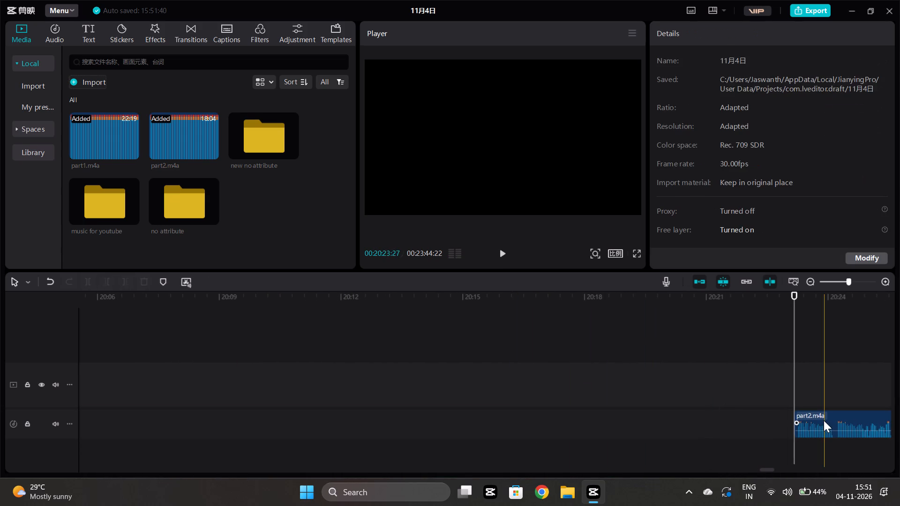
# Move the last part2.m4a clip back against the end of the preceding clip at 00:19:49:21, checking playback before it.
pyautogui.moveTo(824, 420); pyautogui.dragTo(120, 424)
pyautogui.hscroll(3, 322, 389)
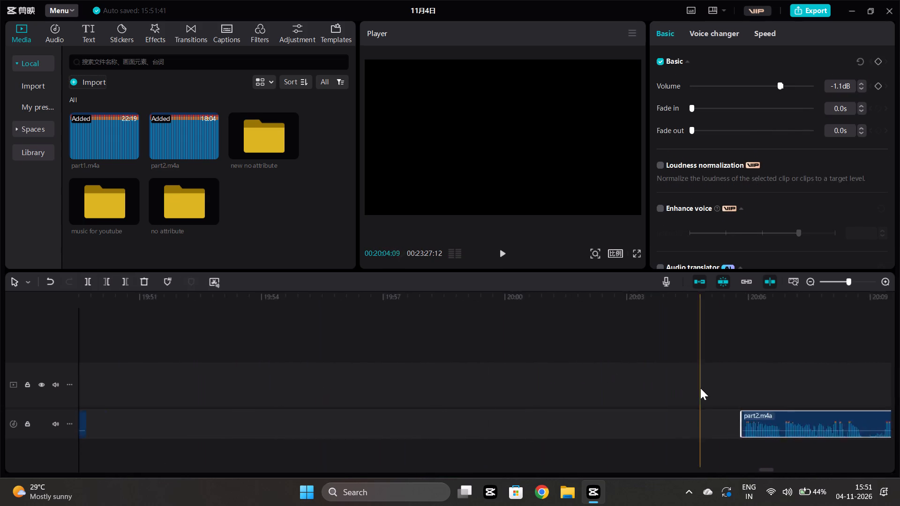
pyautogui.hscroll(2, 700, 388)
pyautogui.hscroll(-1, 805, 391)
pyautogui.moveTo(768, 416); pyautogui.dragTo(221, 410)
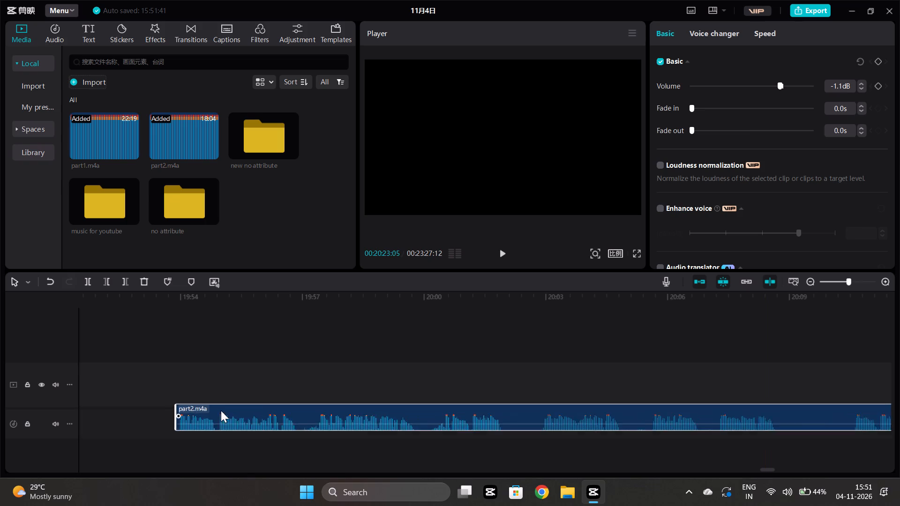
pyautogui.moveTo(221, 410); pyautogui.dragTo(166, 424)
pyautogui.hscroll(3, 270, 396)
pyautogui.click(620, 452)
pyautogui.press('space')
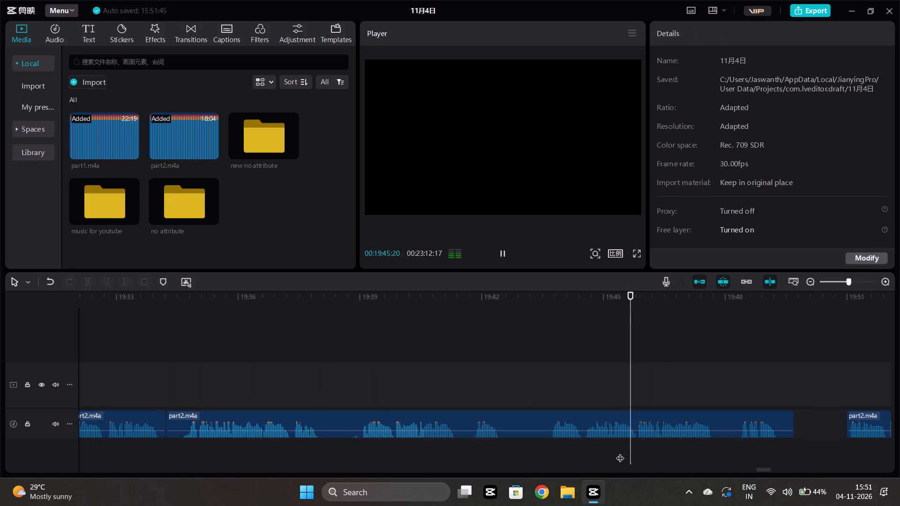
pyautogui.hscroll(-3, 609, 407)
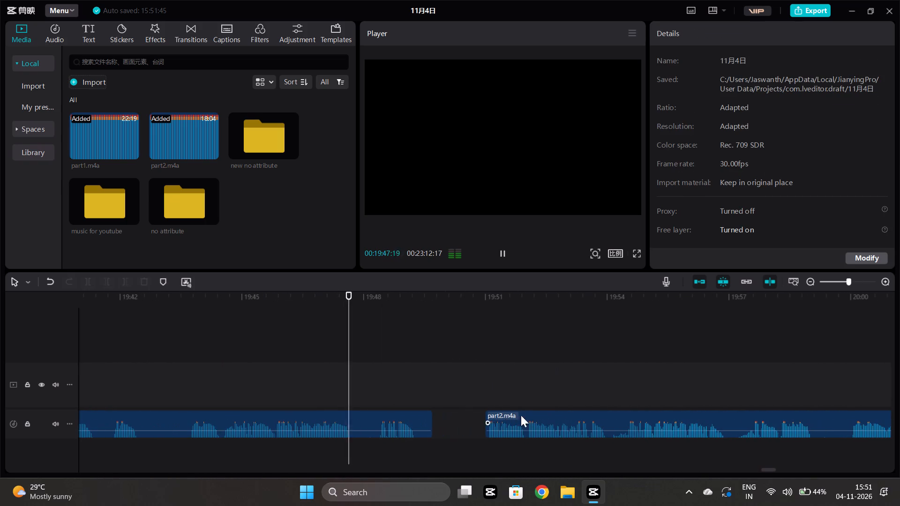
pyautogui.moveTo(516, 420); pyautogui.dragTo(465, 425)
# Listen to the narration from about 00:19:48 across the new join through about 00:20:21.
pyautogui.moveTo(364, 459); pyautogui.dragTo(375, 450)
pyautogui.press('space')
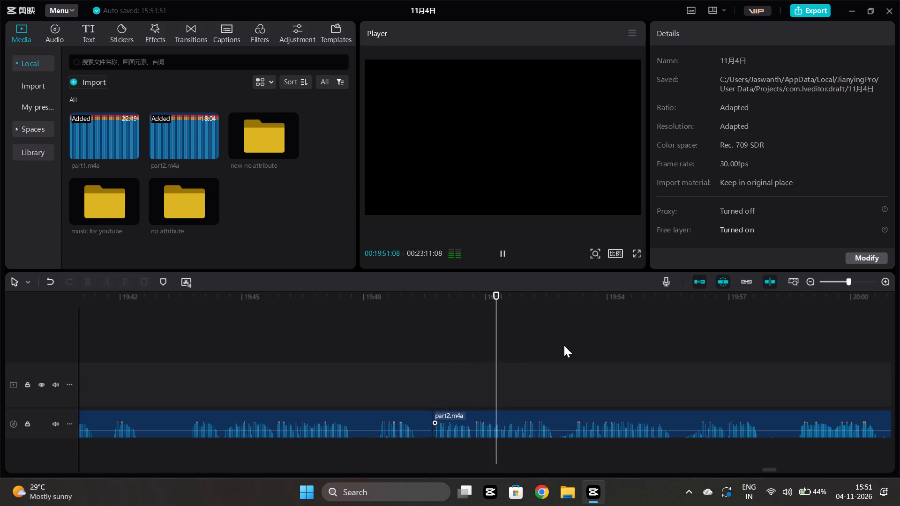
pyautogui.hscroll(-2, 564, 345)
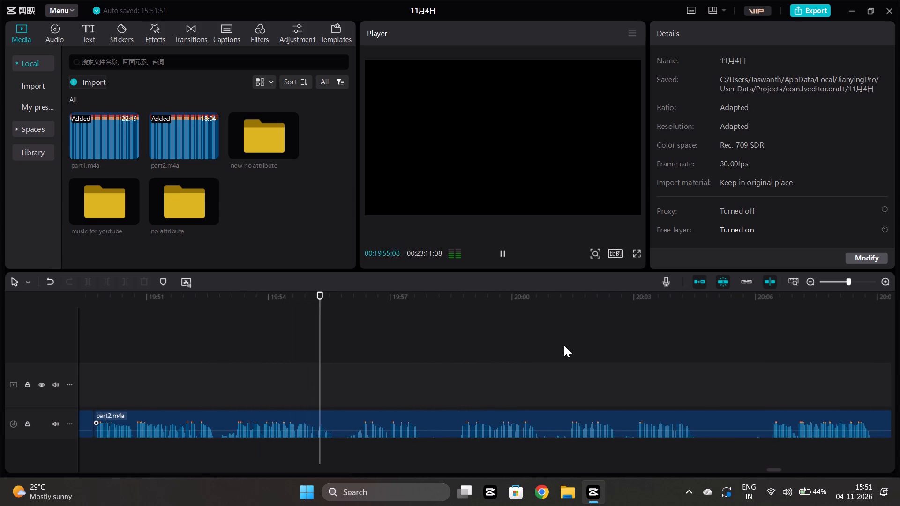
pyautogui.hscroll(-1, 564, 345)
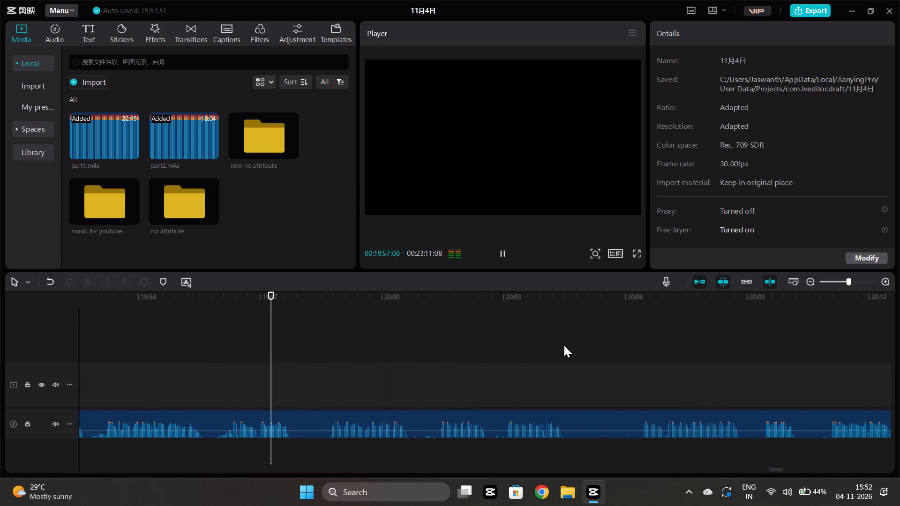
pyautogui.hscroll(-1, 564, 345)
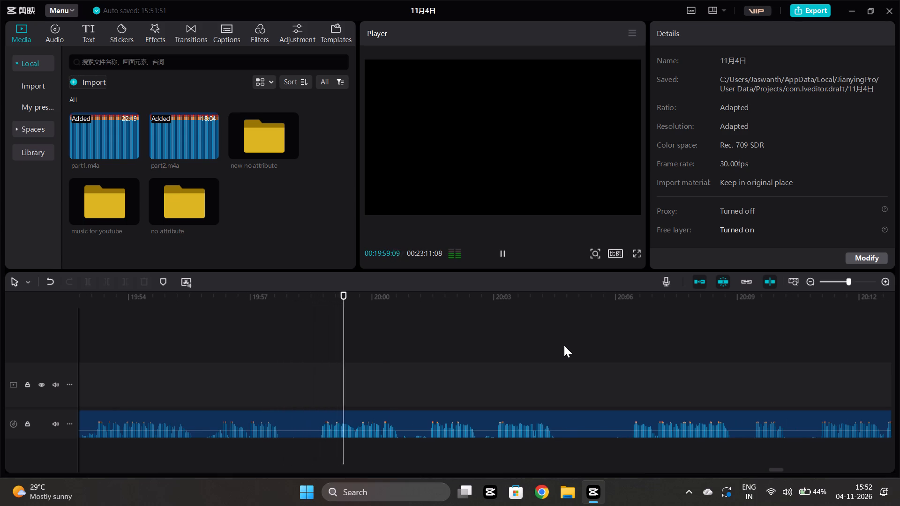
pyautogui.hscroll(-1, 564, 345)
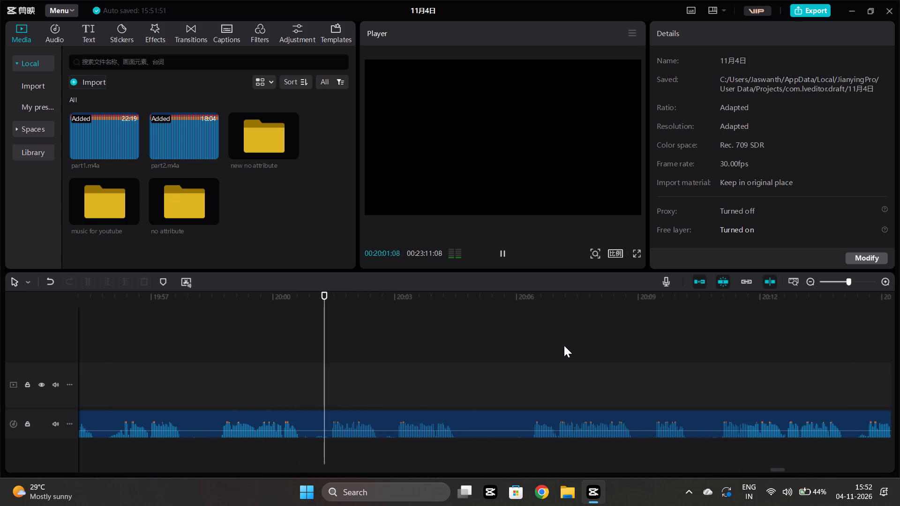
pyautogui.hscroll(-1, 564, 345)
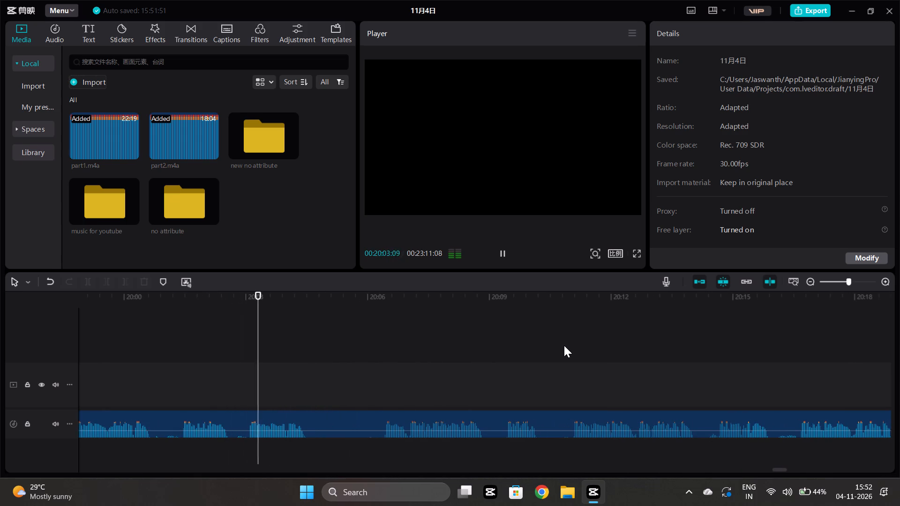
pyautogui.scroll(-3, 436, 341)
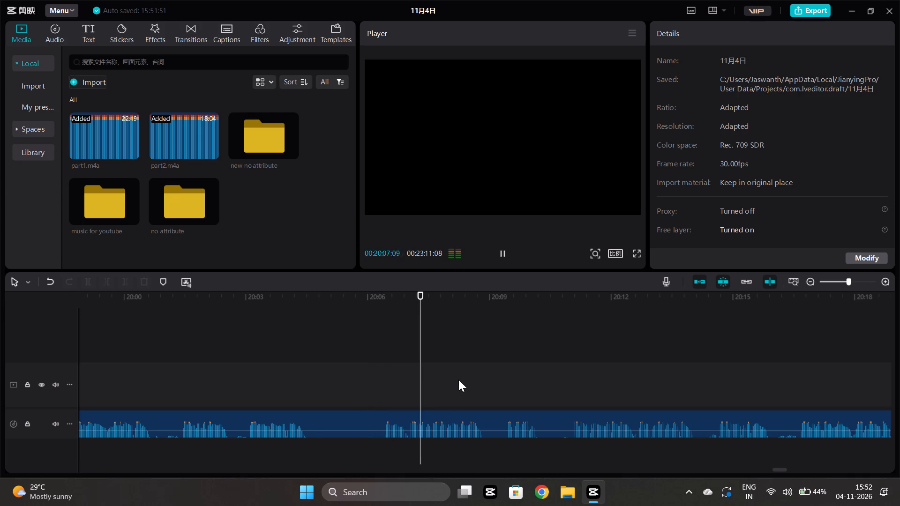
pyautogui.hscroll(-1, 458, 379)
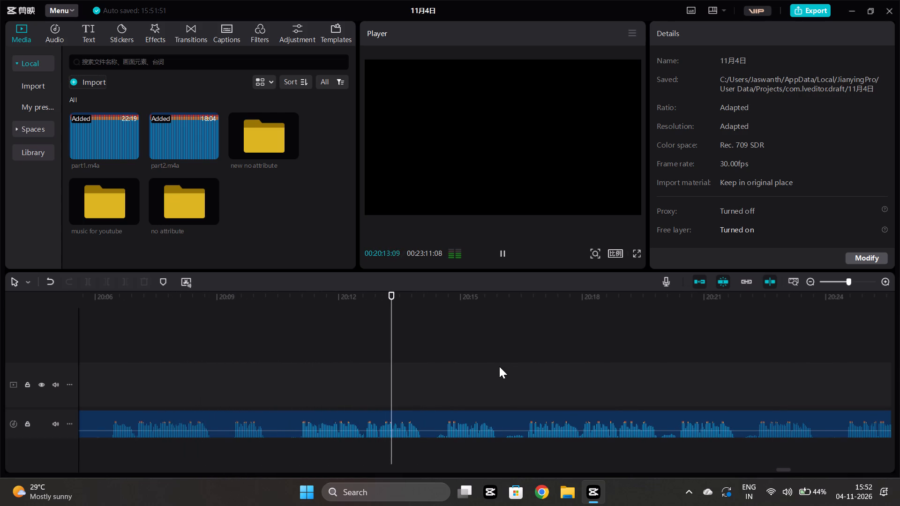
pyautogui.hscroll(-1, 499, 366)
pyautogui.hscroll(-1, 600, 366)
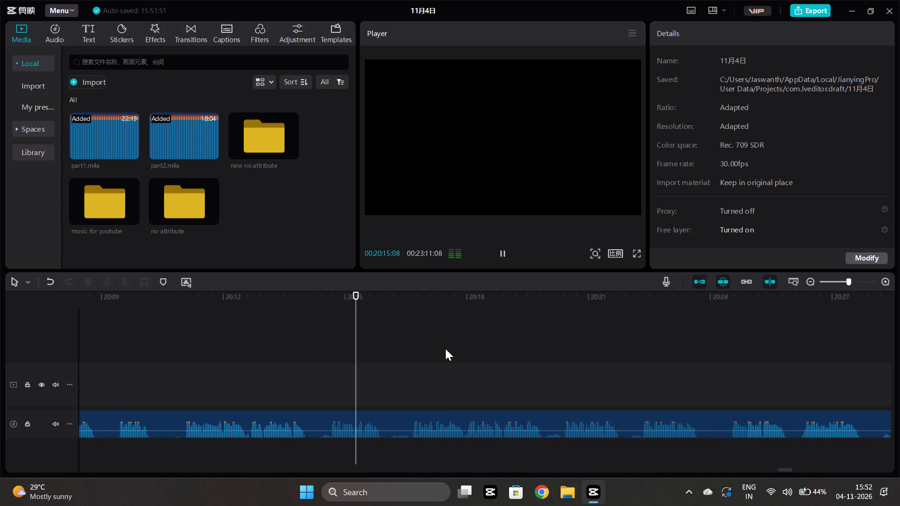
pyautogui.scroll(-4, 444, 355)
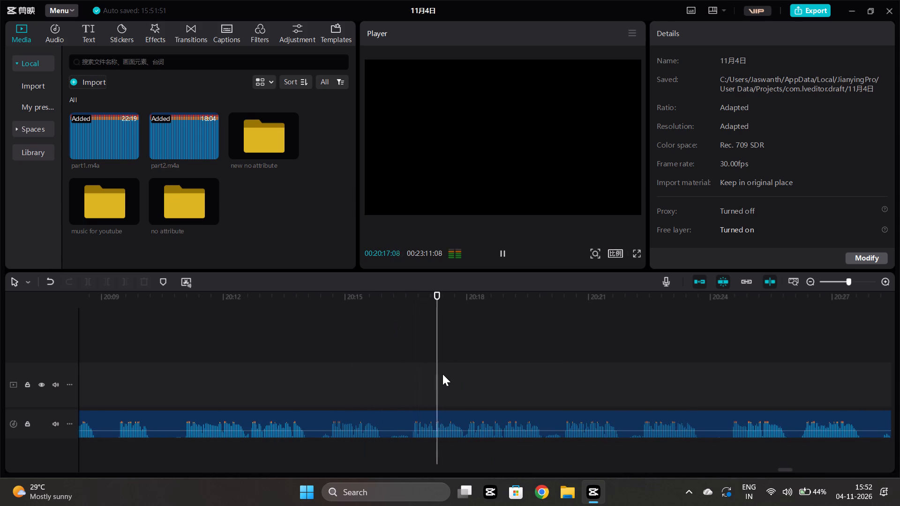
pyautogui.hscroll(-1, 451, 367)
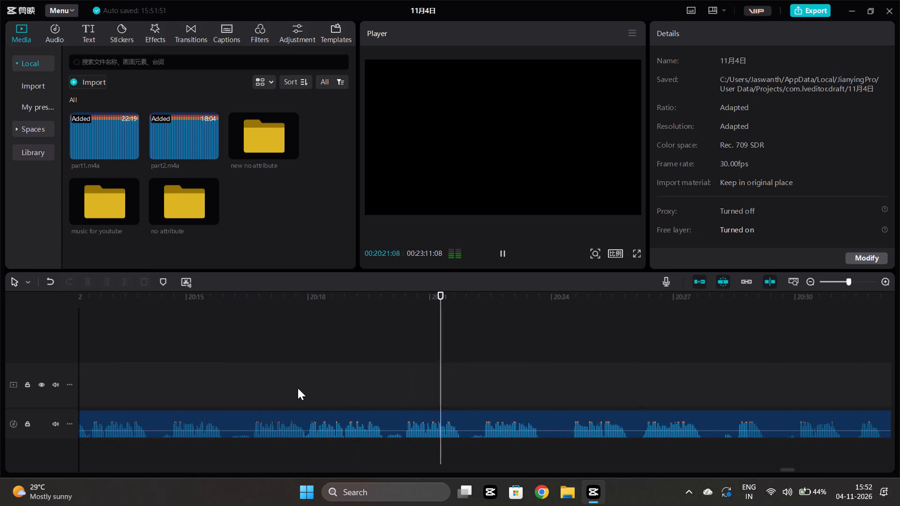
# Replay the phrase starting around 00:20:16 and split the last part2.m4a clip at 00:20:16:00.
pyautogui.keyDown('ctrl'); pyautogui.scroll(12, 298, 387); pyautogui.keyUp('ctrl')
pyautogui.hscroll(1, 179, 359)
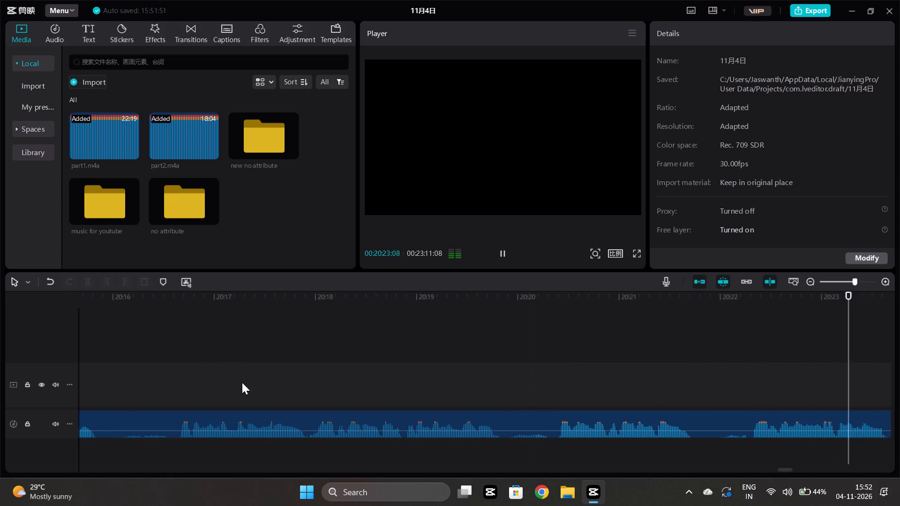
pyautogui.click(242, 382)
pyautogui.press('space')
pyautogui.press('space')
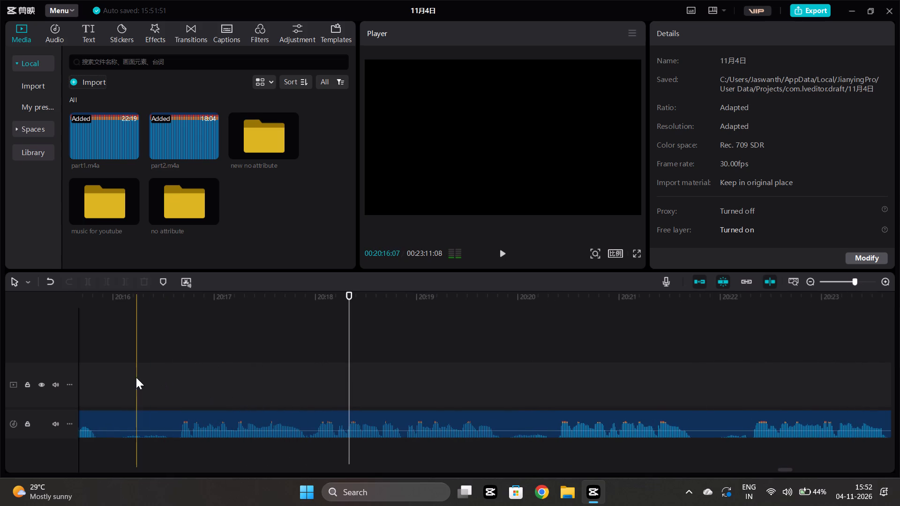
pyautogui.click(117, 373)
pyautogui.press('space')
pyautogui.press('space')
pyautogui.click(114, 367)
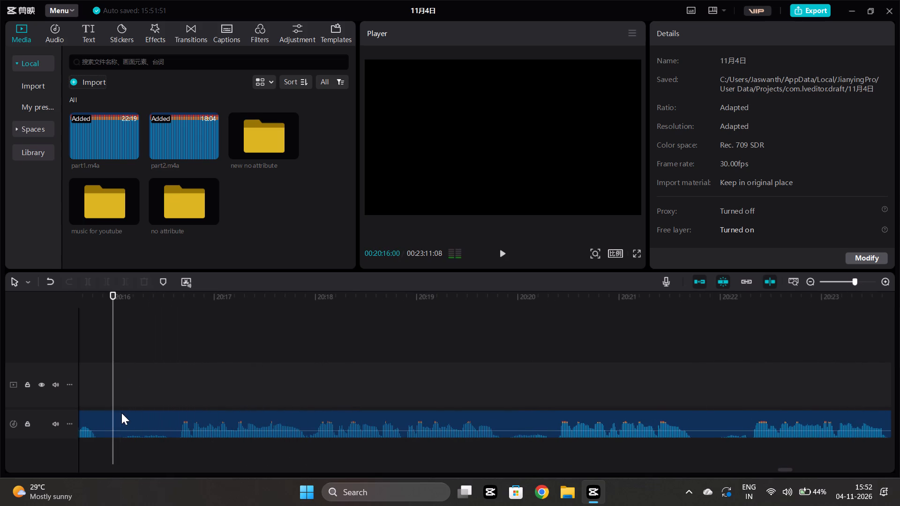
pyautogui.click(121, 413)
pyautogui.click(90, 280)
# Find the start of the retake by ear and remove the beginning of the last part2.m4a clip up to 00:20:18:26.
pyautogui.click(155, 357)
pyautogui.press('space')
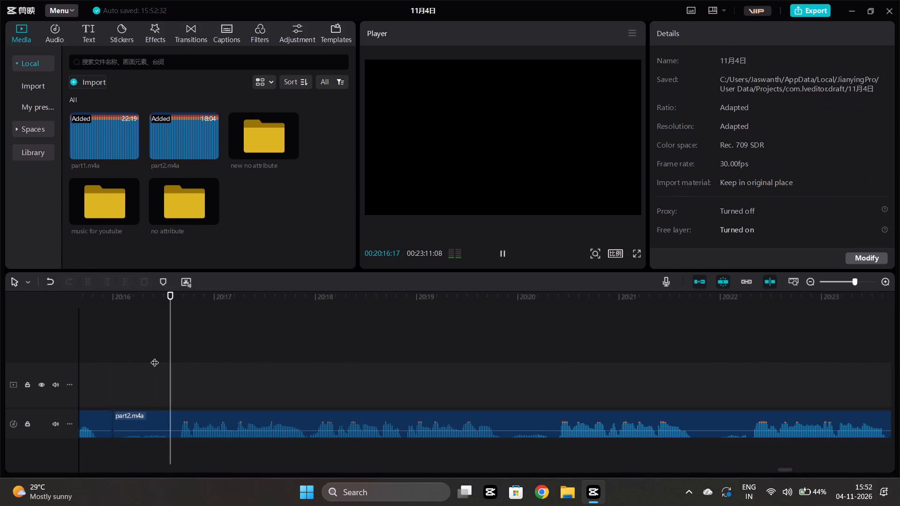
pyautogui.press('space')
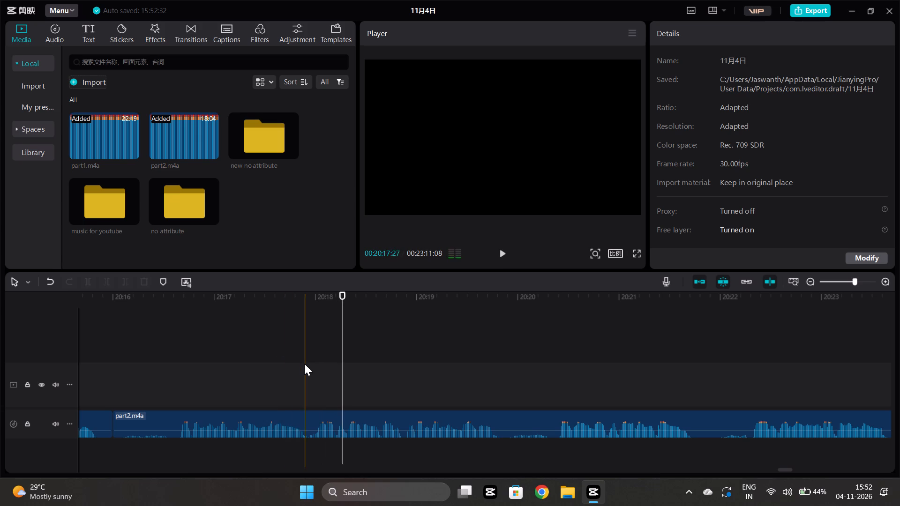
pyautogui.click(322, 358)
pyautogui.press('space')
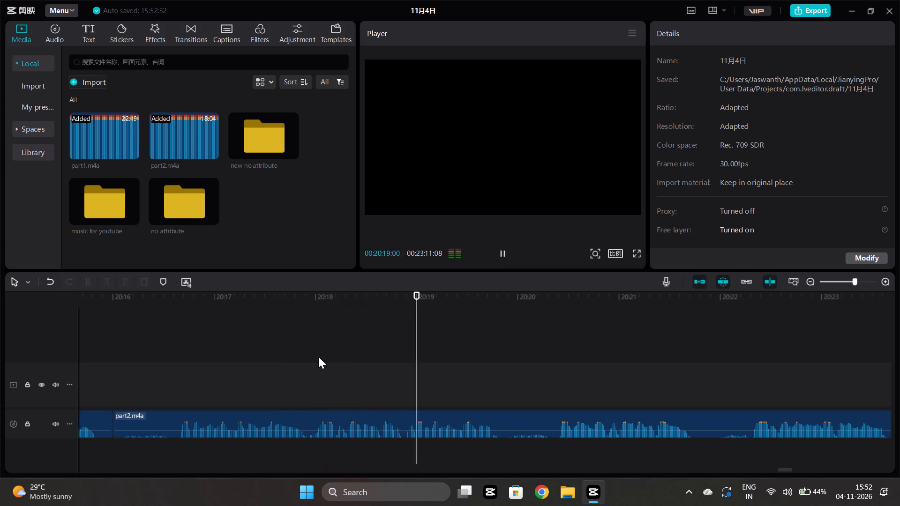
pyautogui.press('space')
pyautogui.click(403, 361)
pyautogui.click(391, 414)
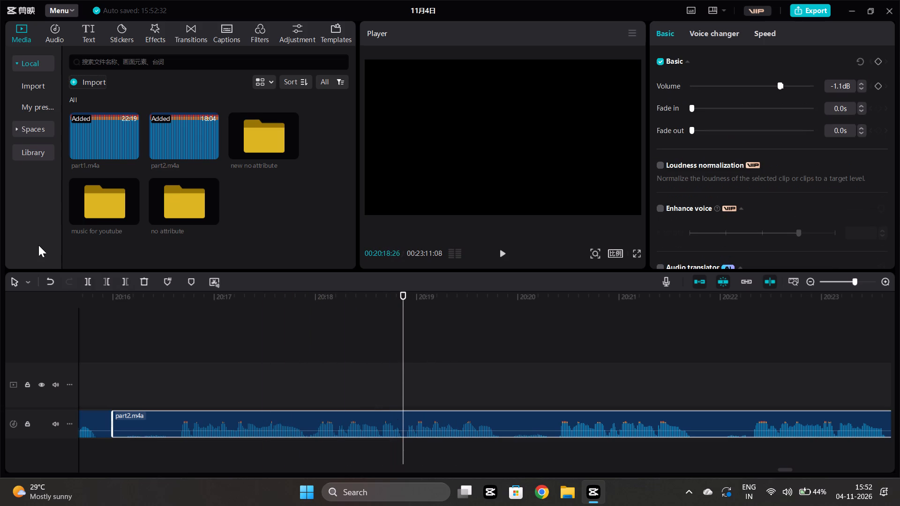
pyautogui.click(110, 282)
# Move the last part2.m4a clip back against the end of the preceding clip at 00:20:16:00.
pyautogui.moveTo(605, 413); pyautogui.dragTo(346, 416)
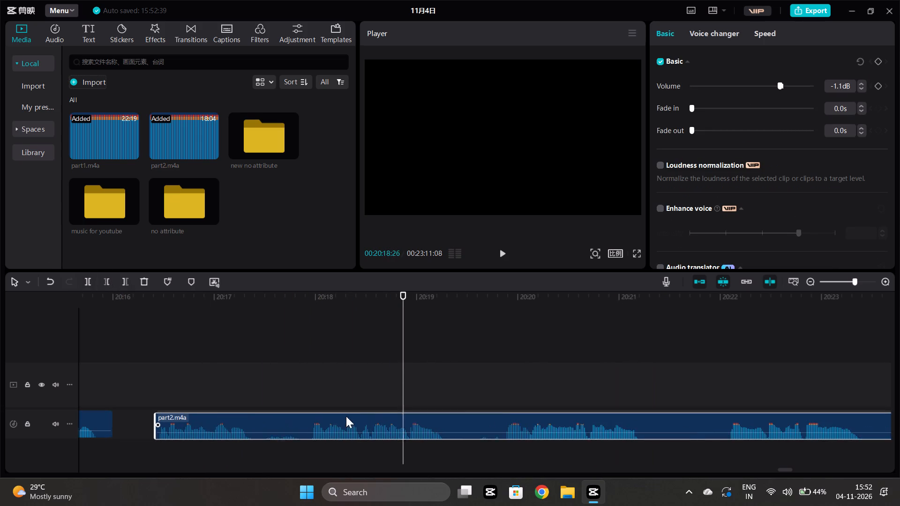
pyautogui.moveTo(346, 416); pyautogui.dragTo(318, 419)
# Listen to the narration from about 00:20:15:25 across the new join through about 00:20:34.
pyautogui.click(96, 378)
pyautogui.press('v')
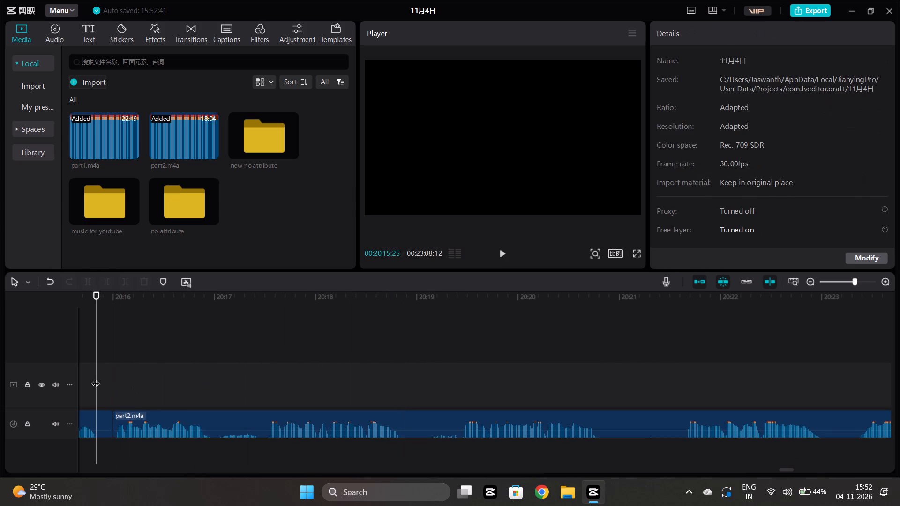
pyautogui.click(97, 382)
pyautogui.write('v')
pyautogui.press('space')
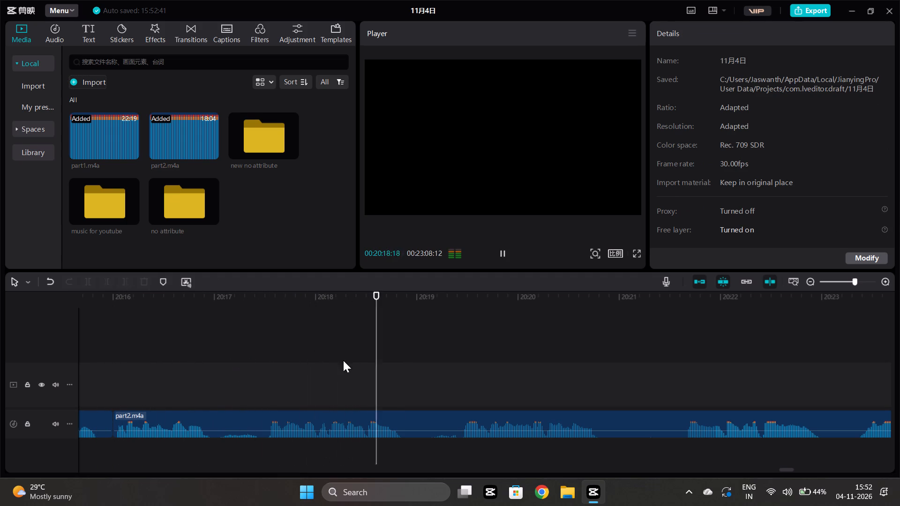
pyautogui.hscroll(-1, 354, 363)
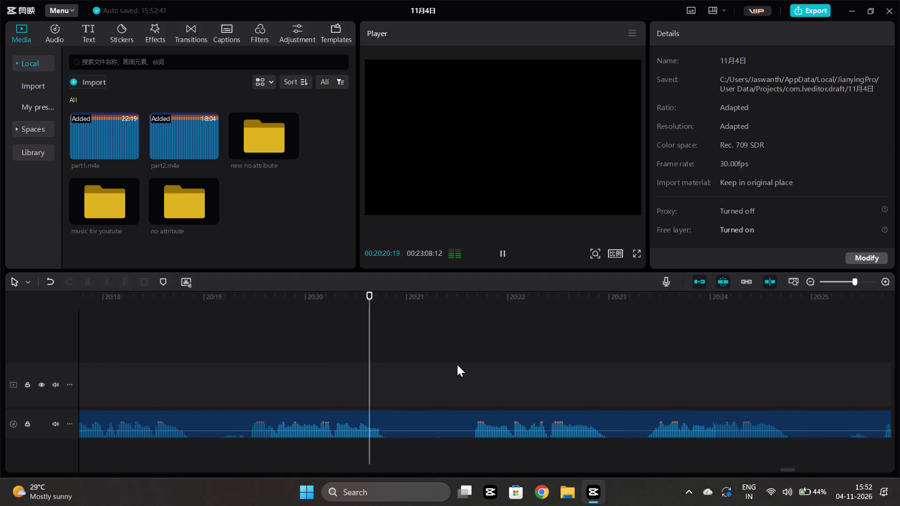
pyautogui.hscroll(-3, 457, 365)
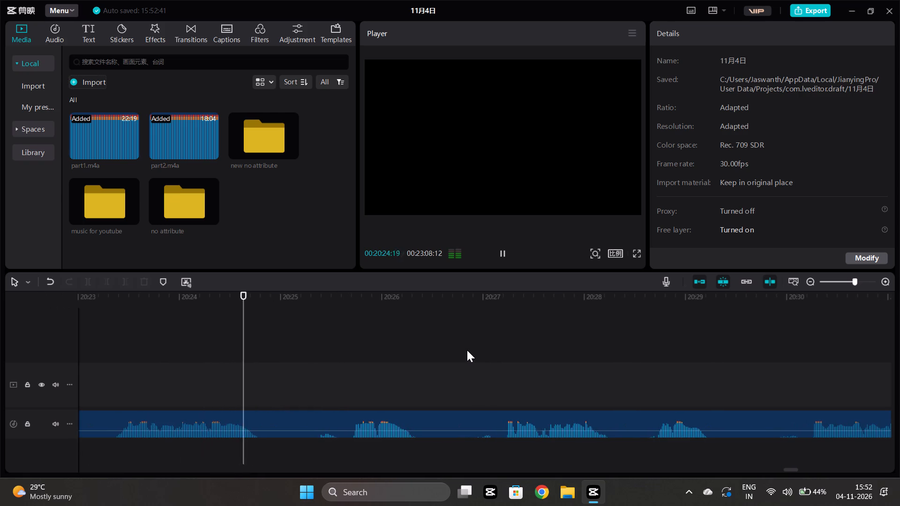
pyautogui.hscroll(-1, 467, 350)
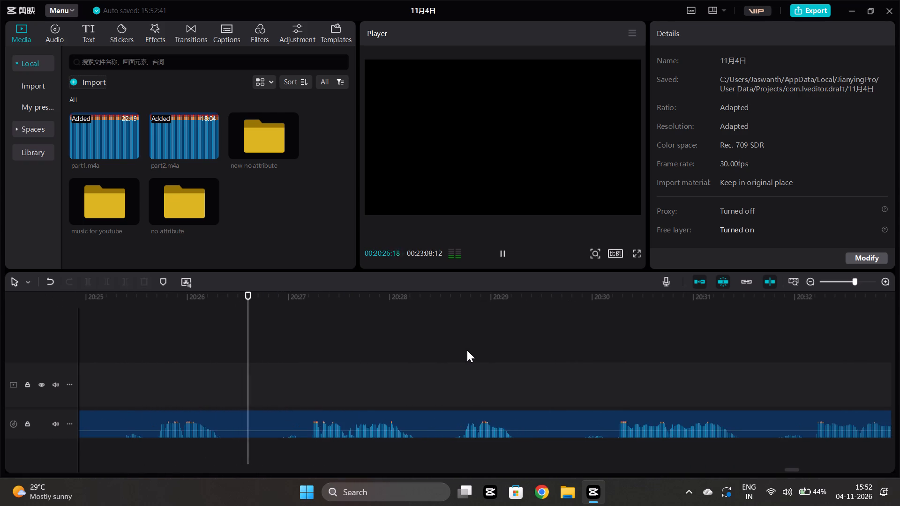
pyautogui.hscroll(-1, 467, 350)
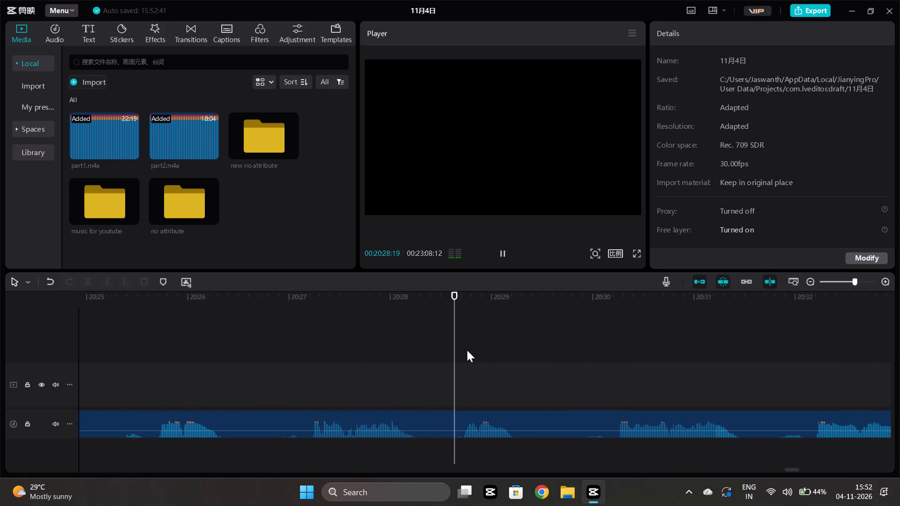
pyautogui.hscroll(-1, 467, 350)
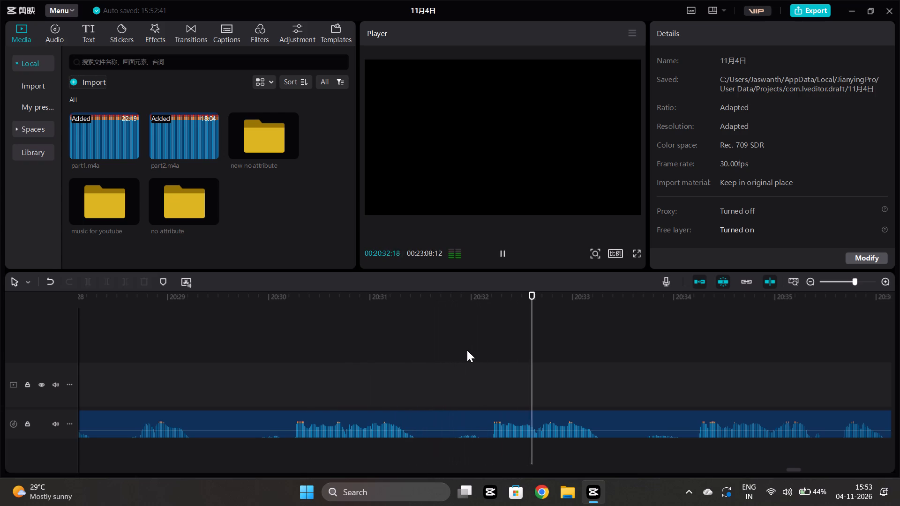
pyautogui.hscroll(-1, 467, 350)
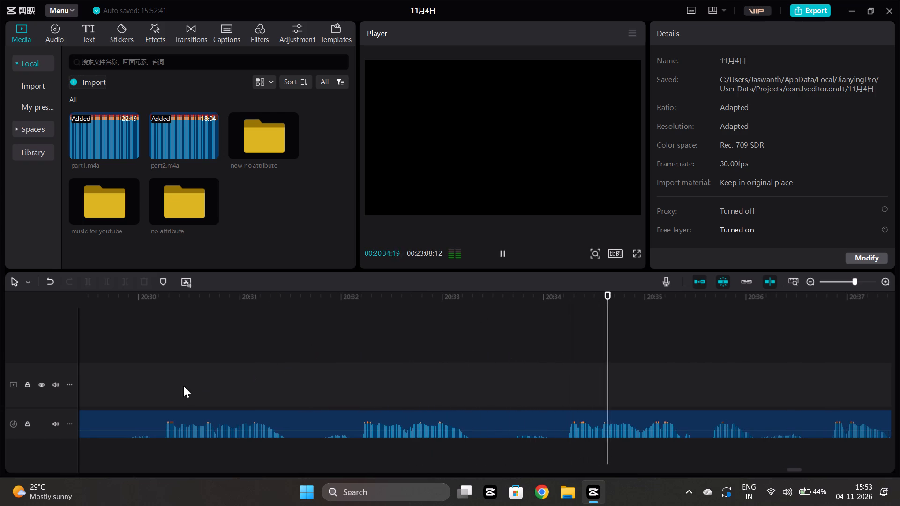
# Replay the passages around 00:20:30 and 00:20:35, and split the last part2.m4a clip at 00:20:29:23.
pyautogui.click(115, 389)
pyautogui.press('space')
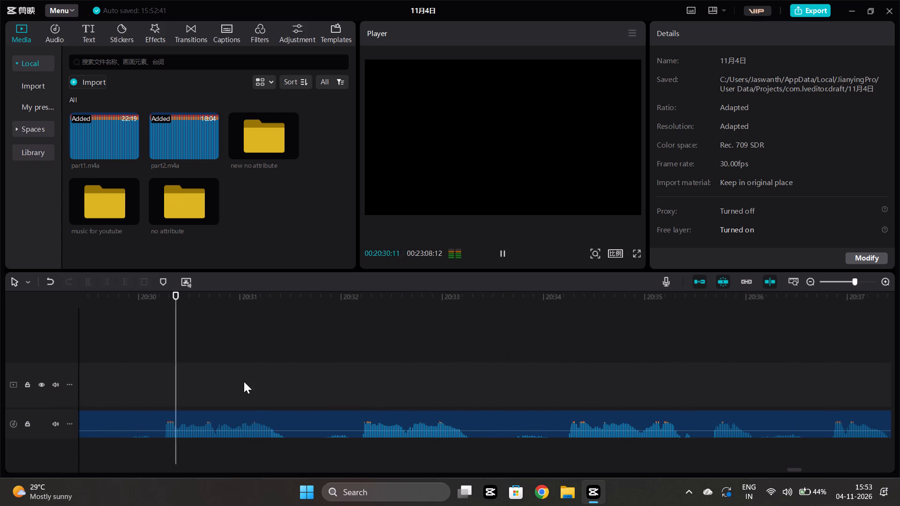
pyautogui.click(664, 373)
pyautogui.press('space')
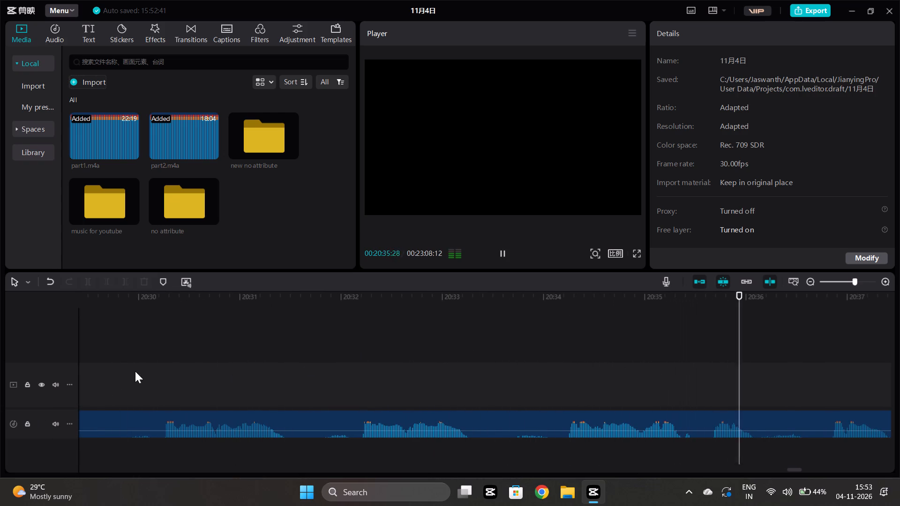
pyautogui.click(132, 368)
pyautogui.press('space')
pyautogui.press('space')
pyautogui.click(117, 364)
pyautogui.click(139, 417)
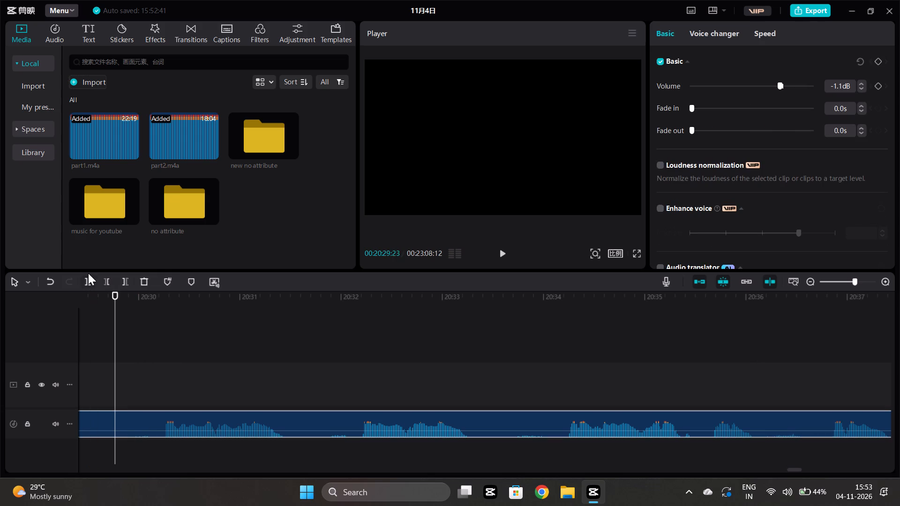
pyautogui.click(88, 274)
pyautogui.click(88, 281)
# Listen onward from about 00:20:33 and remove the start of the last part2.m4a clip up to 00:20:38:21.
pyautogui.click(456, 355)
pyautogui.press('space')
pyautogui.hscroll(-1, 456, 355)
pyautogui.hscroll(-1, 595, 369)
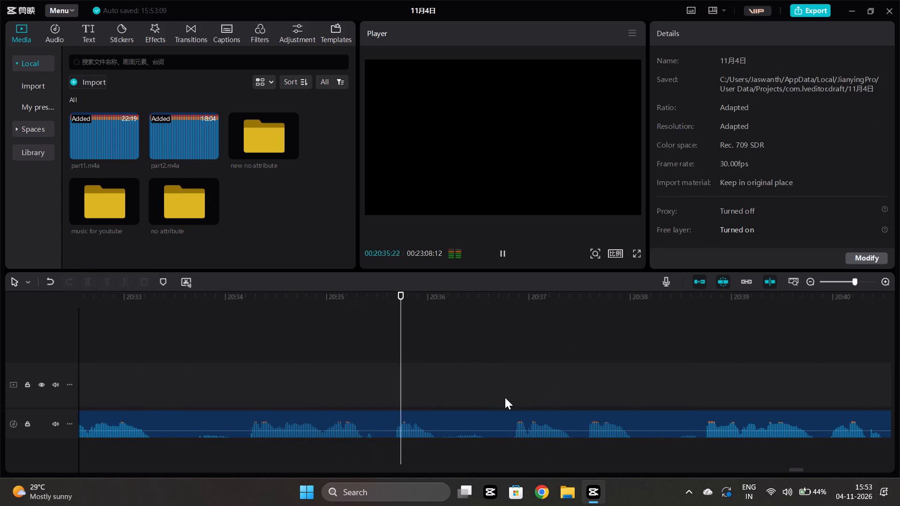
pyautogui.hscroll(-1, 555, 400)
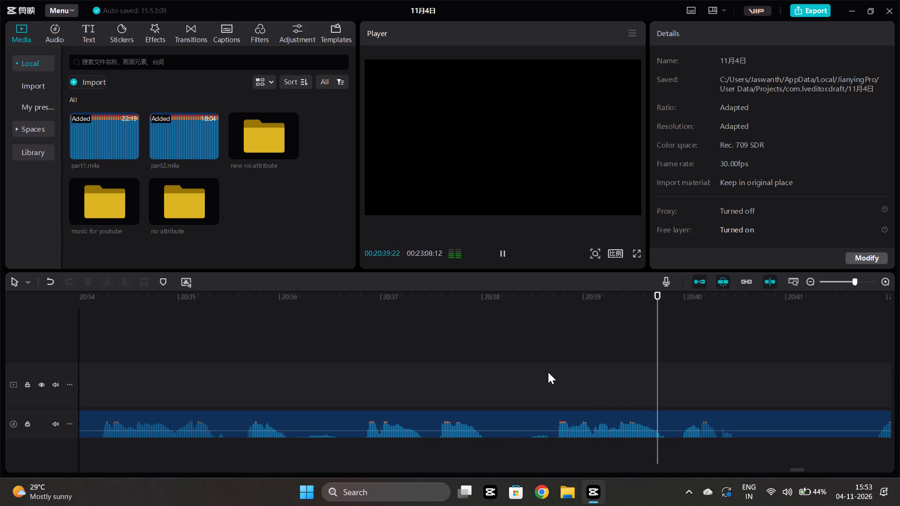
pyautogui.press('space')
pyautogui.click(553, 380)
pyautogui.click(558, 431)
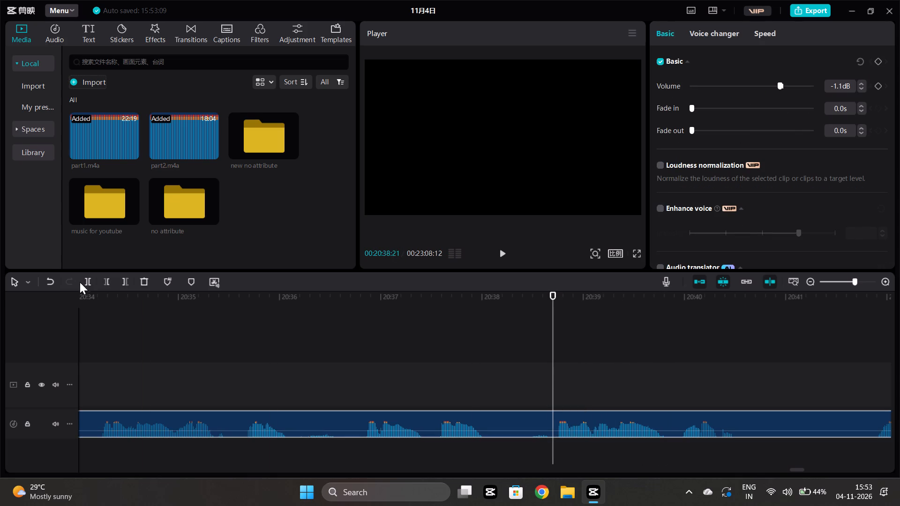
pyautogui.click(103, 281)
# Move the last part2.m4a clip back against the end of the preceding clip at 00:20:29:23.
pyautogui.hscroll(2, 499, 290)
pyautogui.moveTo(843, 416); pyautogui.dragTo(829, 412)
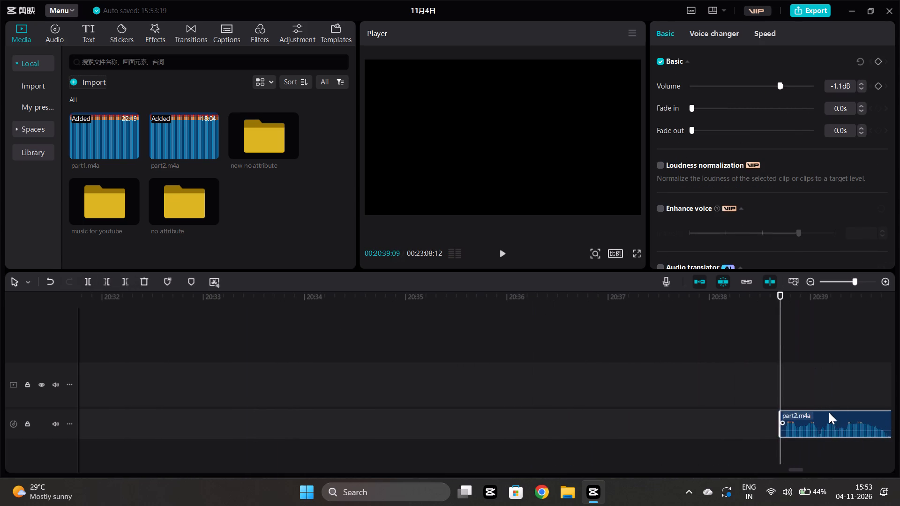
pyautogui.moveTo(829, 412); pyautogui.dragTo(160, 416)
pyautogui.hscroll(2, 202, 398)
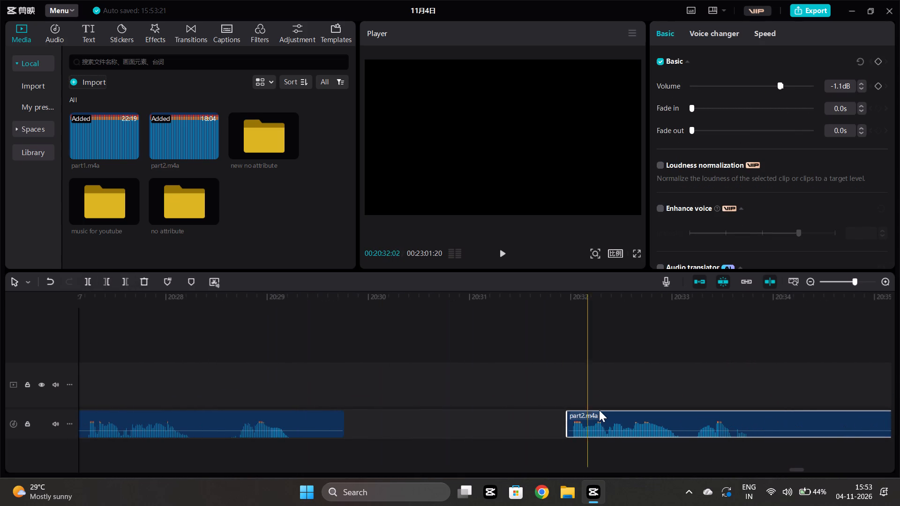
pyautogui.moveTo(600, 411); pyautogui.dragTo(377, 425)
# Listen to the narration from about 00:20:28 across the new join through about 00:20:36.
pyautogui.click(209, 459)
pyautogui.press('space')
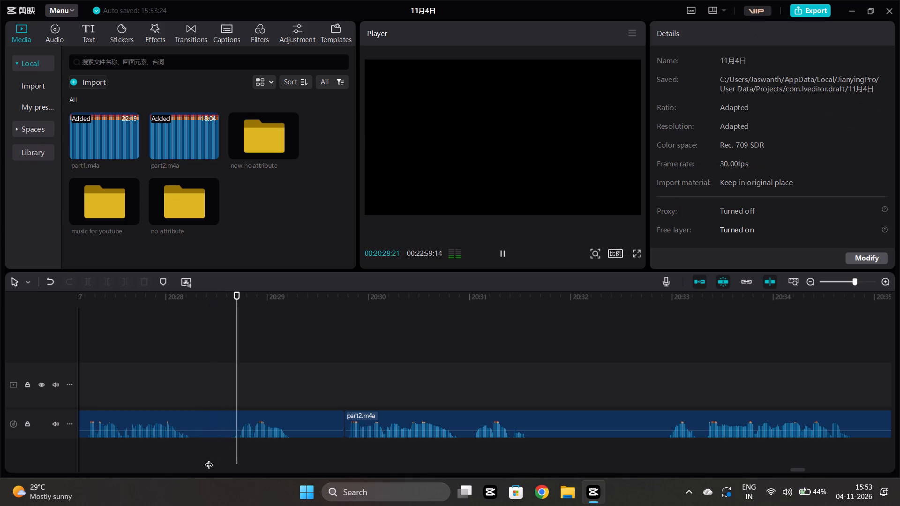
pyautogui.scroll(-3, 283, 420)
pyautogui.scroll(-4, 427, 361)
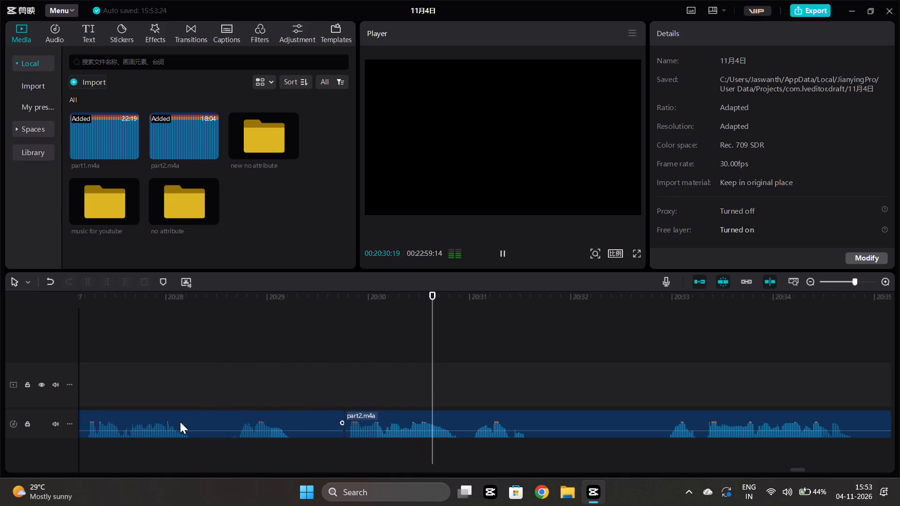
pyautogui.hscroll(-1, 508, 337)
pyautogui.scroll(-1, 365, 347)
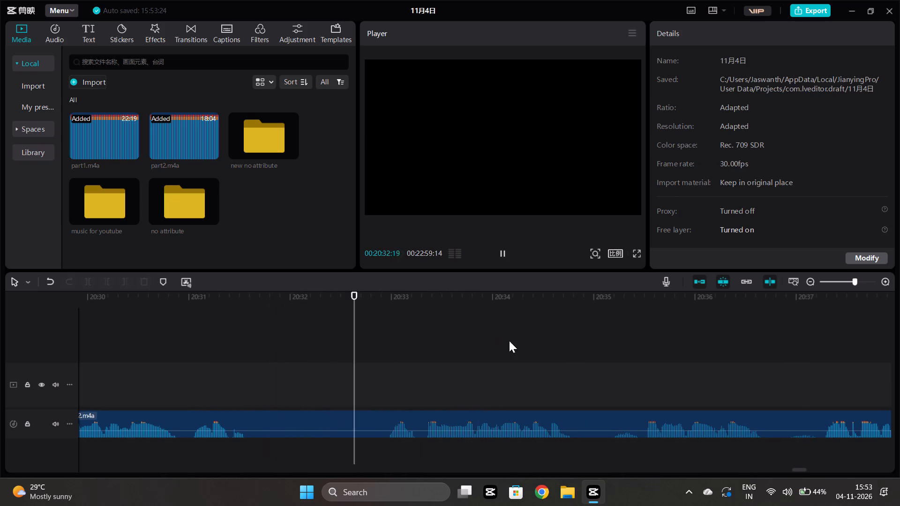
pyautogui.scroll(-10, 495, 342)
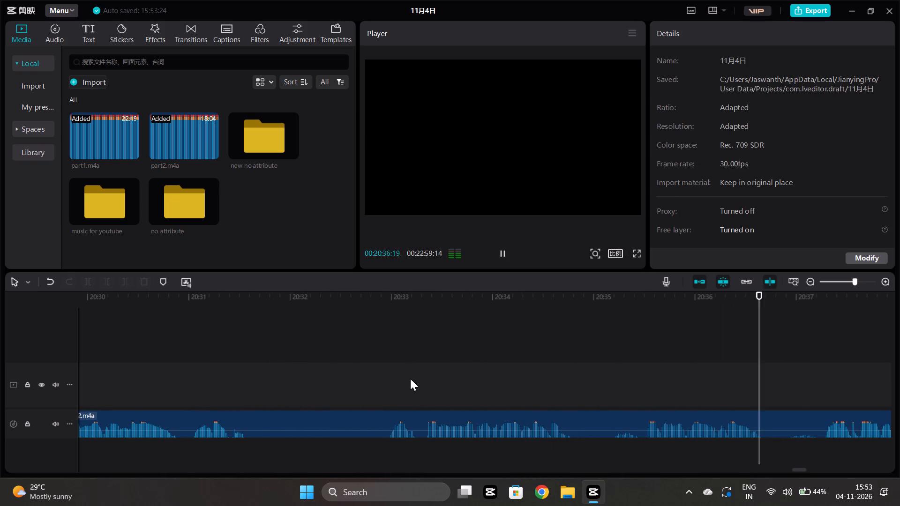
pyautogui.press('space')
# Replay the phrase from about 00:20:30 and split the last part2.m4a clip in the pause at 00:20:31:00.
pyautogui.click(119, 363)
pyautogui.press('space')
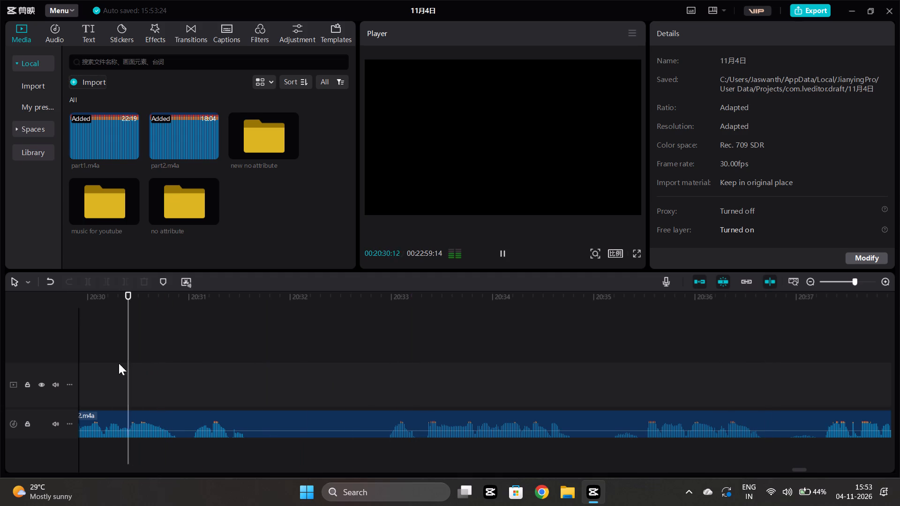
pyautogui.press('space')
pyautogui.click(191, 419)
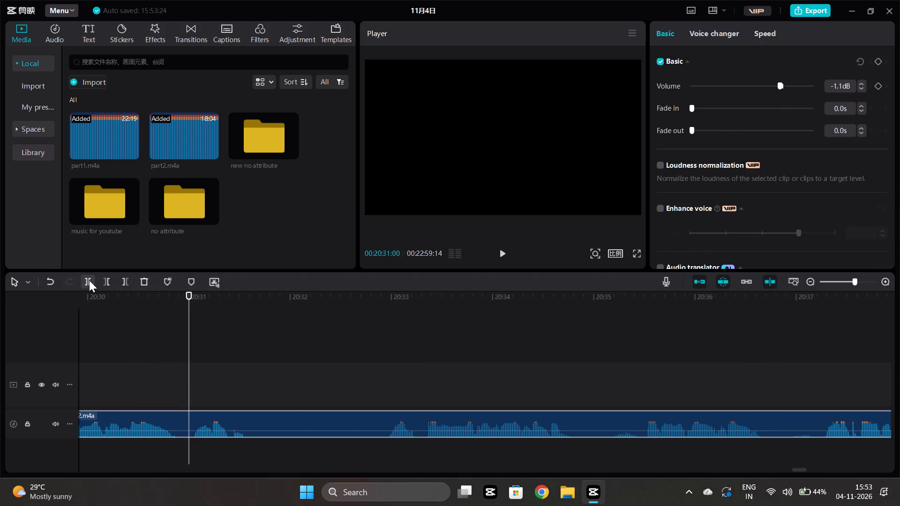
pyautogui.click(89, 280)
# Listen for the repeated phrase and remove the start of the last part2.m4a clip up to 00:20:34:09.
pyautogui.click(442, 342)
pyautogui.press('space')
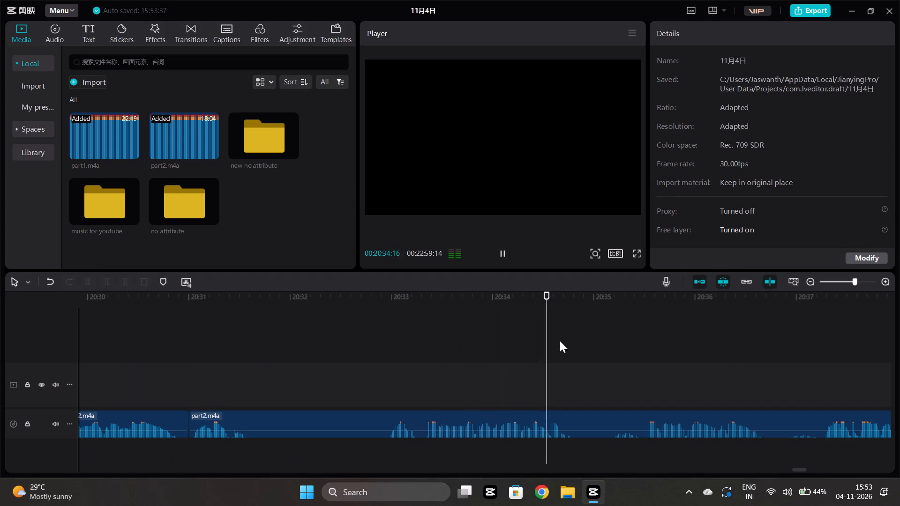
pyautogui.press('space')
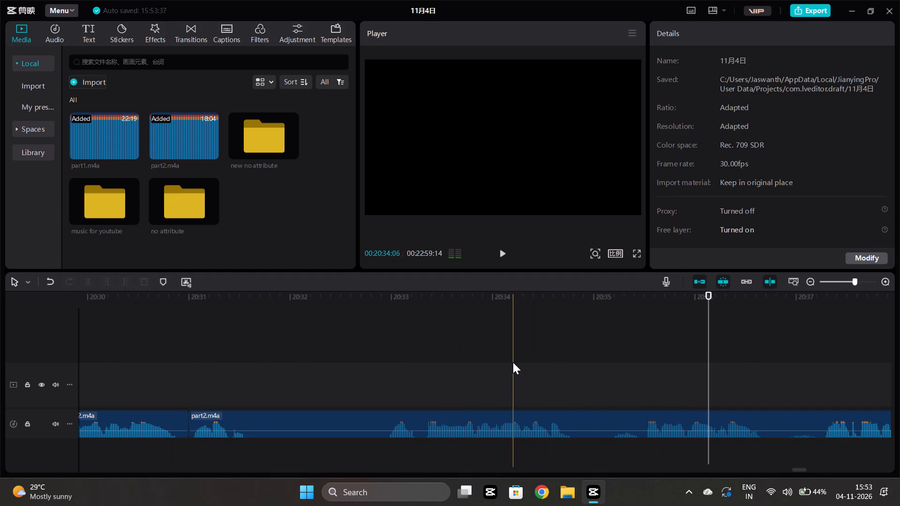
pyautogui.click(513, 362)
pyautogui.press('space')
pyautogui.press('space')
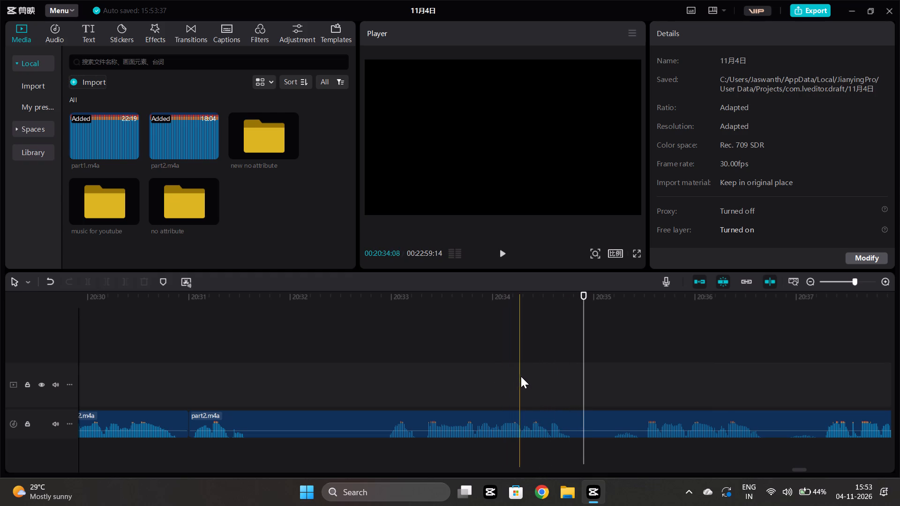
pyautogui.click(522, 376)
pyautogui.click(505, 429)
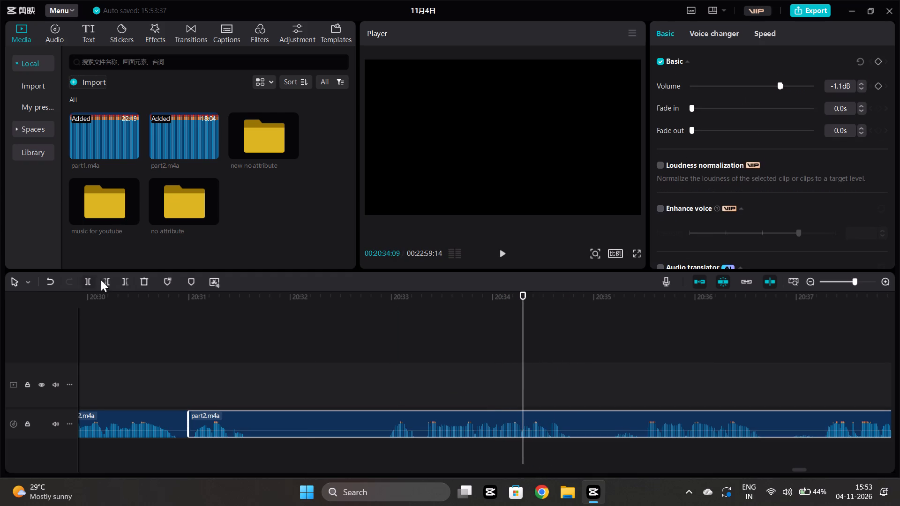
pyautogui.click(109, 281)
# Move the last part2.m4a clip back against the end of the preceding clip at about 00:20:31.
pyautogui.moveTo(586, 425); pyautogui.dragTo(252, 435)
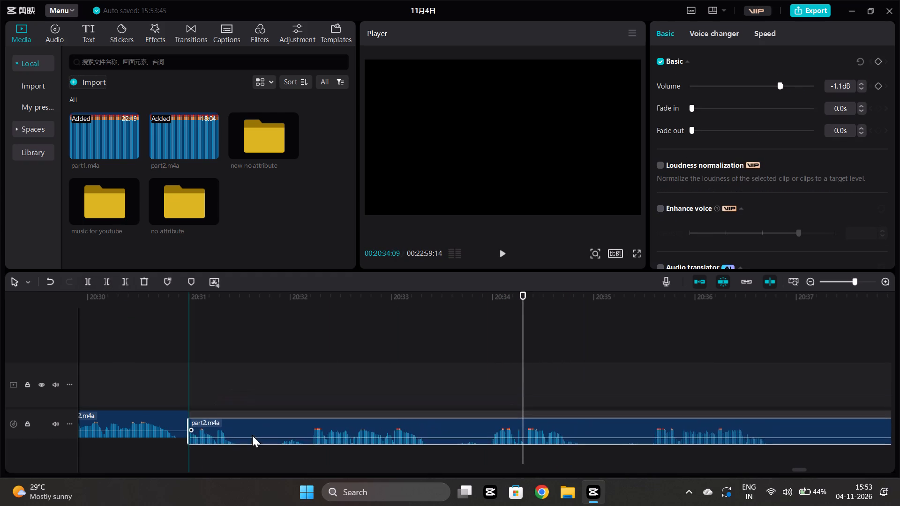
pyautogui.moveTo(252, 435); pyautogui.dragTo(250, 434)
# Listen to the last part2.m4a clip from about 00:20:31 to 00:20:46, replaying the phrases near 00:20:32 and 00:20:34 to check for repeated takes.
pyautogui.click(111, 362)
pyautogui.press('space')
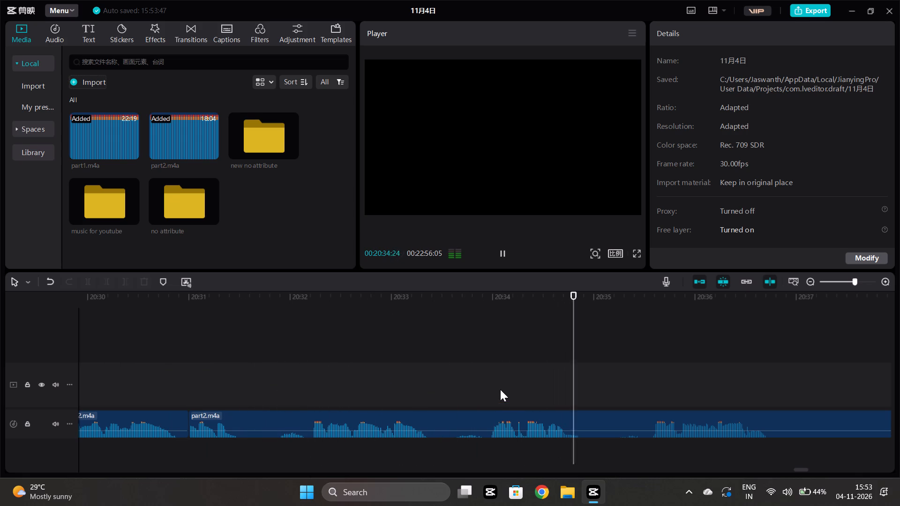
pyautogui.keyDown('ctrl'); pyautogui.scroll(-4, 500, 389); pyautogui.keyUp('ctrl')
pyautogui.hscroll(-2, 500, 389)
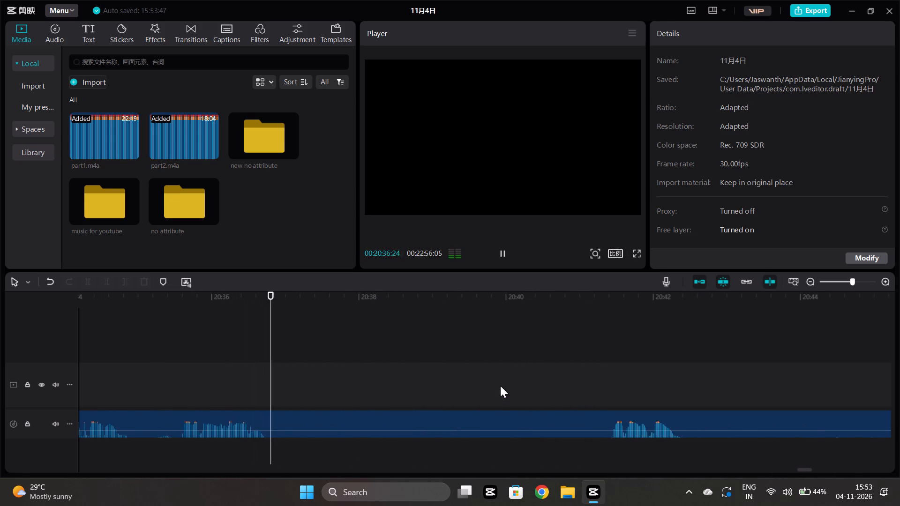
pyautogui.click(613, 365)
pyautogui.press('space')
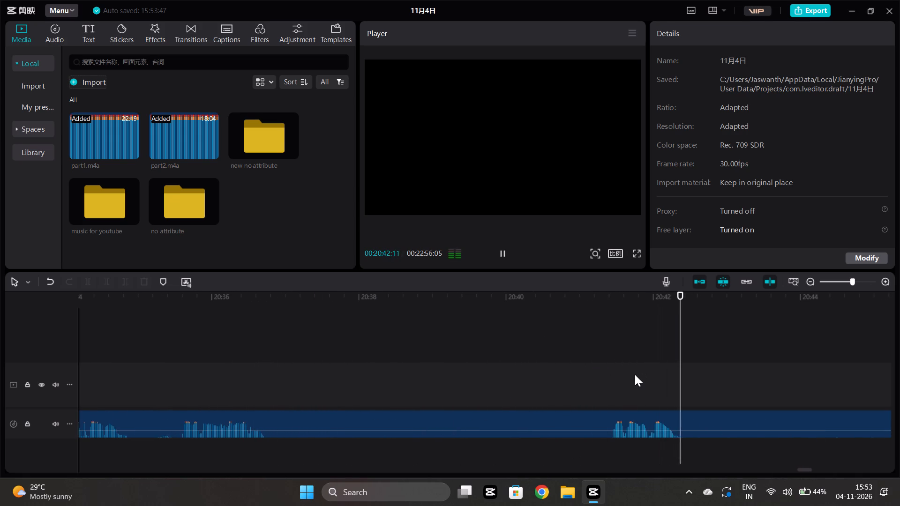
pyautogui.keyDown('ctrl'); pyautogui.scroll(-12, 621, 383); pyautogui.keyUp('ctrl')
pyautogui.hscroll(-1, 622, 382)
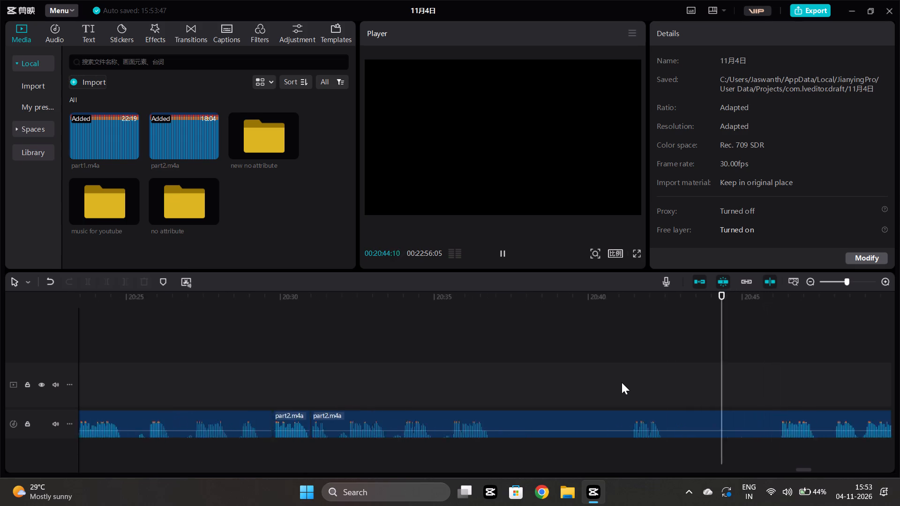
pyautogui.hscroll(-1, 622, 382)
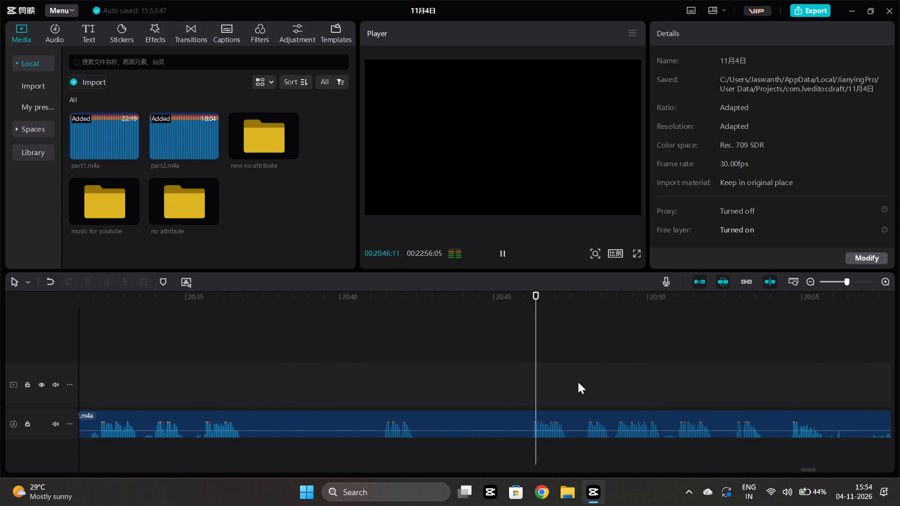
pyautogui.click(167, 375)
pyautogui.press('space')
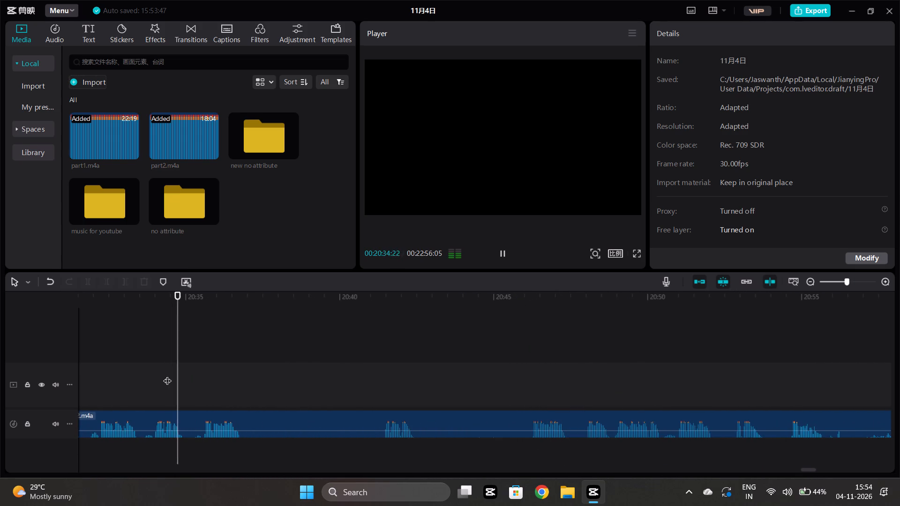
pyautogui.click(105, 364)
pyautogui.press('space')
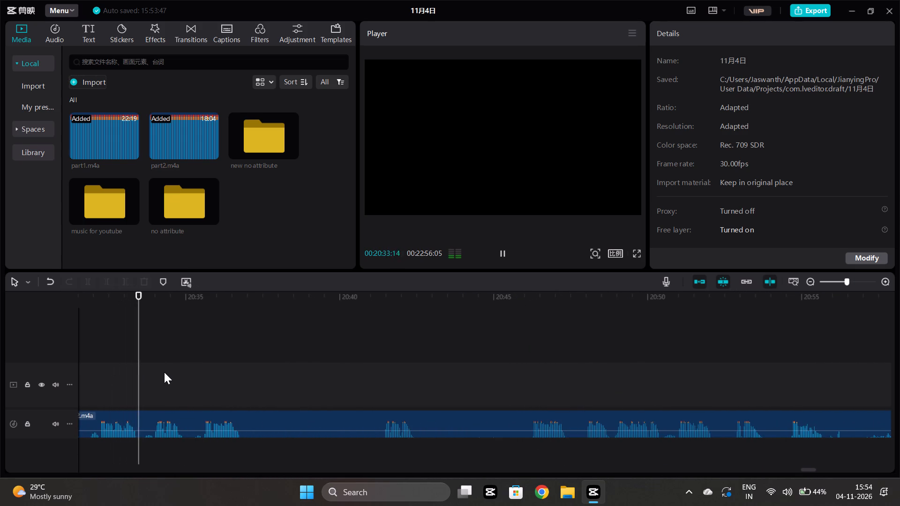
pyautogui.hscroll(2, 164, 372)
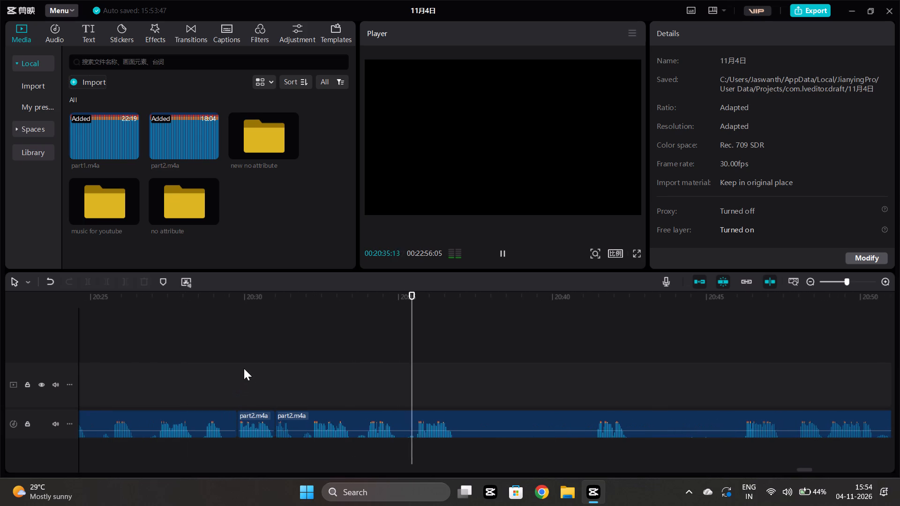
# Replay the narration from about 00:20:30 and split the last part2.m4a clip in the pause at about 00:20:31:26.
pyautogui.click(244, 368)
pyautogui.press('space')
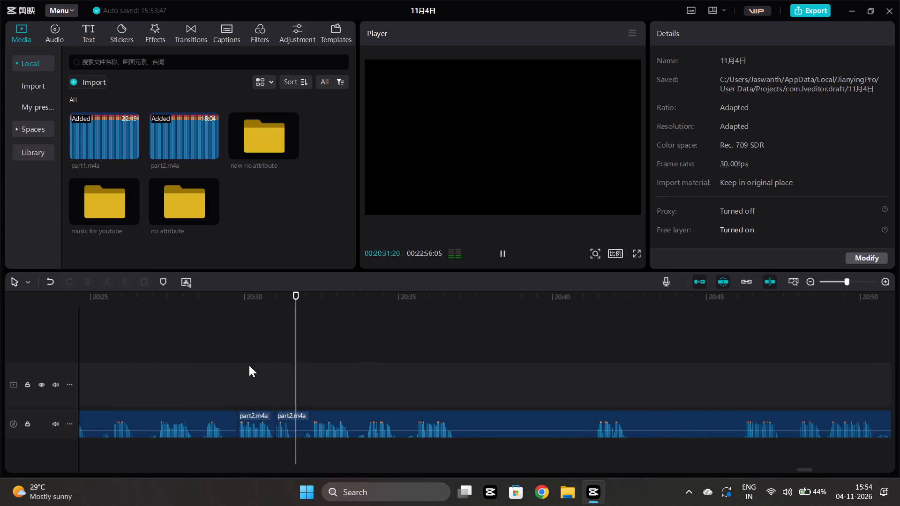
pyautogui.press('space')
pyautogui.click(298, 365)
pyautogui.click(303, 431)
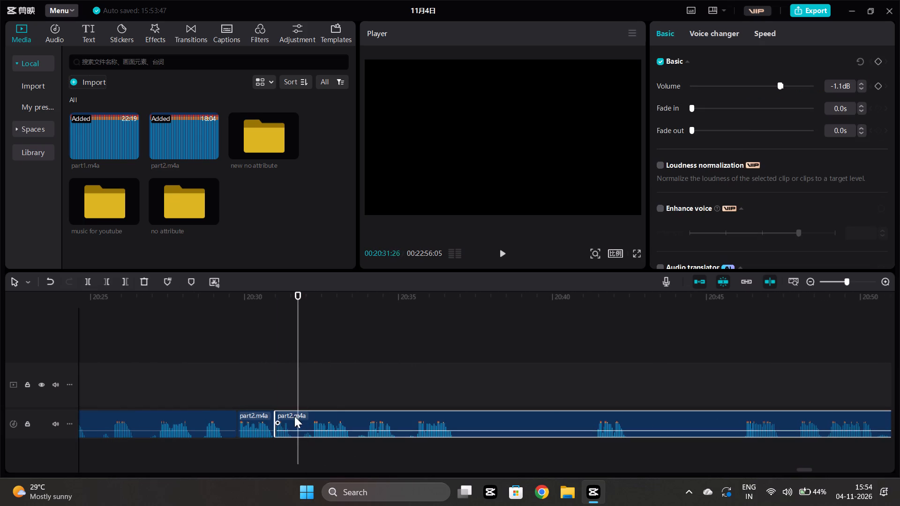
pyautogui.click(86, 283)
# Remove the start of the last part2.m4a clip up to about 00:20:41:12 and join the remainder to the preceding clip.
pyautogui.click(592, 365)
pyautogui.press('space')
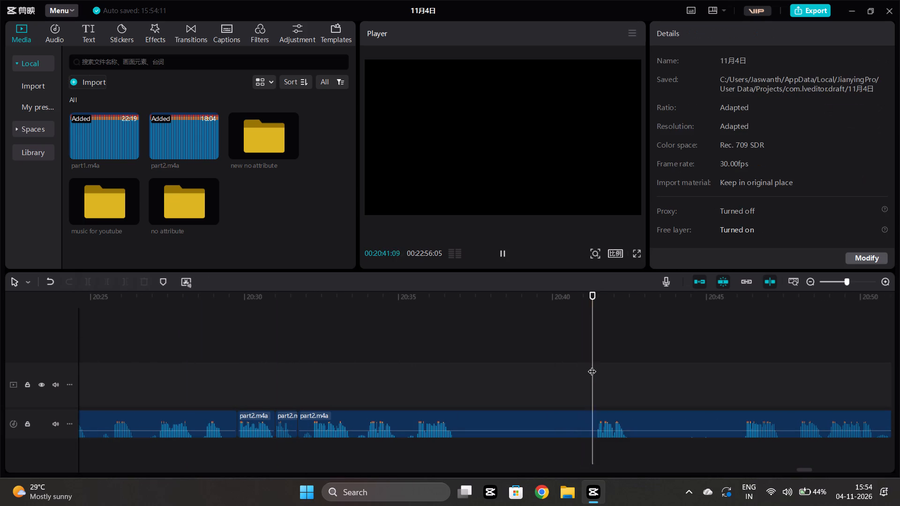
pyautogui.press('space')
pyautogui.click(592, 355)
pyautogui.click(595, 417)
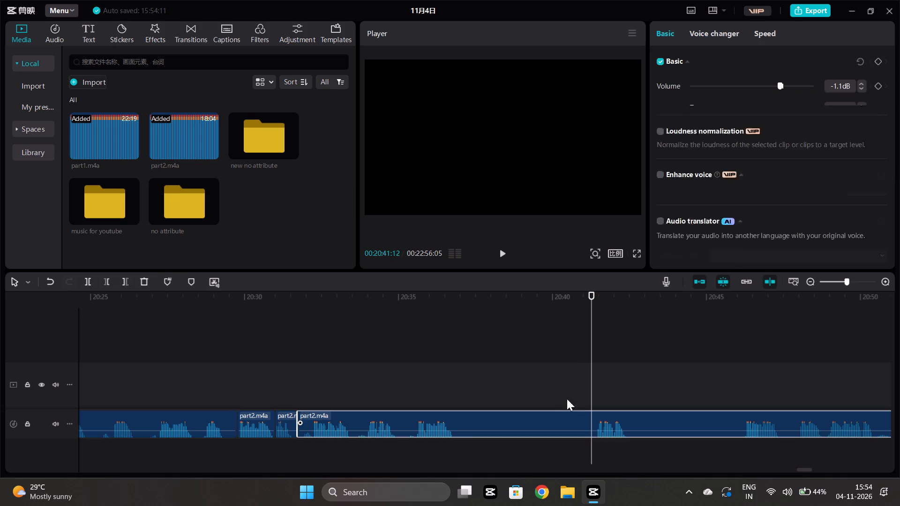
pyautogui.click(111, 282)
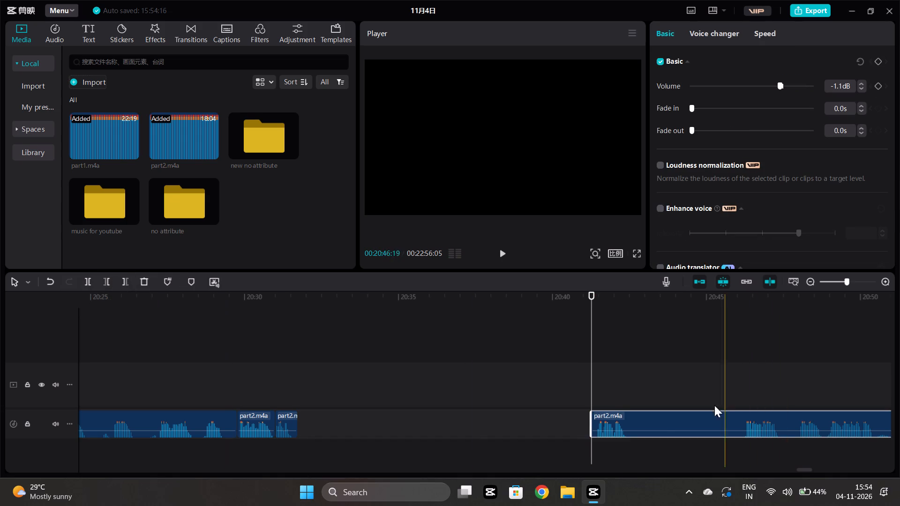
pyautogui.moveTo(663, 419); pyautogui.dragTo(367, 424)
# Listen across the new join from about 00:20:30:24 and split the last part2.m4a clip after the phrase at 00:20:33:01.
pyautogui.click(270, 361)
pyautogui.press('space')
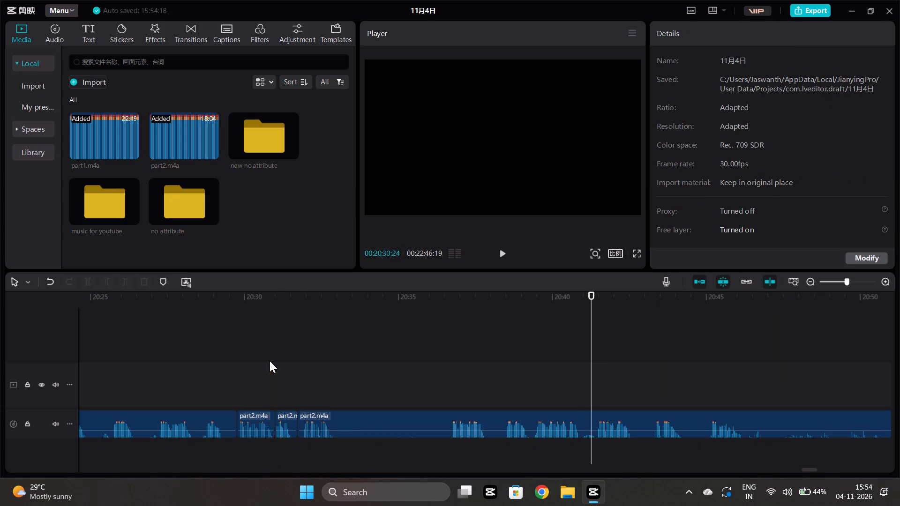
pyautogui.press('space')
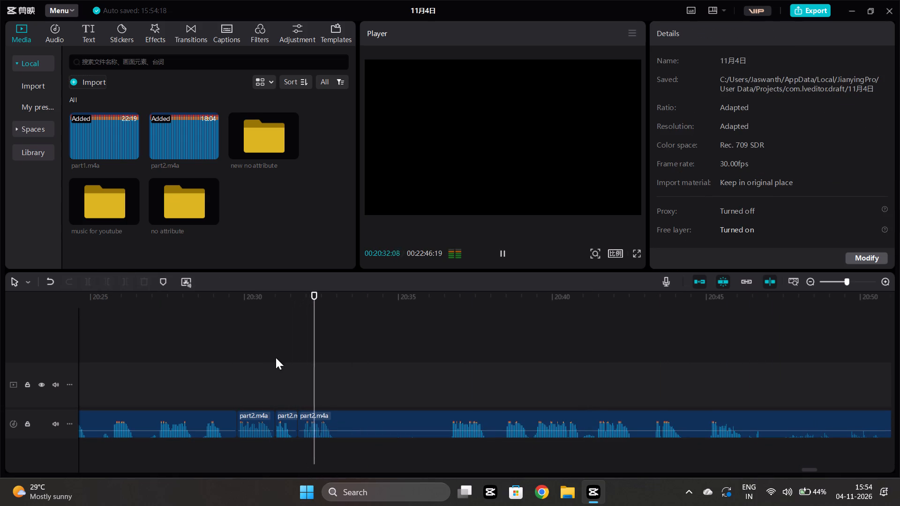
pyautogui.press('space')
pyautogui.click(352, 417)
pyautogui.click(84, 285)
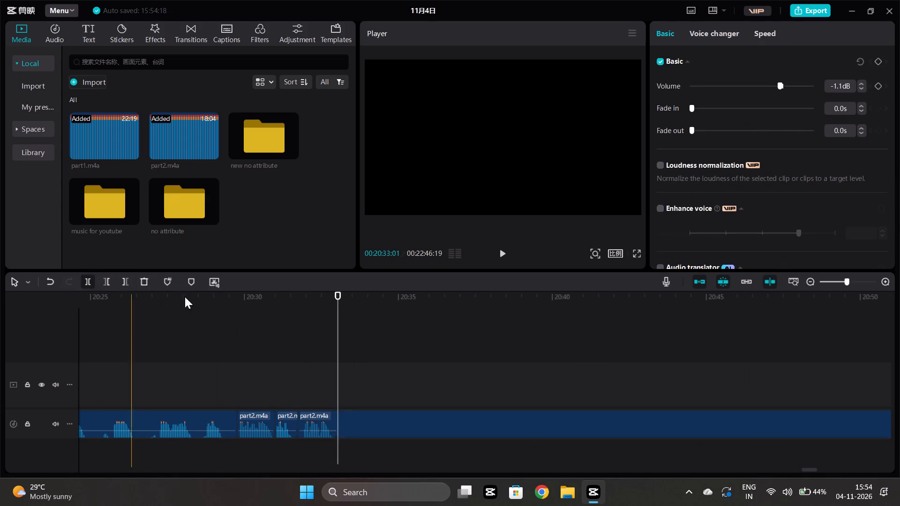
# Cut the silence at the start of the last part2.m4a clip up to 00:20:36:21 and join the remainder to the preceding clip.
pyautogui.click(441, 344)
pyautogui.click(445, 410)
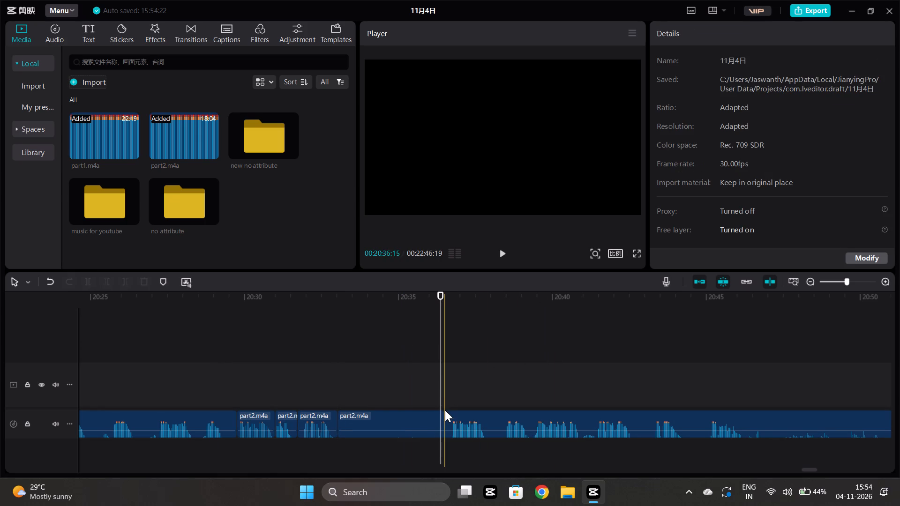
pyautogui.click(438, 419)
pyautogui.click(109, 280)
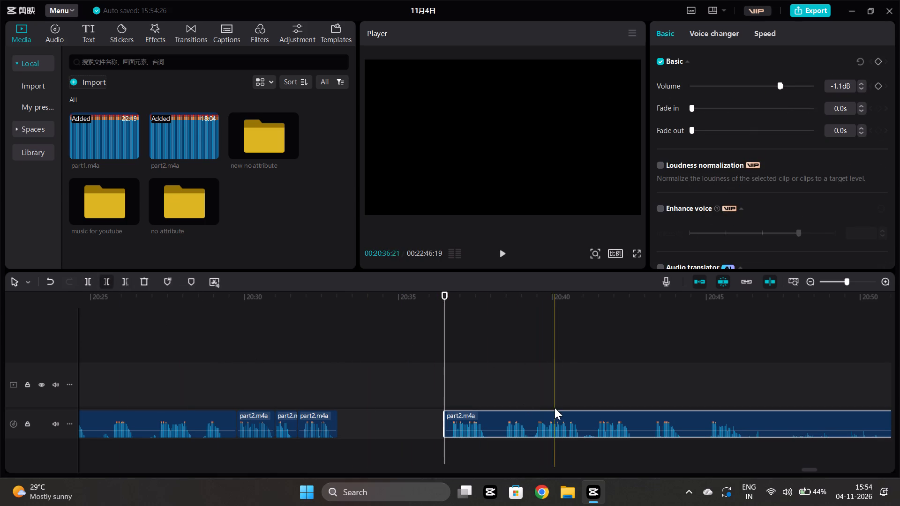
pyautogui.moveTo(528, 417); pyautogui.dragTo(420, 422)
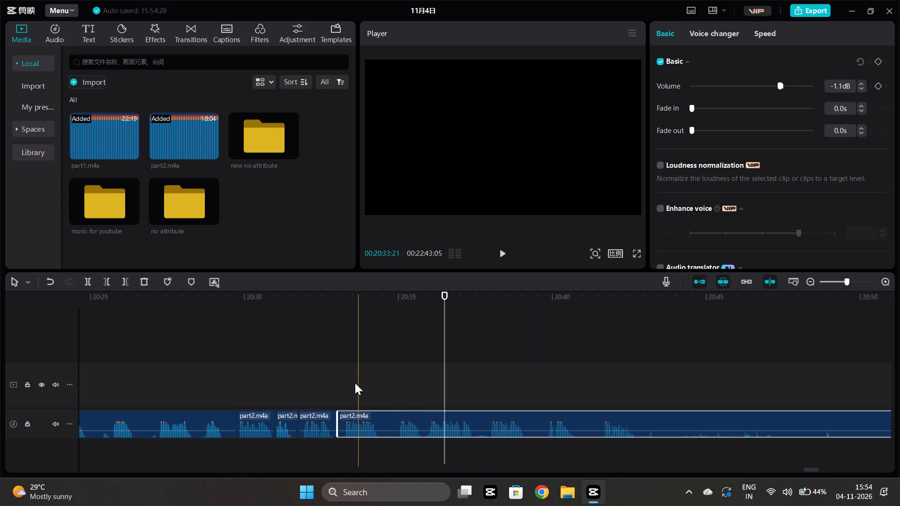
# Listen from about 00:20:33 and split the last part2.m4a clip where the speech ends at about 00:20:43.
pyautogui.click(341, 376)
pyautogui.press('space')
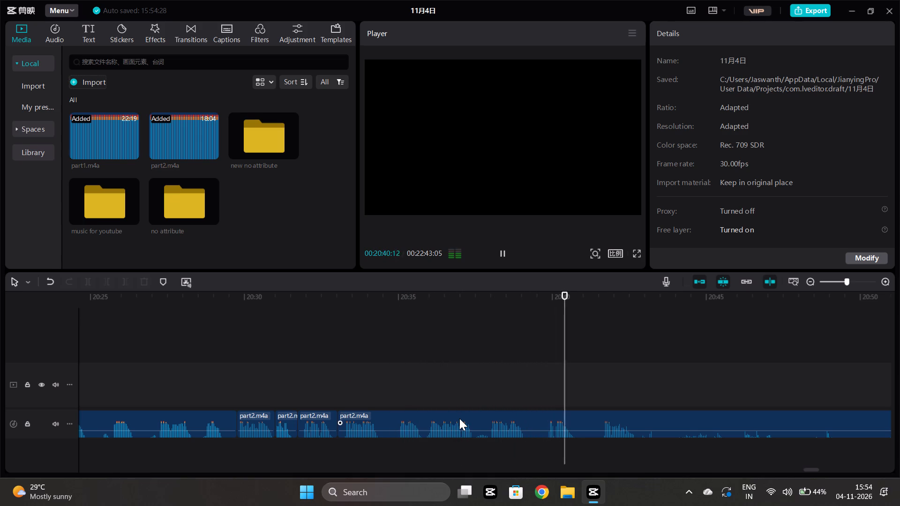
pyautogui.hscroll(-2, 459, 418)
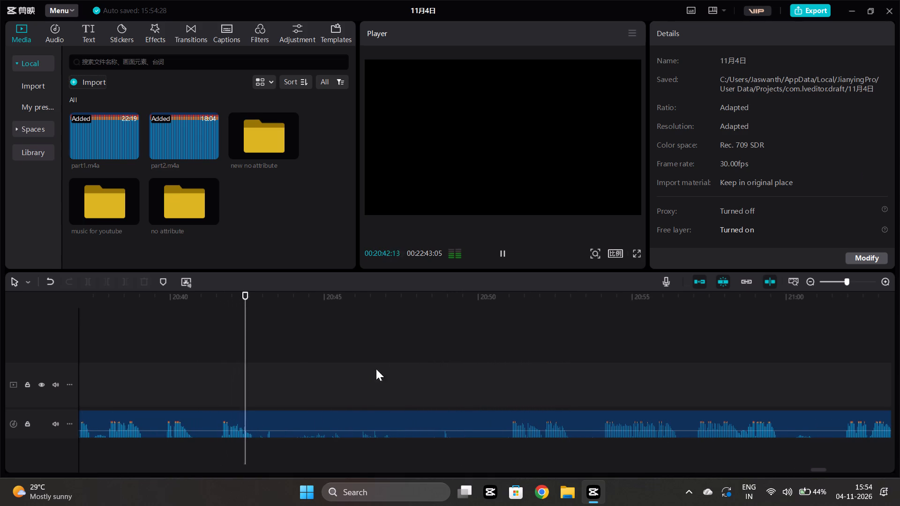
pyautogui.press('space')
pyautogui.click(256, 374)
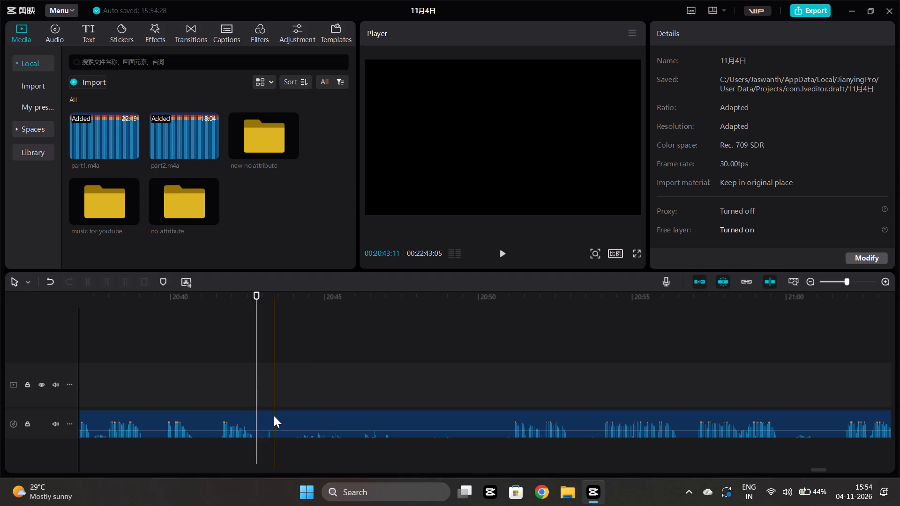
pyautogui.click(274, 416)
pyautogui.click(86, 275)
# Remove the start of the last part2.m4a clip up to 00:20:51:01 and move the remainder to about half a second after the preceding clip.
pyautogui.click(508, 355)
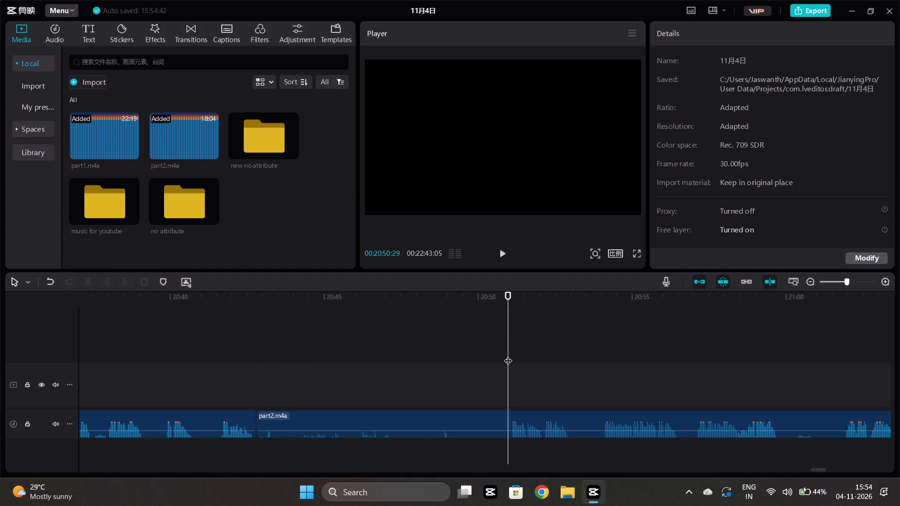
pyautogui.press('space')
pyautogui.press('space')
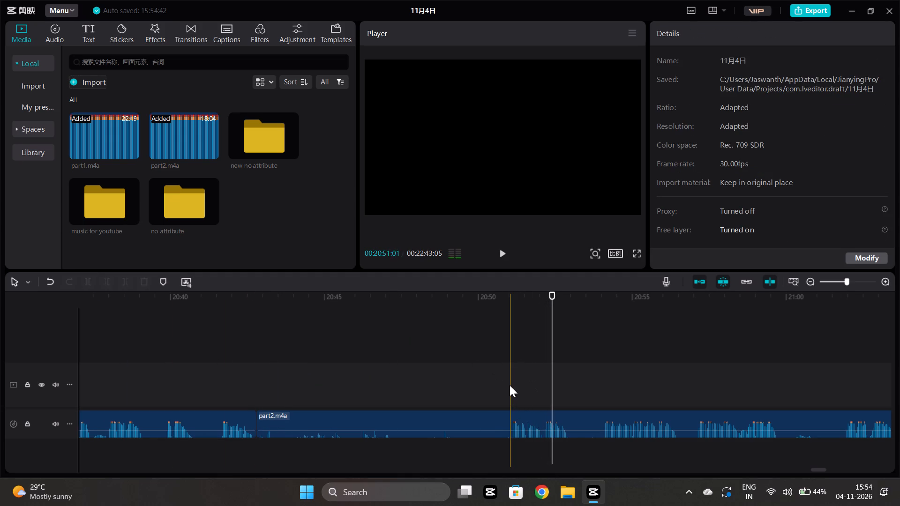
pyautogui.click(510, 384)
pyautogui.click(506, 425)
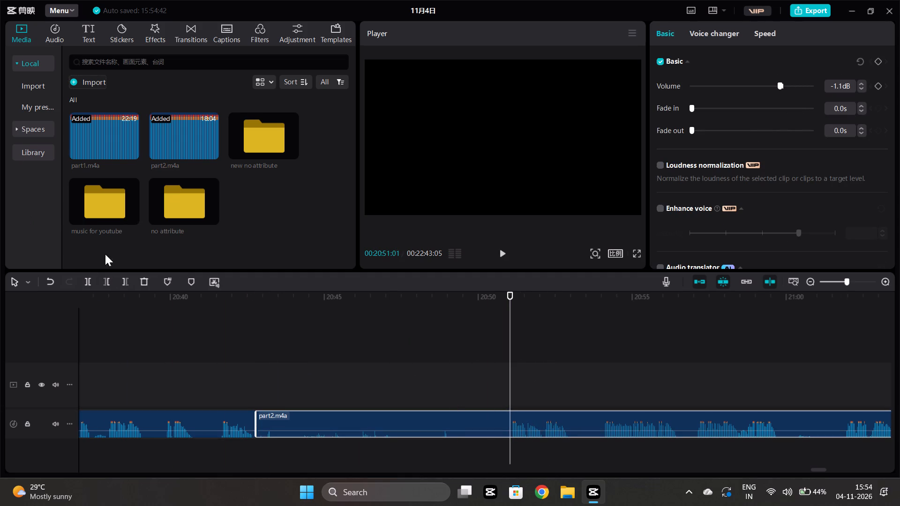
pyautogui.click(107, 284)
pyautogui.moveTo(545, 416); pyautogui.dragTo(295, 409)
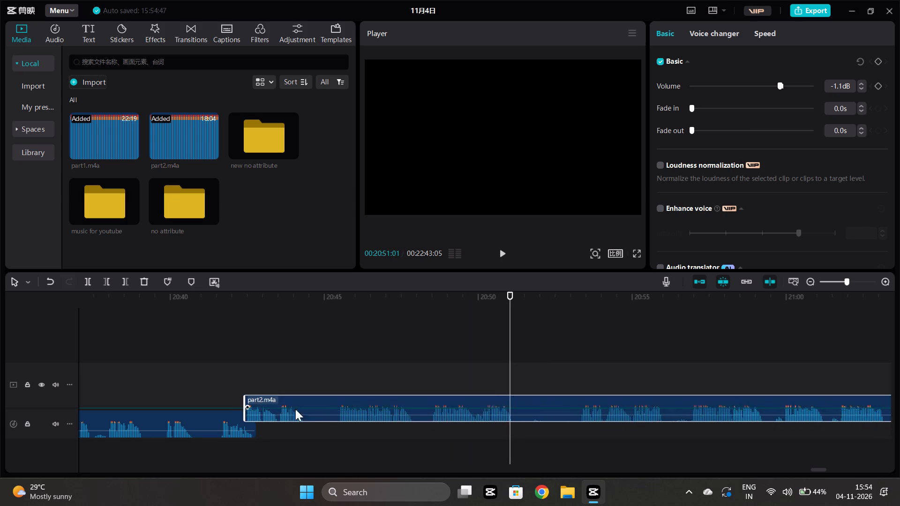
pyautogui.moveTo(295, 409); pyautogui.dragTo(308, 417)
# Listen from about 00:20:41 to 00:20:58 and split the last part2.m4a clip in the pause at 00:20:57:22.
pyautogui.click(218, 387)
pyautogui.press('space')
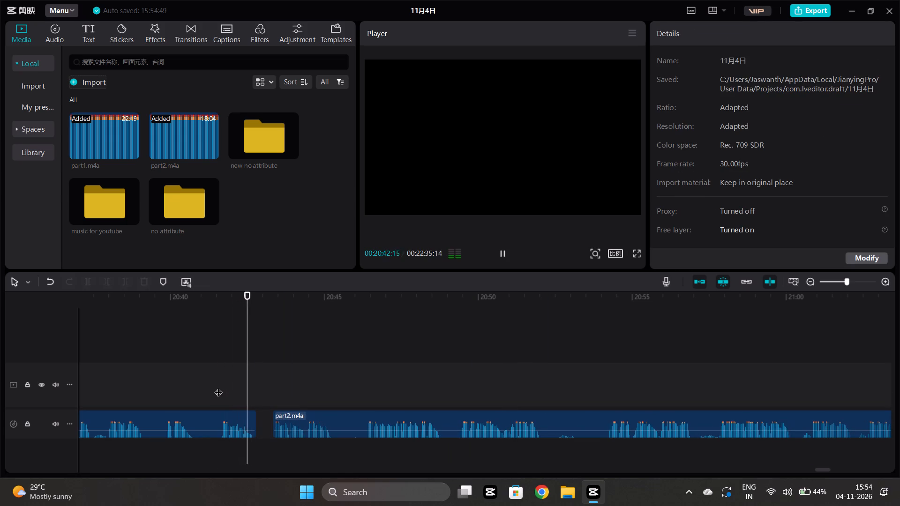
pyautogui.keyDown('ctrl'); pyautogui.scroll(-3, 218, 387); pyautogui.keyUp('ctrl')
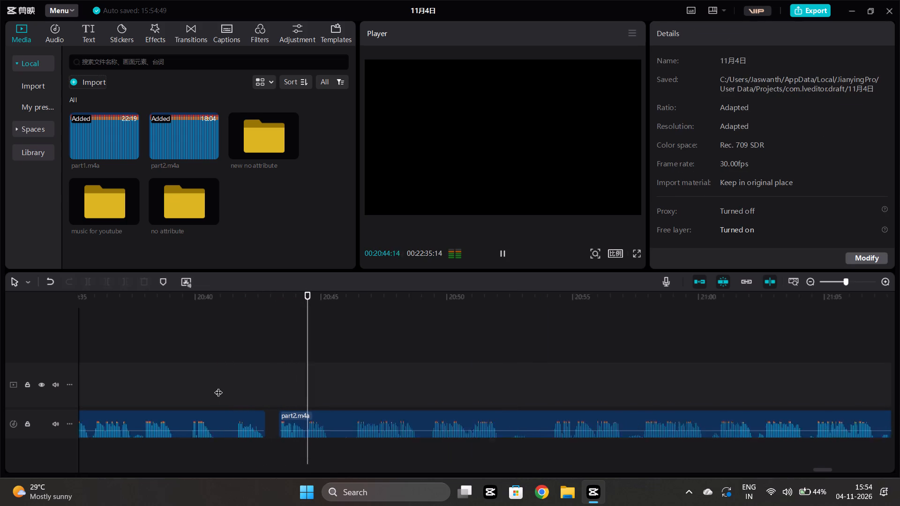
pyautogui.keyDown('ctrl'); pyautogui.scroll(-4, 218, 387); pyautogui.keyUp('ctrl')
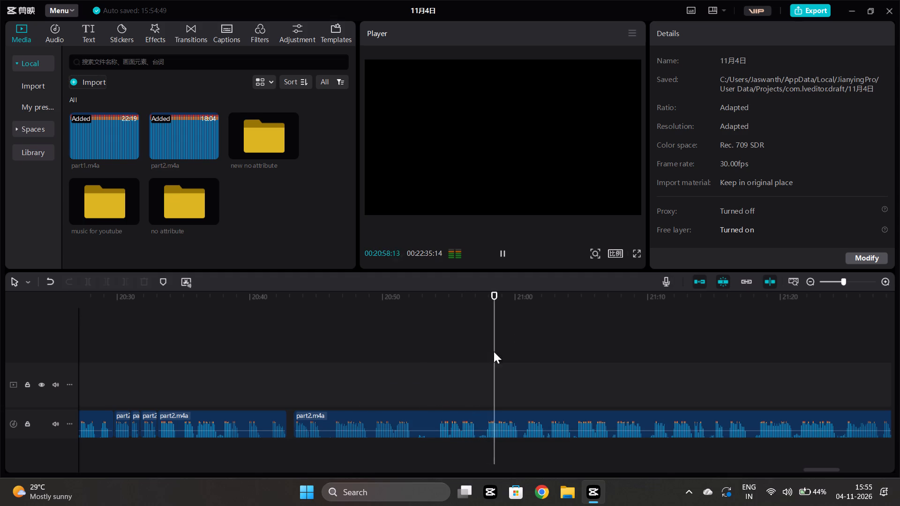
pyautogui.press('space')
pyautogui.keyDown('ctrl'); pyautogui.scroll(8, 497, 394); pyautogui.keyUp('ctrl')
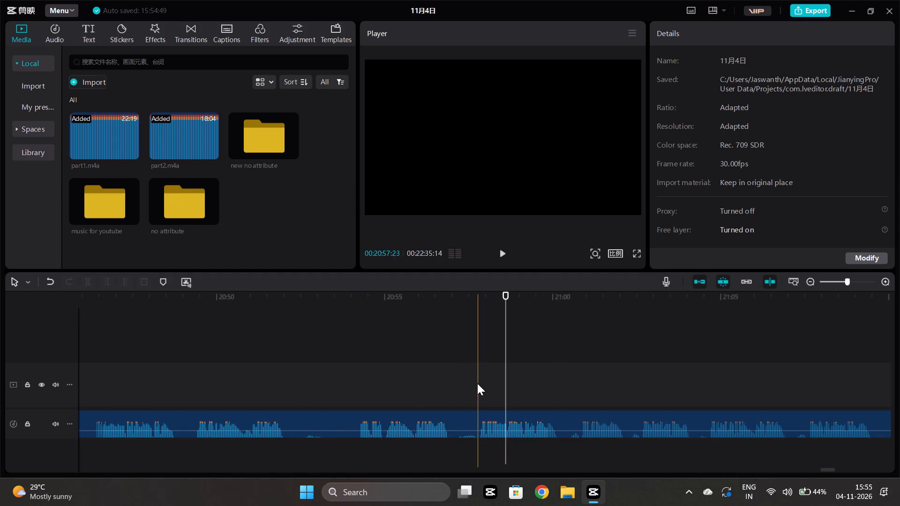
pyautogui.click(477, 383)
pyautogui.click(488, 415)
pyautogui.click(90, 282)
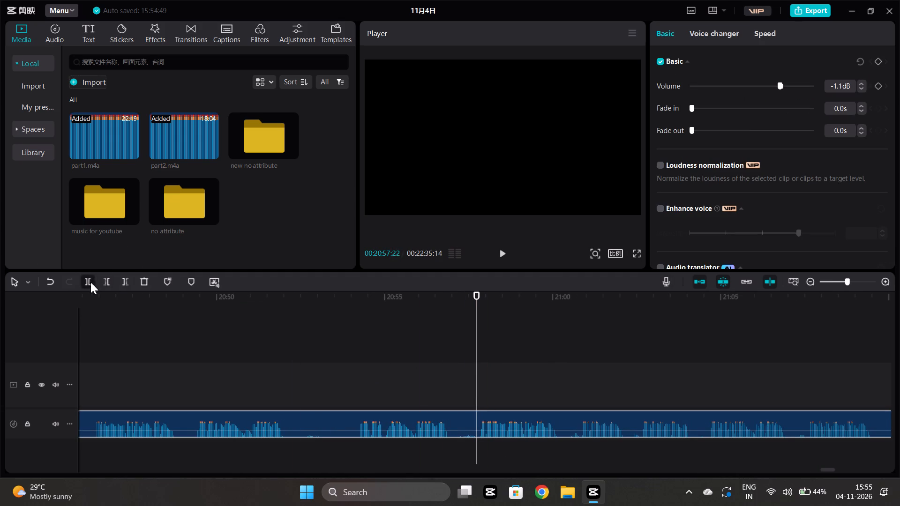
# Trim the end of the clip before the new split back to 00:20:52:05 and move the last part2.m4a clip to just after it, leaving a tiny gap.
pyautogui.click(289, 363)
pyautogui.click(315, 424)
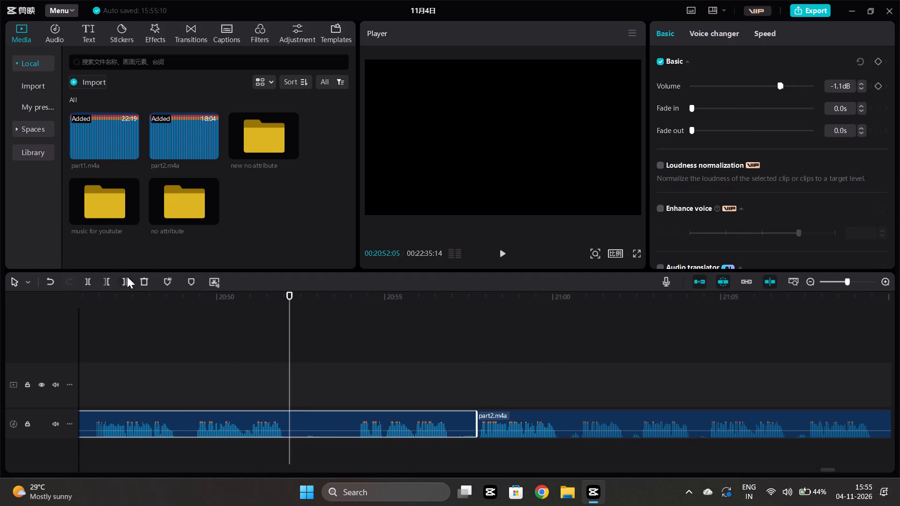
pyautogui.click(127, 276)
pyautogui.moveTo(566, 411); pyautogui.dragTo(384, 419)
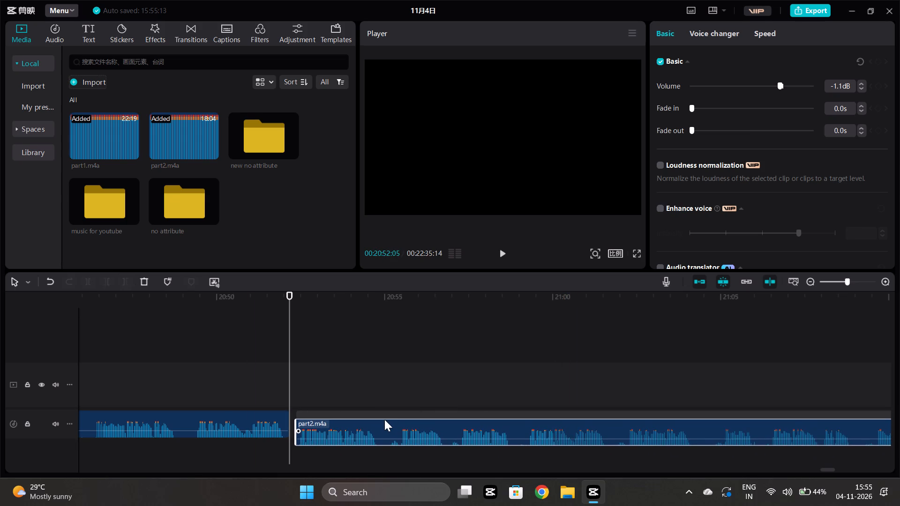
pyautogui.moveTo(384, 419); pyautogui.dragTo(383, 419)
# Listen through the join before the last part2.m4a clip and onward from about 00:20:51 to 00:21:48 for unwanted passages.
pyautogui.click(240, 379)
pyautogui.press('space')
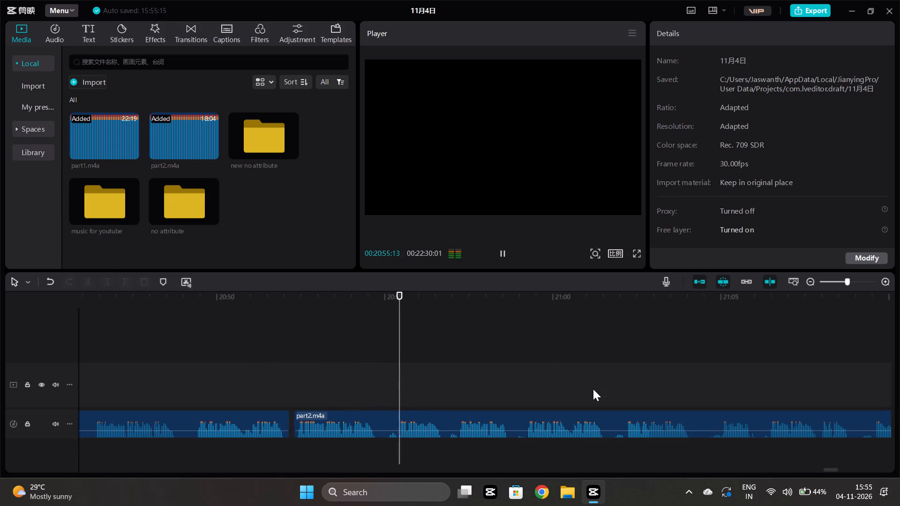
pyautogui.keyDown('ctrl'); pyautogui.scroll(-1, 544, 382); pyautogui.keyUp('ctrl')
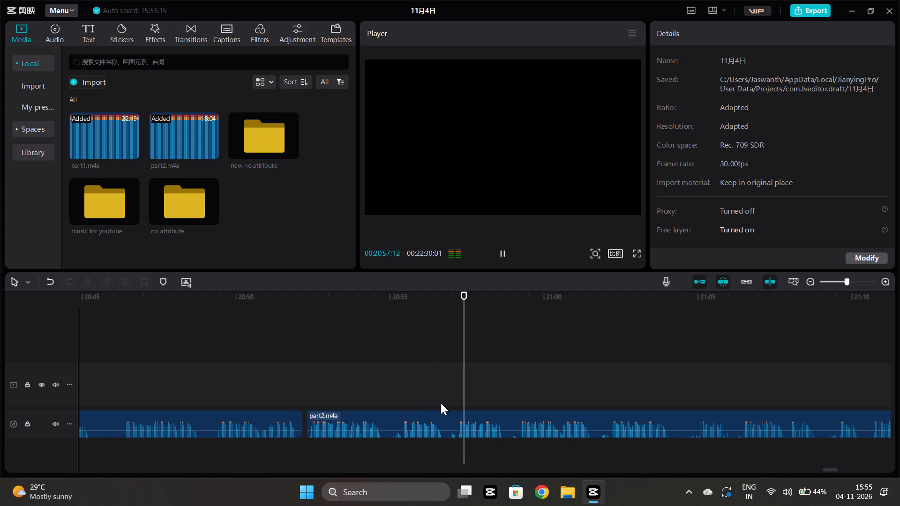
pyautogui.click(411, 372)
pyautogui.press('space')
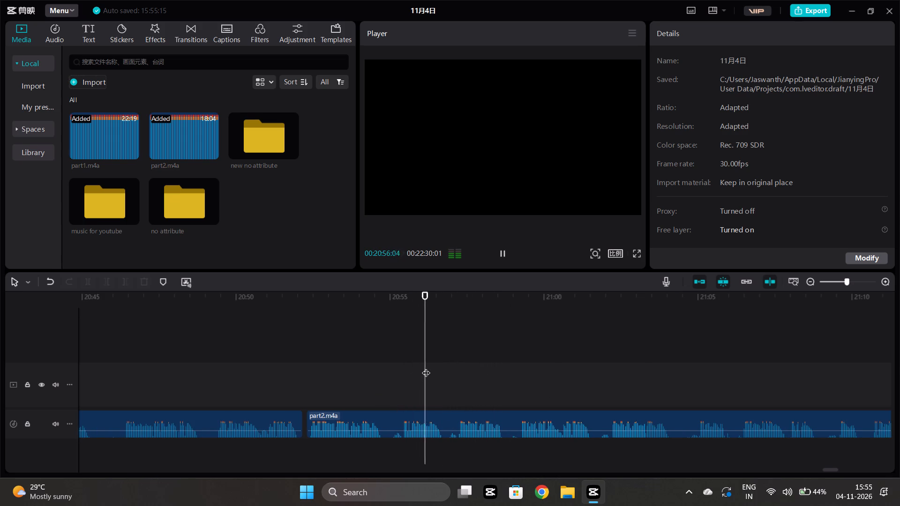
pyautogui.hscroll(-1, 427, 366)
pyautogui.hscroll(-1, 471, 342)
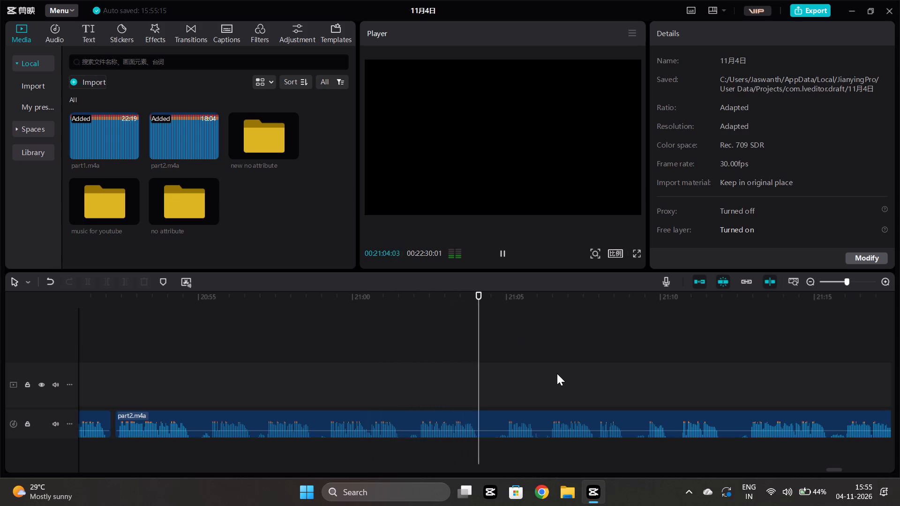
pyautogui.hscroll(-1, 495, 367)
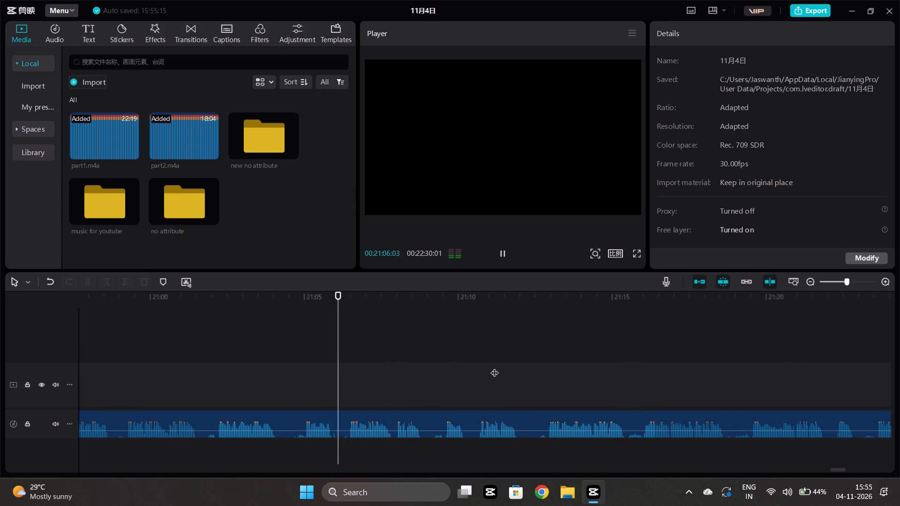
pyautogui.keyDown('ctrl'); pyautogui.scroll(-7, 495, 367); pyautogui.keyUp('ctrl')
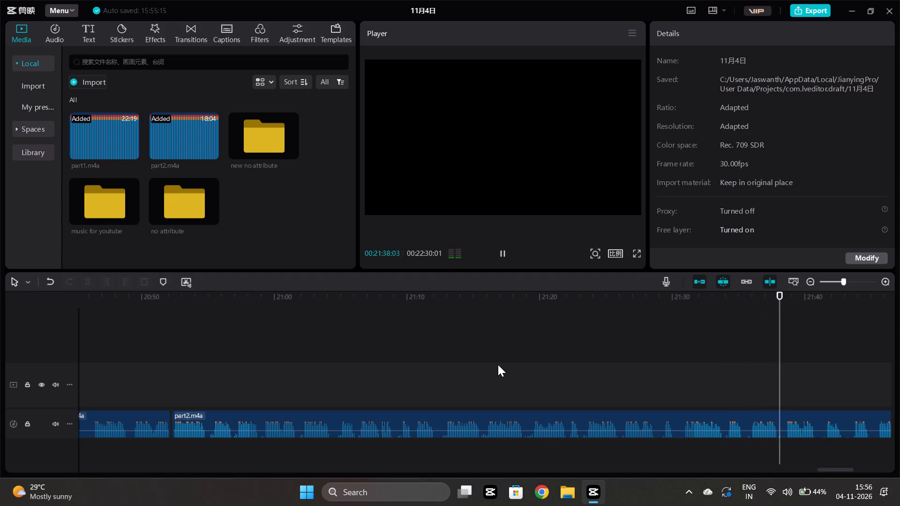
pyautogui.hscroll(-1, 722, 394)
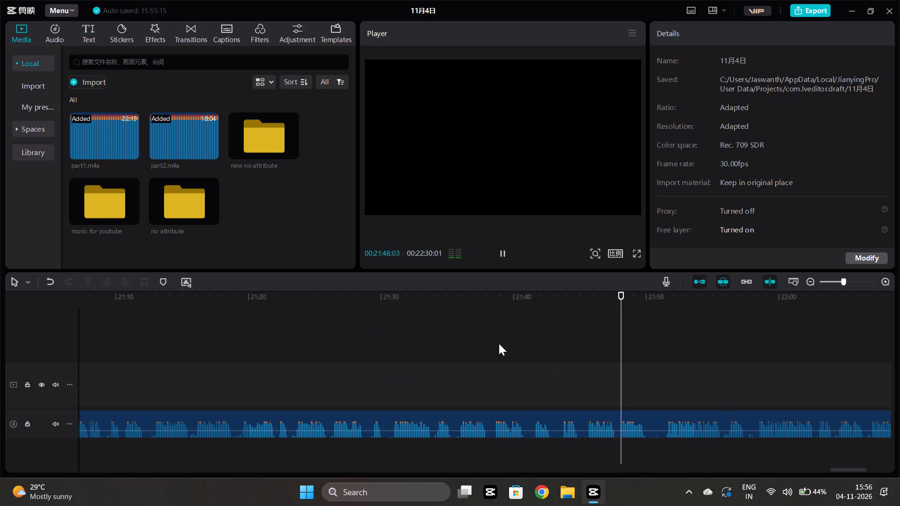
# Listen again from about 00:21:38 and split the last part2.m4a clip in the pause at about 00:21:41.
pyautogui.click(491, 387)
pyautogui.press('space')
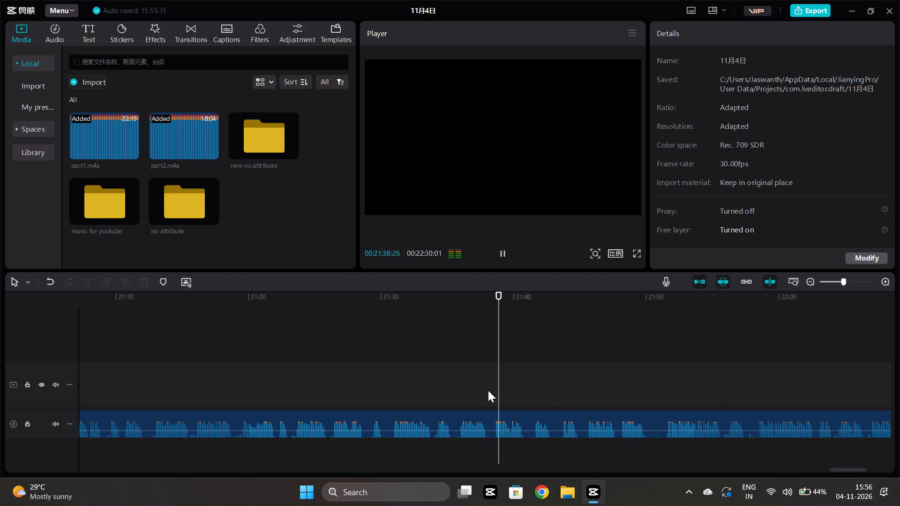
pyautogui.press('space')
pyautogui.click(534, 423)
pyautogui.click(91, 284)
pyautogui.press('space')
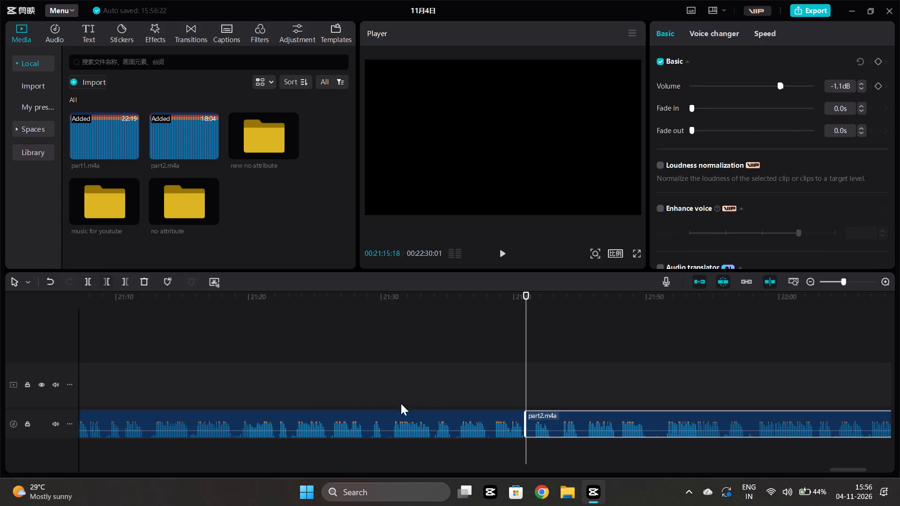
# Remove the start of the last part2.m4a clip up to 00:21:45:15 and move the remainder against the preceding clip at about 00:21:41.
pyautogui.click(565, 372)
pyautogui.press('space')
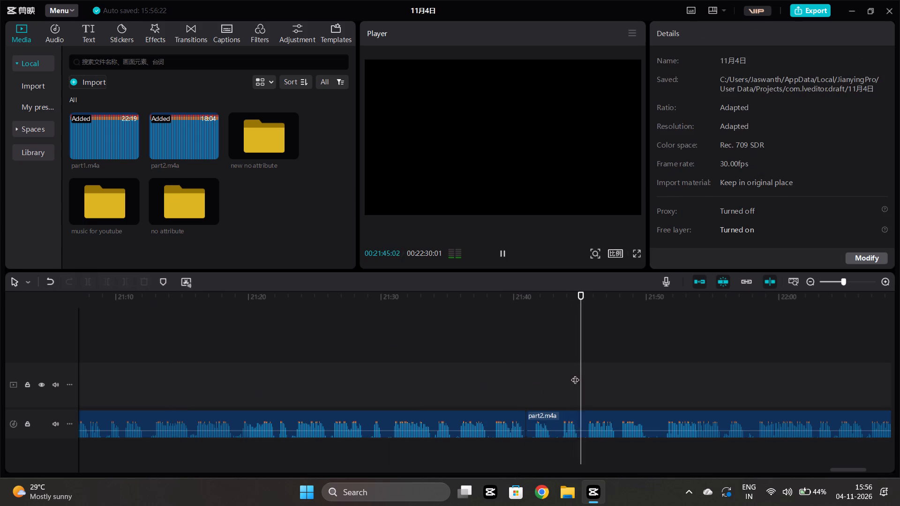
pyautogui.click(585, 381)
pyautogui.click(585, 381)
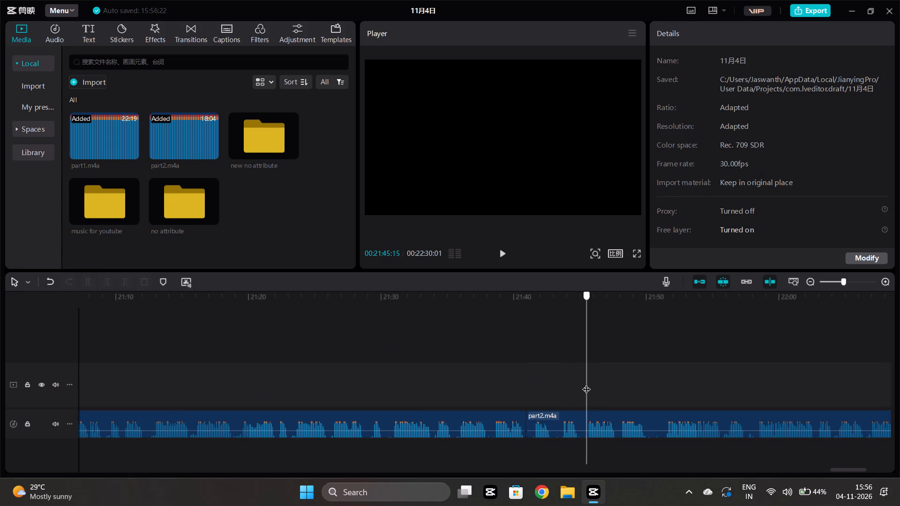
pyautogui.click(590, 424)
pyautogui.click(106, 275)
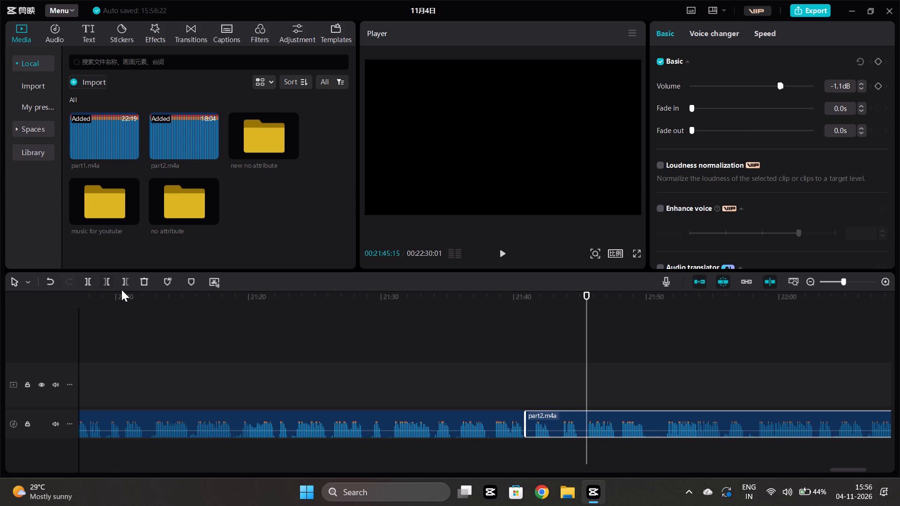
pyautogui.click(108, 282)
pyautogui.moveTo(612, 417); pyautogui.dragTo(596, 417)
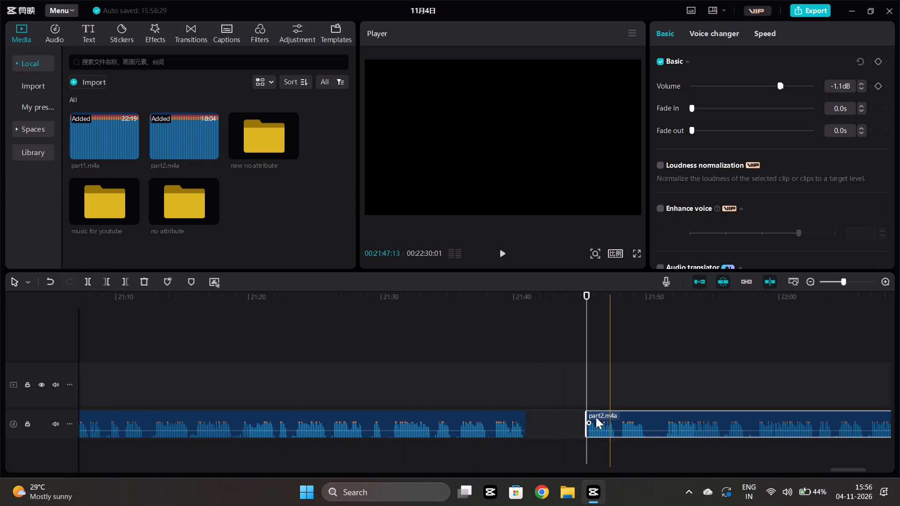
pyautogui.moveTo(596, 417); pyautogui.dragTo(555, 423)
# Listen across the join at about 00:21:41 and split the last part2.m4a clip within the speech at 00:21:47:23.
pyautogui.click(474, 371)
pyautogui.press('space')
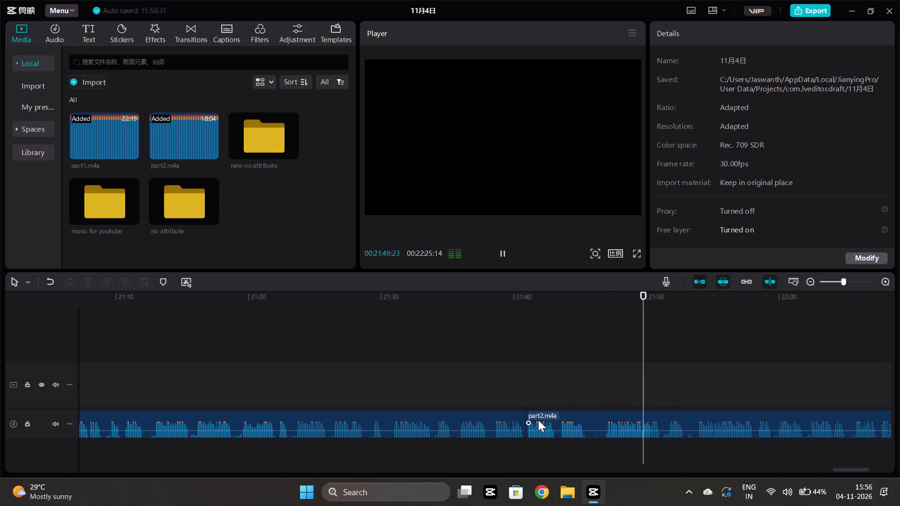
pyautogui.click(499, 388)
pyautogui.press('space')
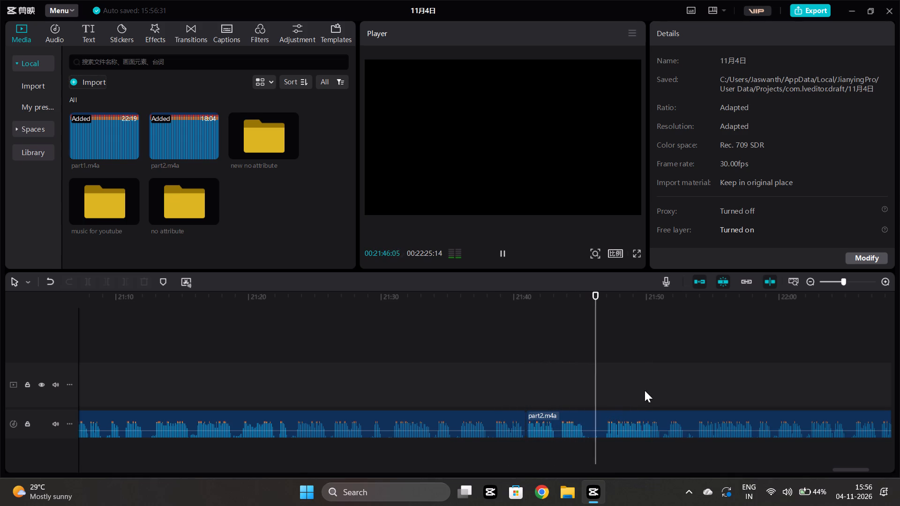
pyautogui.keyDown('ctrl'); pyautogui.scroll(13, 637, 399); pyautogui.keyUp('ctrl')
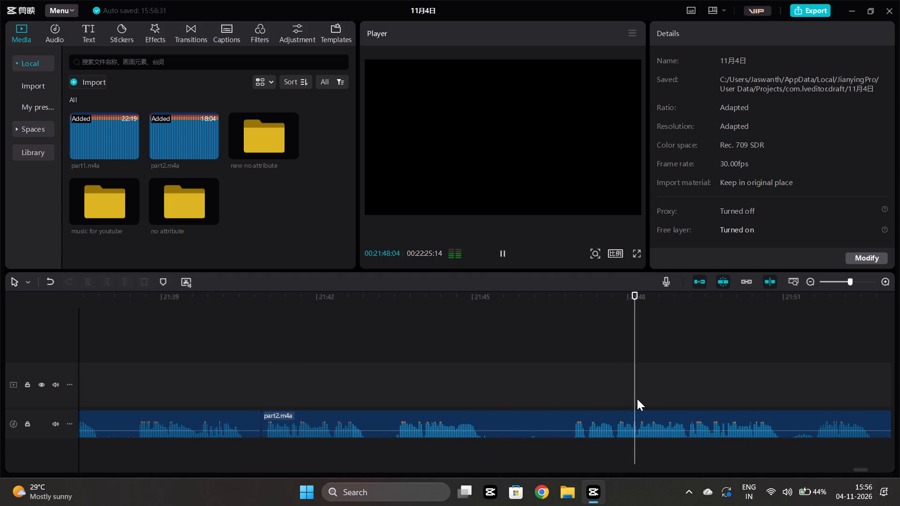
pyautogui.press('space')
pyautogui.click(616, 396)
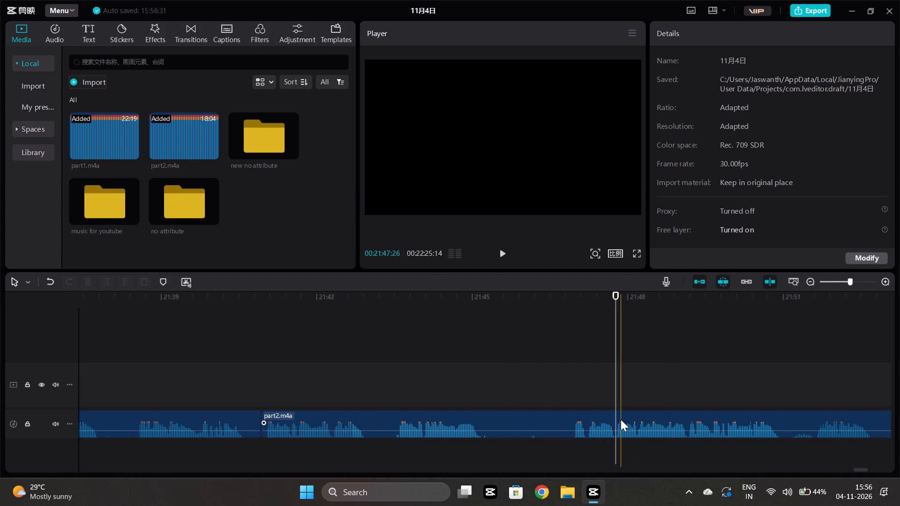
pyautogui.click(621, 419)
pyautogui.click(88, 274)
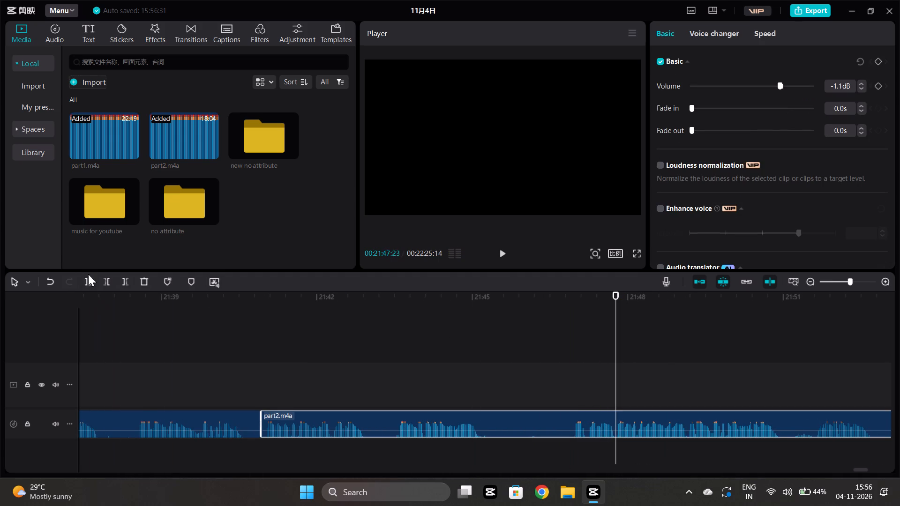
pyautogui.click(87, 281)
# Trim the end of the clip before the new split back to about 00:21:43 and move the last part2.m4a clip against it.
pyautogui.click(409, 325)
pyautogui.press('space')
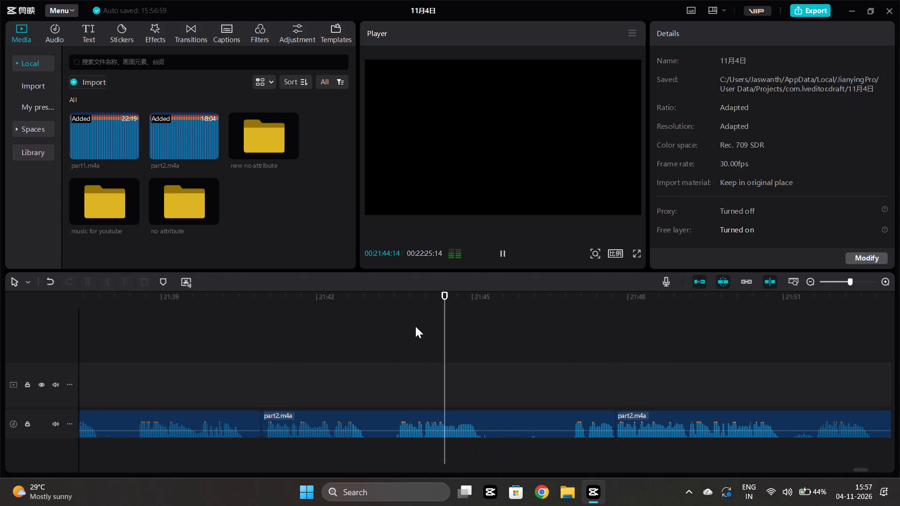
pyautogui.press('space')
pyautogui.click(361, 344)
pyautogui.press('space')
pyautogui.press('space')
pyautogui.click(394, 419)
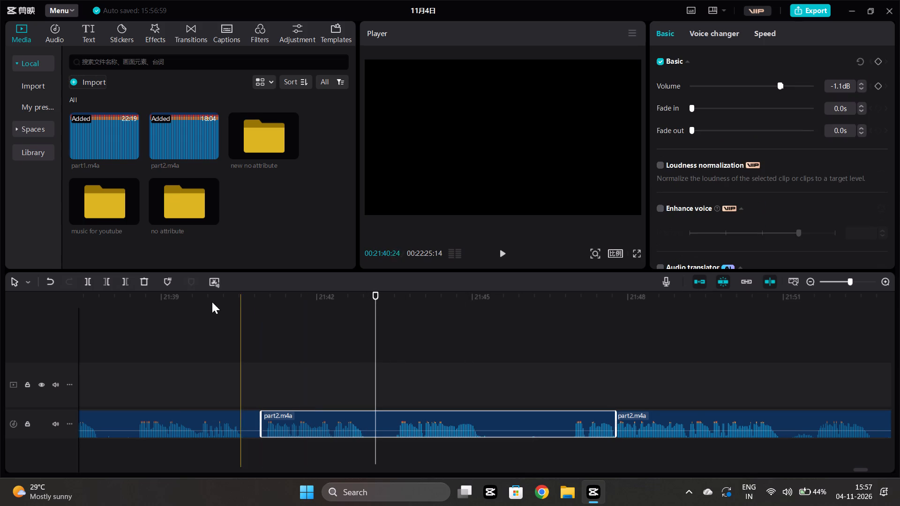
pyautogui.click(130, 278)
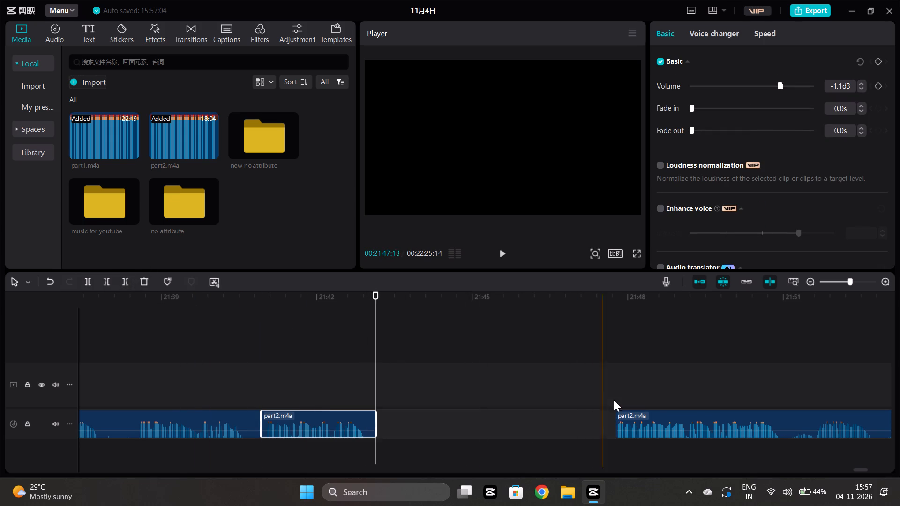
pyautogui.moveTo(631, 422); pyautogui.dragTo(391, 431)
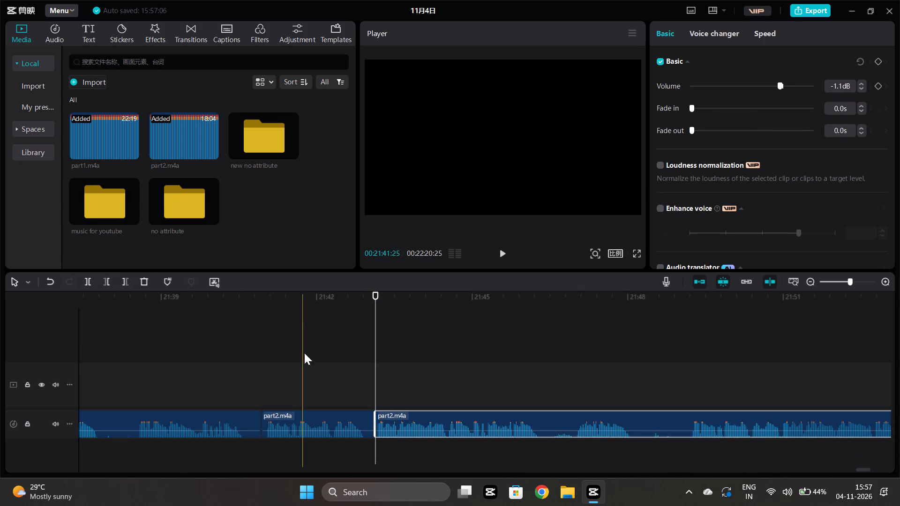
# Listen from about 00:21:42 to 00:21:48 and split the last part2.m4a clip where the speech ends at 00:21:46:11.
pyautogui.click(335, 370)
pyautogui.press('space')
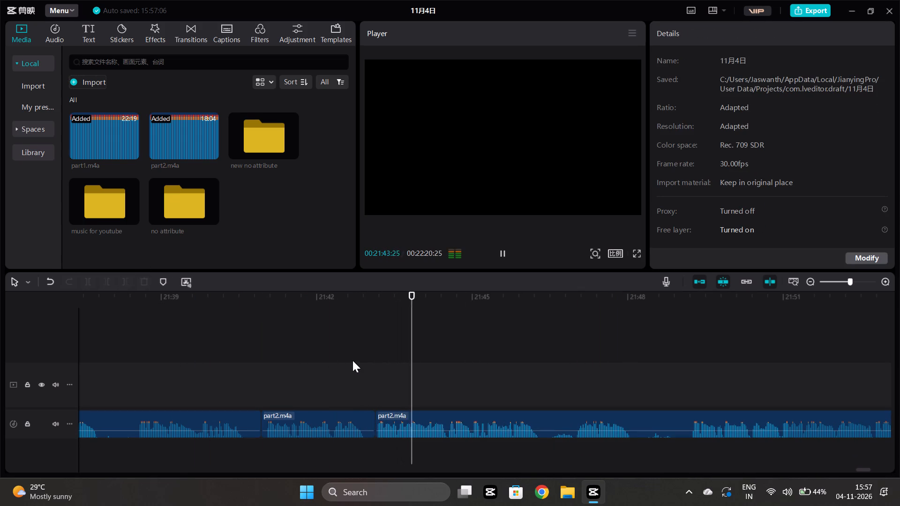
pyautogui.hscroll(-1, 647, 439)
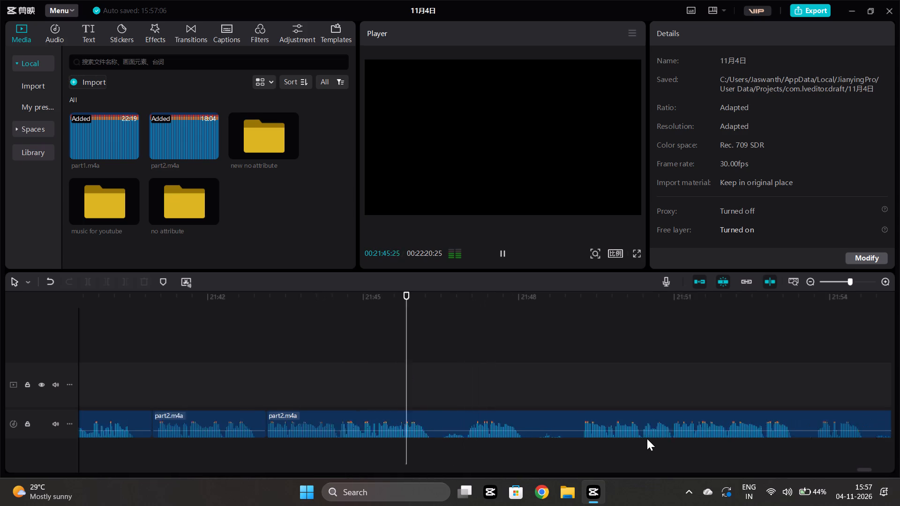
pyautogui.hscroll(-1, 647, 439)
pyautogui.scroll(-2, 656, 404)
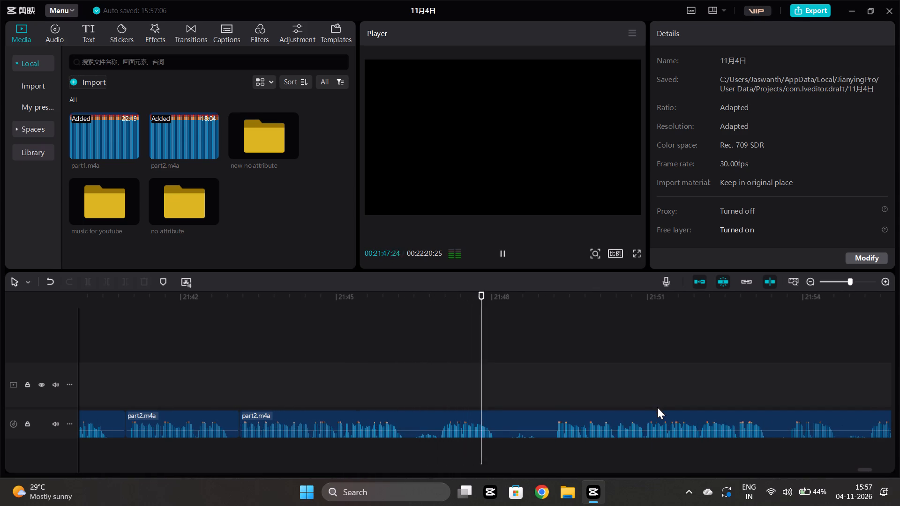
pyautogui.click(345, 390)
pyautogui.press('space')
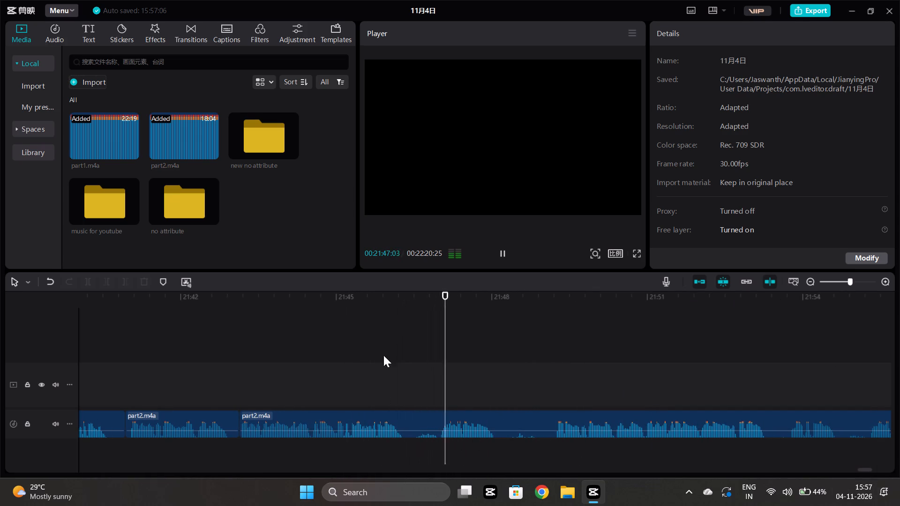
pyautogui.click(408, 379)
pyautogui.click(428, 420)
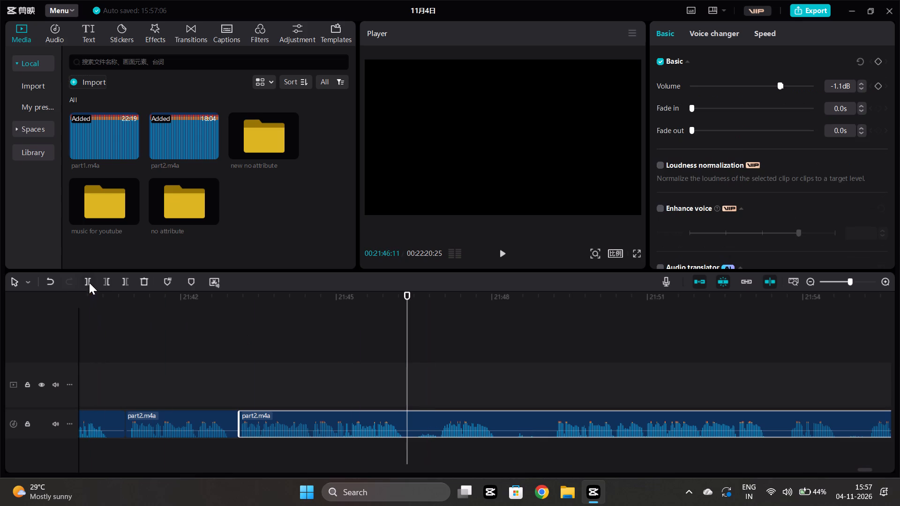
pyautogui.click(89, 283)
# Remove the start of the last part2.m4a clip up to where the speech resumes at about 00:21:49.
pyautogui.click(553, 350)
pyautogui.click(547, 429)
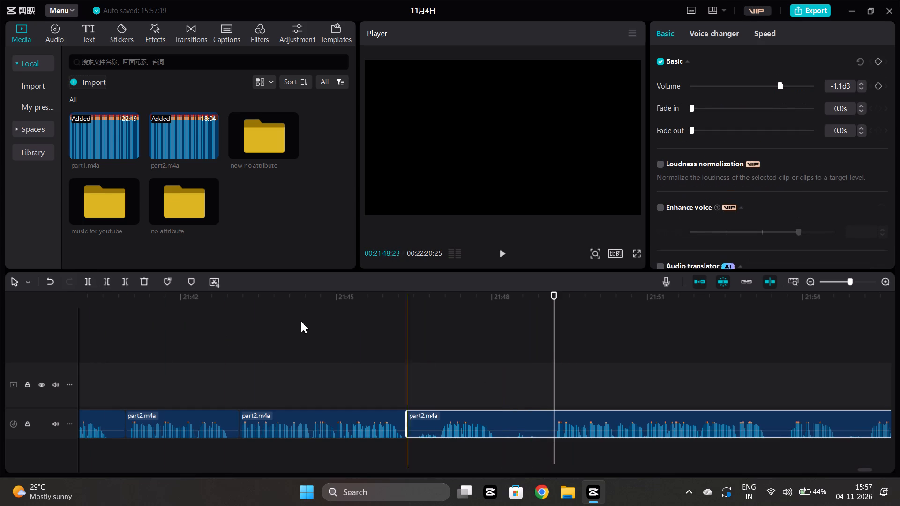
pyautogui.click(108, 284)
# Listen to the take starting at about 00:21:49 and to the narration from about 00:21:38 to compare the repeated takes.
pyautogui.click(489, 365)
pyautogui.click(540, 378)
pyautogui.press('space')
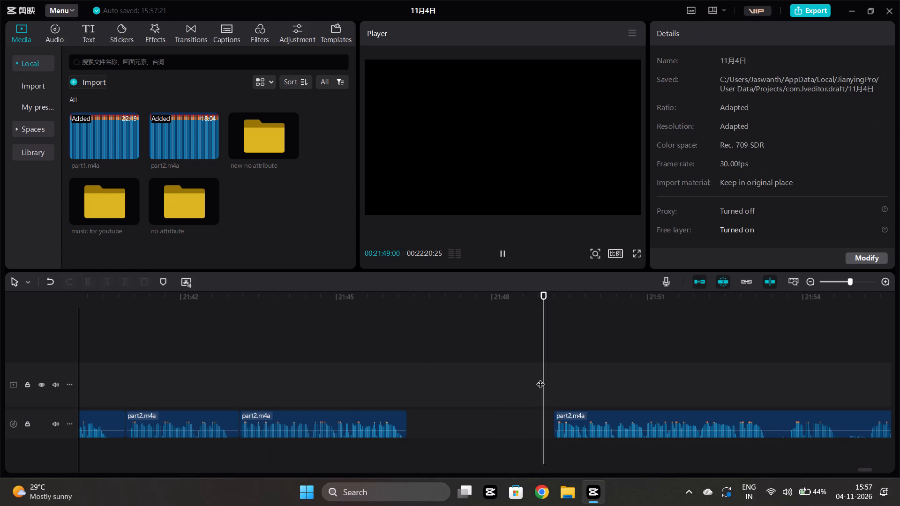
pyautogui.hscroll(-2, 540, 378)
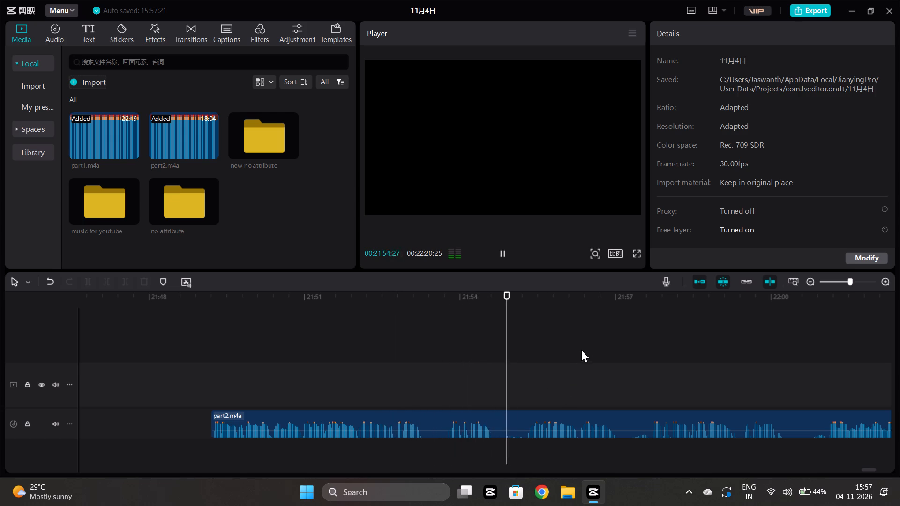
pyautogui.click(216, 375)
pyautogui.press('space')
pyautogui.hscroll(1, 390, 358)
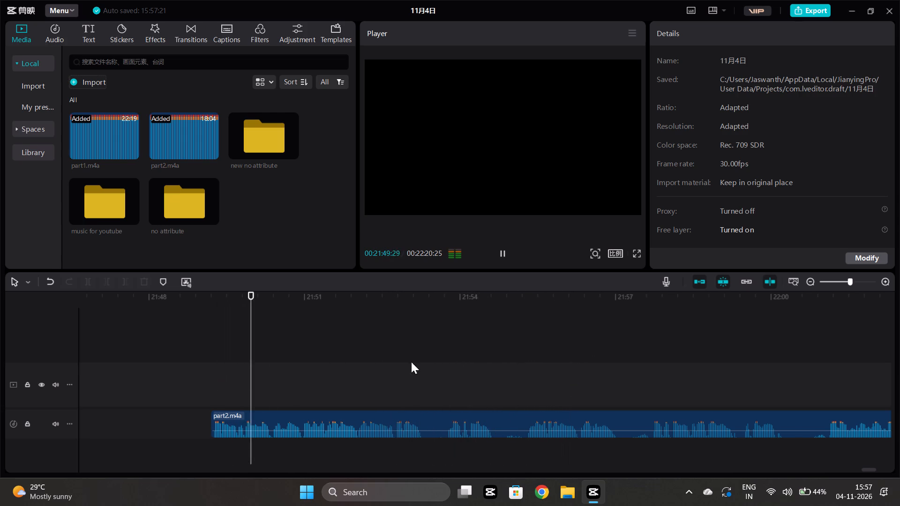
pyautogui.hscroll(1, 411, 362)
pyautogui.click(125, 375)
pyautogui.press('space')
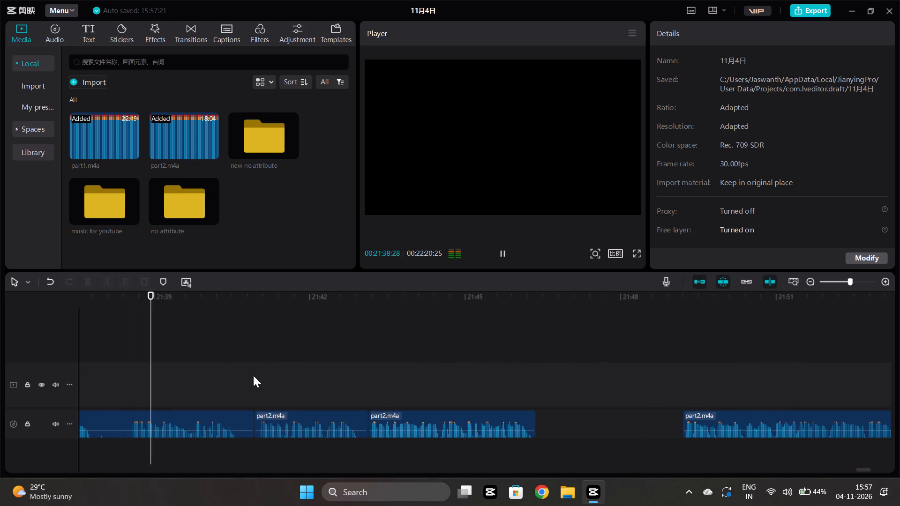
# Delete the two short part2.m4a clips between about 00:21:41 and 00:21:46 and move the last clip into their place at about 00:21:41.
pyautogui.click(344, 419)
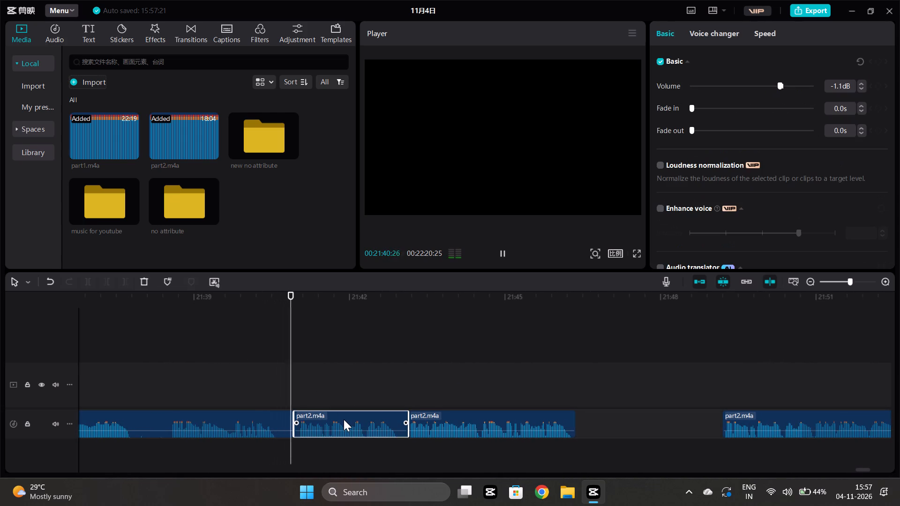
pyautogui.press('Delete')
pyautogui.click(438, 420)
pyautogui.press('Delete')
pyautogui.moveTo(738, 420); pyautogui.dragTo(311, 426)
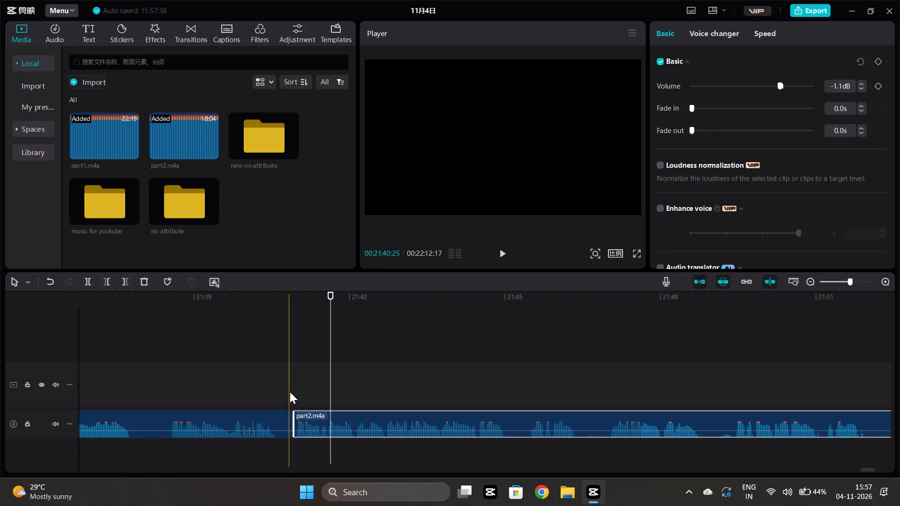
# Listen to the last part2.m4a clip from about 00:21:41 through to the end of the narration.
pyautogui.click(290, 392)
pyautogui.press('space')
pyautogui.hscroll(-1, 342, 379)
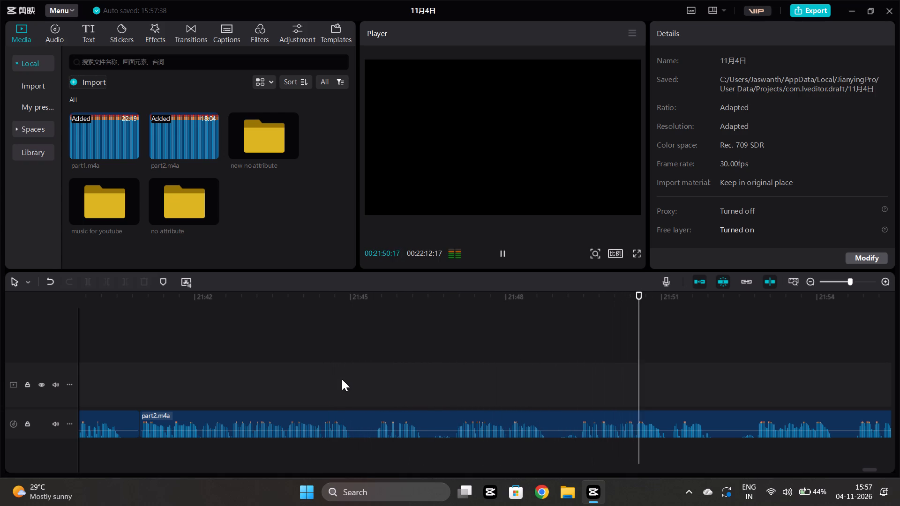
pyautogui.hscroll(-1, 721, 360)
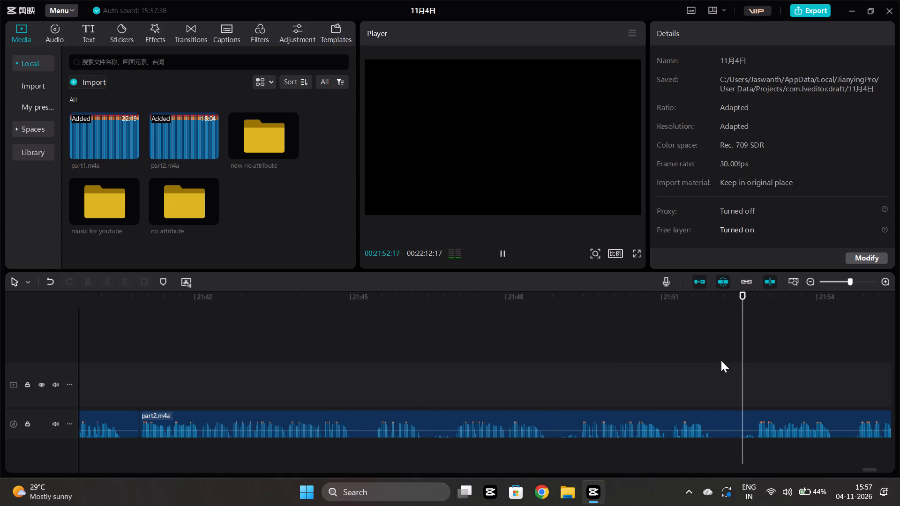
pyautogui.hscroll(-1, 721, 360)
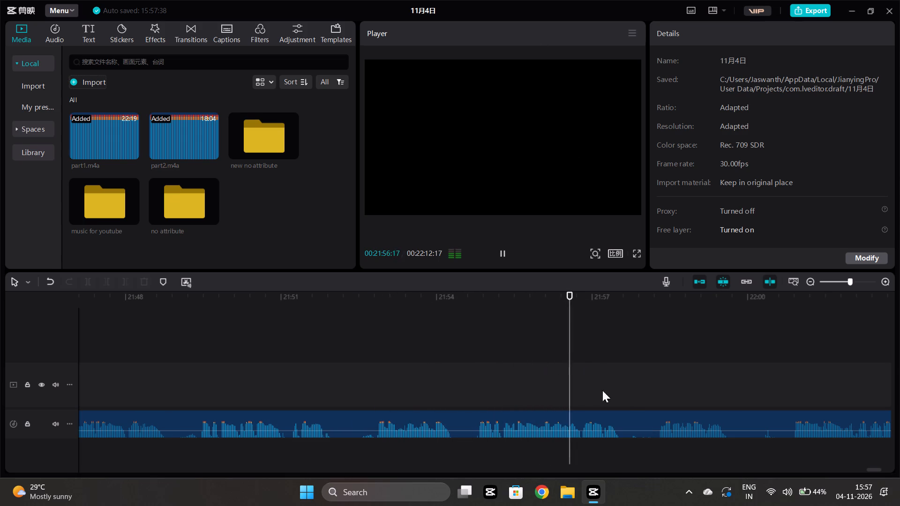
pyautogui.hscroll(-1, 625, 396)
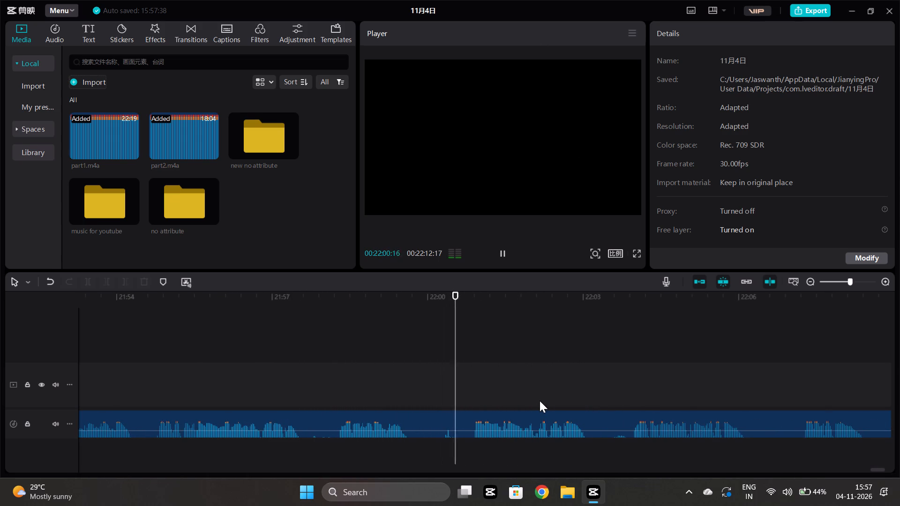
pyautogui.hscroll(-2, 540, 401)
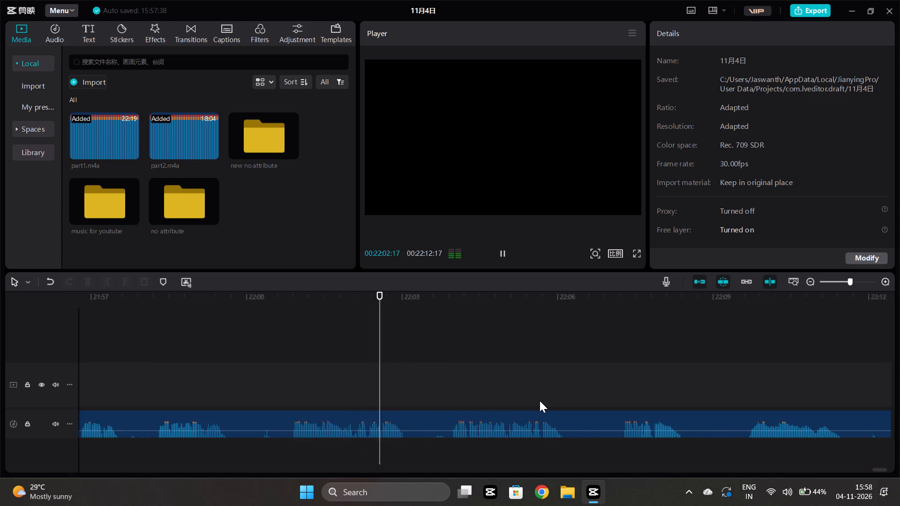
pyautogui.hscroll(-1, 540, 401)
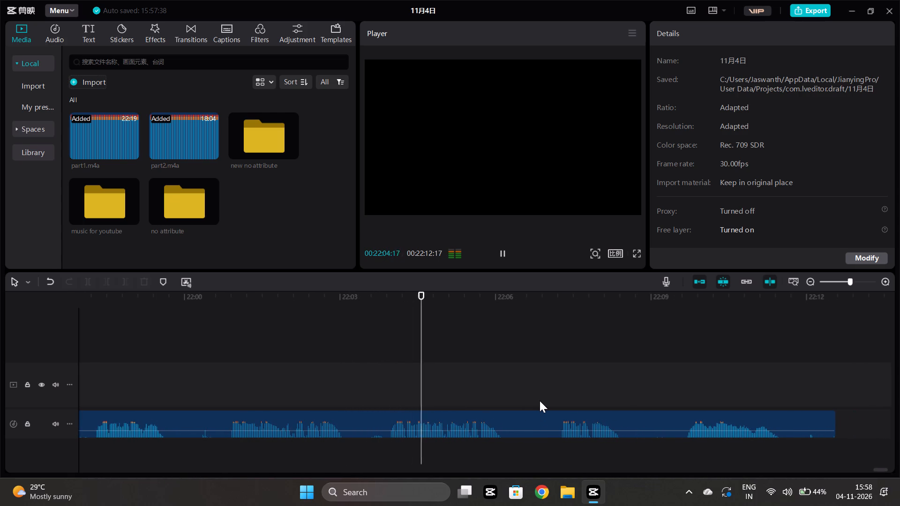
pyautogui.hscroll(-1, 540, 401)
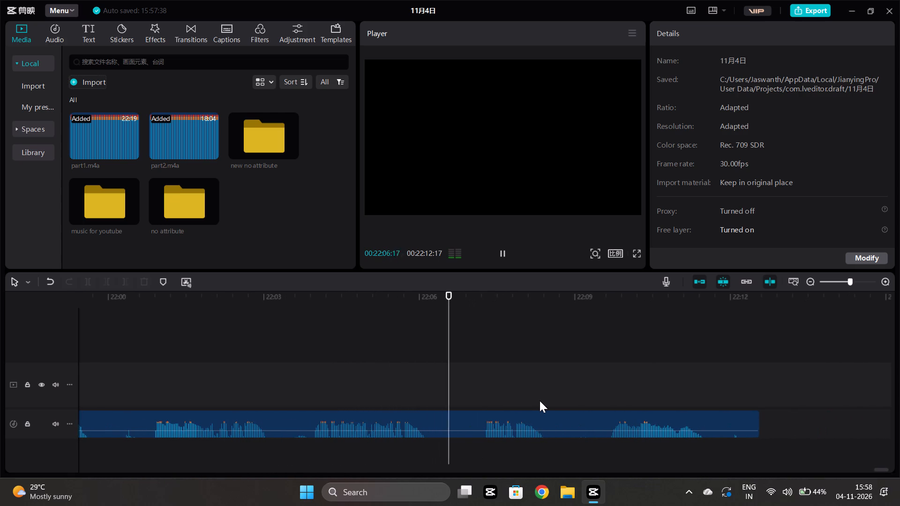
pyautogui.scroll(-2, 540, 401)
pyautogui.hscroll(-1, 724, 362)
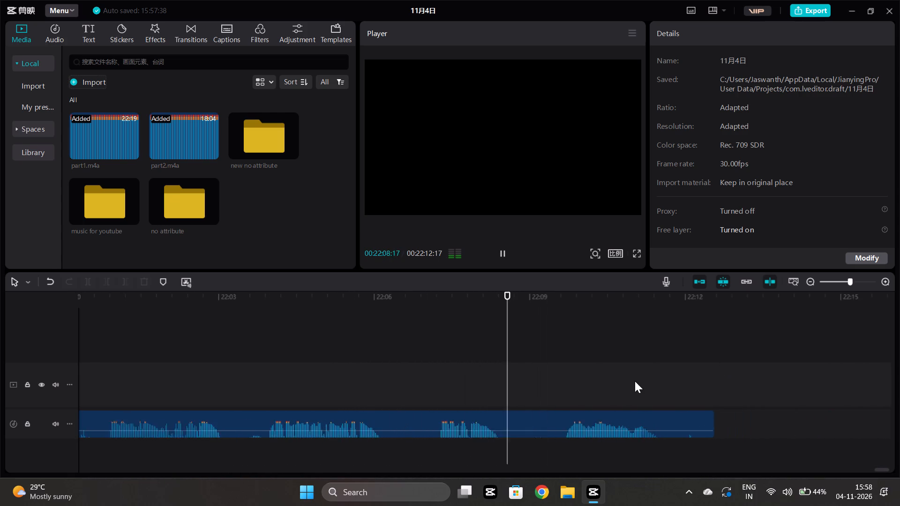
pyautogui.hscroll(-1, 635, 381)
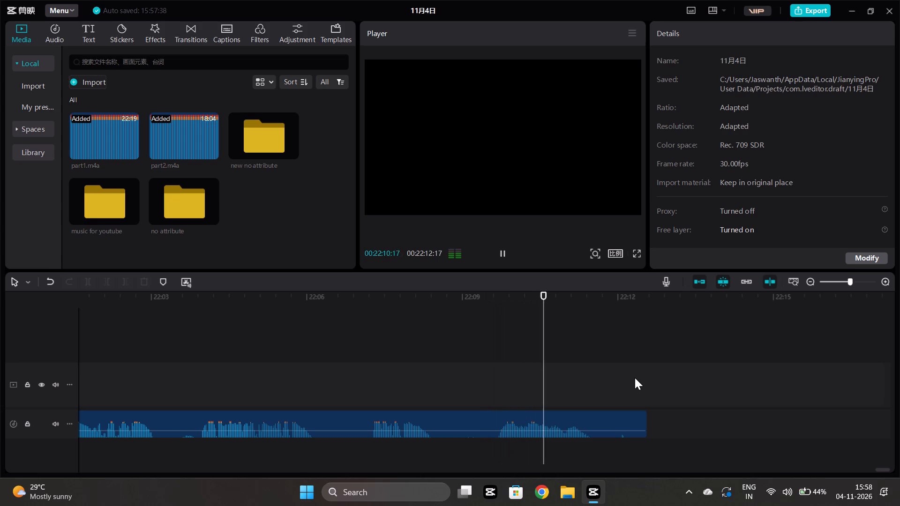
pyautogui.press('space')
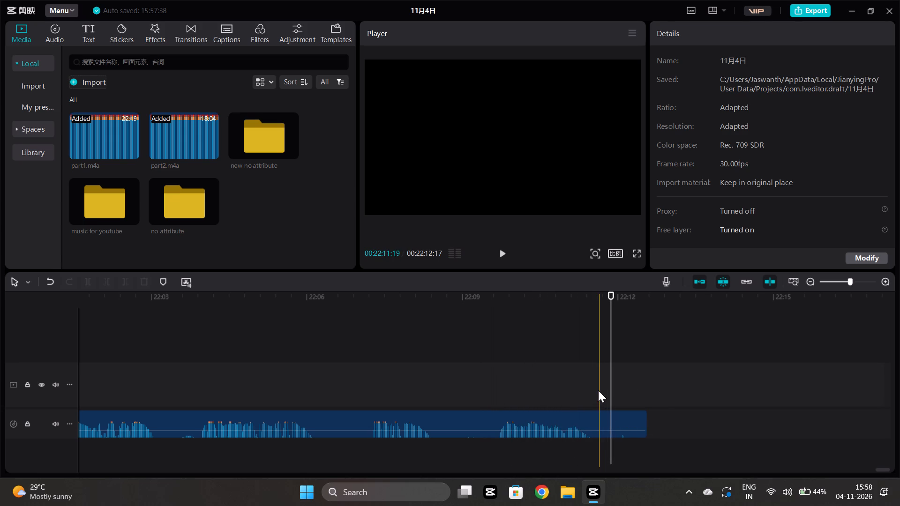
# Cut off the end of the last part2.m4a clip after 00:22:11:19.
pyautogui.click(598, 390)
pyautogui.click(600, 437)
pyautogui.click(126, 281)
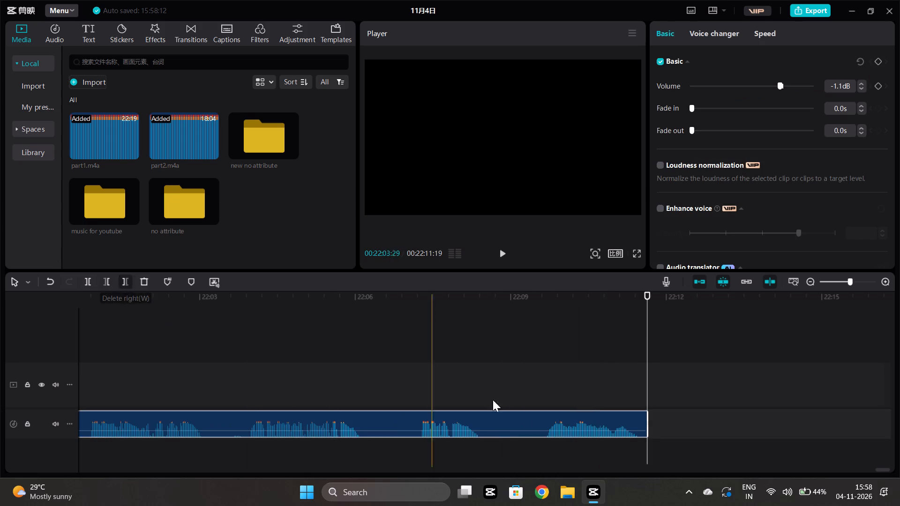
# Replay the closing words from about 00:22:10 and trim the end of the last part2.m4a clip back to 00:22:11:06.
pyautogui.click(553, 404)
pyautogui.press('space')
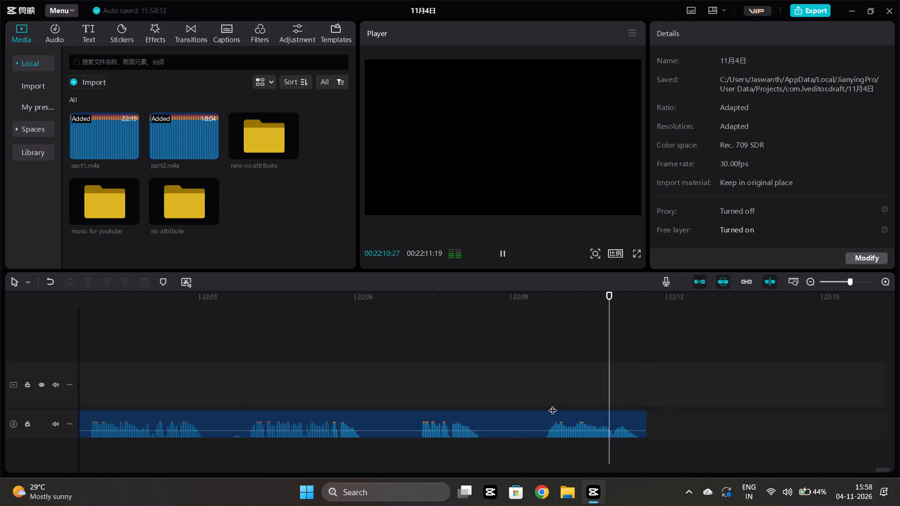
pyautogui.press('space')
pyautogui.click(618, 405)
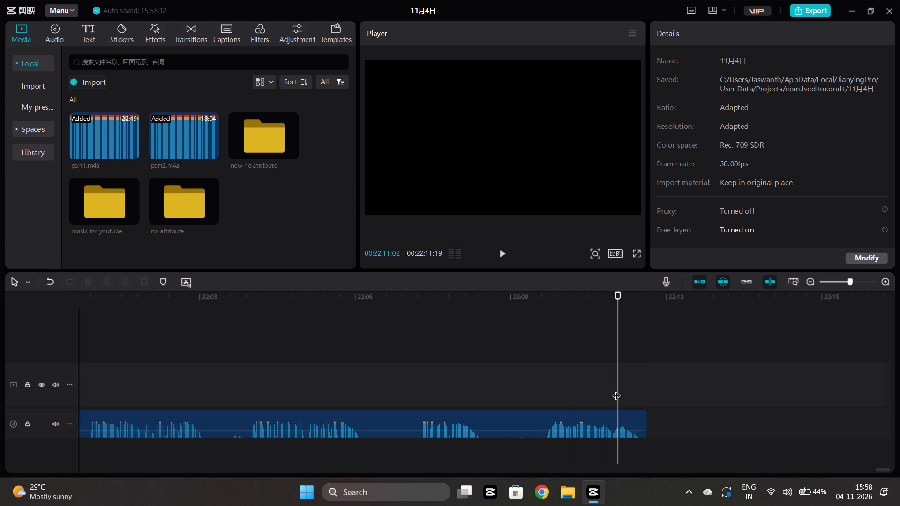
pyautogui.moveTo(618, 387); pyautogui.dragTo(624, 393)
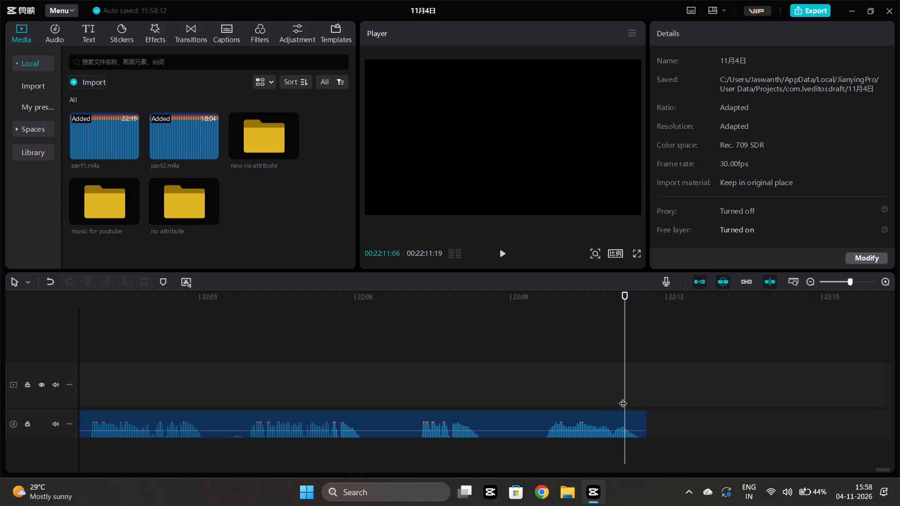
pyautogui.click(617, 421)
pyautogui.click(131, 280)
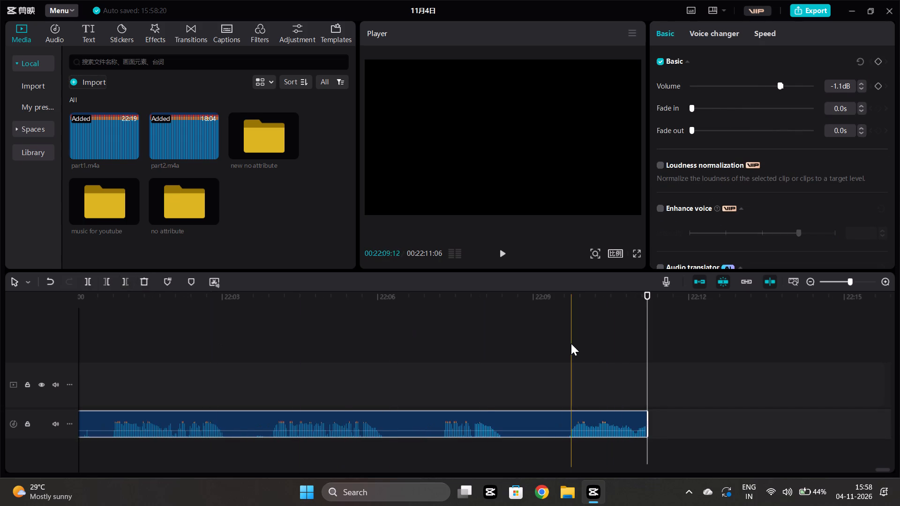
# Replay the ending and trim the last part2.m4a clip to end at 00:22:11:01, listening to the closing words again.
pyautogui.click(571, 341)
pyautogui.press('space')
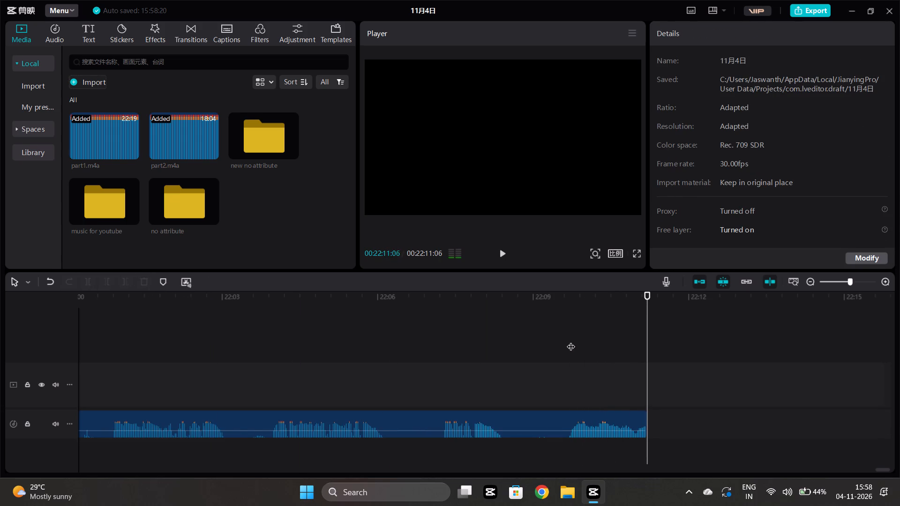
pyautogui.click(639, 384)
pyautogui.click(643, 426)
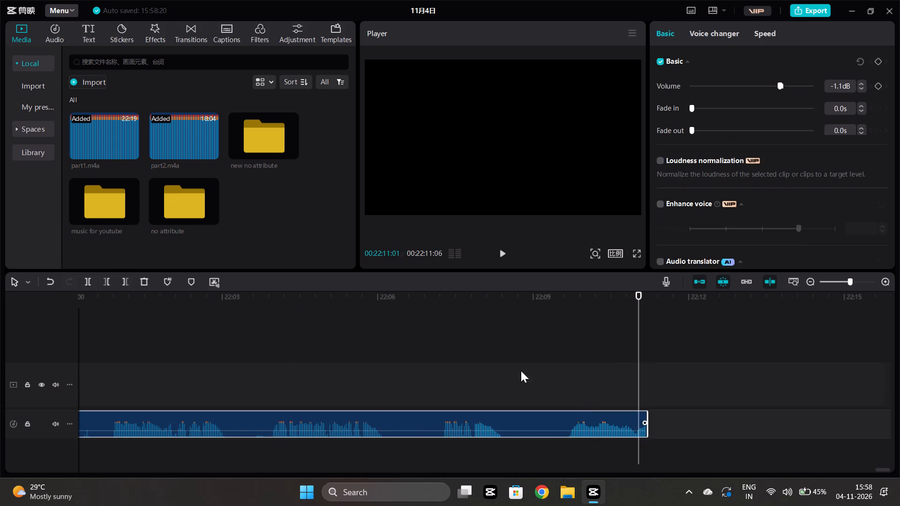
pyautogui.click(126, 286)
pyautogui.click(591, 348)
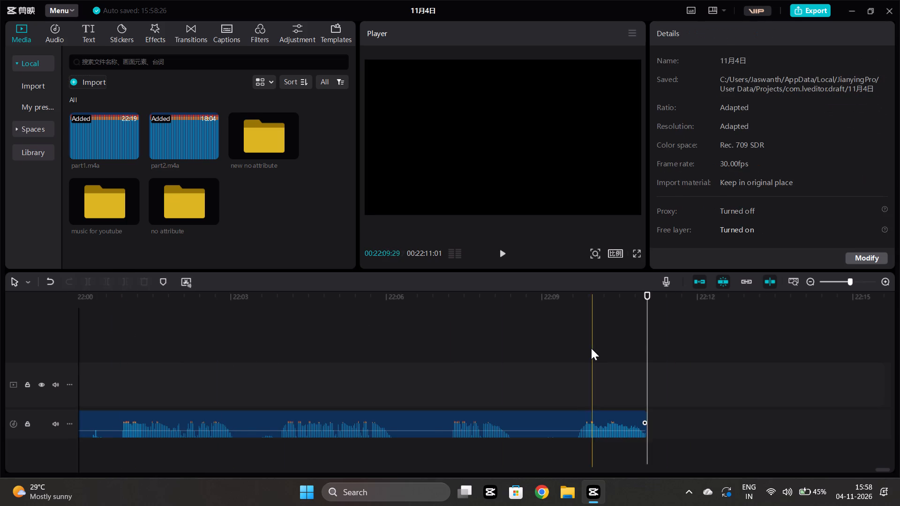
pyautogui.press('space')
# Return to the start of the timeline and look over the first part1.m4a clips up to about 00:00:08.
pyautogui.hscroll(2, 591, 348)
pyautogui.scroll(-2, 609, 345)
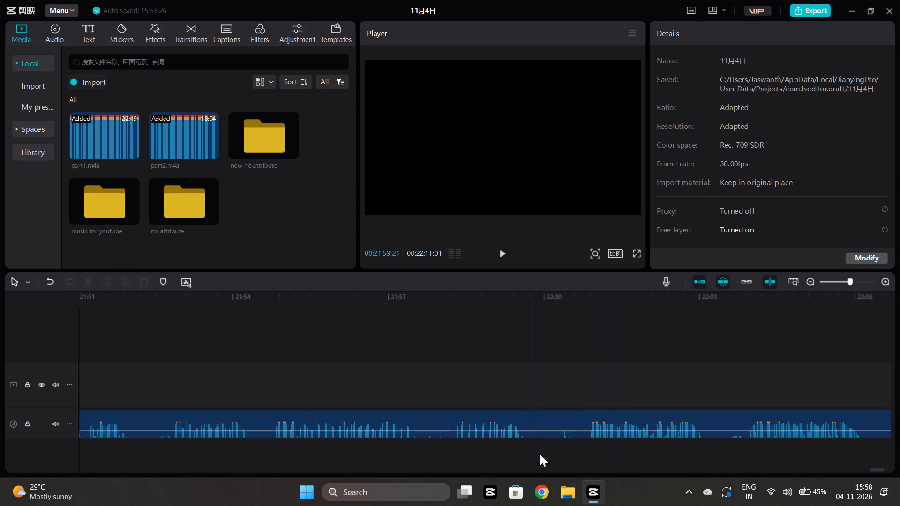
pyautogui.hscroll(20, 571, 463)
pyautogui.hscroll(11, 571, 463)
pyautogui.hscroll(11, 571, 463)
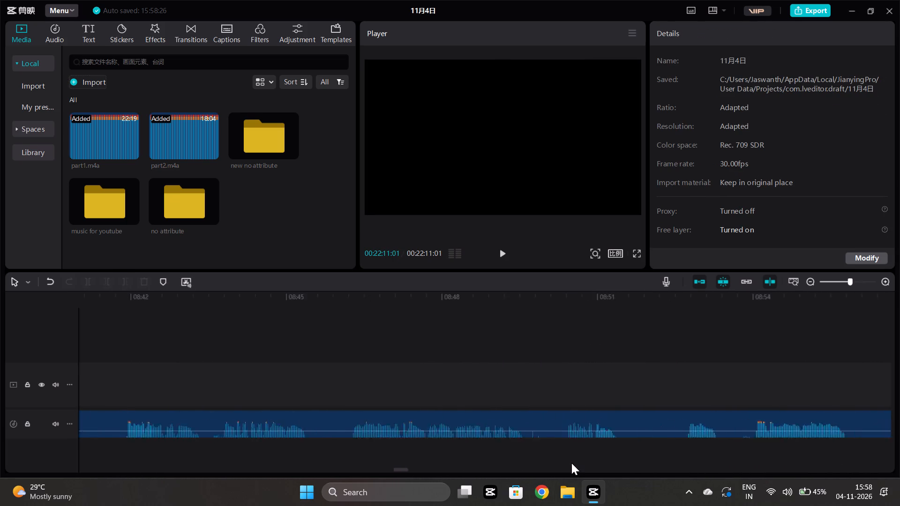
pyautogui.hscroll(11, 571, 463)
pyautogui.hscroll(14, 315, 454)
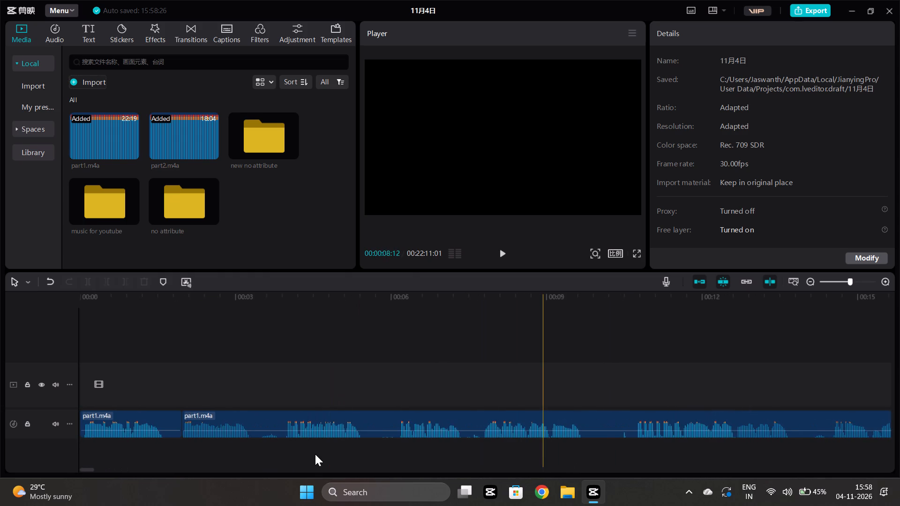
pyautogui.hscroll(4, 329, 450)
pyautogui.scroll(-4, 93, 389)
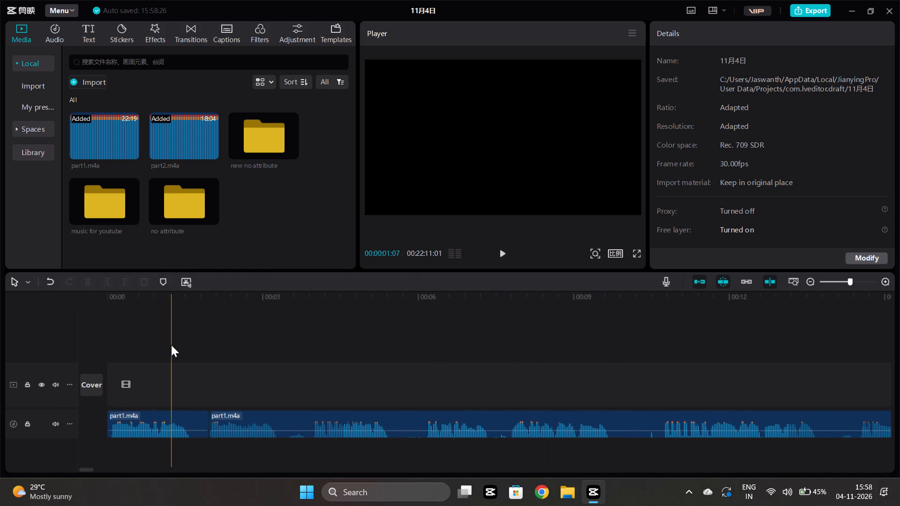
pyautogui.scroll(-2, 171, 345)
pyautogui.click(255, 352)
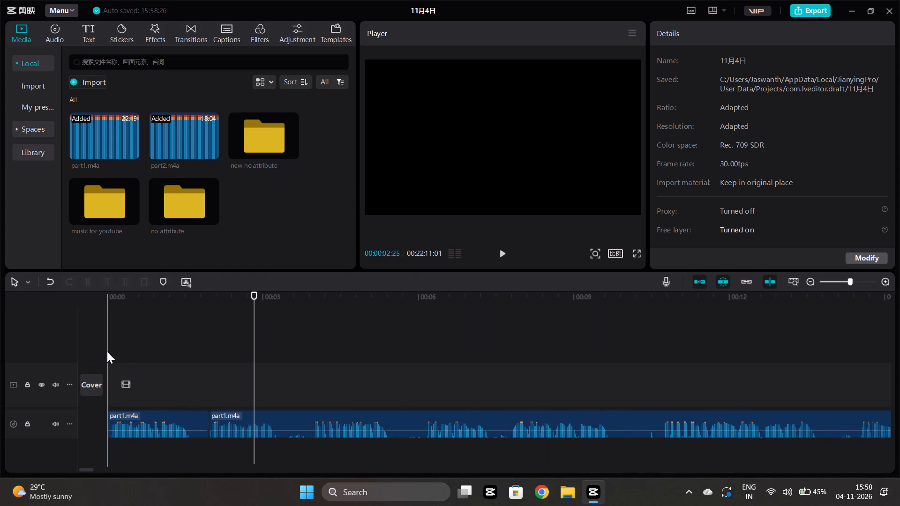
pyautogui.click(107, 350)
pyautogui.click(118, 351)
pyautogui.moveTo(118, 351); pyautogui.dragTo(112, 342)
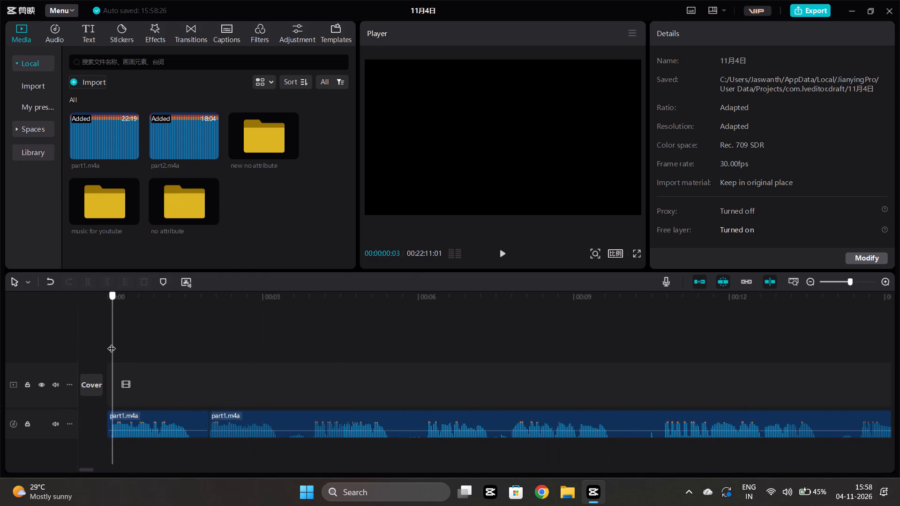
pyautogui.moveTo(112, 342); pyautogui.dragTo(87, 335)
pyautogui.scroll(-4, 248, 292)
pyautogui.click(259, 329)
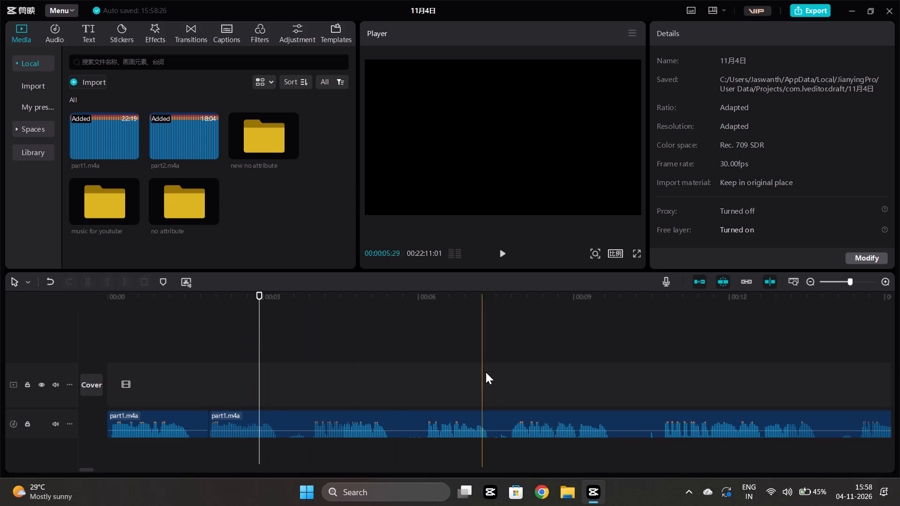
pyautogui.scroll(3, 525, 404)
pyautogui.click(525, 403)
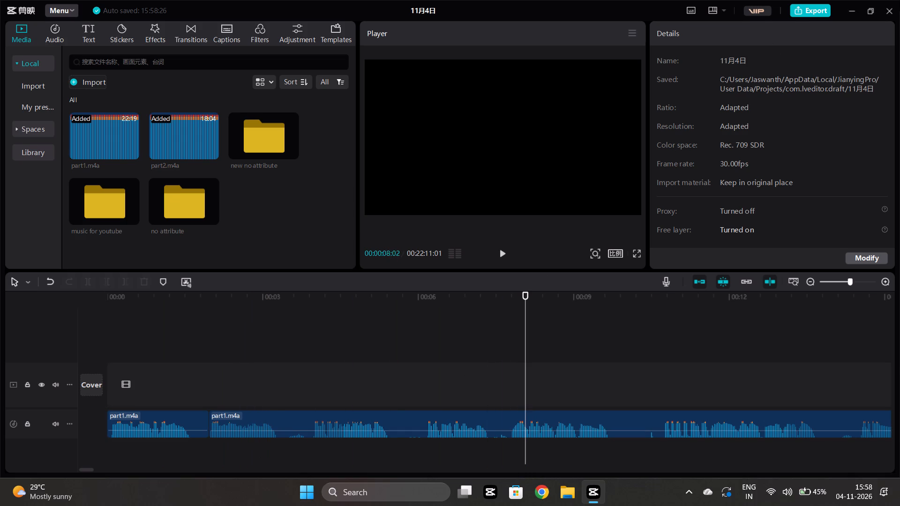
# Close the 11月4日 project and exit the editor to the desktop.
pyautogui.click(889, 13)
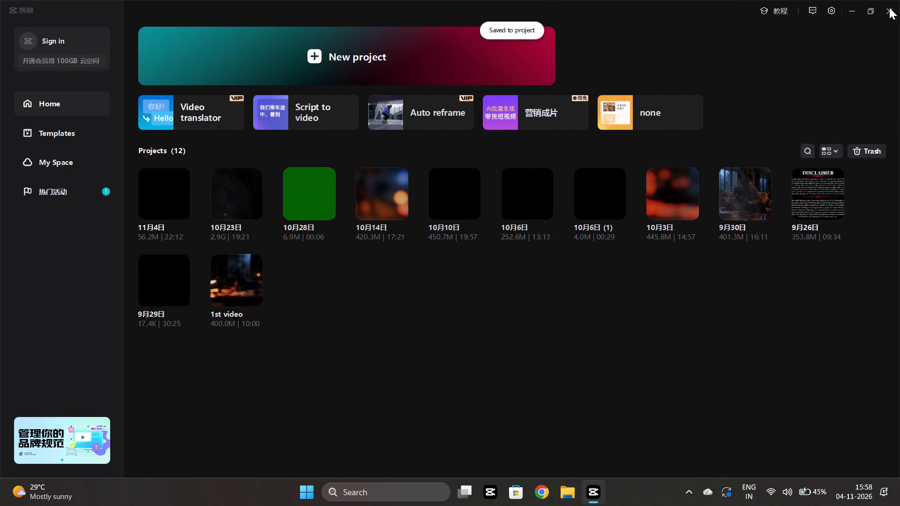
pyautogui.click(887, 8)
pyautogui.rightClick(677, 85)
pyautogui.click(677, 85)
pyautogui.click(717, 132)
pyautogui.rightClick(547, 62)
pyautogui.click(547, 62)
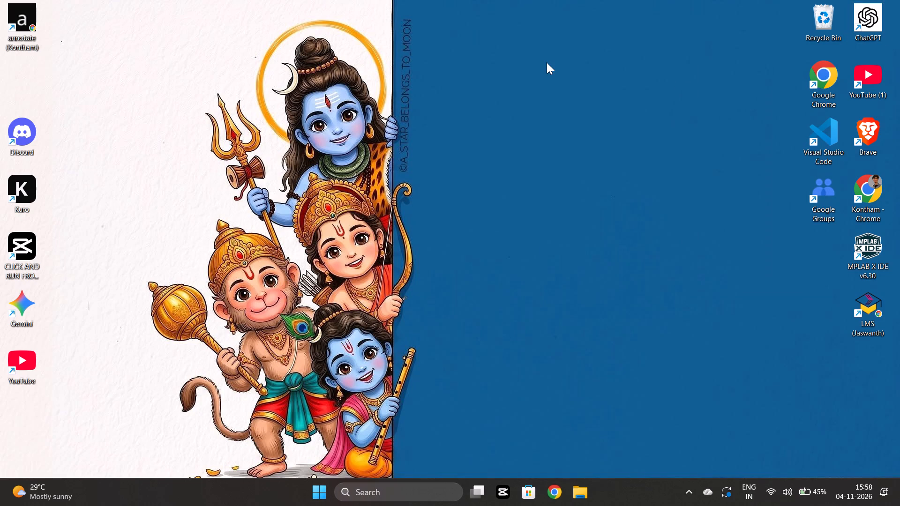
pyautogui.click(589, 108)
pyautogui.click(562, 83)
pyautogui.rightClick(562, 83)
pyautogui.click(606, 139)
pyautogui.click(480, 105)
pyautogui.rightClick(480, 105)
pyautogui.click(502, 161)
# Open YouTube from the desktop and examine the Channel Stats overview, collapsing the Monetization Progress section.
pyautogui.doubleClick(24, 361)
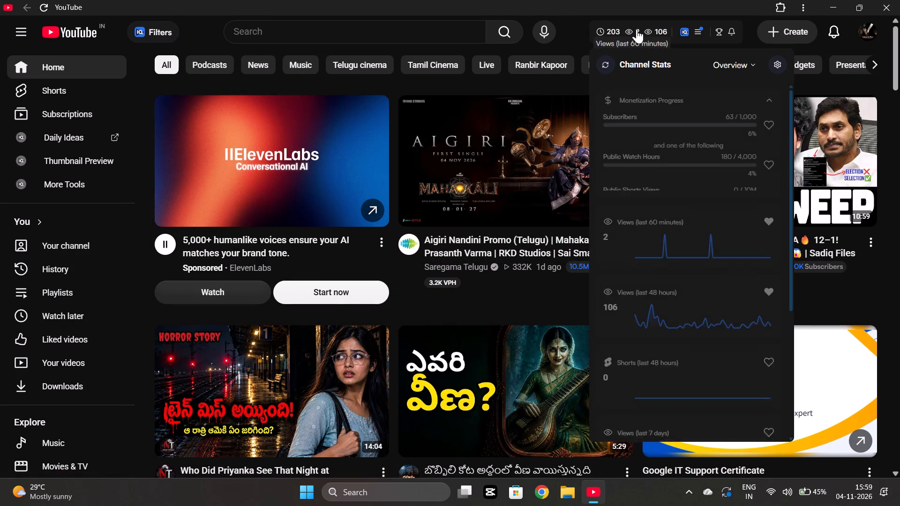
pyautogui.scroll(-7, 701, 242)
pyautogui.scroll(6, 698, 244)
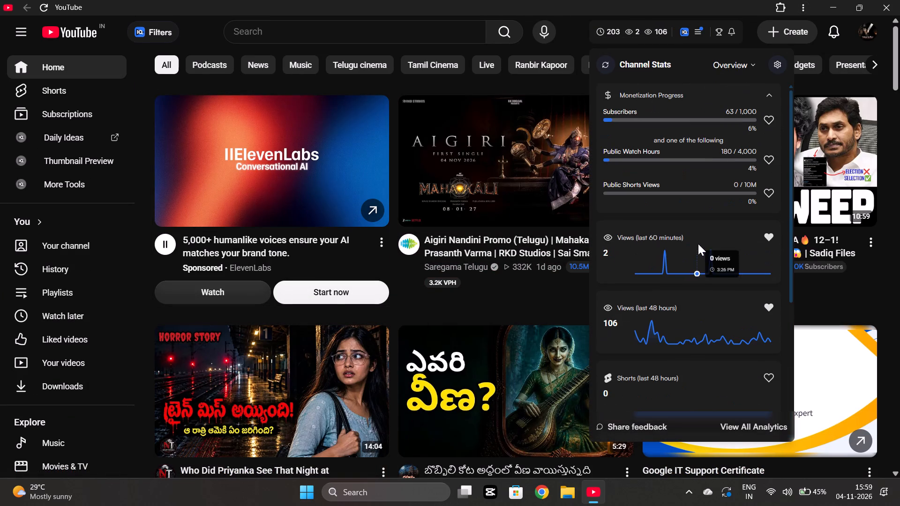
pyautogui.scroll(5, 698, 244)
pyautogui.click(679, 113)
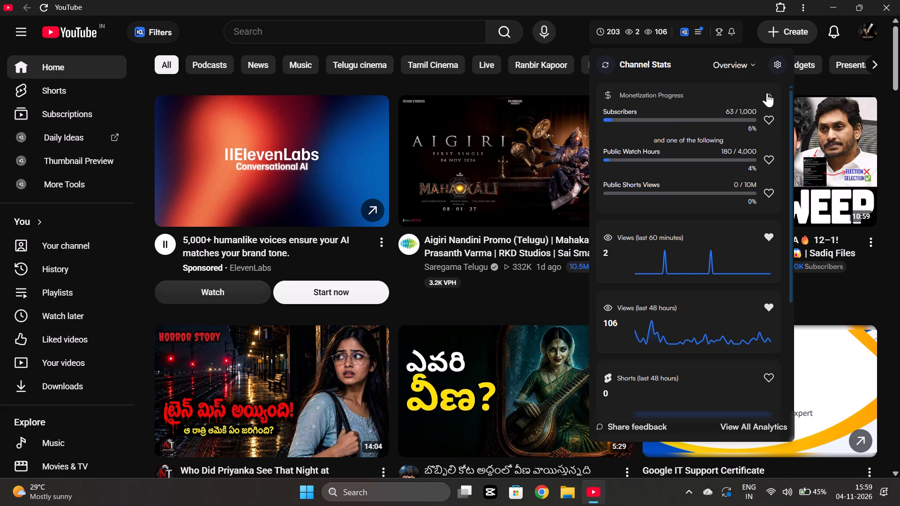
pyautogui.click(768, 93)
# Switch the Channel Stats from Overview to Realtime to view the recent activity.
pyautogui.click(746, 67)
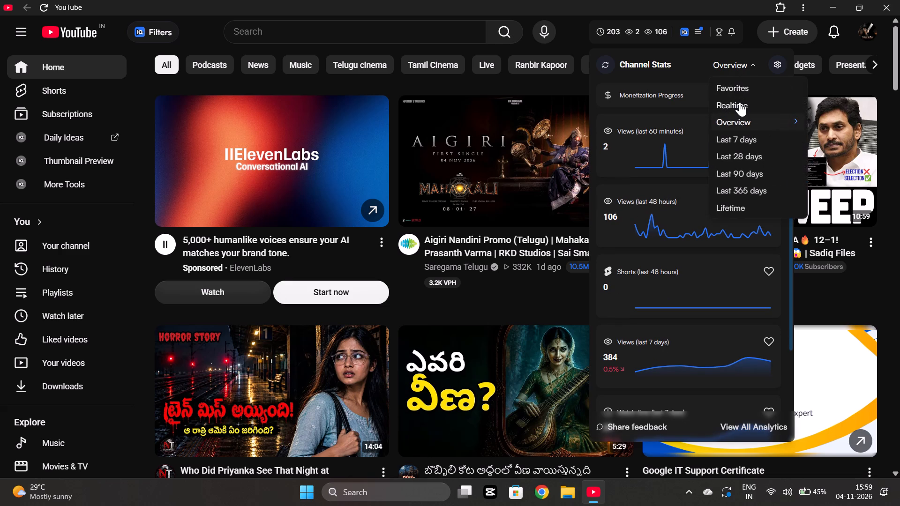
pyautogui.click(740, 102)
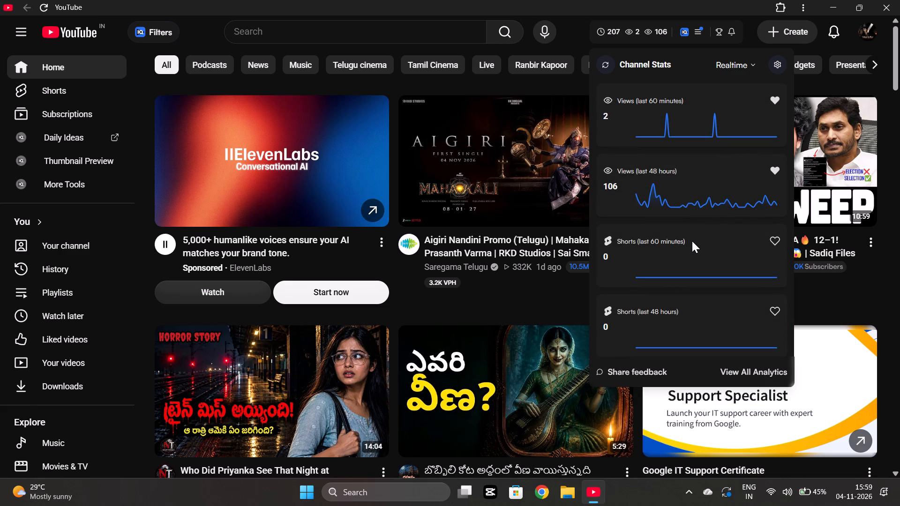
# Examine the Channel Stats in the Favorites view, switch back to Realtime, and dismiss the stats overlay.
pyautogui.scroll(-7, 692, 241)
pyautogui.scroll(7, 692, 241)
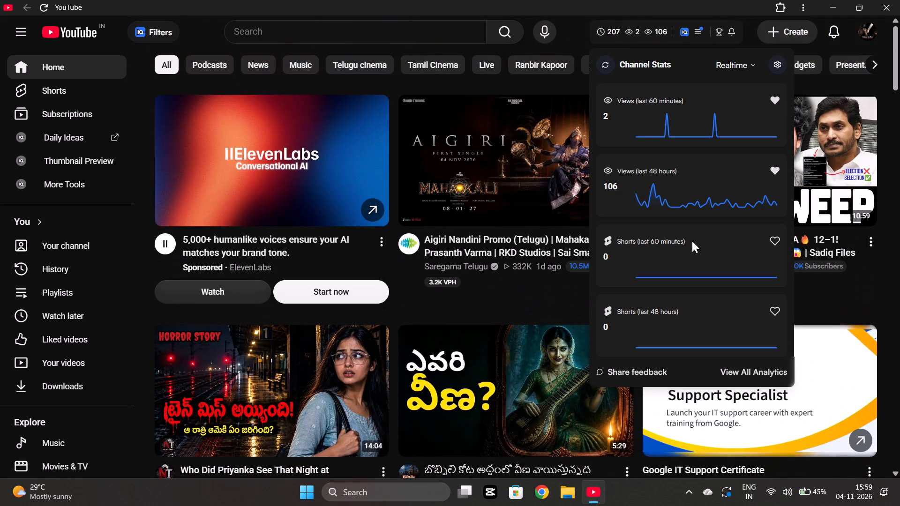
pyautogui.scroll(4, 692, 241)
pyautogui.click(748, 64)
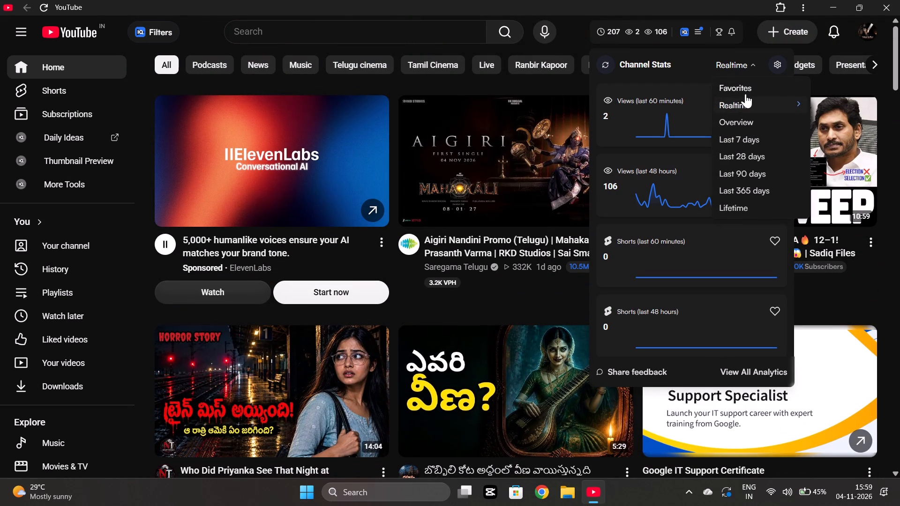
pyautogui.click(745, 94)
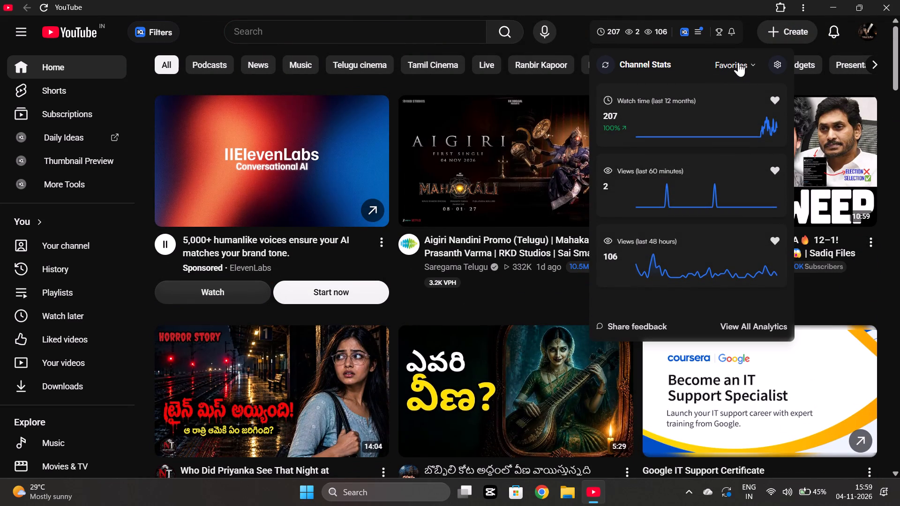
pyautogui.click(738, 62)
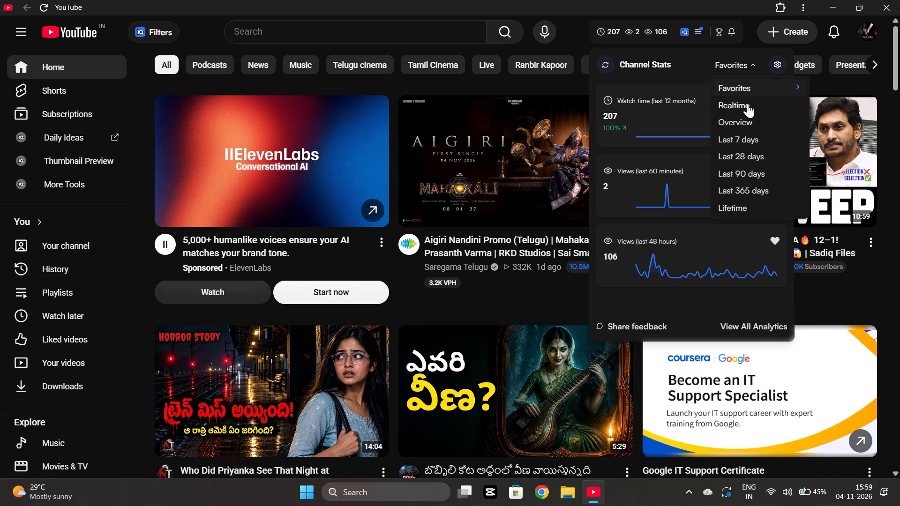
pyautogui.click(748, 104)
pyautogui.click(685, 0)
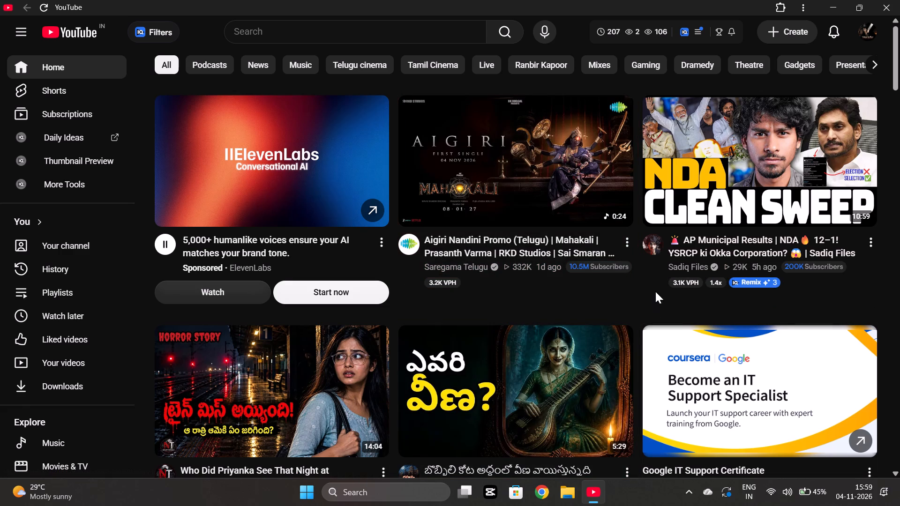
# Glance over the YouTube home feed and close YouTube to get back to the desktop.
pyautogui.scroll(-4, 644, 287)
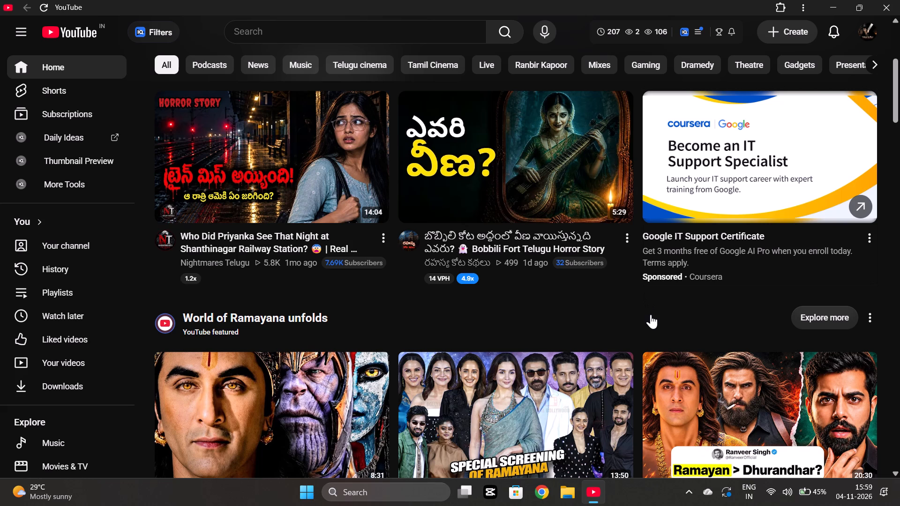
pyautogui.click(899, 0)
# Refresh the desktop twice.
pyautogui.rightClick(100, 15)
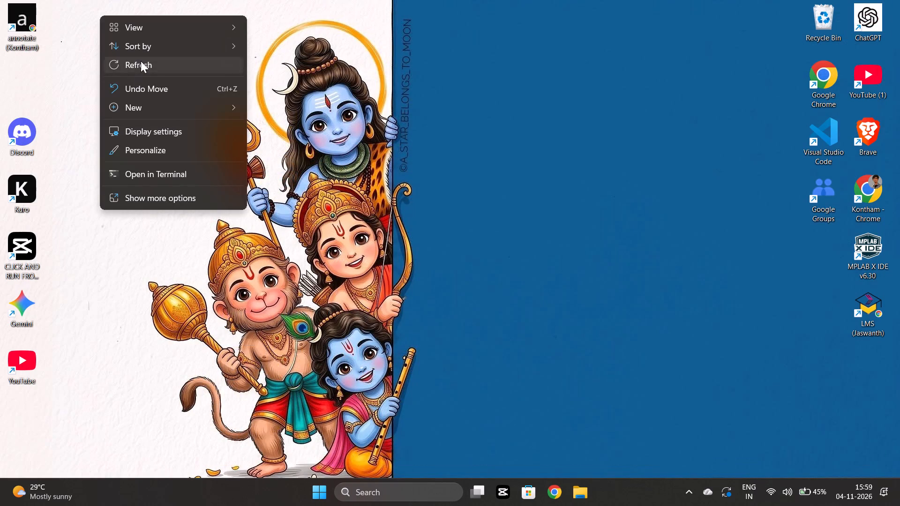
pyautogui.click(141, 61)
pyautogui.rightClick(141, 61)
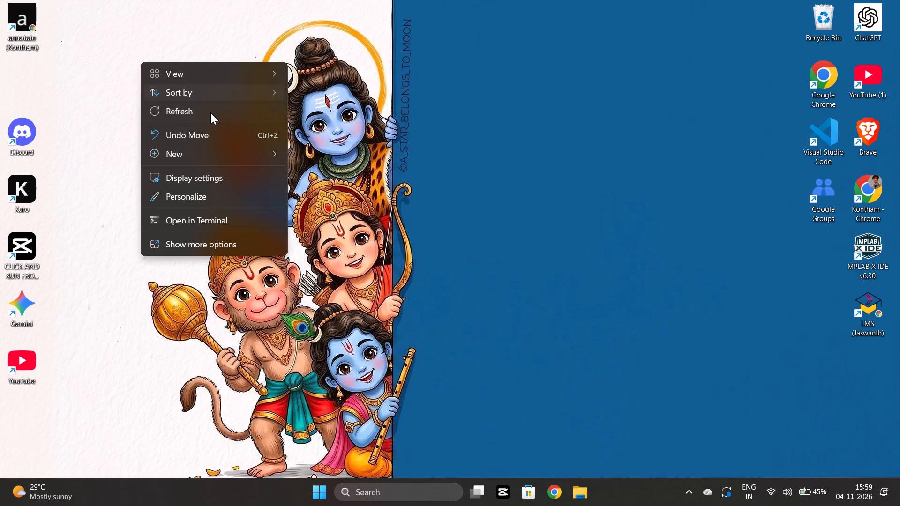
pyautogui.click(210, 112)
# Launch Kuro from the desktop.
pyautogui.doubleClick(14, 188)
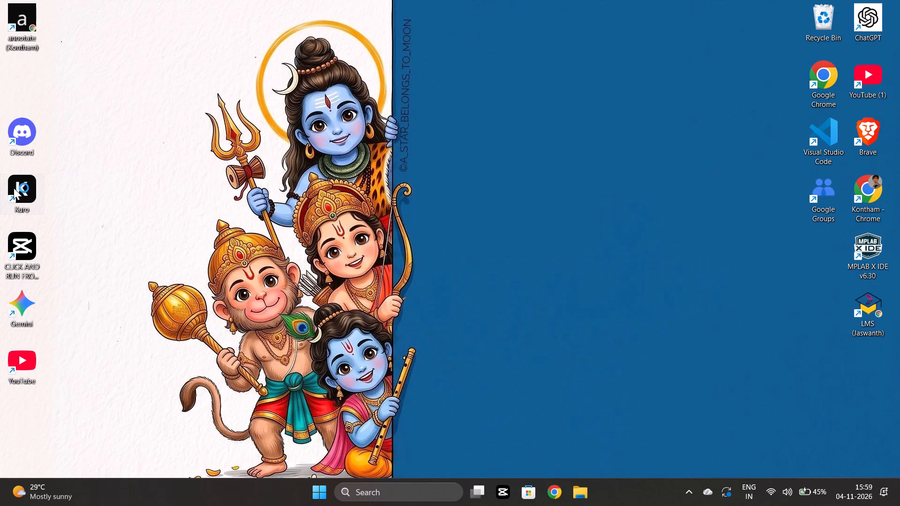